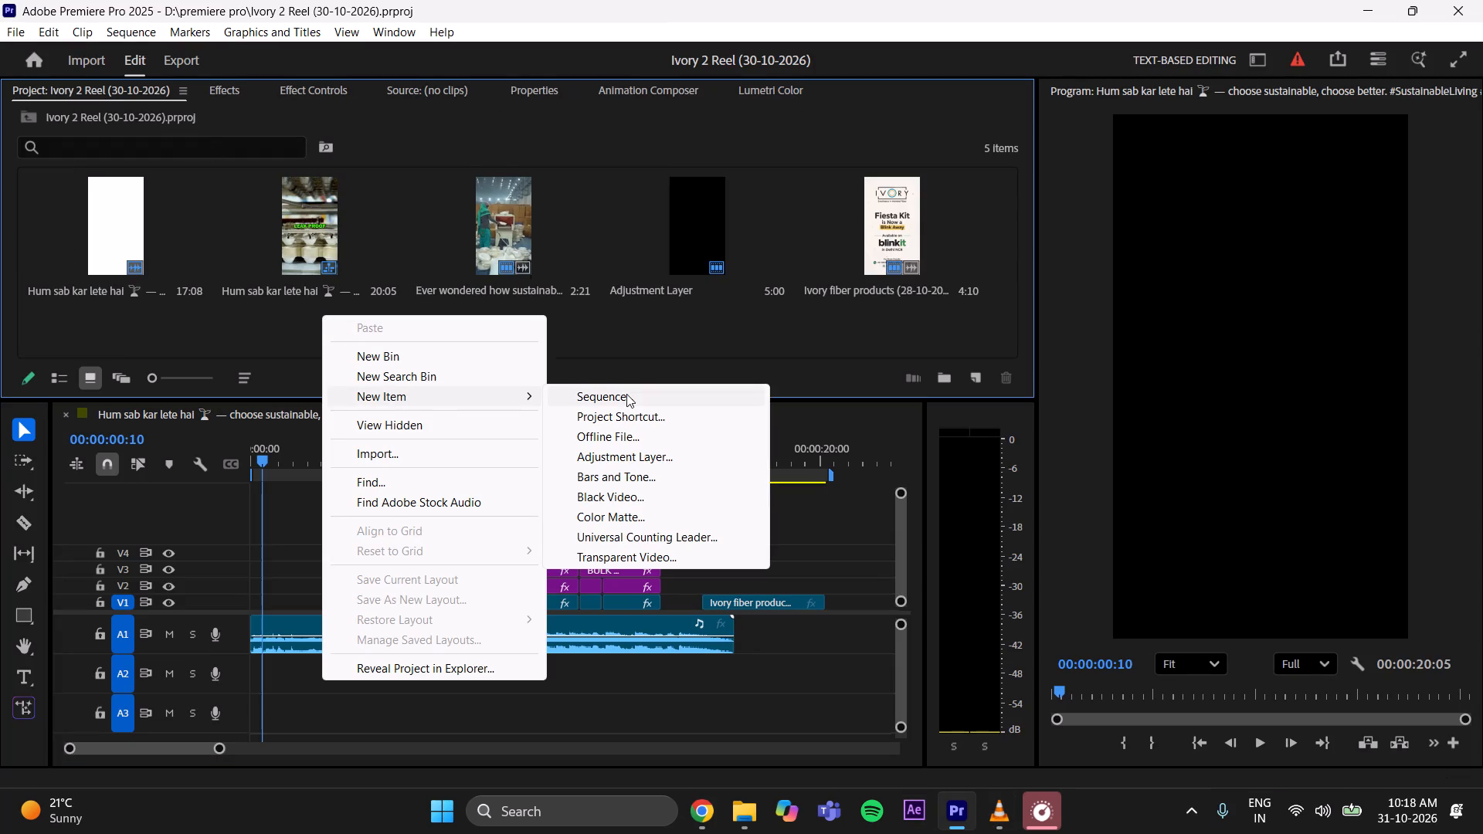
pyautogui.click(628, 517)
pyautogui.click(799, 490)
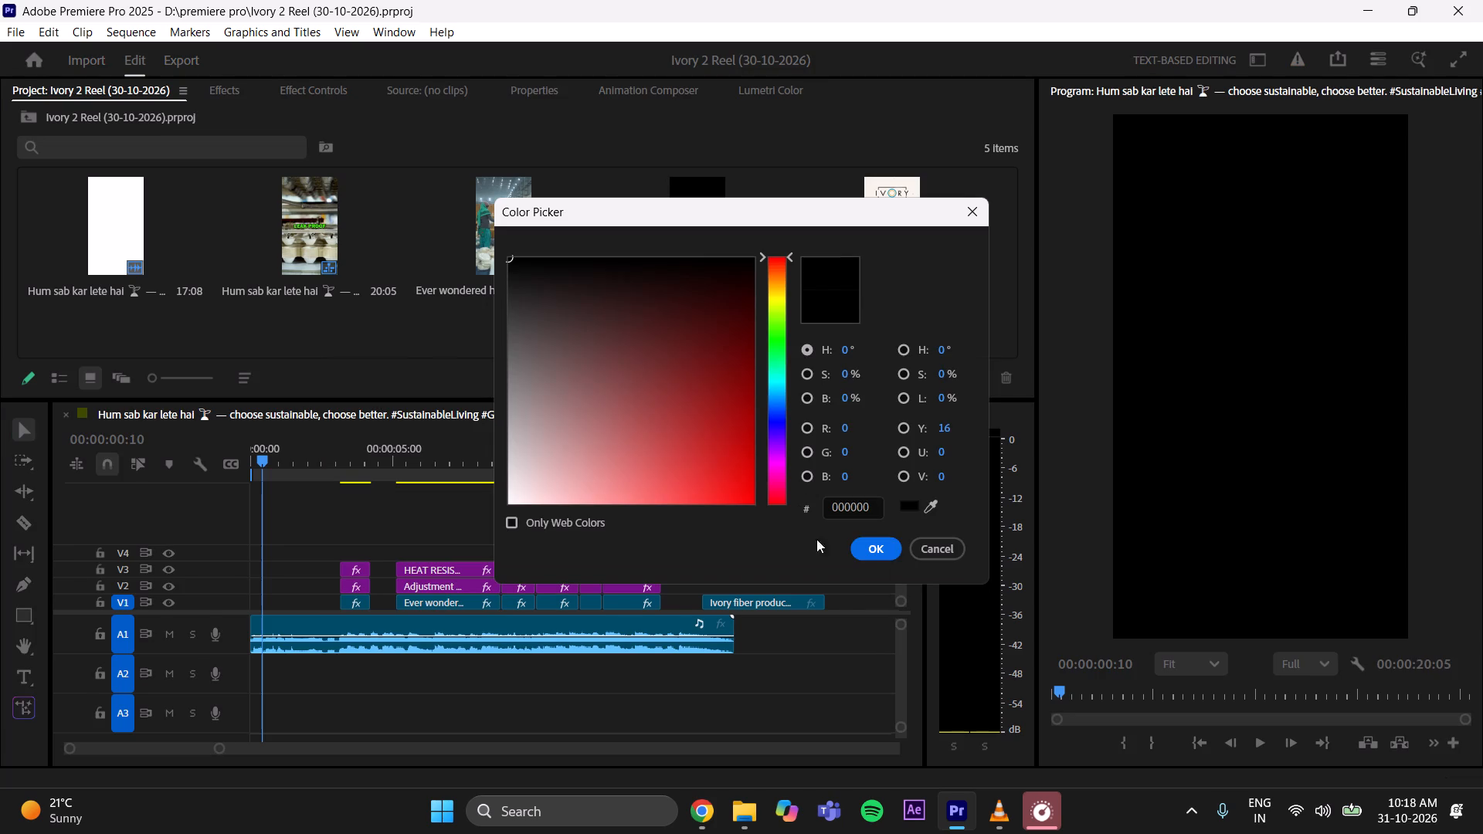
pyautogui.click(879, 546)
pyautogui.click(718, 437)
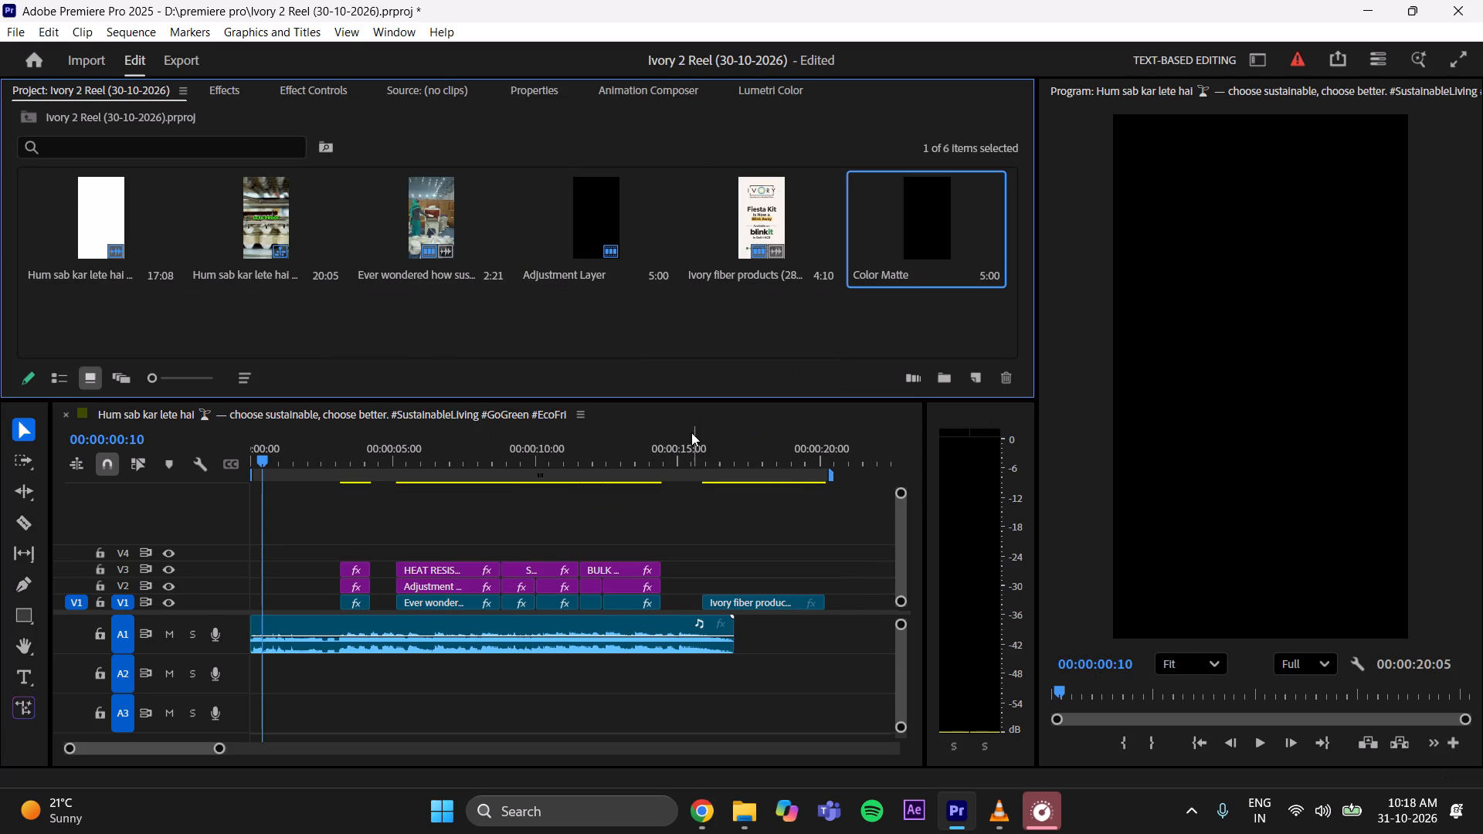
# Change the color matte's color to white (FFFFFF).
pyautogui.doubleClick(927, 218)
pyautogui.moveTo(610, 397); pyautogui.dragTo(382, 580)
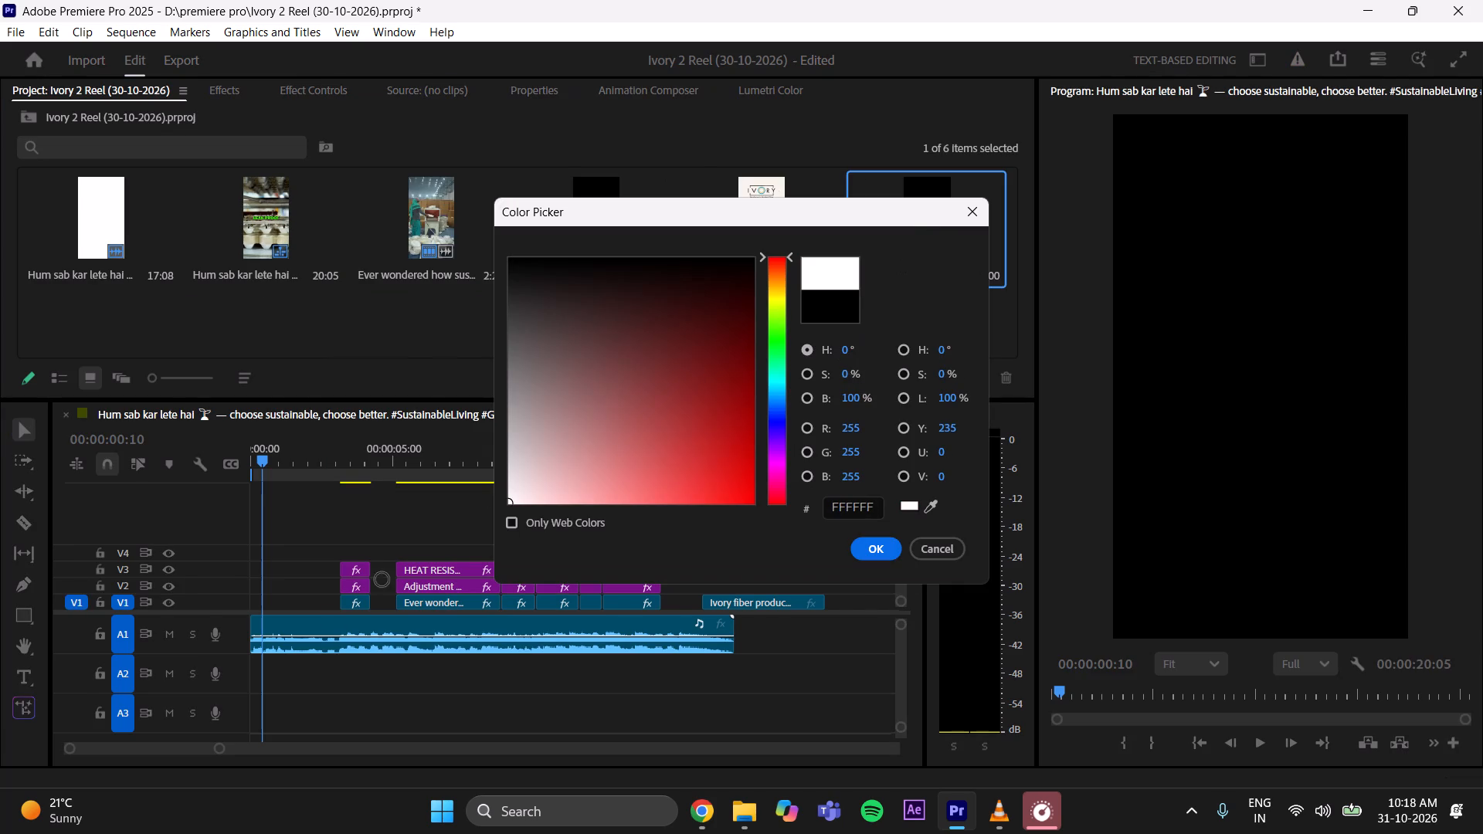
pyautogui.moveTo(382, 580); pyautogui.dragTo(321, 629)
pyautogui.click(883, 548)
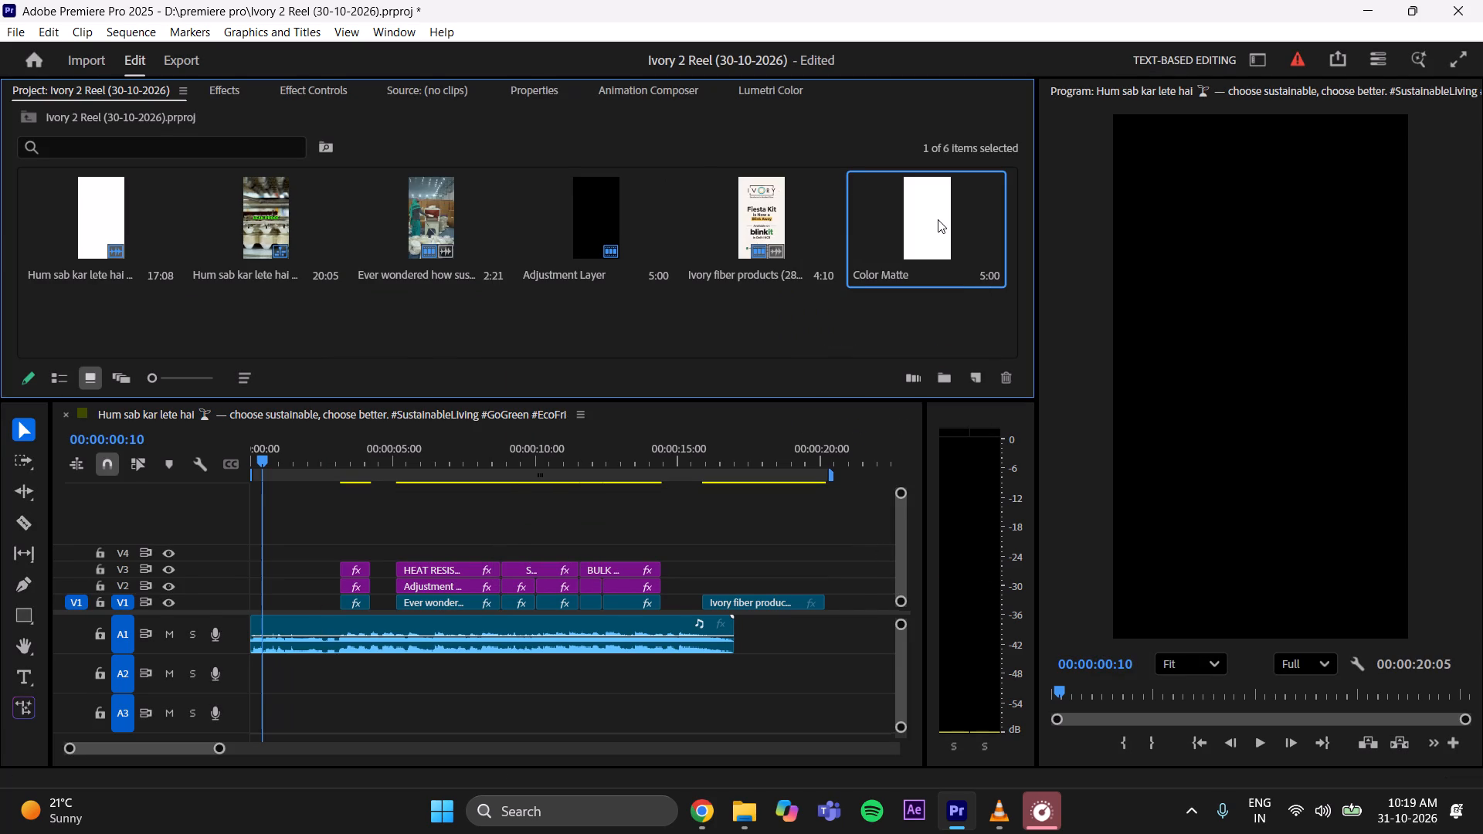
# Place the white color matte on track V4 at the start of the sequence, and move the playhead to 00:00:00:00.
pyautogui.moveTo(938, 219); pyautogui.dragTo(254, 544)
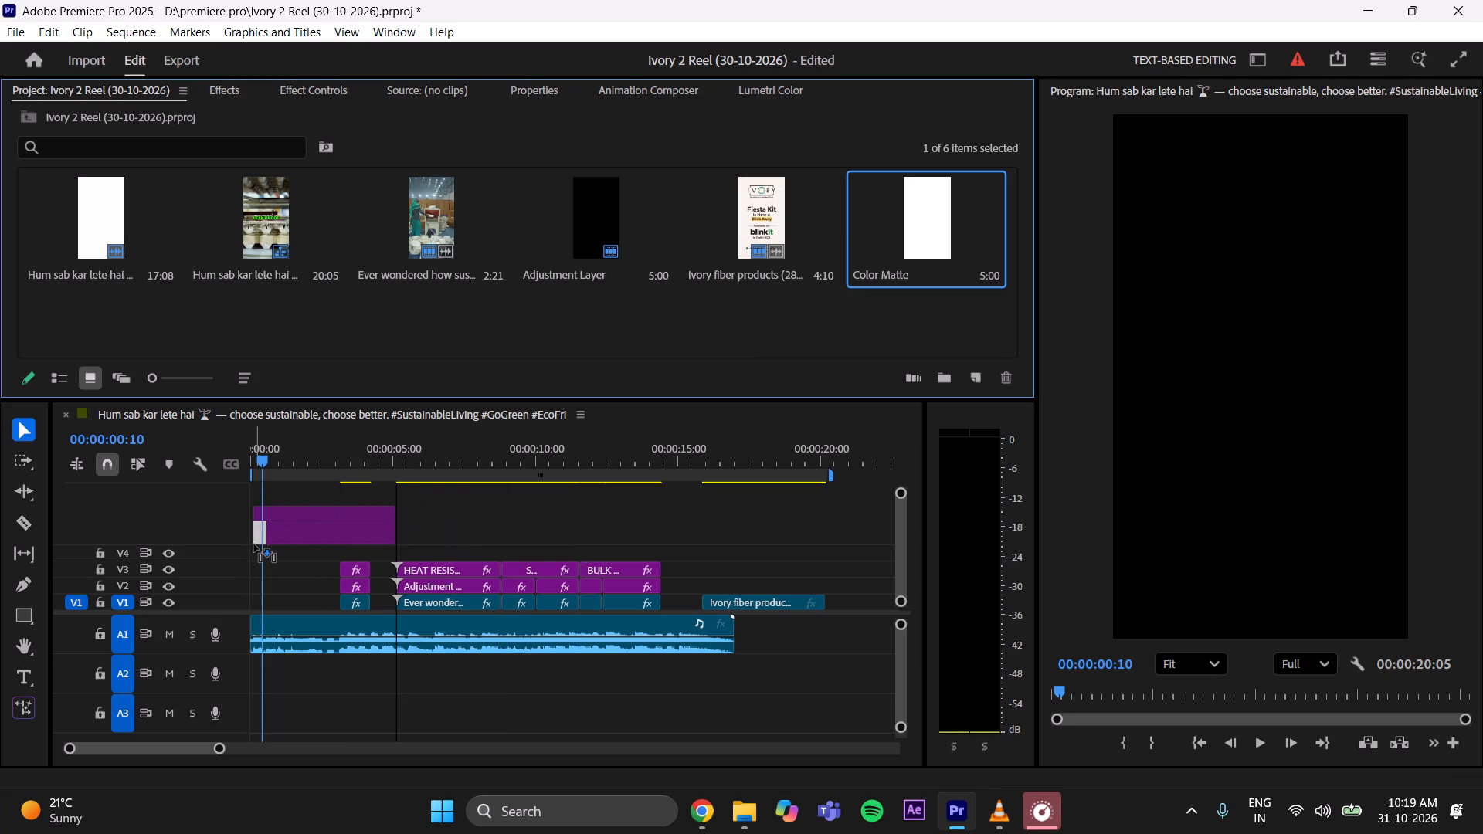
pyautogui.moveTo(254, 544); pyautogui.dragTo(249, 549)
pyautogui.moveTo(266, 446); pyautogui.dragTo(178, 464)
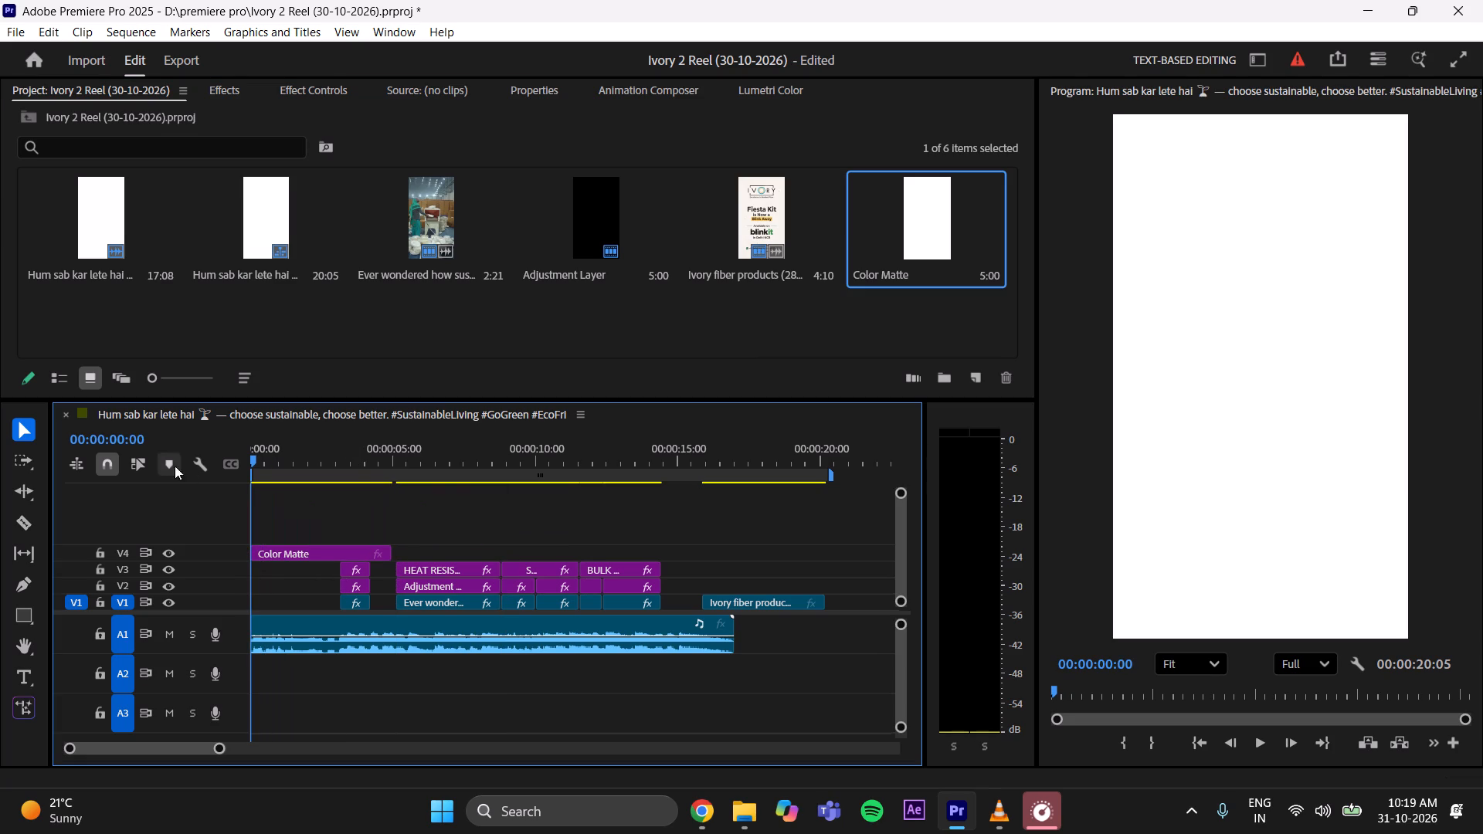
# Trim the color matte's end to the start of the first video clip, at about 3 seconds, and move it down to track V1.
pyautogui.moveTo(396, 554); pyautogui.dragTo(344, 573)
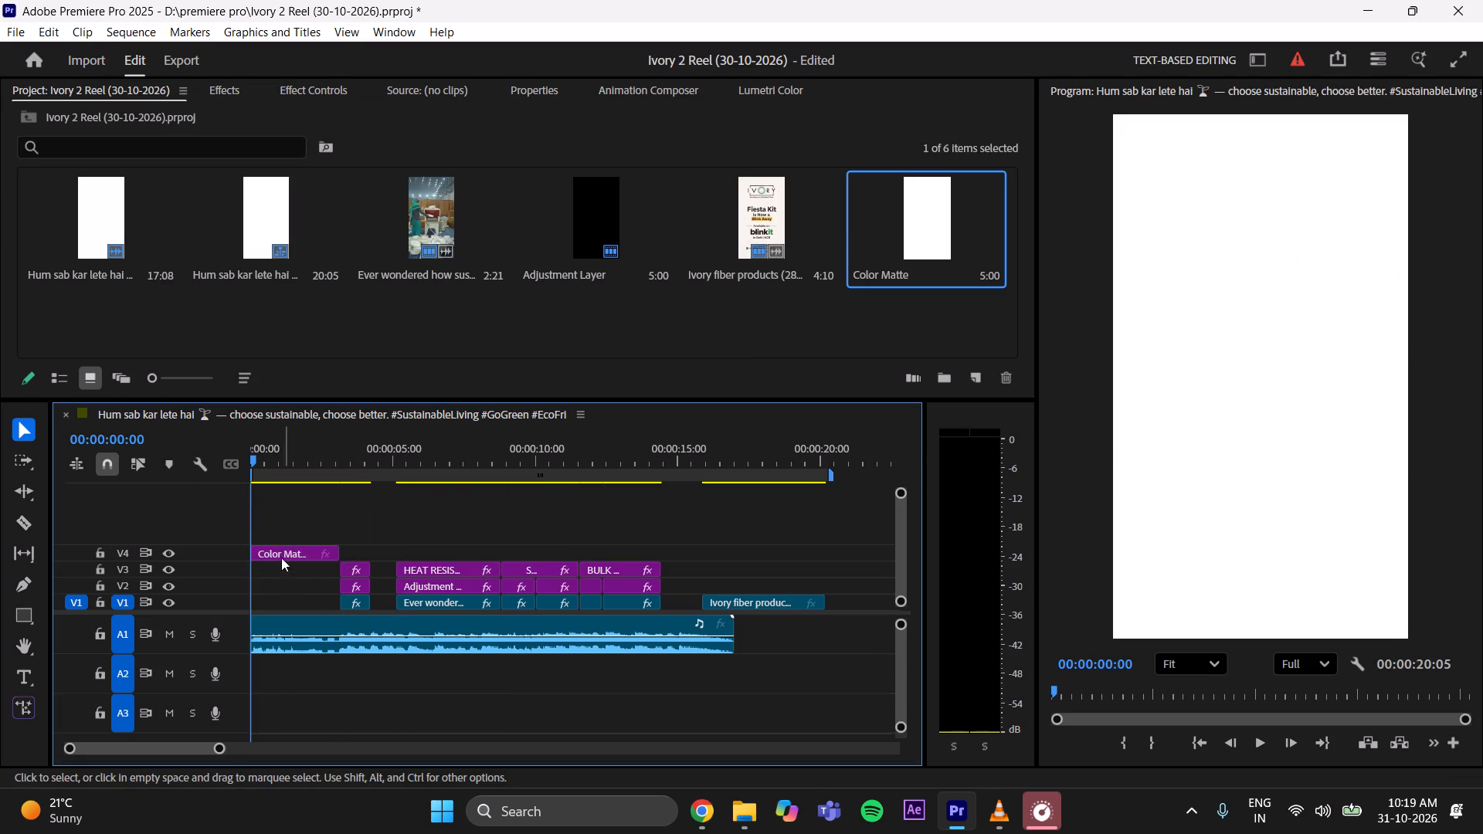
pyautogui.moveTo(280, 557); pyautogui.dragTo(274, 614)
pyautogui.click(300, 522)
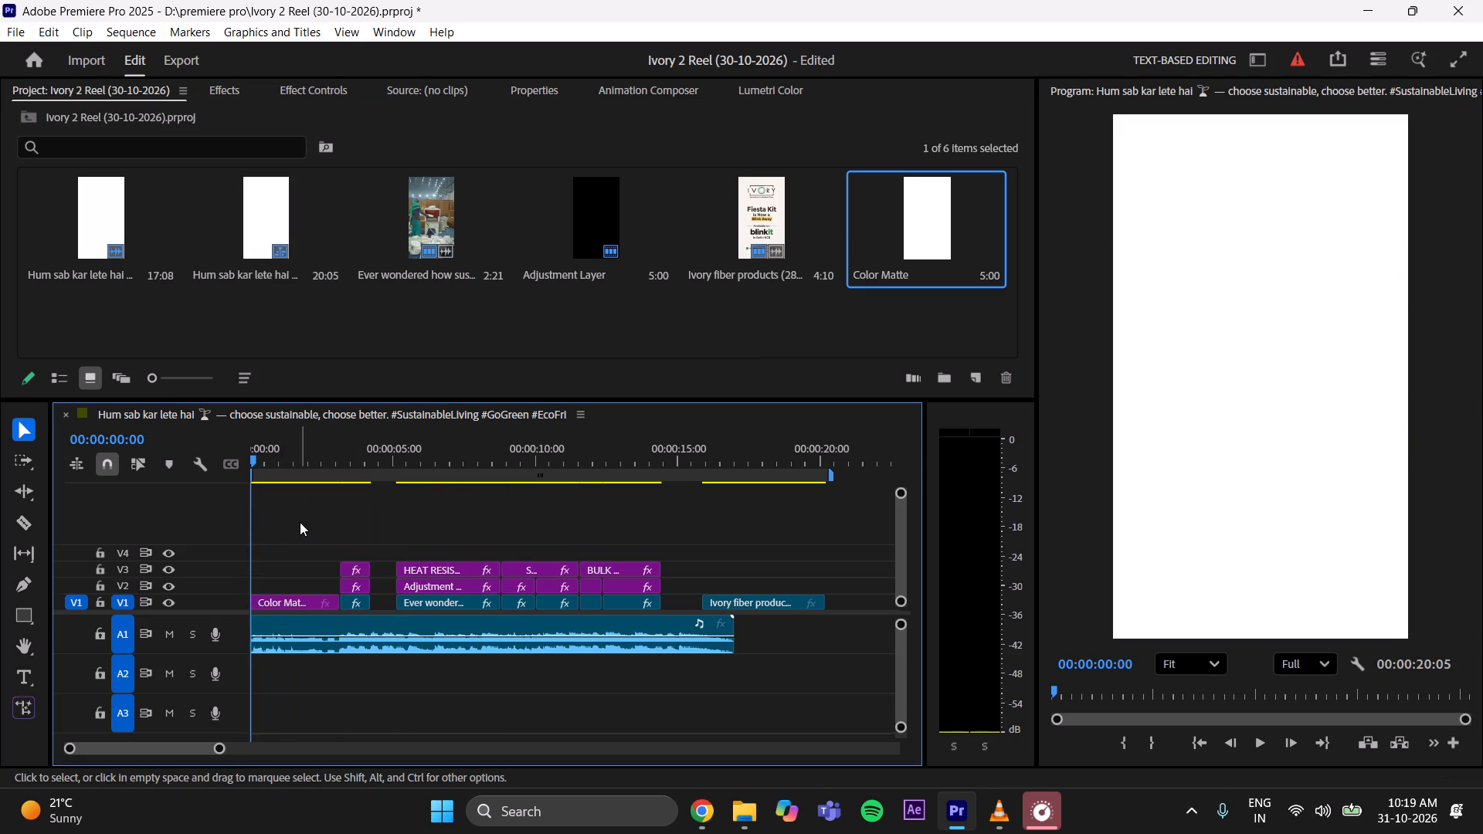
# Save the Premiere Pro project.
pyautogui.hotkey('ctrl', 's')
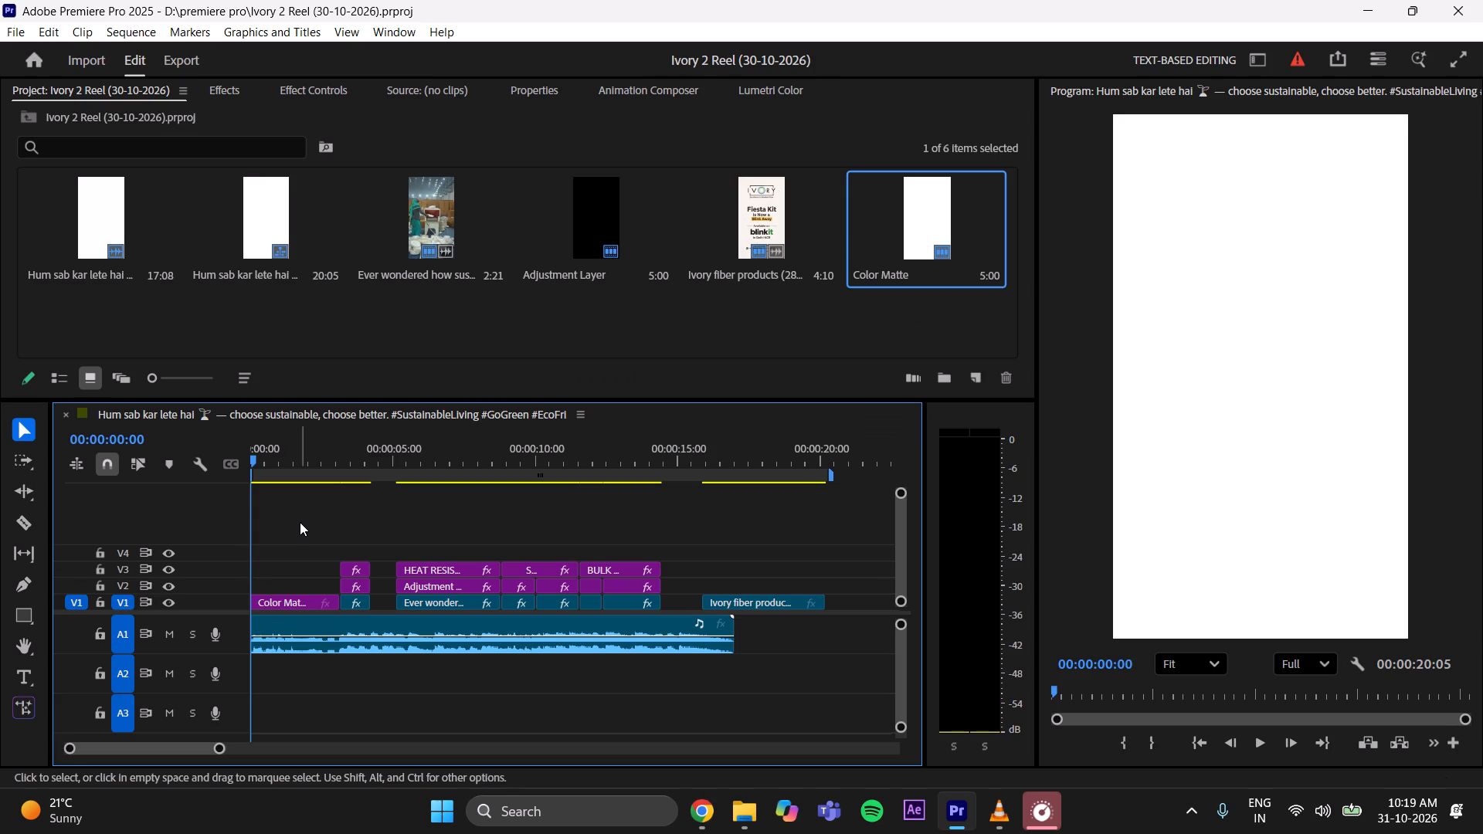
pyautogui.moveTo(217, 750); pyautogui.dragTo(188, 761)
pyautogui.hotkey('ctrl', 's')
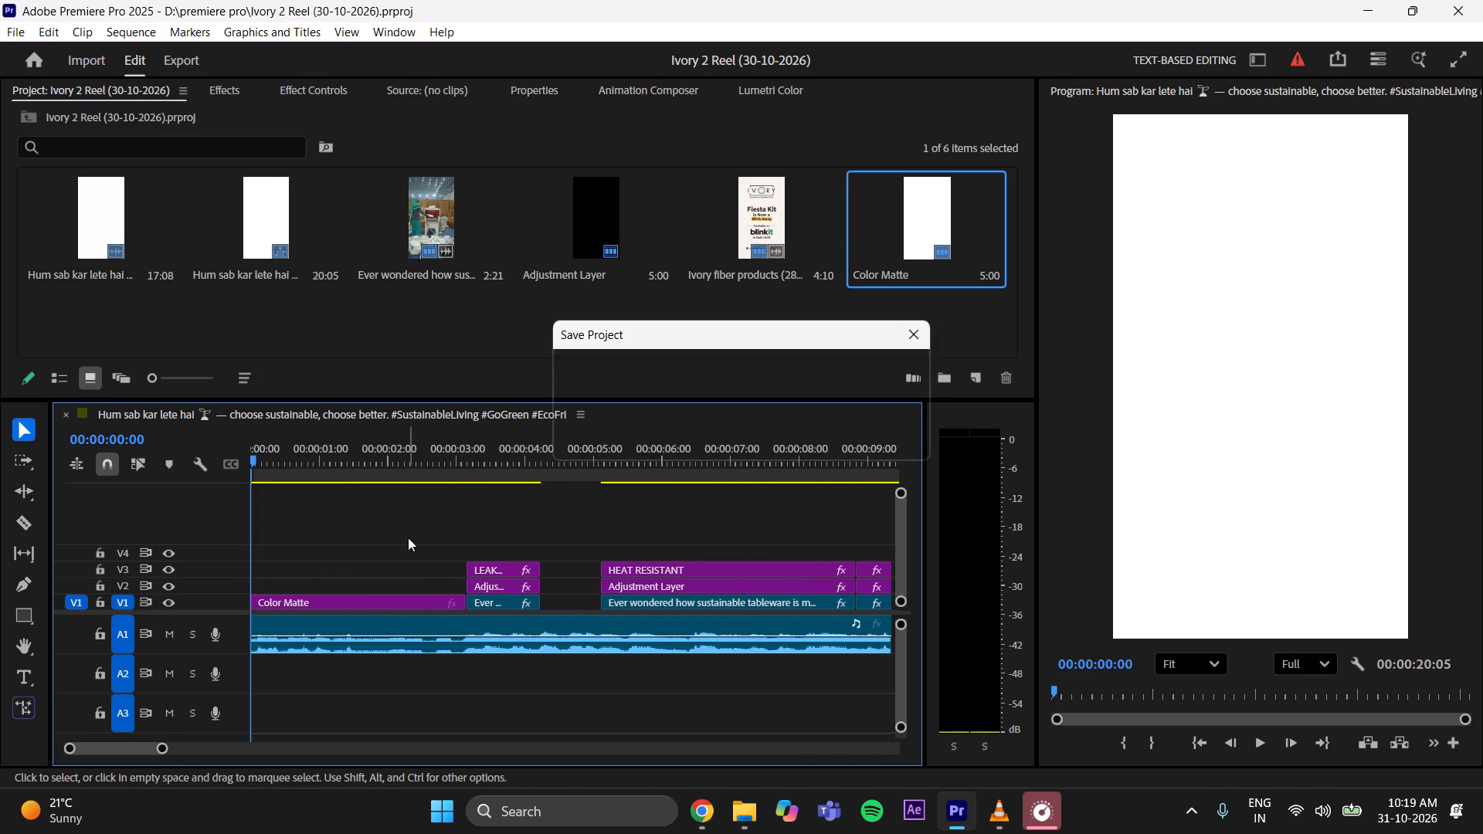
pyautogui.hotkey('ctrl', 's')
pyautogui.hotkey('ctrl', 's')
pyautogui.hotkey('ctrl', 's')
pyautogui.hotkey('ctrl', 's')
pyautogui.hotkey('ctrl', 's')
pyautogui.hotkey('ctrl', 's')
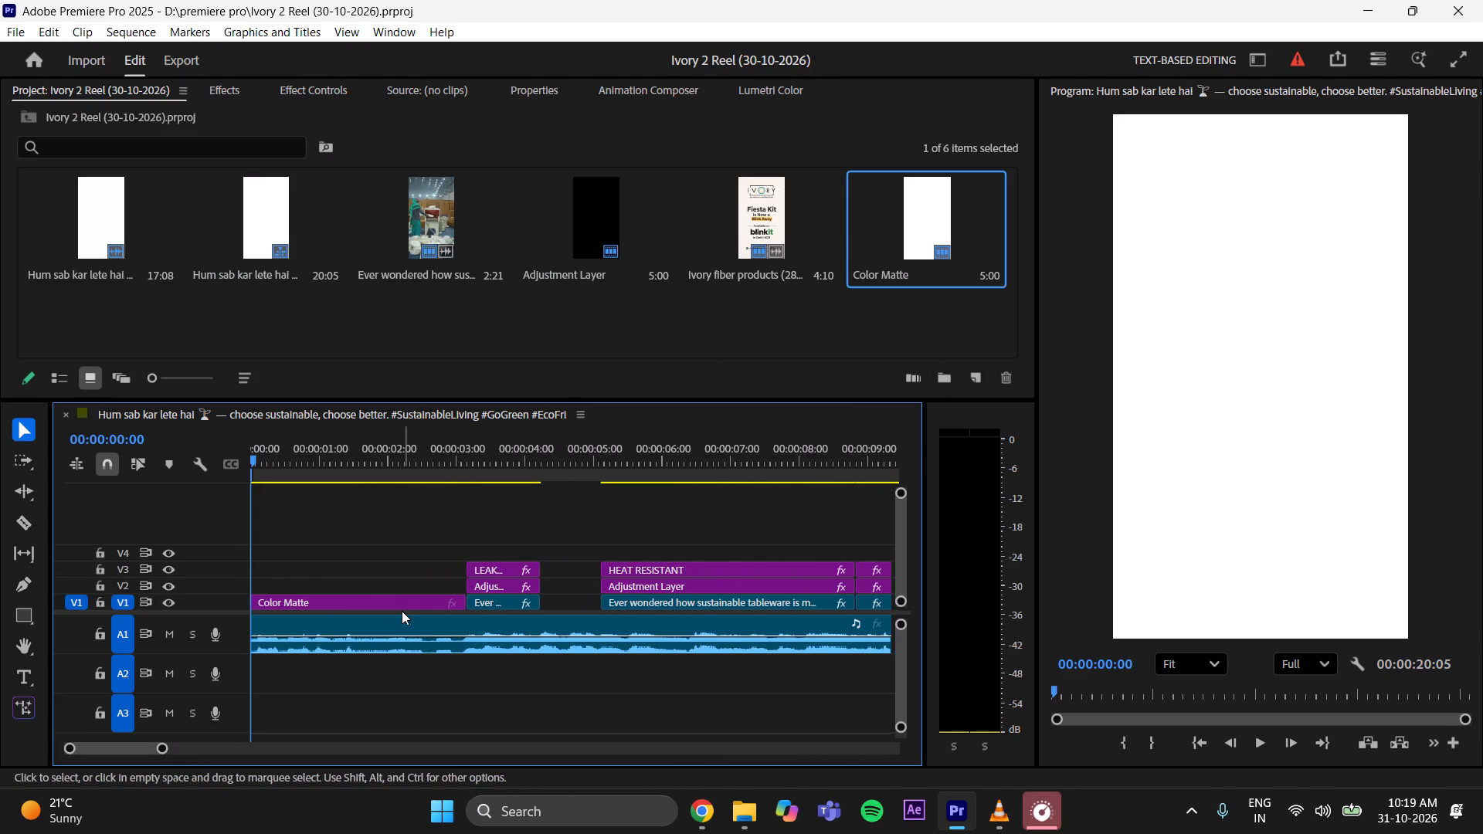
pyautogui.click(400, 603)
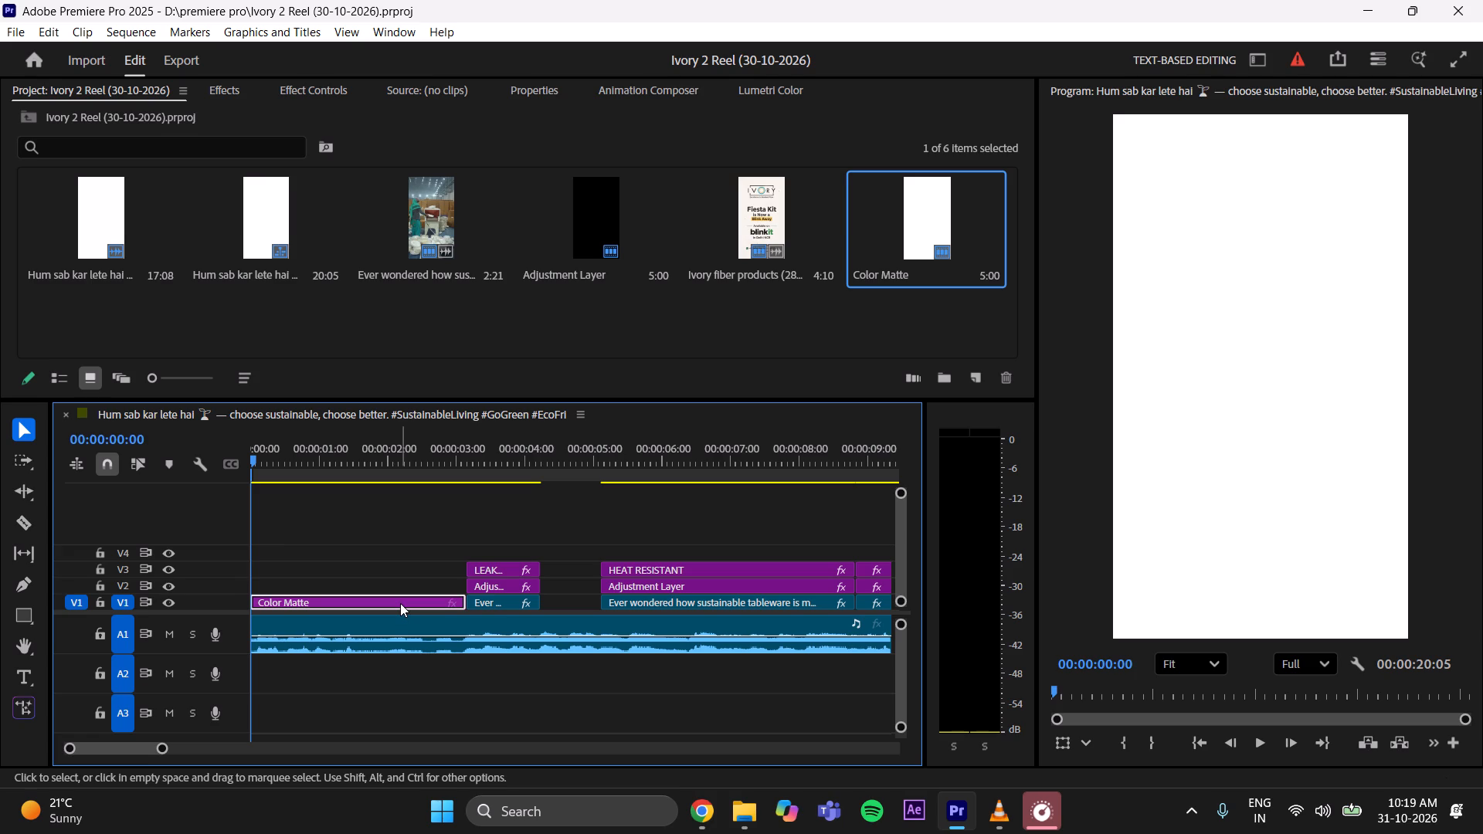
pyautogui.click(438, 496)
# Switch to File Explorer and look through the newest plate and bowl images in the Downloads folder.
pyautogui.click(747, 833)
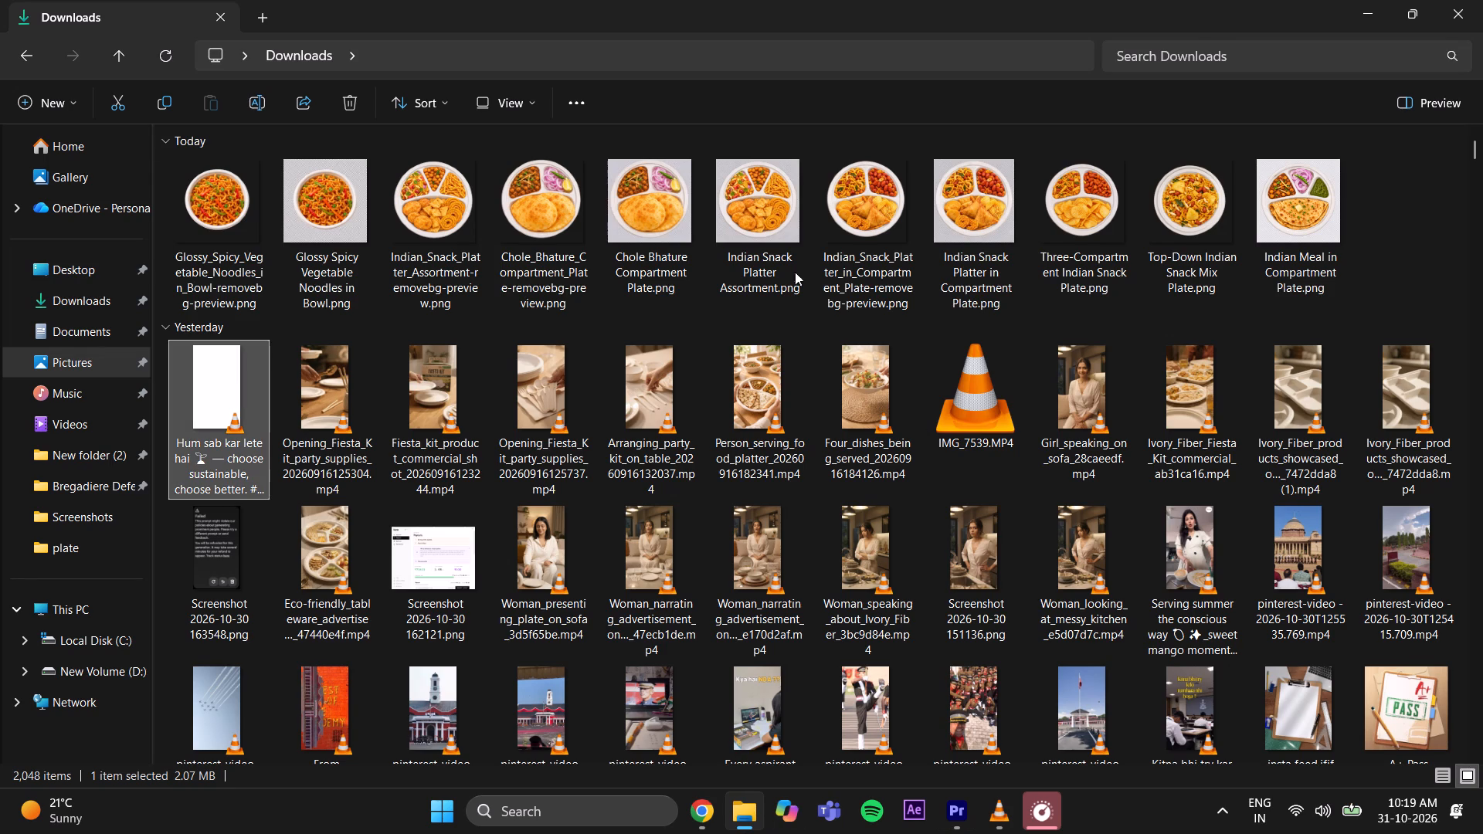
pyautogui.click(100, 304)
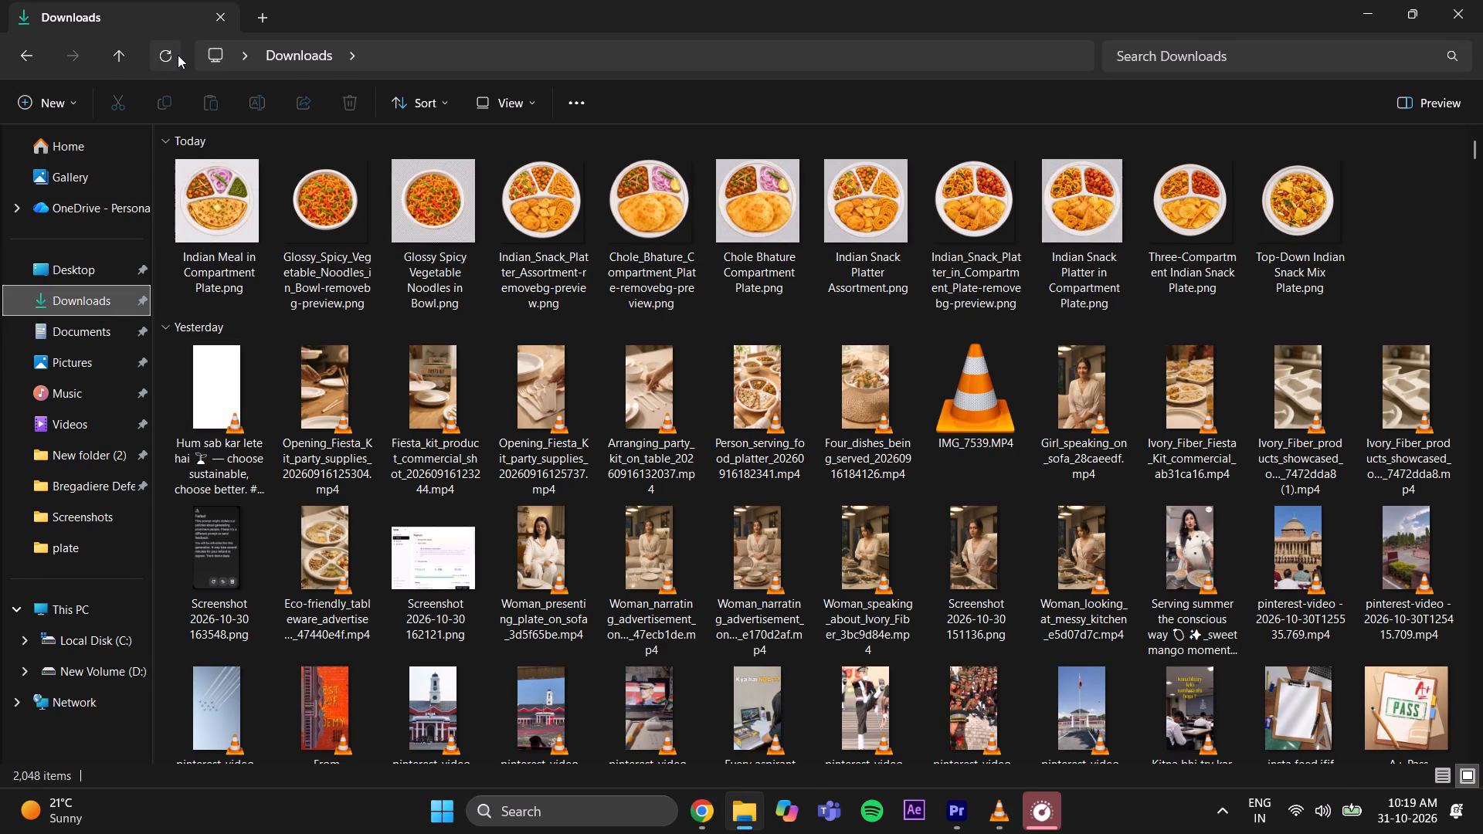
pyautogui.click(178, 55)
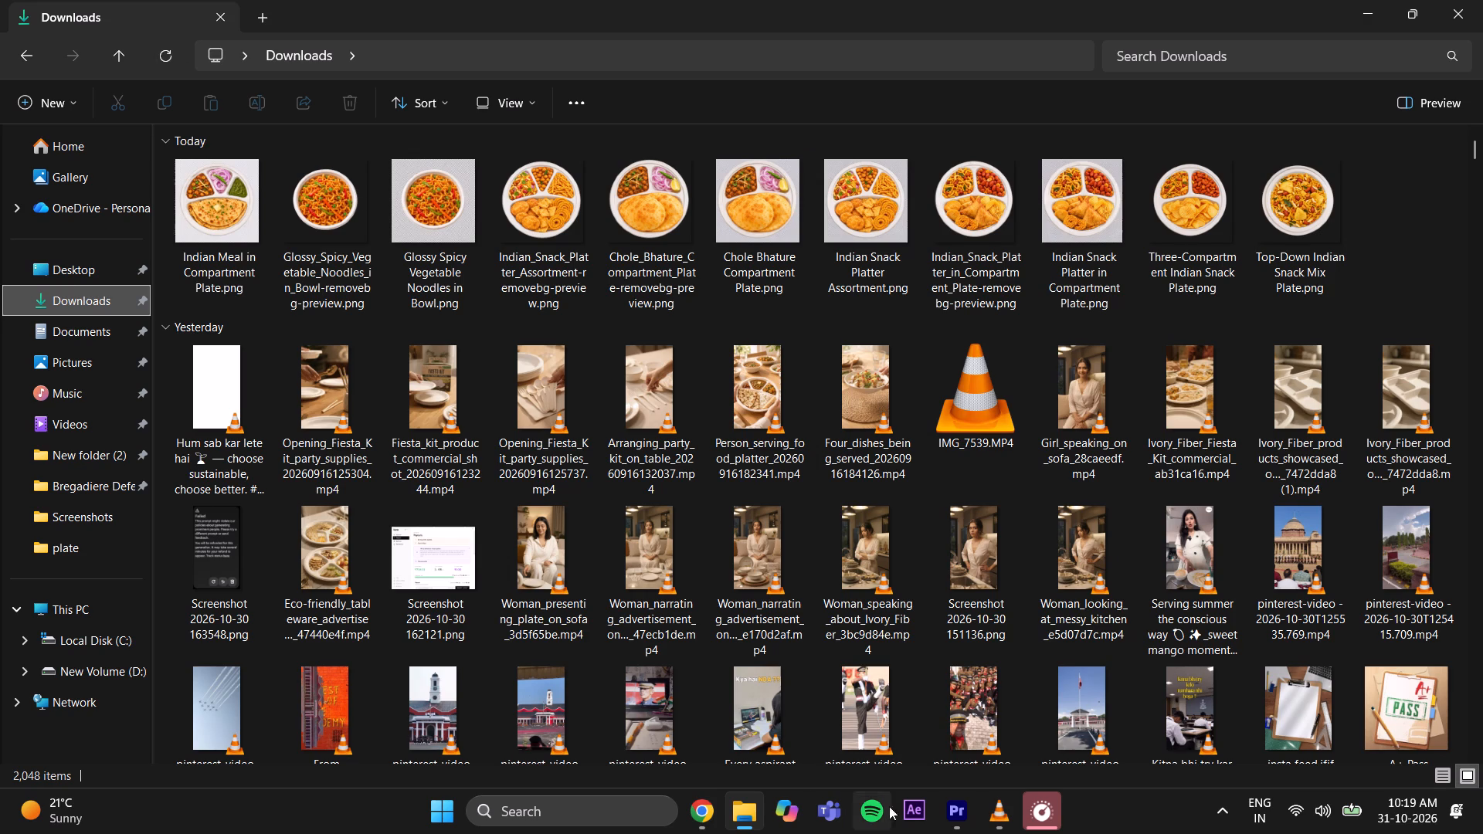
# On remove.bg in Chrome, replace the noodle bowl image by uploading Indian Meal in Compartment Plate.png from Downloads for background removal.
pyautogui.click(710, 822)
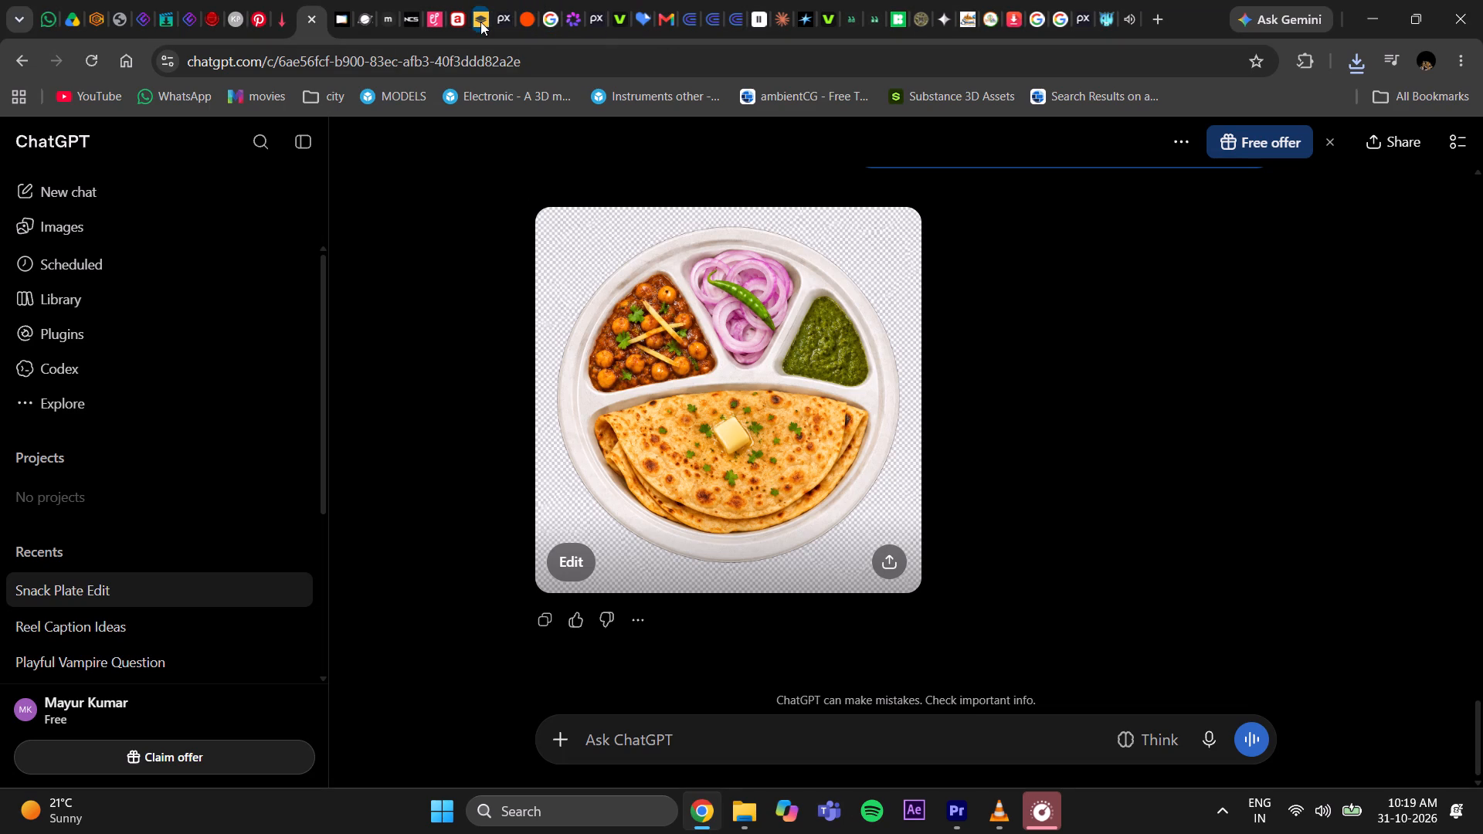
pyautogui.click(480, 22)
pyautogui.click(775, 724)
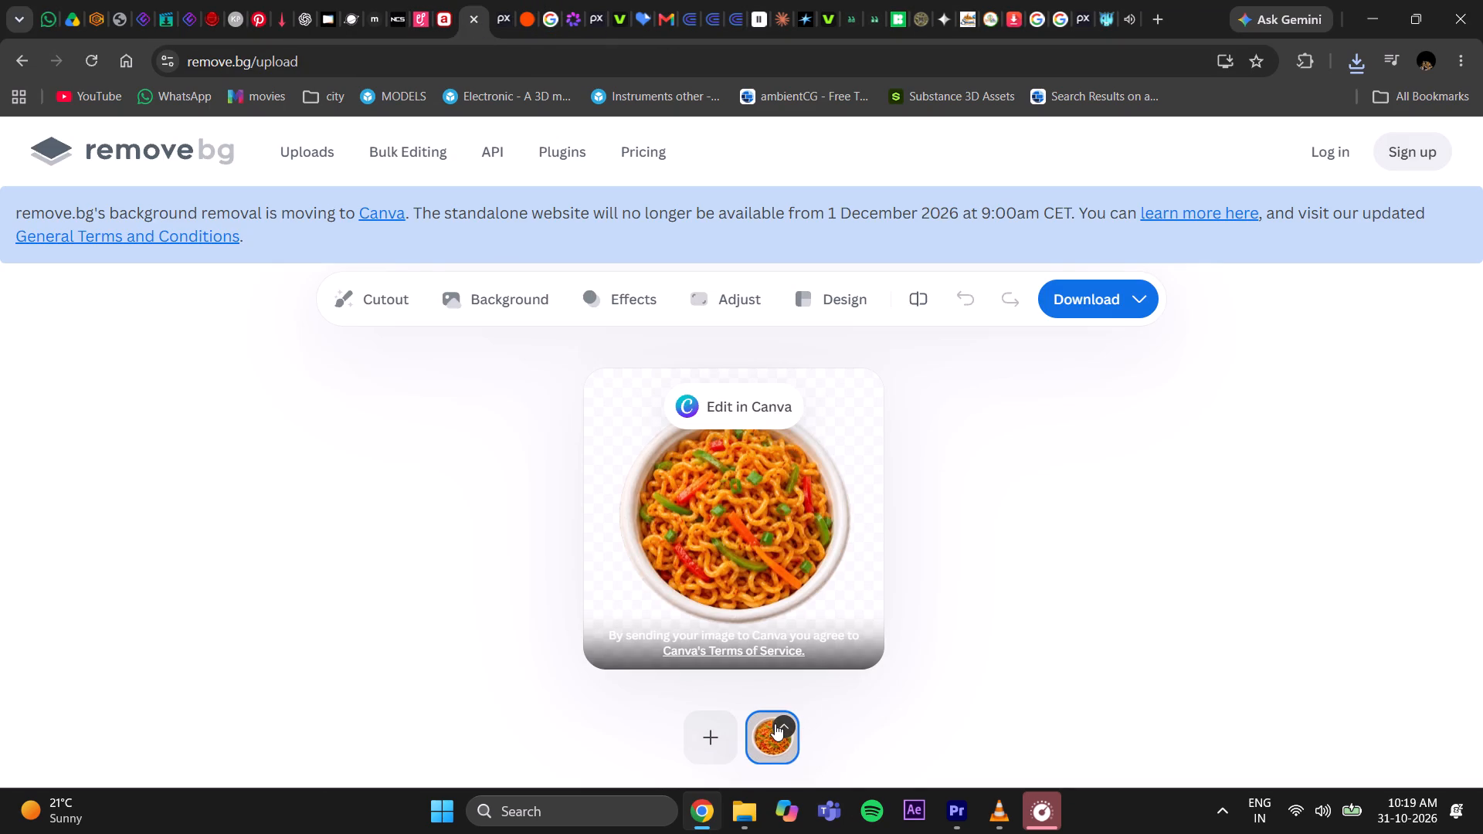
pyautogui.click(758, 676)
pyautogui.click(765, 482)
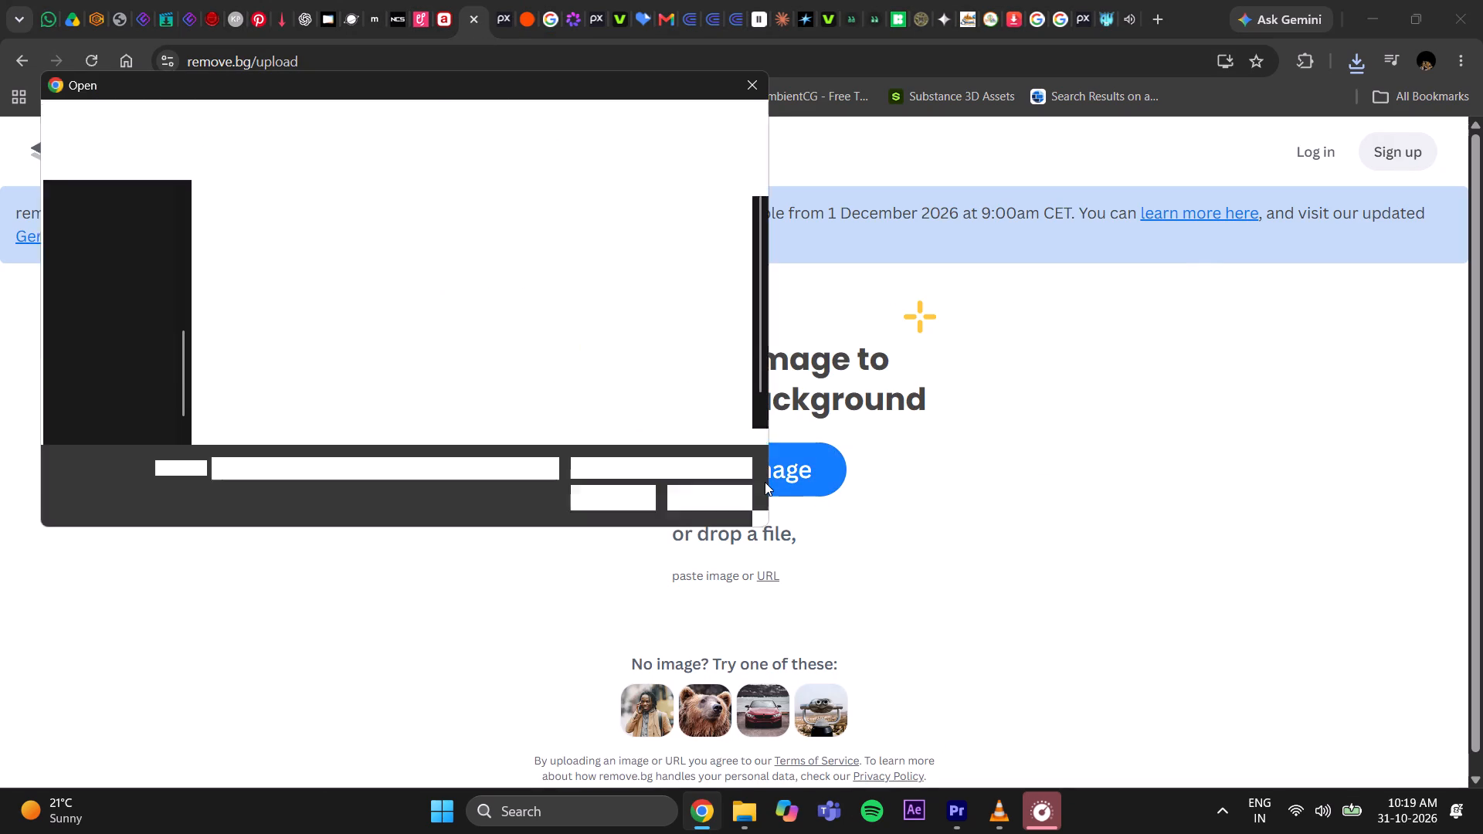
pyautogui.scroll(5, 93, 286)
pyautogui.click(123, 348)
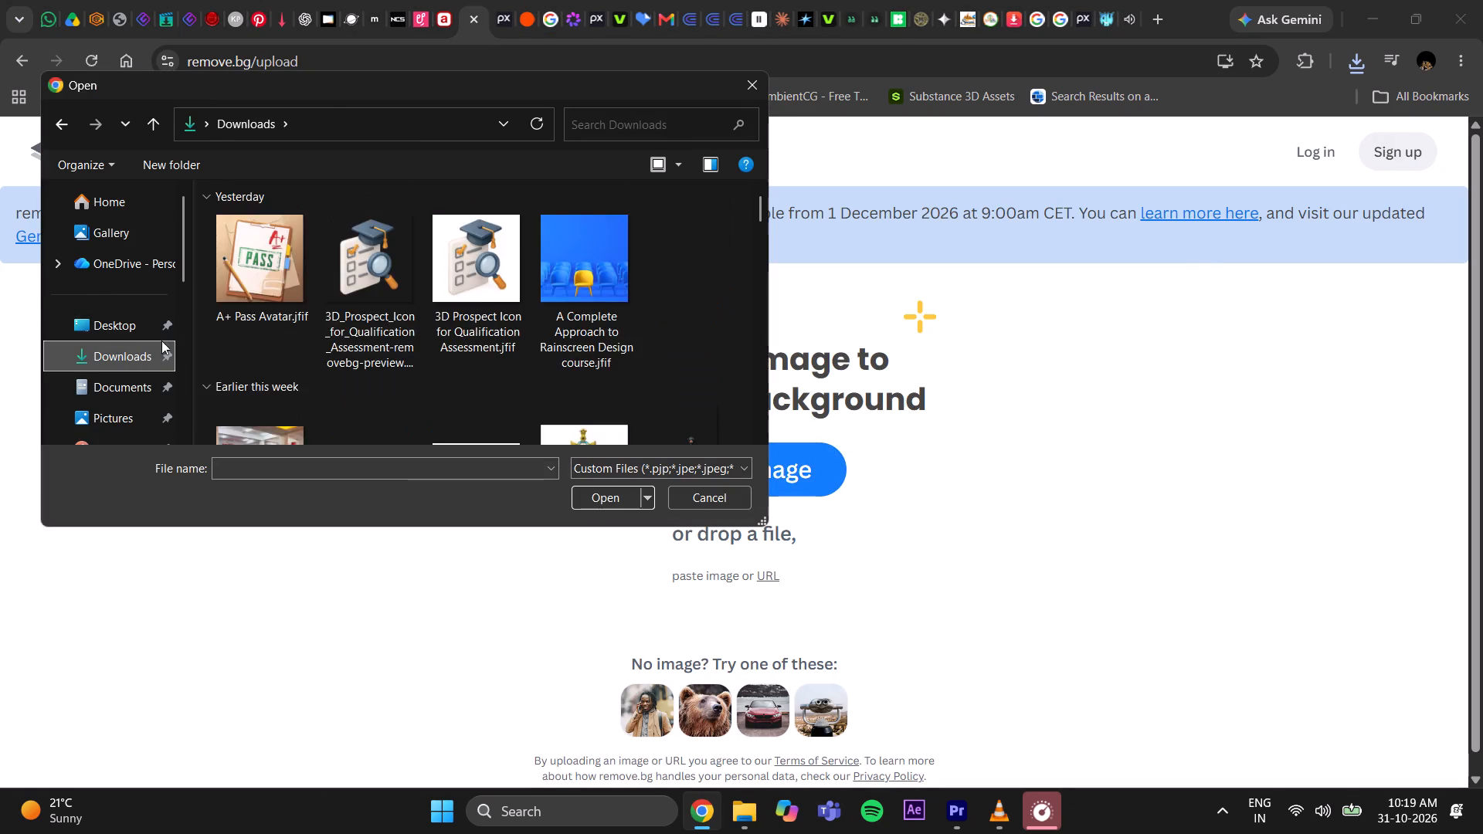
pyautogui.click(255, 275)
pyautogui.click(607, 497)
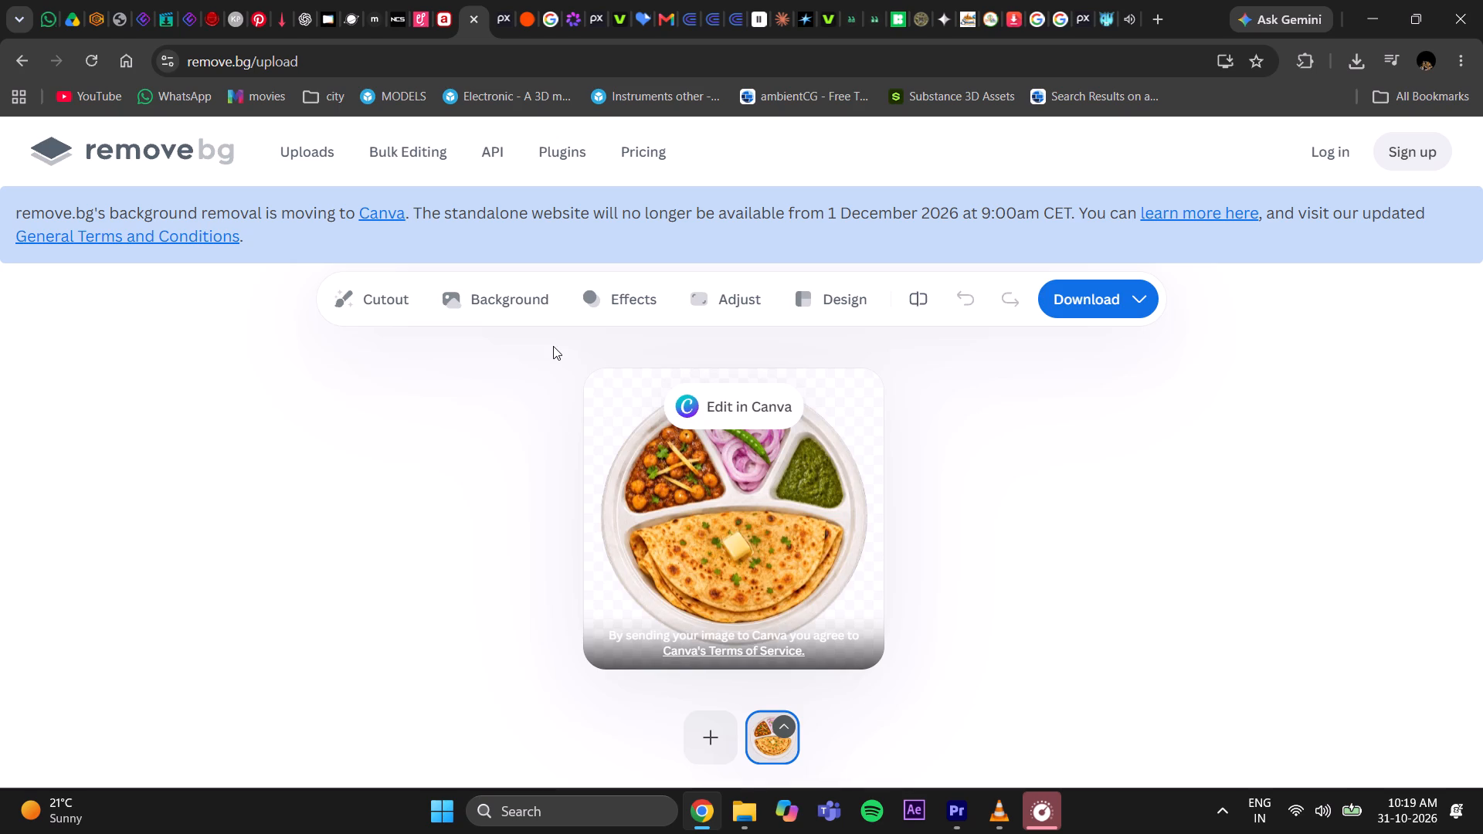
# Download the preview version of the Indian meal plate cutout with its background removed.
pyautogui.click(1088, 287)
pyautogui.click(1088, 369)
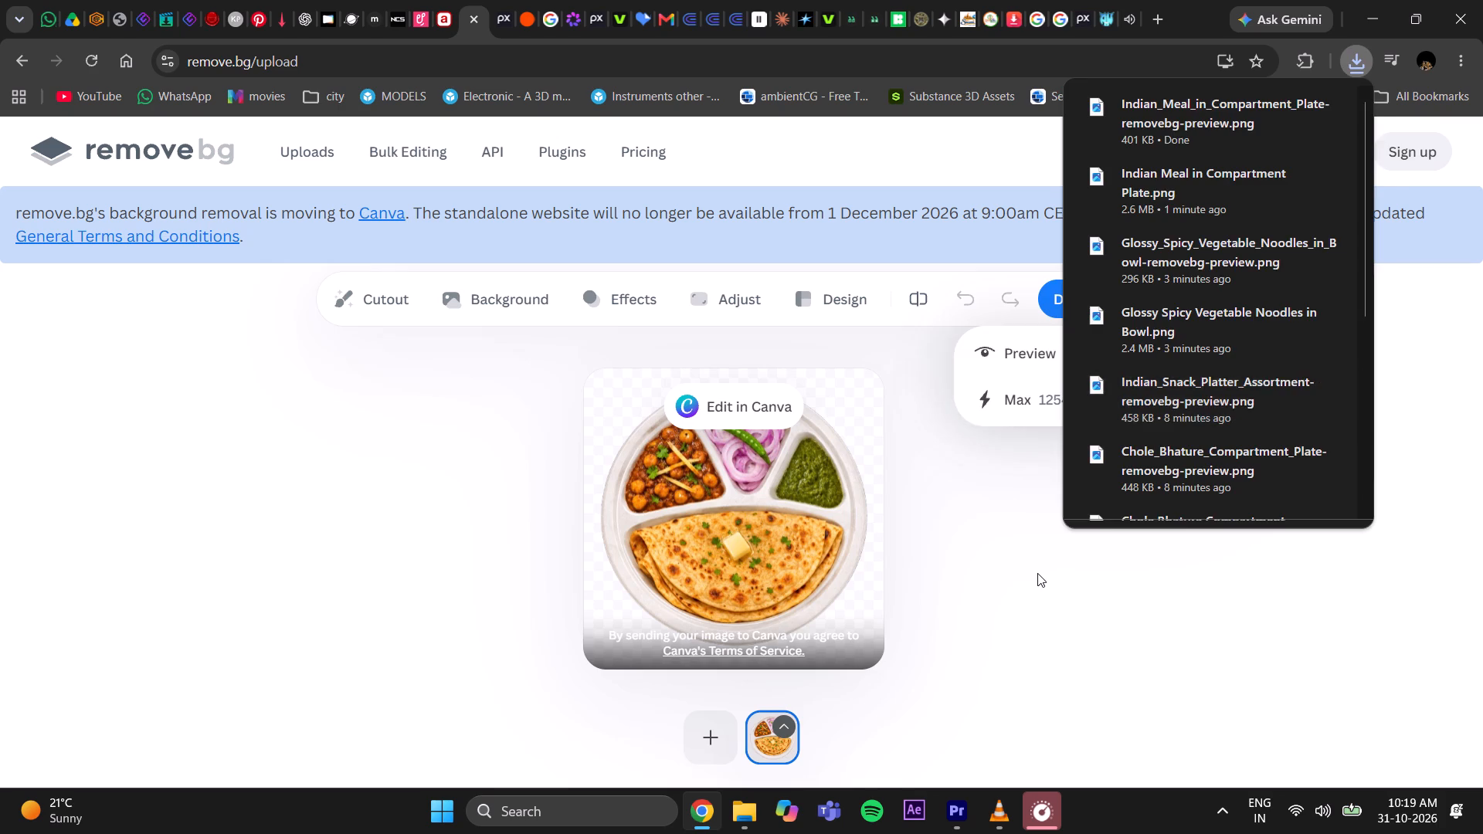
pyautogui.click(1036, 576)
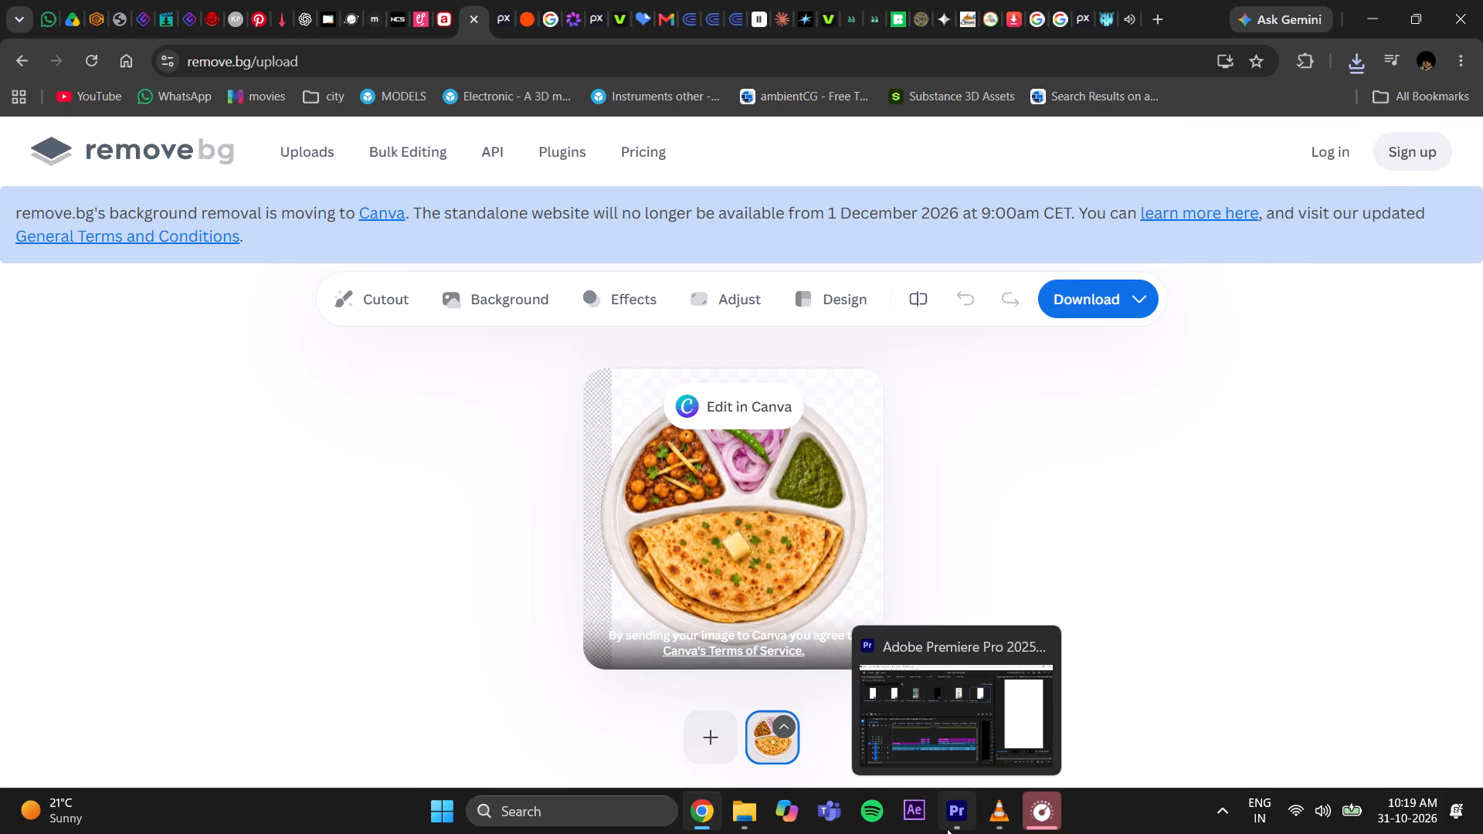
# Switch to File Explorer and refresh the Downloads folder to locate the background-free Indian meal plate image.
pyautogui.click(735, 822)
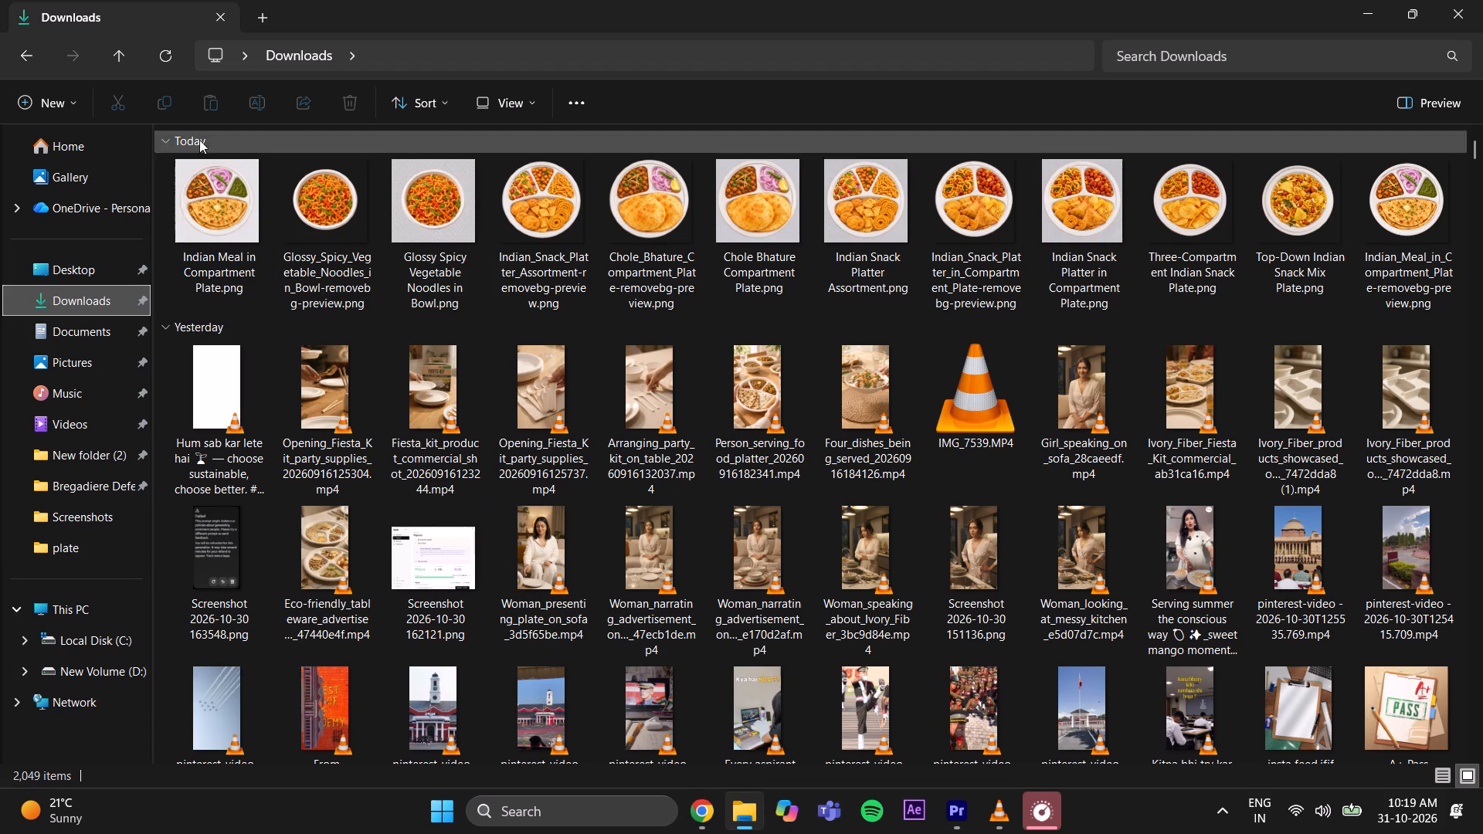
pyautogui.click(159, 65)
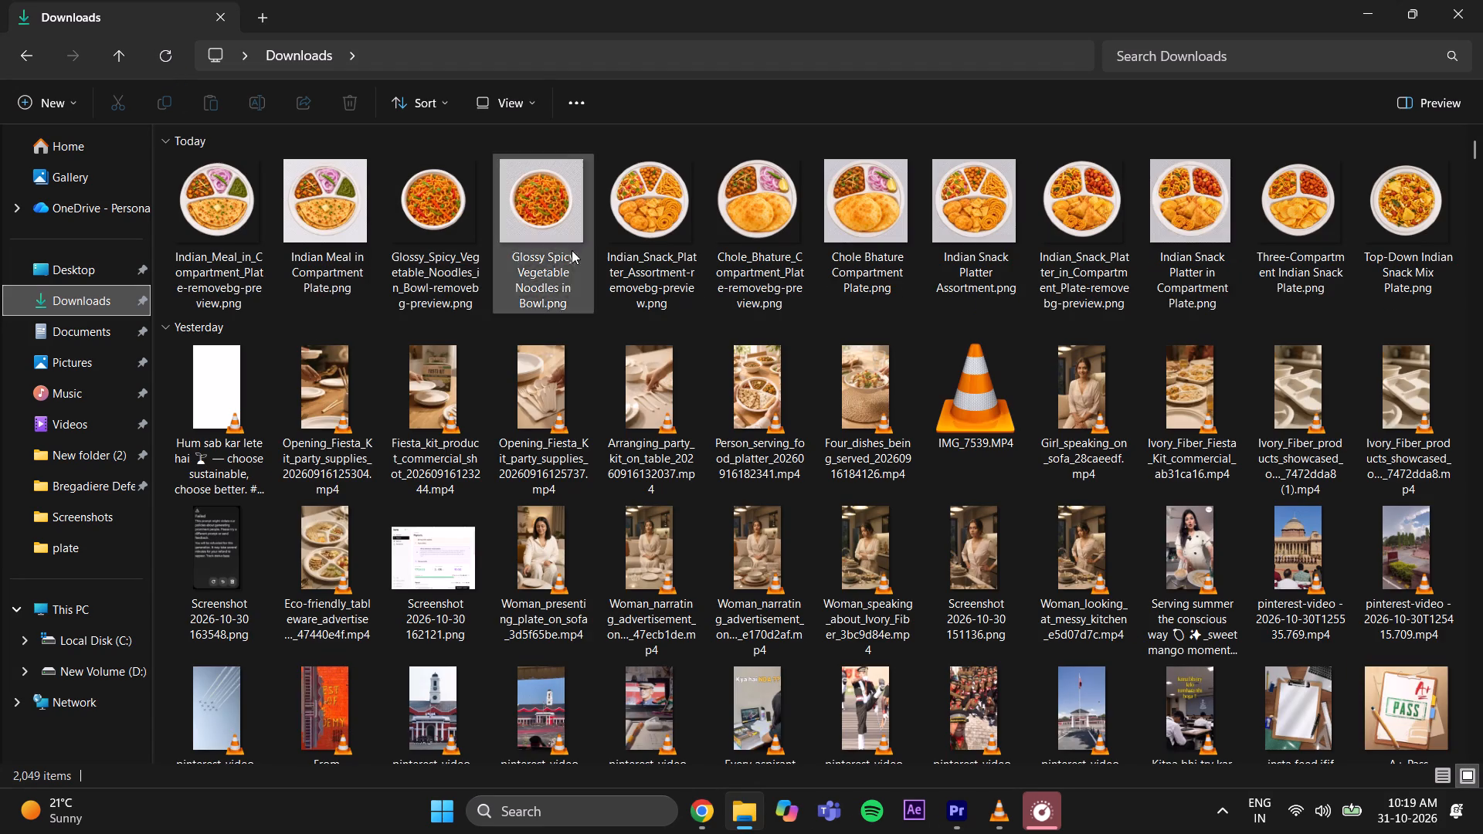
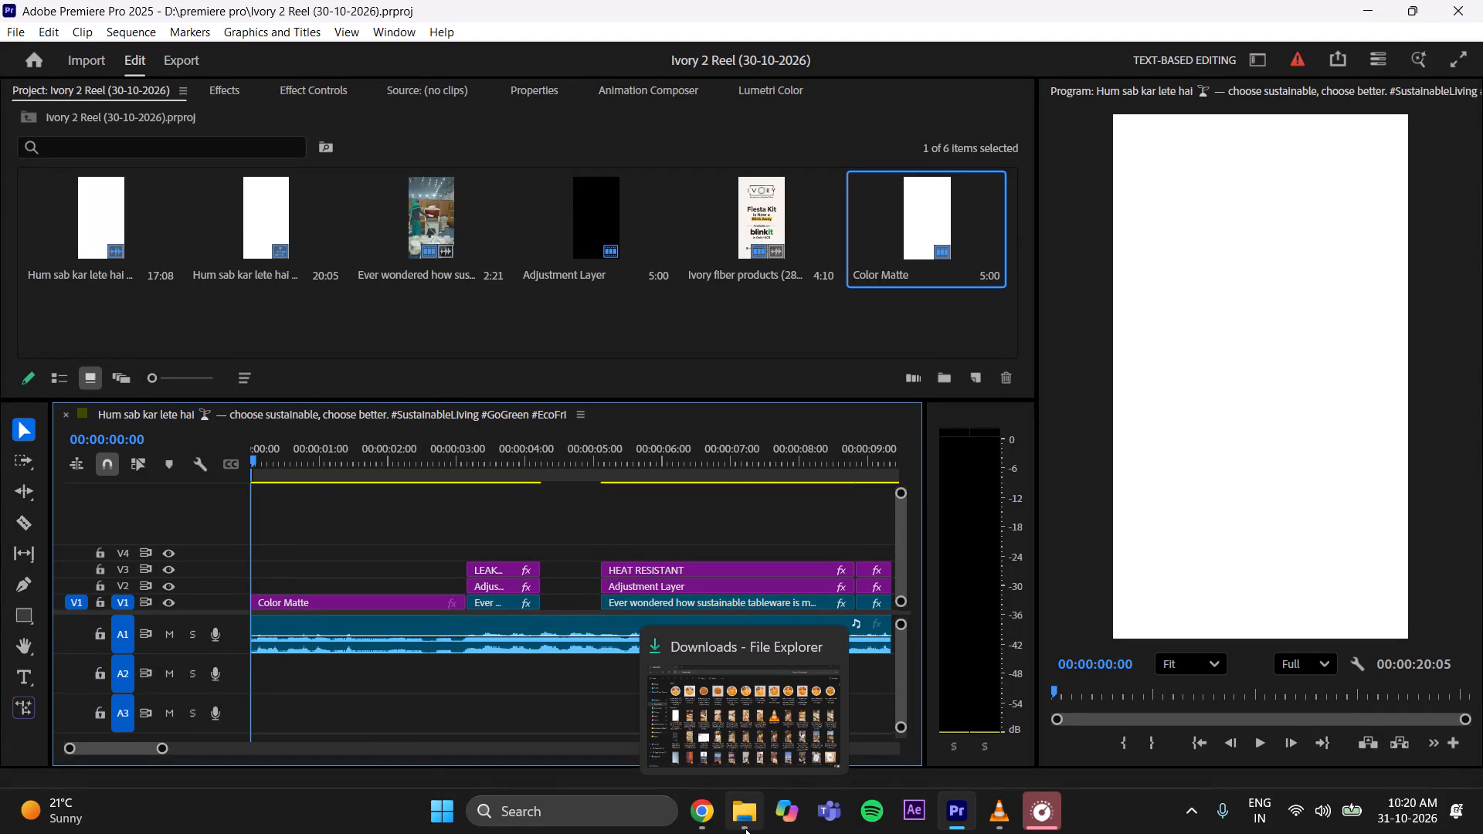
# Load Top-Down Indian Snack Mix Plate.png from File Explorer's Downloads folder into Premiere Pro's source monitor and place it on V4 at the sequence start.
pyautogui.click(334, 85)
pyautogui.click(429, 83)
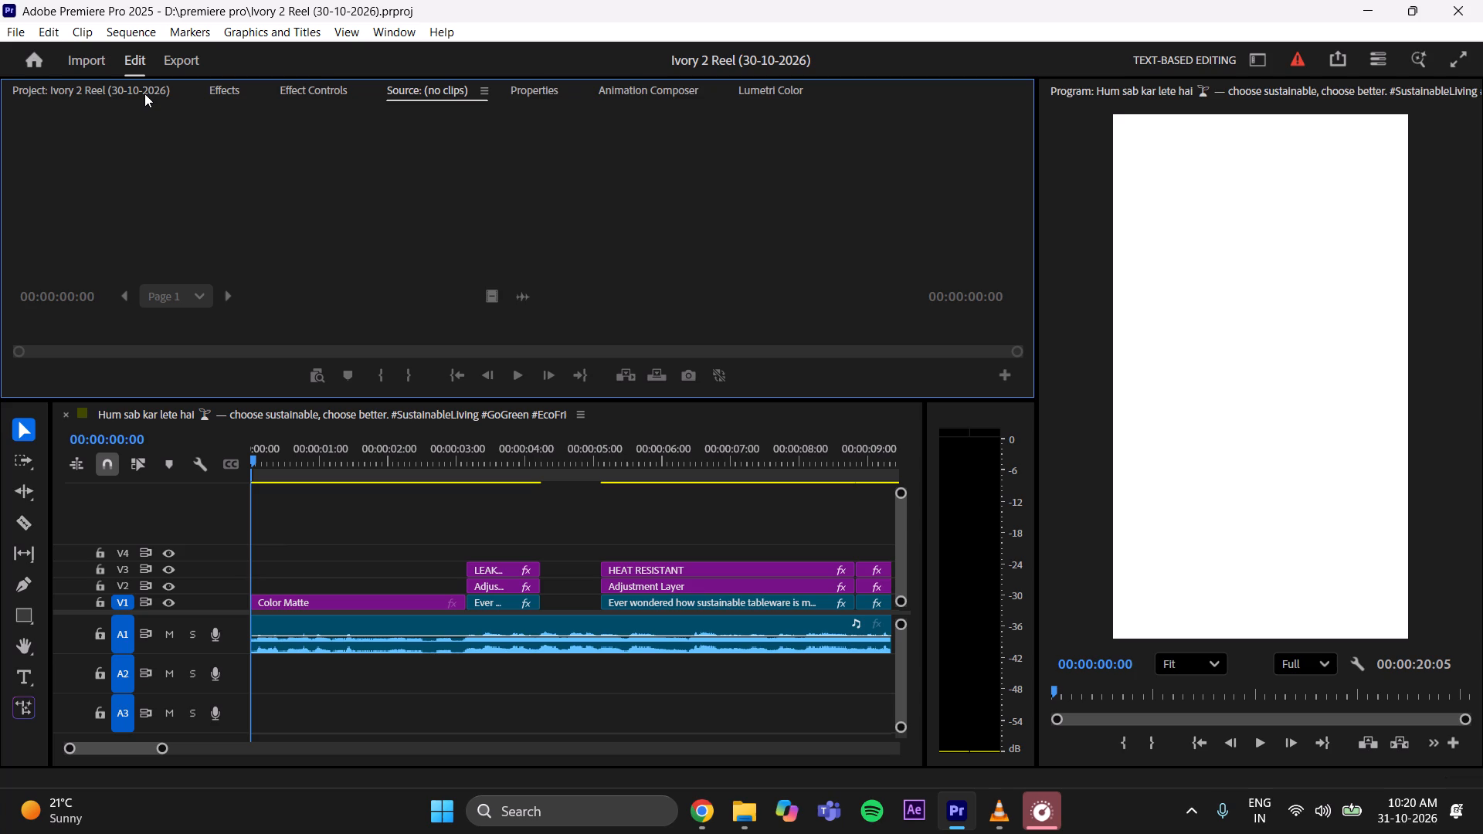
pyautogui.click(742, 819)
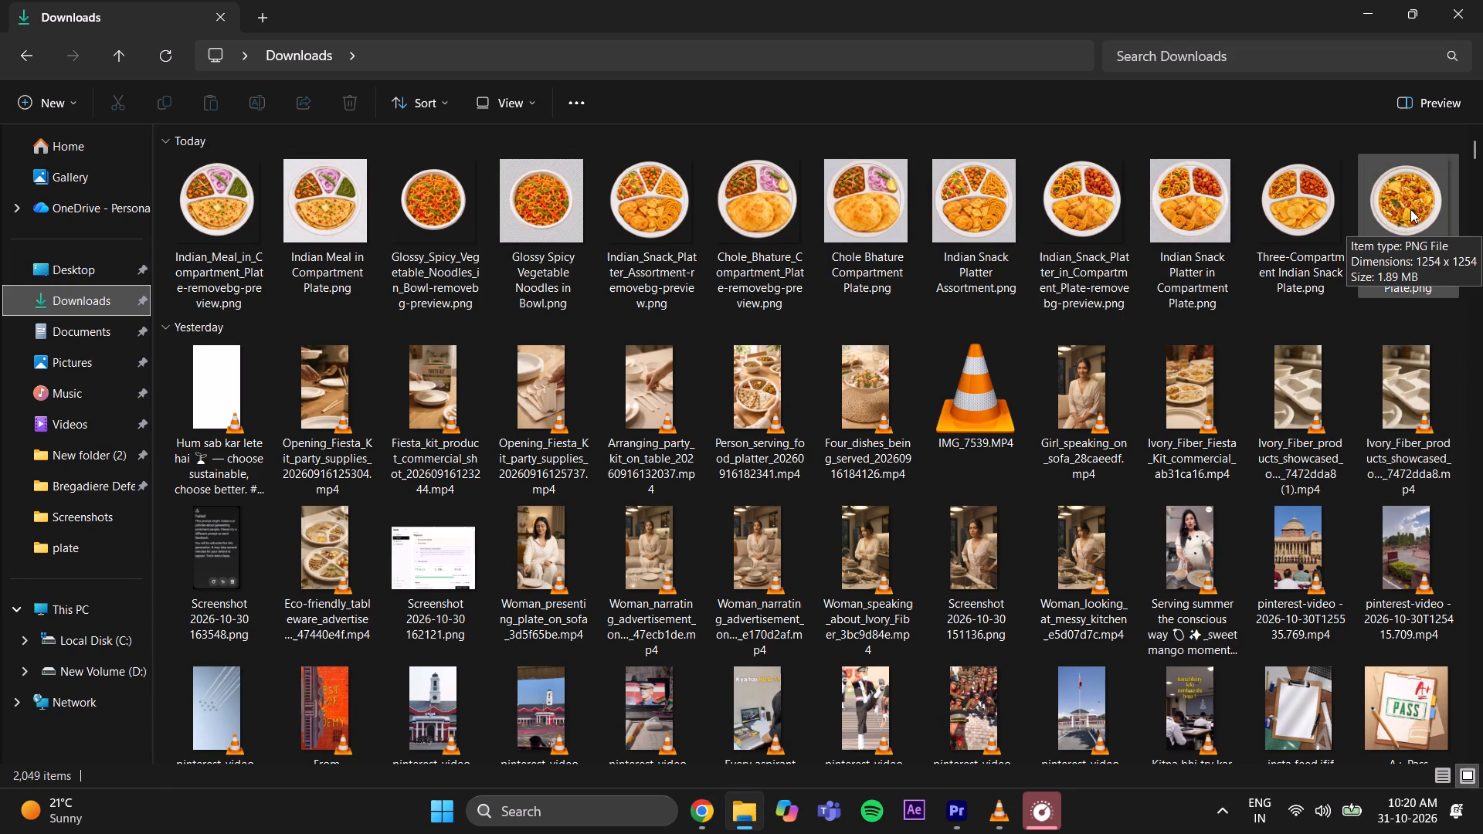
pyautogui.moveTo(1410, 208); pyautogui.dragTo(884, 693)
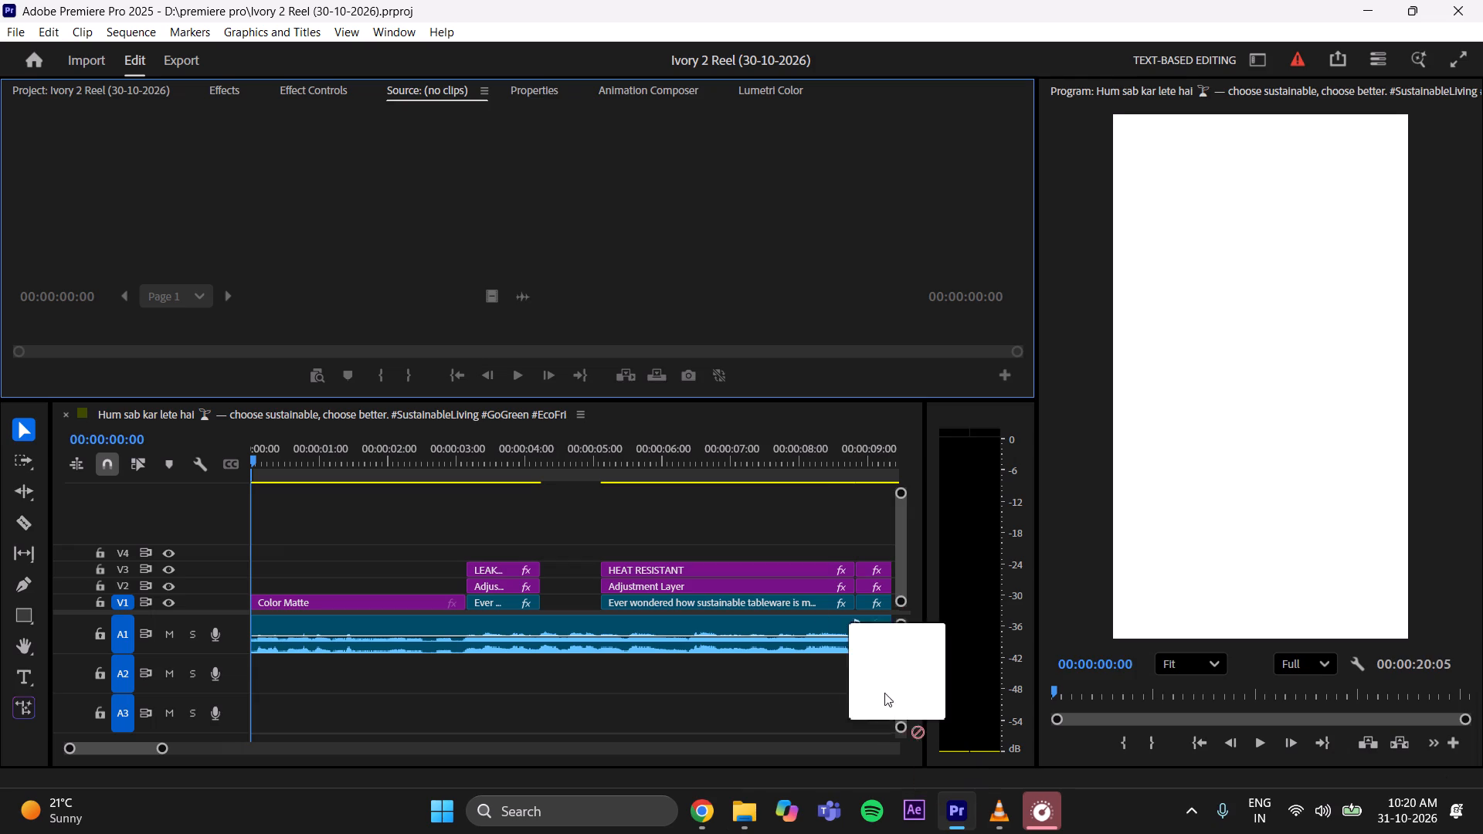
pyautogui.moveTo(884, 693); pyautogui.dragTo(534, 215)
pyautogui.moveTo(494, 294); pyautogui.dragTo(238, 551)
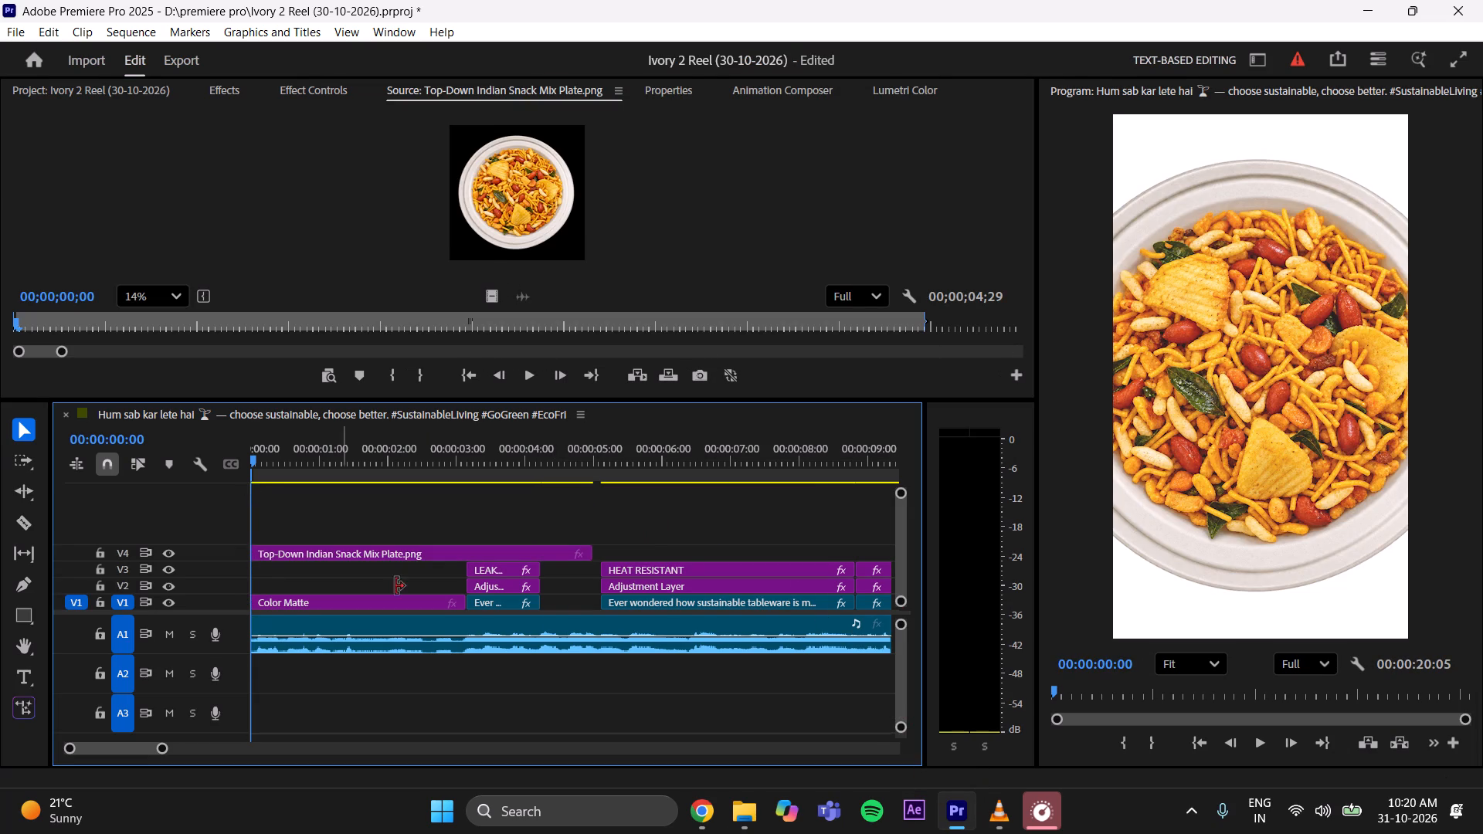
# Load Three-Compartment Indian Snack Plate.png from Downloads in File Explorer into Premiere Pro and place it at the sequence start on new track V5.
pyautogui.click(737, 815)
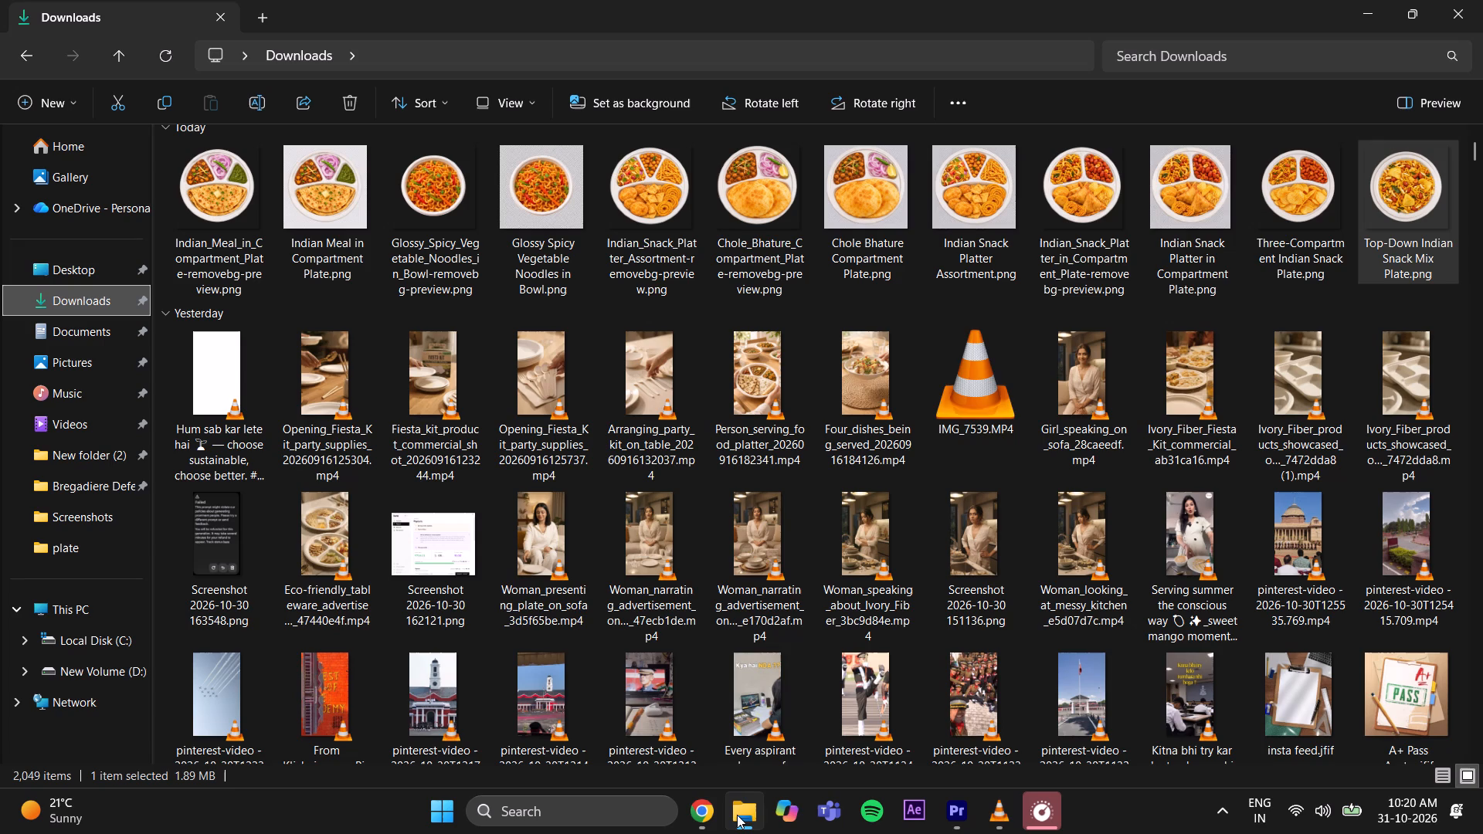
pyautogui.moveTo(1313, 185); pyautogui.dragTo(1313, 189)
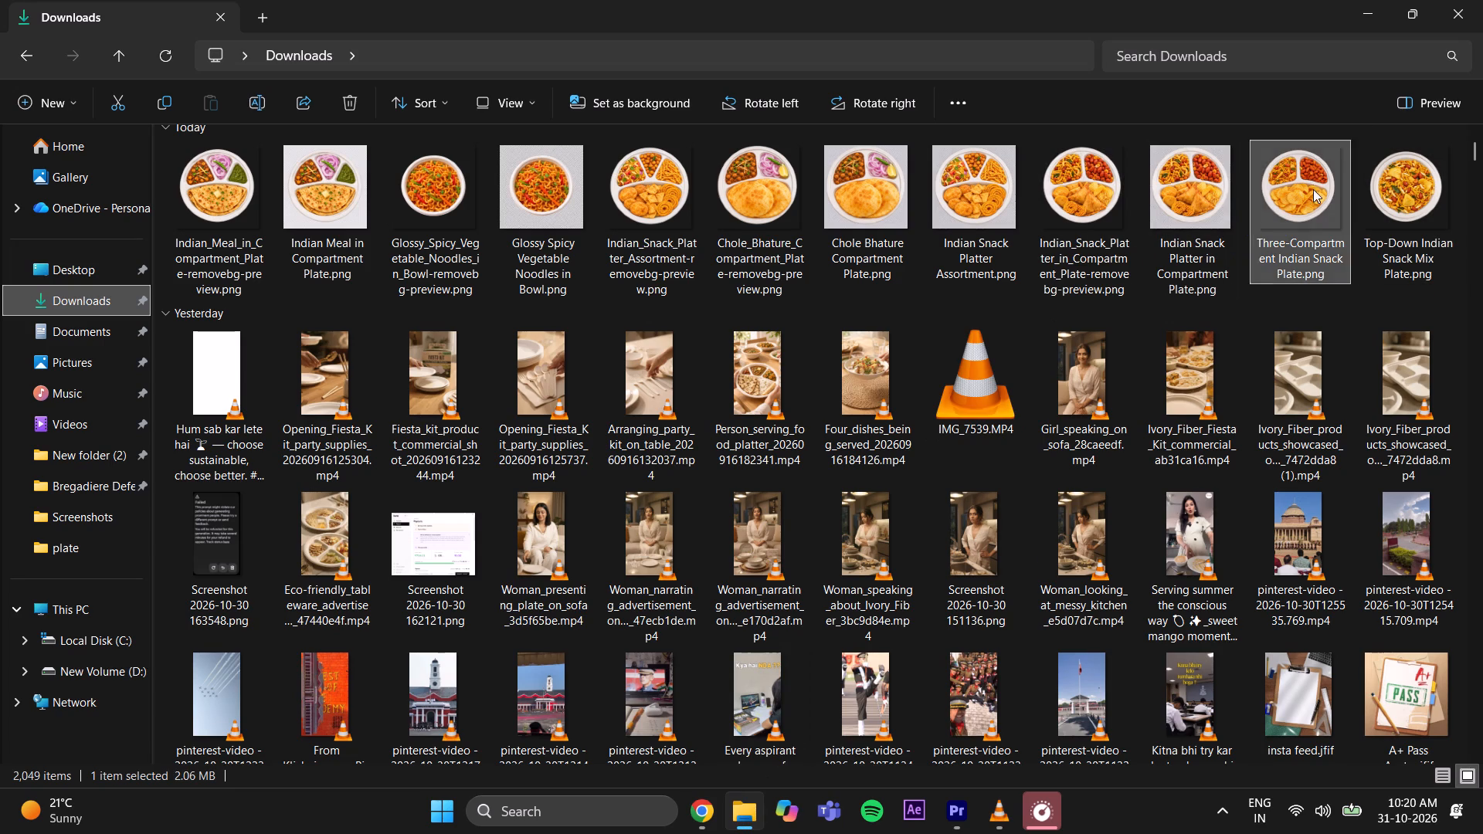
pyautogui.moveTo(1313, 189); pyautogui.dragTo(524, 235)
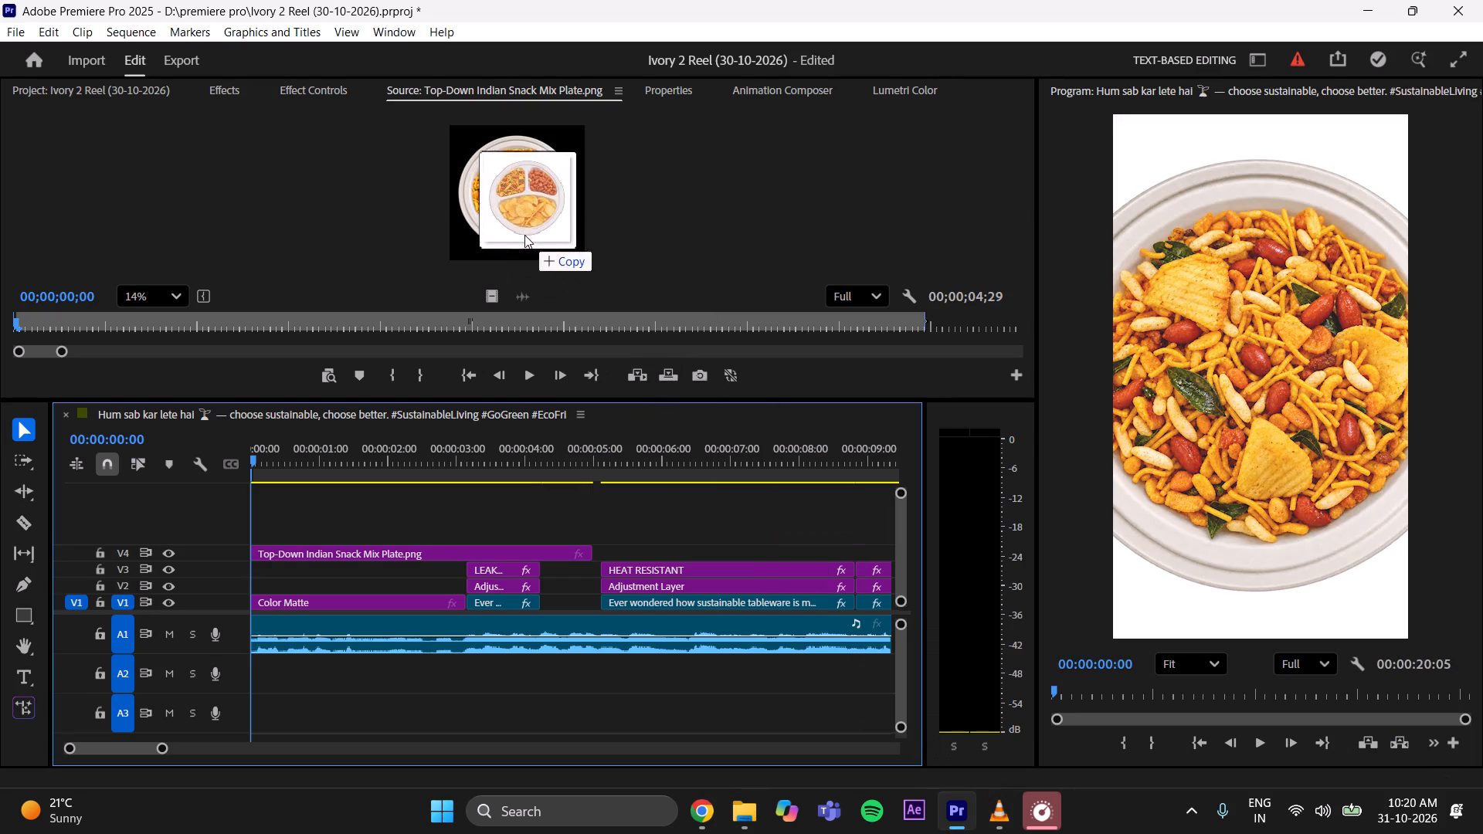
pyautogui.moveTo(524, 235); pyautogui.dragTo(518, 225)
pyautogui.moveTo(497, 298); pyautogui.dragTo(257, 534)
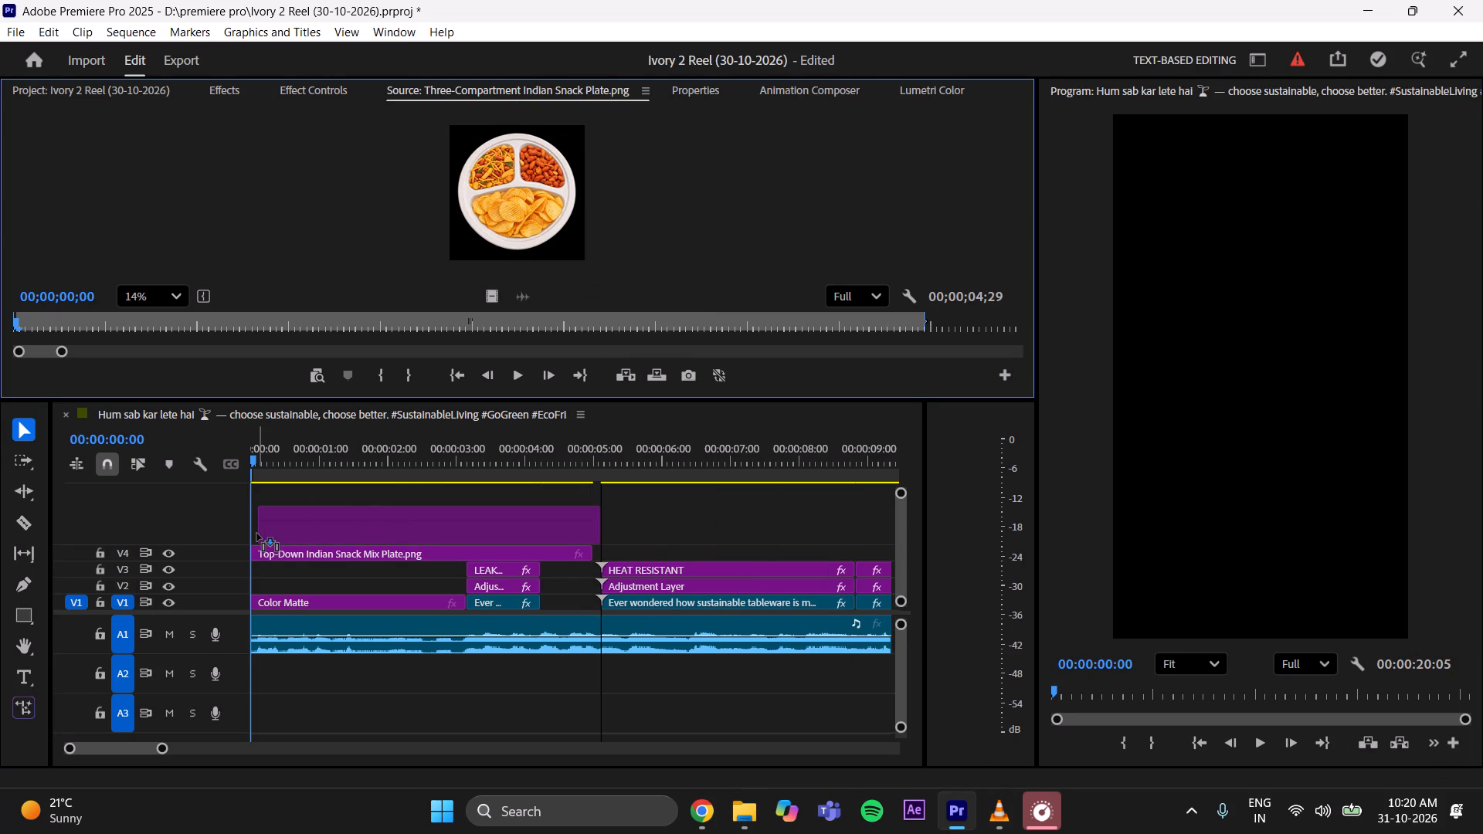
pyautogui.moveTo(257, 534); pyautogui.dragTo(246, 534)
# Load the background-free Indian_Snack_Platter_in_Compartment_Plate cutout from File Explorer into Premiere Pro and place it at the sequence start on new track V6.
pyautogui.moveTo(901, 493); pyautogui.dragTo(904, 473)
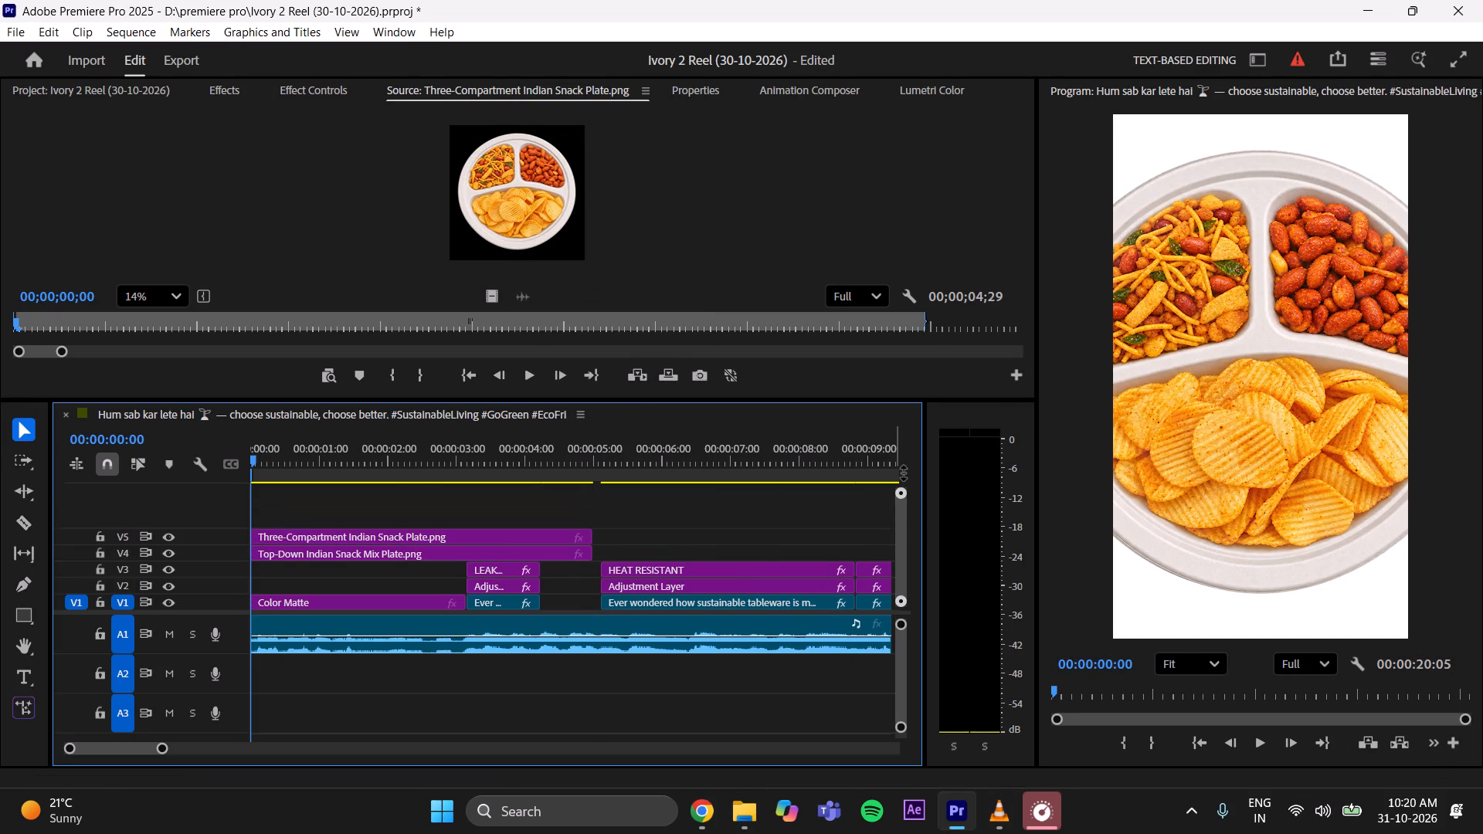
pyautogui.moveTo(904, 473); pyautogui.dragTo(919, 395)
pyautogui.click(734, 820)
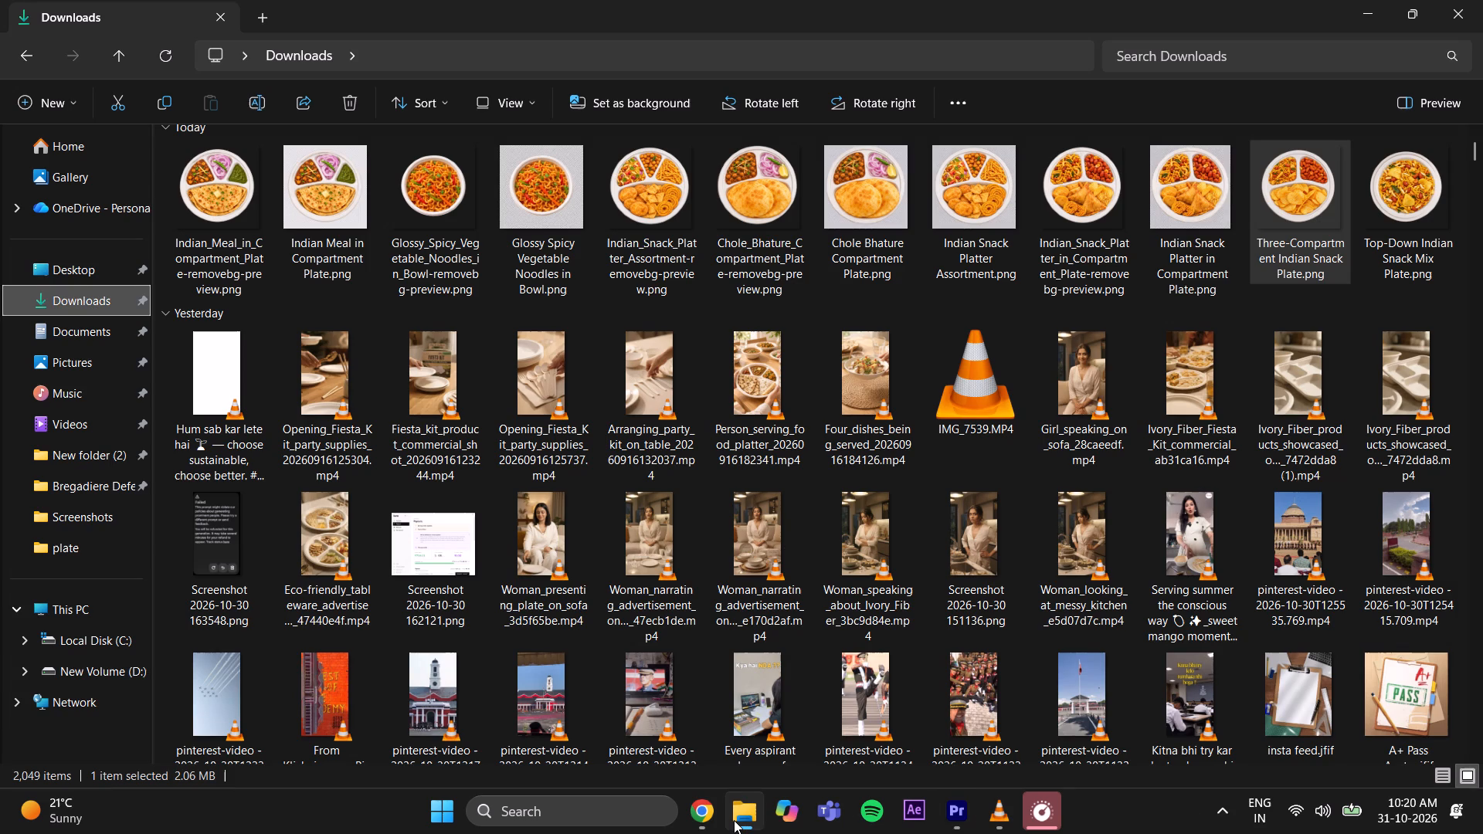
pyautogui.moveTo(1069, 182); pyautogui.dragTo(1092, 459)
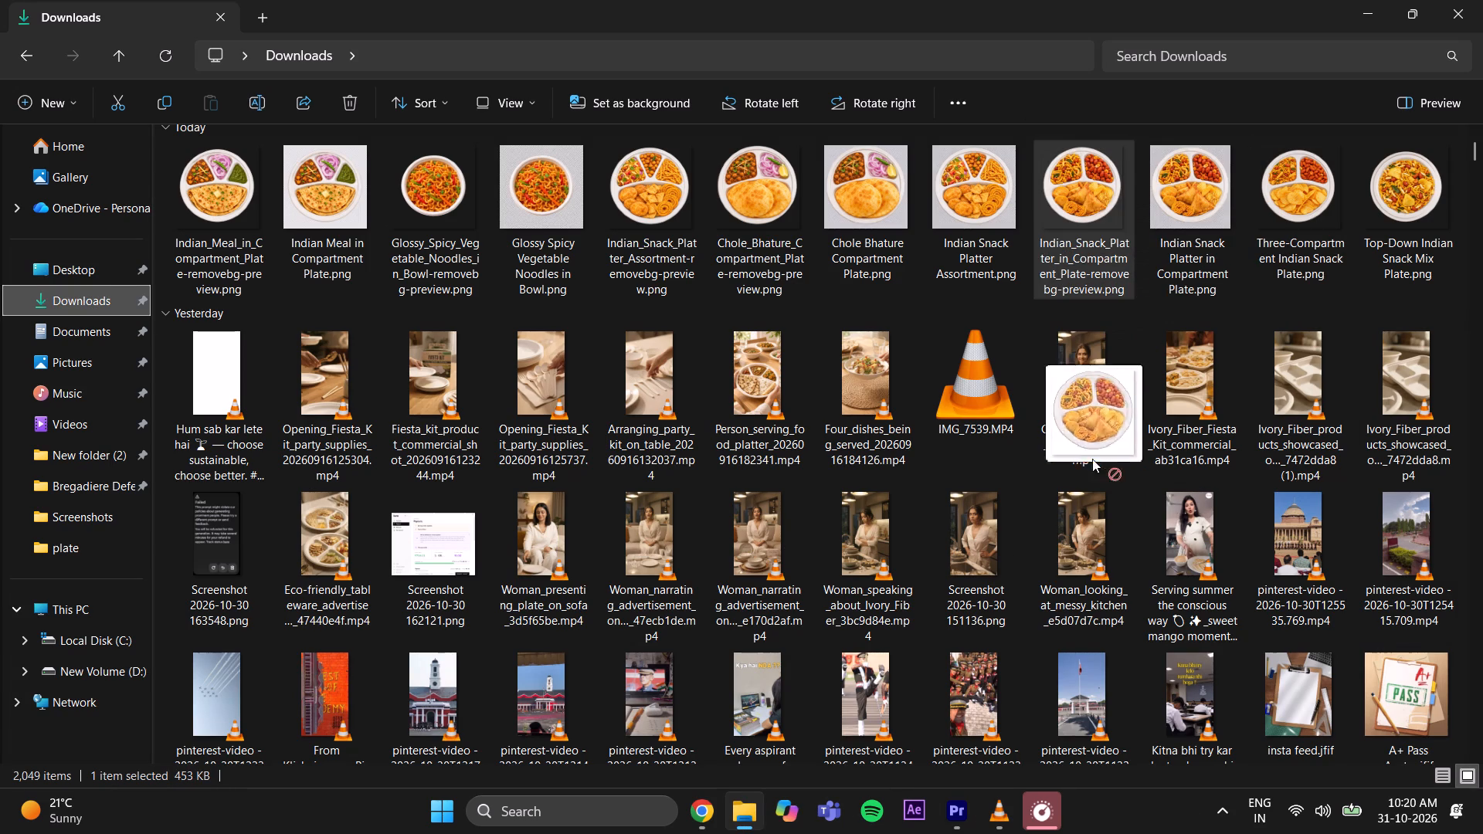
pyautogui.moveTo(1092, 459); pyautogui.dragTo(533, 210)
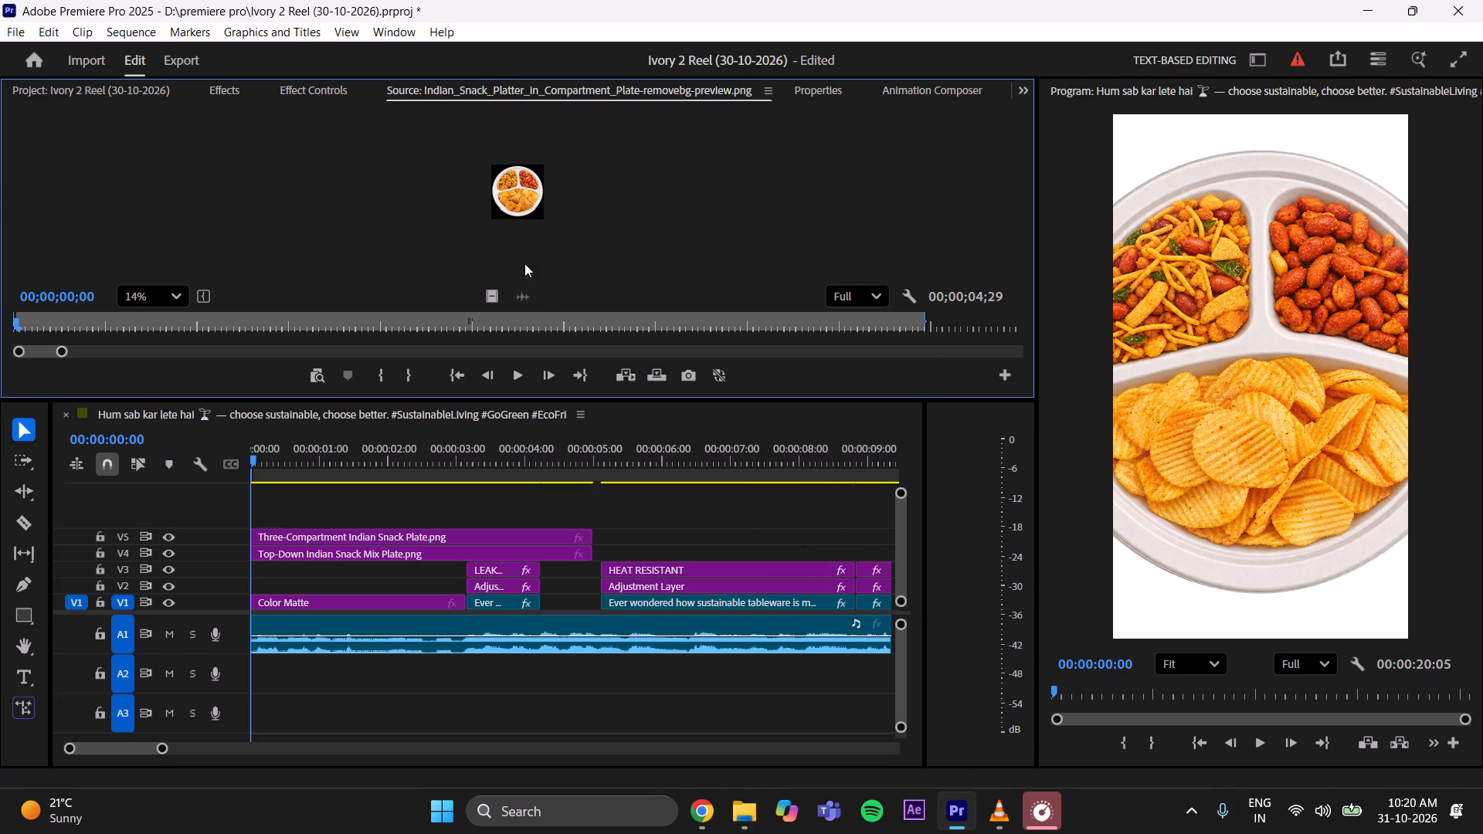
pyautogui.moveTo(497, 300); pyautogui.dragTo(254, 515)
# Load the background-free Chole Bhature plate cutout from File Explorer into Premiere Pro, add it on new track V7 and align it to the sequence start.
pyautogui.click(754, 819)
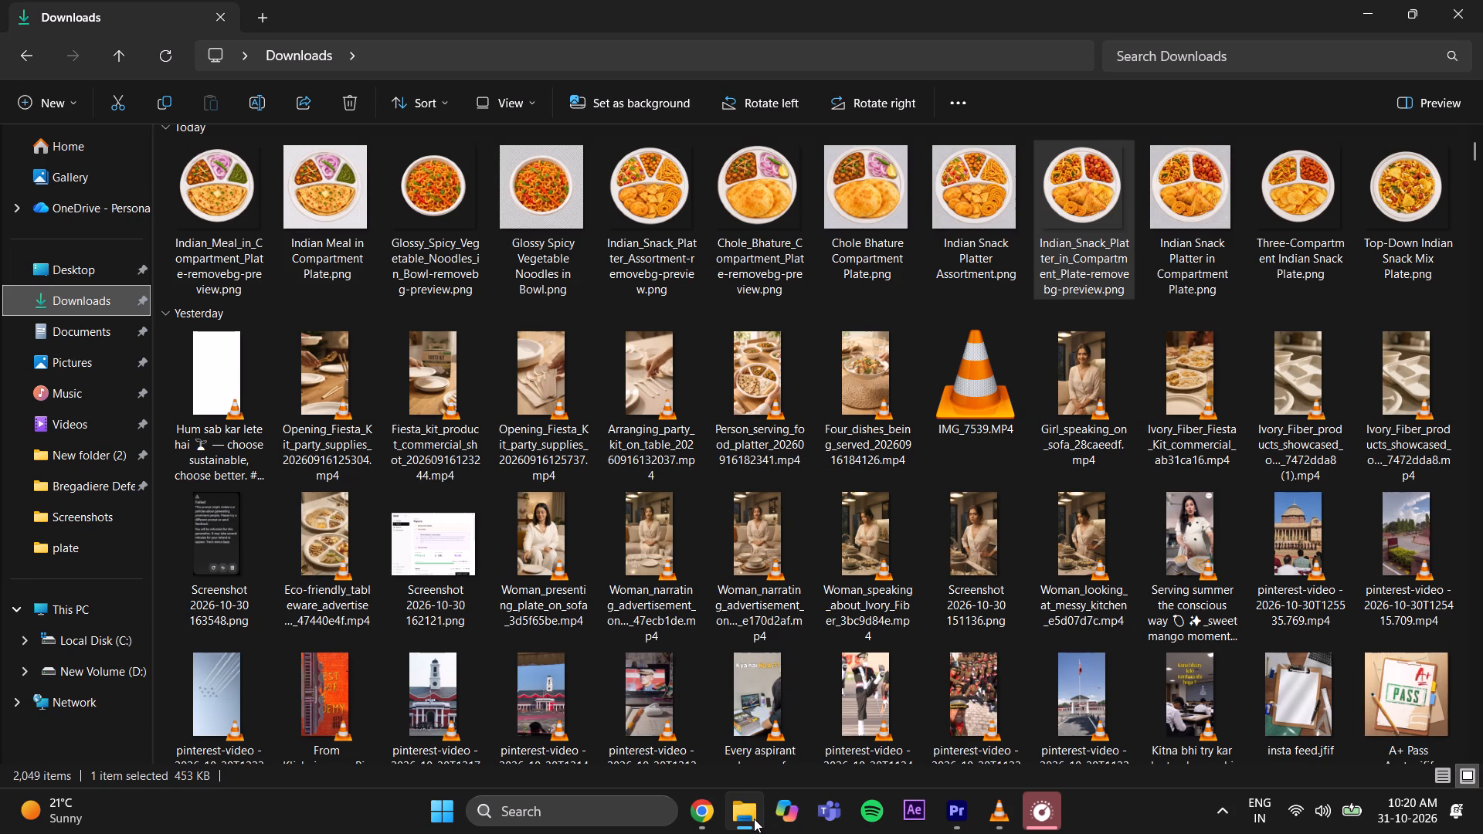
pyautogui.moveTo(761, 183); pyautogui.dragTo(880, 552)
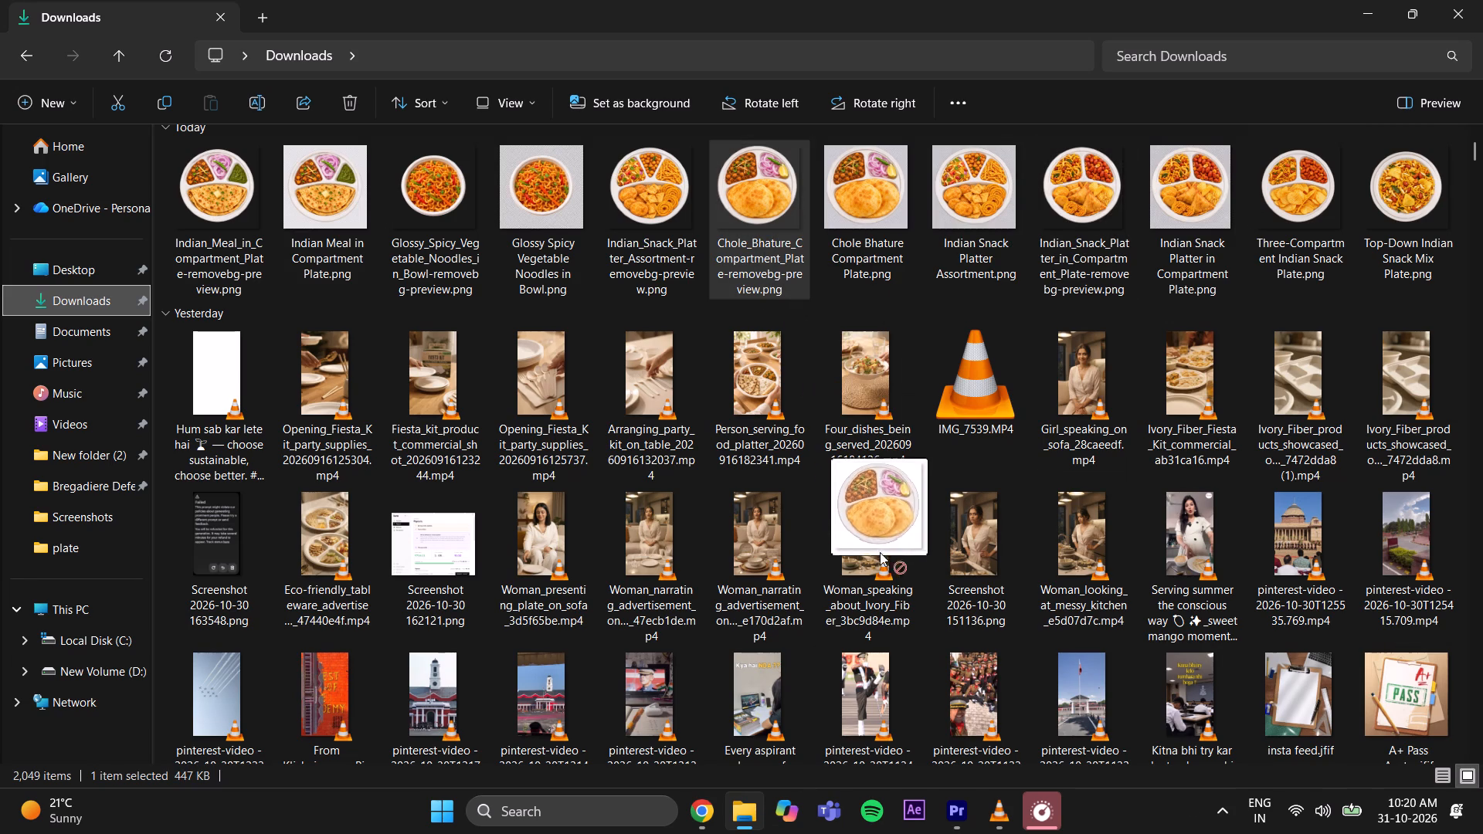
pyautogui.moveTo(880, 552); pyautogui.dragTo(501, 194)
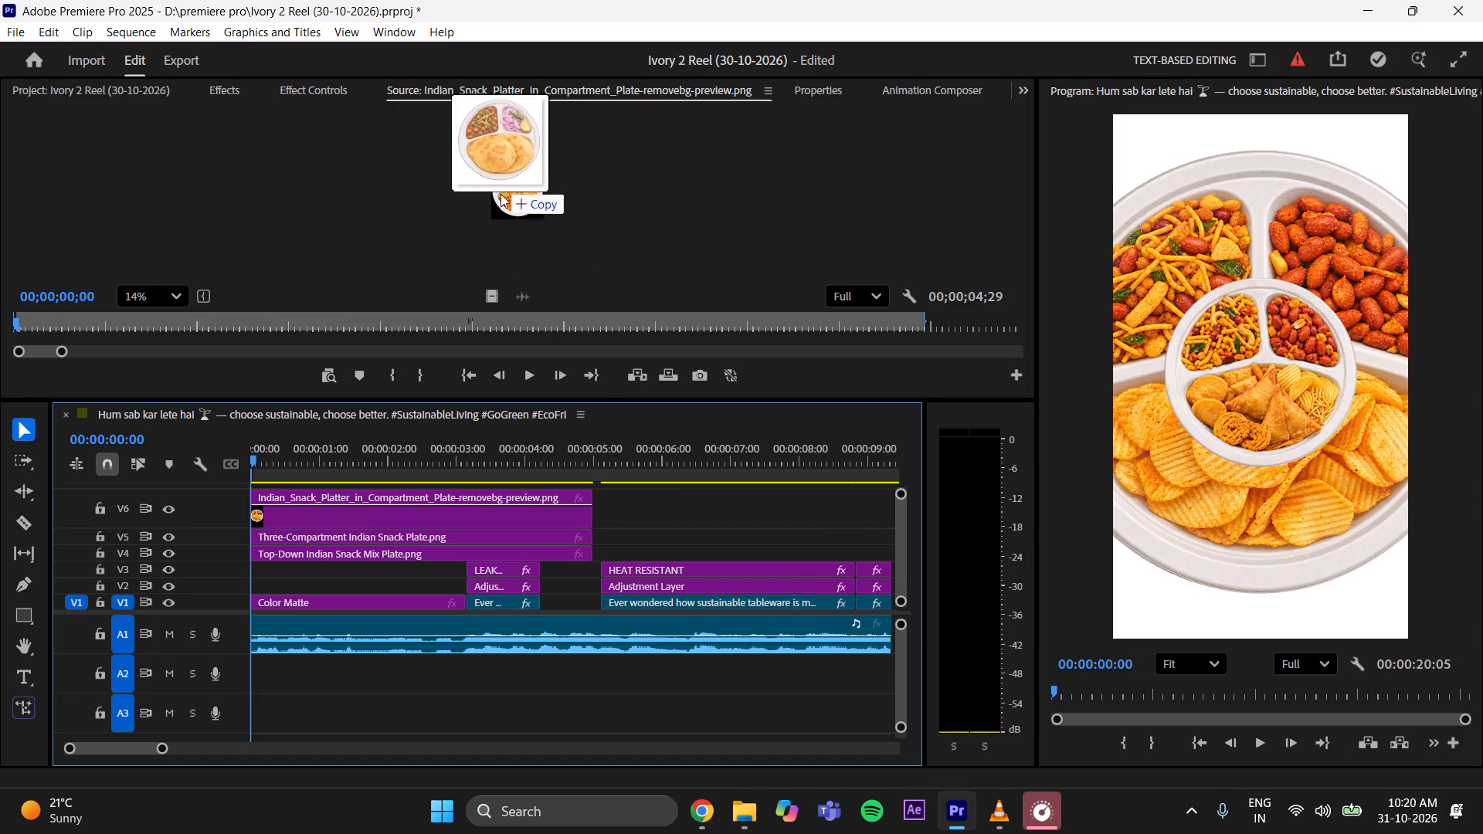
pyautogui.moveTo(501, 194); pyautogui.dragTo(507, 212)
pyautogui.moveTo(496, 297); pyautogui.dragTo(484, 465)
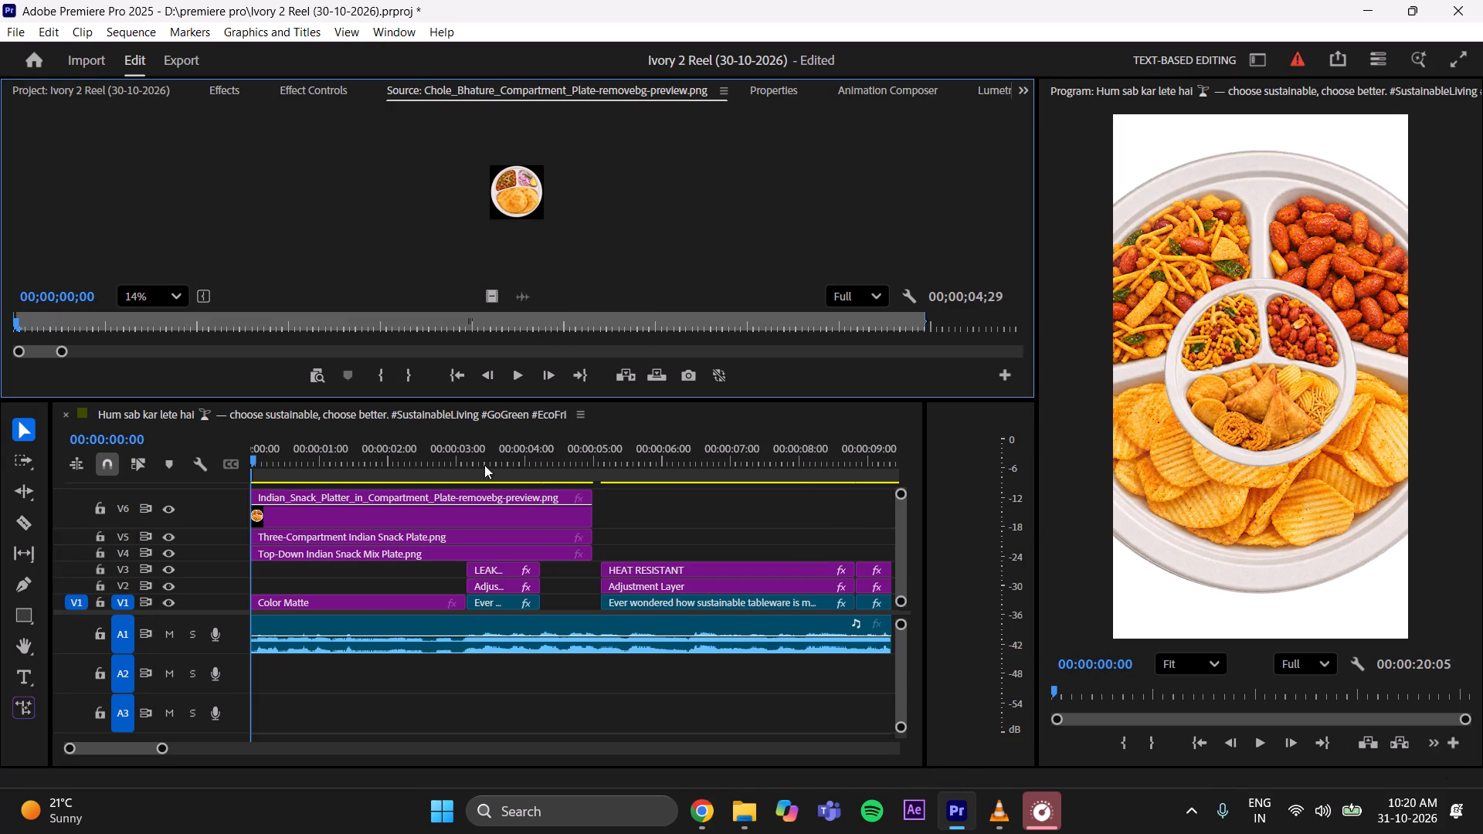
pyautogui.moveTo(484, 465); pyautogui.dragTo(473, 487)
pyautogui.moveTo(901, 558); pyautogui.dragTo(906, 509)
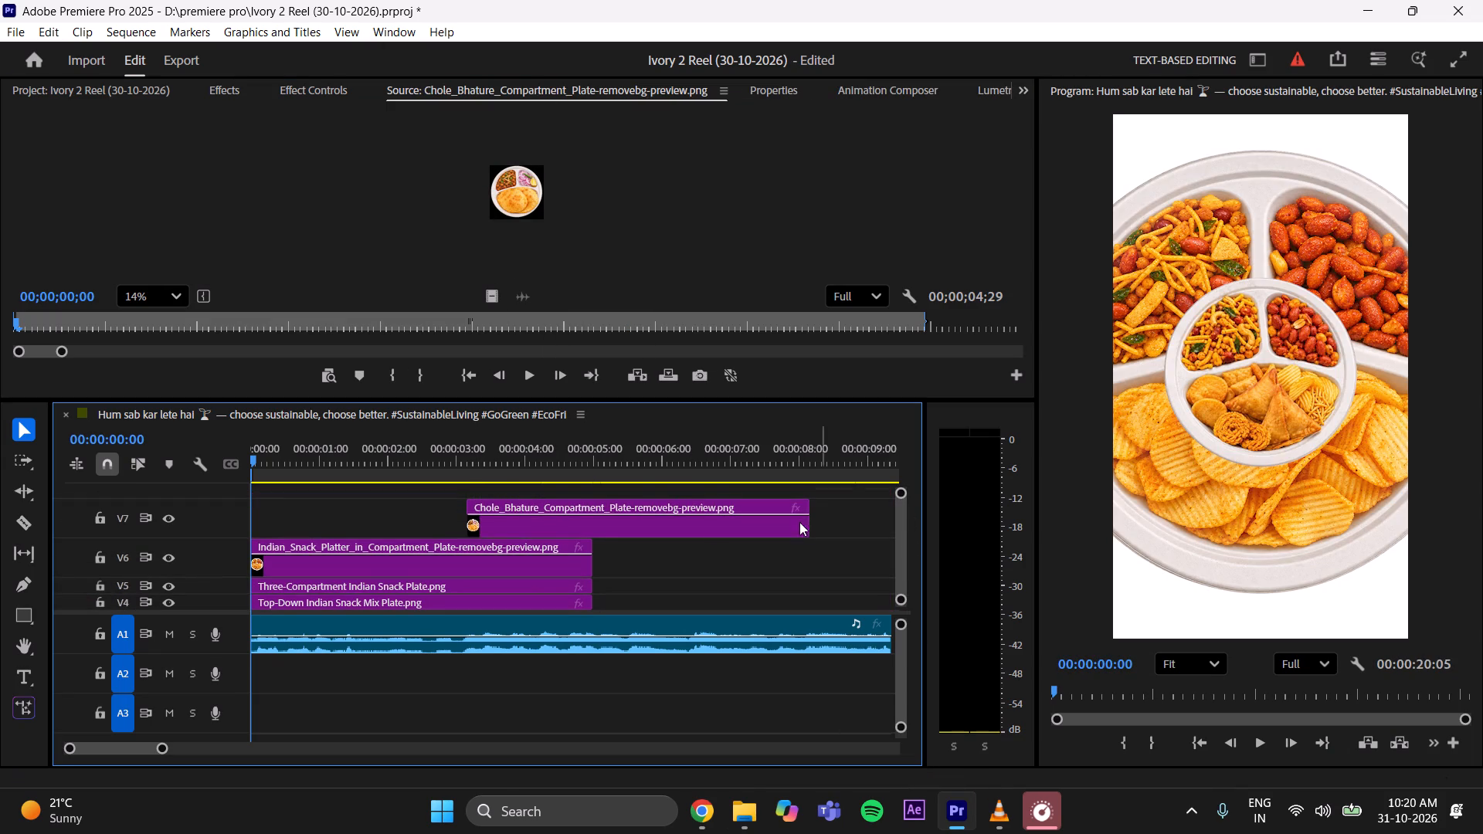
pyautogui.moveTo(604, 531); pyautogui.dragTo(373, 521)
pyautogui.moveTo(903, 493); pyautogui.dragTo(910, 453)
pyautogui.moveTo(898, 545); pyautogui.dragTo(898, 505)
pyautogui.click(775, 531)
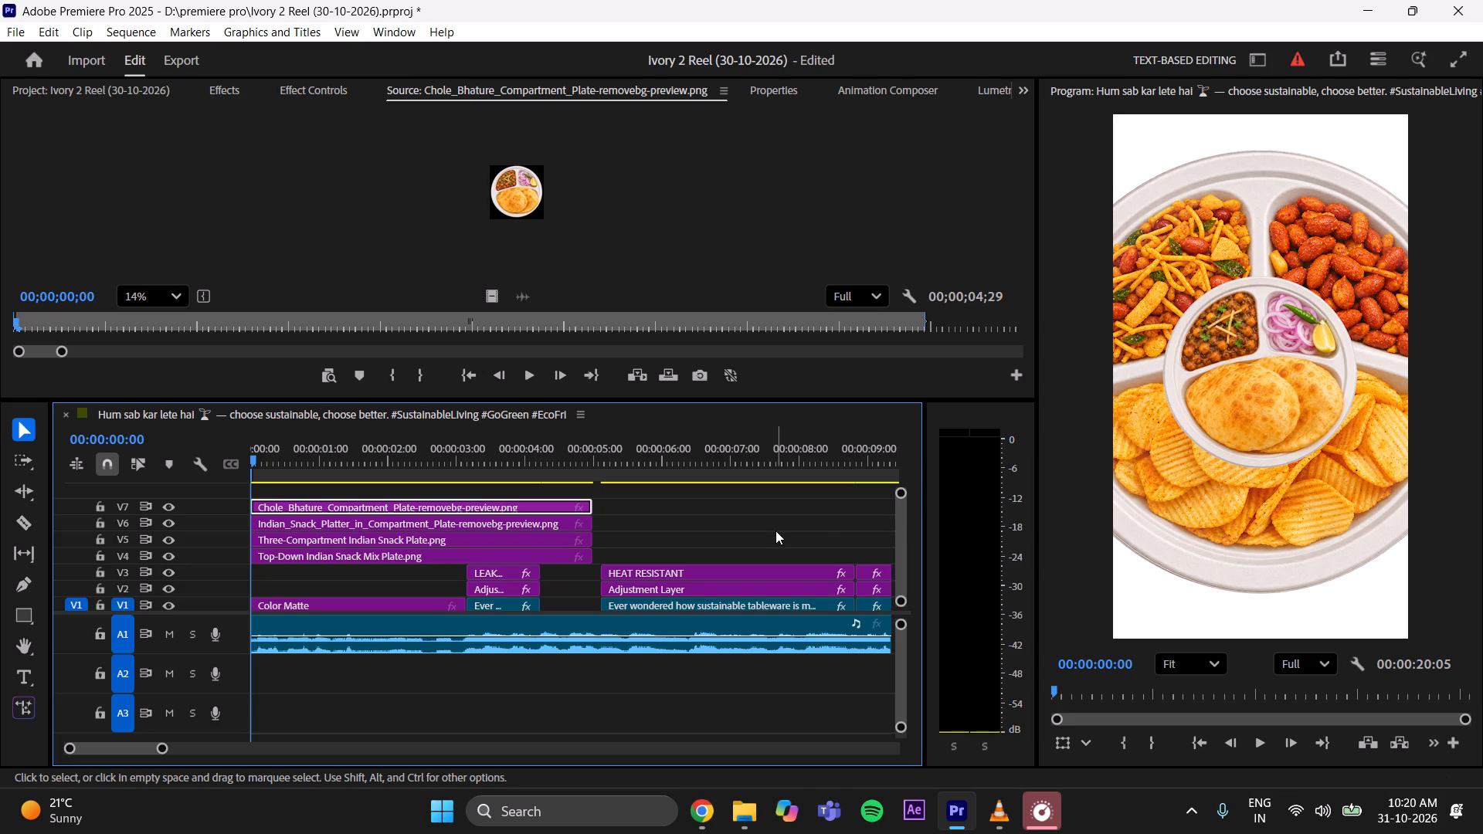
# Load the background-free Indian_Snack_Platter_Assortment cutout from File Explorer into Premiere Pro and place it at the sequence start on new track V8.
pyautogui.click(748, 815)
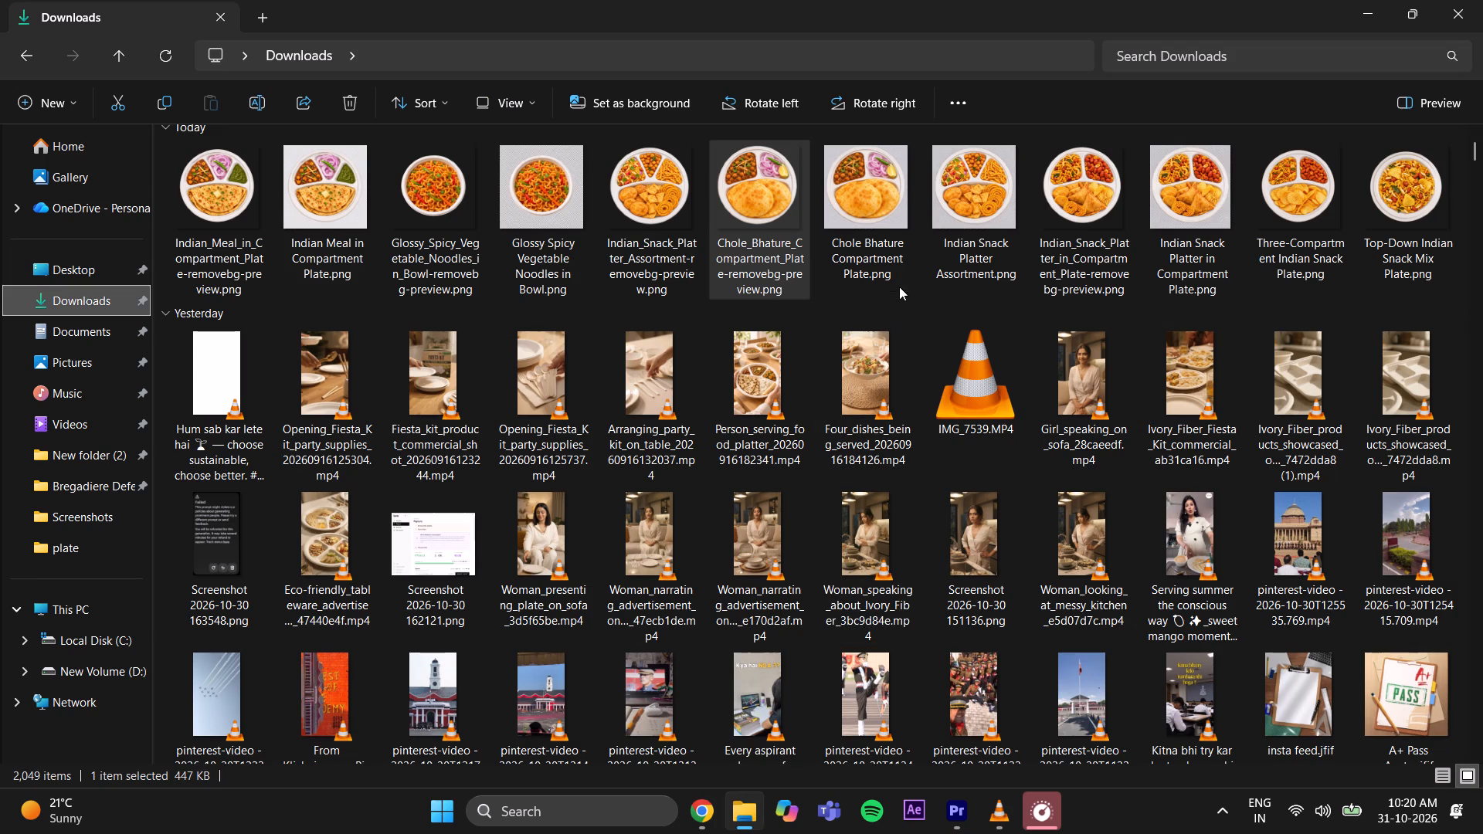
pyautogui.moveTo(646, 208); pyautogui.dragTo(952, 816)
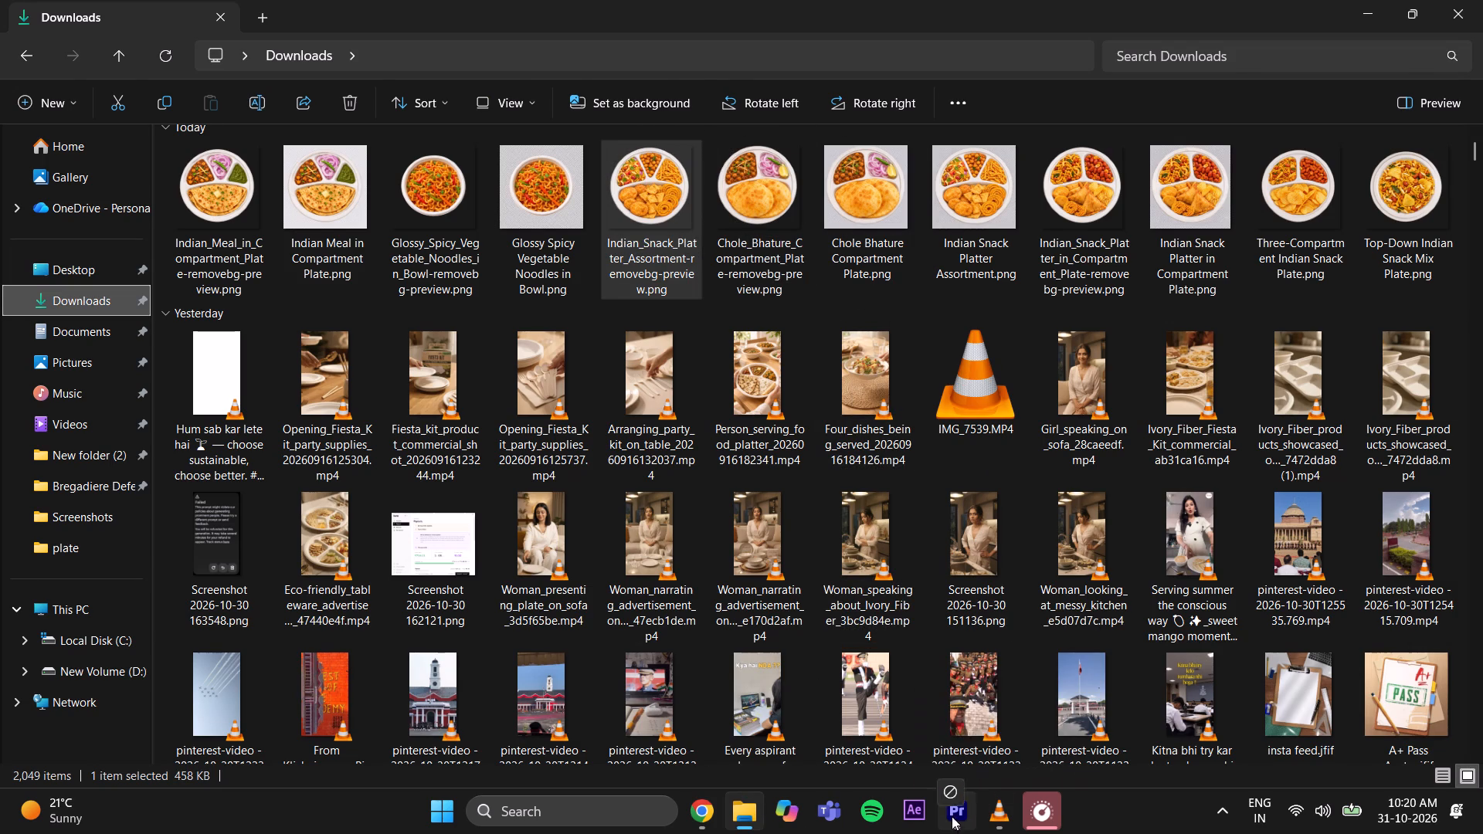
pyautogui.moveTo(952, 816); pyautogui.dragTo(492, 215)
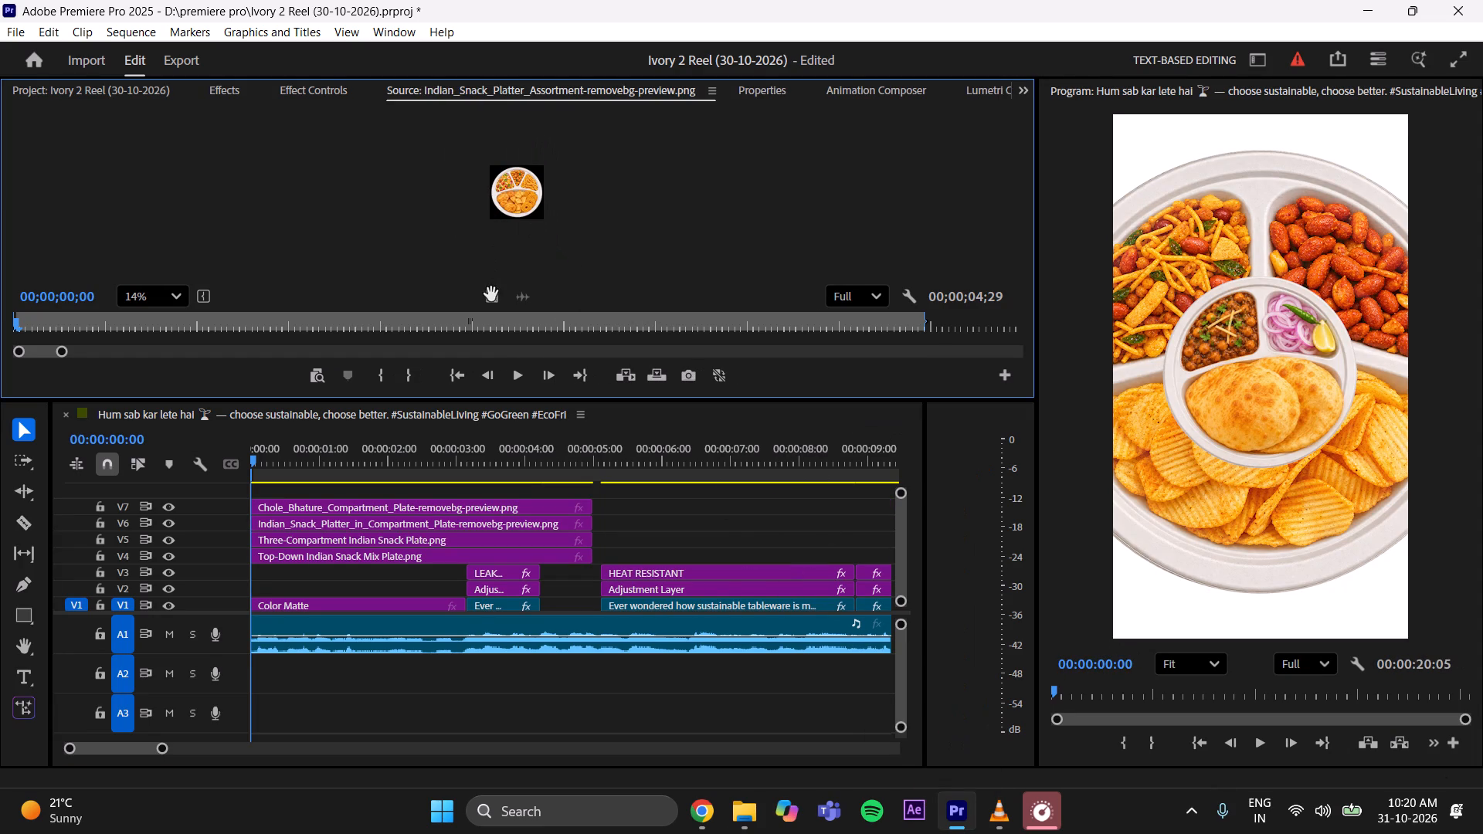
pyautogui.moveTo(491, 296); pyautogui.dragTo(222, 485)
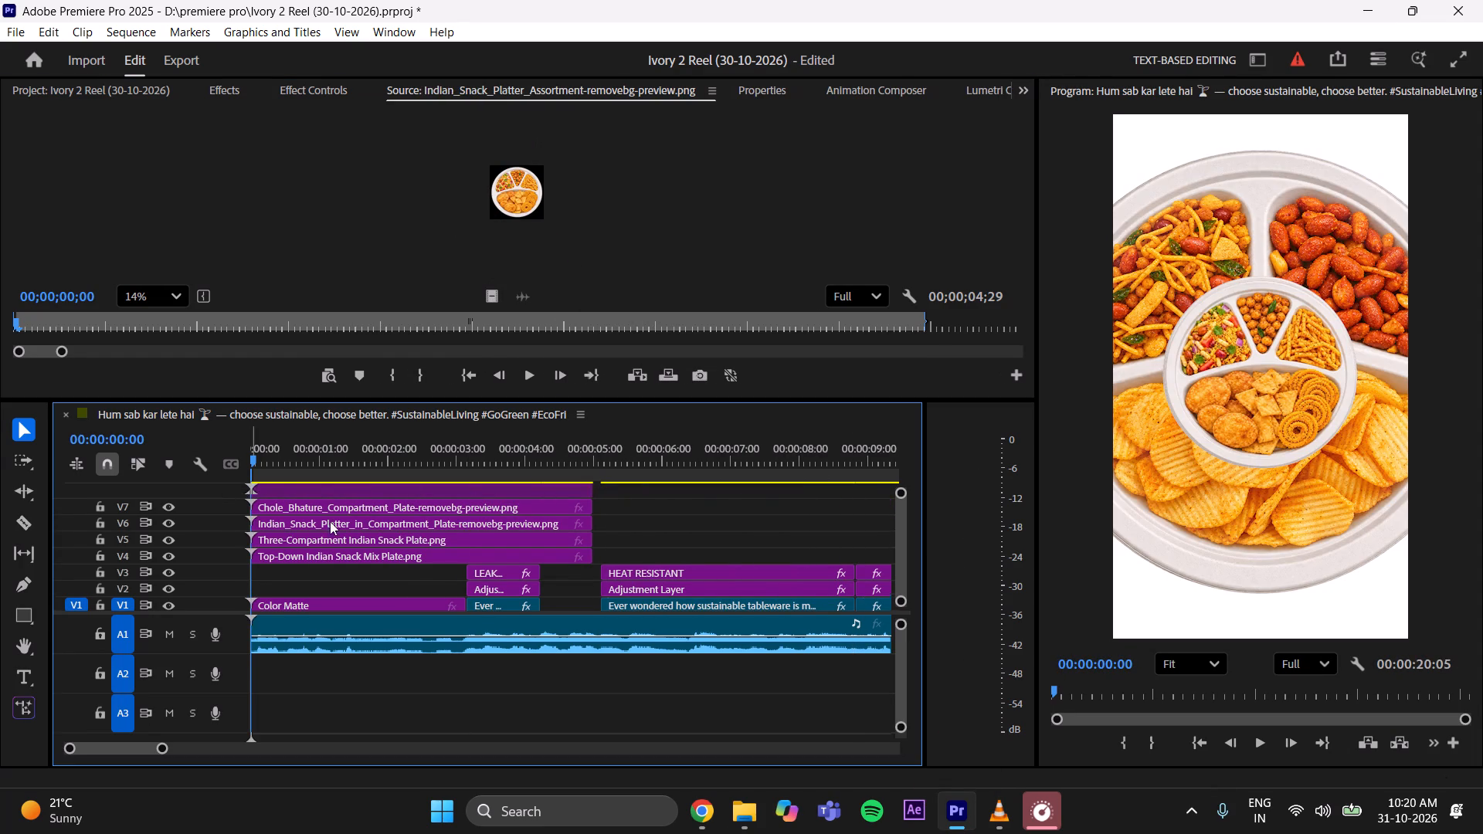
# Load the background-free Glossy Spicy Vegetable Noodles bowl cutout from File Explorer into Premiere Pro and place it at the sequence start on new track V9.
pyautogui.moveTo(901, 553); pyautogui.dragTo(915, 507)
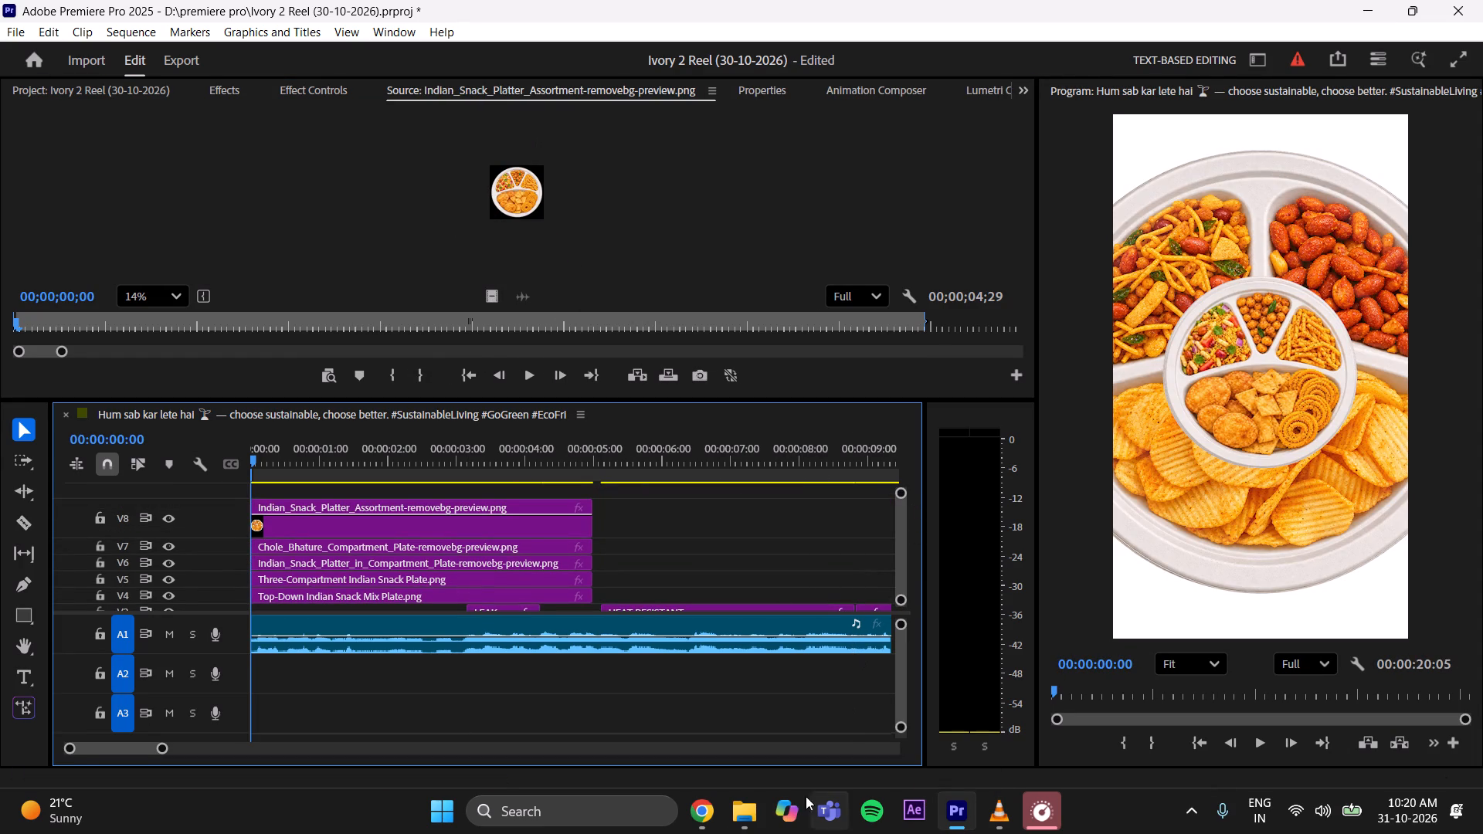
pyautogui.click(735, 820)
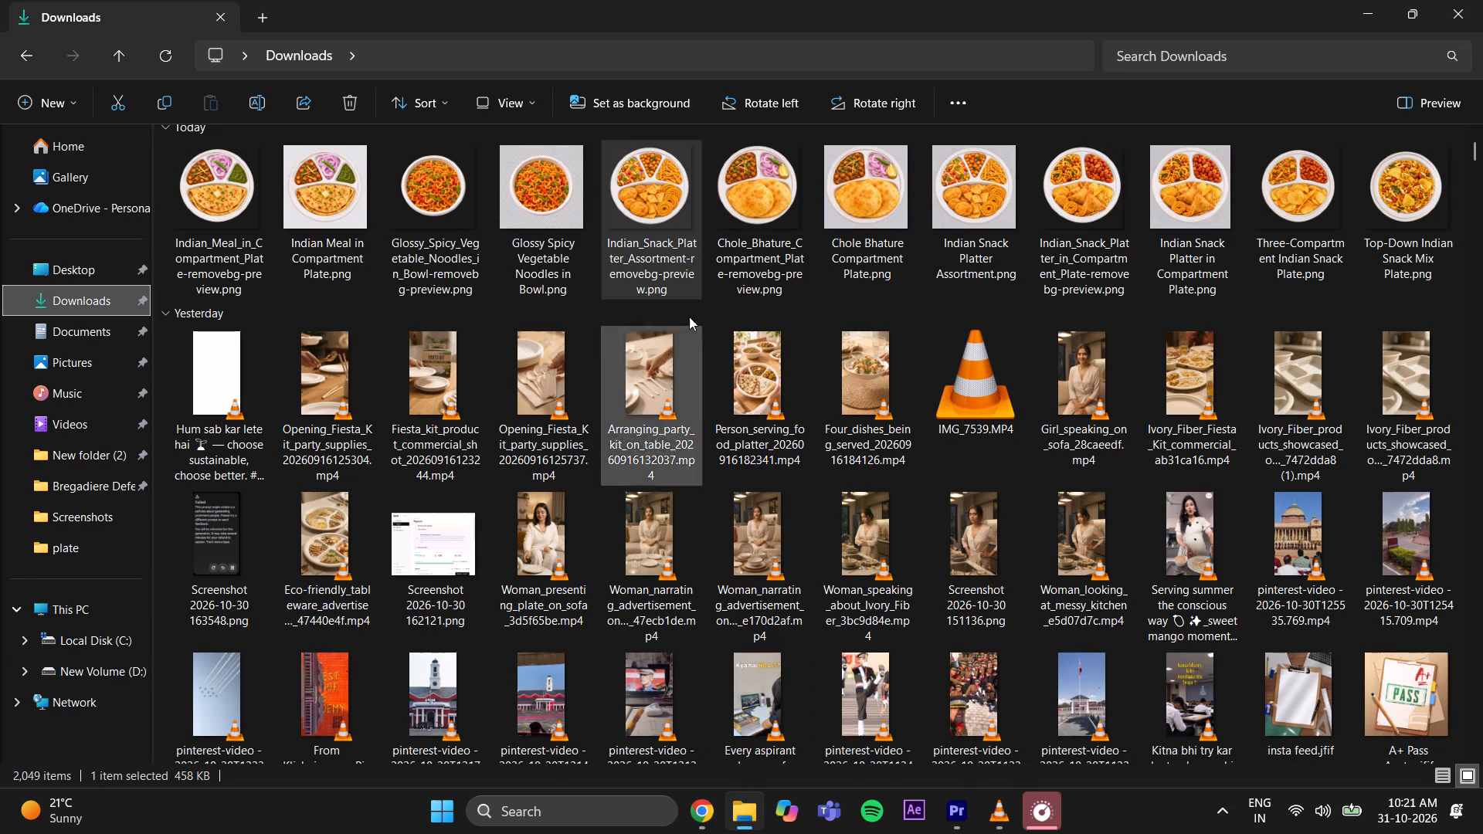
pyautogui.click(467, 214)
pyautogui.moveTo(441, 207); pyautogui.dragTo(962, 814)
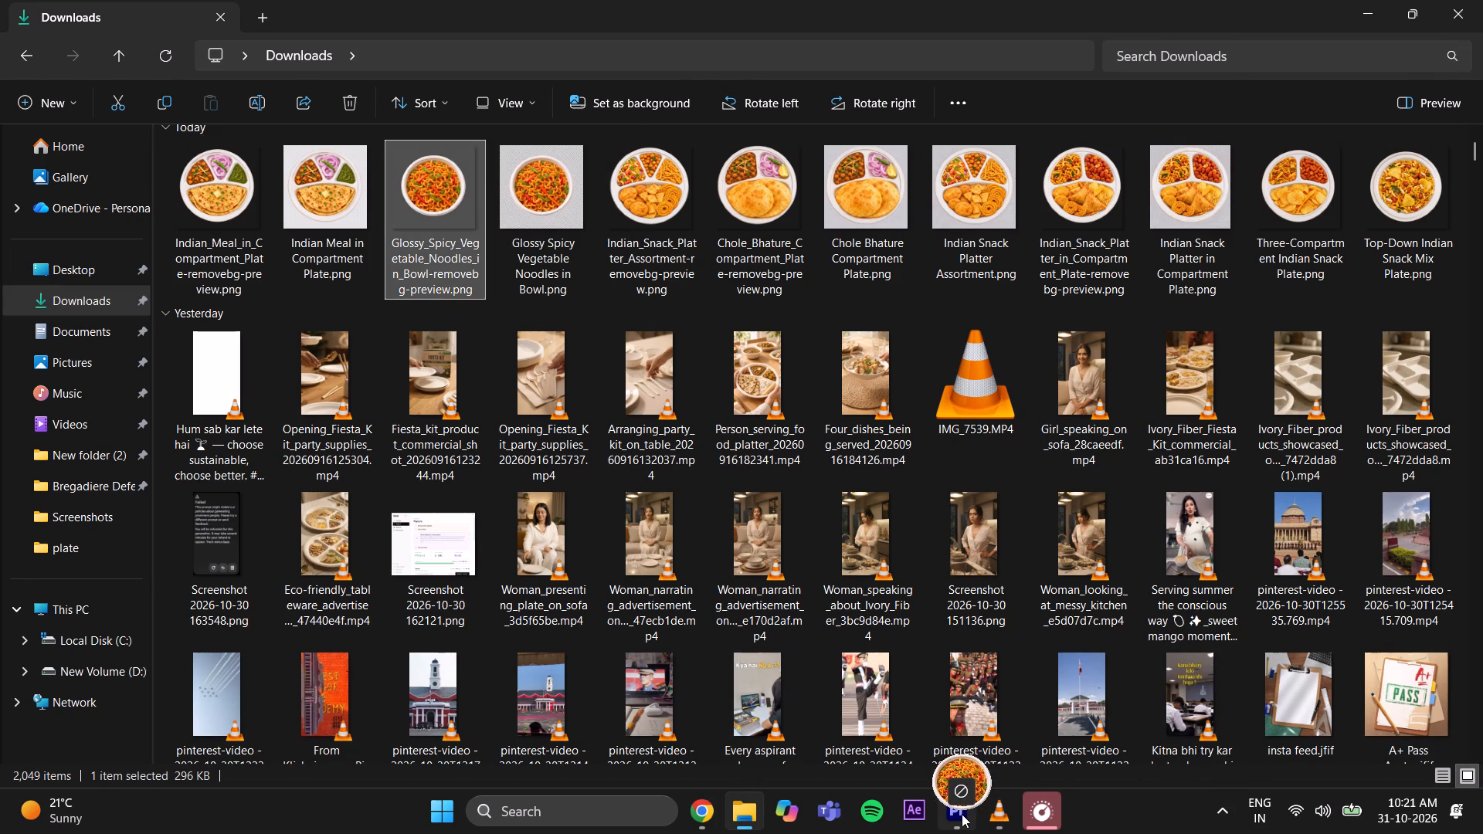
pyautogui.moveTo(962, 814); pyautogui.dragTo(526, 226)
pyautogui.moveTo(494, 297); pyautogui.dragTo(518, 456)
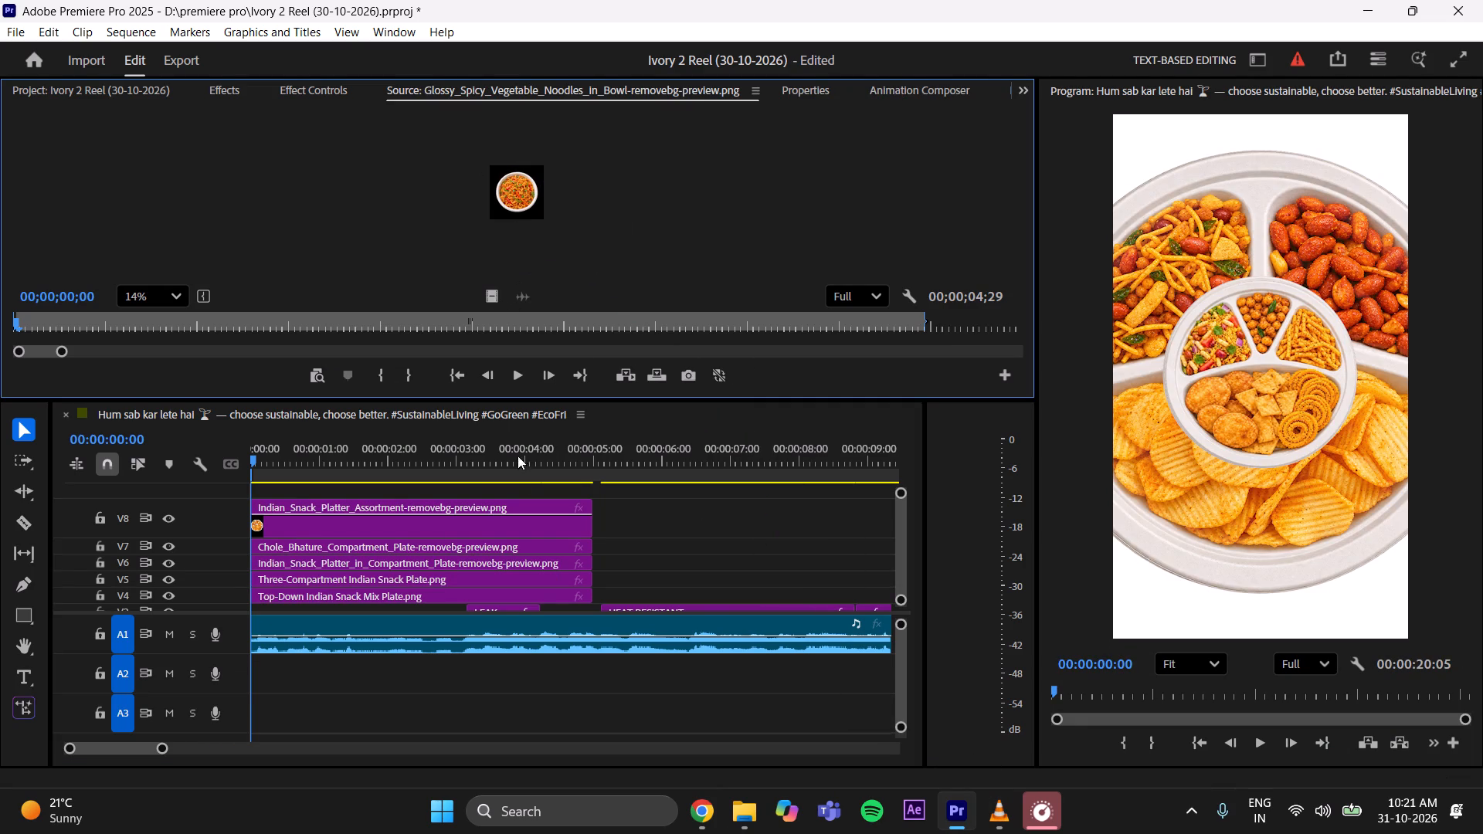
pyautogui.moveTo(518, 456); pyautogui.dragTo(225, 489)
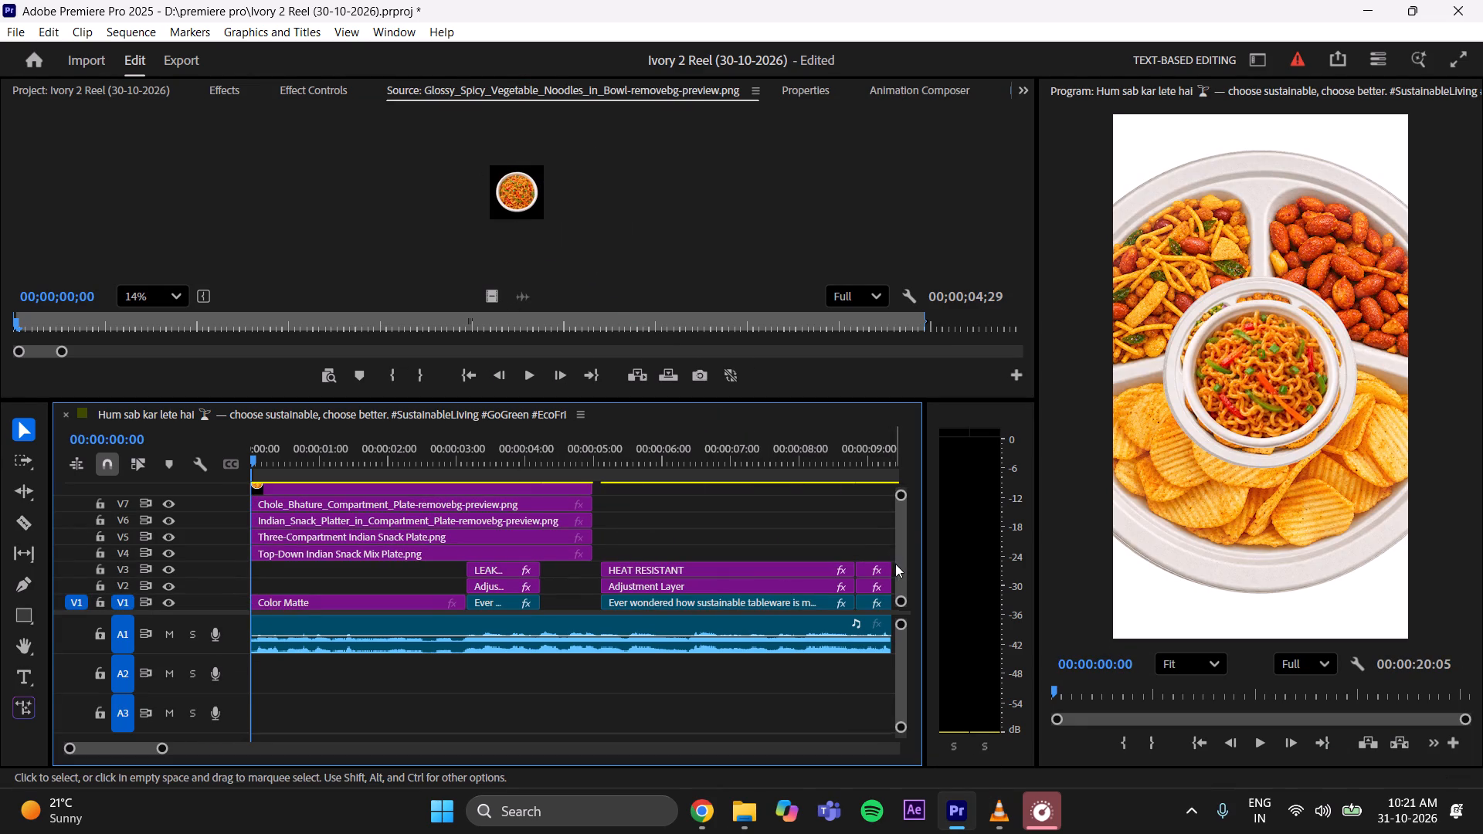
# Load the background-free Indian Meal compartment plate cutout from File Explorer into Premiere Pro and place it at the sequence start on new track V10.
pyautogui.moveTo(899, 568); pyautogui.dragTo(908, 517)
pyautogui.click(741, 829)
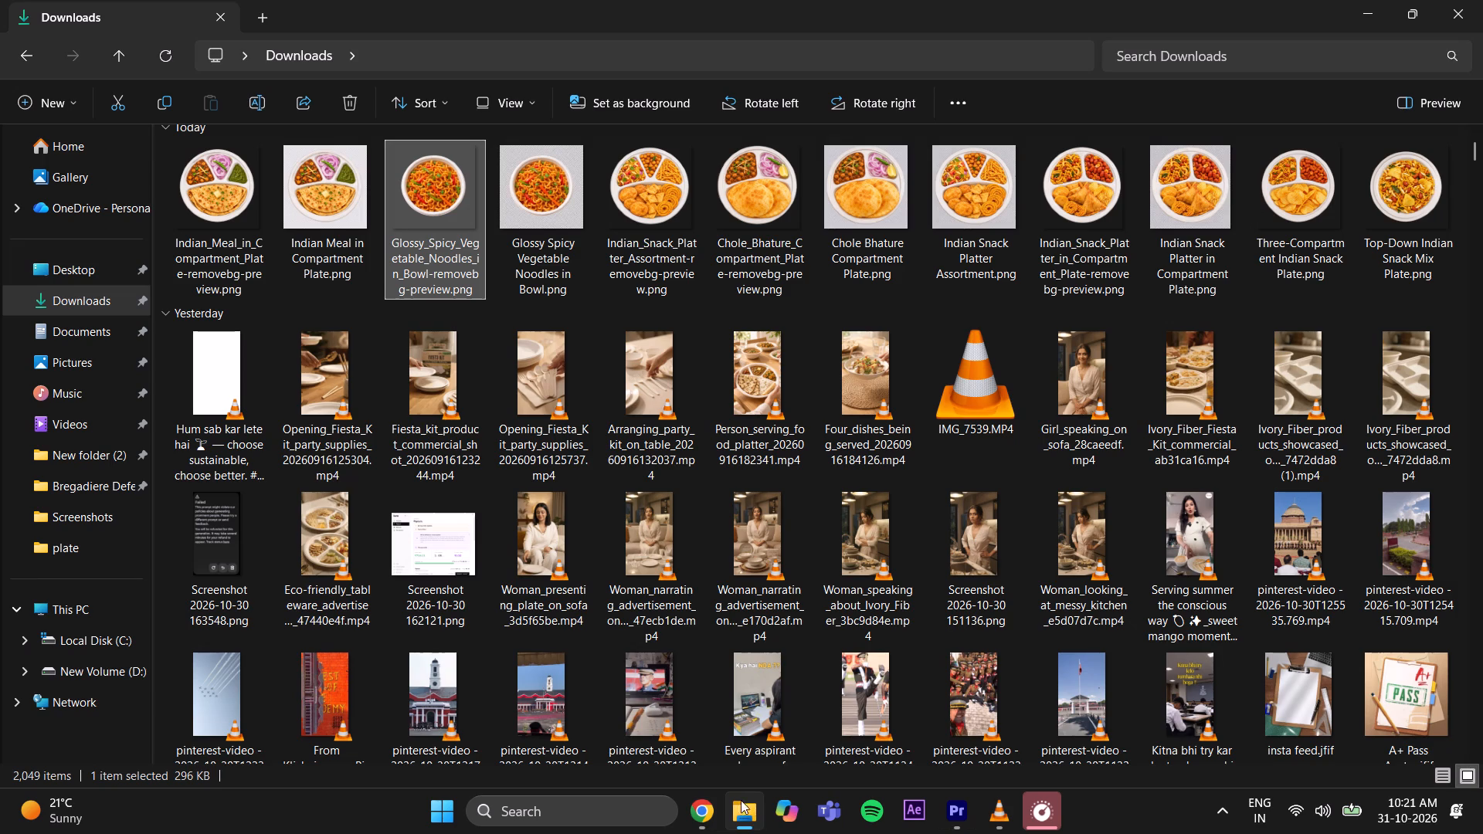
pyautogui.click(248, 244)
pyautogui.moveTo(213, 225); pyautogui.dragTo(965, 814)
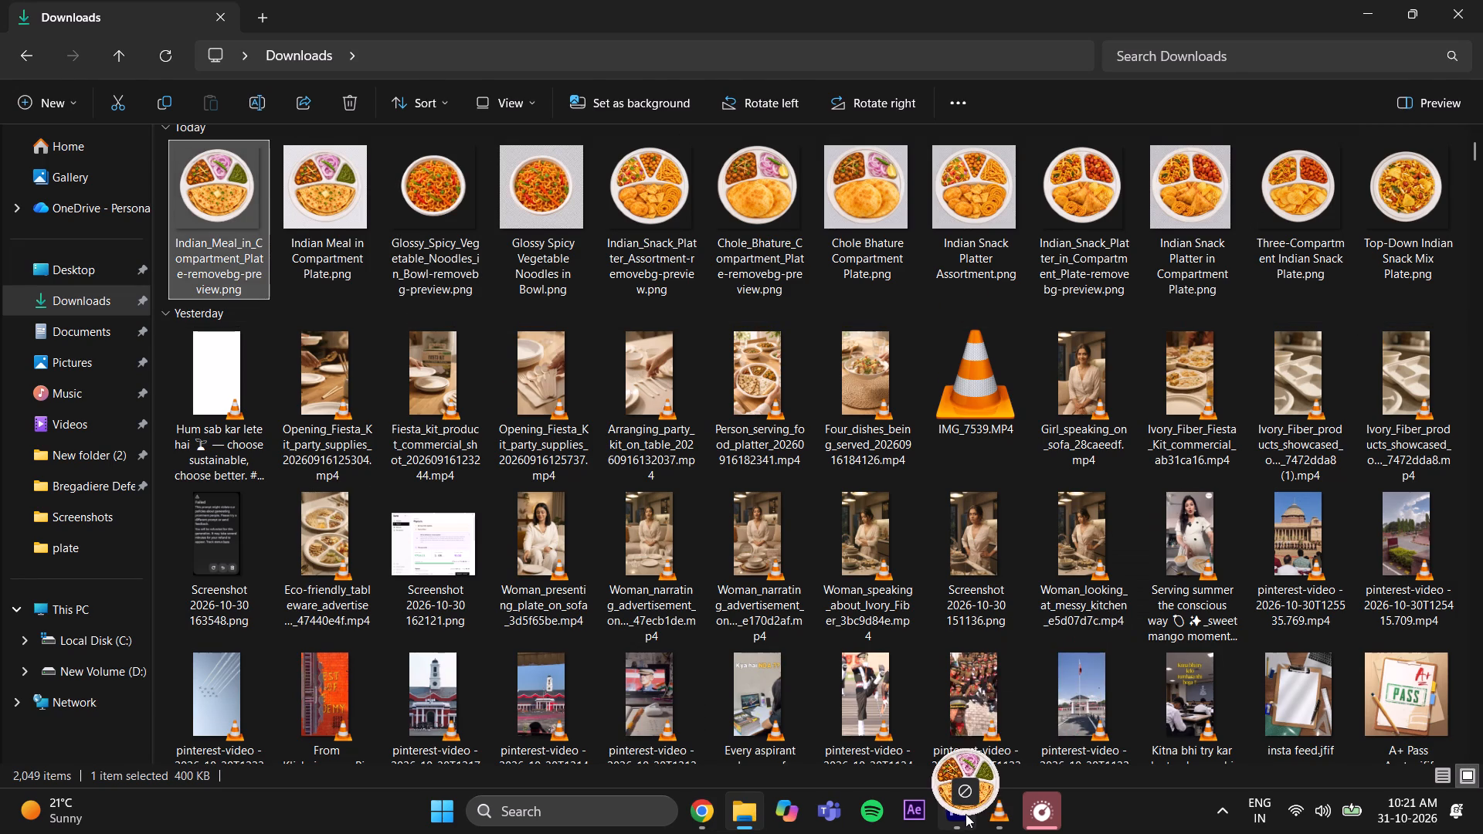
pyautogui.moveTo(965, 814); pyautogui.dragTo(529, 231)
pyautogui.moveTo(494, 298); pyautogui.dragTo(219, 490)
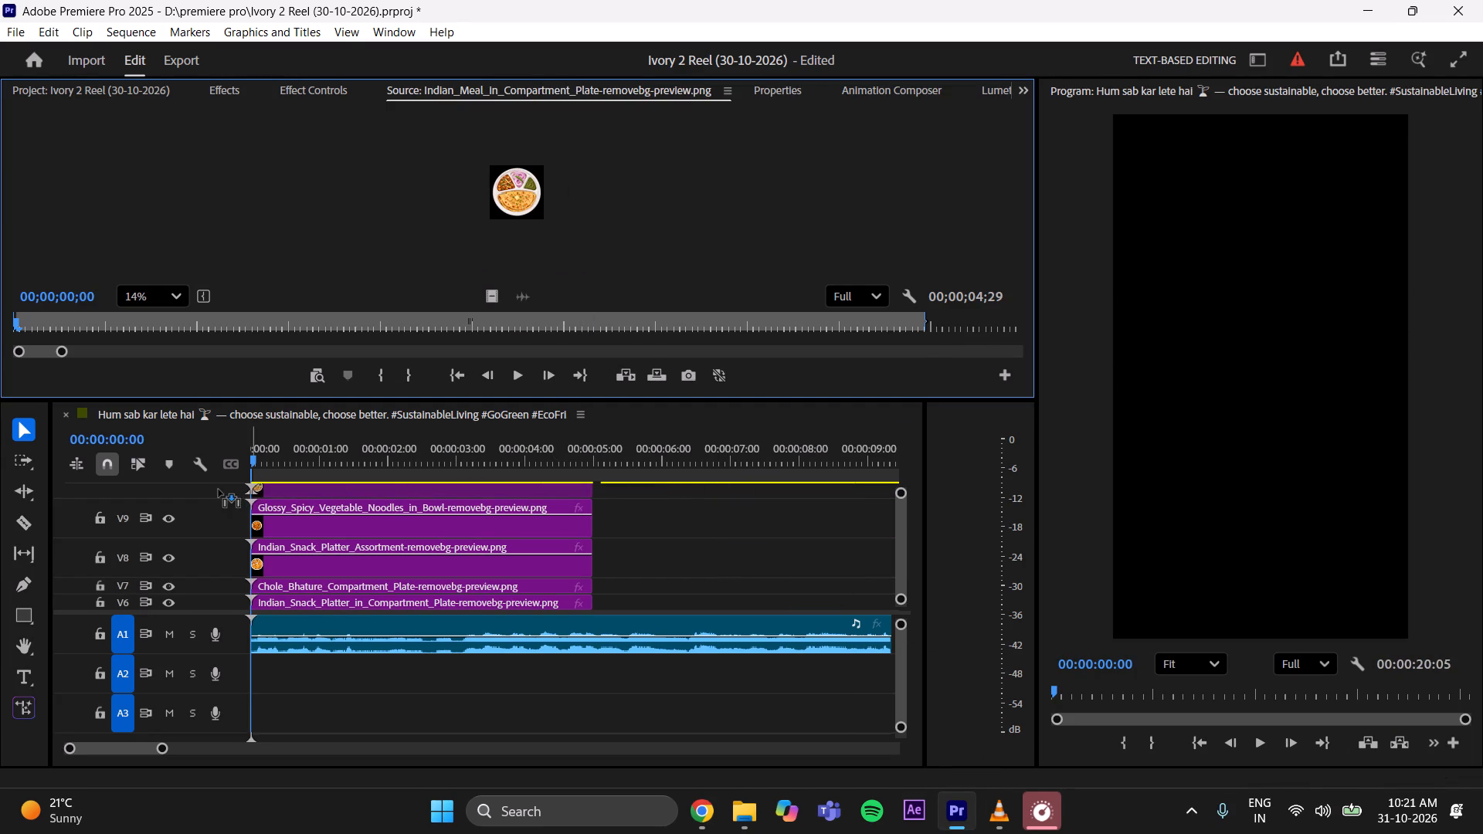
pyautogui.click(726, 543)
# Save the Ivory 2 Reel project.
pyautogui.moveTo(899, 555); pyautogui.dragTo(904, 533)
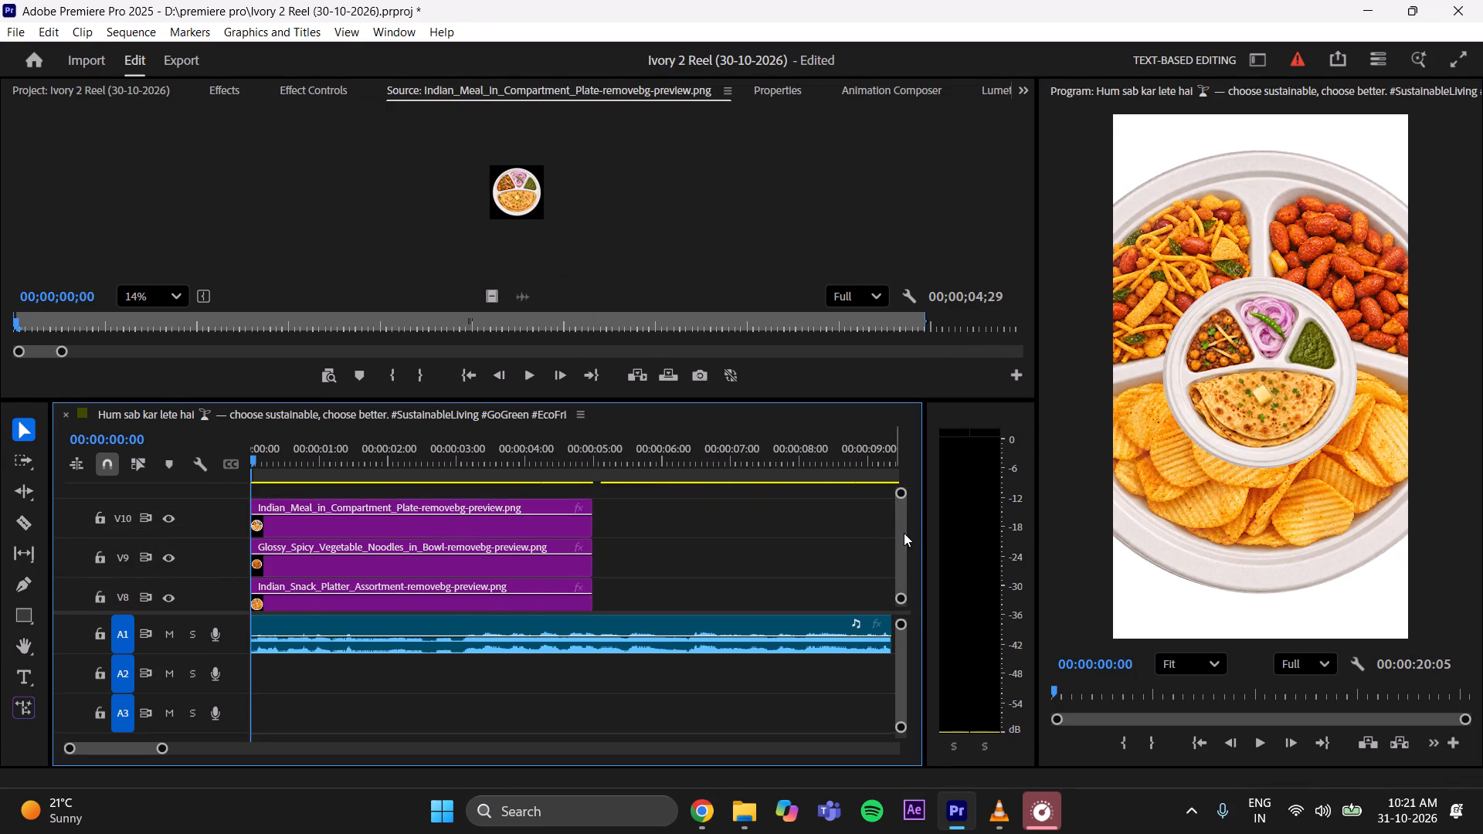
pyautogui.moveTo(904, 533); pyautogui.dragTo(912, 598)
pyautogui.hotkey('ctrl', 's')
pyautogui.hotkey('ctrl', 's')
pyautogui.hotkey('ctrl', 's')
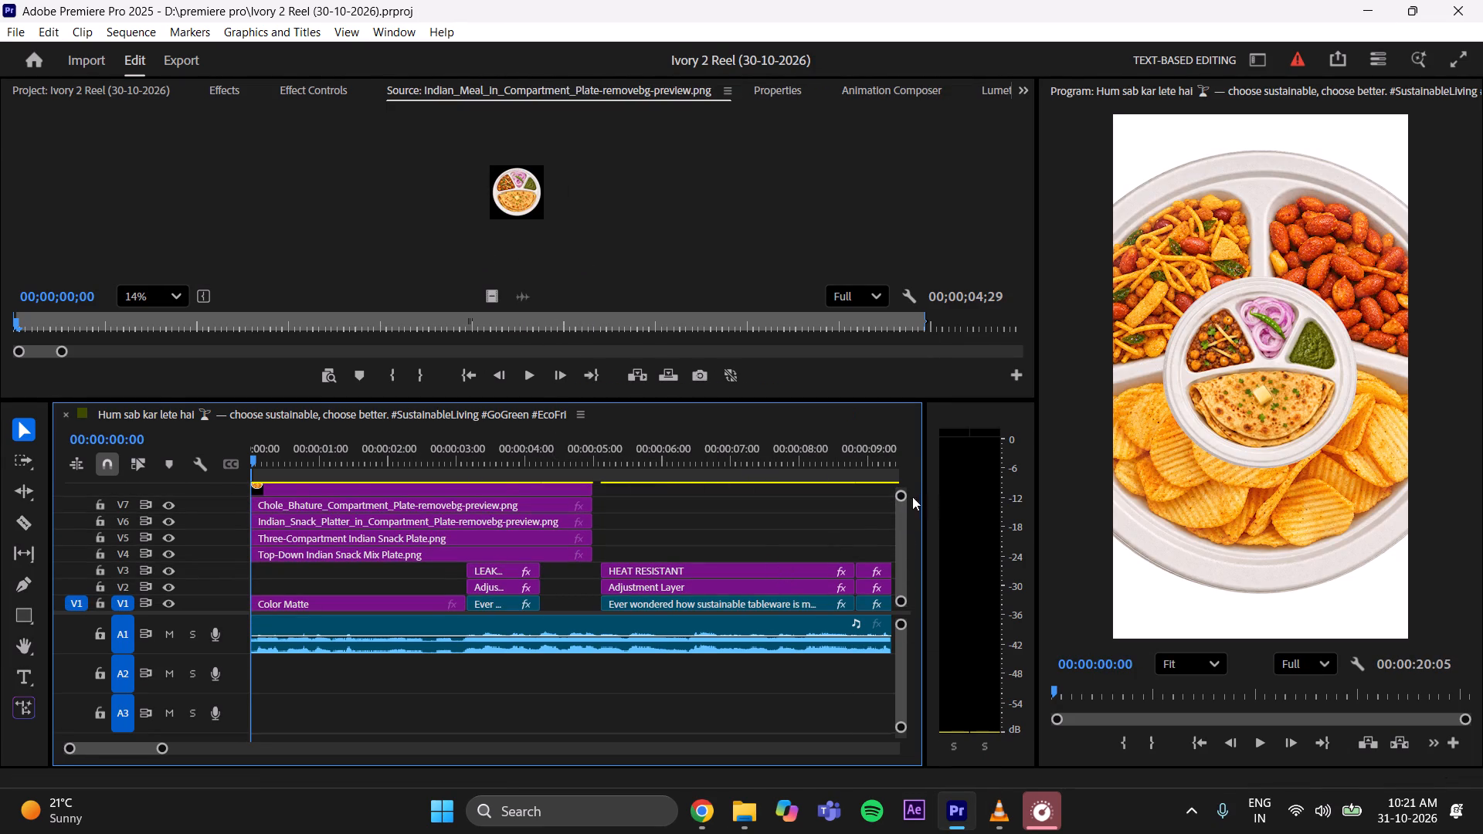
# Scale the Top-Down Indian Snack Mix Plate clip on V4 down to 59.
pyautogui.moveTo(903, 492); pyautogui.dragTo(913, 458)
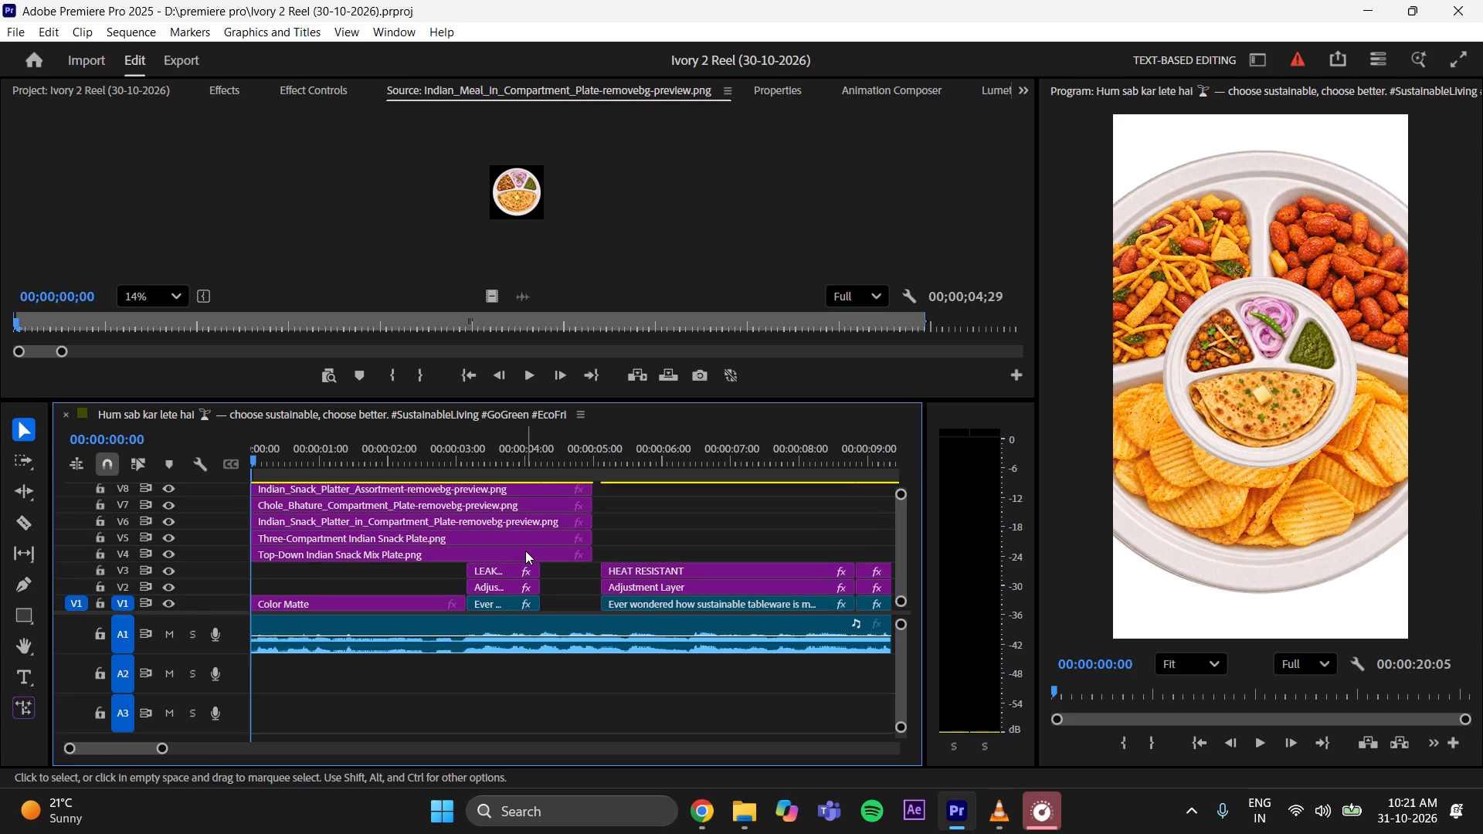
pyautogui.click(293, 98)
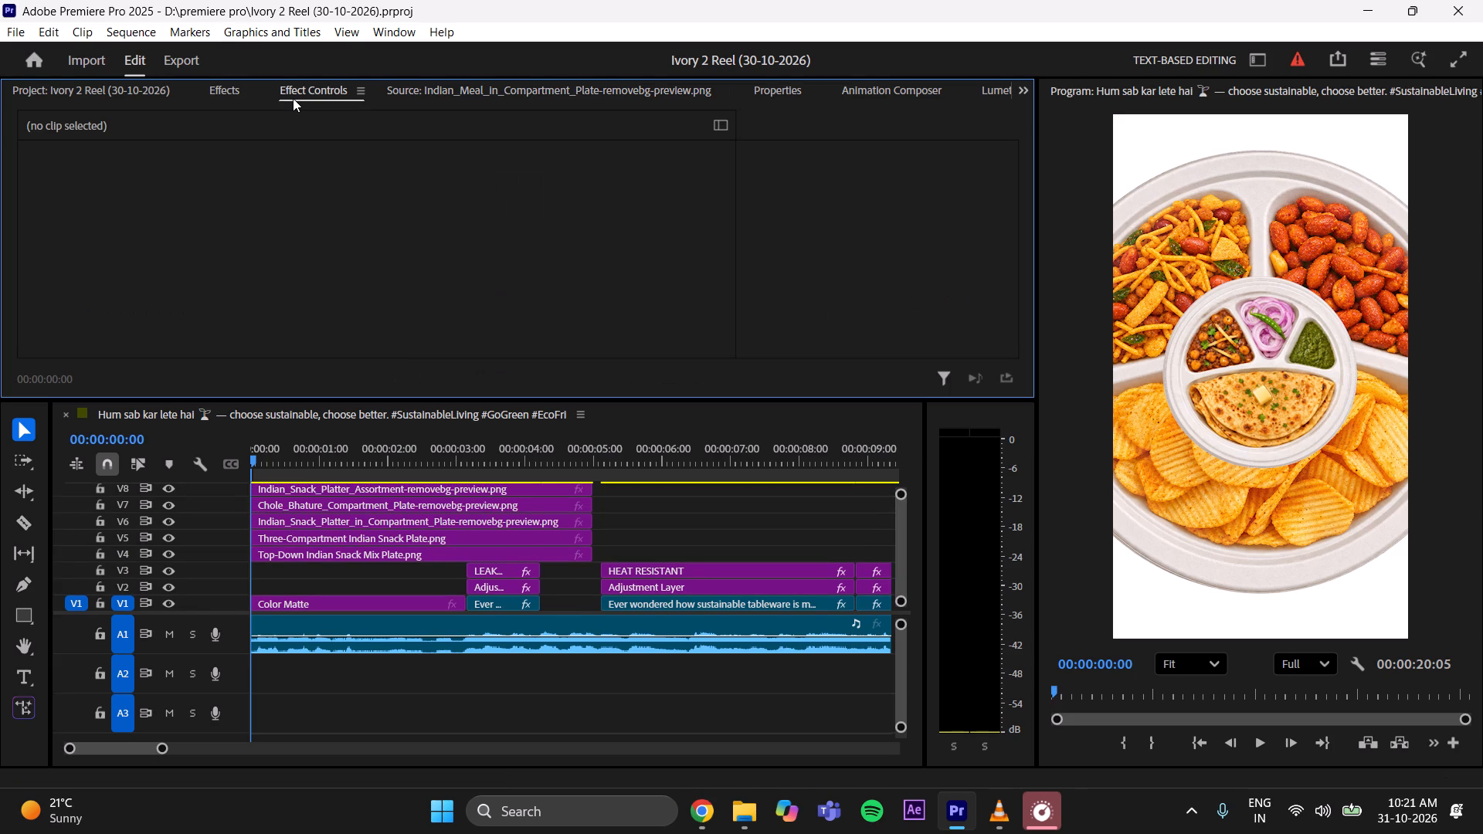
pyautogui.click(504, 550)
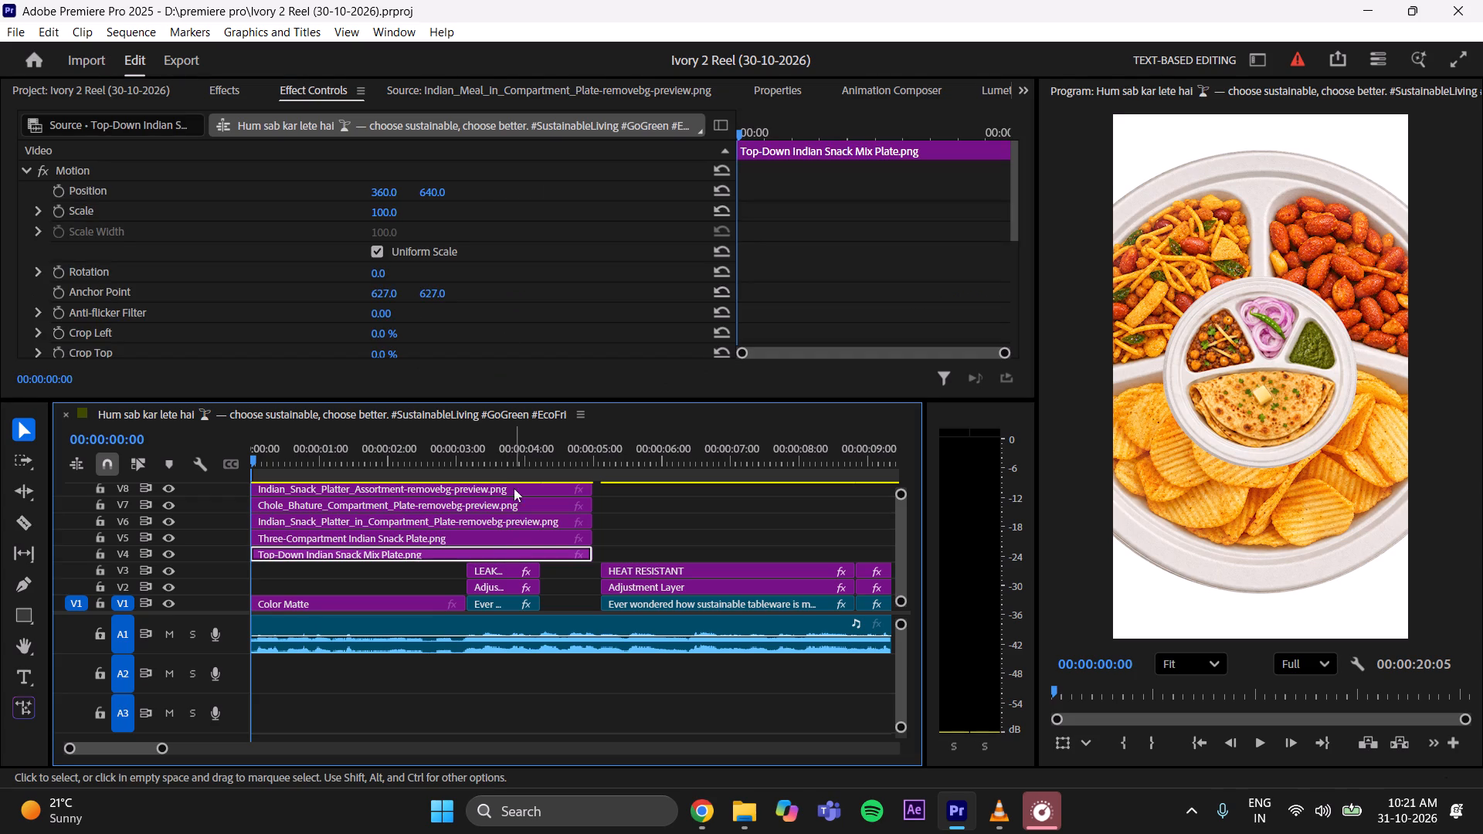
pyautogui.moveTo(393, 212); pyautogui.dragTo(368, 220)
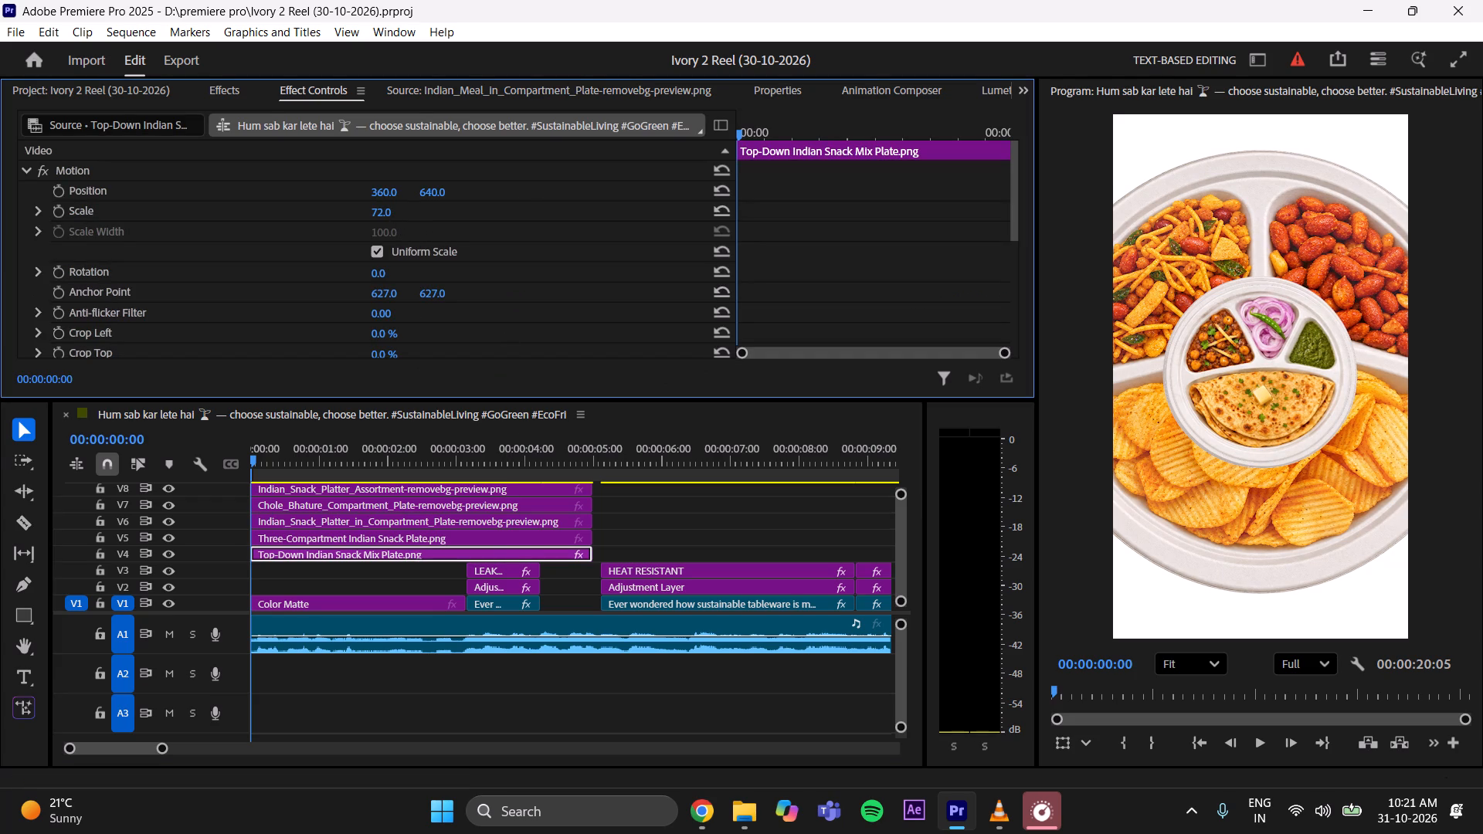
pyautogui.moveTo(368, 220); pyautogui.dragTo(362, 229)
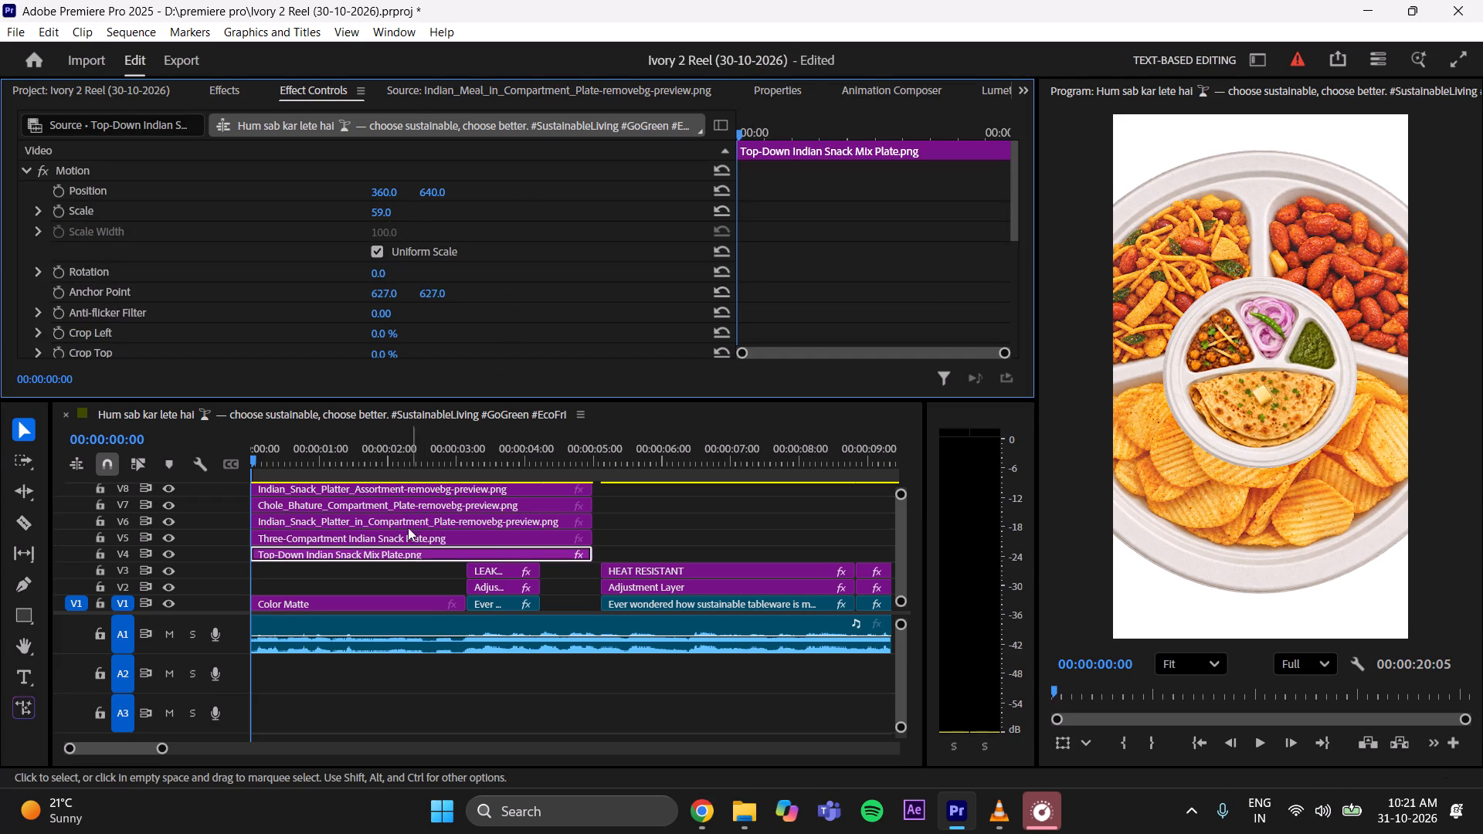
# Scale the Three-Compartment Indian Snack Plate on V5 to 26 and position it at 550, 154 in the frame's upper right.
pyautogui.click(400, 541)
pyautogui.moveTo(392, 210); pyautogui.dragTo(369, 212)
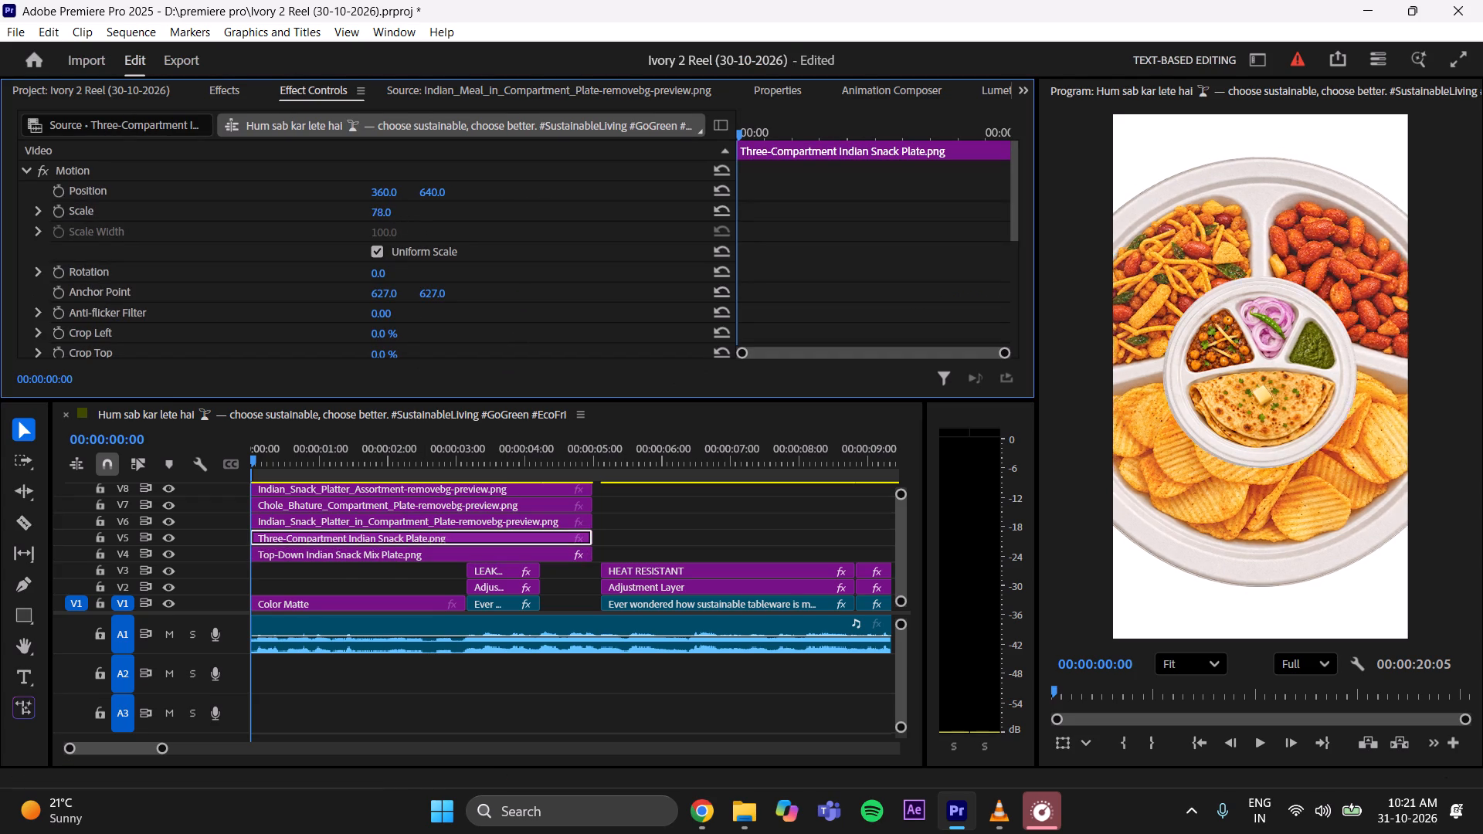
pyautogui.moveTo(369, 212); pyautogui.dragTo(326, 222)
pyautogui.click(448, 194)
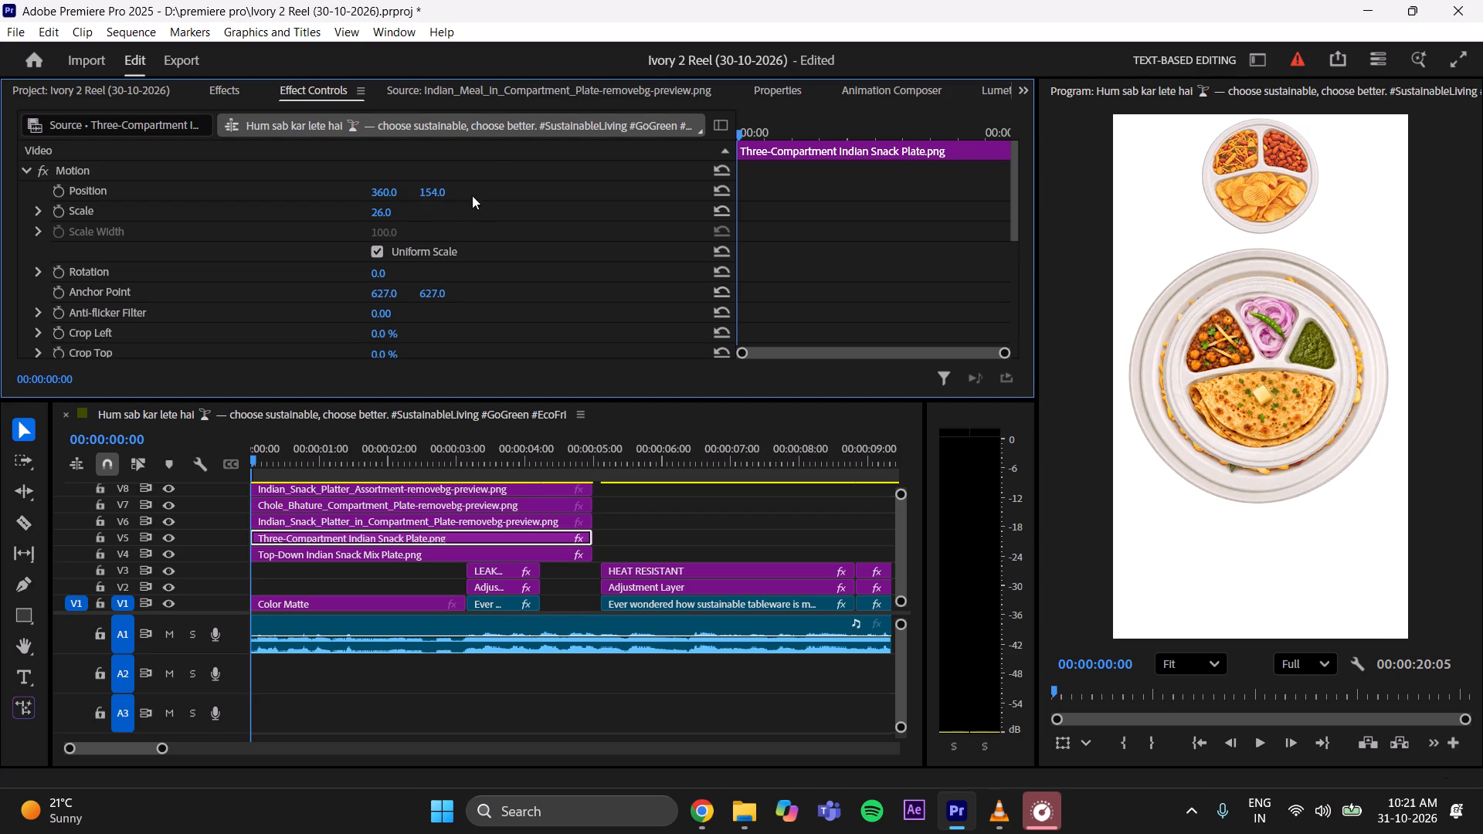
pyautogui.moveTo(379, 194); pyautogui.dragTo(586, 200)
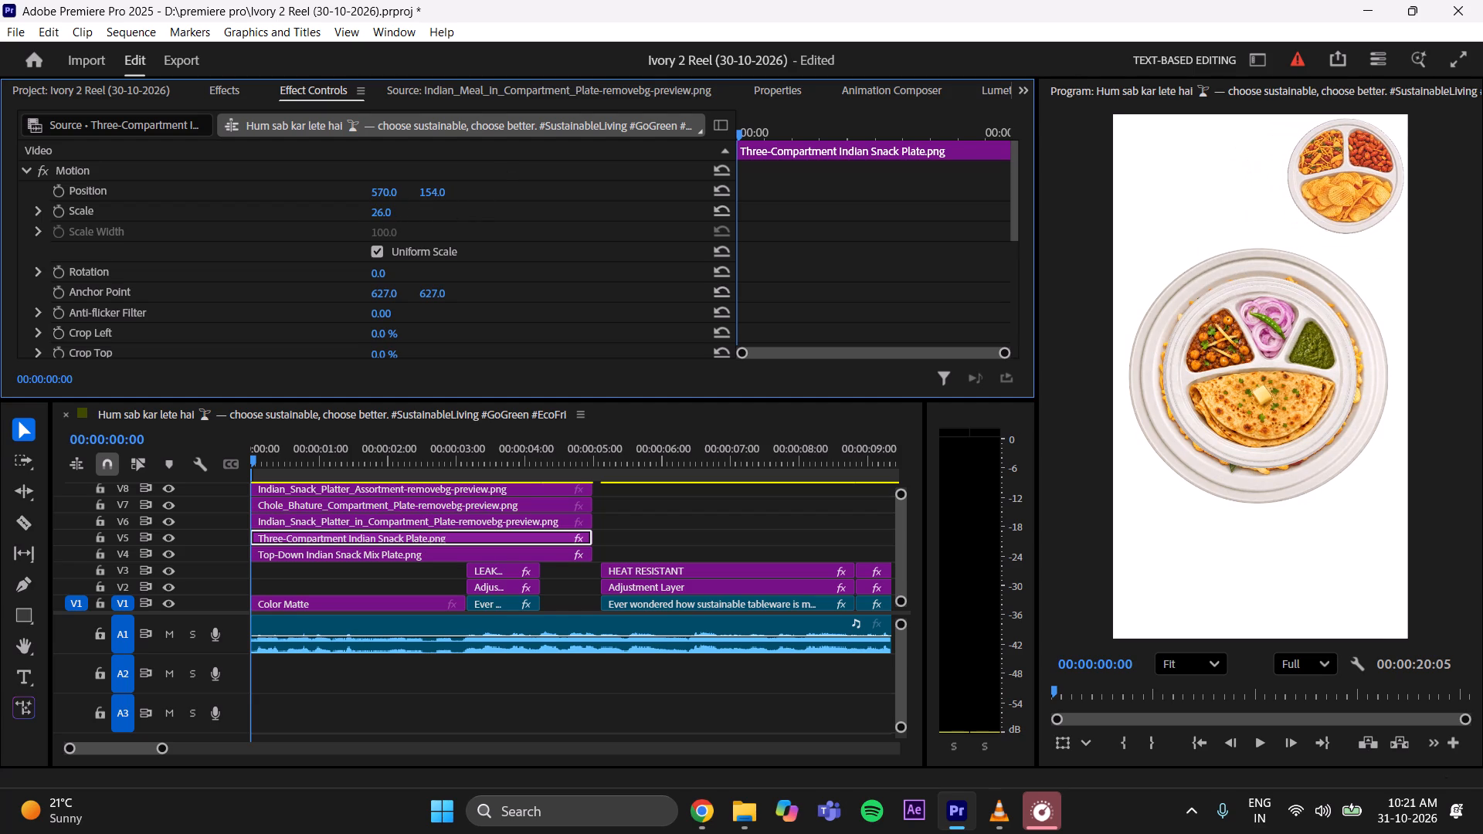
pyautogui.moveTo(586, 200); pyautogui.dragTo(569, 211)
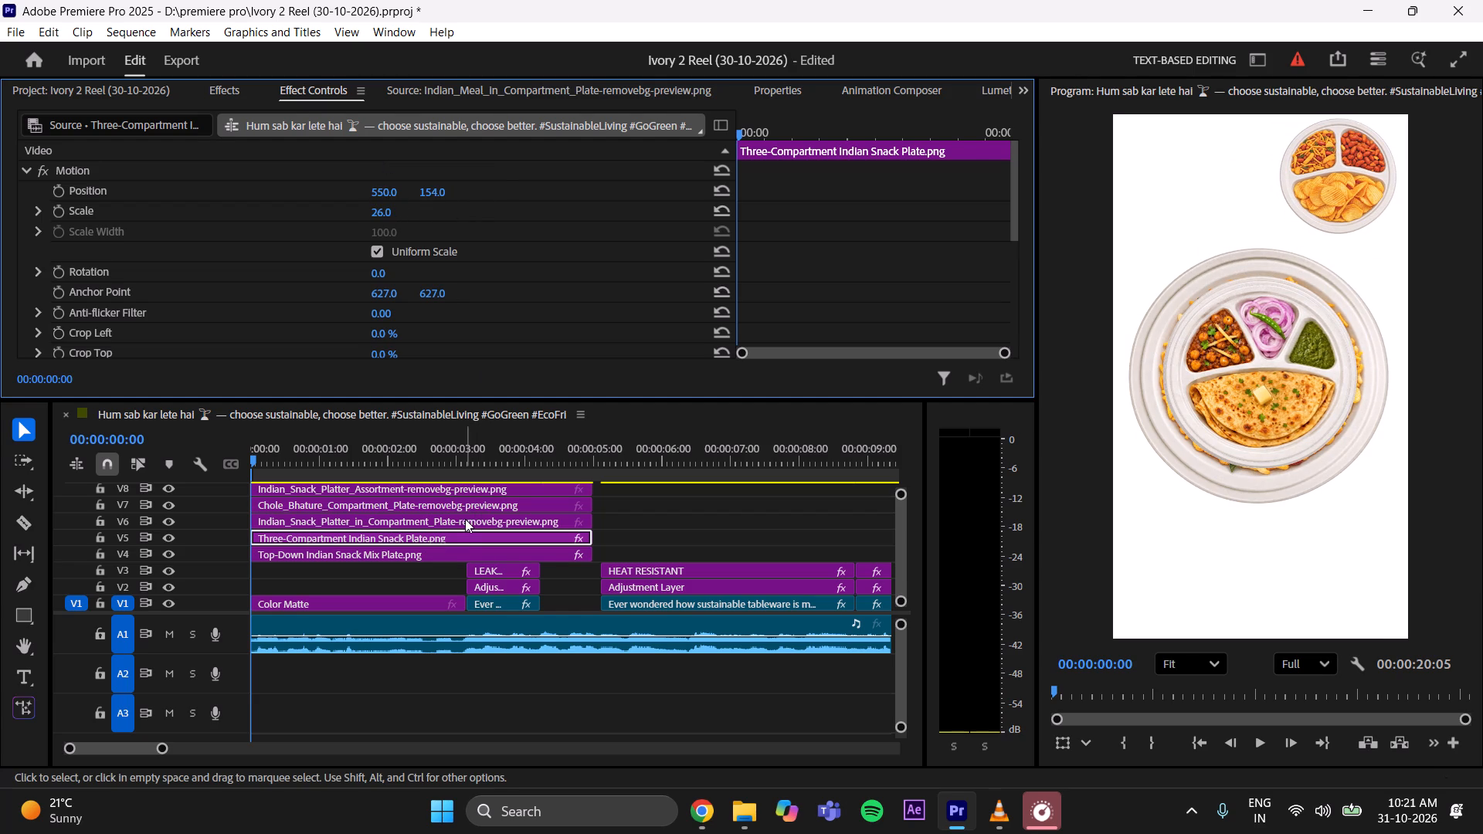
# Position the Top-Down Indian Snack Mix Plate on V4 at 181, 159 in the frame's upper left and scale it to 28.
pyautogui.click(432, 561)
pyautogui.moveTo(437, 197); pyautogui.dragTo(129, 220)
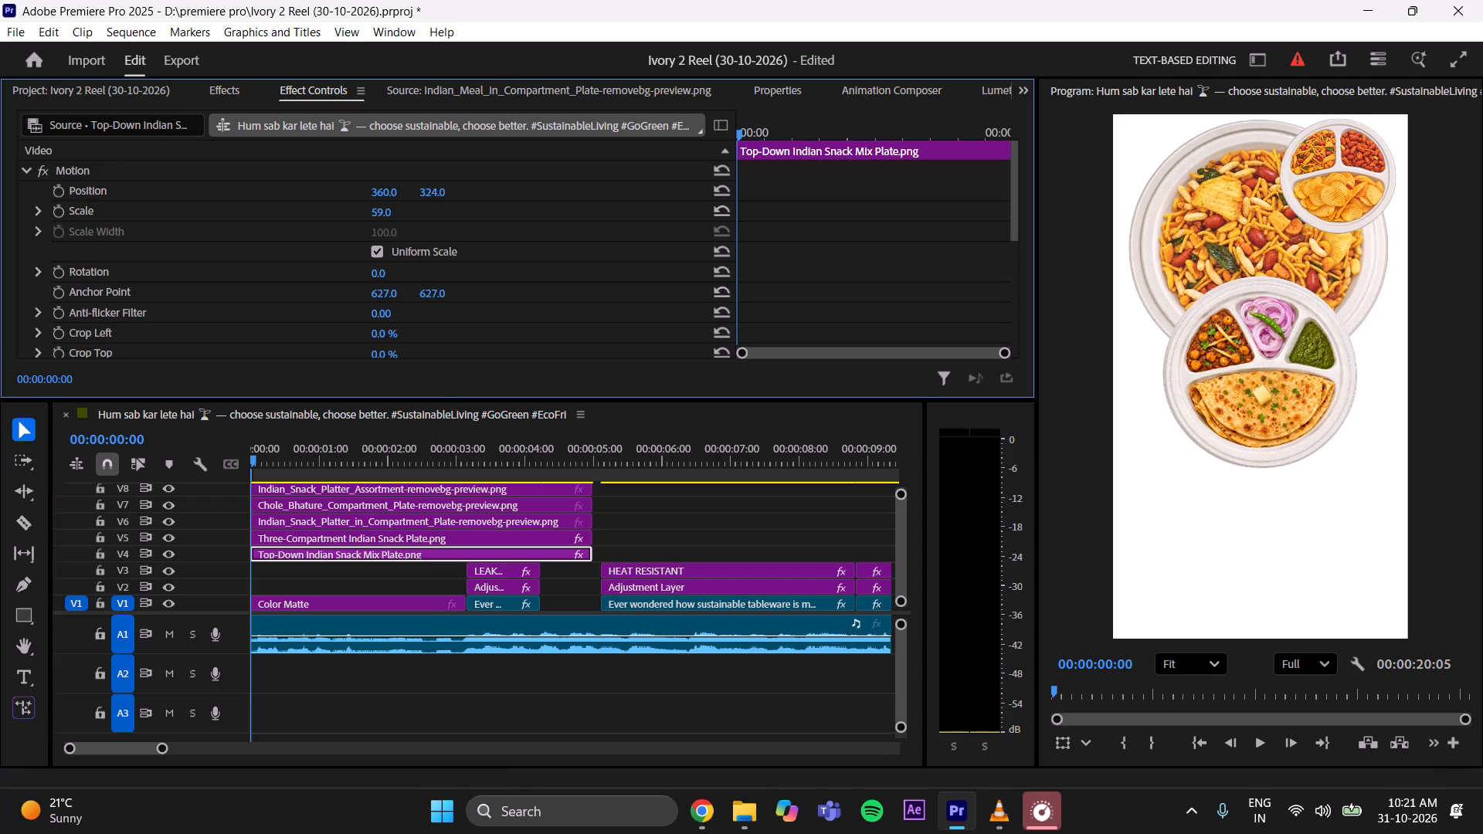
pyautogui.moveTo(129, 220); pyautogui.dragTo(63, 235)
pyautogui.moveTo(394, 212); pyautogui.dragTo(351, 220)
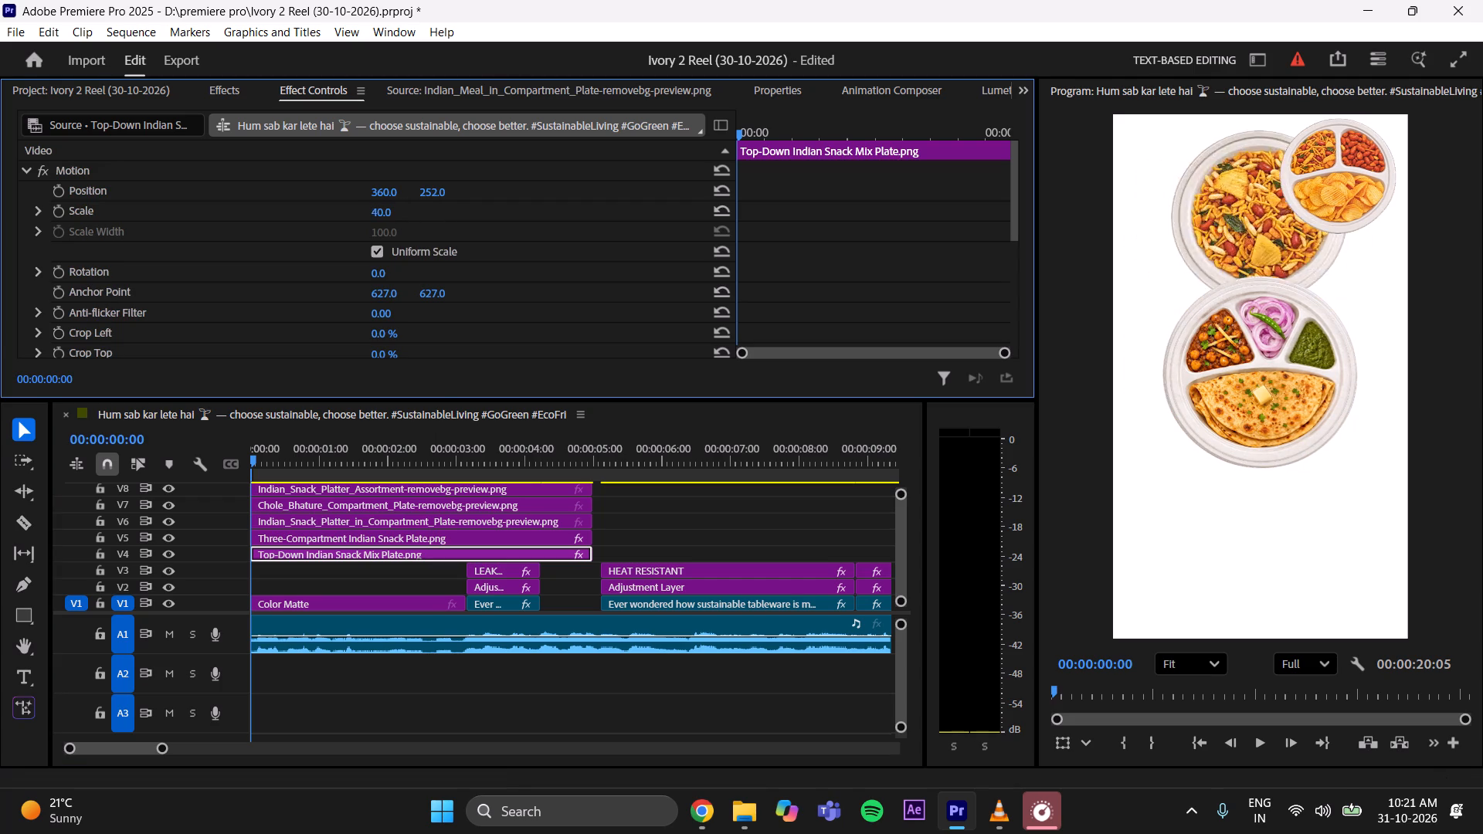
pyautogui.moveTo(351, 220); pyautogui.dragTo(334, 222)
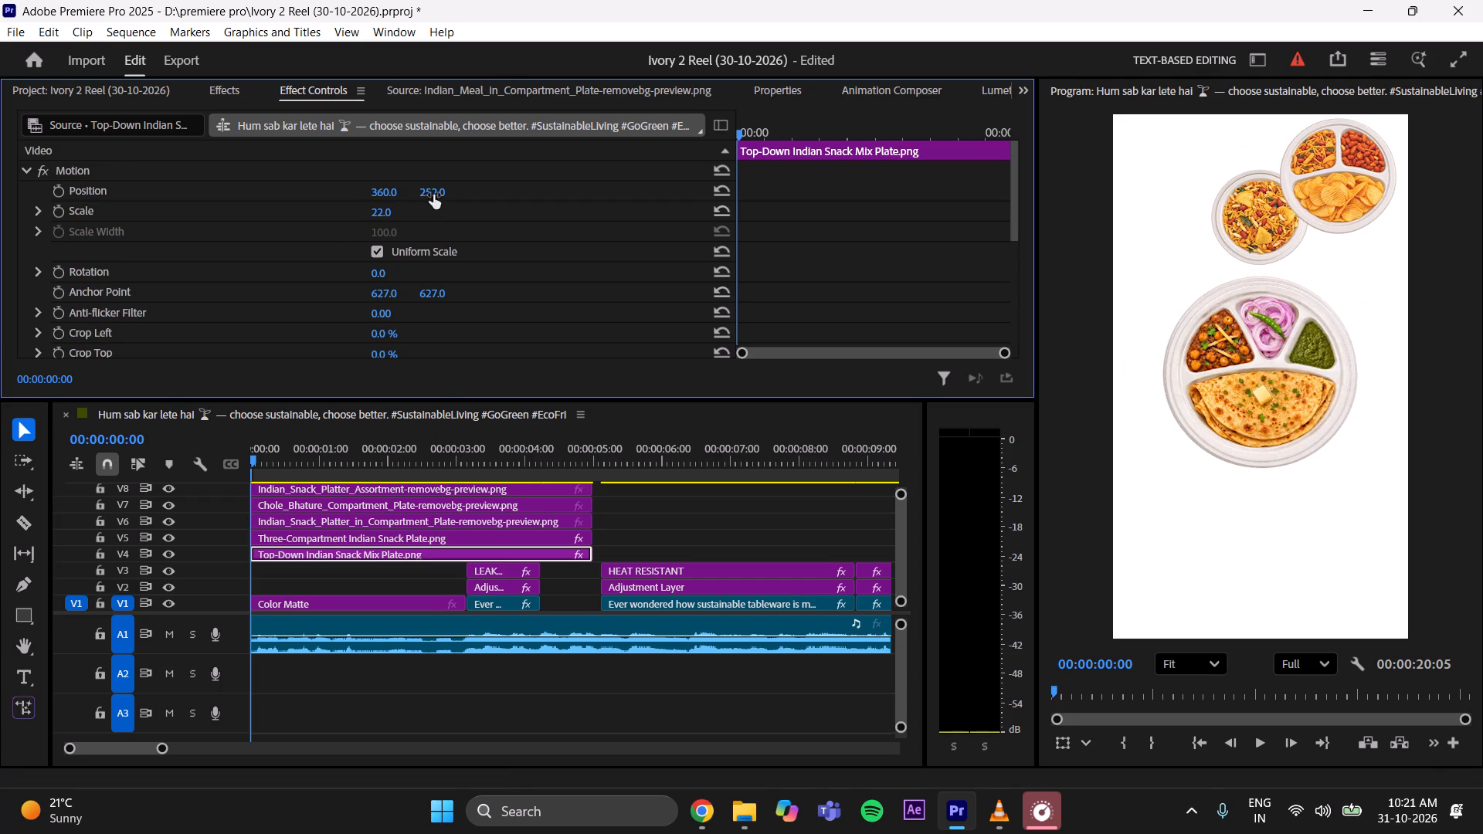
pyautogui.moveTo(433, 195); pyautogui.dragTo(343, 194)
pyautogui.moveTo(391, 187); pyautogui.dragTo(219, 195)
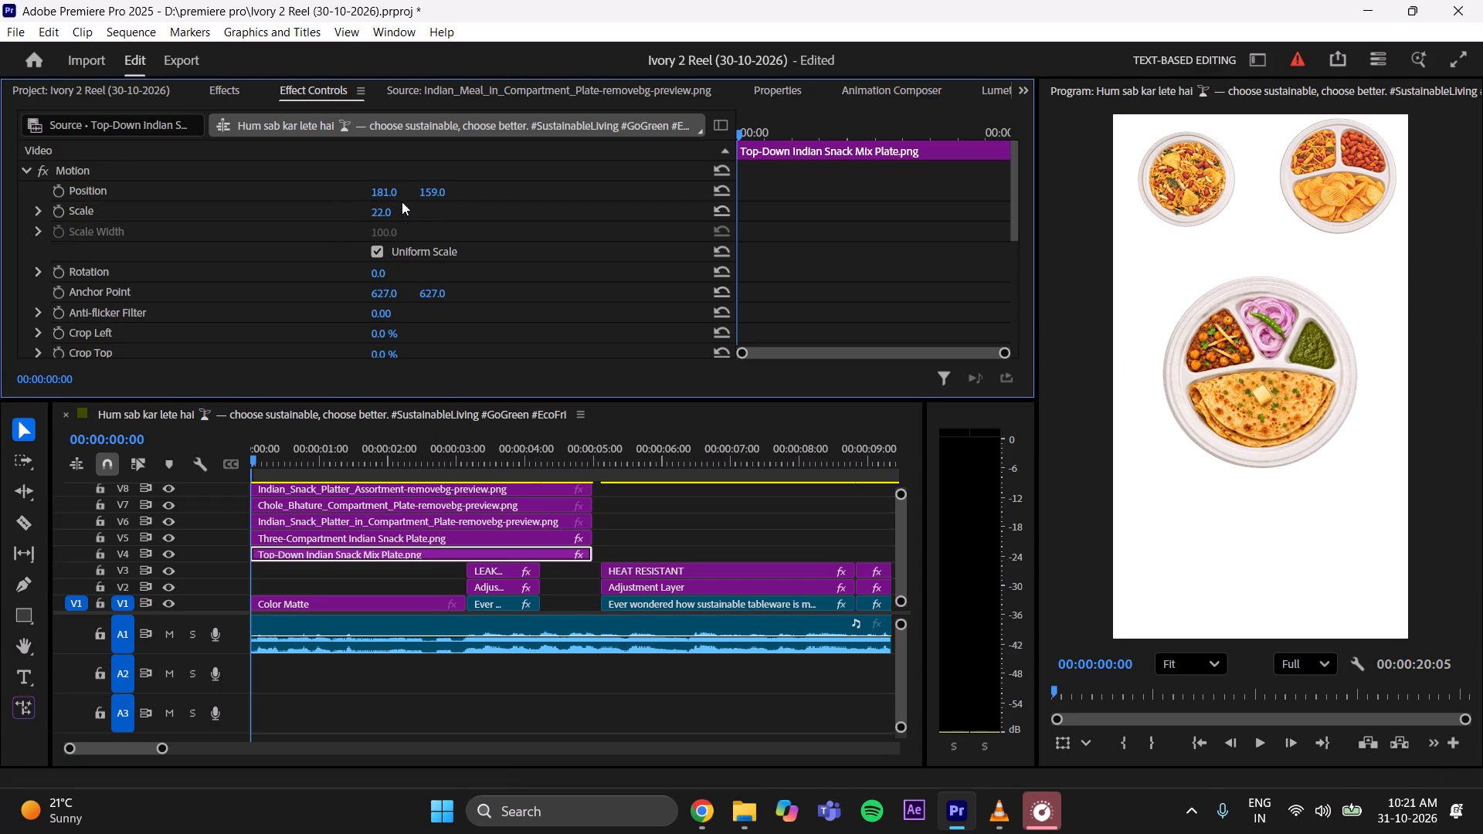
pyautogui.click(385, 213)
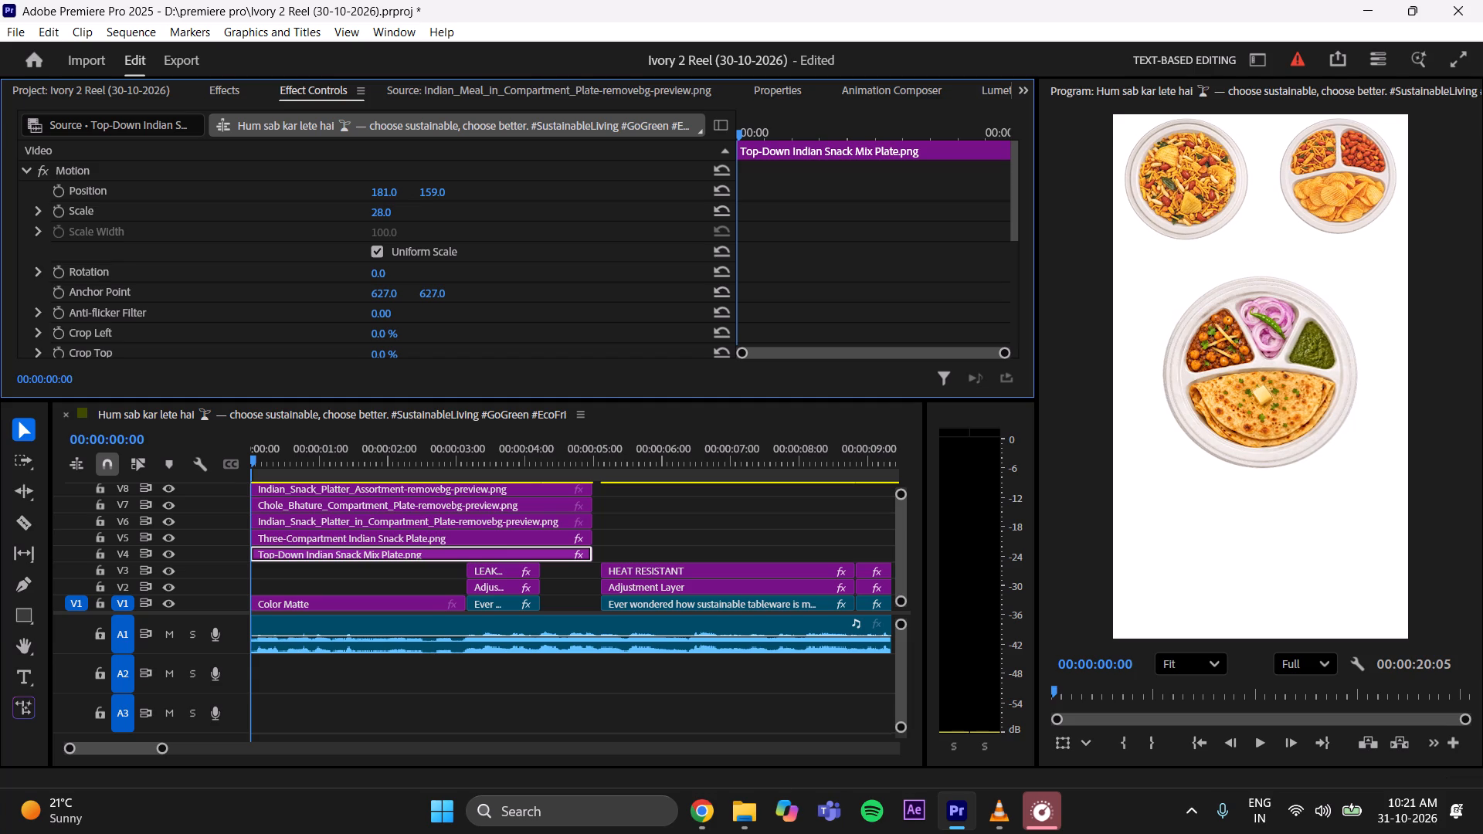
# Position the Indian_Snack_Platter_in_Compartment_Plate clip on V6 at 505, 1055 and shrink it to fit the frame's lower right corner.
pyautogui.click(395, 520)
pyautogui.moveTo(388, 193); pyautogui.dragTo(441, 192)
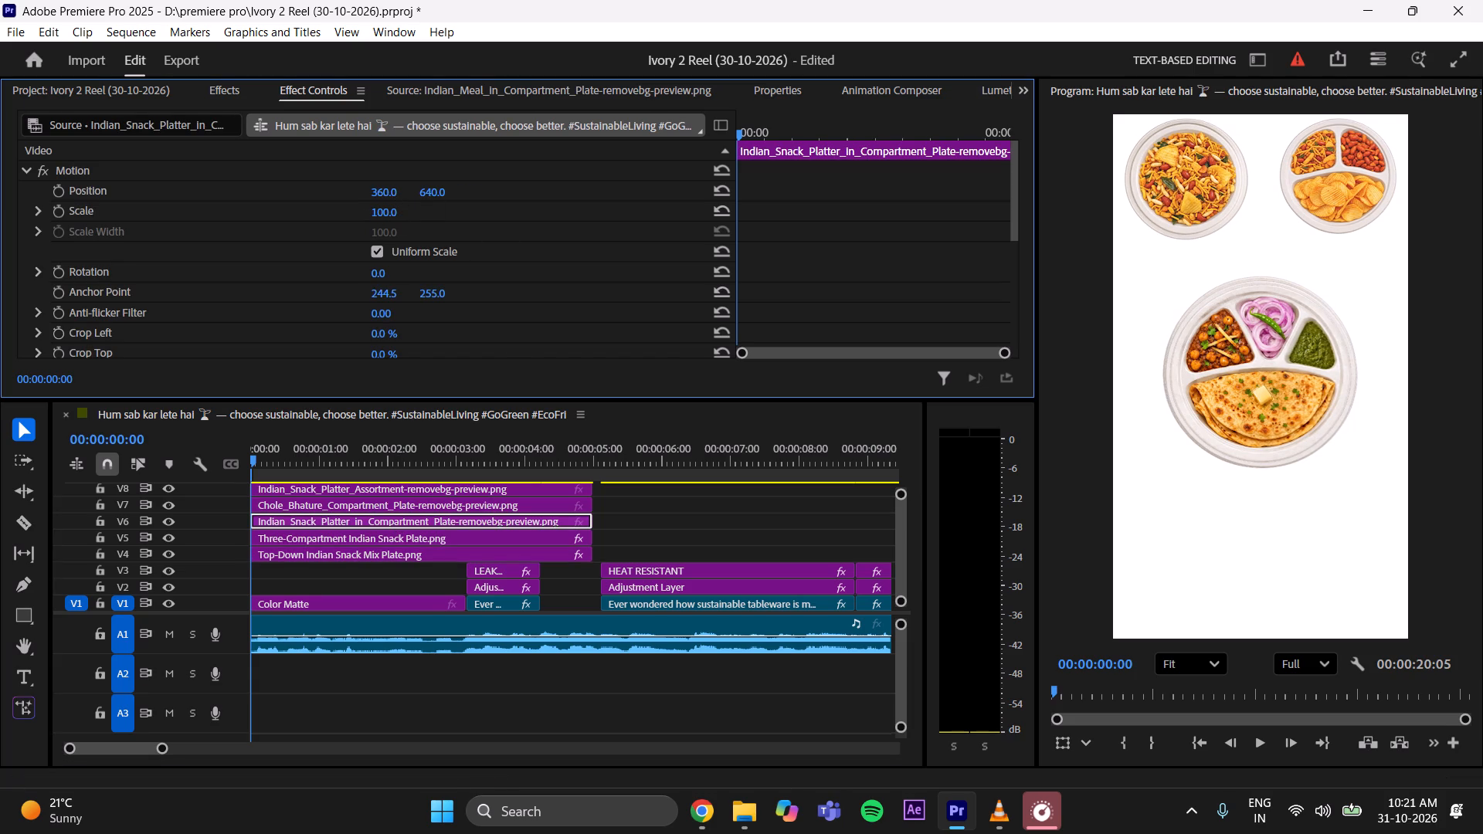
pyautogui.moveTo(441, 192); pyautogui.dragTo(528, 204)
pyautogui.moveTo(433, 192); pyautogui.dragTo(840, 242)
pyautogui.moveTo(387, 213); pyautogui.dragTo(361, 216)
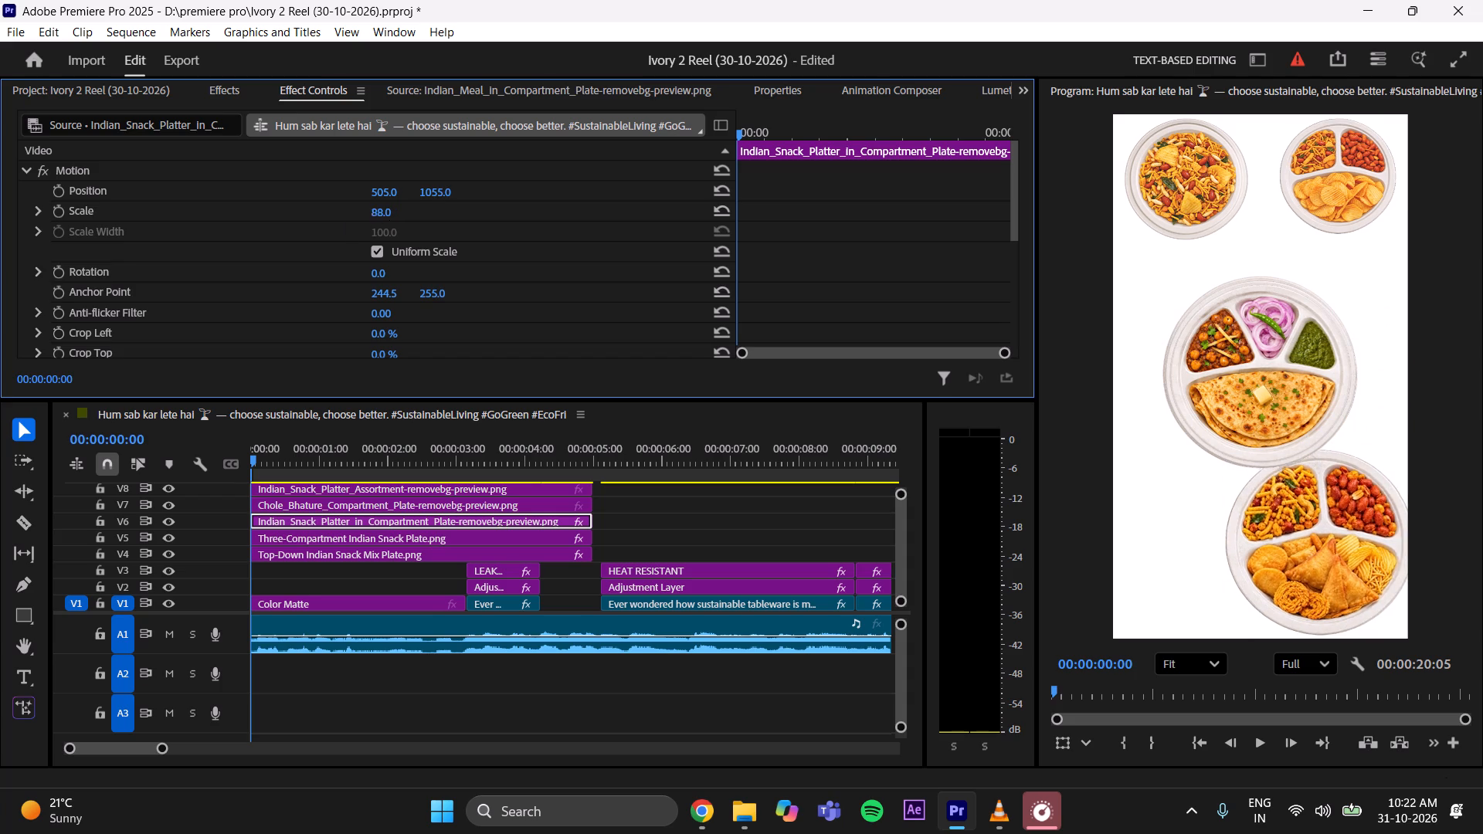
pyautogui.moveTo(361, 216); pyautogui.dragTo(351, 218)
# Scale the Chole_Bhature_Compartment_Plate clip on V7 to 56 and position it at 173, 1032 in the frame's lower left.
pyautogui.click(393, 503)
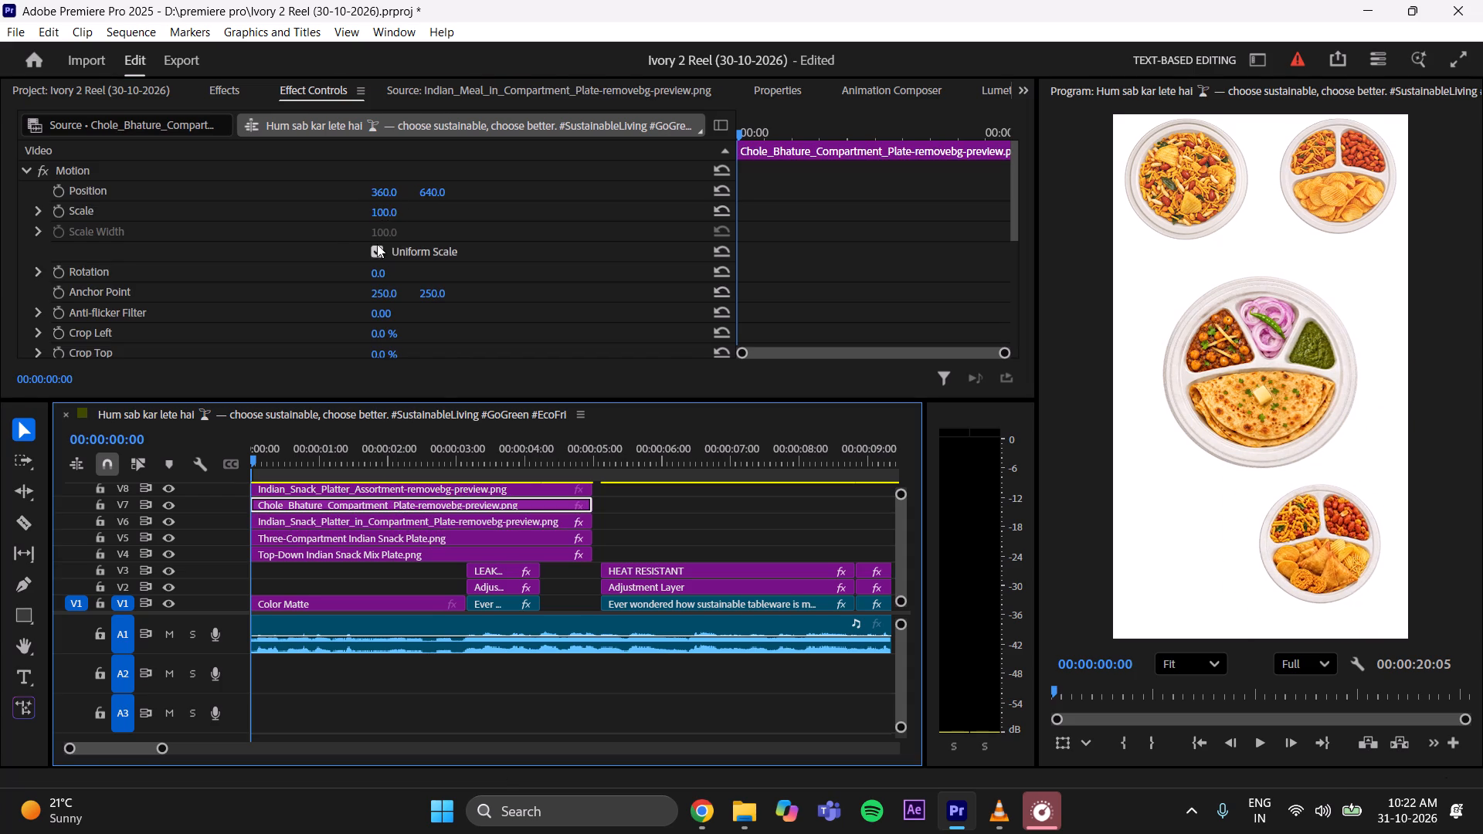
pyautogui.moveTo(427, 193); pyautogui.dragTo(812, 241)
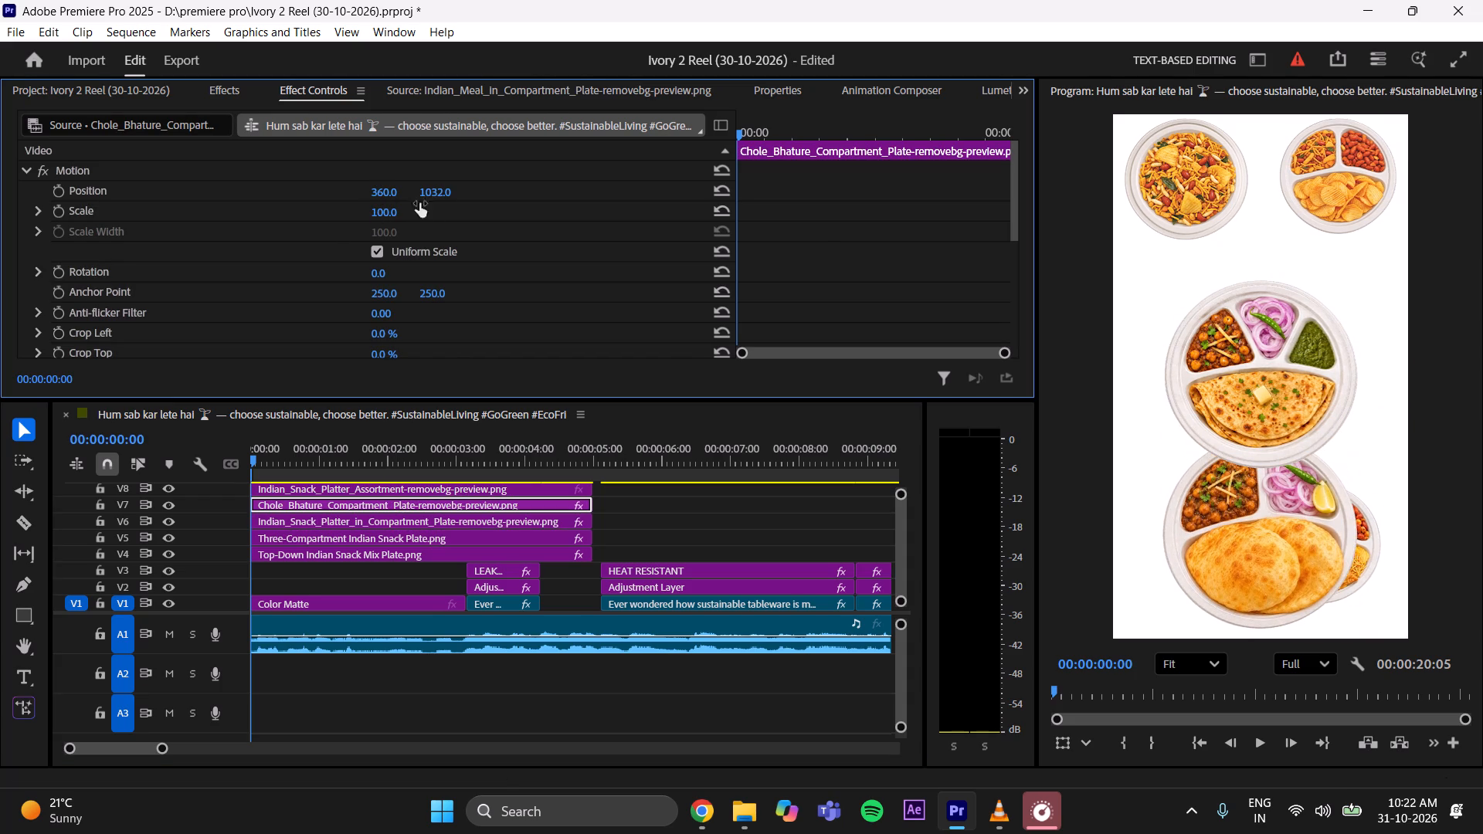
pyautogui.moveTo(391, 192); pyautogui.dragTo(358, 200)
pyautogui.moveTo(386, 209); pyautogui.dragTo(344, 219)
pyautogui.moveTo(397, 189); pyautogui.dragTo(249, 198)
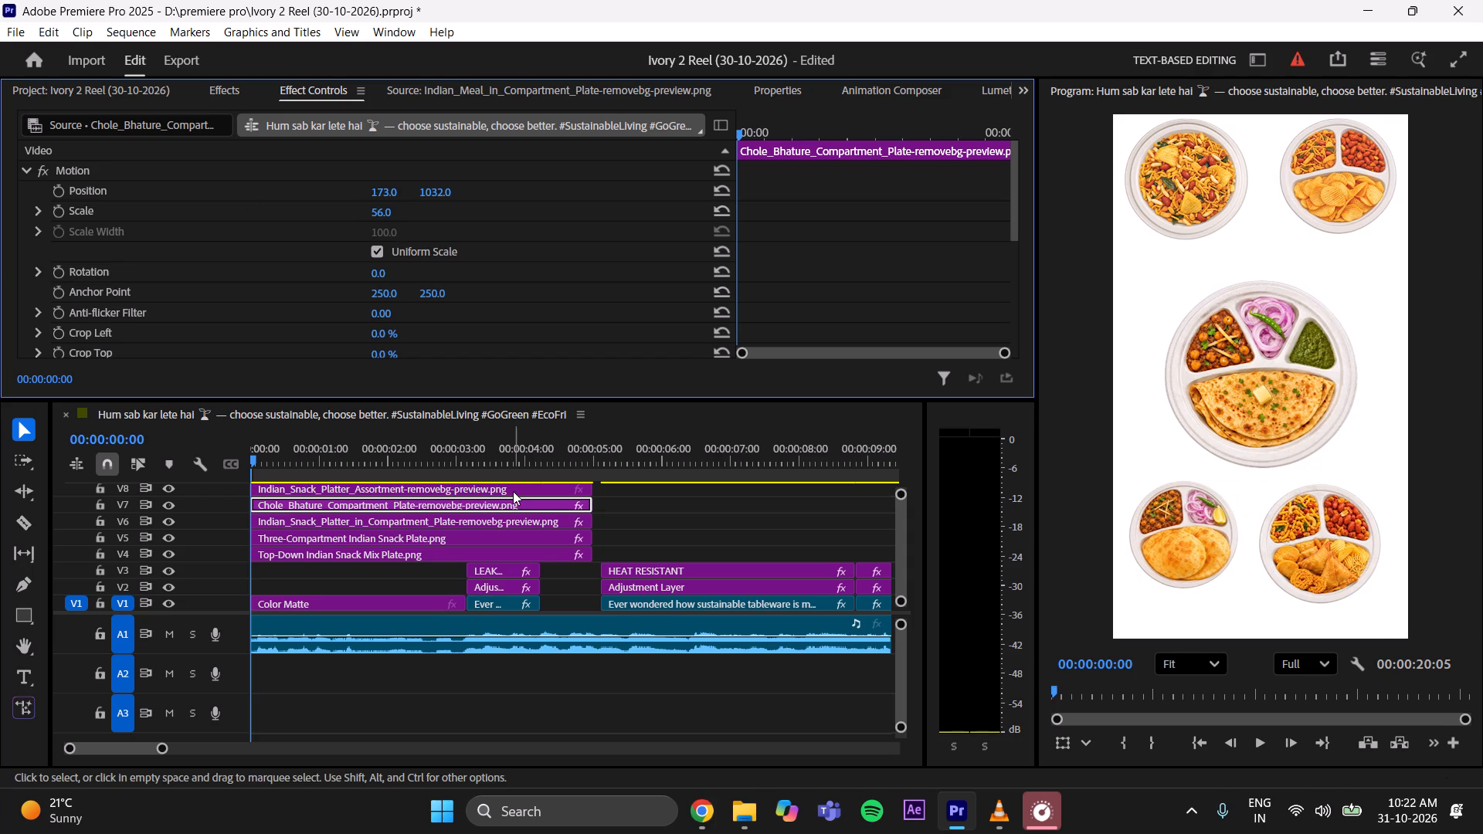
# Shrink the Indian_Snack_Platter_Assortment clip on V8 and move it to the frame's left edge at mid-height.
pyautogui.click(513, 490)
pyautogui.moveTo(392, 208); pyautogui.dragTo(332, 222)
pyautogui.moveTo(376, 185); pyautogui.dragTo(130, 224)
# Scale the Glossy_Spicy_Vegetable_Noodles bowl on V9 to 63 and position it at 609, 640 by the frame's right edge.
pyautogui.moveTo(898, 560); pyautogui.dragTo(906, 532)
pyautogui.click(576, 533)
pyautogui.click(555, 525)
pyautogui.moveTo(385, 210); pyautogui.dragTo(368, 222)
pyautogui.moveTo(381, 190); pyautogui.dragTo(622, 215)
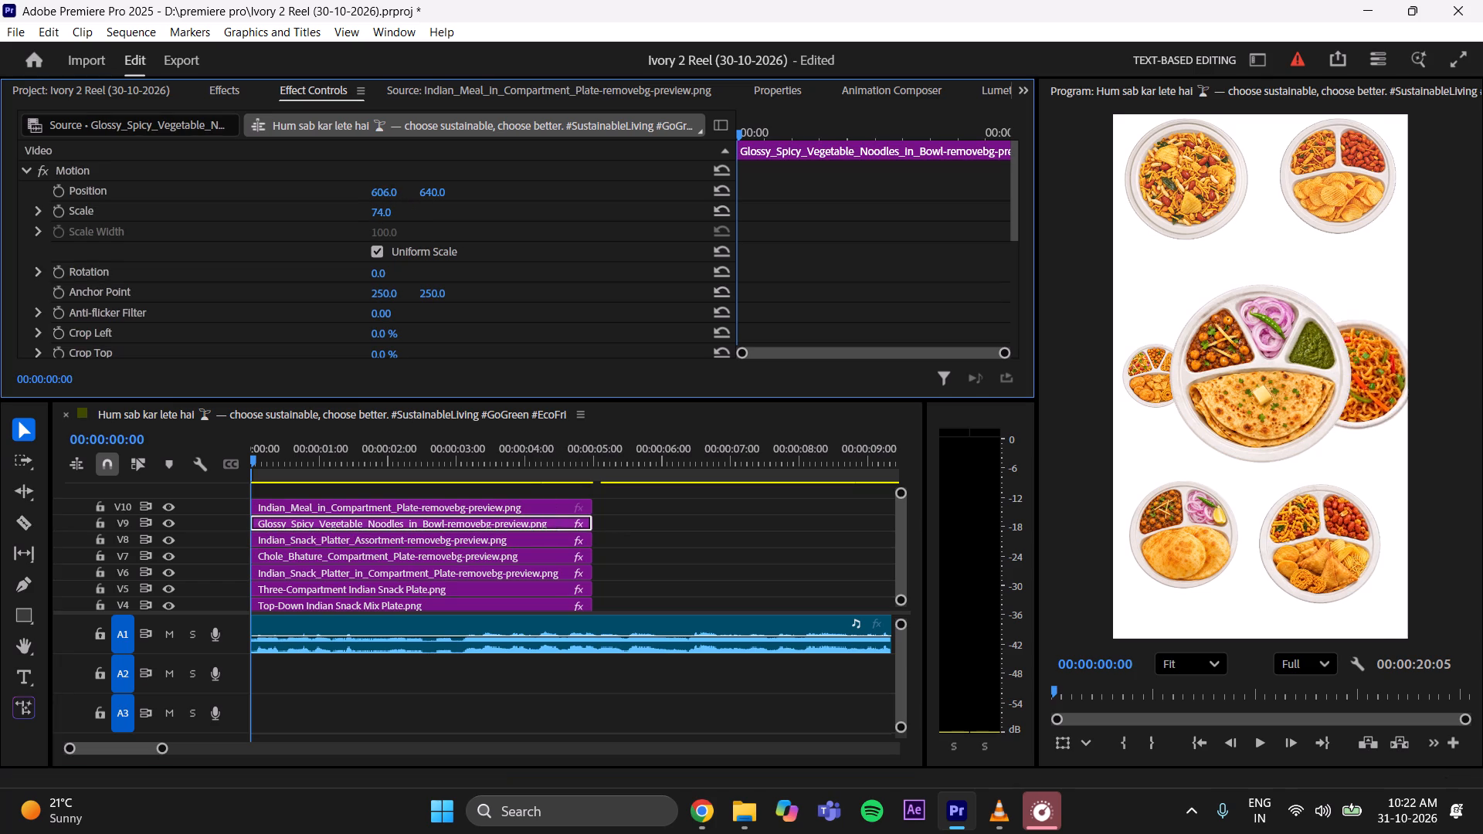
pyautogui.moveTo(622, 215); pyautogui.dragTo(623, 215)
pyautogui.moveTo(382, 211); pyautogui.dragTo(375, 215)
# Scale the Indian_Meal_in_Compartment_Plate clip on V10 to 50 and raise it slightly above the frame's centre.
pyautogui.click(475, 507)
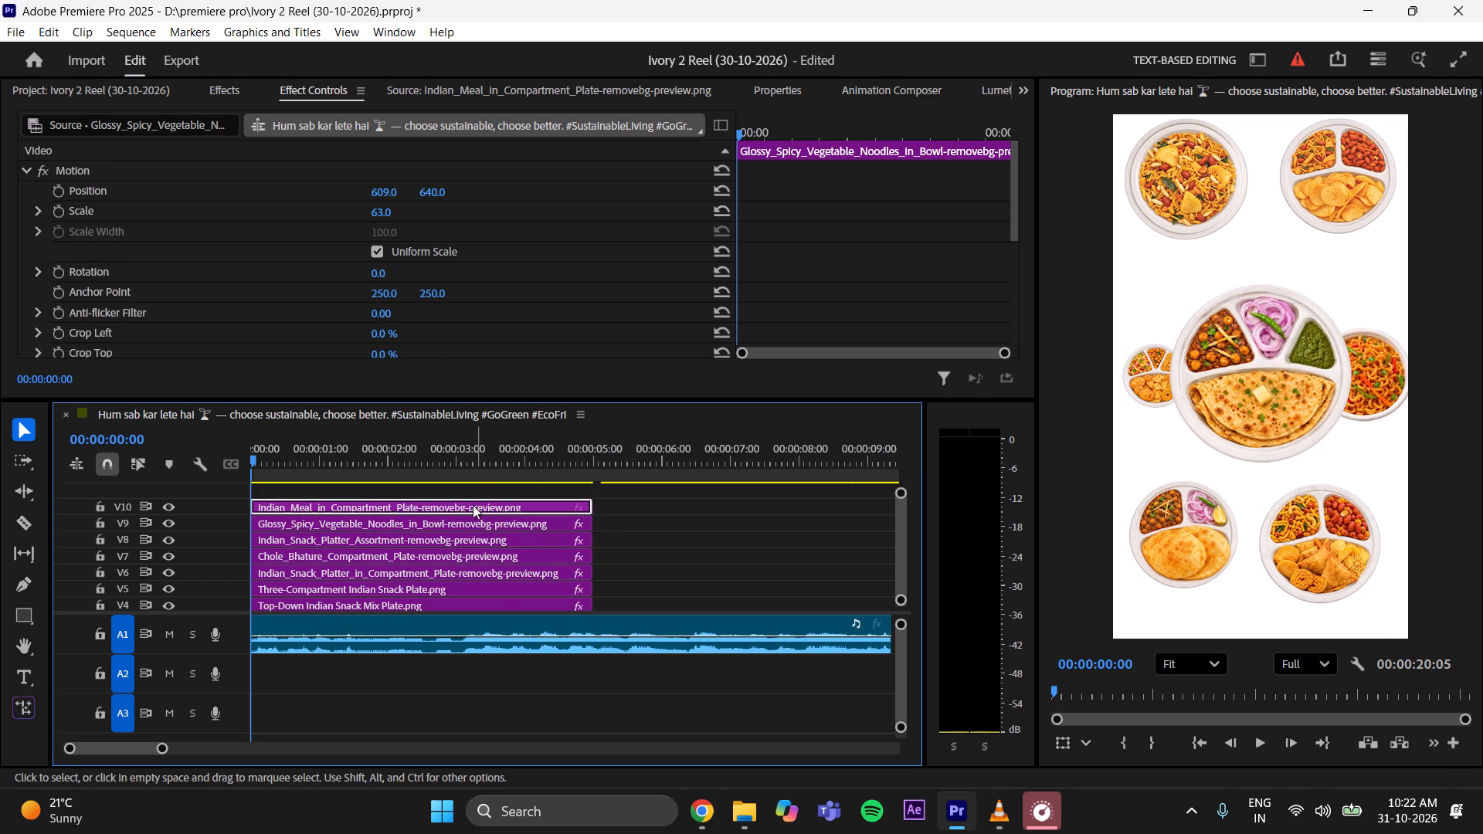
pyautogui.moveTo(385, 208); pyautogui.dragTo(339, 220)
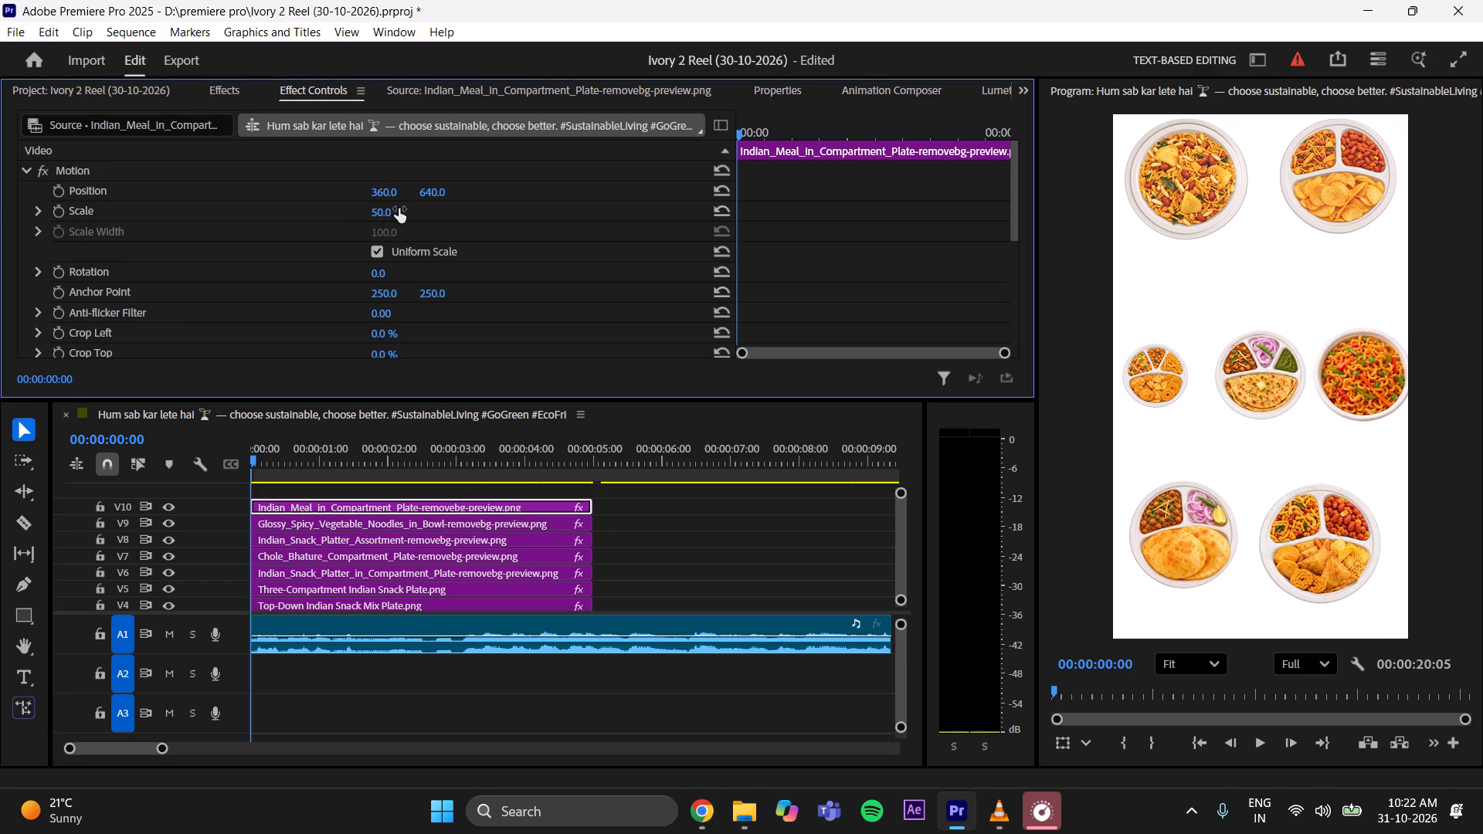
pyautogui.moveTo(439, 194); pyautogui.dragTo(307, 192)
pyautogui.click(697, 557)
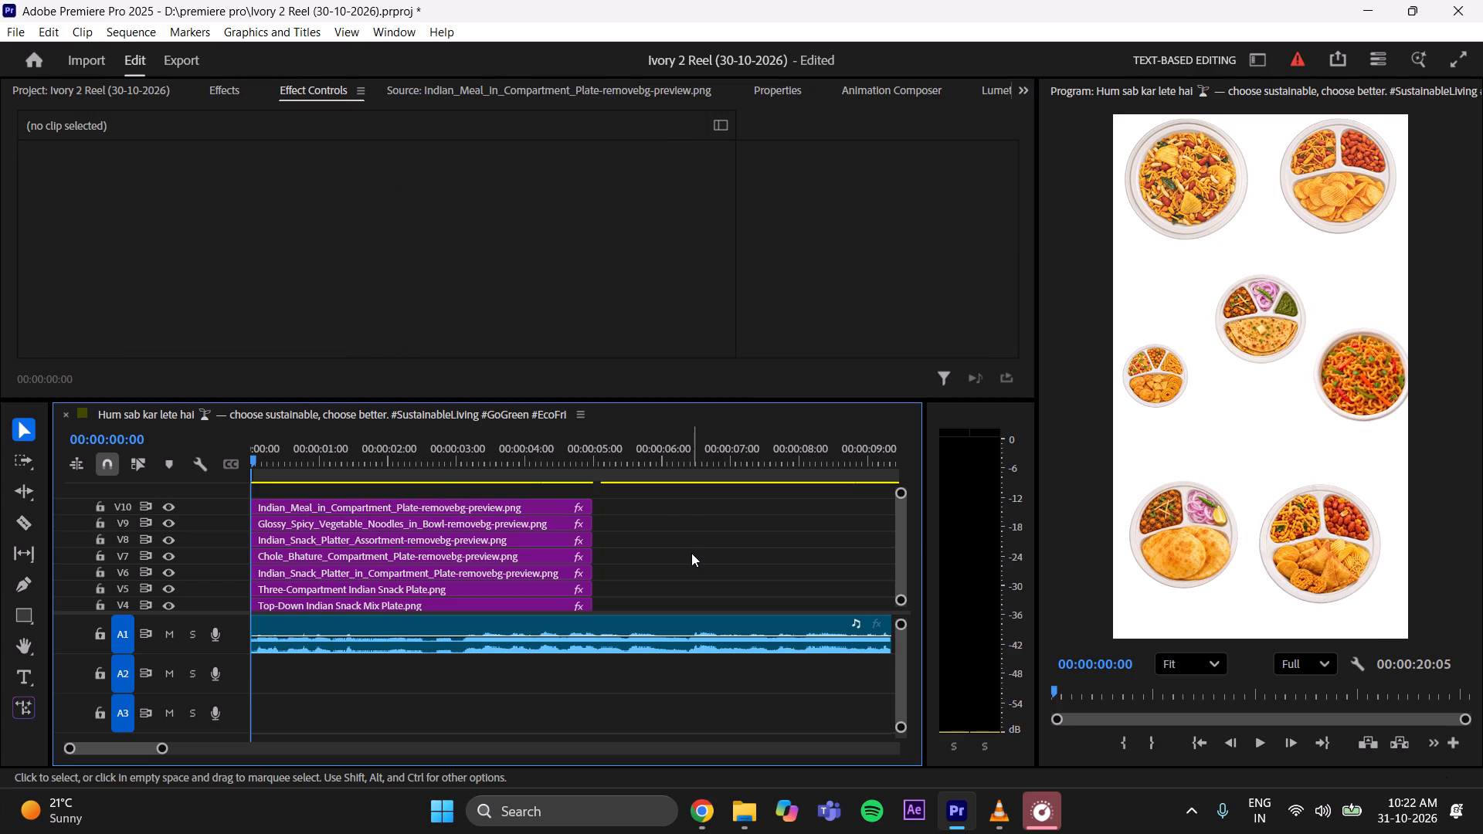
# Save the Ivory 2 Reel project.
pyautogui.hotkey('ctrl', 's')
pyautogui.moveTo(903, 552); pyautogui.dragTo(889, 634)
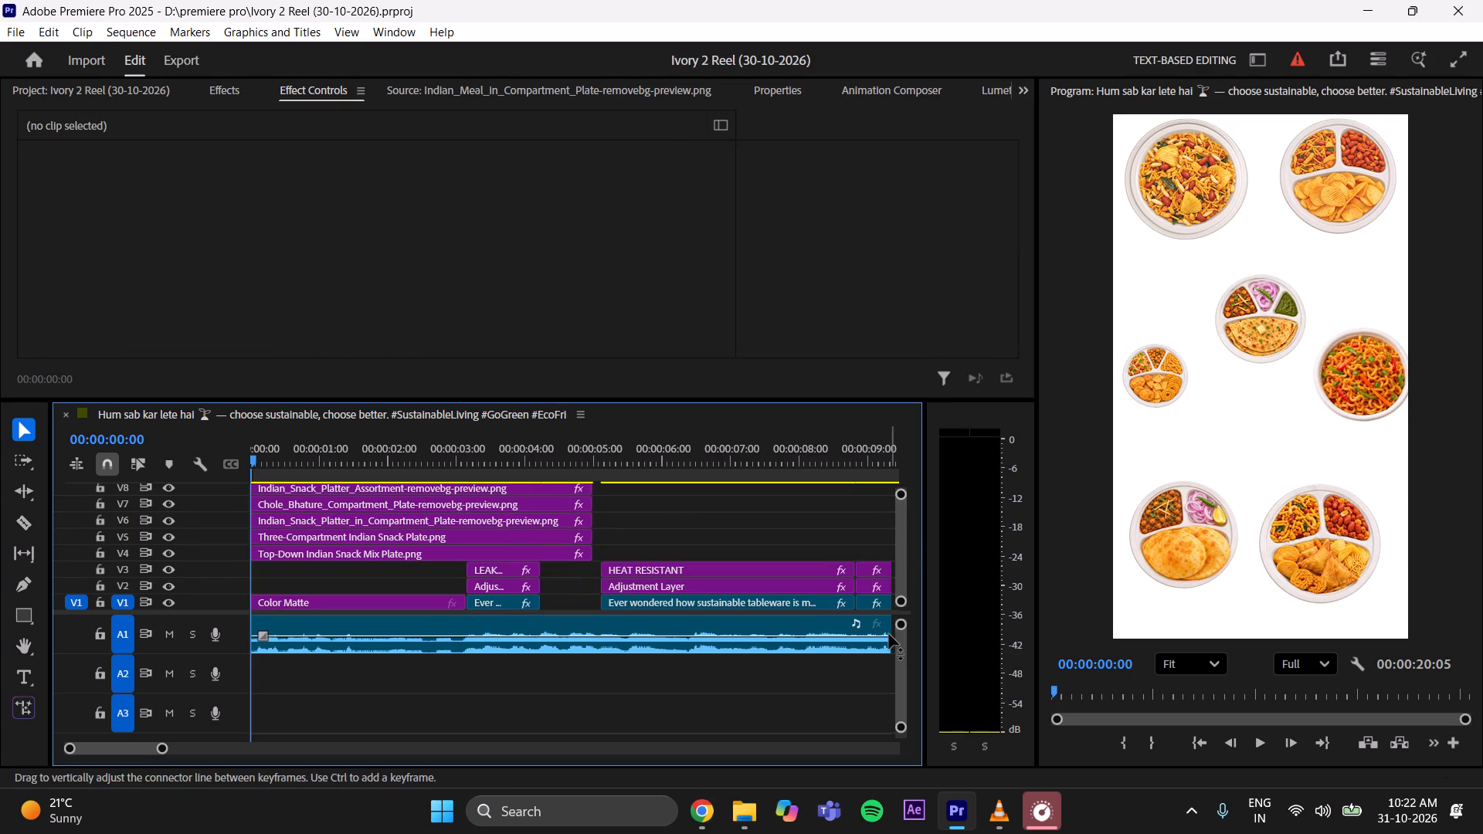
# Switch to VLC, examine the reference reel's first two seconds for its text and food plate layout and timing, and return to Premiere Pro.
pyautogui.click(999, 801)
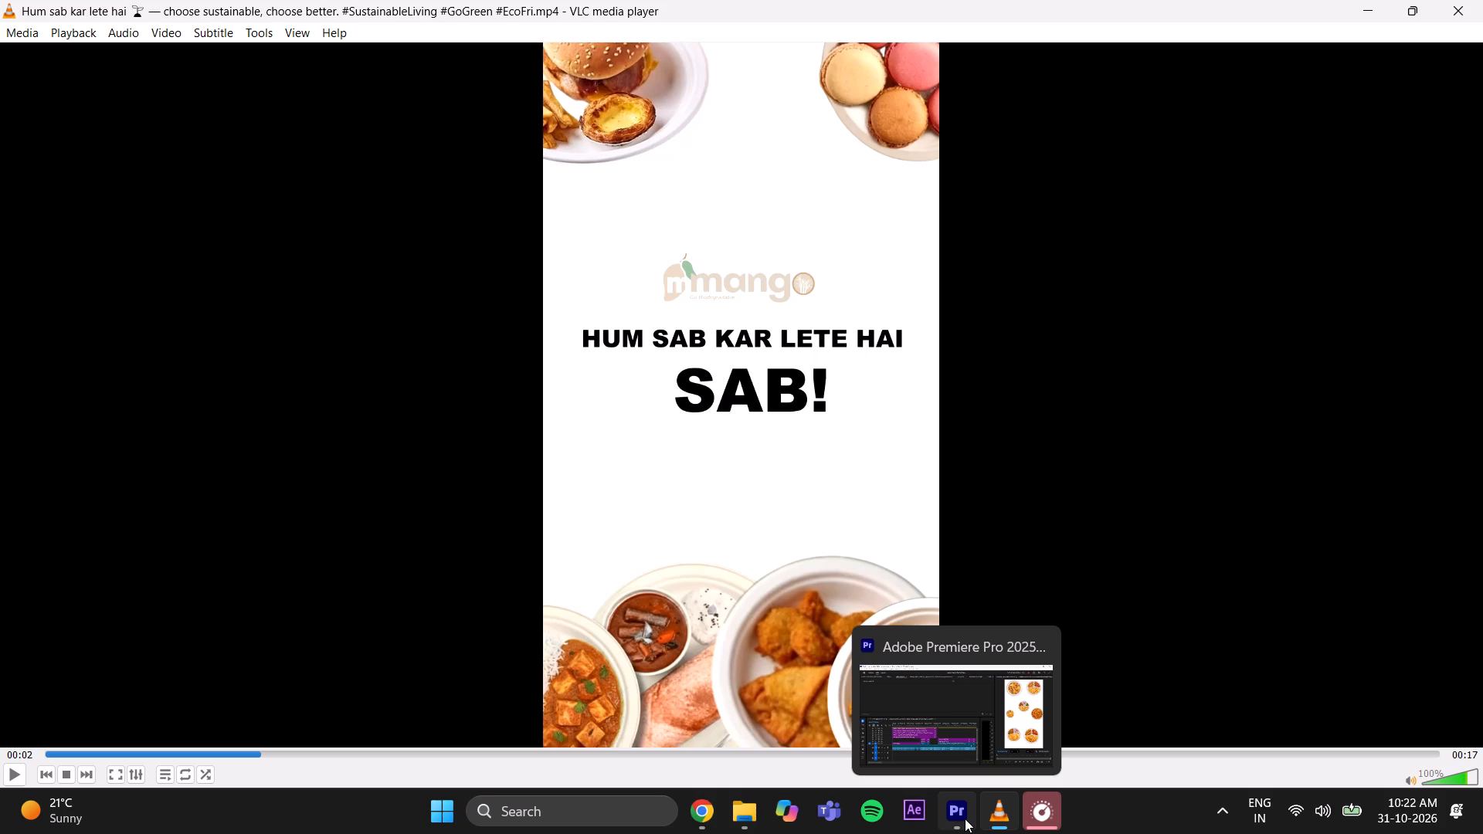
pyautogui.click(965, 819)
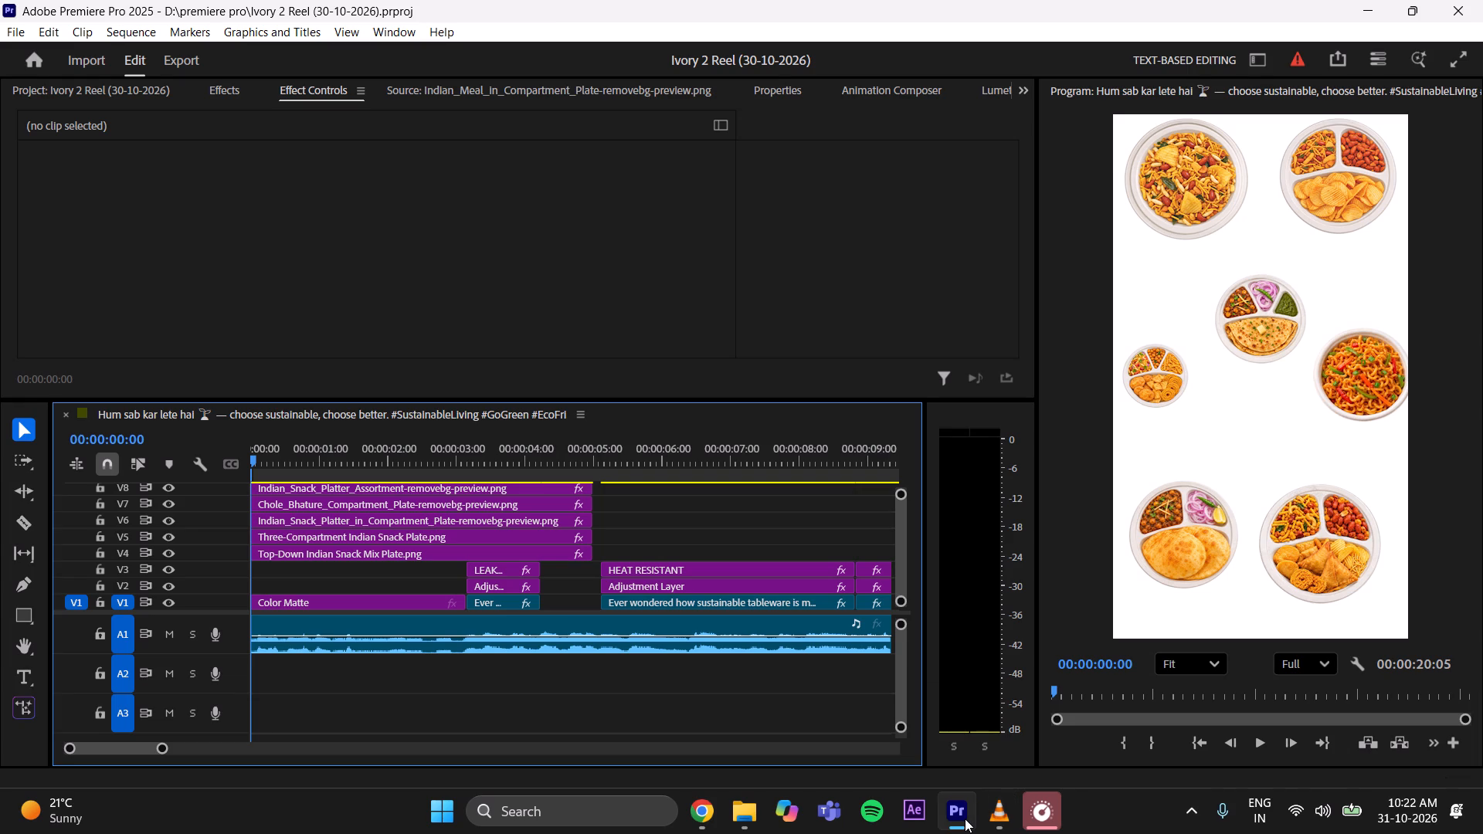
pyautogui.click(1005, 813)
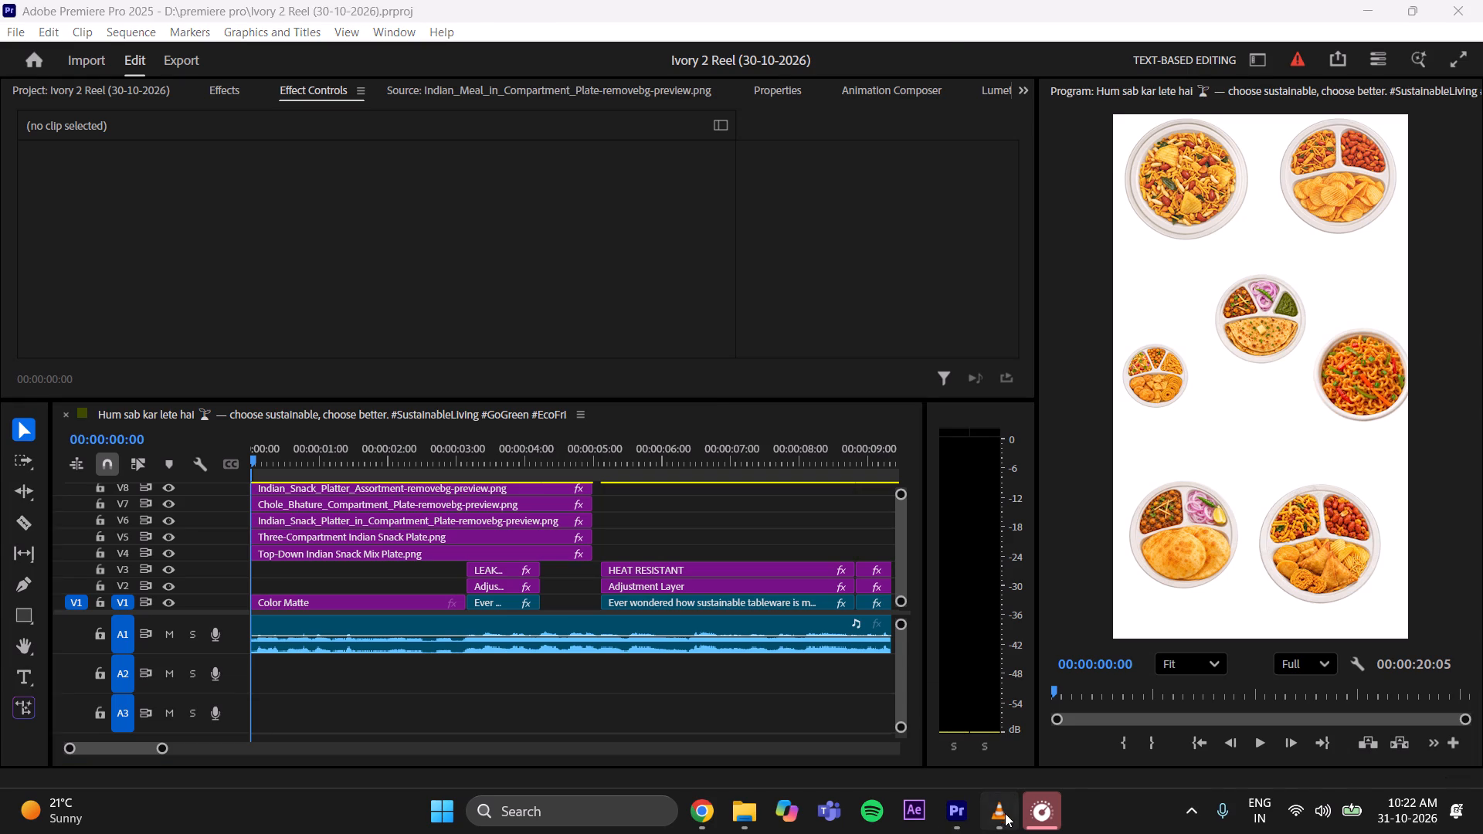
pyautogui.moveTo(246, 751); pyautogui.dragTo(45, 737)
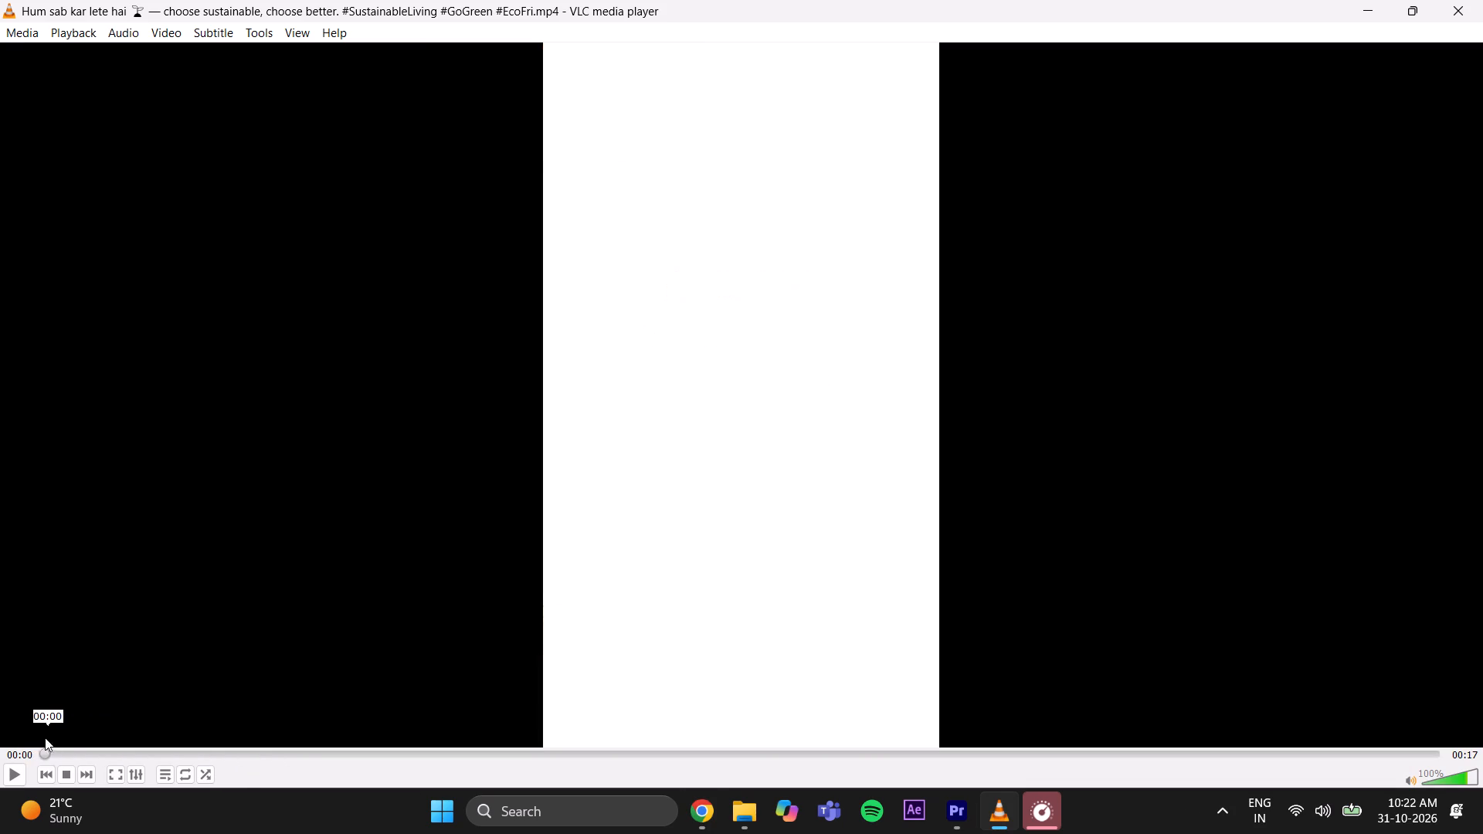
pyautogui.moveTo(45, 737); pyautogui.dragTo(169, 718)
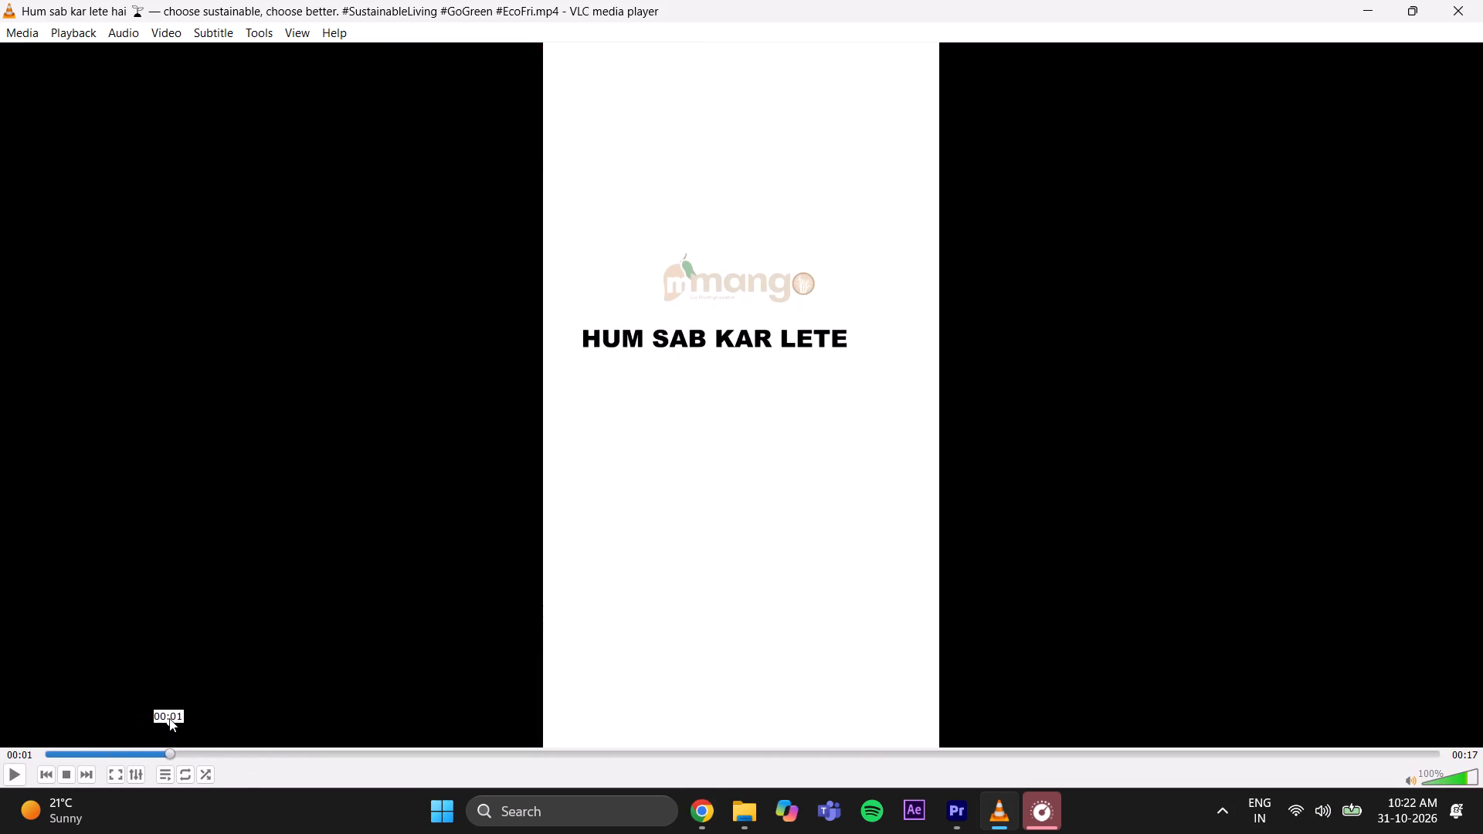
pyautogui.moveTo(169, 718); pyautogui.dragTo(260, 740)
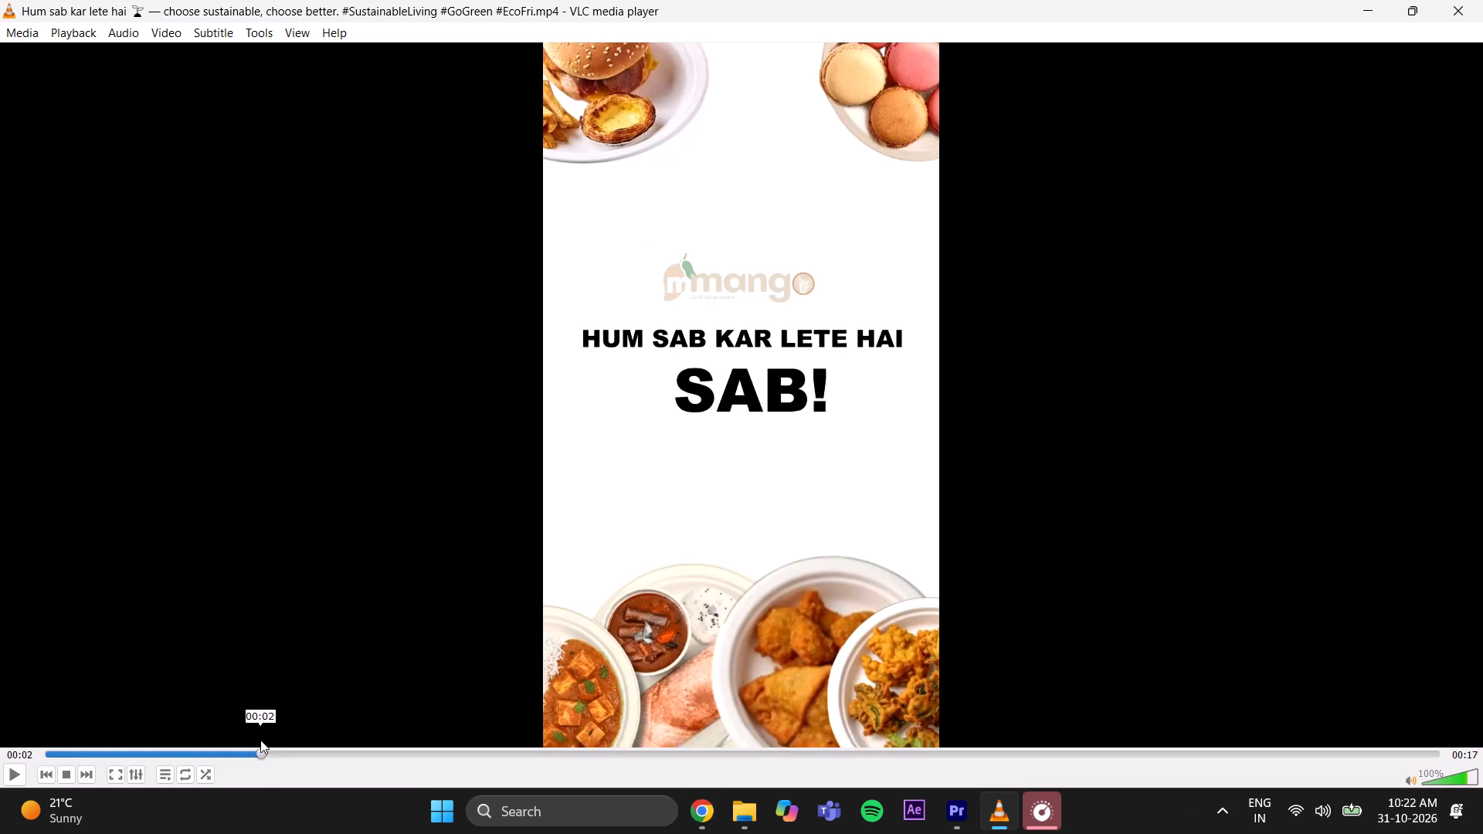
pyautogui.moveTo(260, 740); pyautogui.dragTo(243, 748)
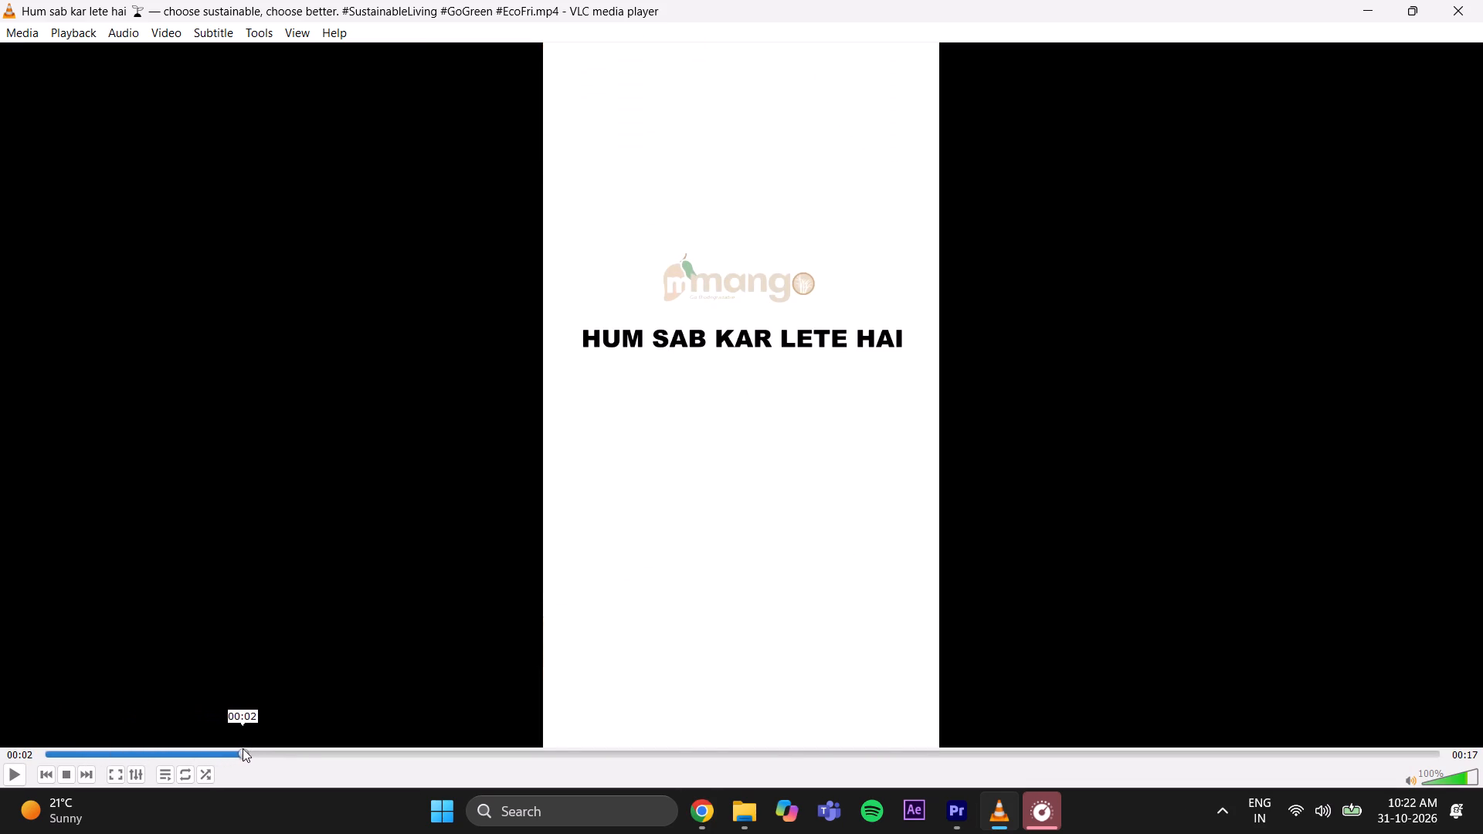
pyautogui.moveTo(243, 748); pyautogui.dragTo(255, 748)
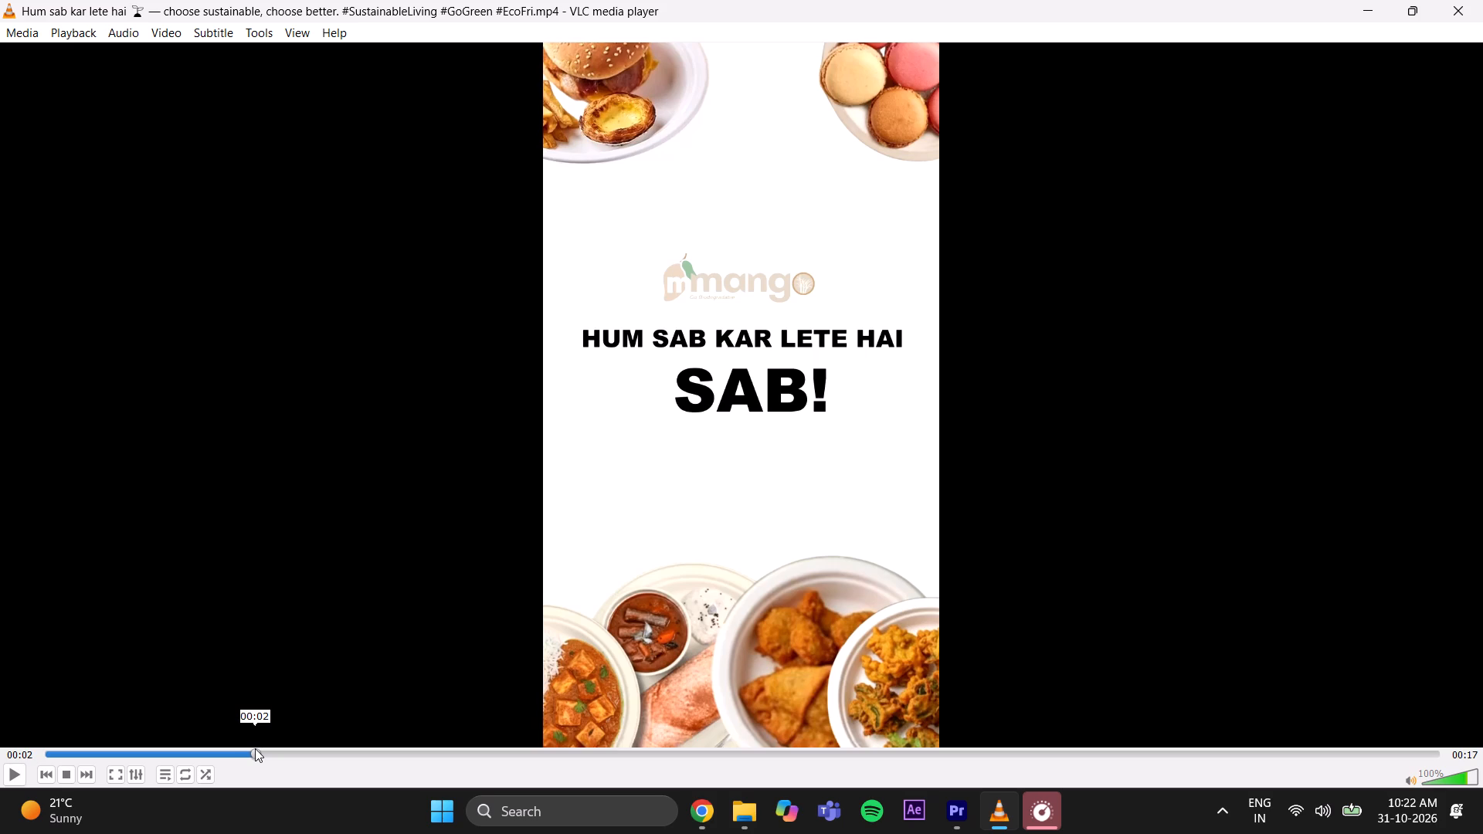
pyautogui.moveTo(255, 748); pyautogui.dragTo(259, 759)
pyautogui.moveTo(259, 759); pyautogui.dragTo(265, 759)
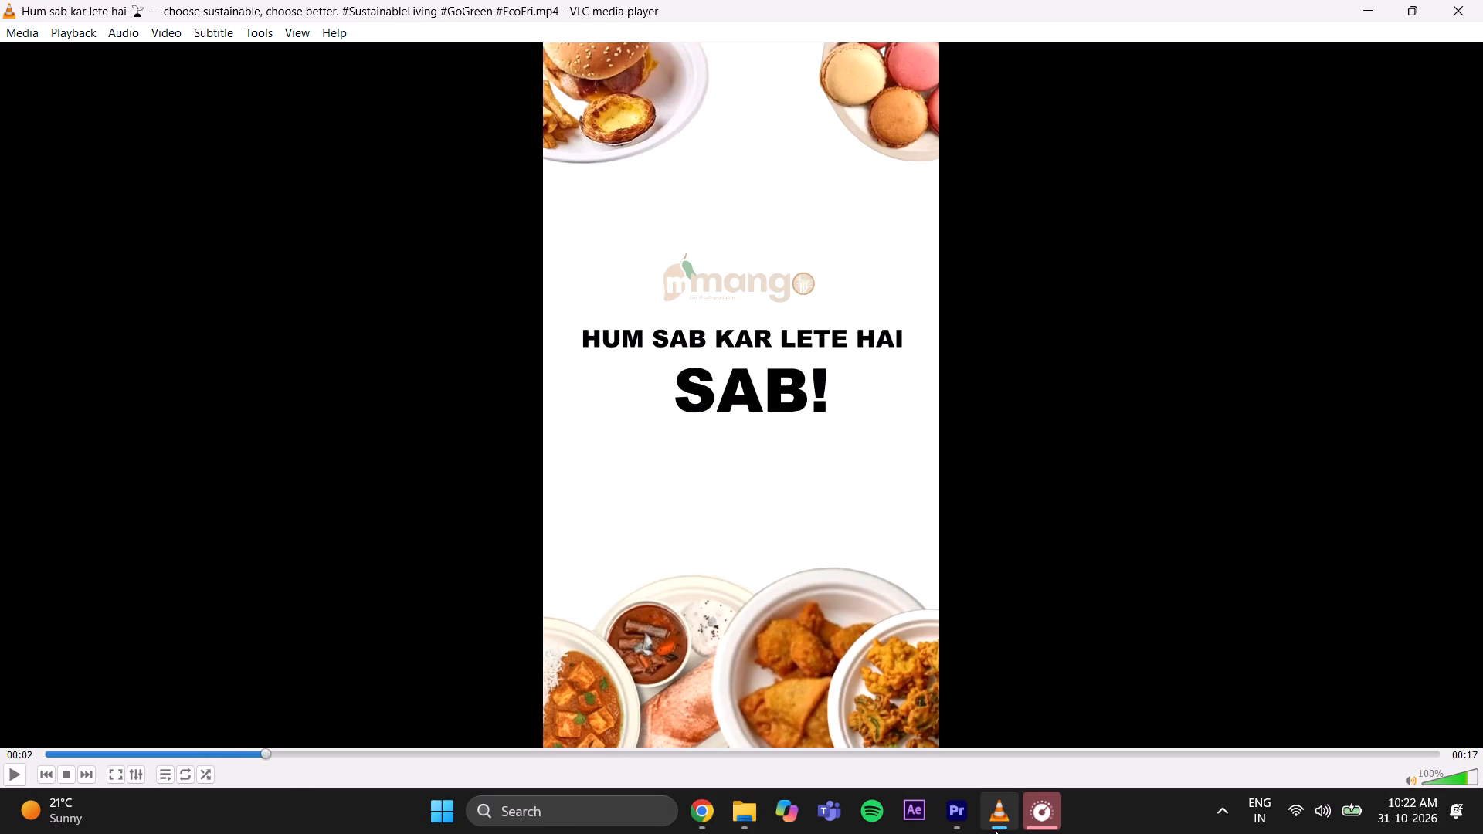
pyautogui.click(957, 819)
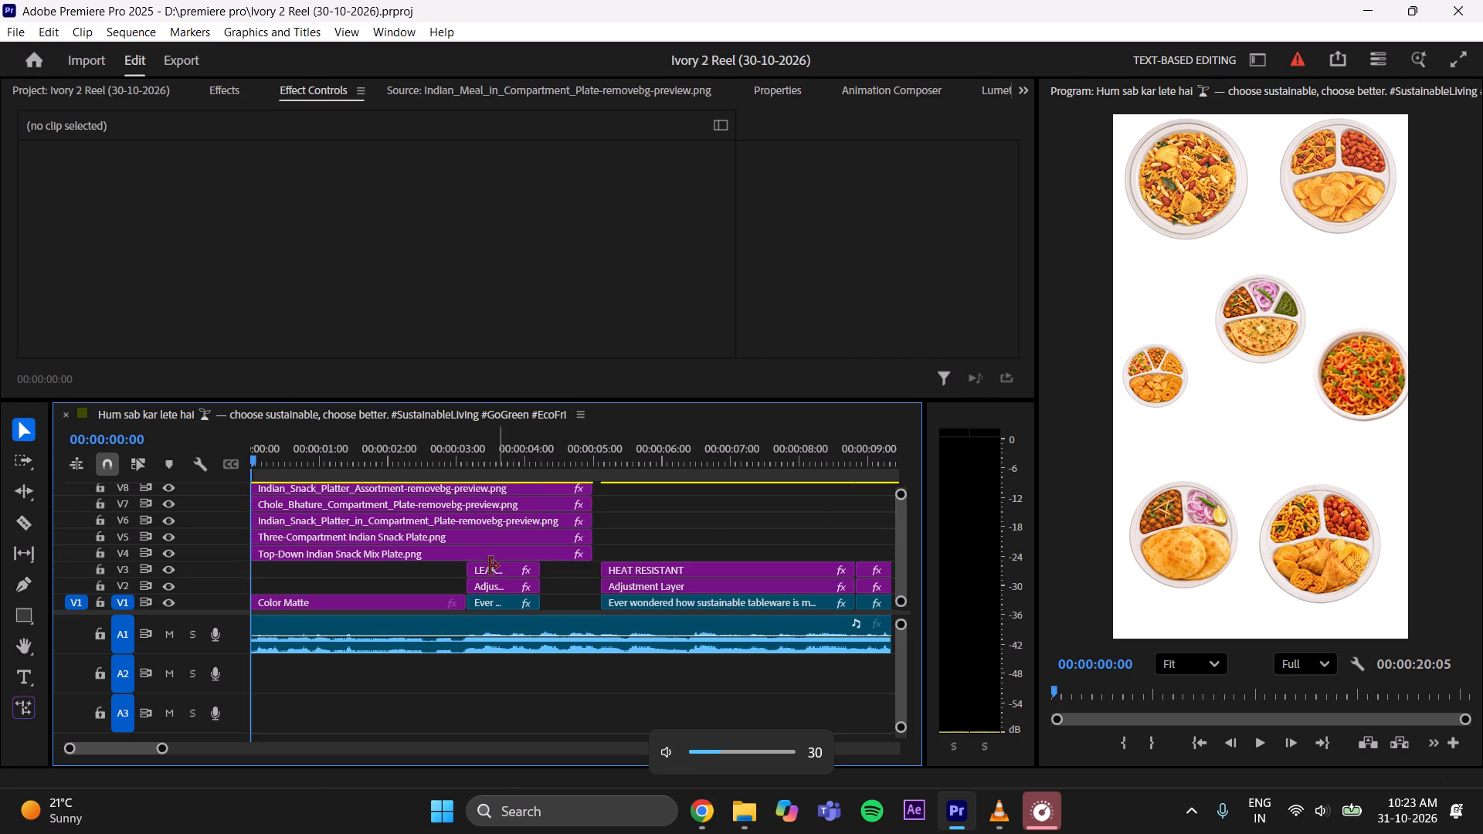
# Scale the Top-Down Indian Snack Mix Plate clip on V4 to 26 and position it at 85, 76 in the frame's upper-left corner.
pyautogui.click(476, 552)
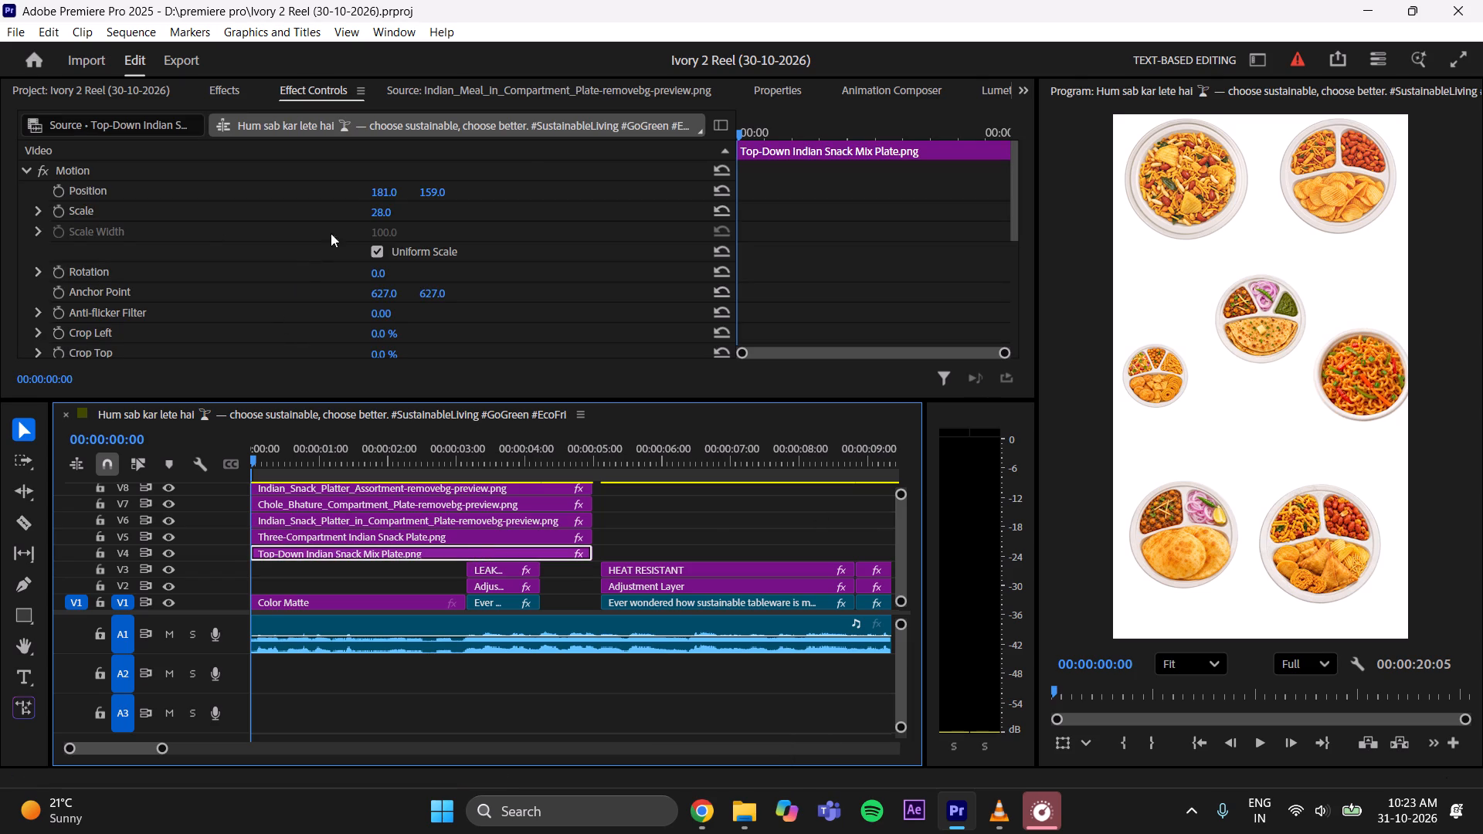
pyautogui.click(384, 208)
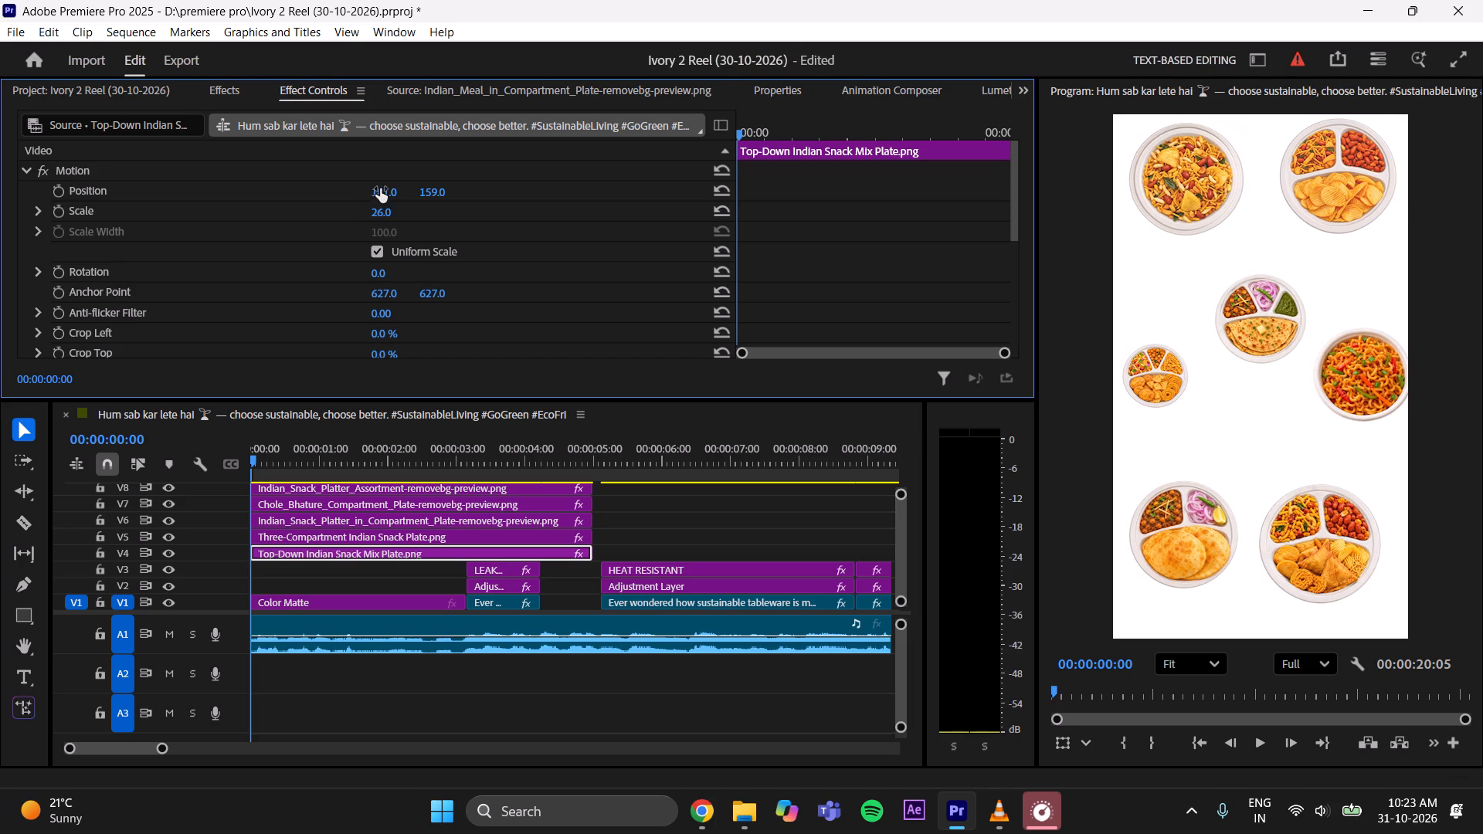
pyautogui.moveTo(380, 188); pyautogui.dragTo(300, 195)
pyautogui.moveTo(443, 191); pyautogui.dragTo(386, 195)
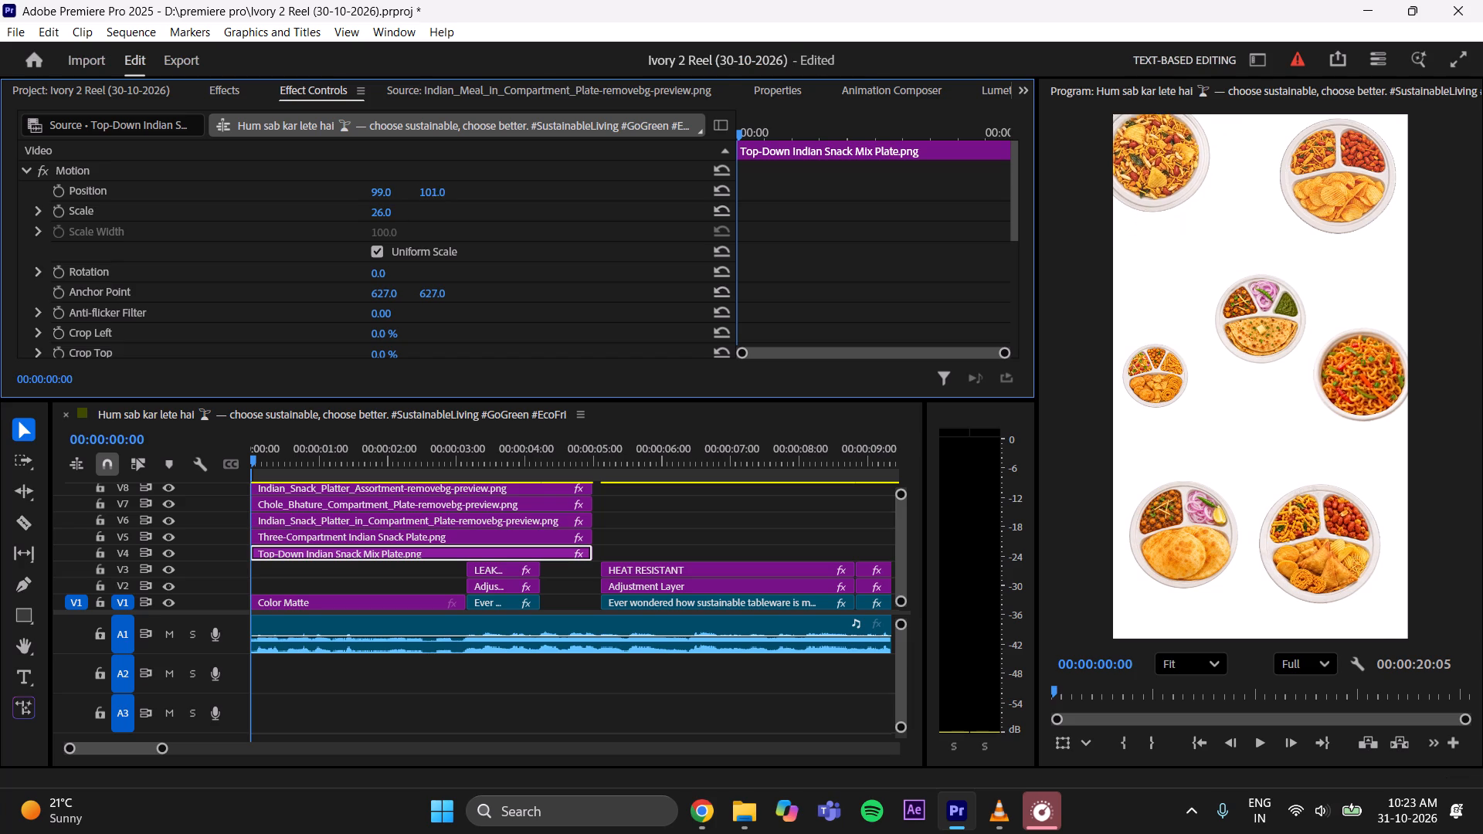
pyautogui.moveTo(386, 195); pyautogui.dragTo(365, 197)
pyautogui.moveTo(375, 188); pyautogui.dragTo(375, 189)
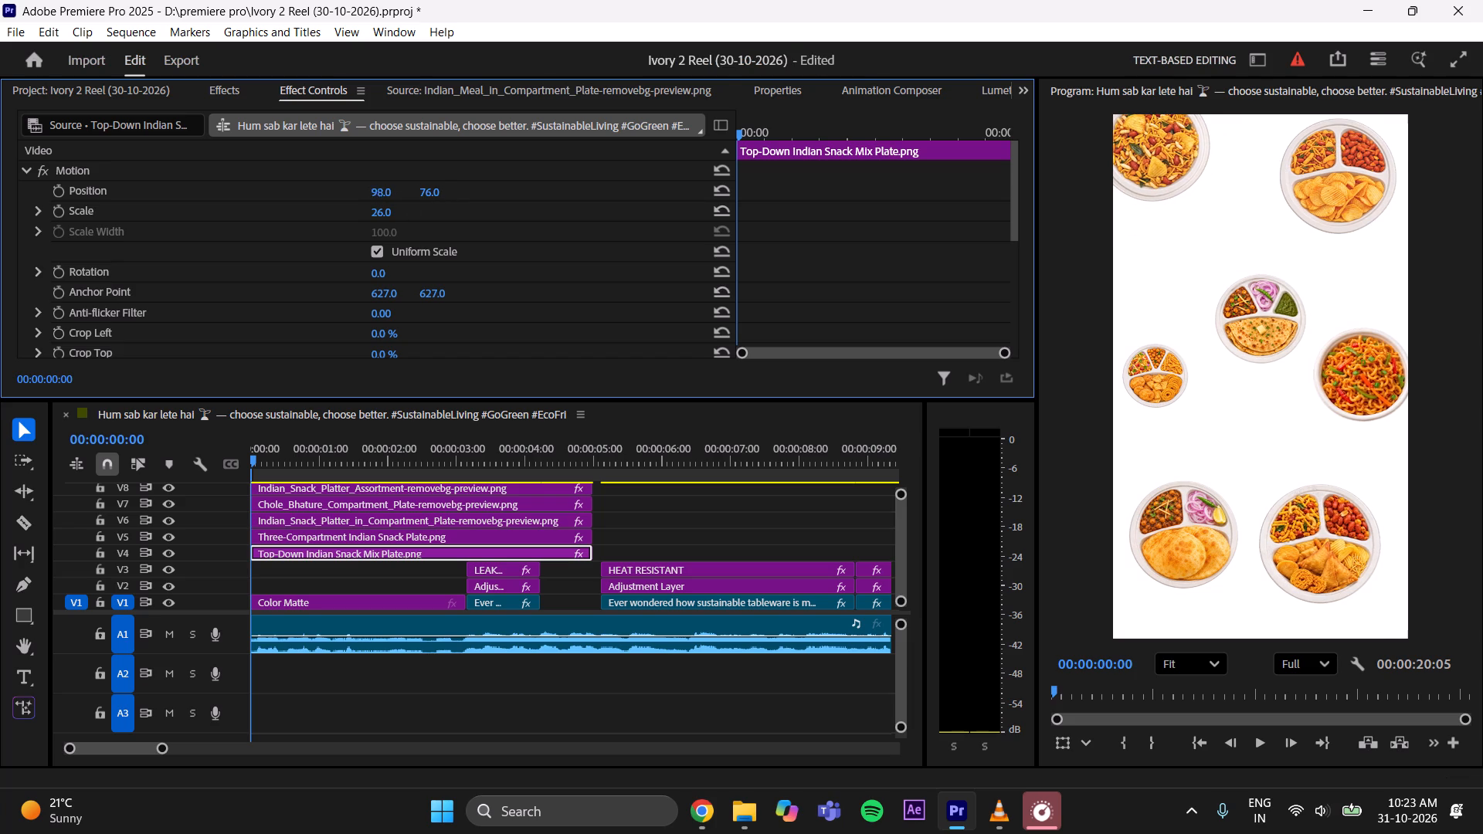
pyautogui.moveTo(375, 189); pyautogui.dragTo(365, 194)
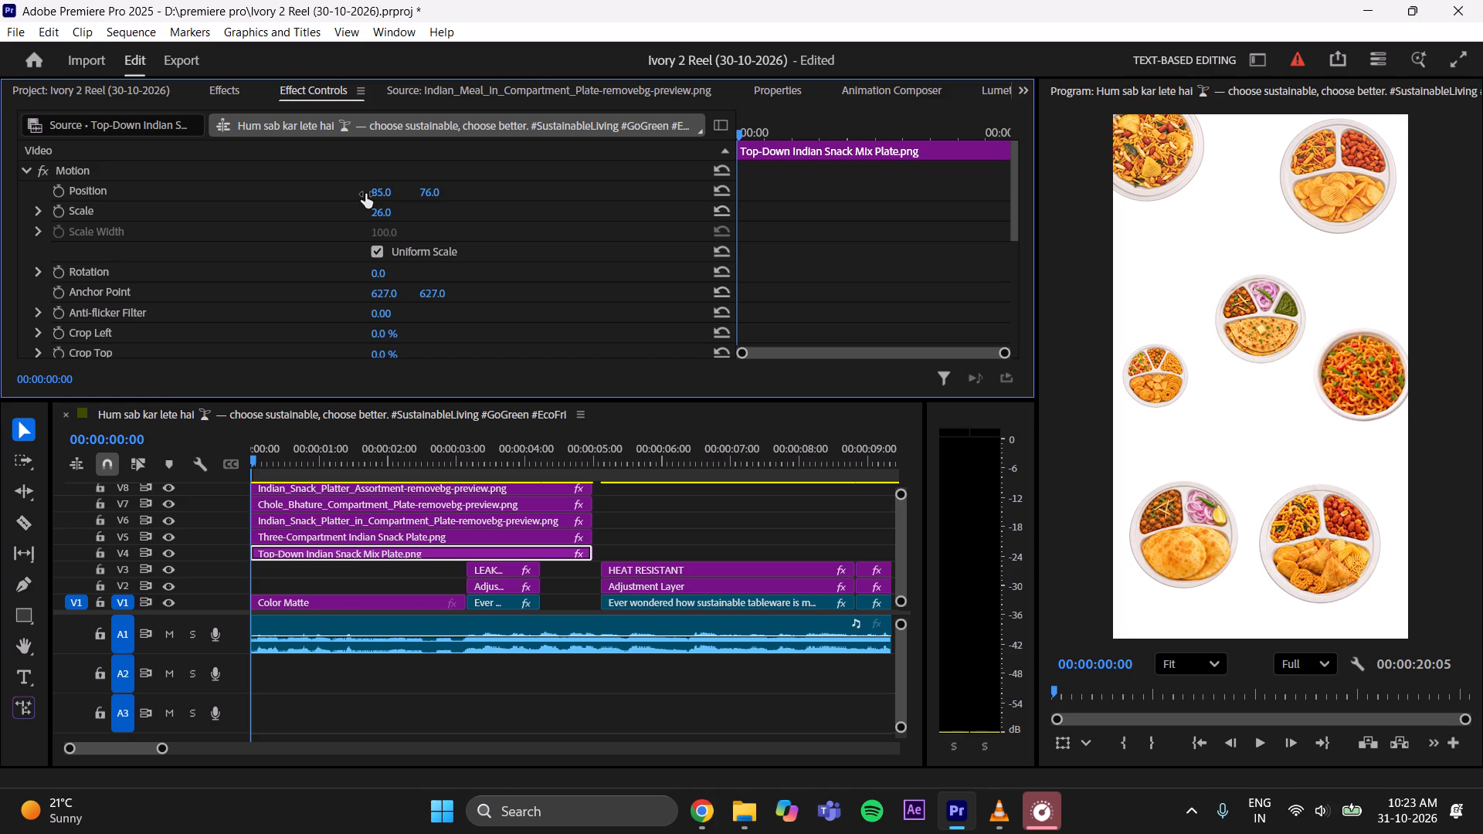
# Scale the Three-Compartment Indian Snack Plate clip on V5 to 25 and position it at 640, 74 in the frame's upper-right corner.
pyautogui.click(460, 534)
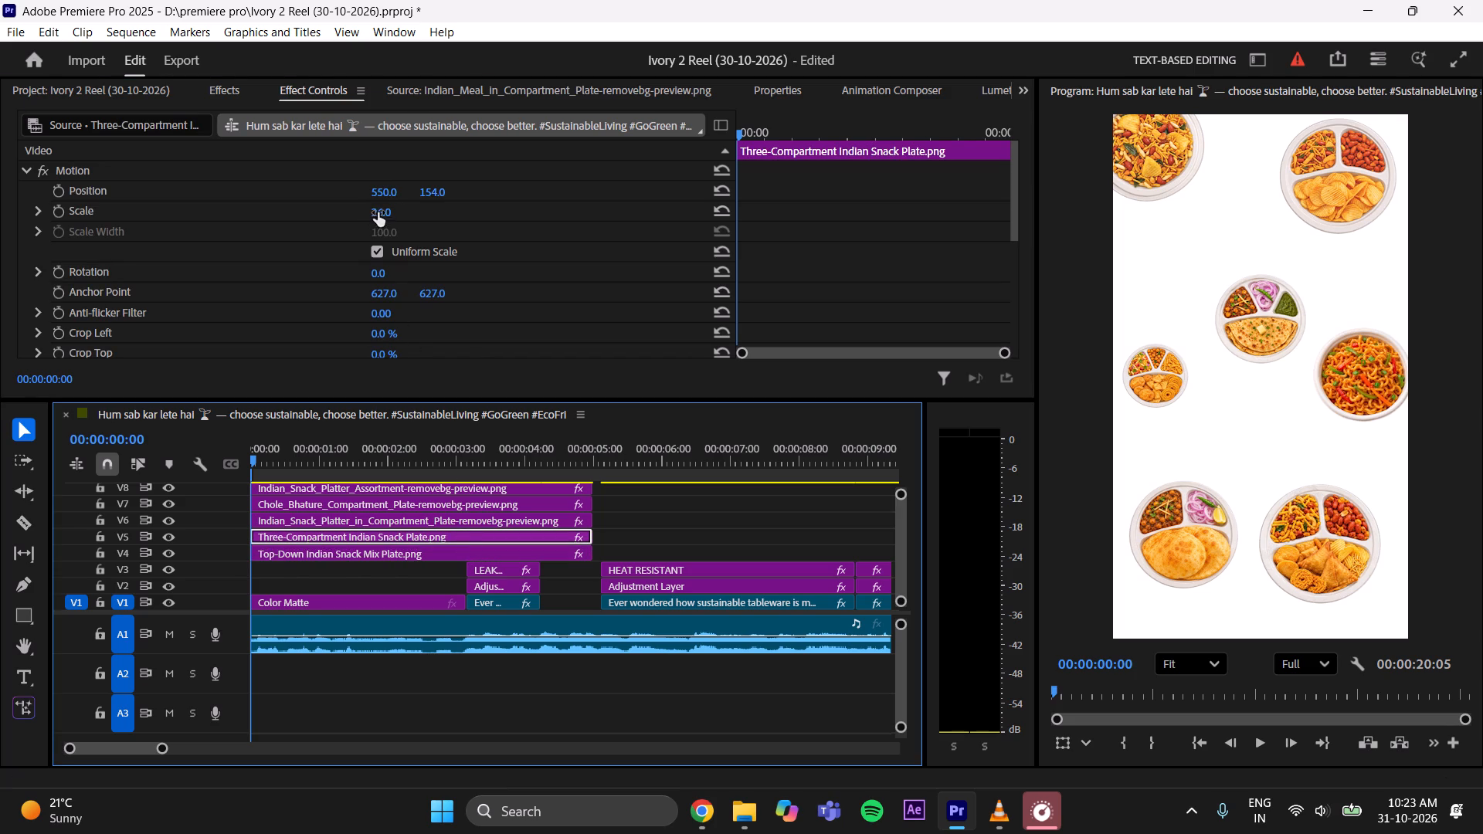
pyautogui.click(378, 211)
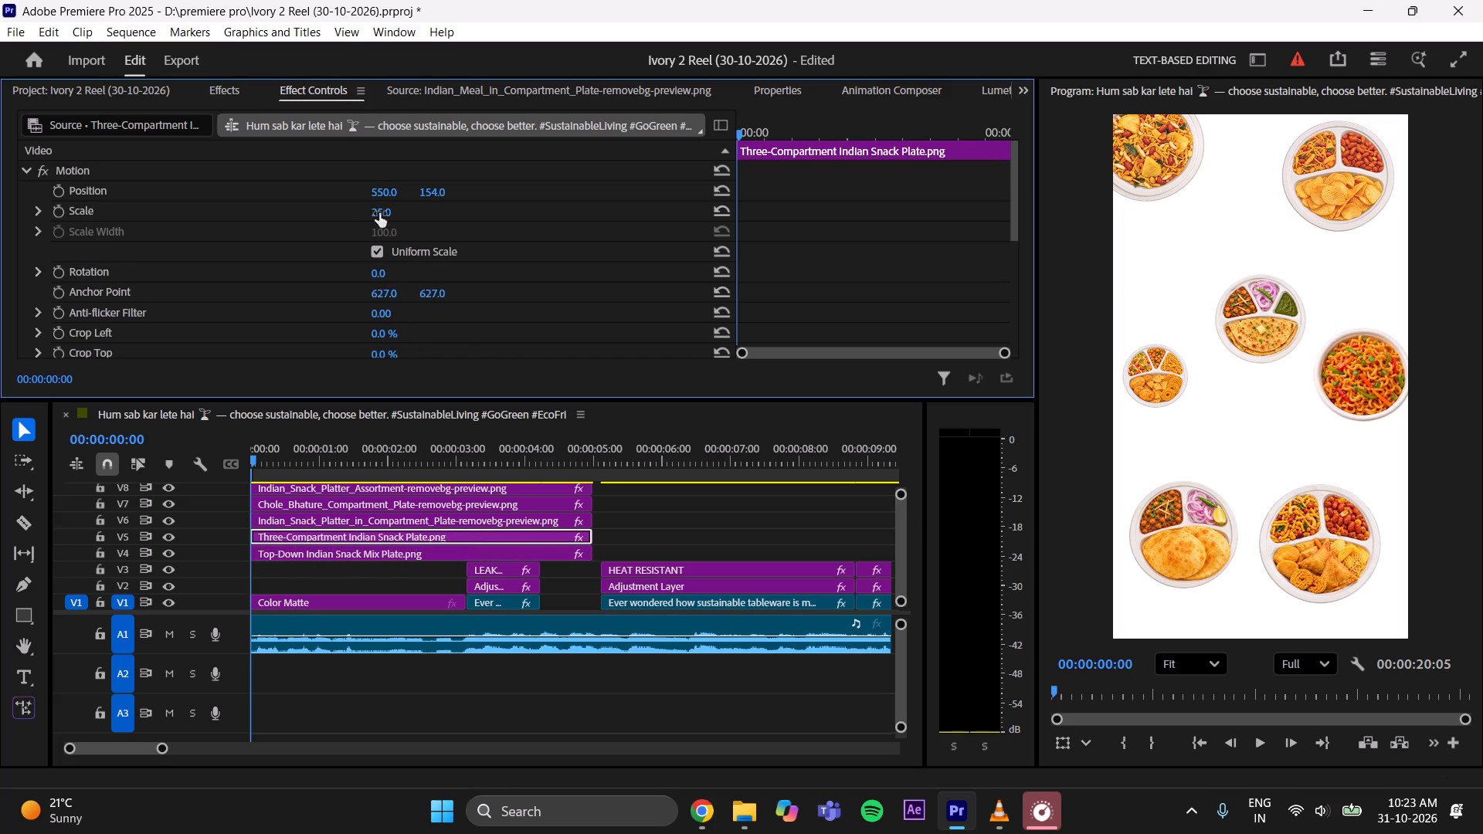
pyautogui.moveTo(441, 196); pyautogui.dragTo(389, 205)
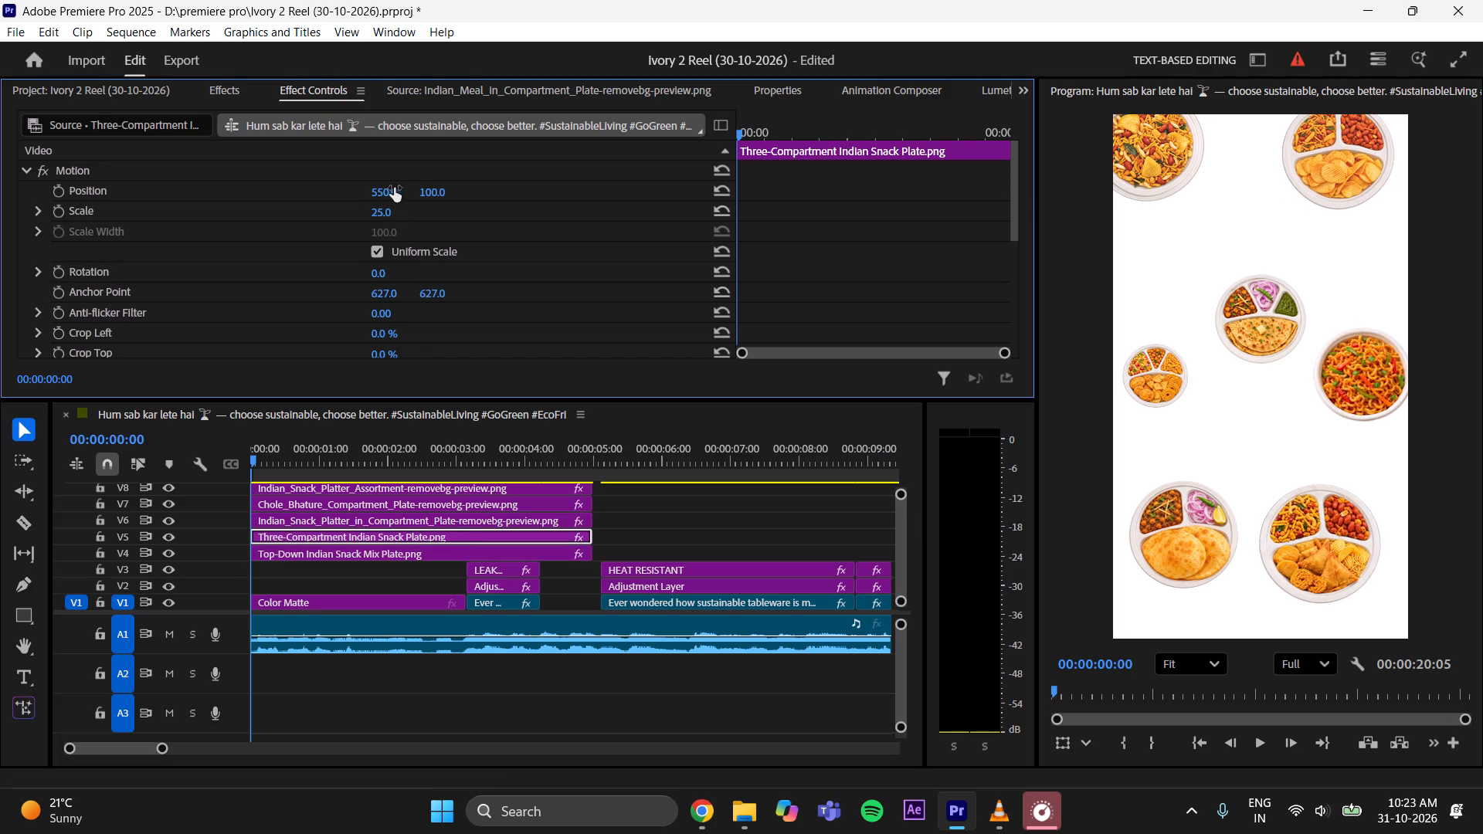
pyautogui.moveTo(382, 188); pyautogui.dragTo(470, 186)
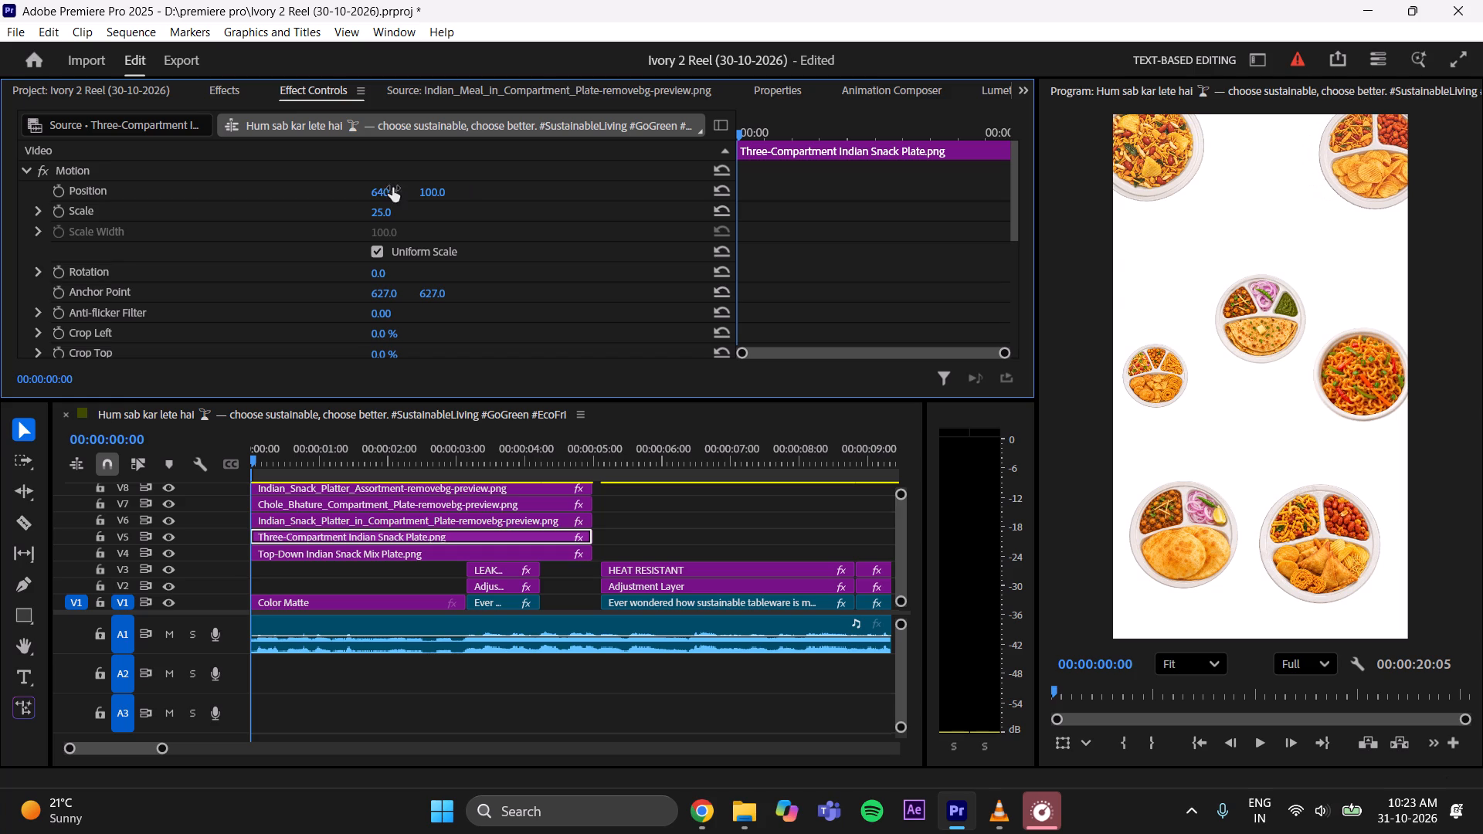
pyautogui.moveTo(435, 192); pyautogui.dragTo(411, 199)
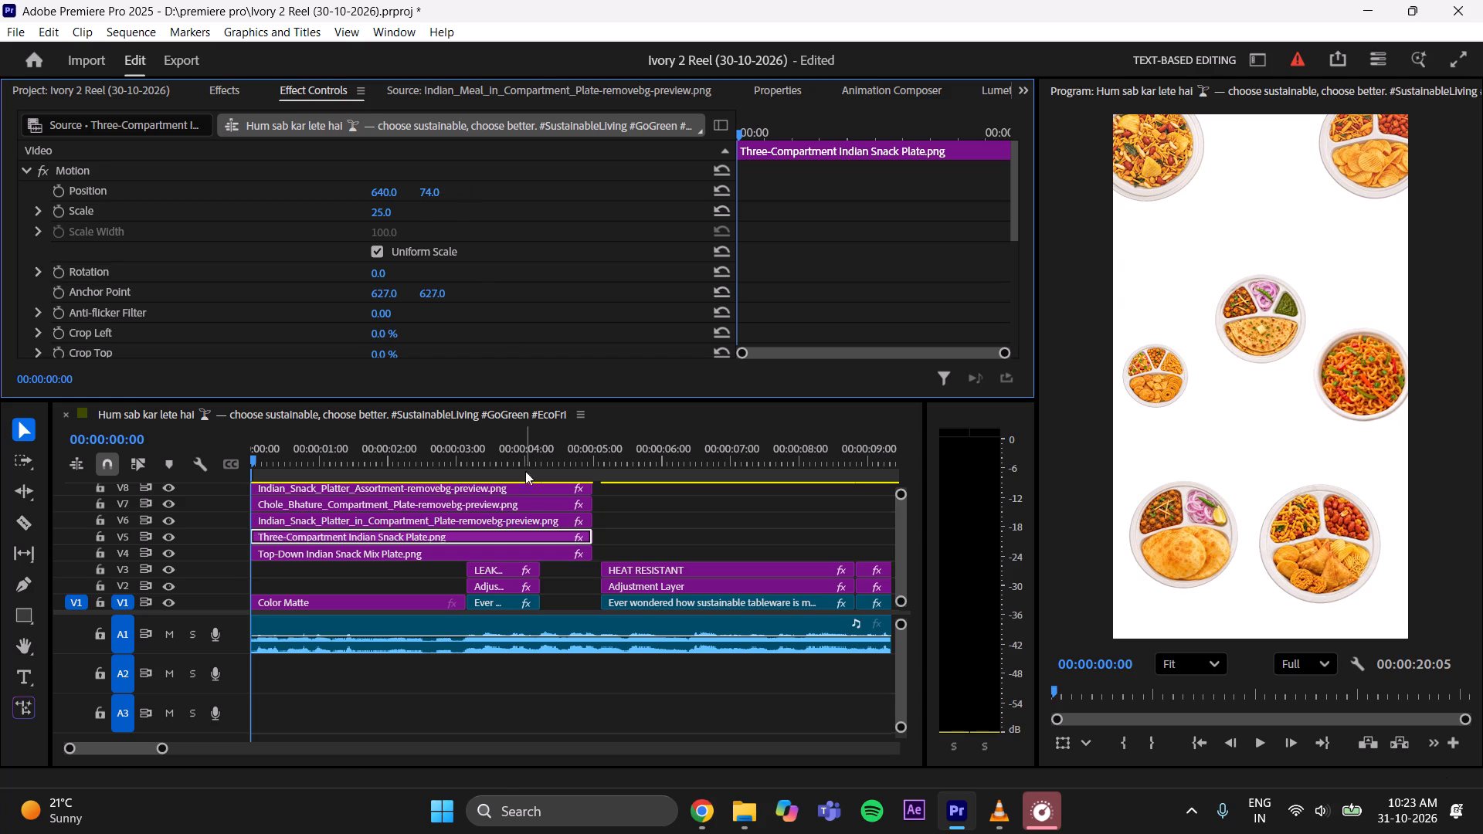
# Scale the Indian_Snack_Platter_in_Compartment_Plate clip on V6 to 66 and move it partly off the frame's lower-right corner.
pyautogui.click(521, 516)
pyautogui.click(382, 210)
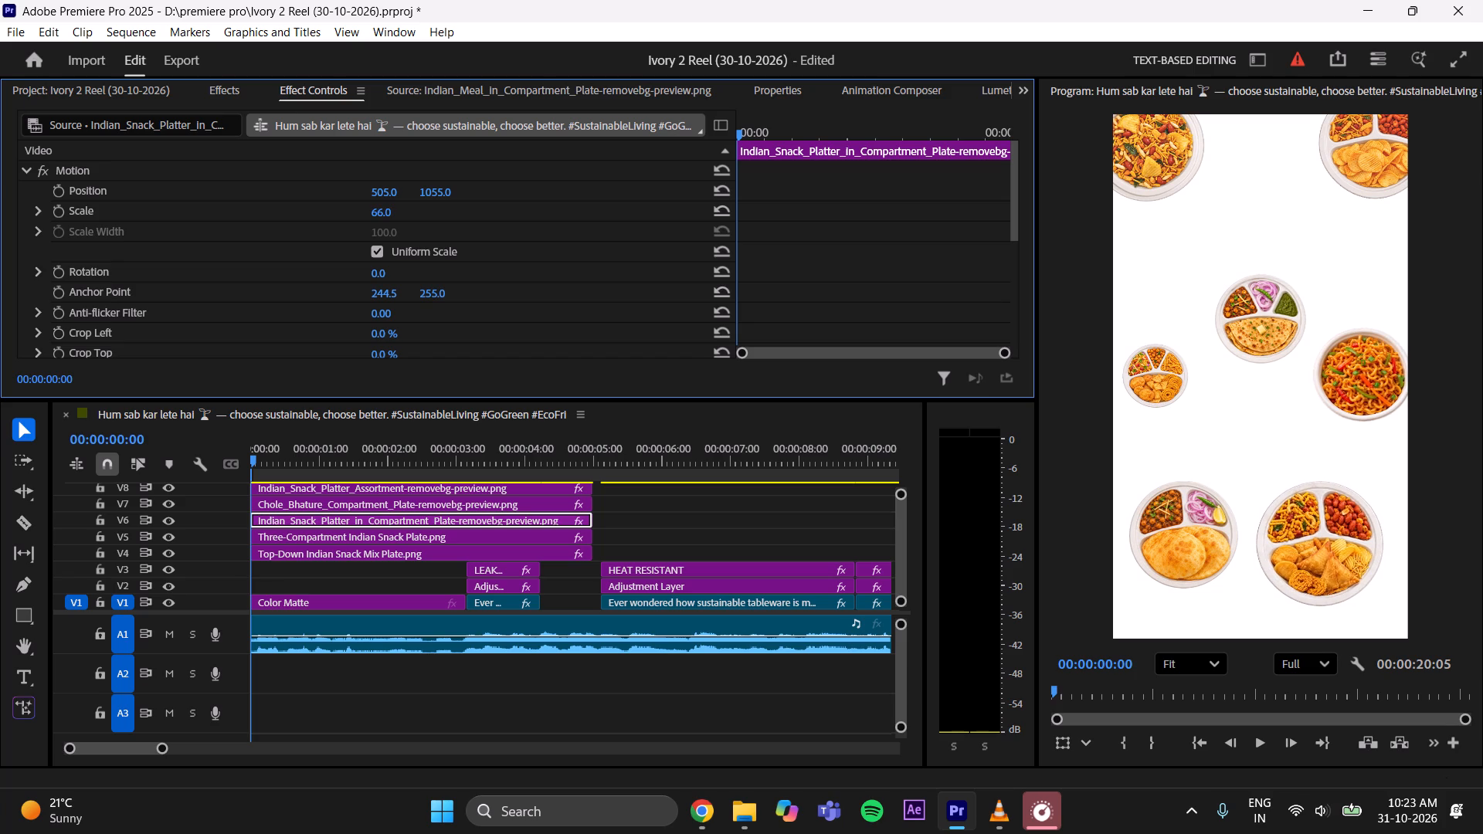
pyautogui.moveTo(447, 195); pyautogui.dragTo(586, 205)
pyautogui.moveTo(378, 188); pyautogui.dragTo(506, 199)
# Scale the Chole_Bhature_Compartment_Plate clip on V7 to 62 and position it at 101, 1212 in the frame's lower-left corner.
pyautogui.click(428, 505)
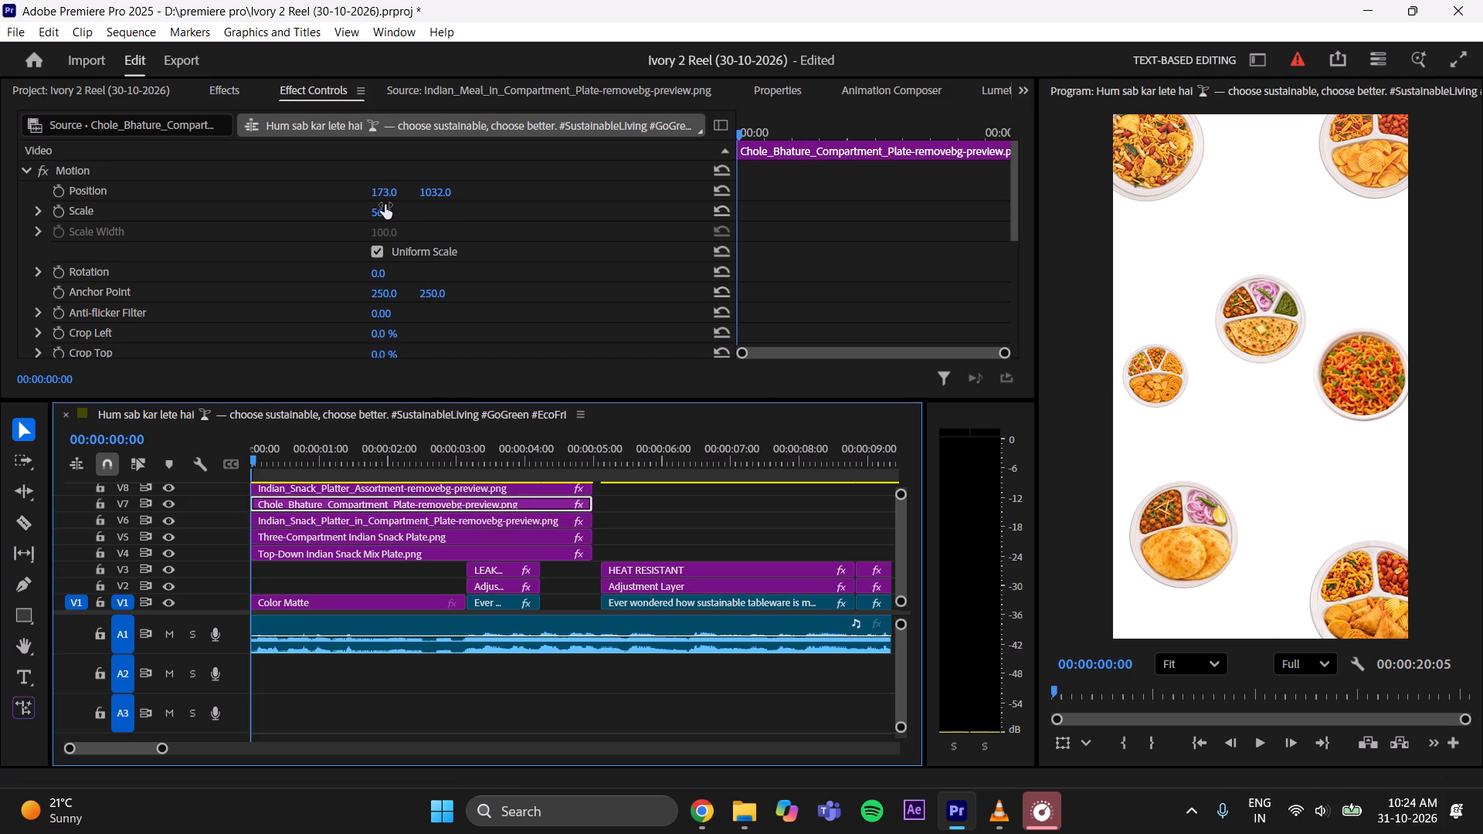
pyautogui.click(384, 211)
pyautogui.moveTo(390, 189); pyautogui.dragTo(324, 208)
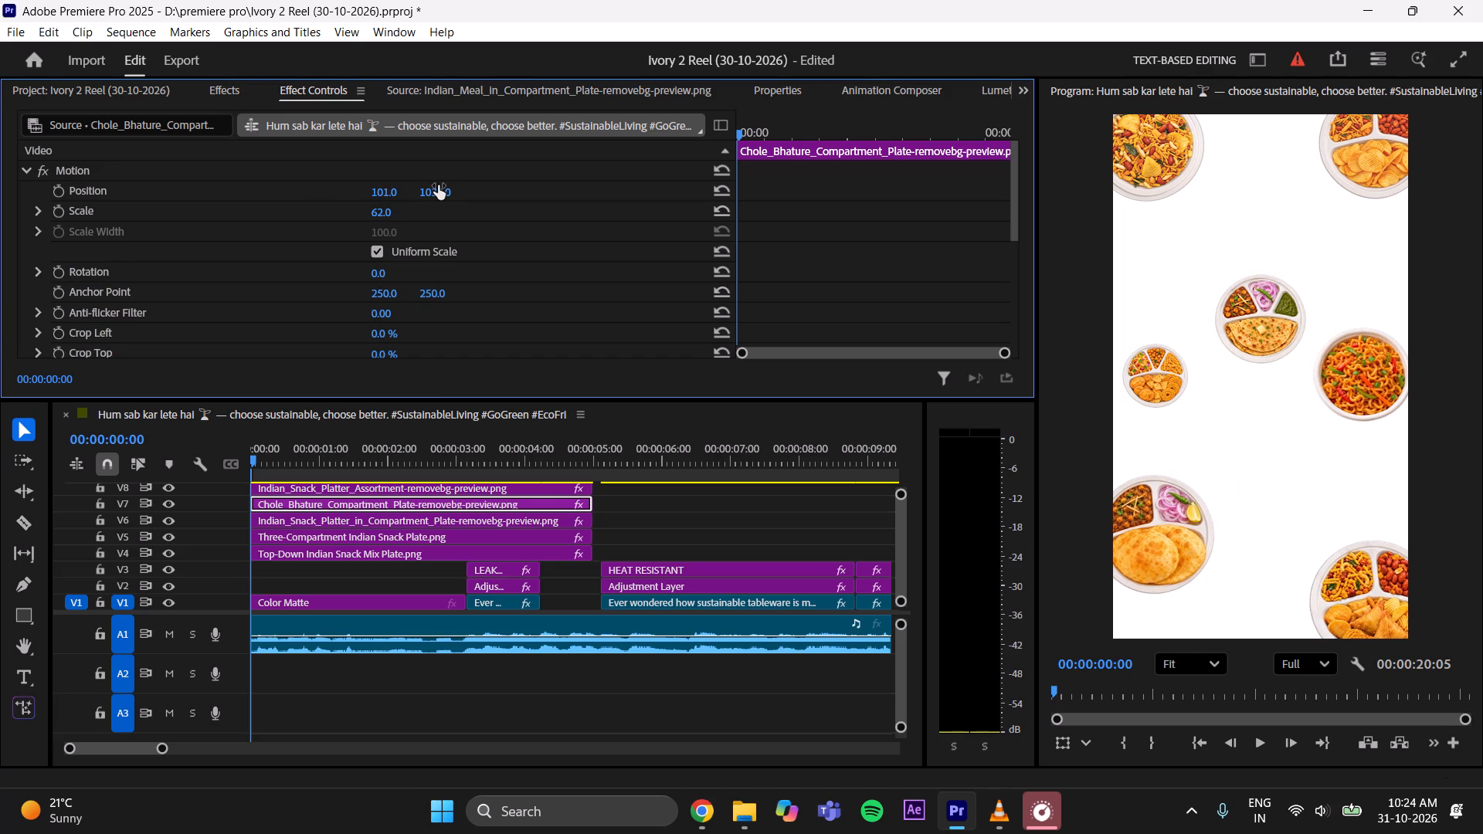
pyautogui.moveTo(439, 187); pyautogui.dragTo(613, 194)
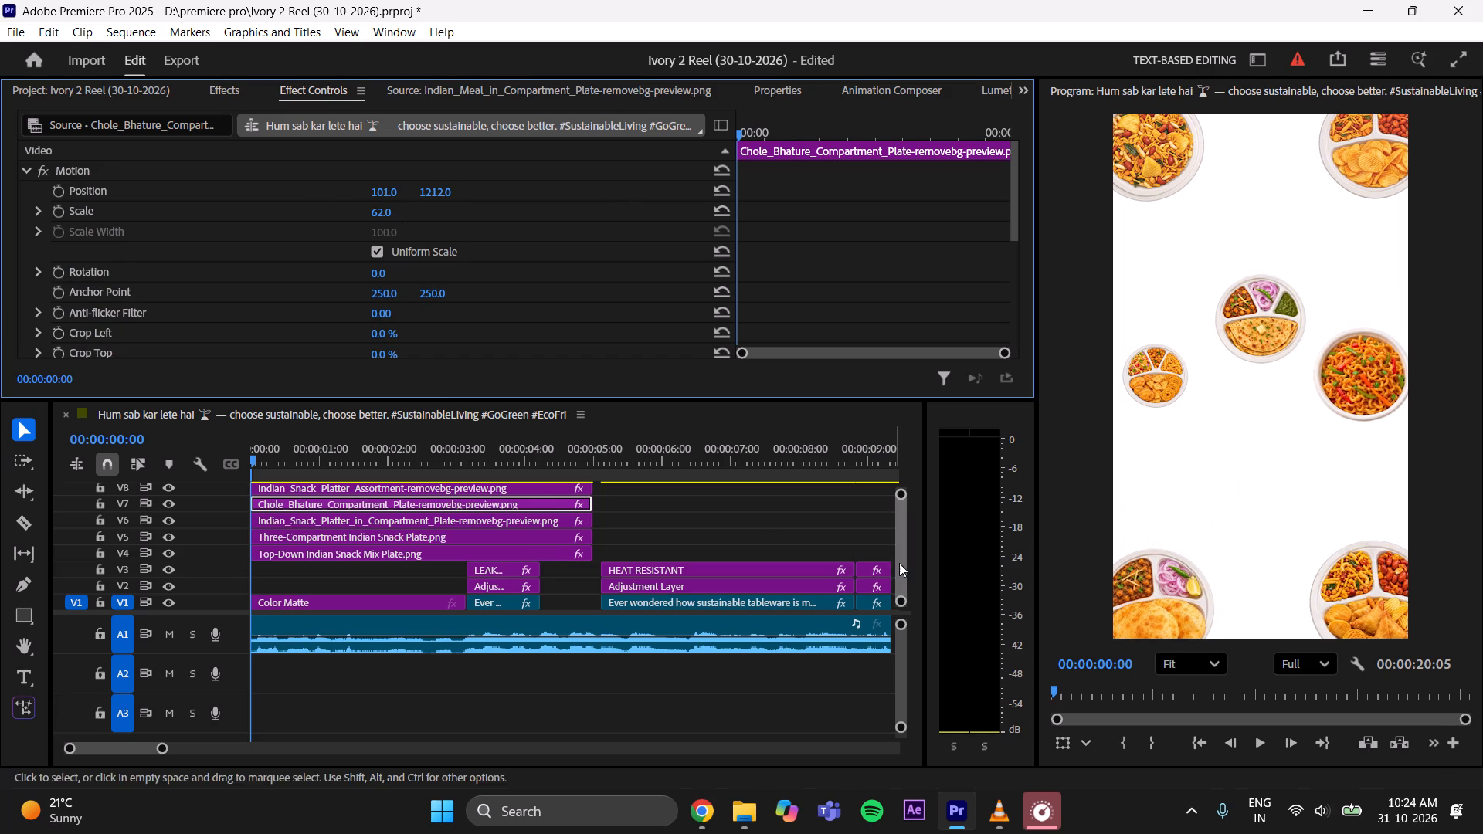
# Scale the Indian_Snack_Platter_Assortment clip on V8 to 60 and position it at 280, 63 along the frame's top edge.
pyautogui.moveTo(903, 563); pyautogui.dragTo(905, 547)
pyautogui.click(489, 540)
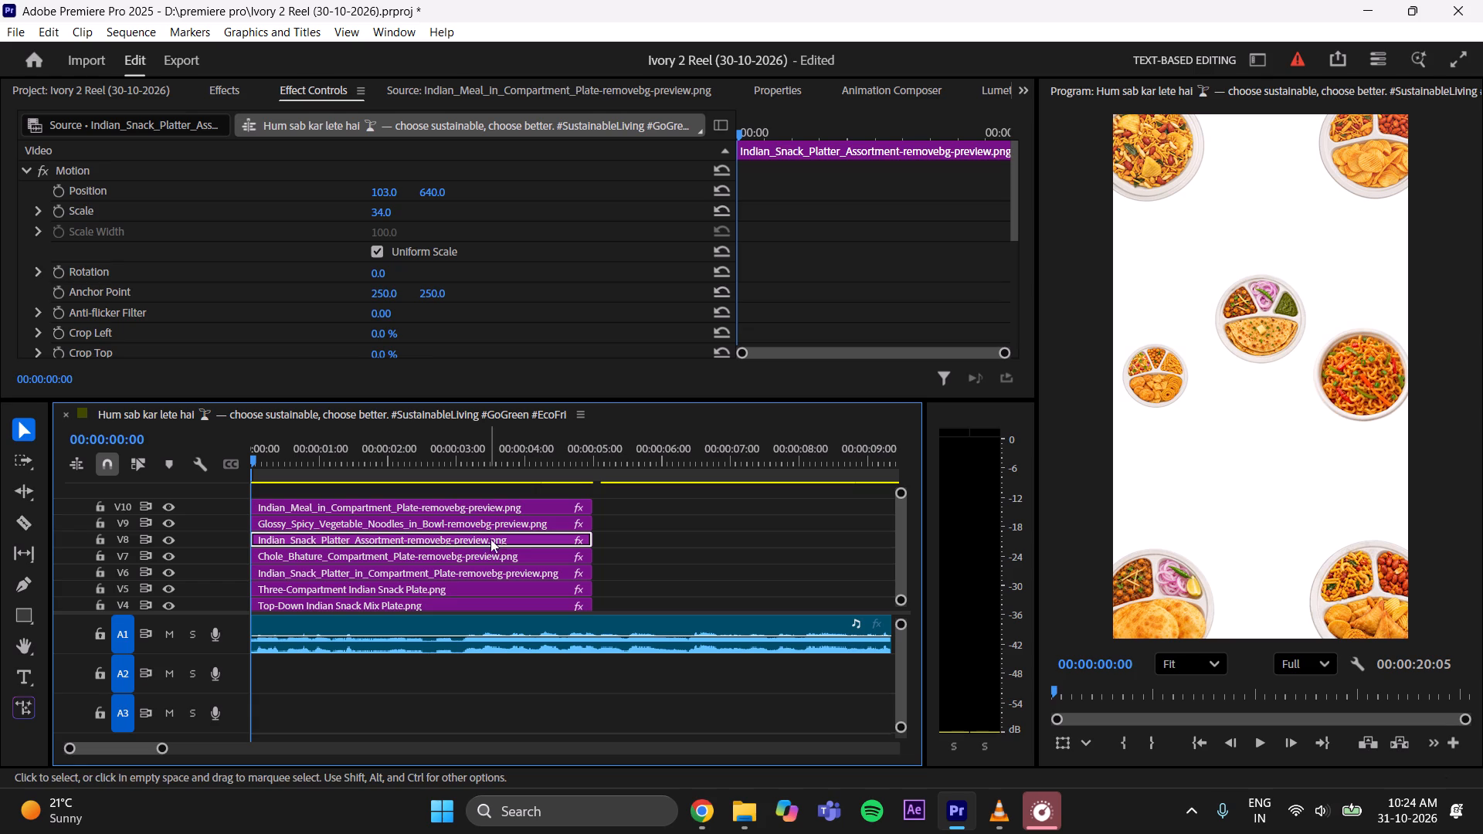
pyautogui.moveTo(385, 211); pyautogui.dragTo(398, 207)
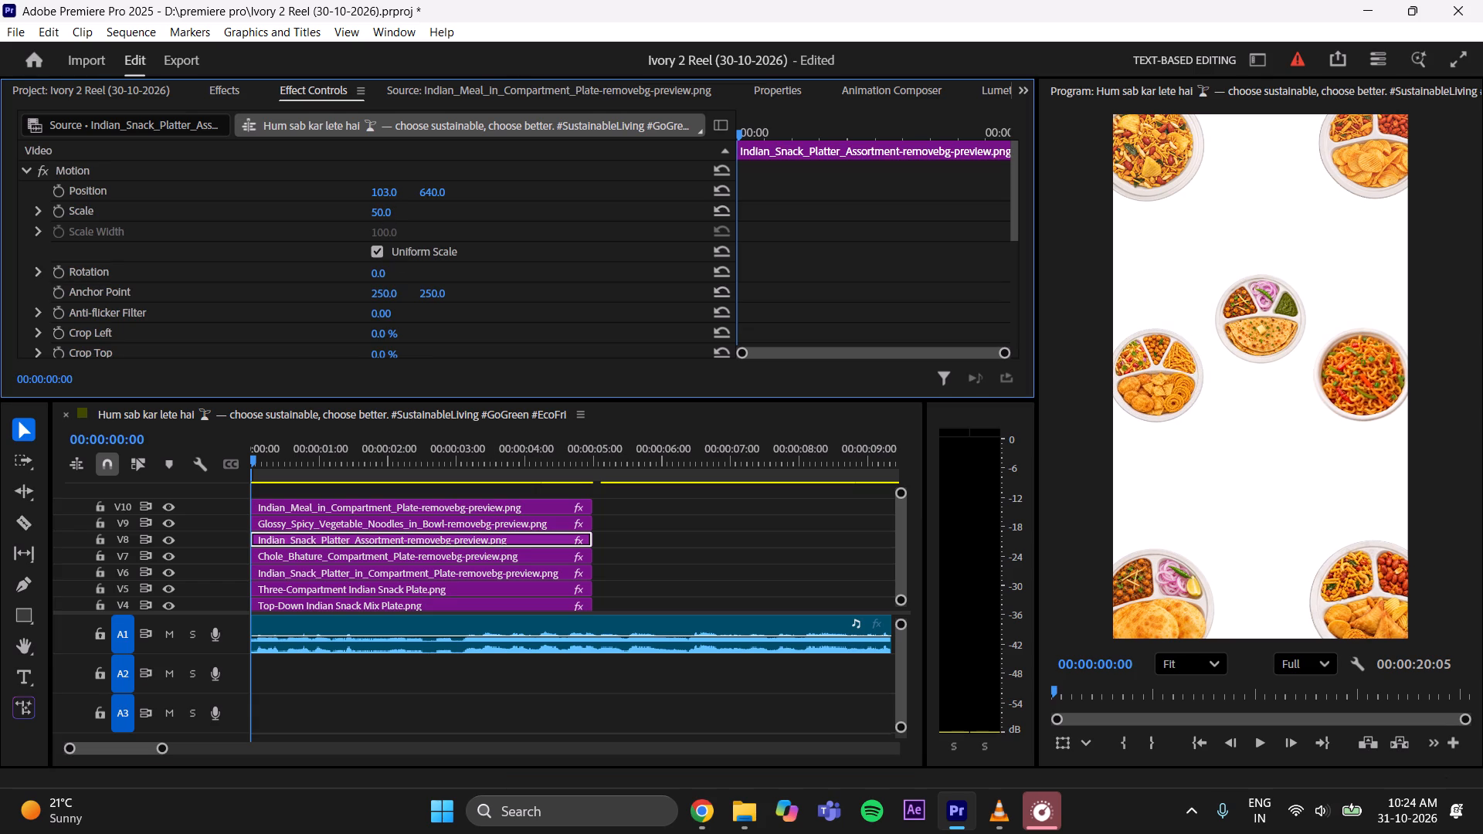
pyautogui.moveTo(398, 207); pyautogui.dragTo(404, 204)
pyautogui.moveTo(447, 193); pyautogui.dragTo(338, 208)
pyautogui.moveTo(389, 191); pyautogui.dragTo(562, 209)
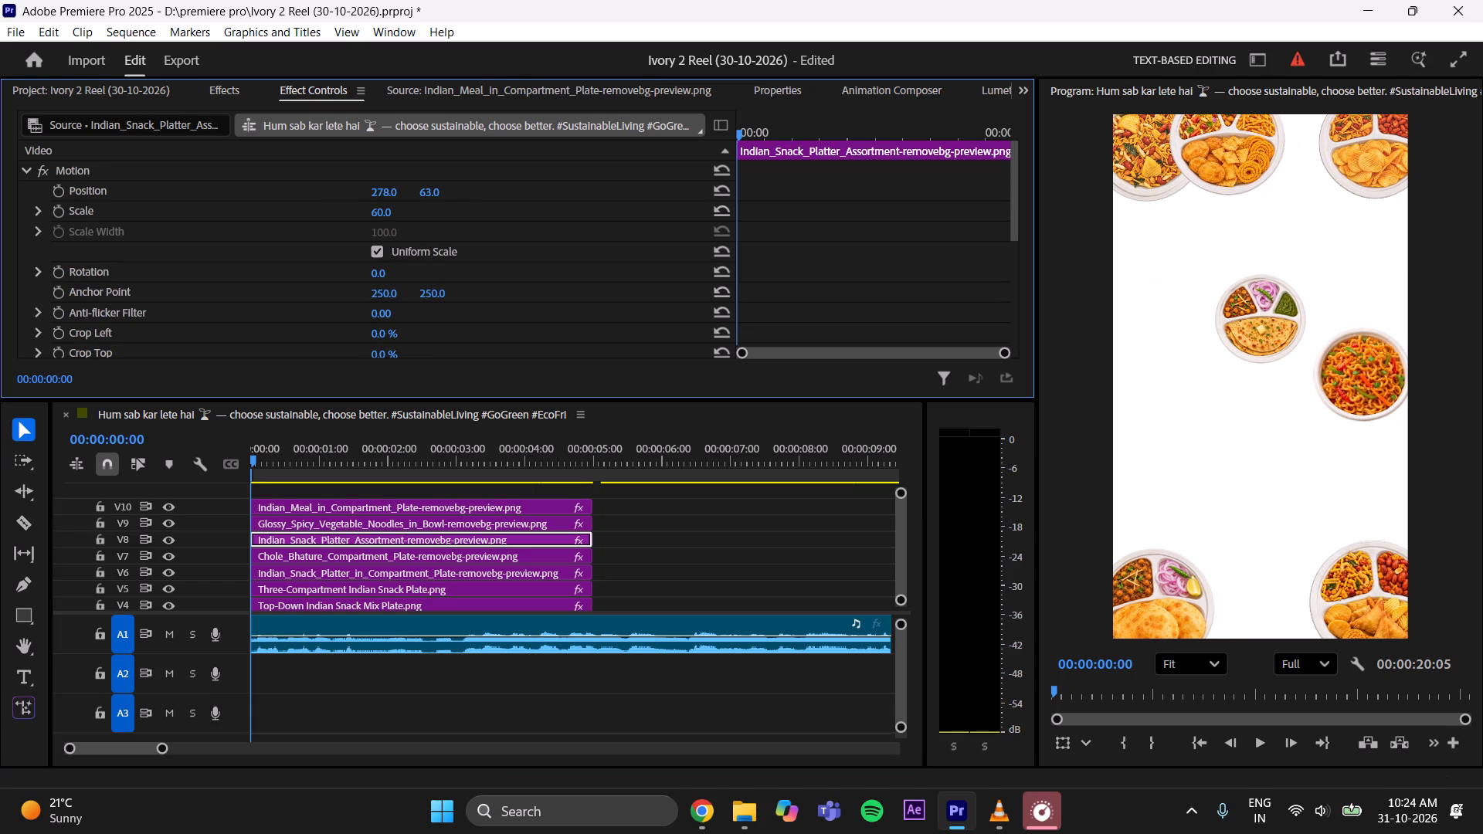
pyautogui.moveTo(562, 209); pyautogui.dragTo(569, 229)
# Switch to VLC, compare the reference reel's corner and bottom-edge plate arrangement with the composition, and return to Premiere Pro.
pyautogui.click(999, 812)
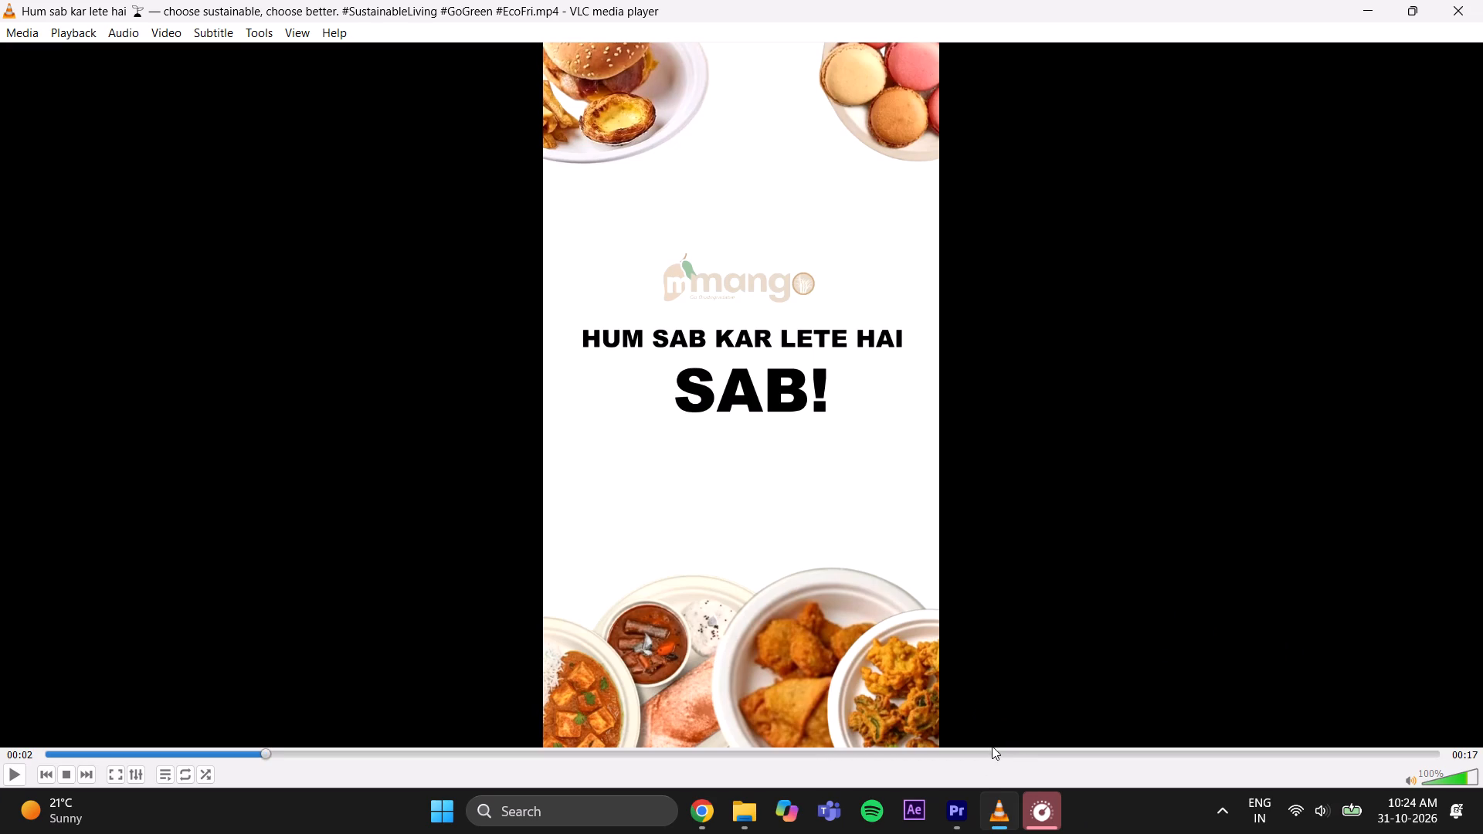
pyautogui.click(955, 815)
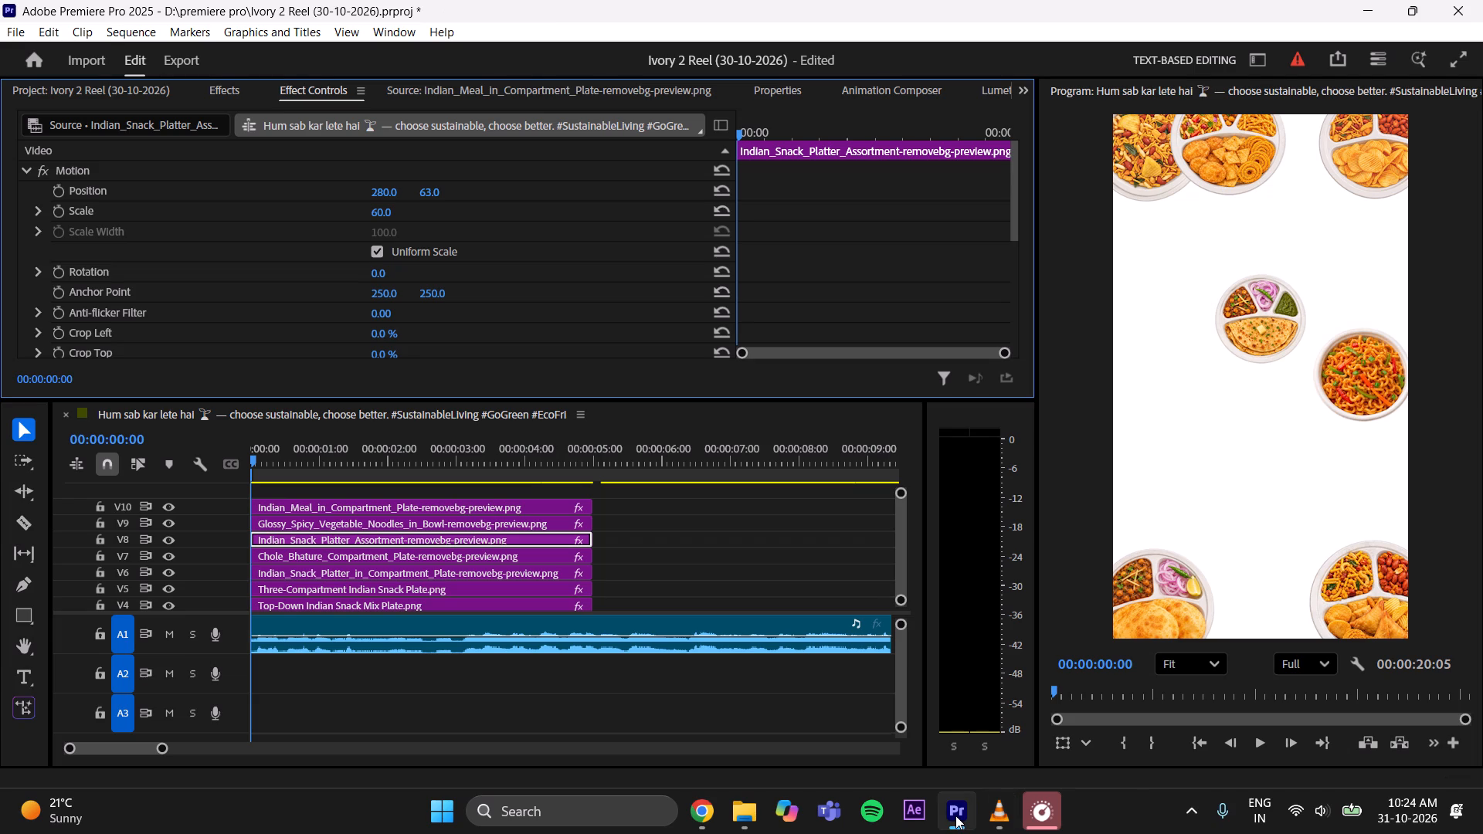
pyautogui.click(1006, 823)
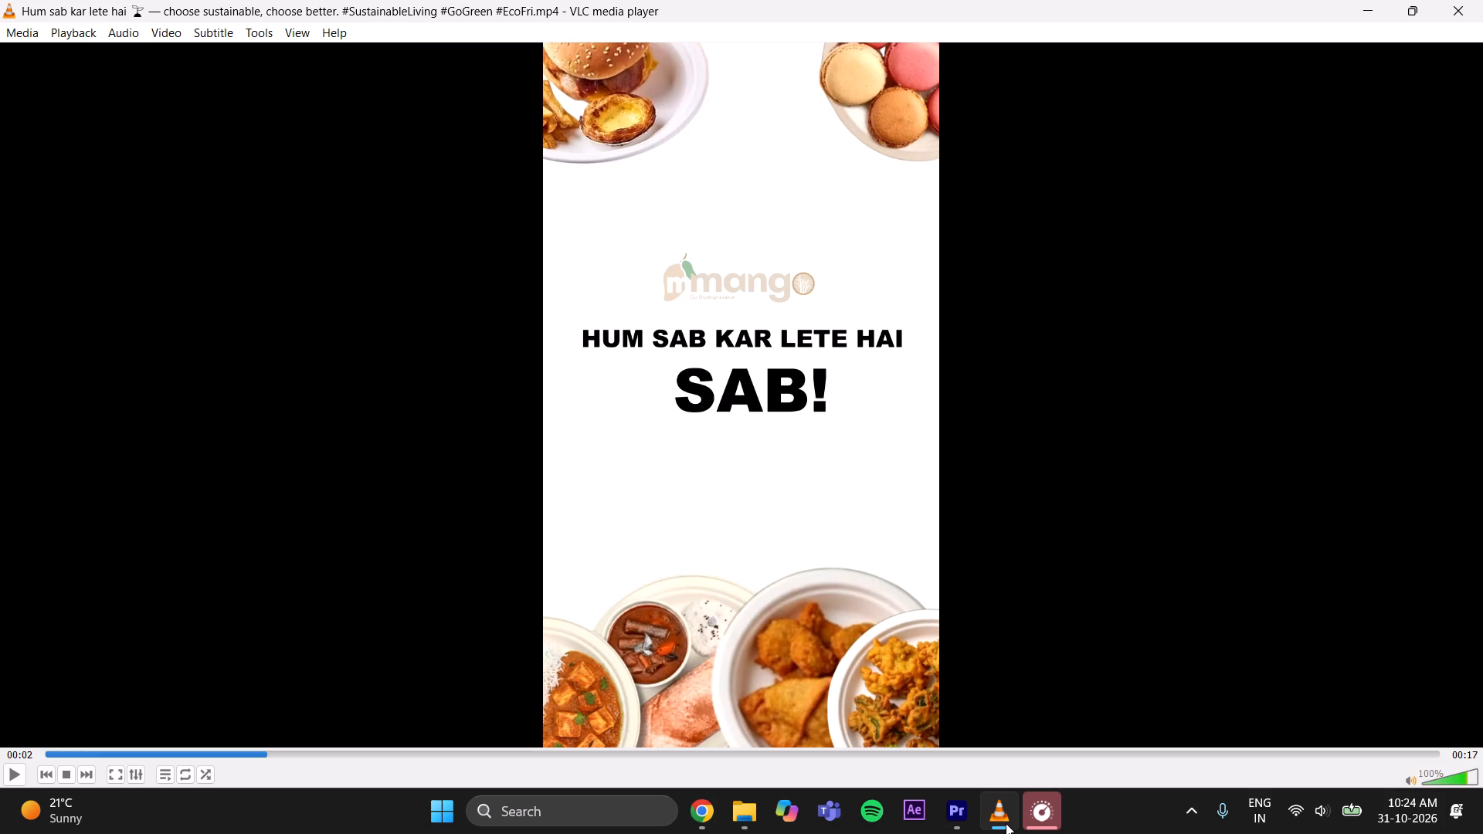
pyautogui.click(963, 823)
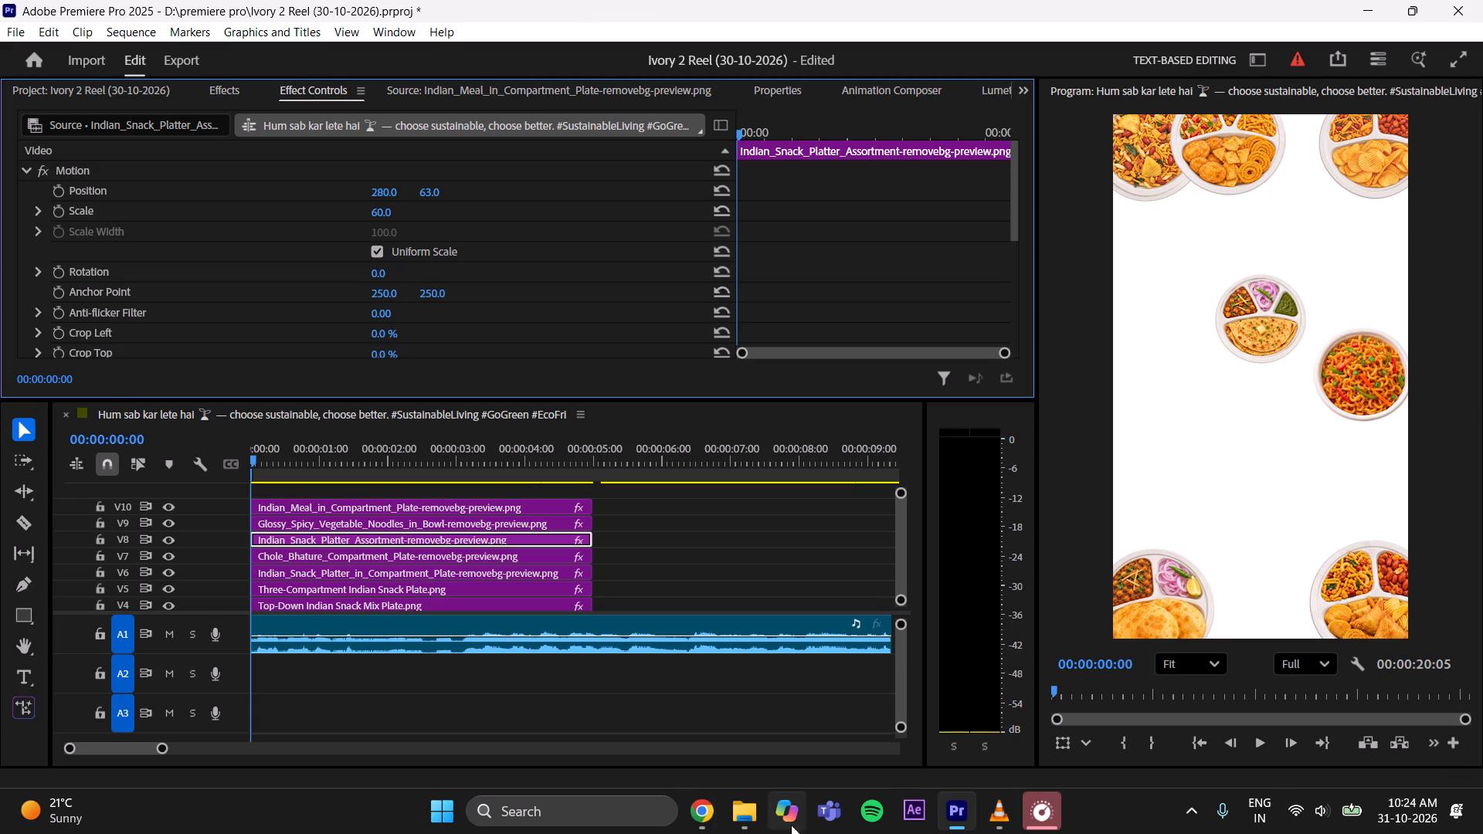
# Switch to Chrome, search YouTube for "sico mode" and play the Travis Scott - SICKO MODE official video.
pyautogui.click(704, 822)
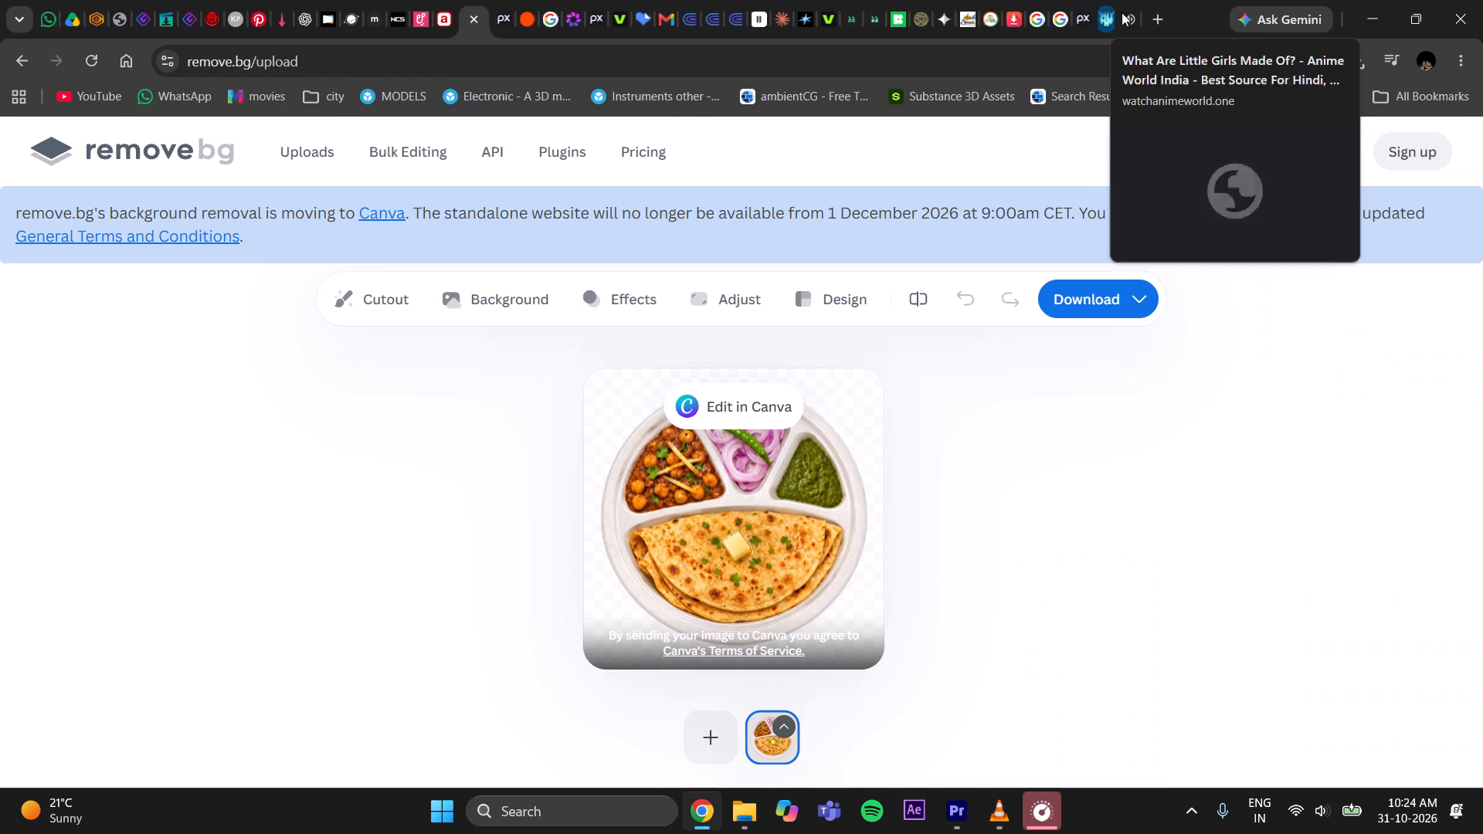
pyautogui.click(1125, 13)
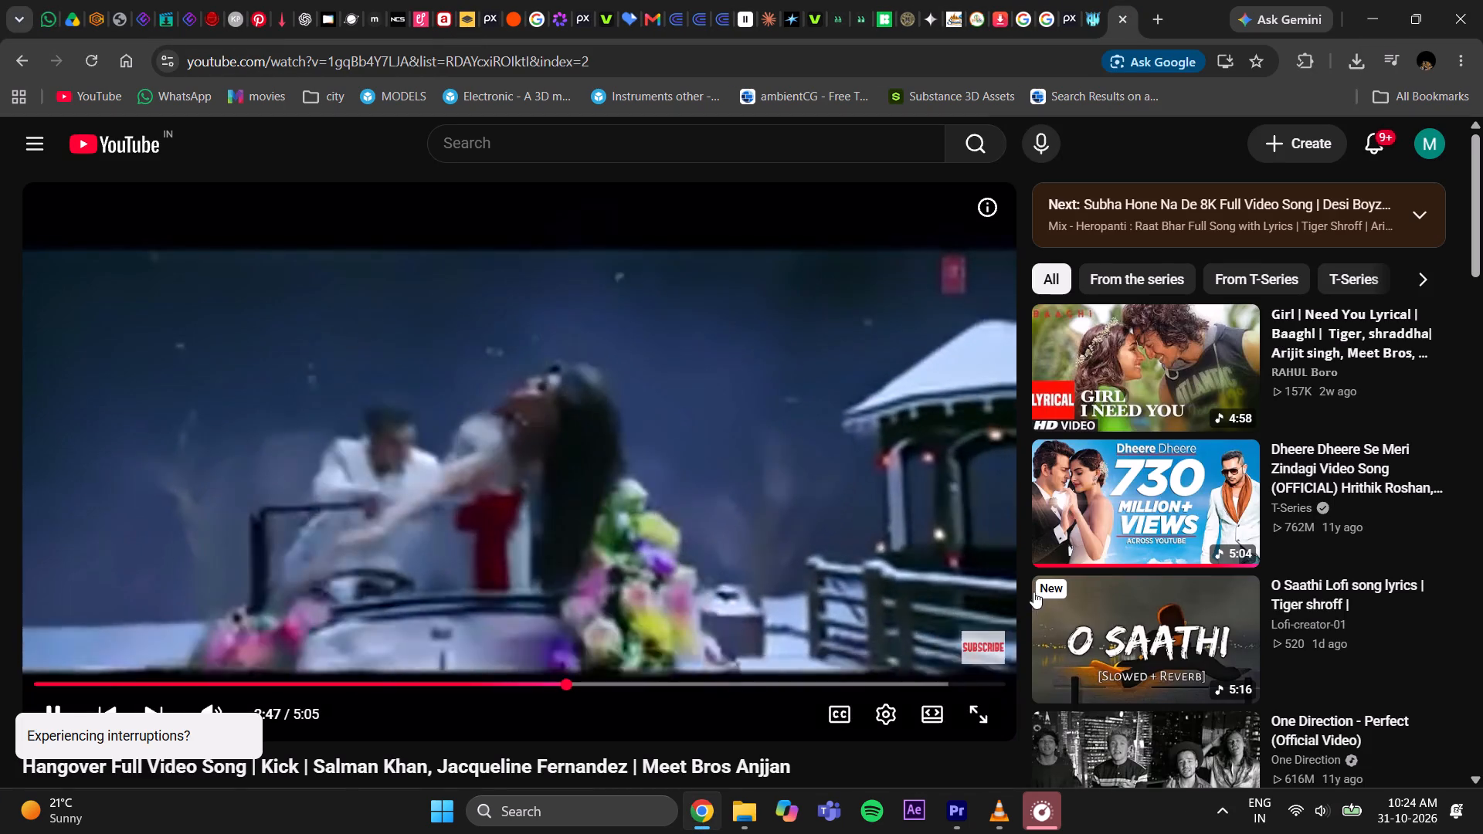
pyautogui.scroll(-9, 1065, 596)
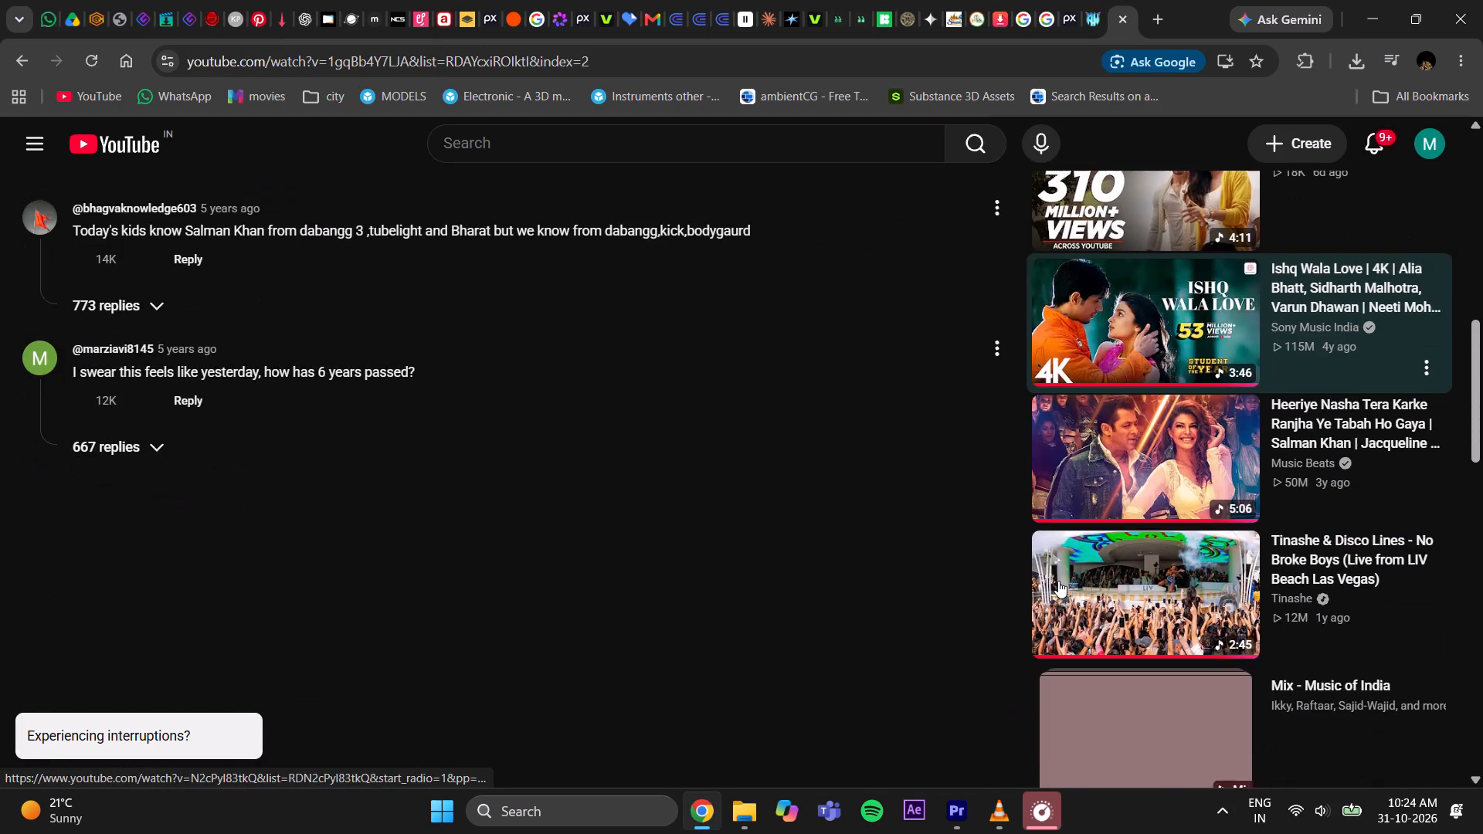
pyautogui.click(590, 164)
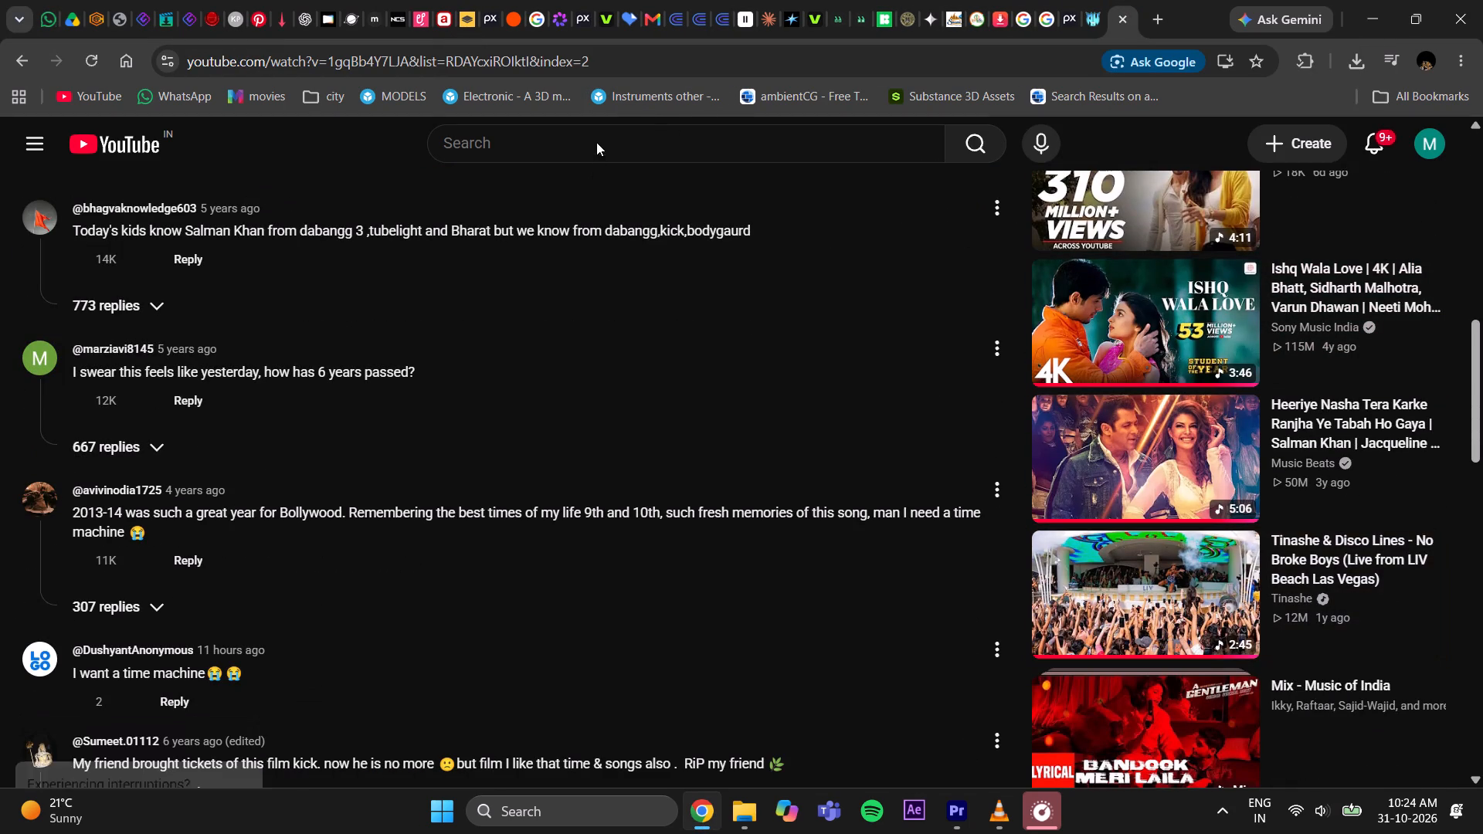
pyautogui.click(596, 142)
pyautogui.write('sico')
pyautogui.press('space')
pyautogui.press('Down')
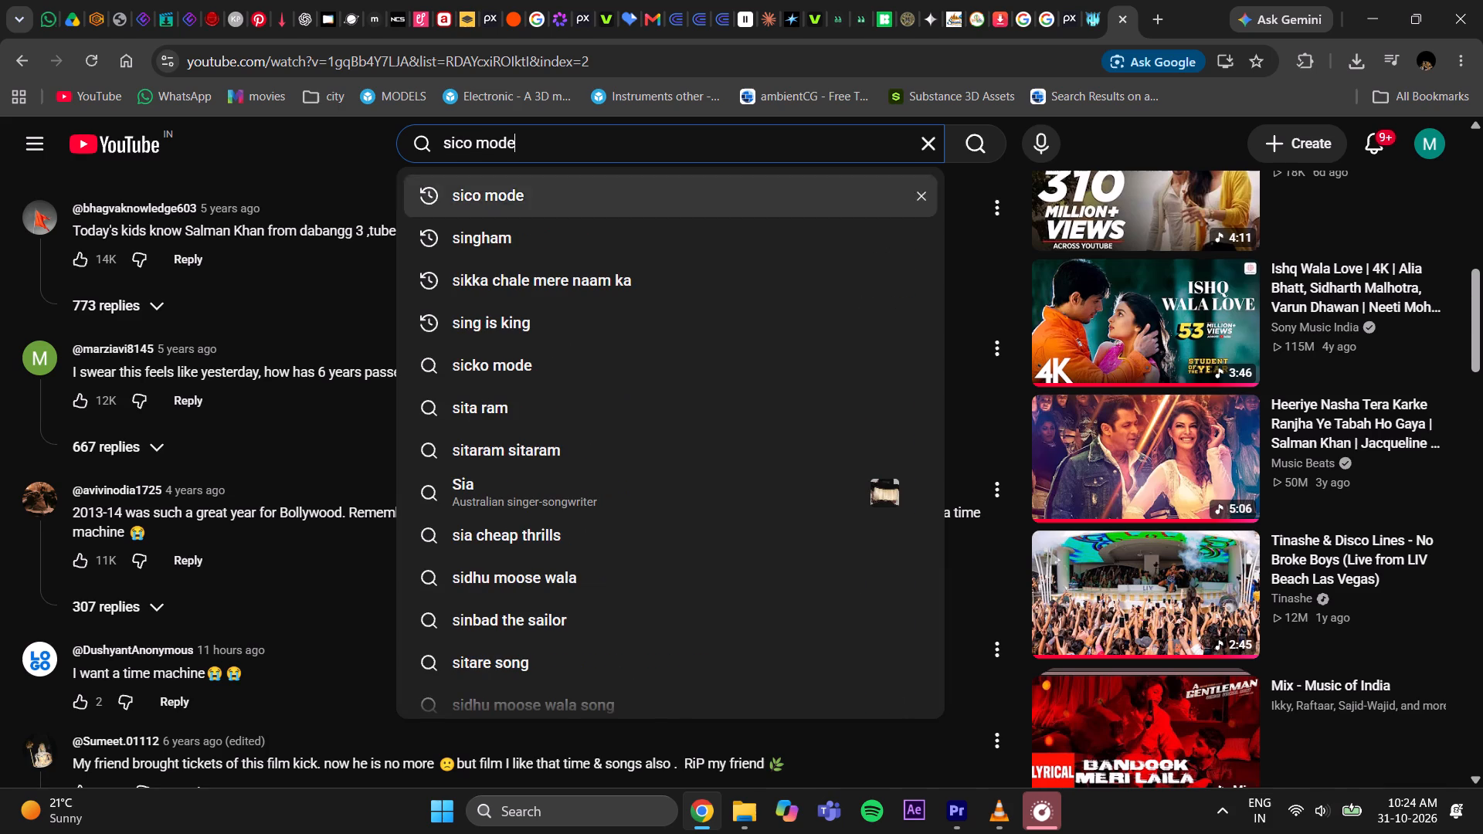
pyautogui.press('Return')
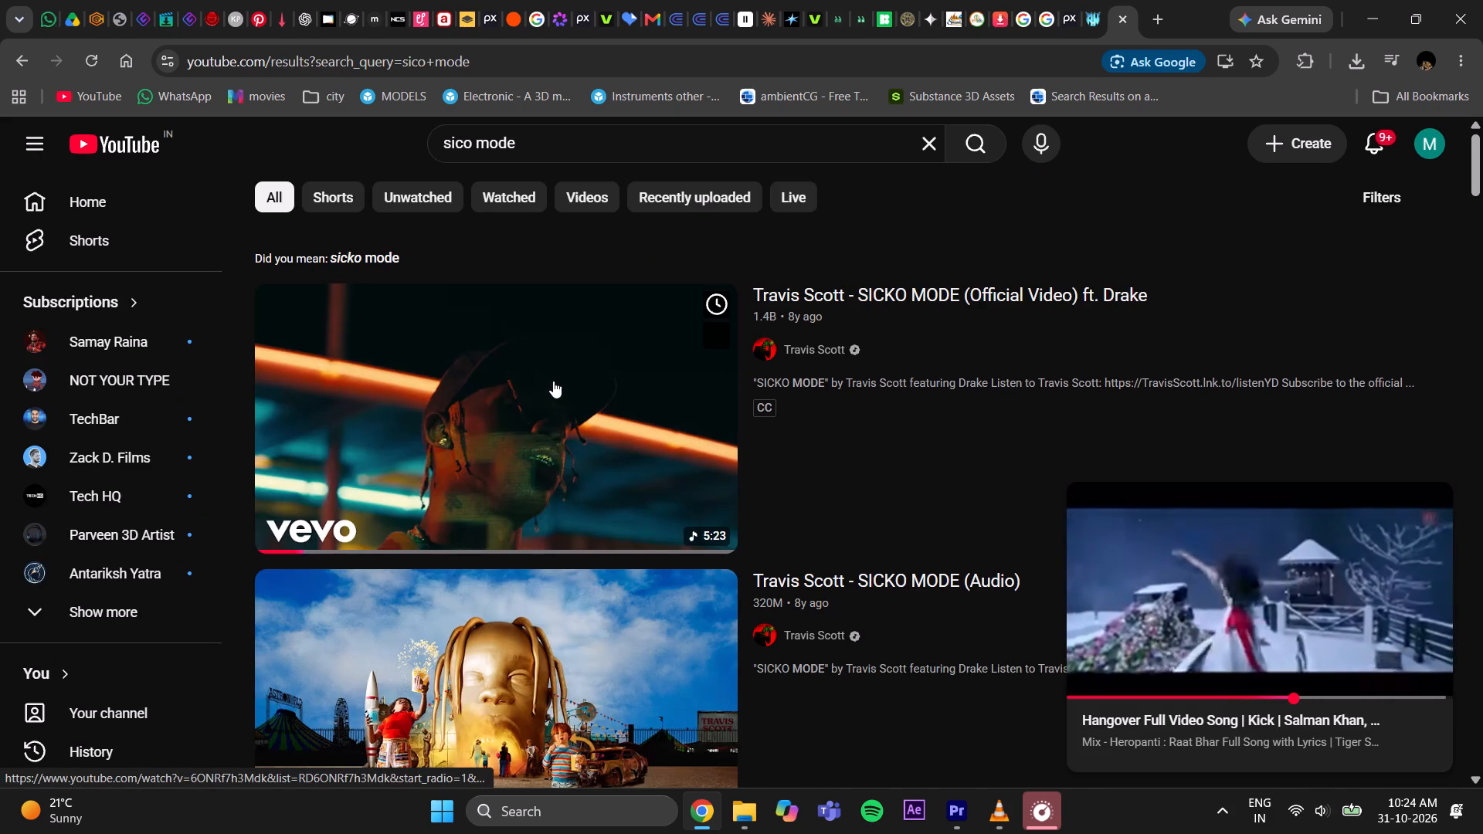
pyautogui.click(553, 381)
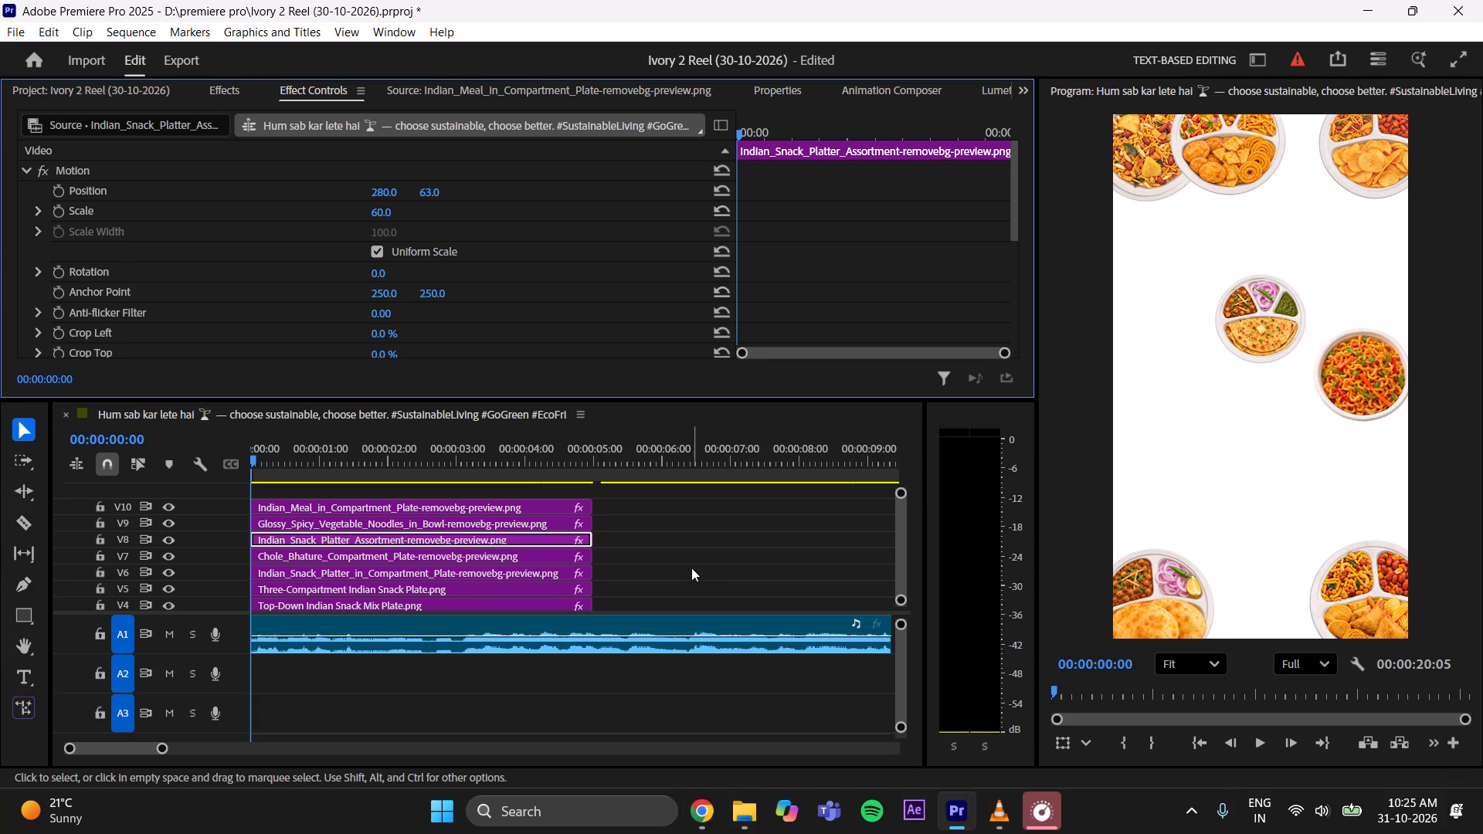
# Lower the Indian_Snack_Platter_Assortment plate on V8 to vertical position 418, with its scale set to 60.
pyautogui.moveTo(389, 211); pyautogui.dragTo(393, 211)
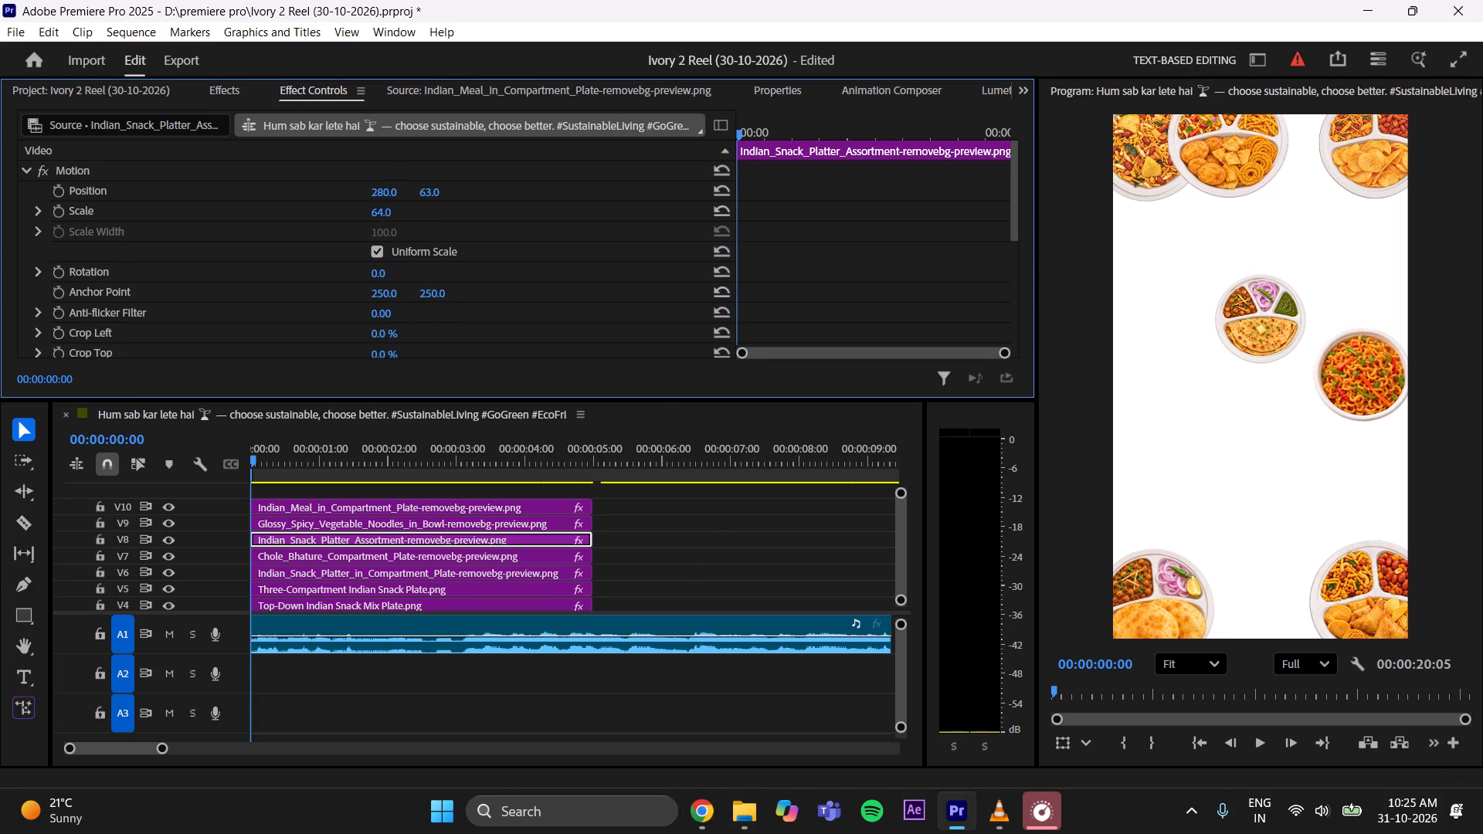
pyautogui.moveTo(393, 211); pyautogui.dragTo(399, 219)
pyautogui.moveTo(434, 191); pyautogui.dragTo(543, 190)
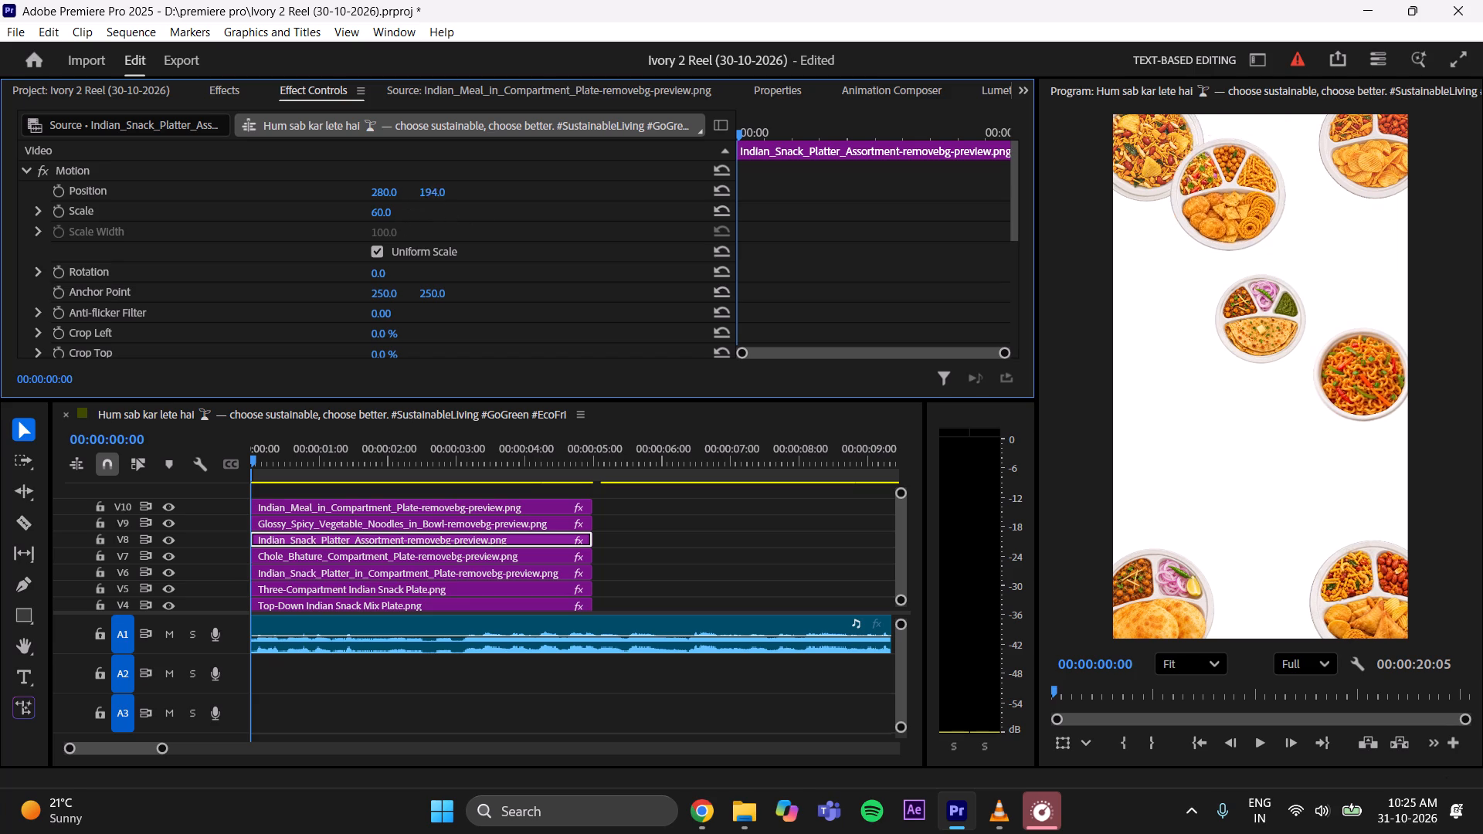
pyautogui.moveTo(543, 190); pyautogui.dragTo(727, 234)
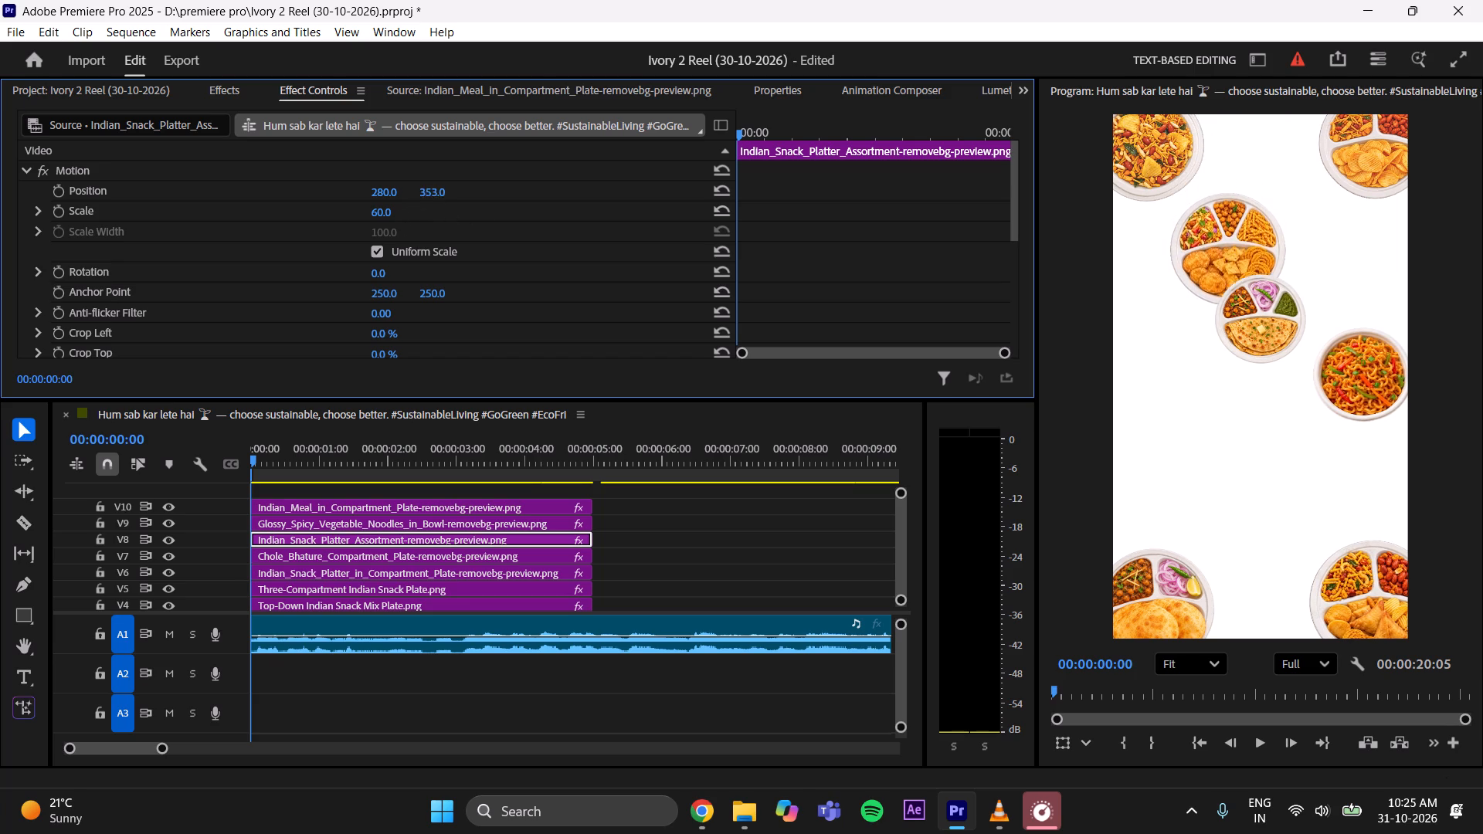
pyautogui.moveTo(727, 234); pyautogui.dragTo(786, 242)
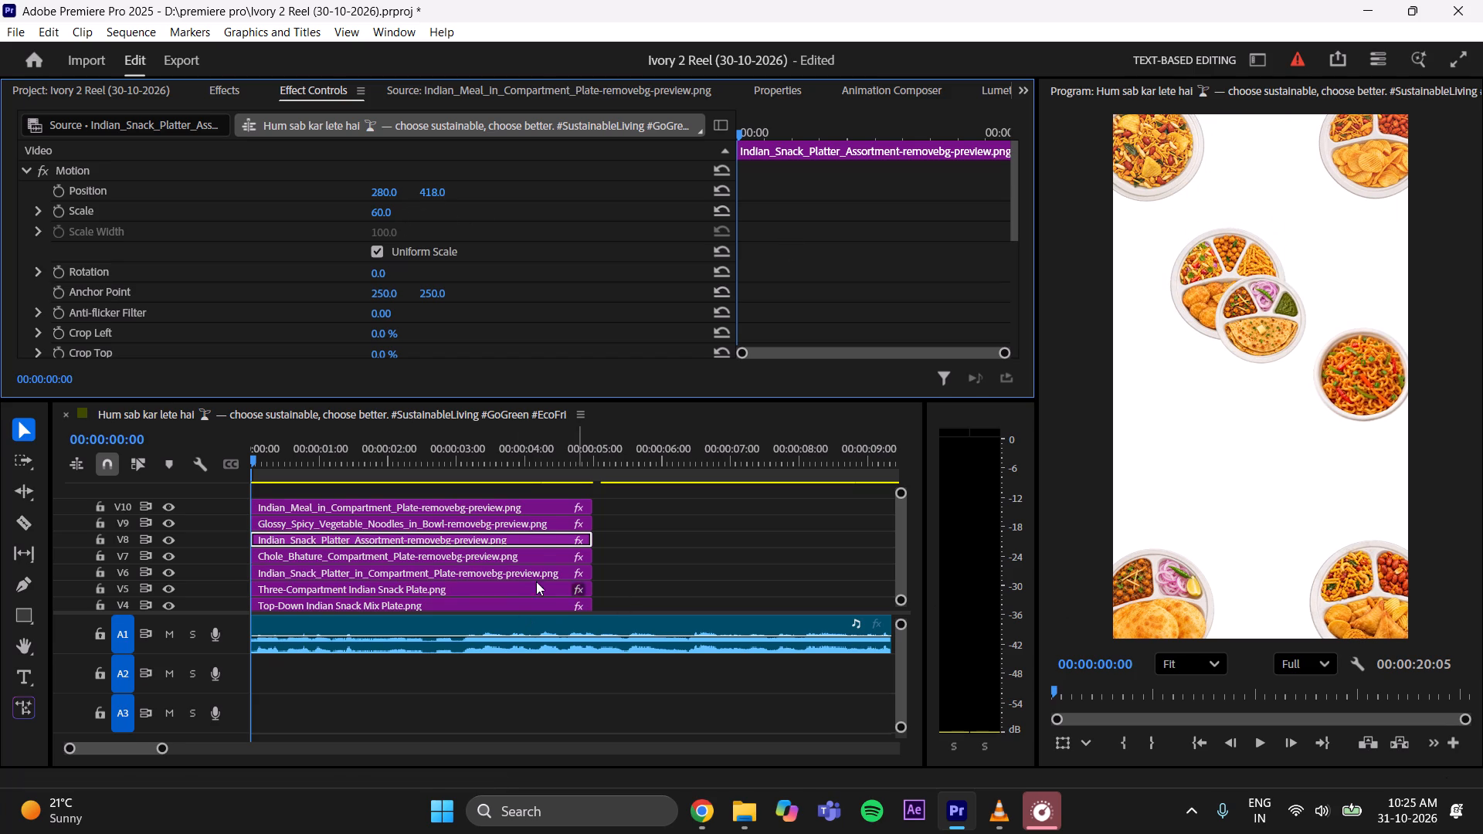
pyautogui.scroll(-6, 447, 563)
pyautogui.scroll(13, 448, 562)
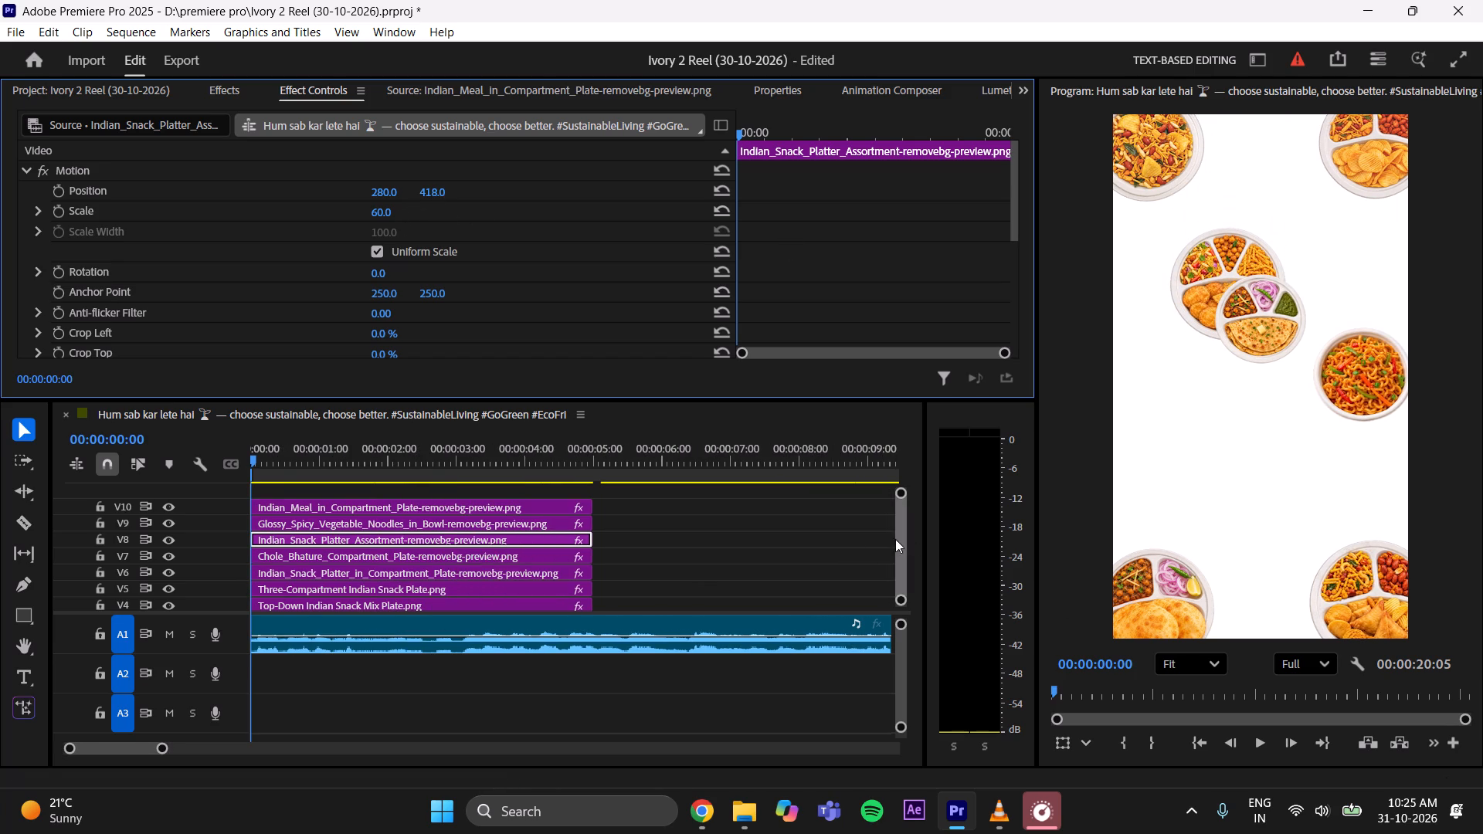
# Lower the Top-Down Indian Snack Mix Plate on V4 slightly to vertical position 79.
pyautogui.moveTo(898, 542); pyautogui.dragTo(899, 575)
pyautogui.click(507, 551)
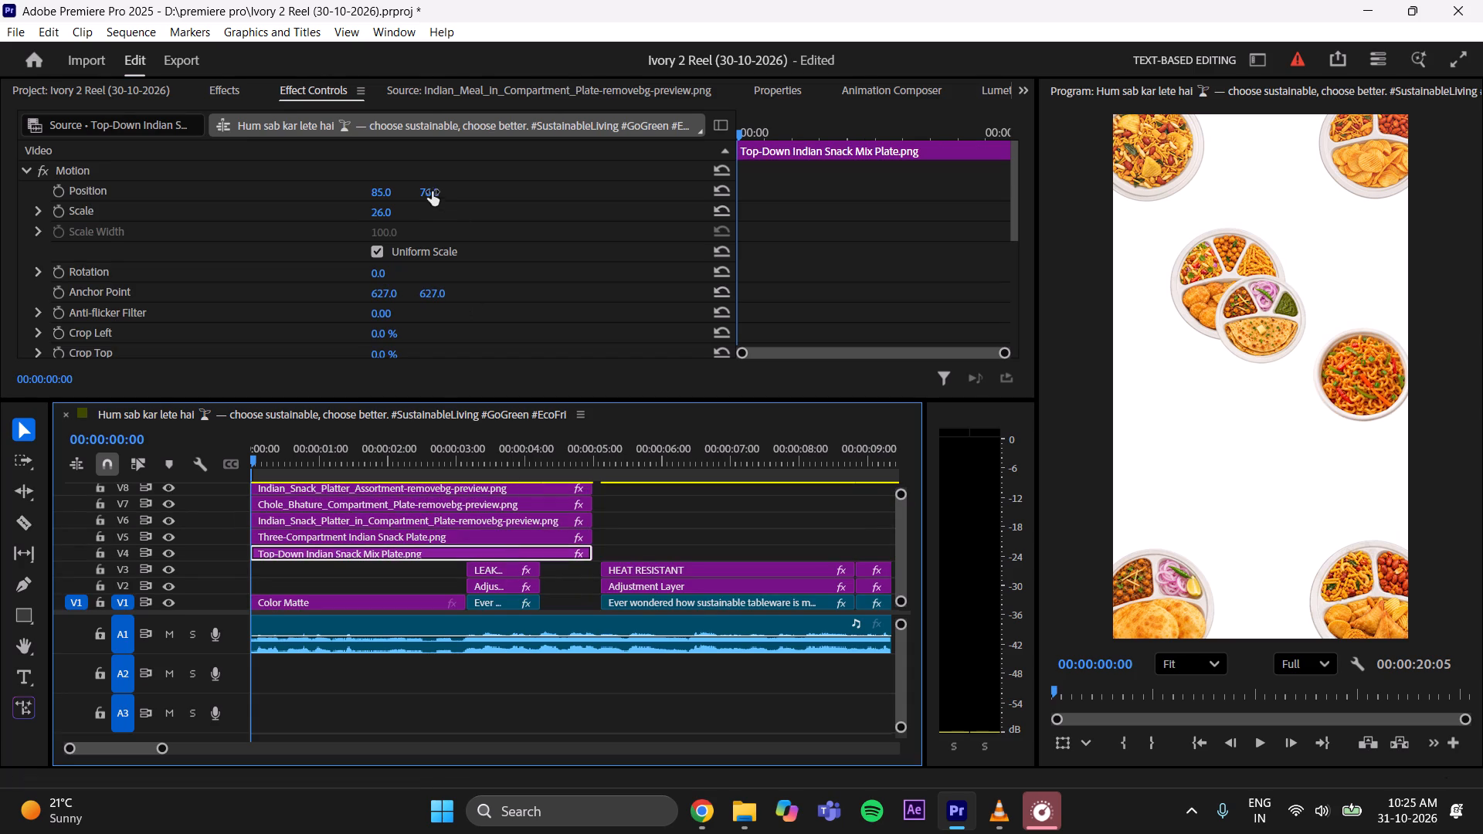
pyautogui.moveTo(430, 191); pyautogui.dragTo(436, 206)
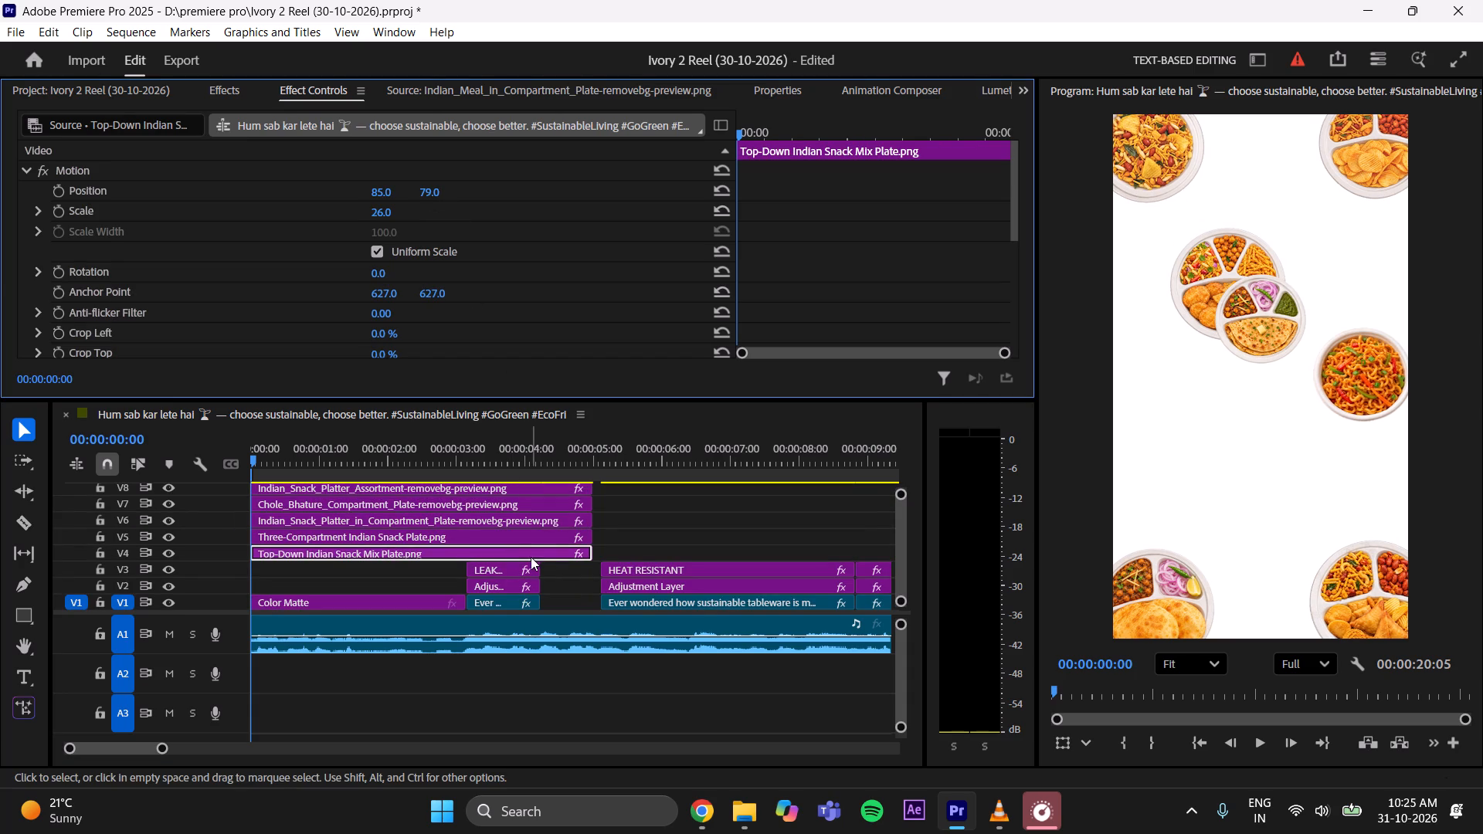
# Lower the Three-Compartment Indian Snack Plate on V5 slightly in the frame's top-right corner.
pyautogui.click(532, 535)
pyautogui.moveTo(429, 196); pyautogui.dragTo(497, 192)
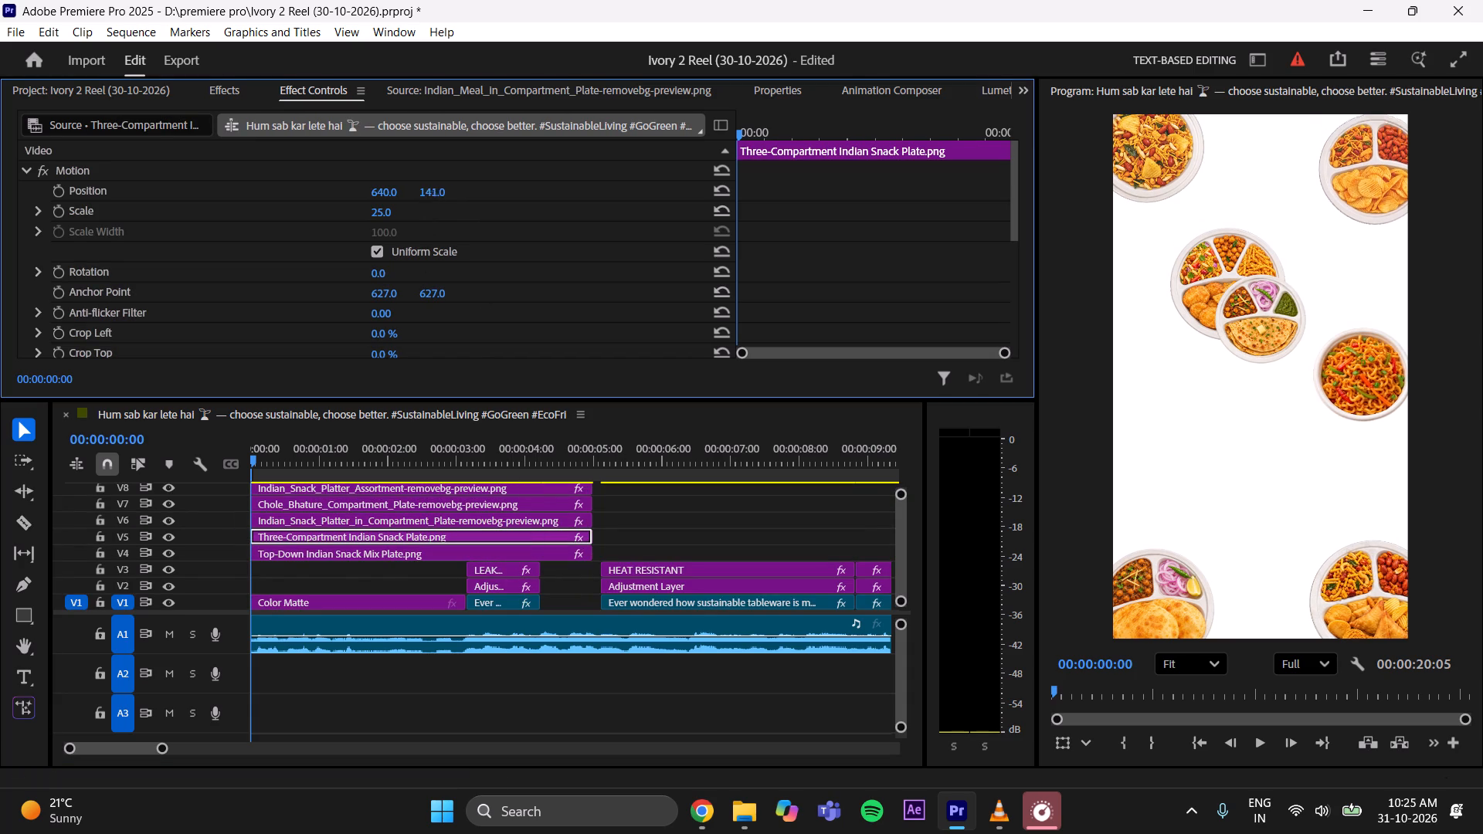
pyautogui.moveTo(497, 192); pyautogui.dragTo(447, 195)
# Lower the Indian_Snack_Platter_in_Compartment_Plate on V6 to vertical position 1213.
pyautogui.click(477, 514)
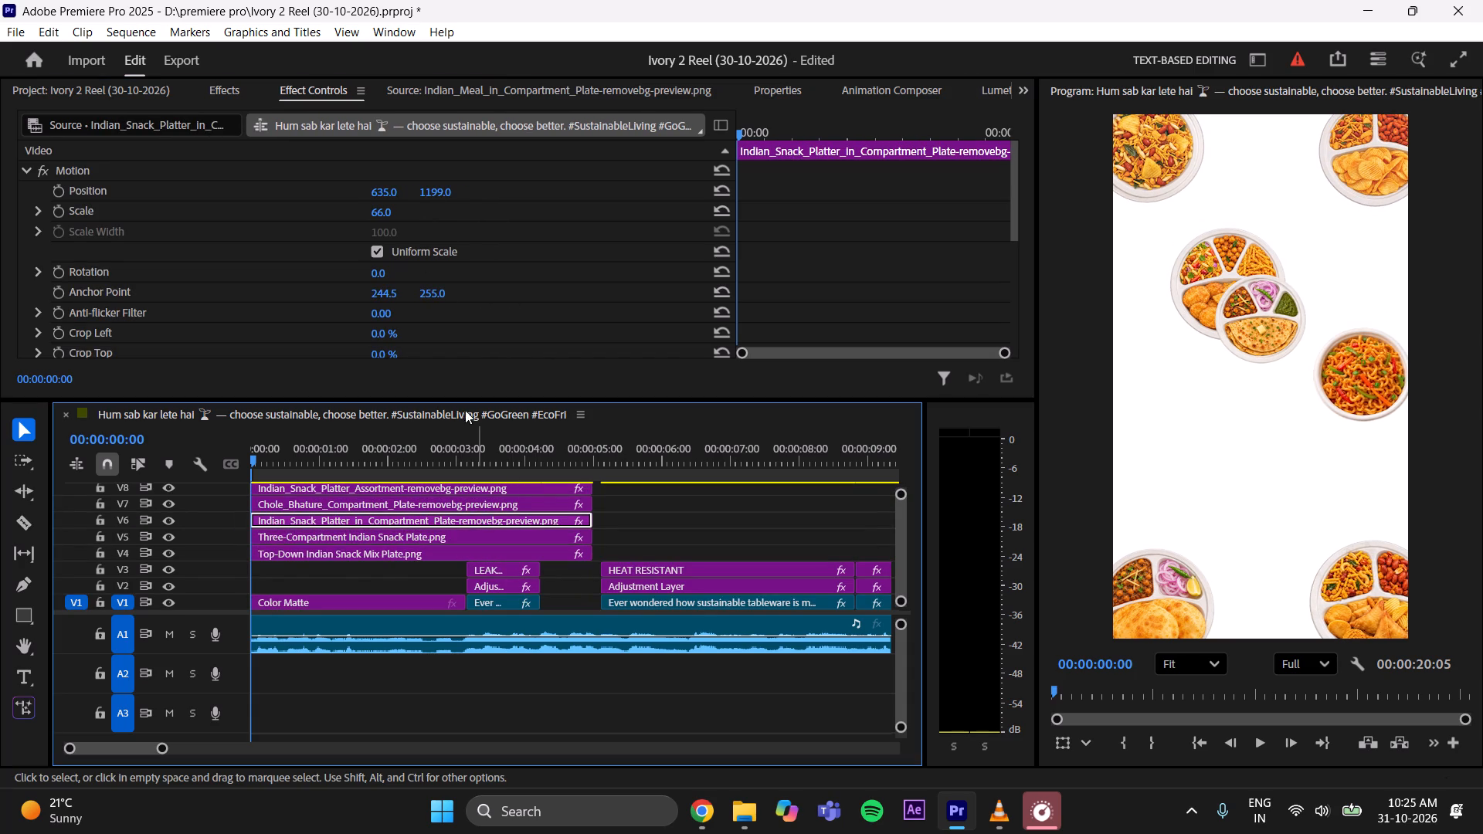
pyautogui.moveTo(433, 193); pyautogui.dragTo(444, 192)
# Move the Chole_Bhature_Compartment_Plate on V7 up to the frame's top edge at position 294, 114 and scale it to 70.
pyautogui.click(483, 496)
pyautogui.moveTo(436, 188); pyautogui.dragTo(212, 224)
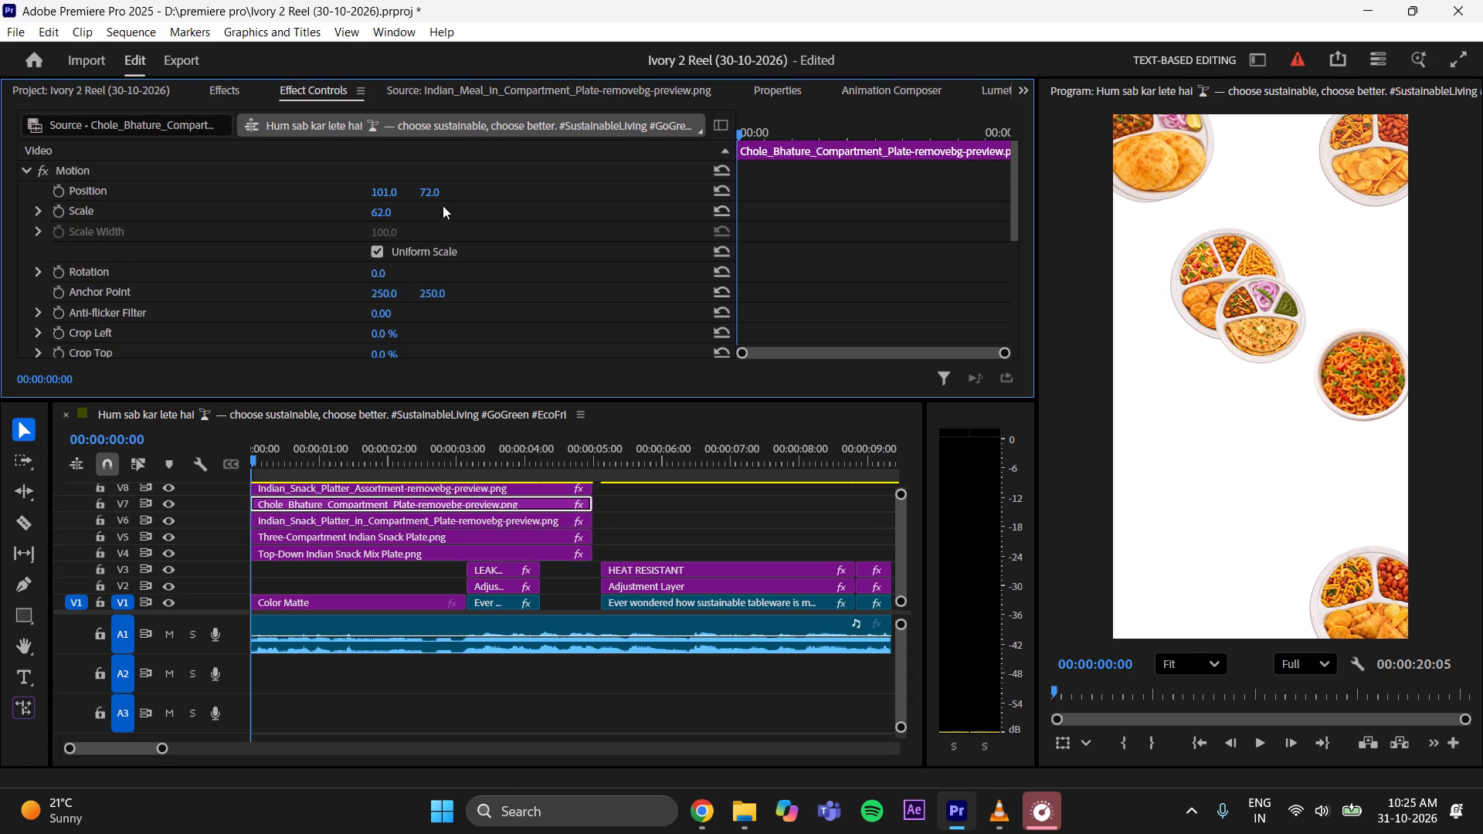
pyautogui.moveTo(380, 188); pyautogui.dragTo(510, 199)
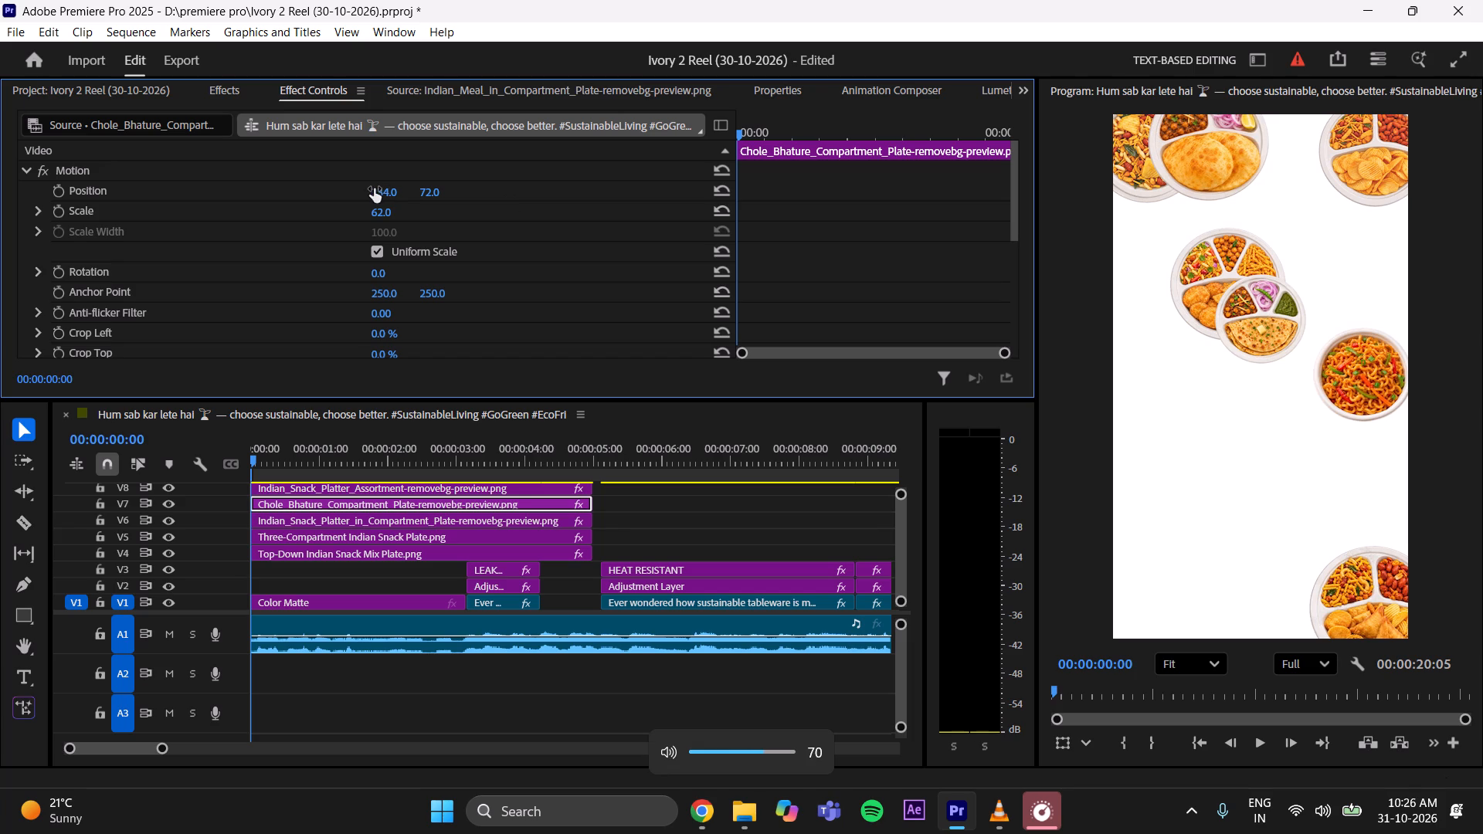
pyautogui.moveTo(373, 188); pyautogui.dragTo(393, 196)
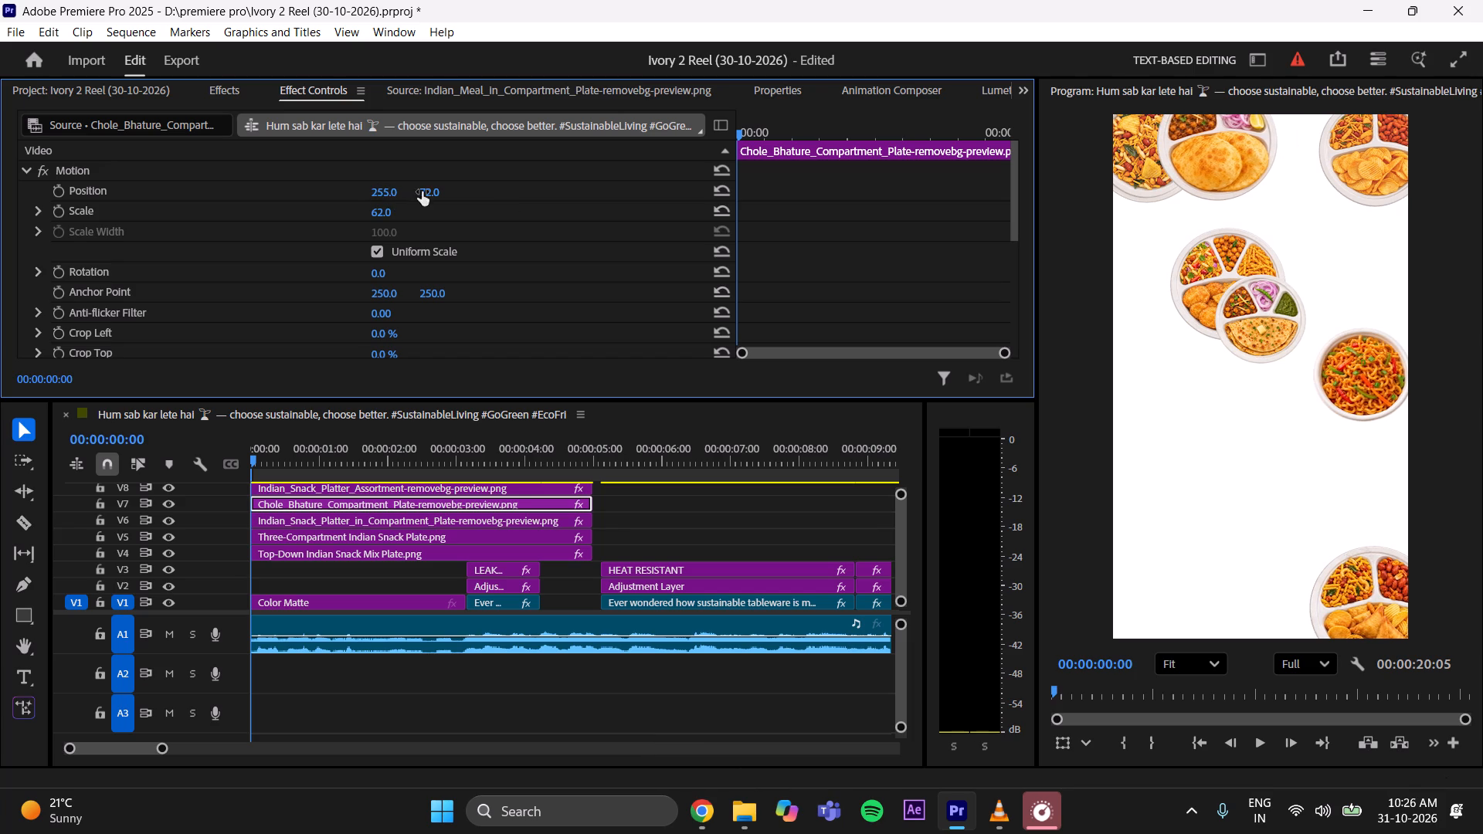
pyautogui.moveTo(377, 190); pyautogui.dragTo(408, 206)
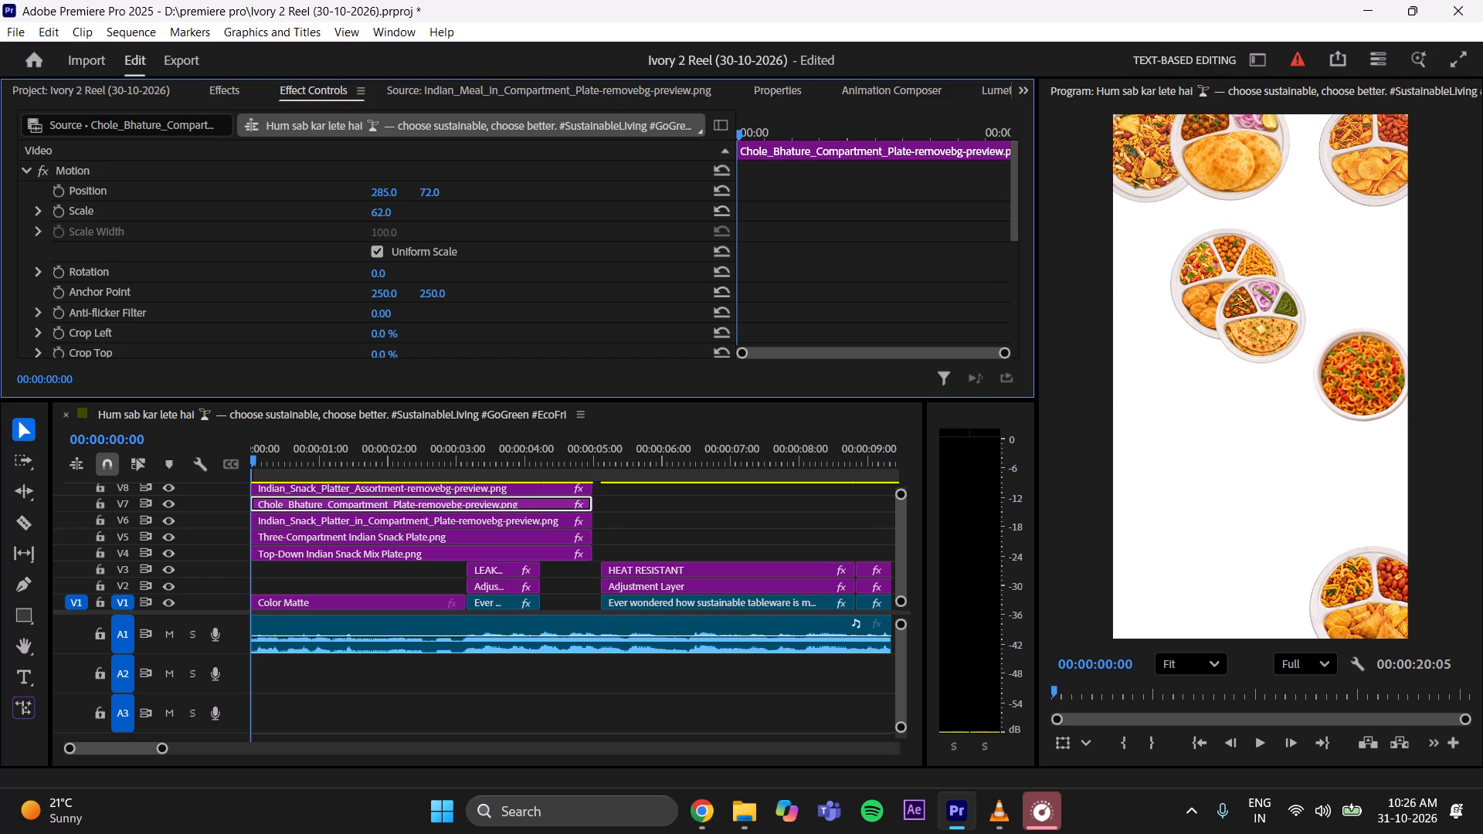
pyautogui.moveTo(408, 206); pyautogui.dragTo(401, 208)
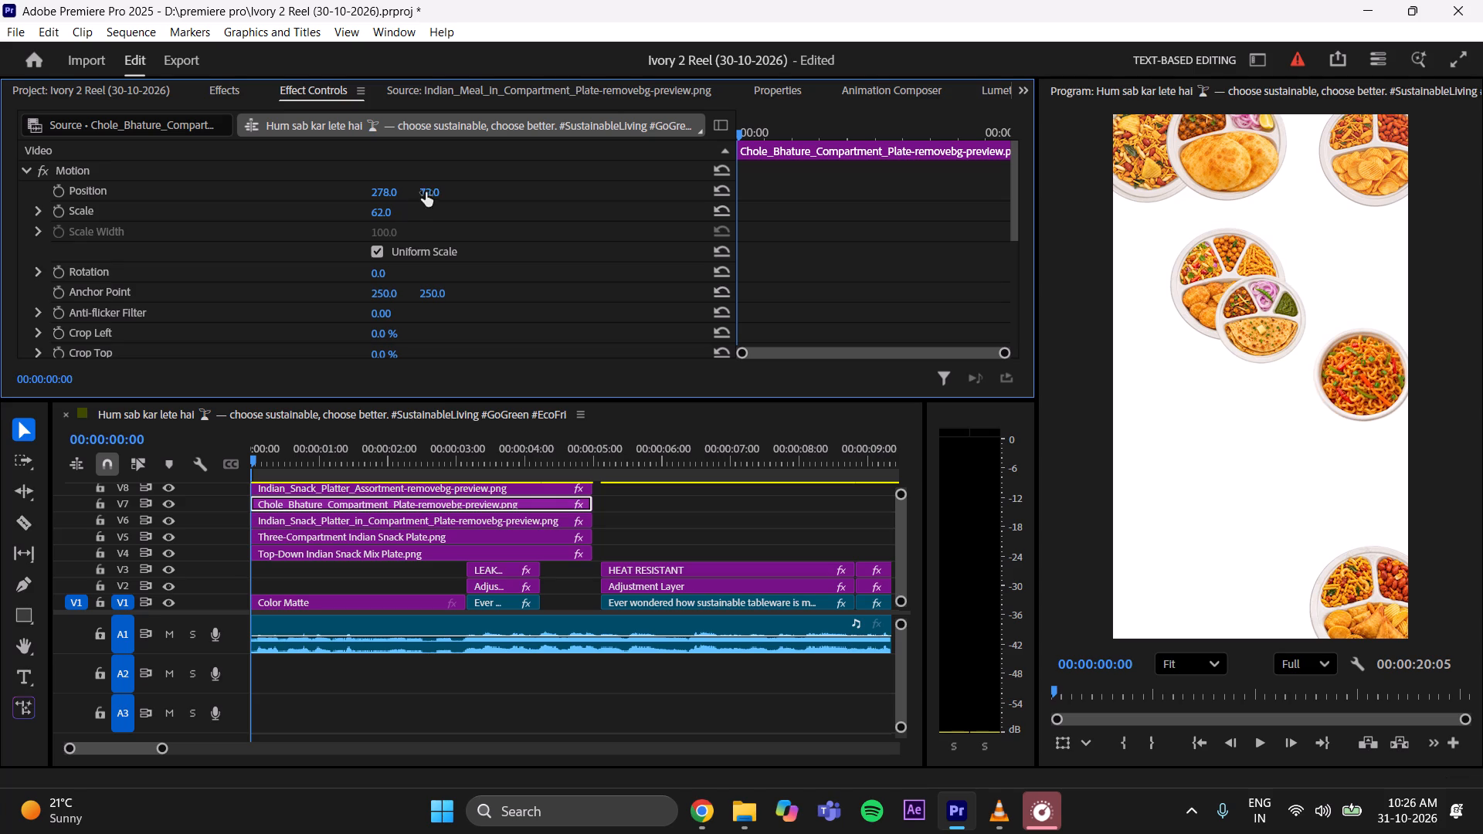
pyautogui.moveTo(427, 191); pyautogui.dragTo(473, 193)
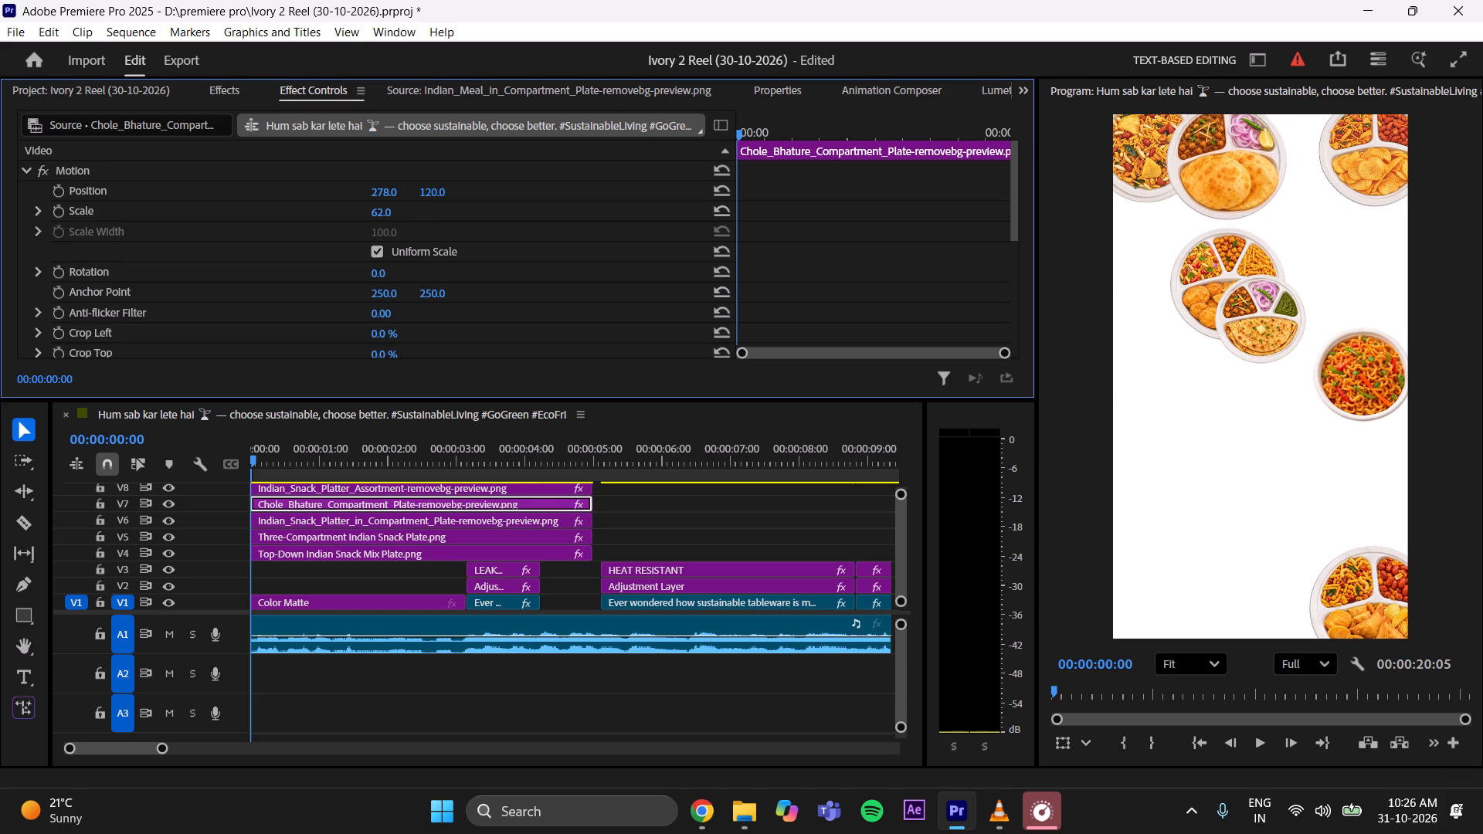
pyautogui.moveTo(473, 193); pyautogui.dragTo(466, 192)
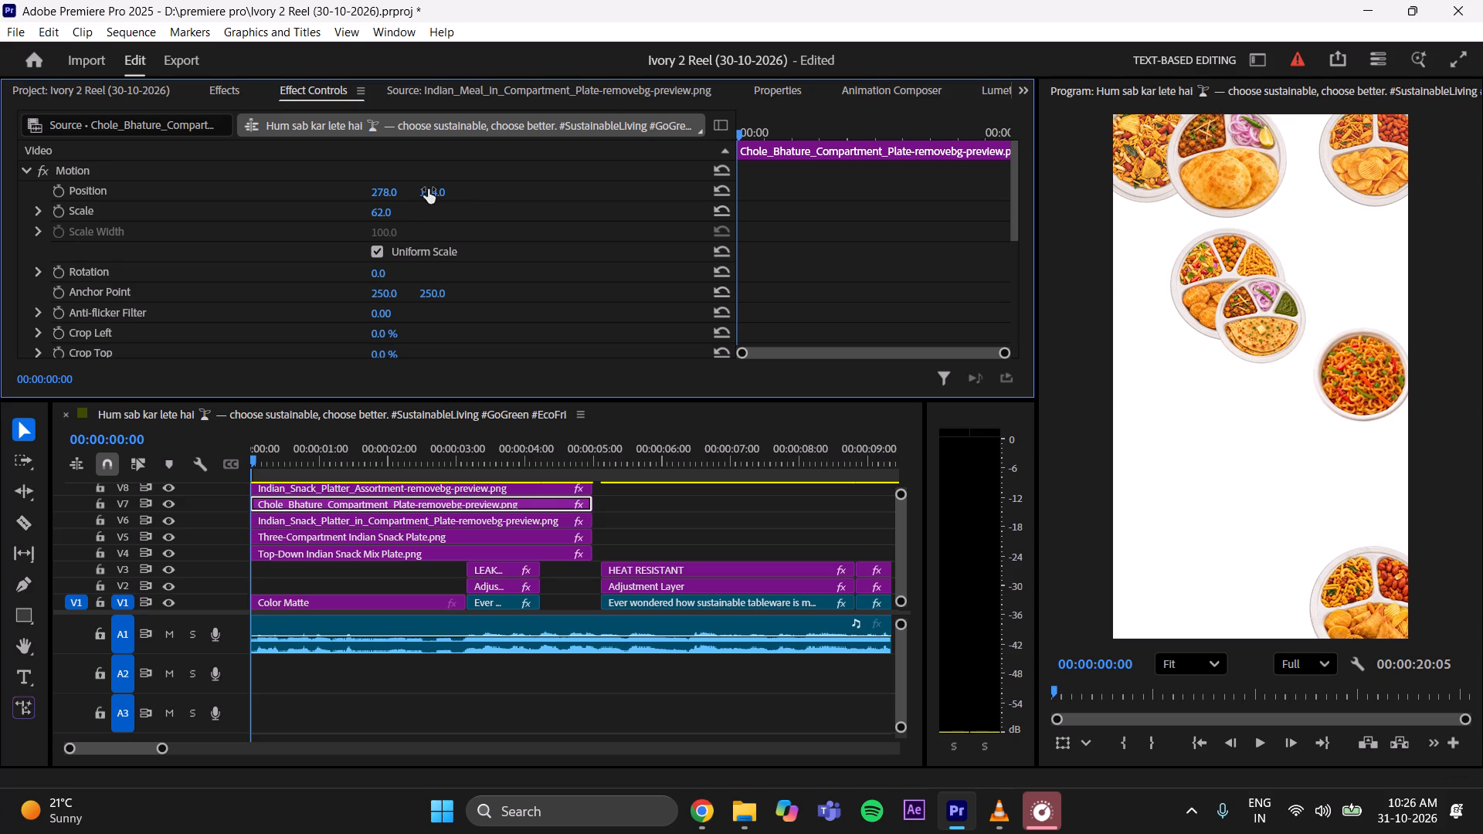
pyautogui.moveTo(385, 189); pyautogui.dragTo(404, 198)
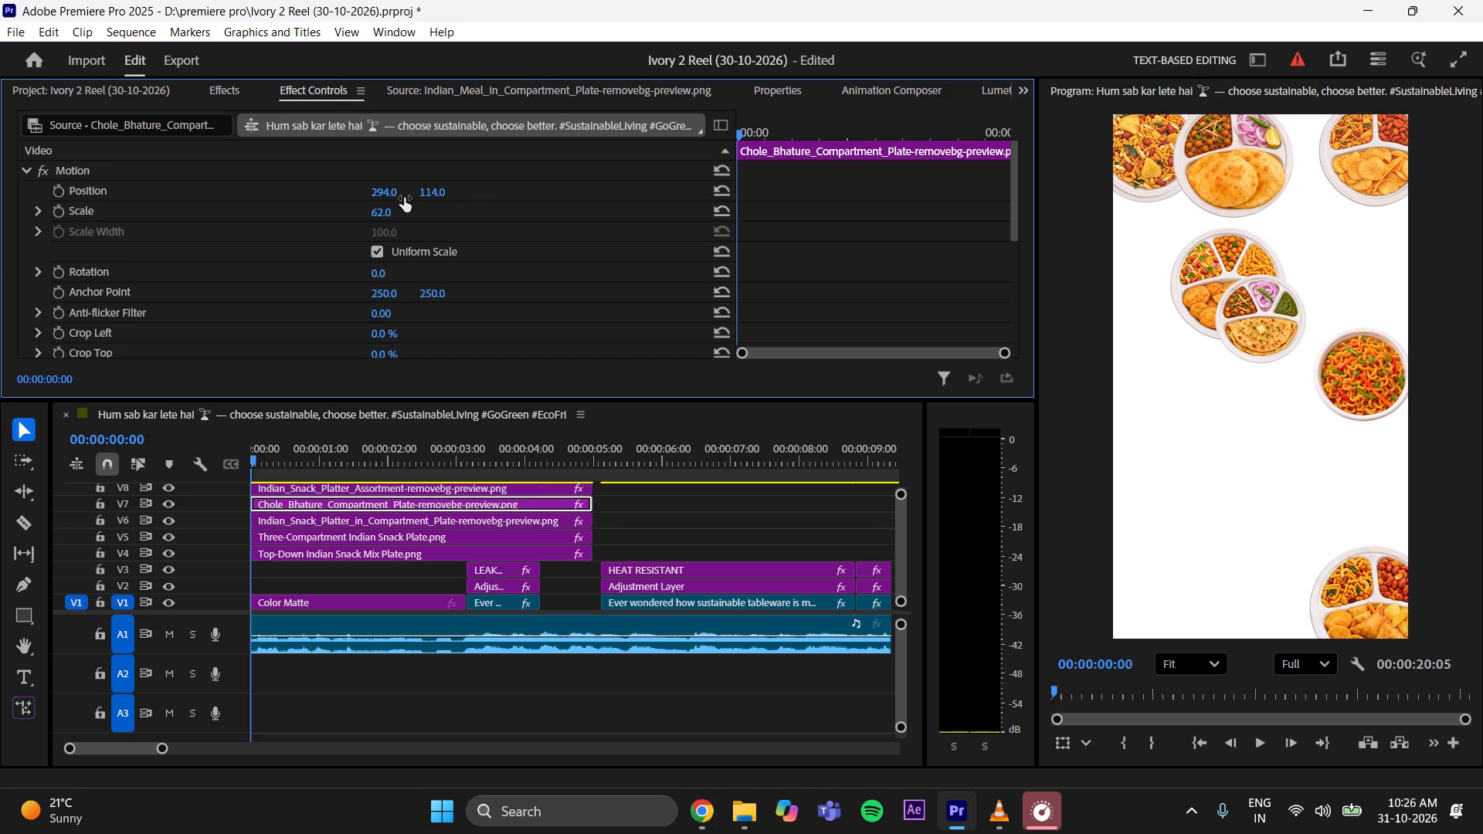
pyautogui.moveTo(382, 216); pyautogui.dragTo(382, 218)
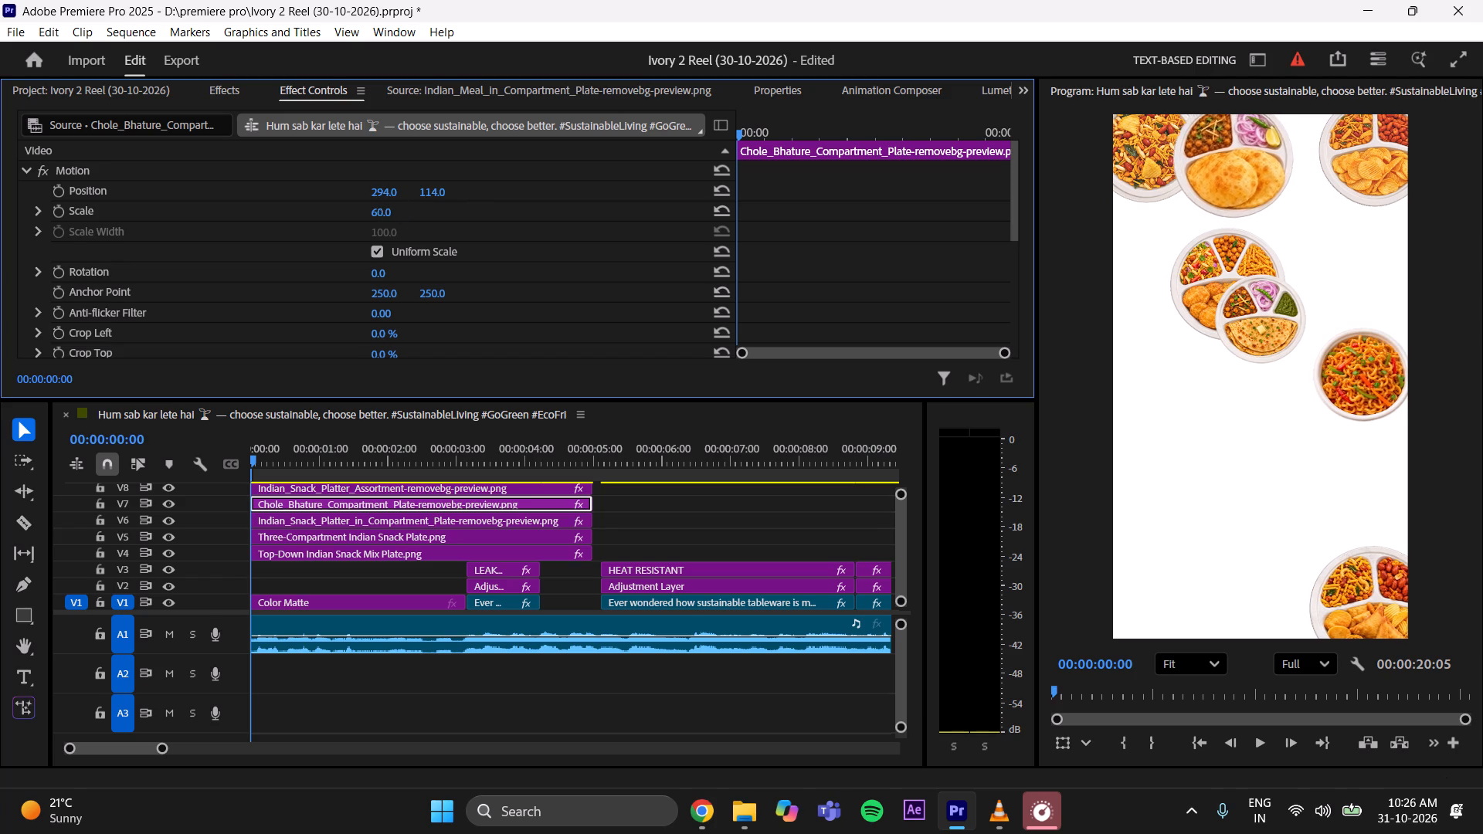
pyautogui.moveTo(382, 218); pyautogui.dragTo(391, 215)
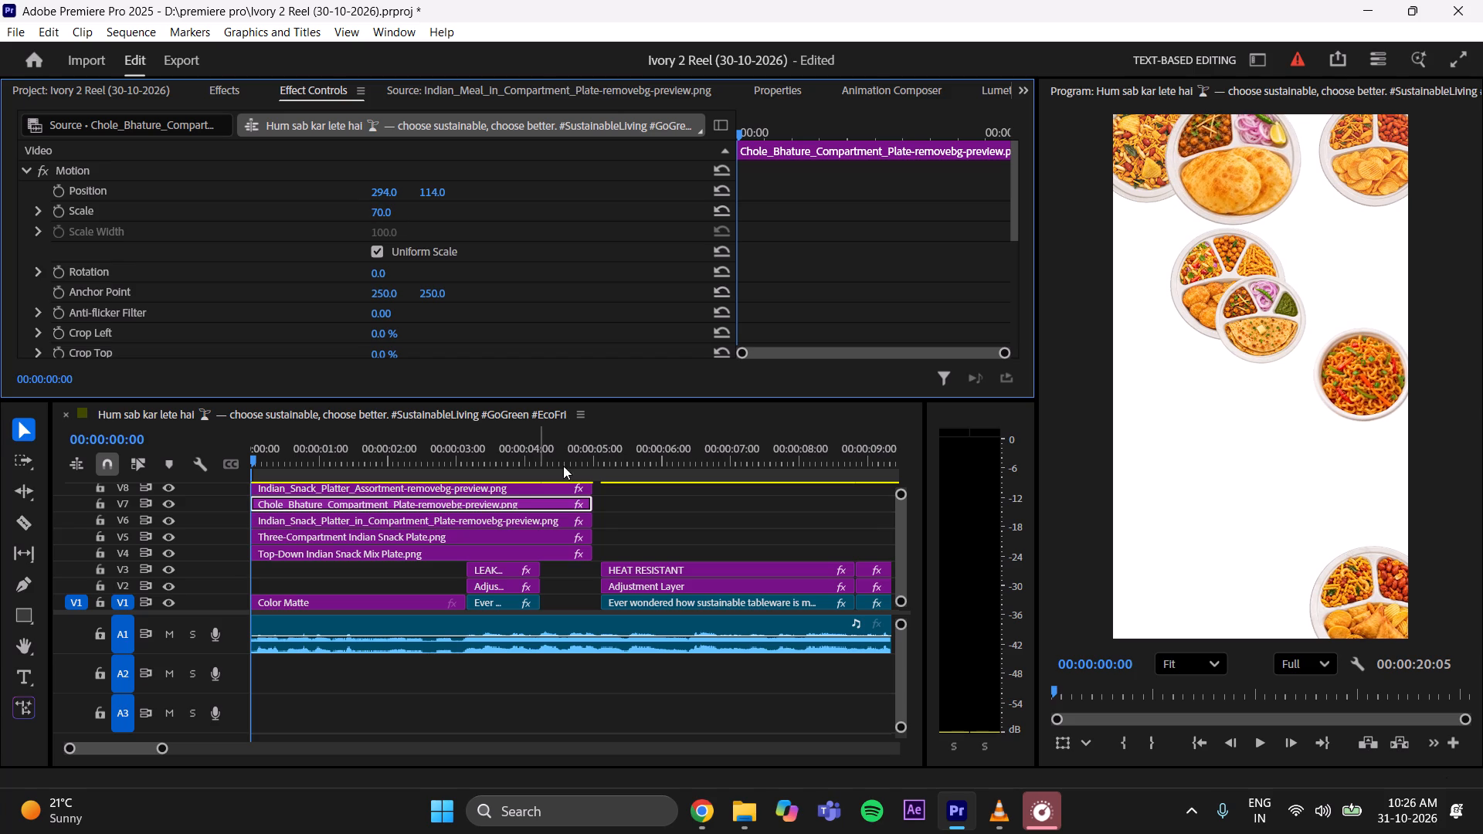
# Switch to VLC, check the plate arrangement in the reference reel, and return to Premiere Pro.
pyautogui.click(1013, 833)
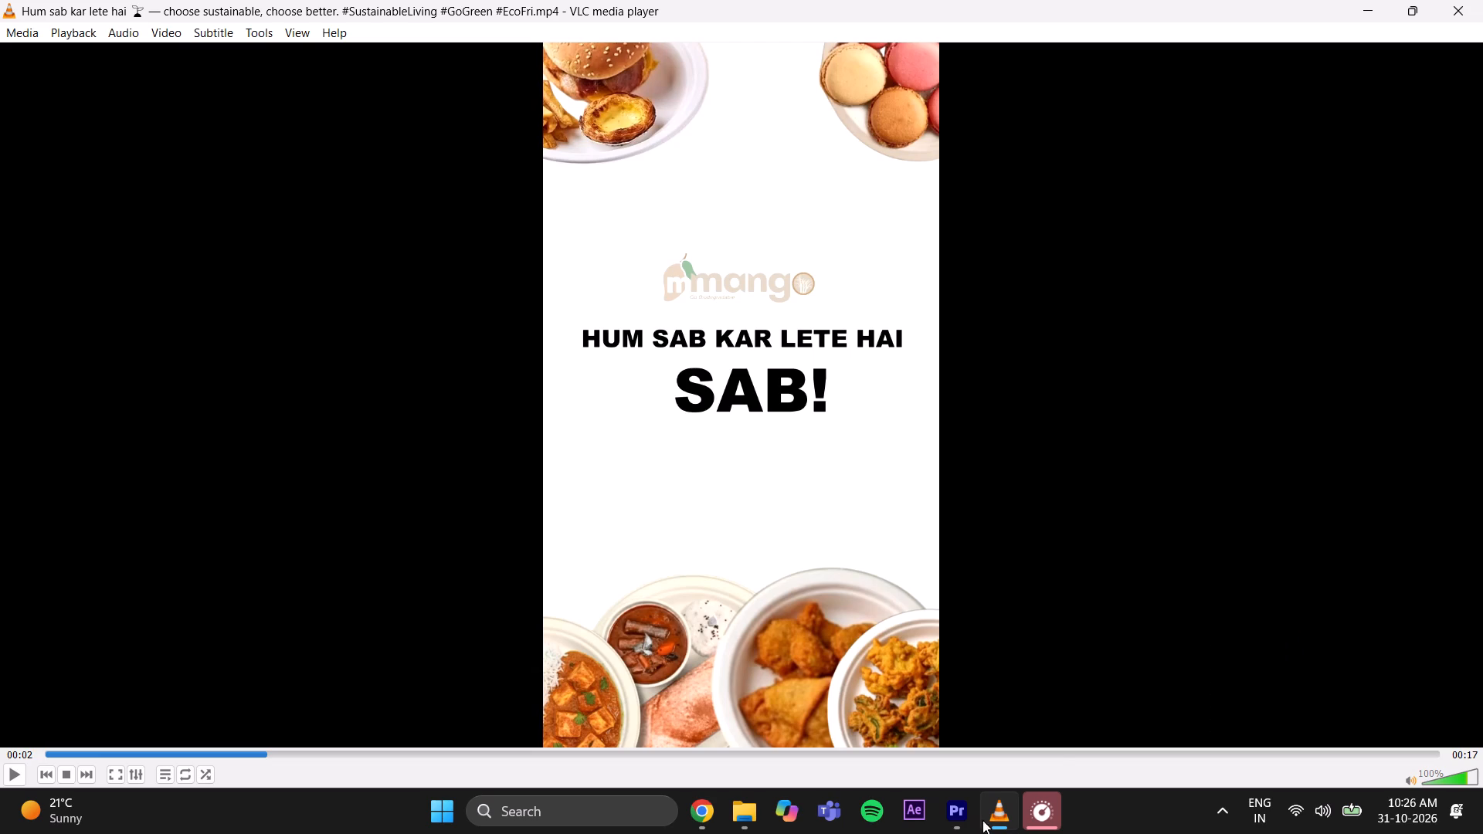
pyautogui.click(952, 822)
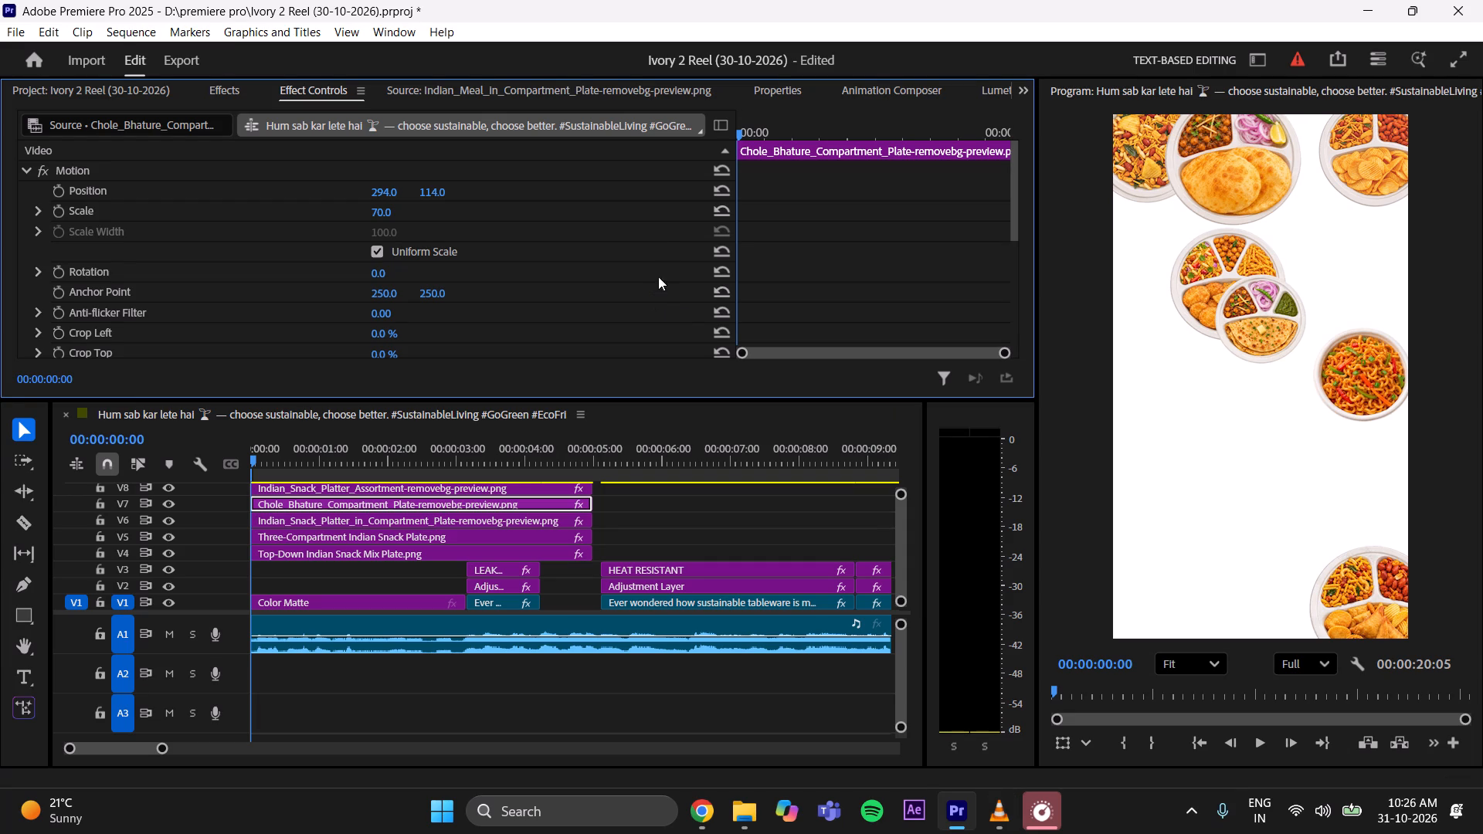
# Reposition the Chole_Bhature_Compartment_Plate on V7 at 242, 269 below the top-left corner plate and rotate it to -10°.
pyautogui.moveTo(432, 190); pyautogui.dragTo(453, 195)
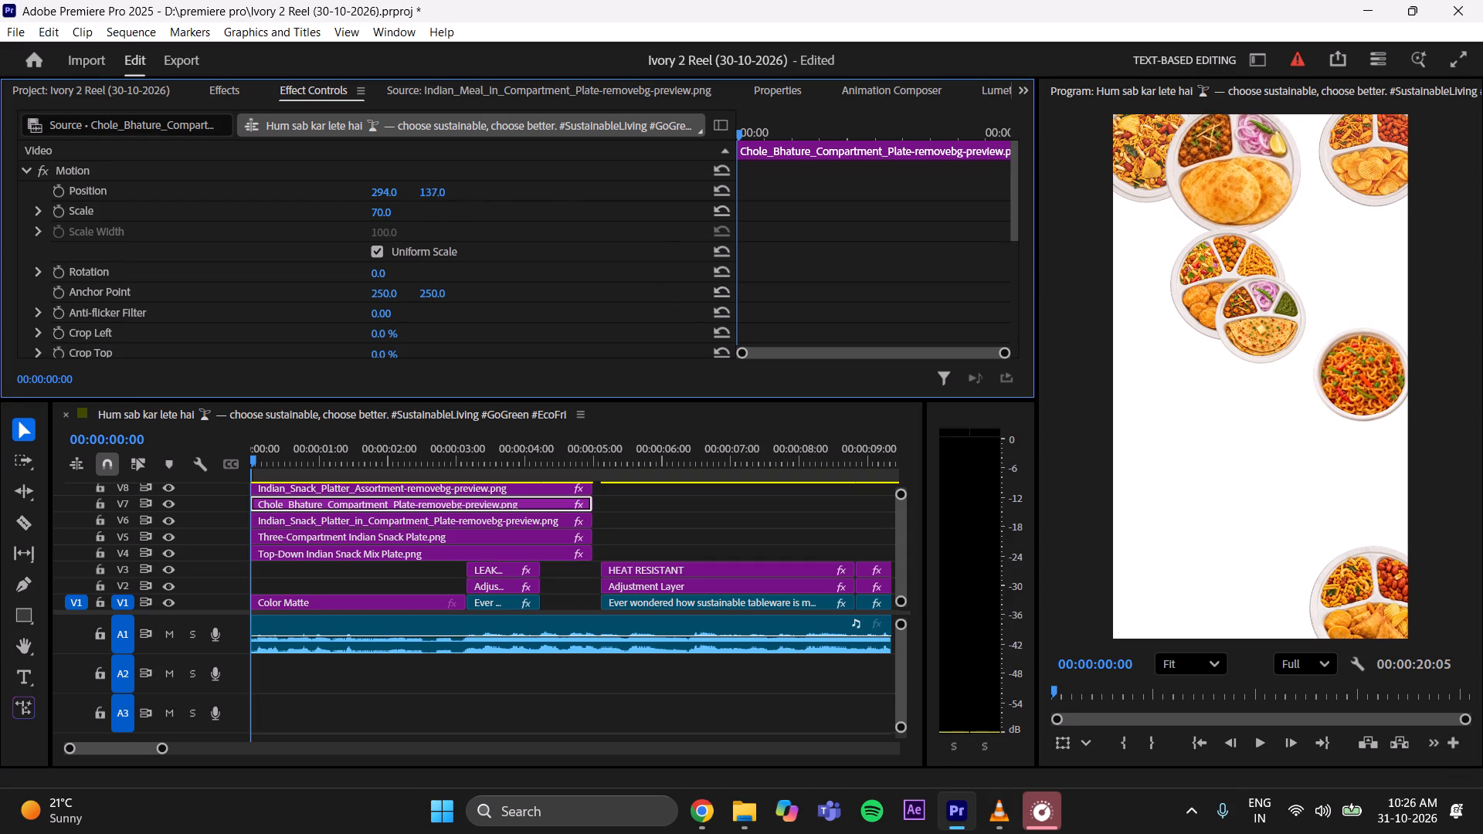
pyautogui.moveTo(453, 195); pyautogui.dragTo(610, 205)
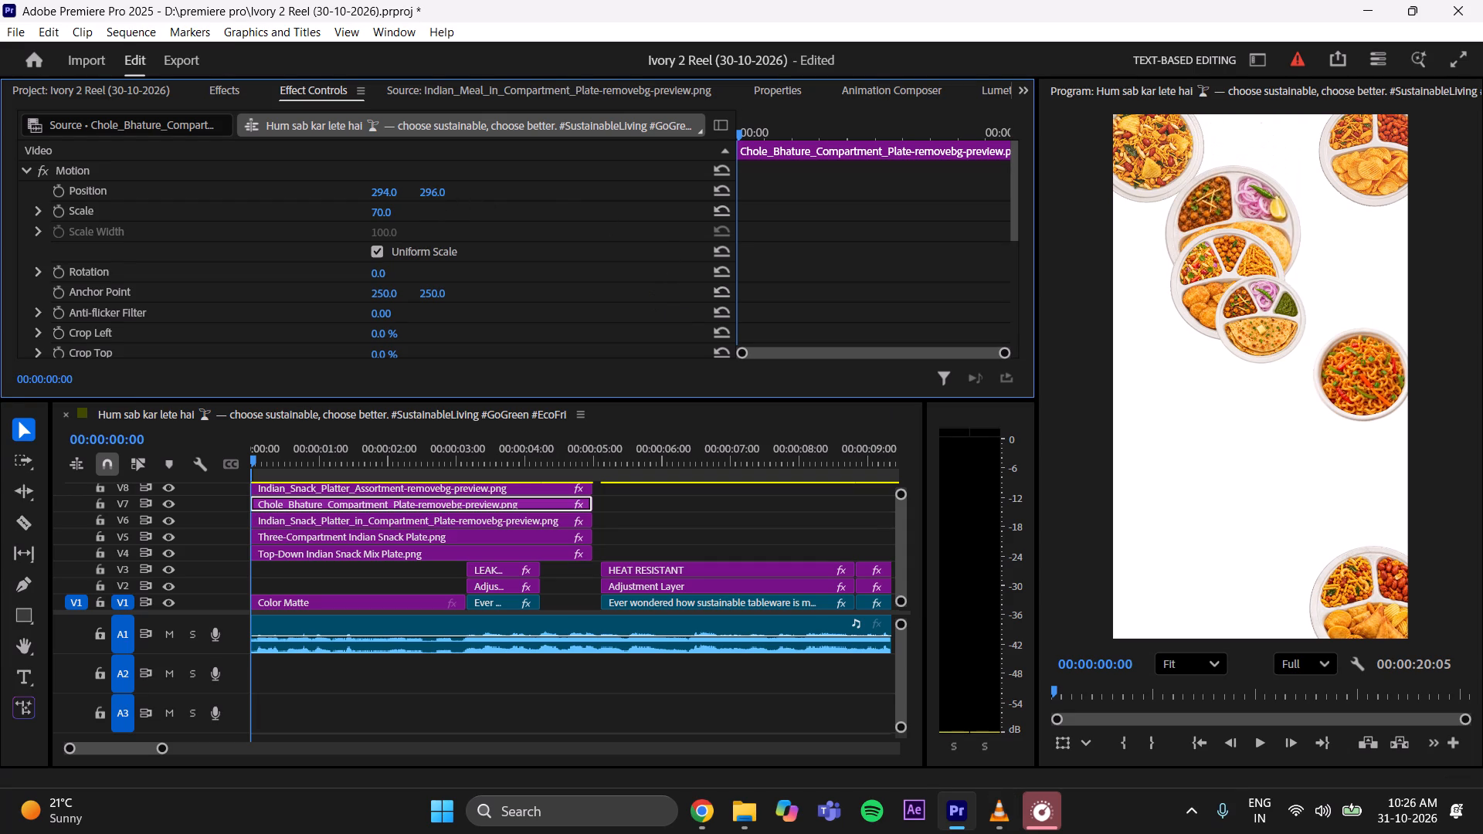
pyautogui.moveTo(610, 205); pyautogui.dragTo(591, 209)
pyautogui.moveTo(591, 209); pyautogui.dragTo(584, 210)
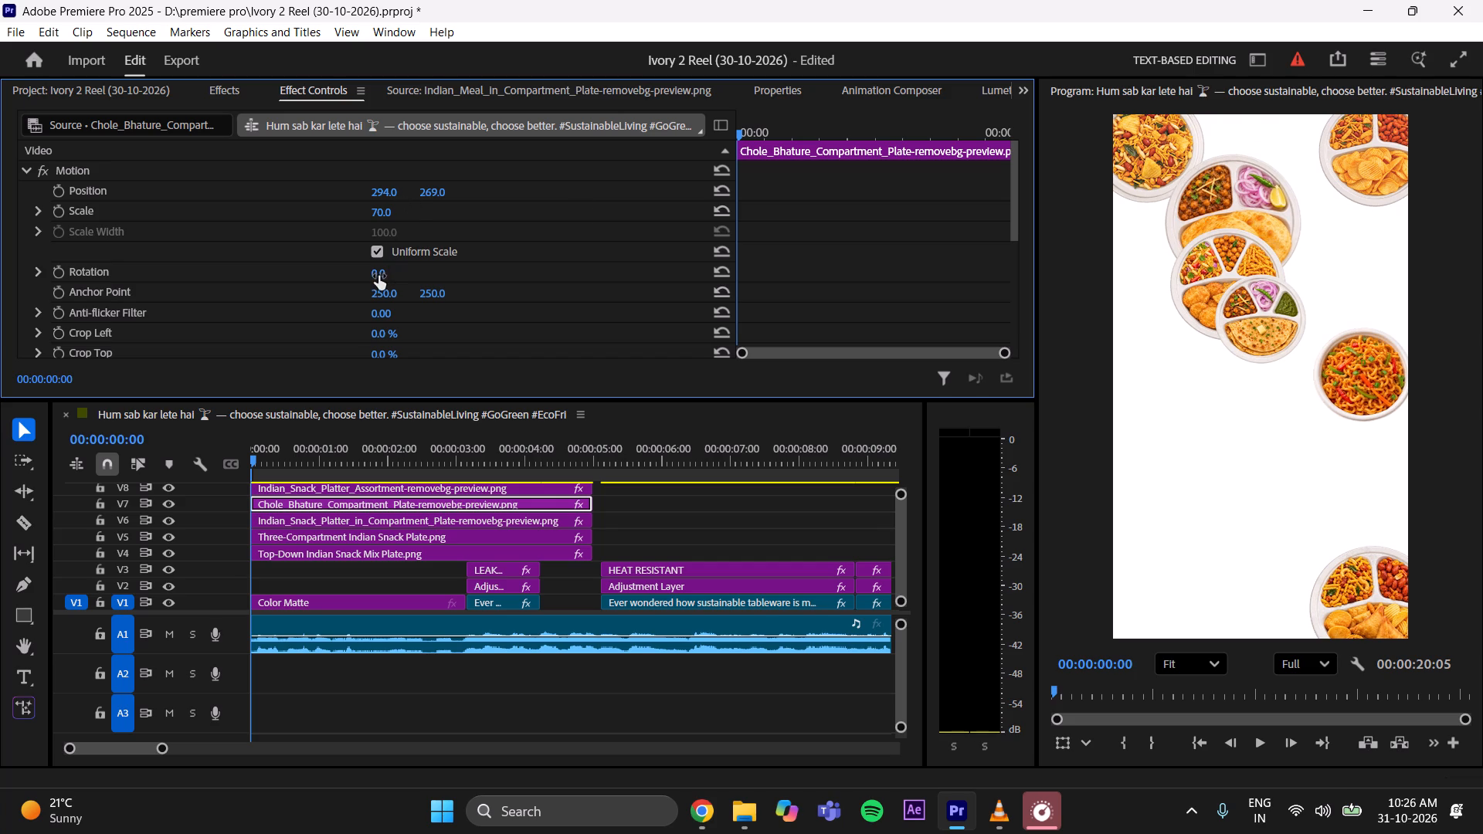
pyautogui.moveTo(378, 276); pyautogui.dragTo(366, 275)
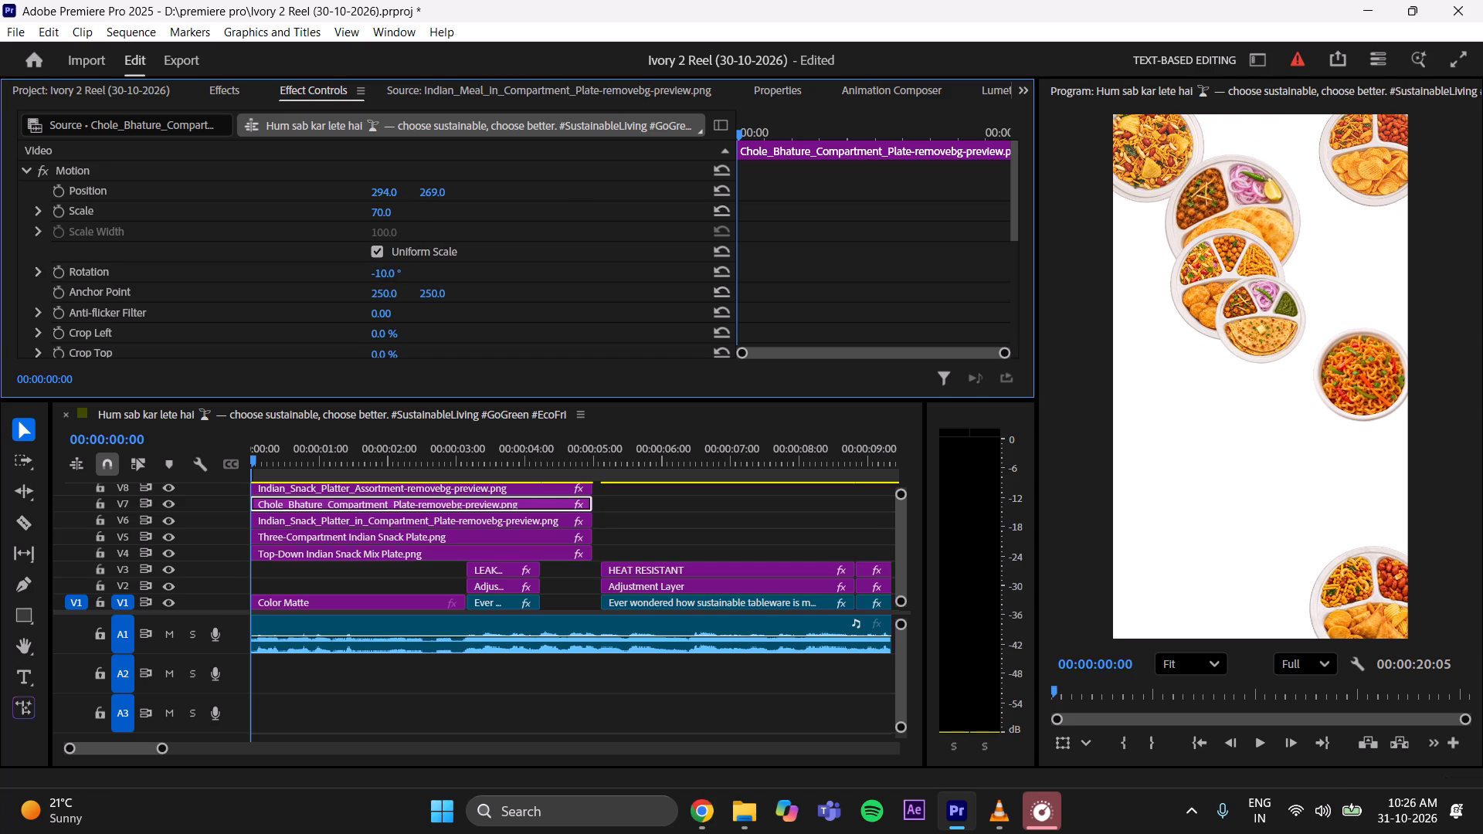
pyautogui.moveTo(366, 275); pyautogui.dragTo(367, 275)
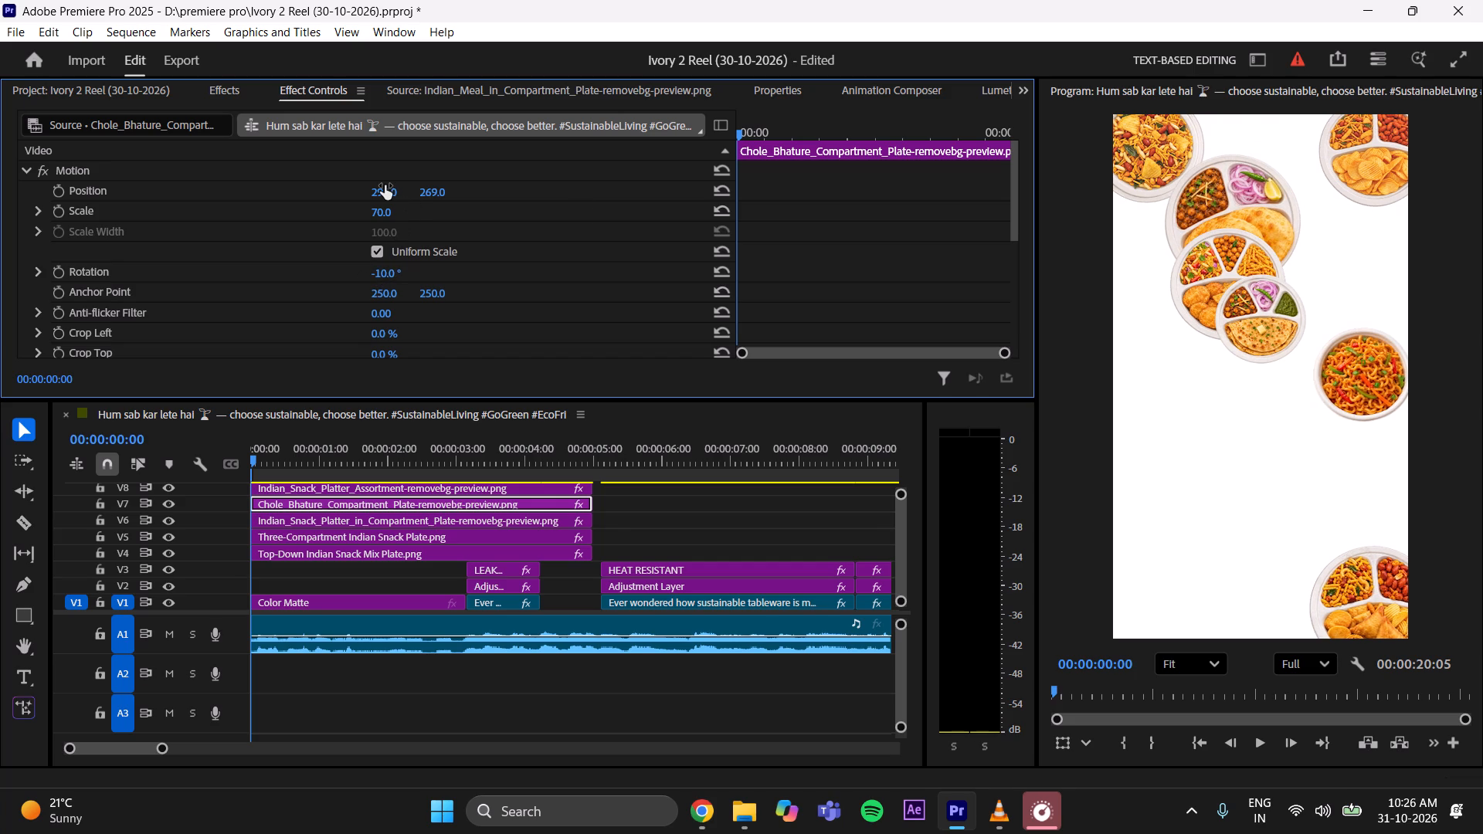
pyautogui.moveTo(385, 185); pyautogui.dragTo(338, 202)
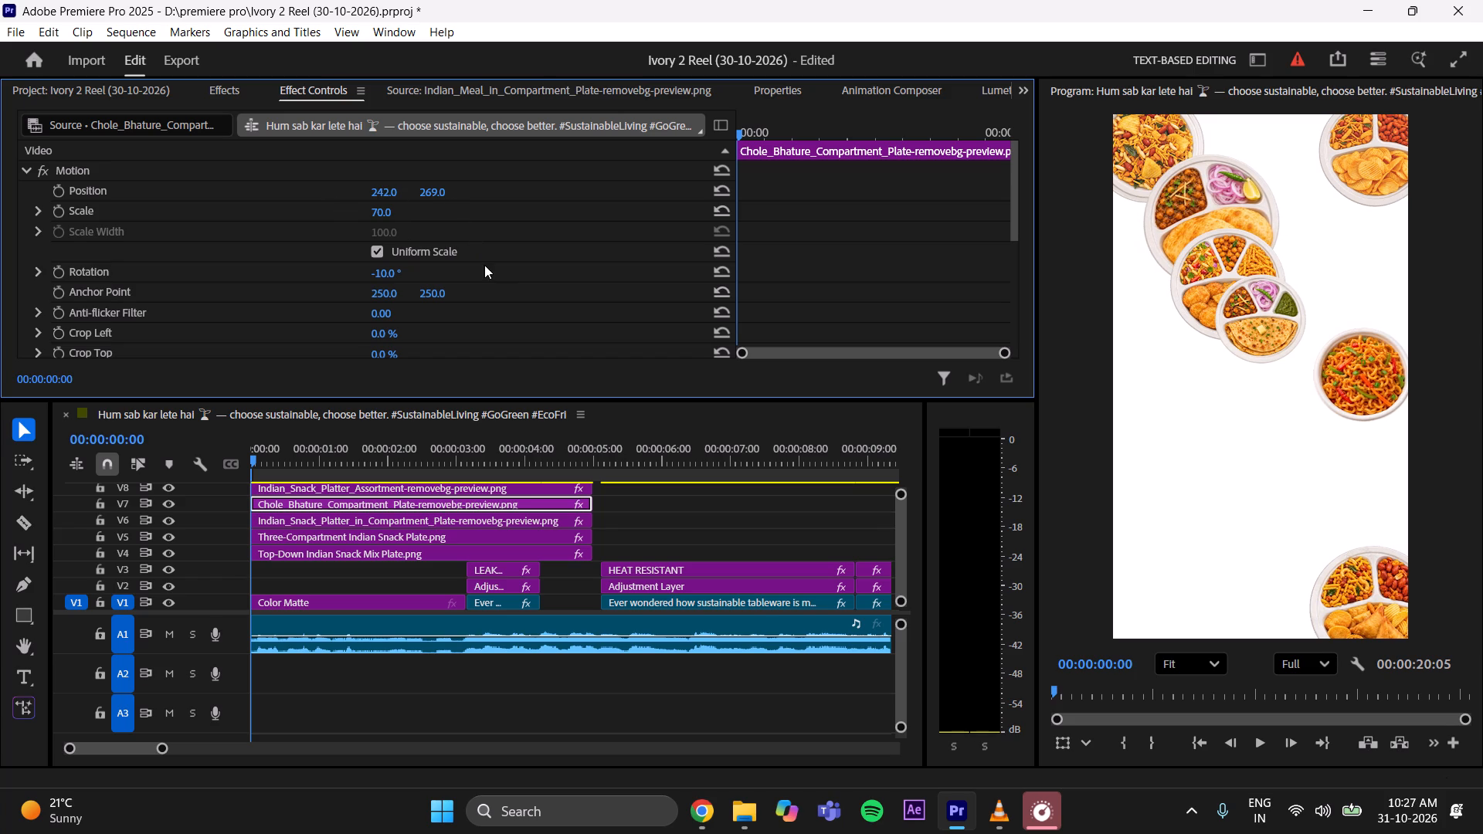
# Raise the Indian_Snack_Platter_in_Compartment_Plate on V6 to vertical position 1200.
pyautogui.click(483, 520)
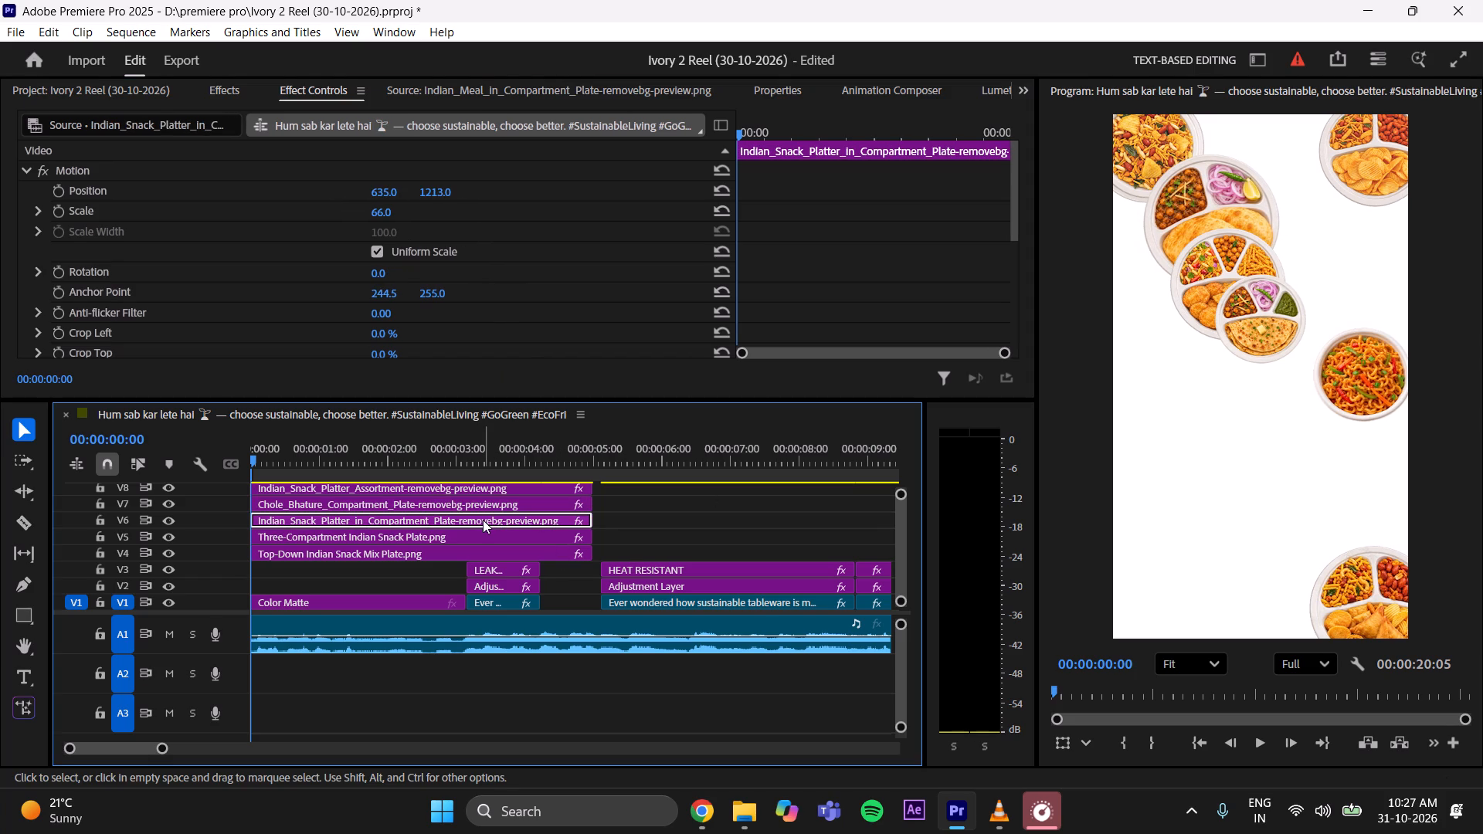
pyautogui.moveTo(448, 193); pyautogui.dragTo(436, 200)
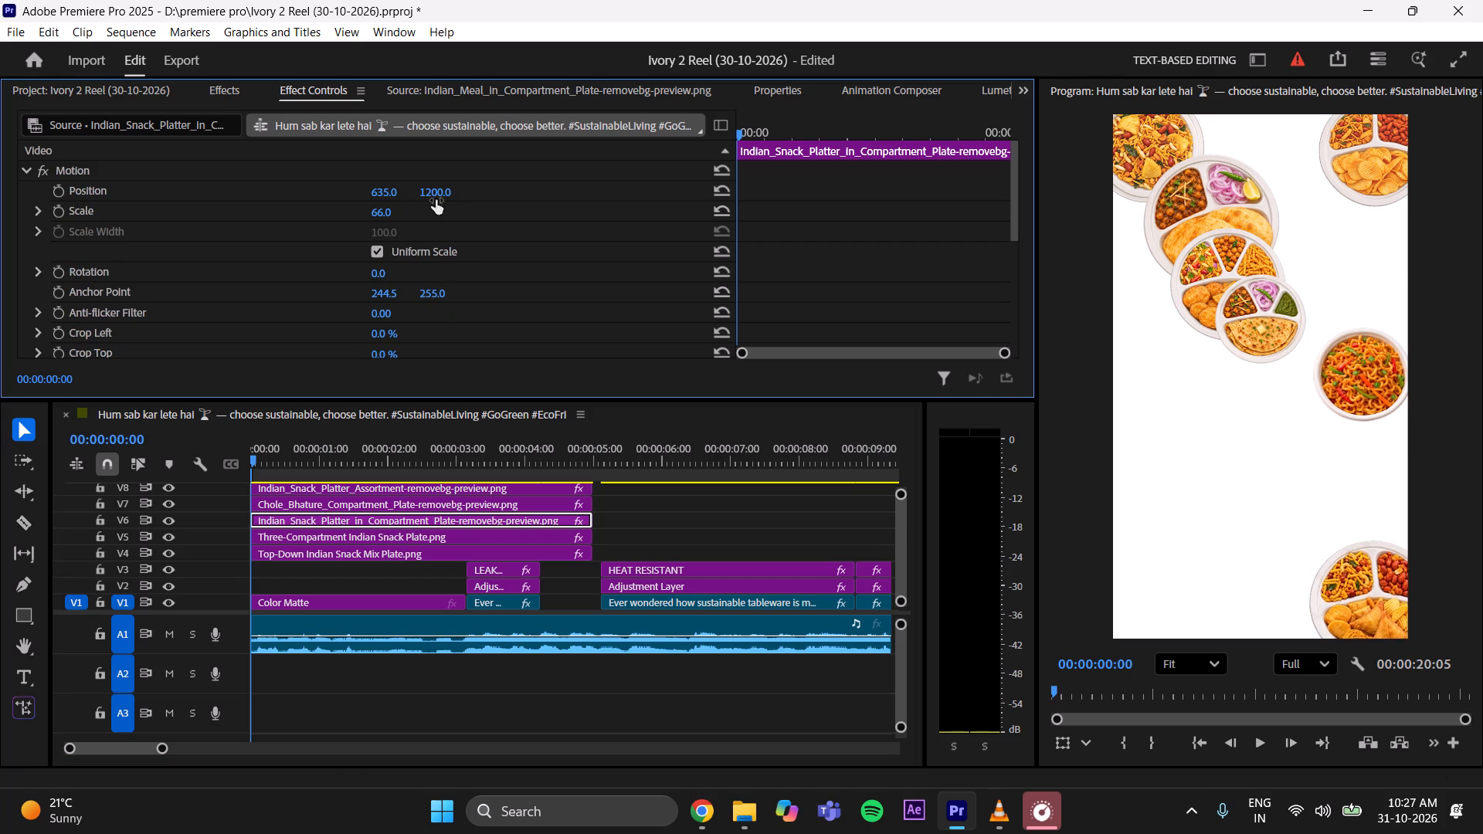
# Raise the Chole_Bhature_Compartment_Plate on V7 to vertical position 260.
pyautogui.click(487, 500)
pyautogui.moveTo(428, 192); pyautogui.dragTo(421, 200)
# Move the Indian_Snack_Platter_Assortment plate on V8 beside the Chole Bhature plate at 494, 257, with scale 69 and rotation 9°.
pyautogui.moveTo(903, 559); pyautogui.dragTo(908, 543)
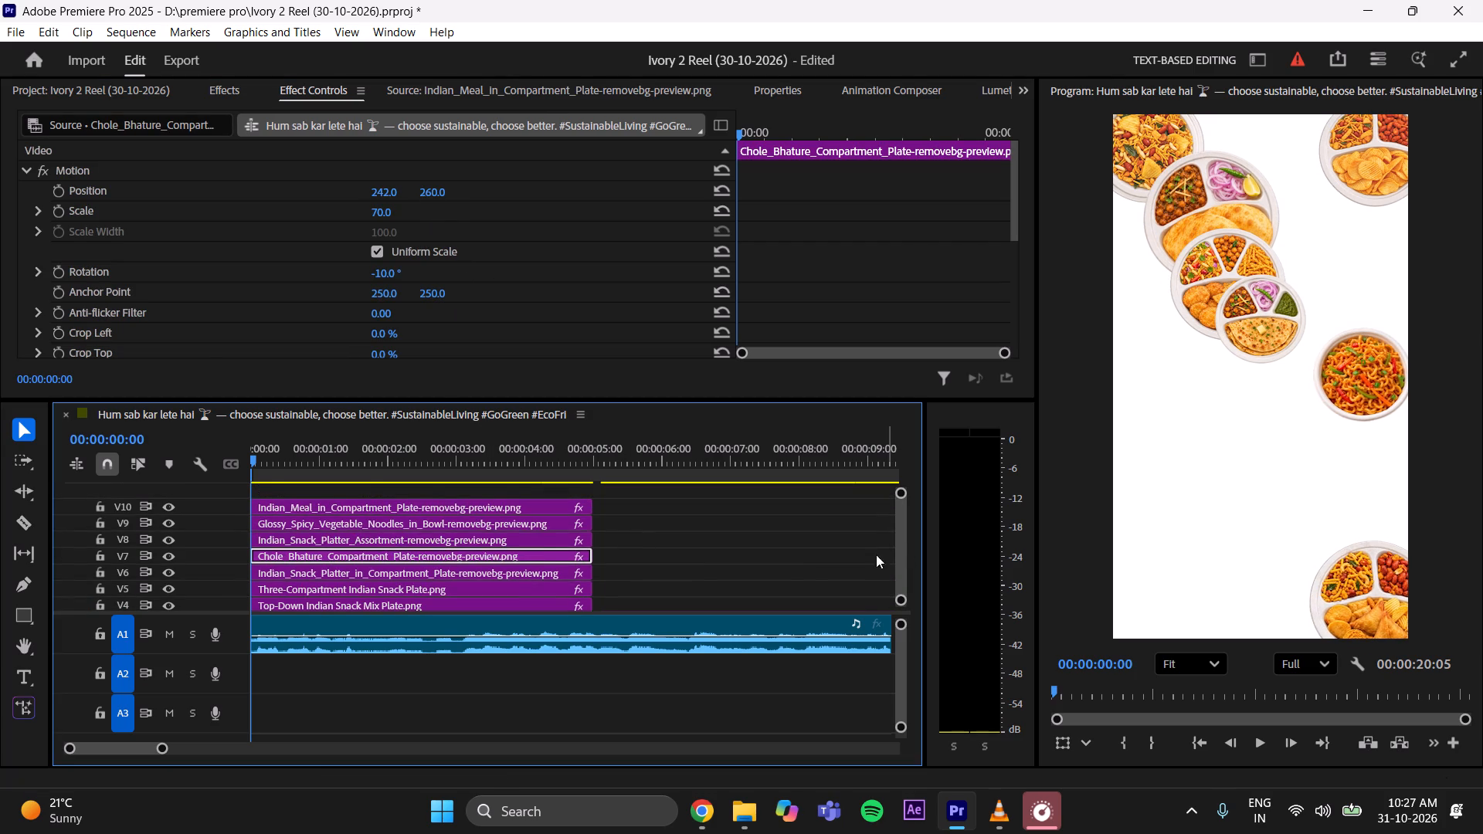
pyautogui.click(528, 541)
pyautogui.moveTo(437, 192); pyautogui.dragTo(439, 199)
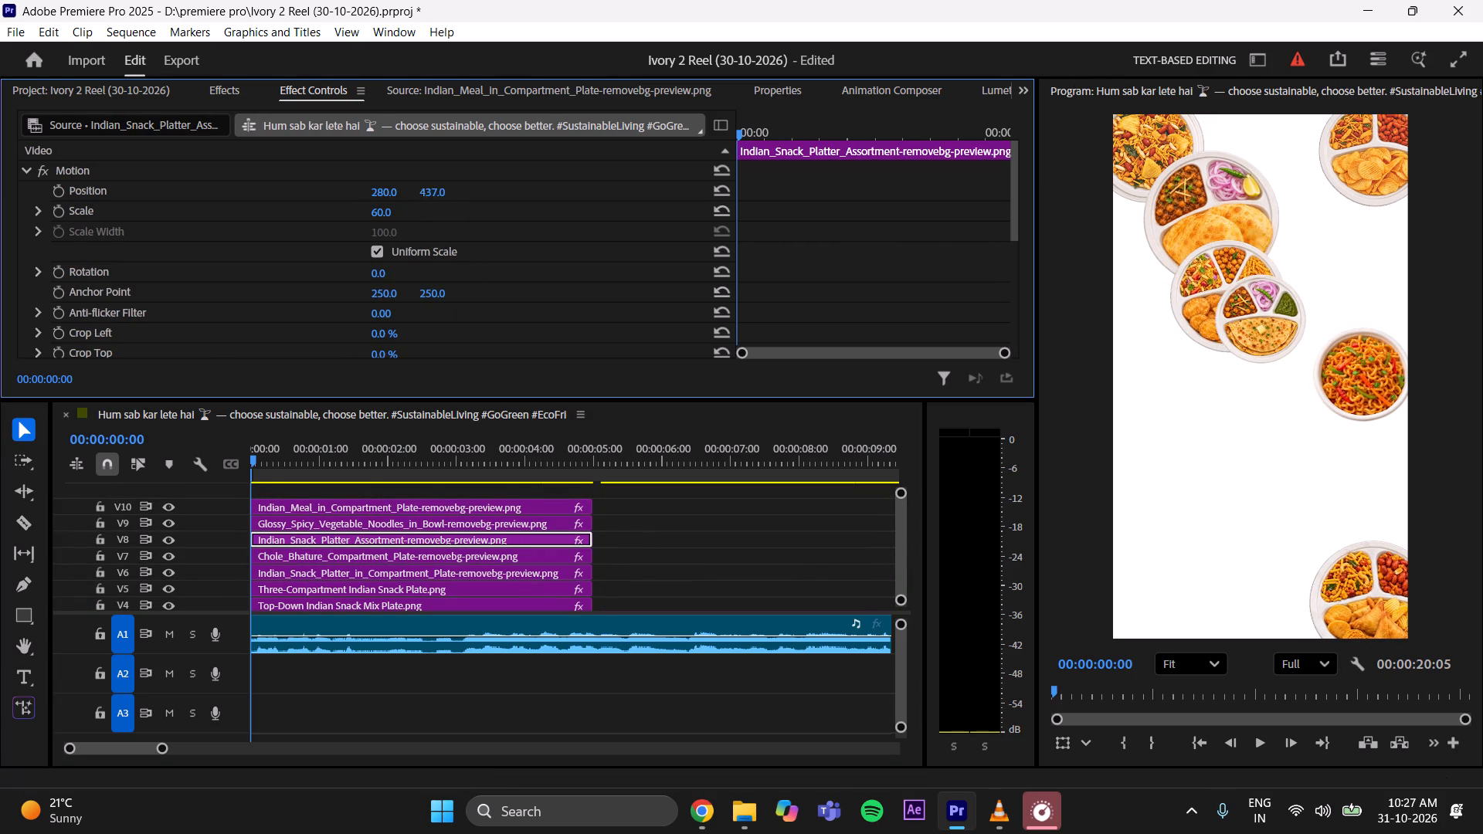
pyautogui.moveTo(439, 199); pyautogui.dragTo(286, 229)
pyautogui.moveTo(386, 194); pyautogui.dragTo(460, 192)
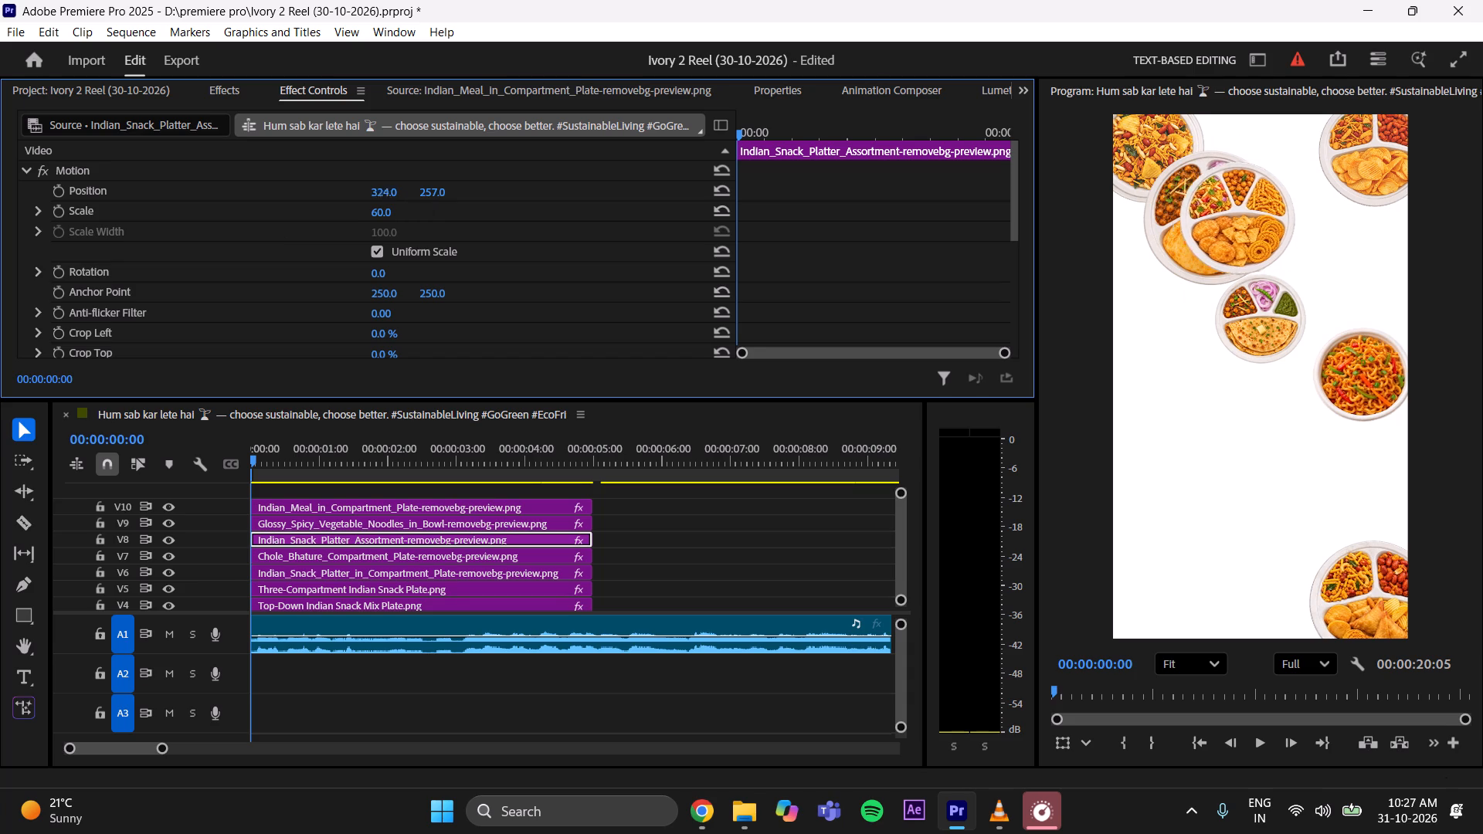
pyautogui.moveTo(460, 192); pyautogui.dragTo(596, 205)
pyautogui.moveTo(391, 212); pyautogui.dragTo(404, 206)
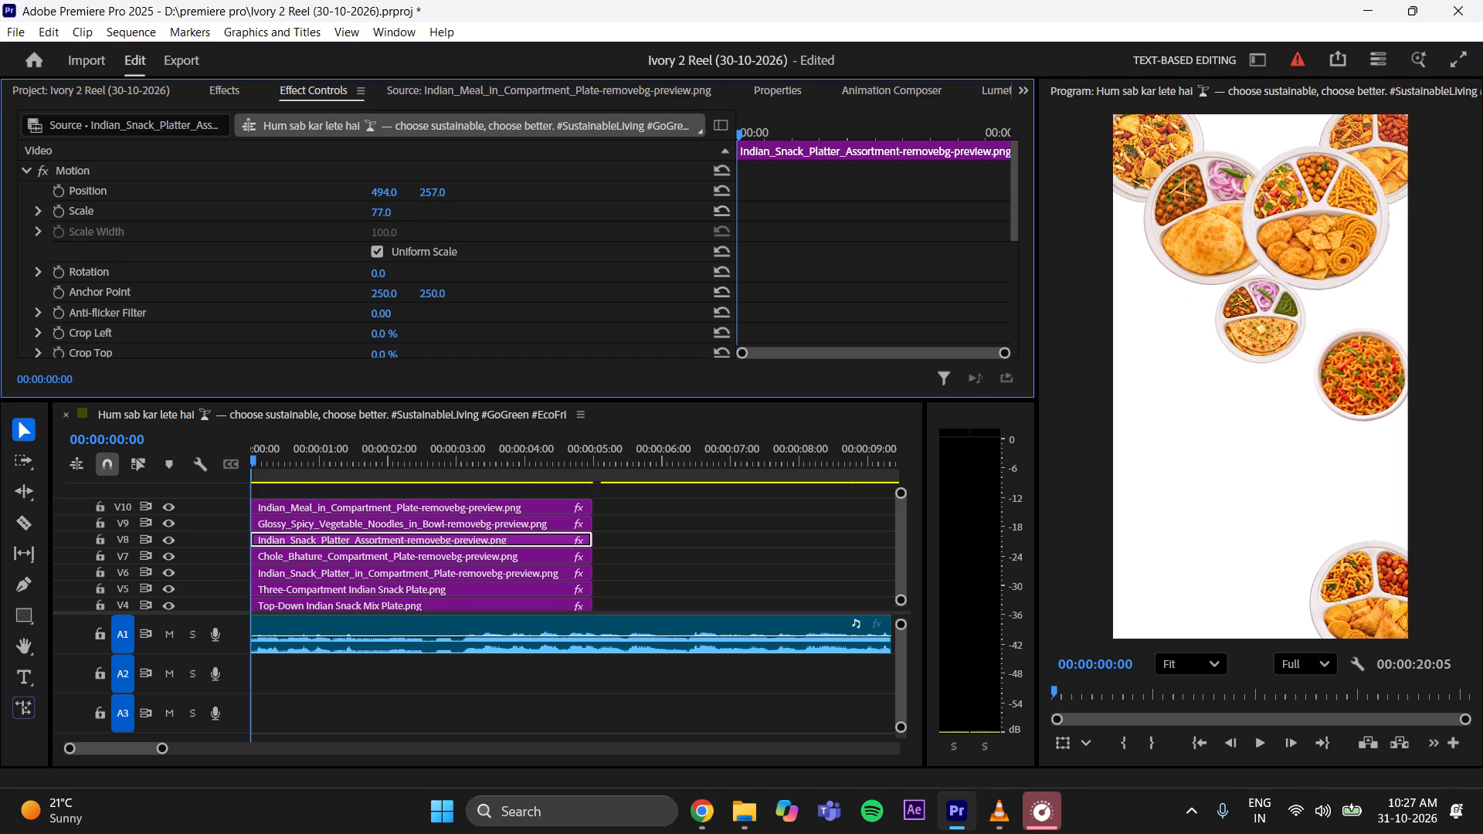
pyautogui.moveTo(404, 206); pyautogui.dragTo(399, 208)
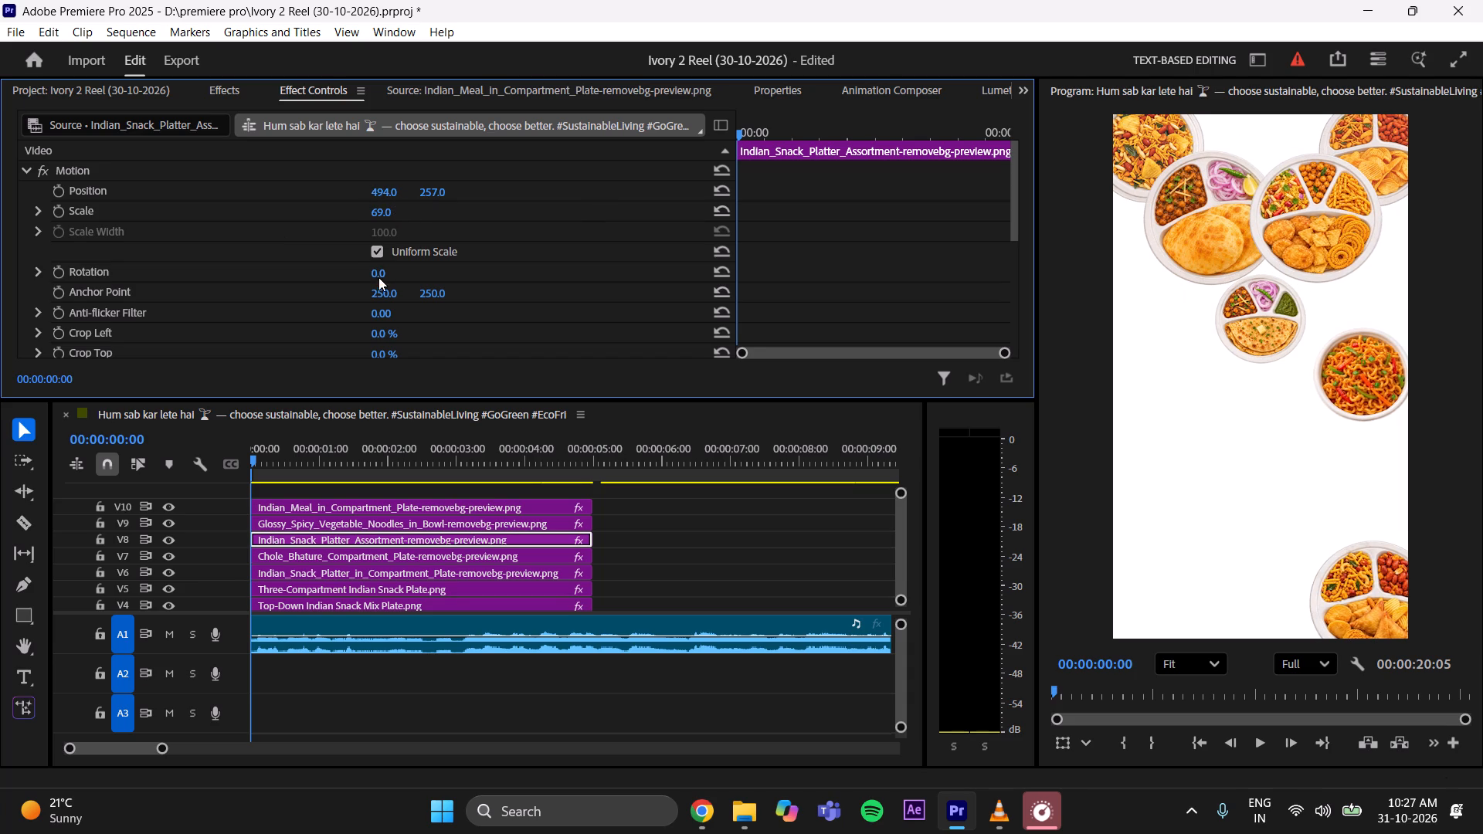
pyautogui.moveTo(381, 276); pyautogui.dragTo(388, 273)
# Reposition the Indian_Snack_Platter_Assortment plate on V8 higher, at 496, 170, overlapping the top-right corner plate.
pyautogui.moveTo(389, 188); pyautogui.dragTo(311, 187)
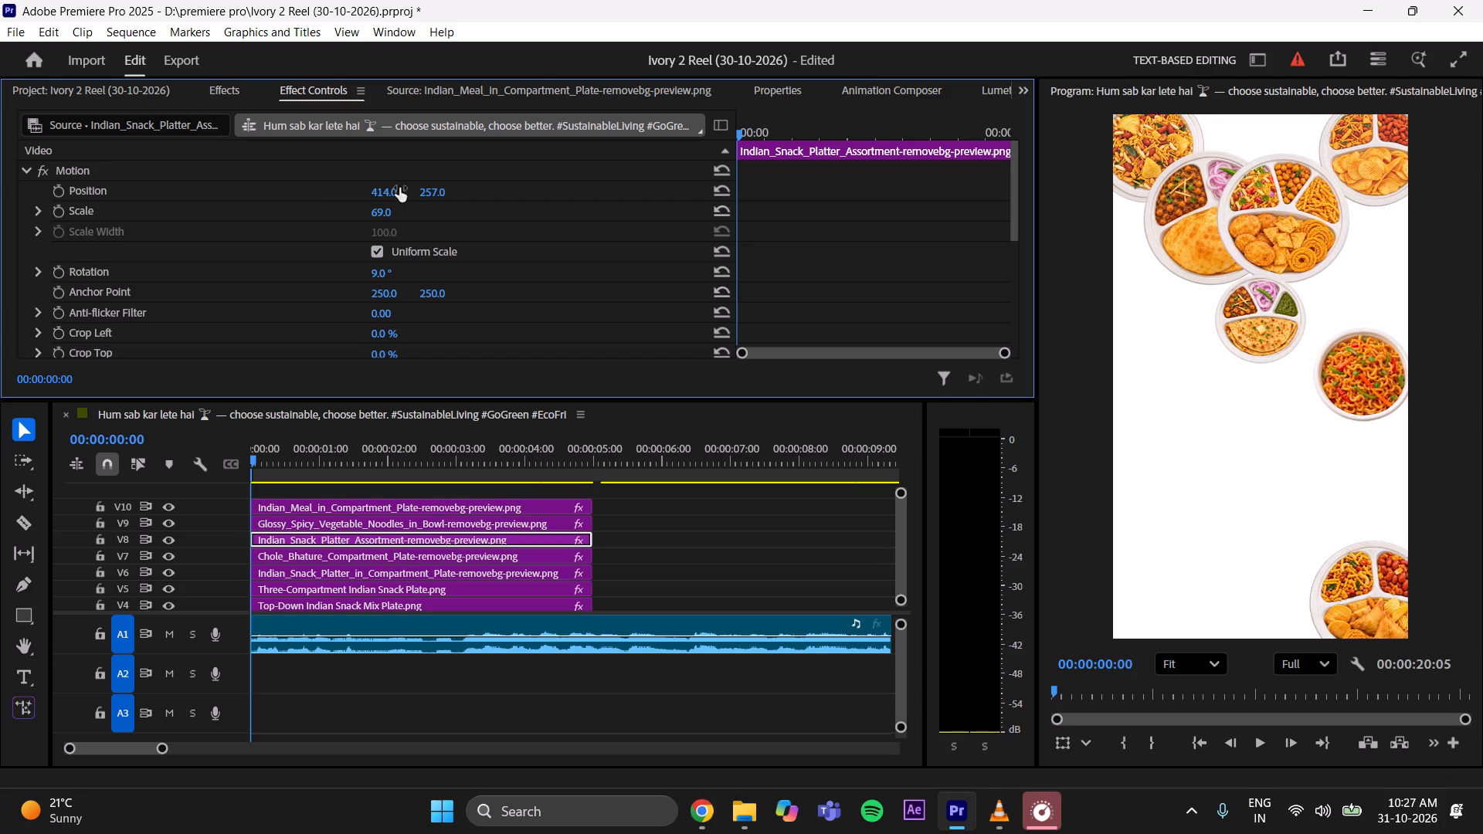
pyautogui.moveTo(443, 191); pyautogui.dragTo(347, 212)
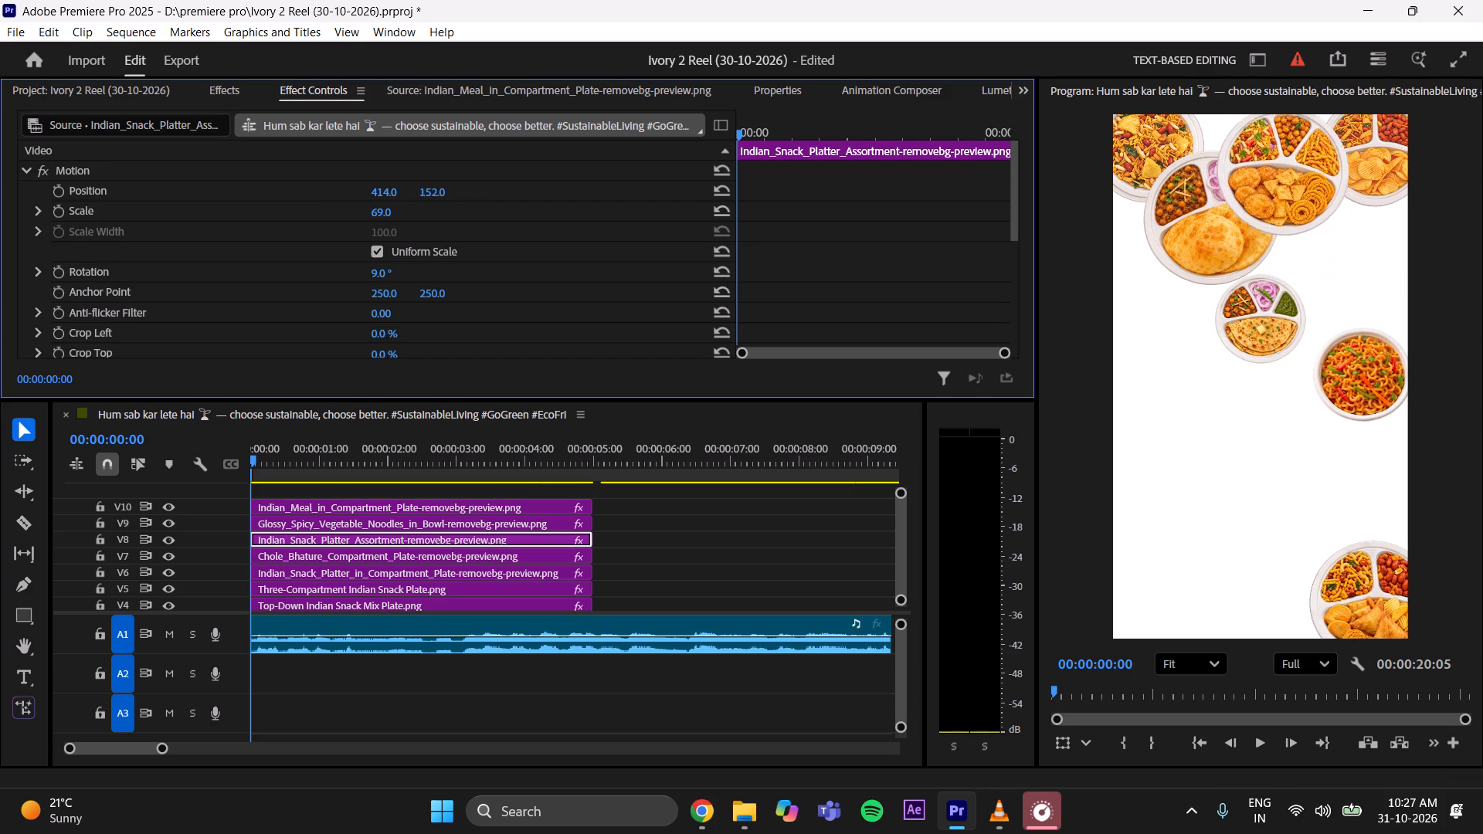
pyautogui.moveTo(347, 212); pyautogui.dragTo(361, 216)
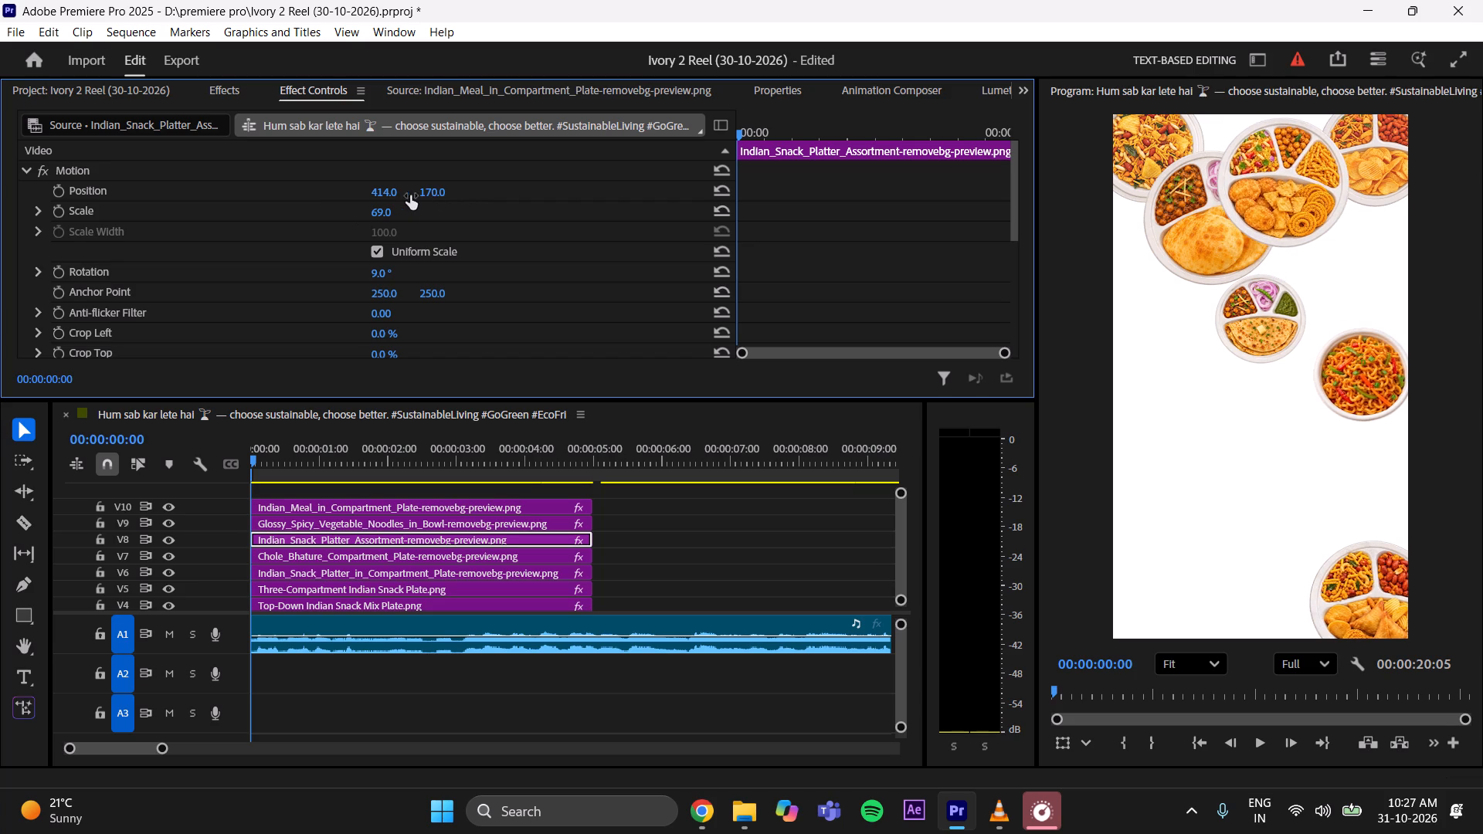
pyautogui.moveTo(388, 193); pyautogui.dragTo(477, 202)
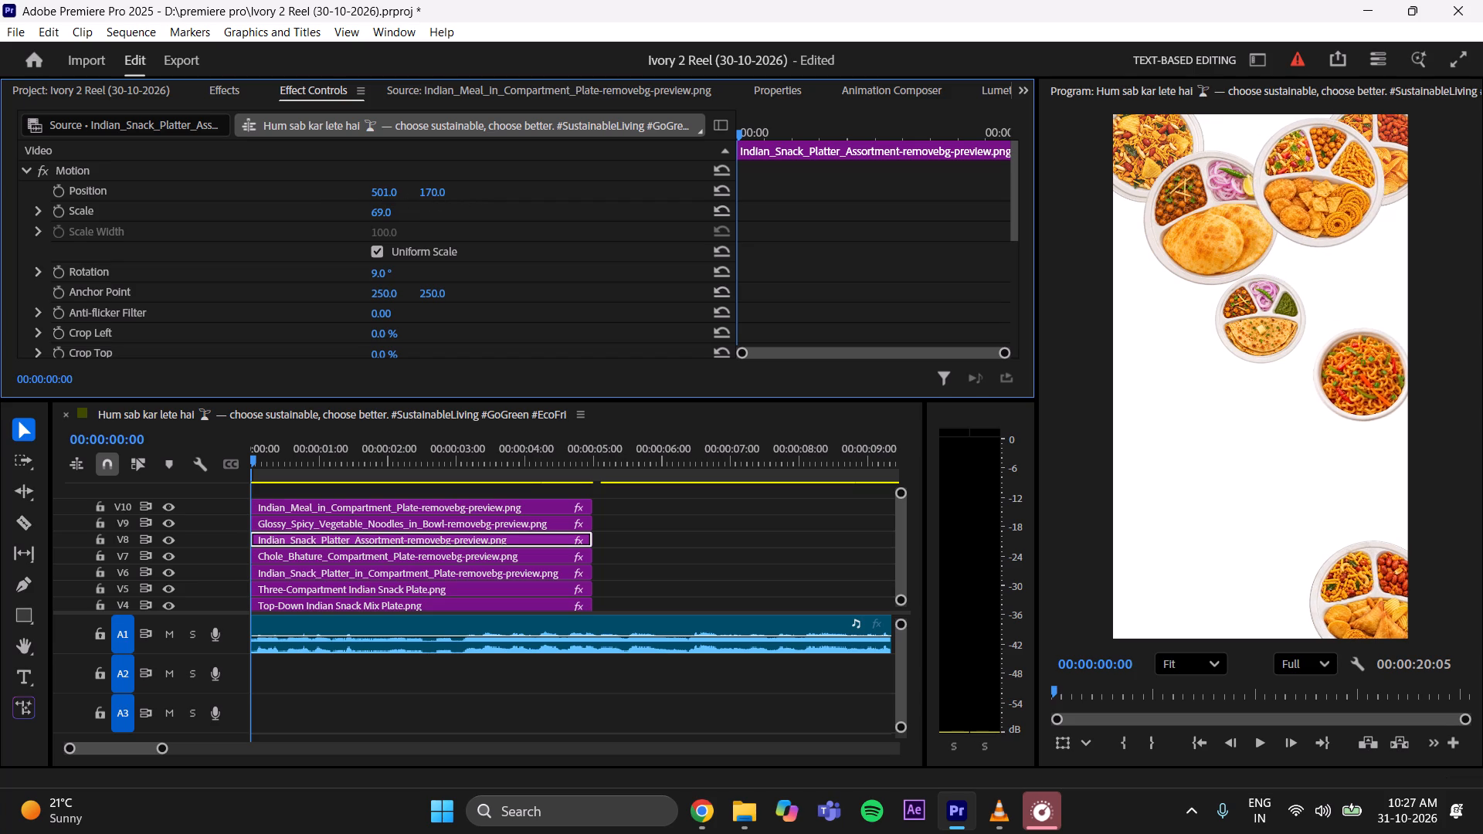
pyautogui.moveTo(477, 202); pyautogui.dragTo(473, 204)
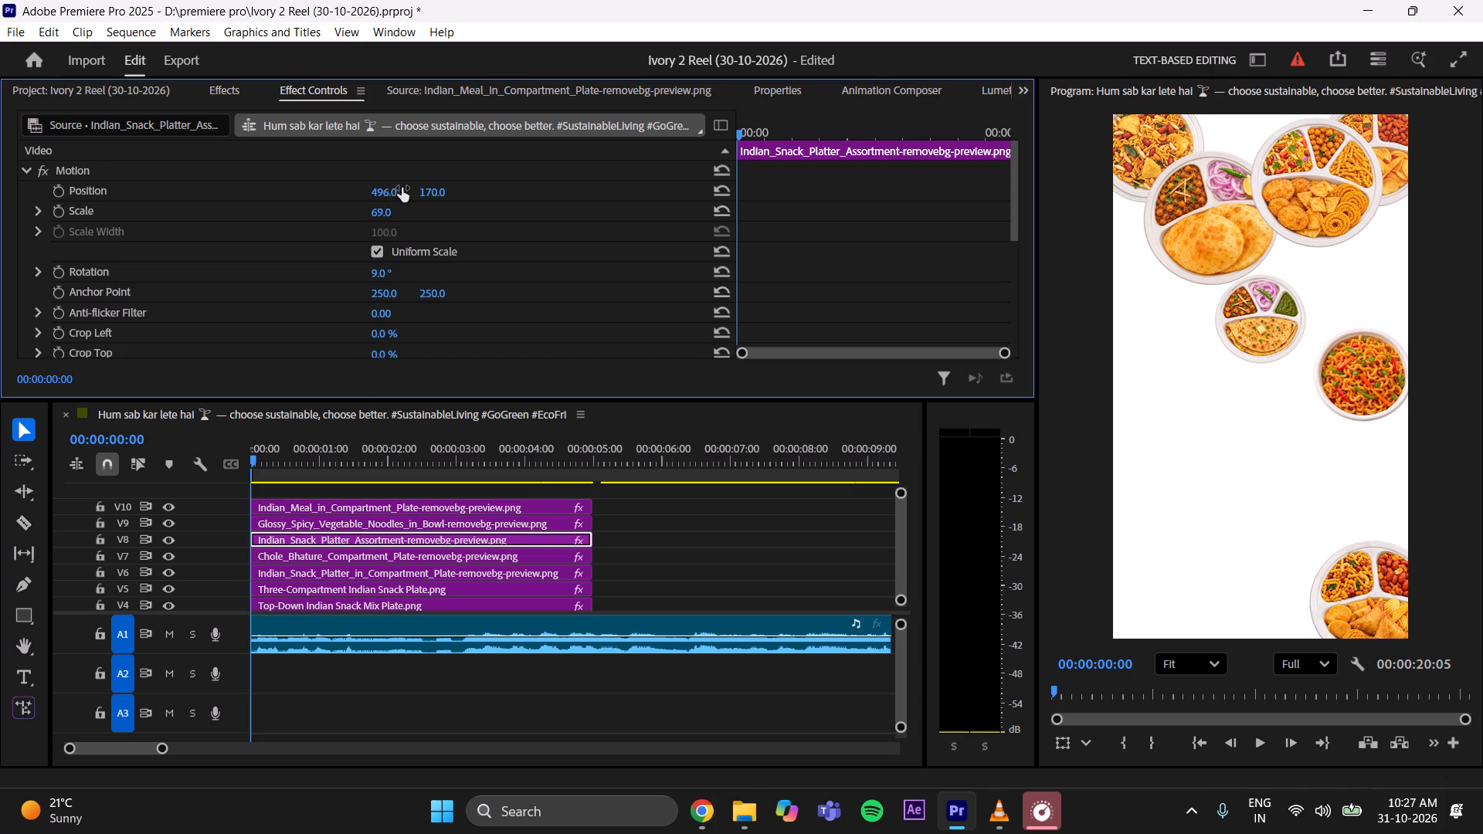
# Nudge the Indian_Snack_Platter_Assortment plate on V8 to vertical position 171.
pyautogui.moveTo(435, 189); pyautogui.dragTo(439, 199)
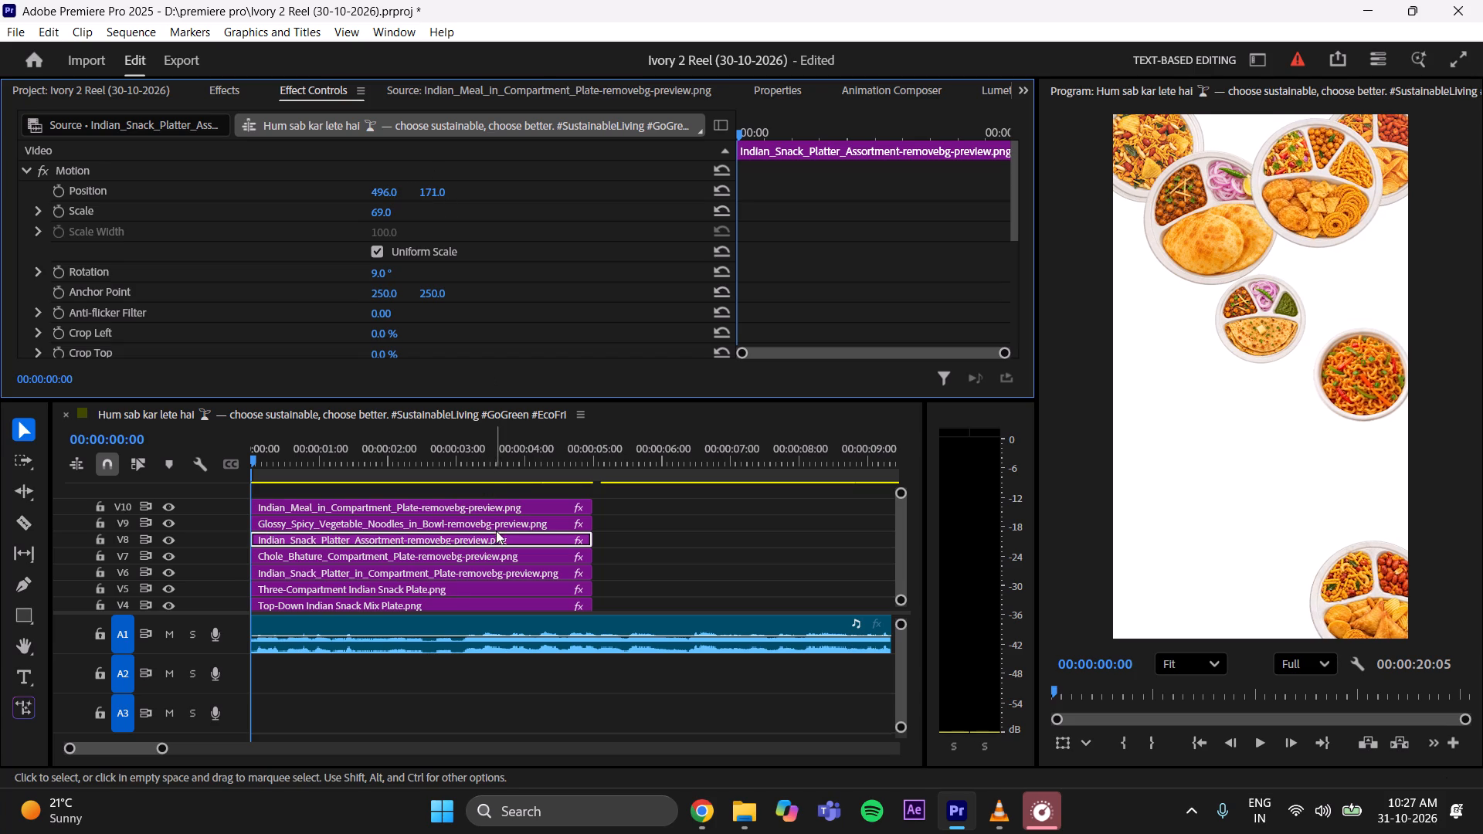
# Enlarge the Glossy_Spicy_Vegetable_Noodles_in_Bowl on V9 to scale 75 and move it to 443, 408, below the snack assortment plate.
pyautogui.click(501, 527)
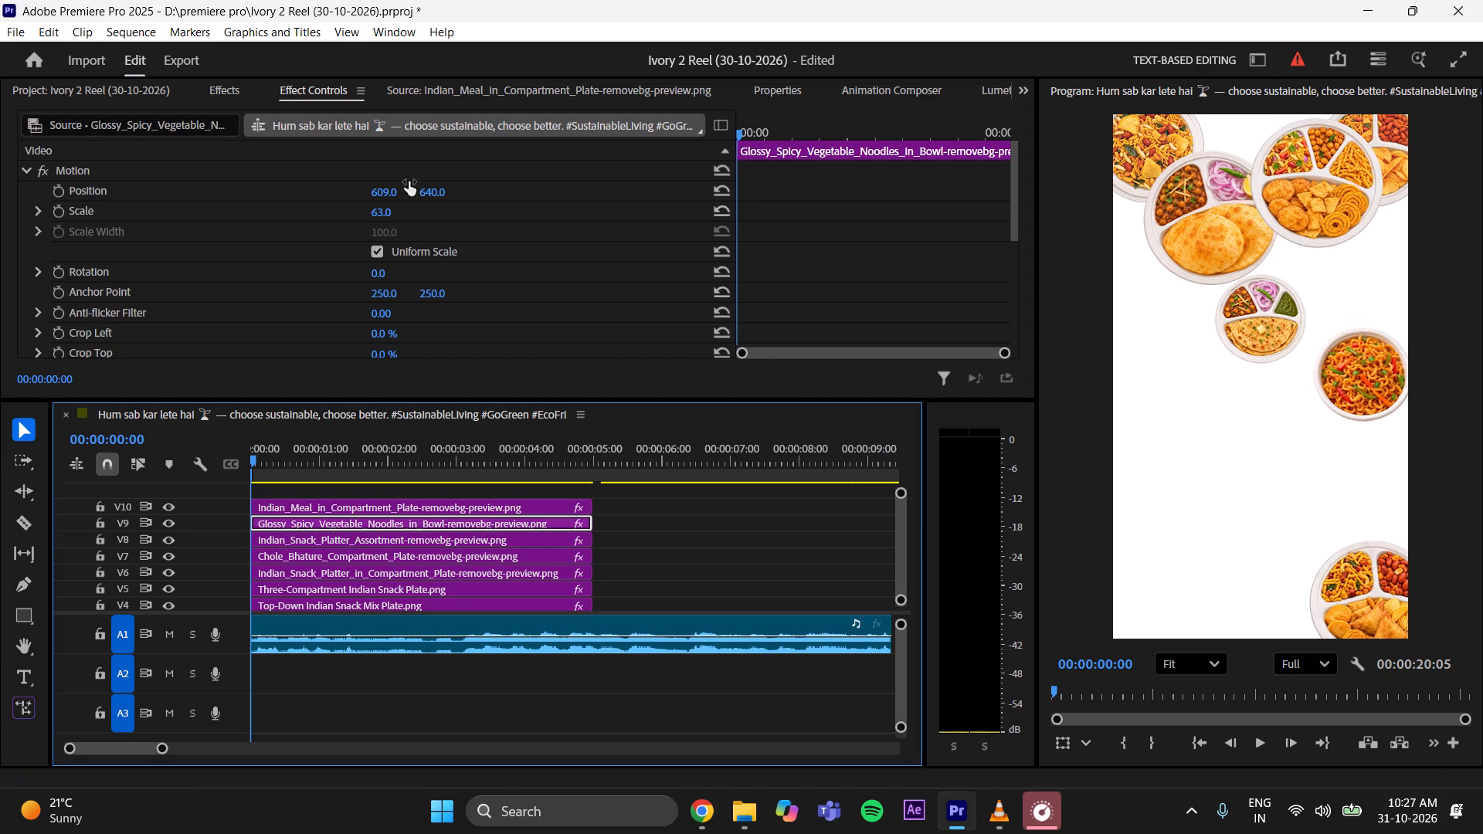
pyautogui.moveTo(433, 192); pyautogui.dragTo(360, 276)
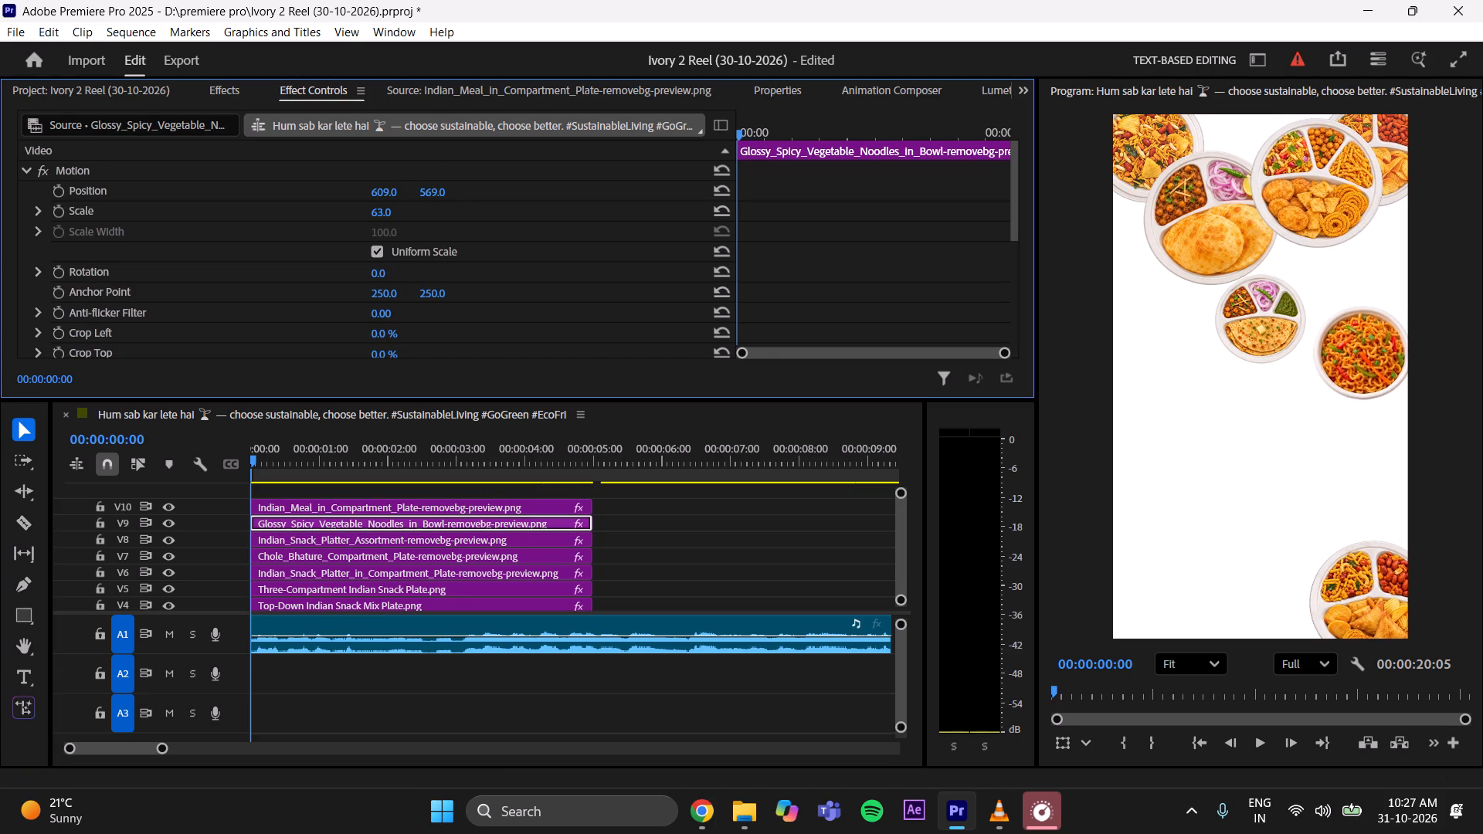
pyautogui.moveTo(360, 276); pyautogui.dragTo(237, 312)
pyautogui.moveTo(387, 210); pyautogui.dragTo(388, 210)
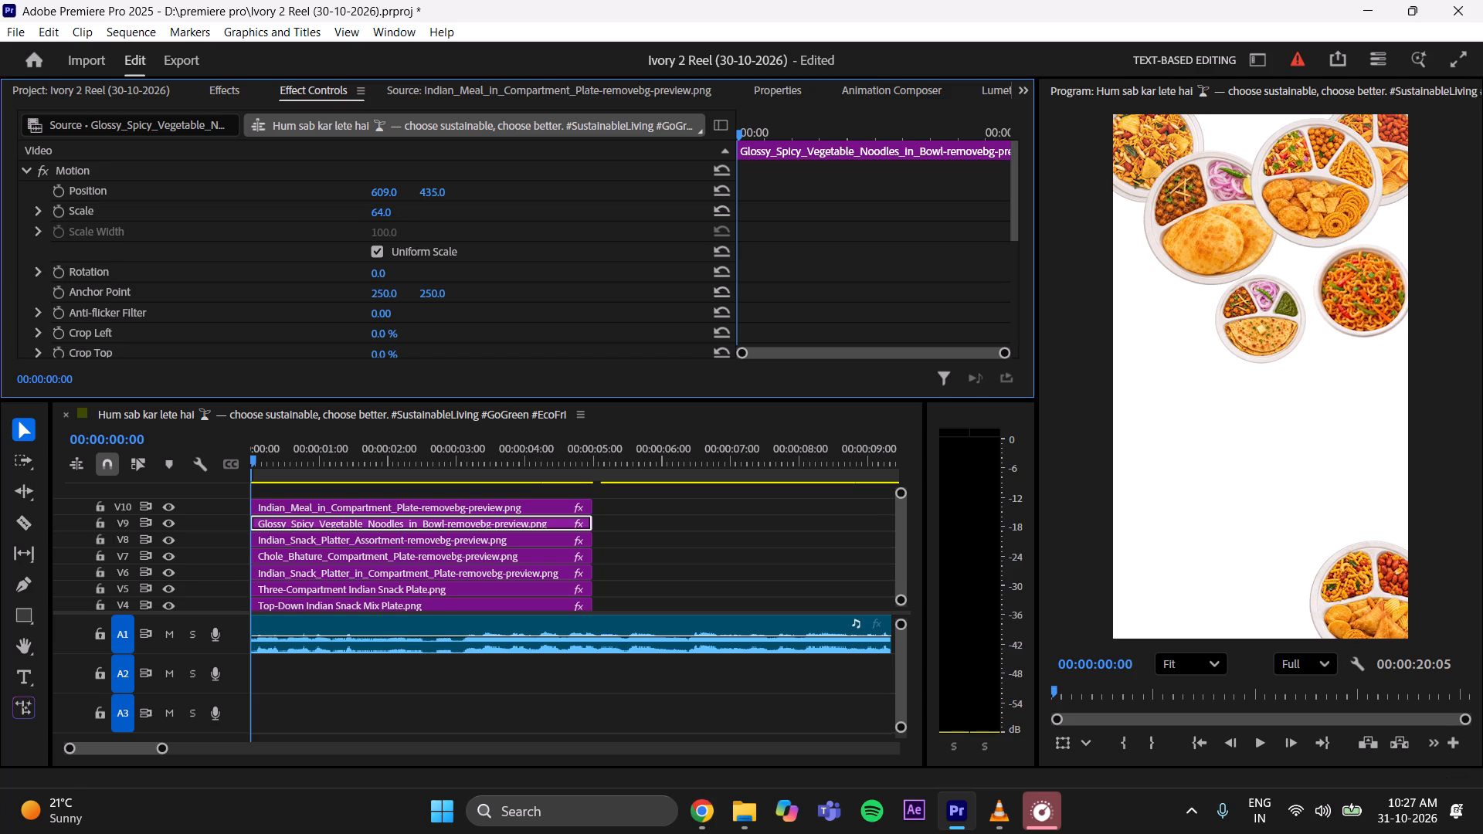
pyautogui.moveTo(388, 210); pyautogui.dragTo(395, 207)
pyautogui.moveTo(390, 192); pyautogui.dragTo(365, 195)
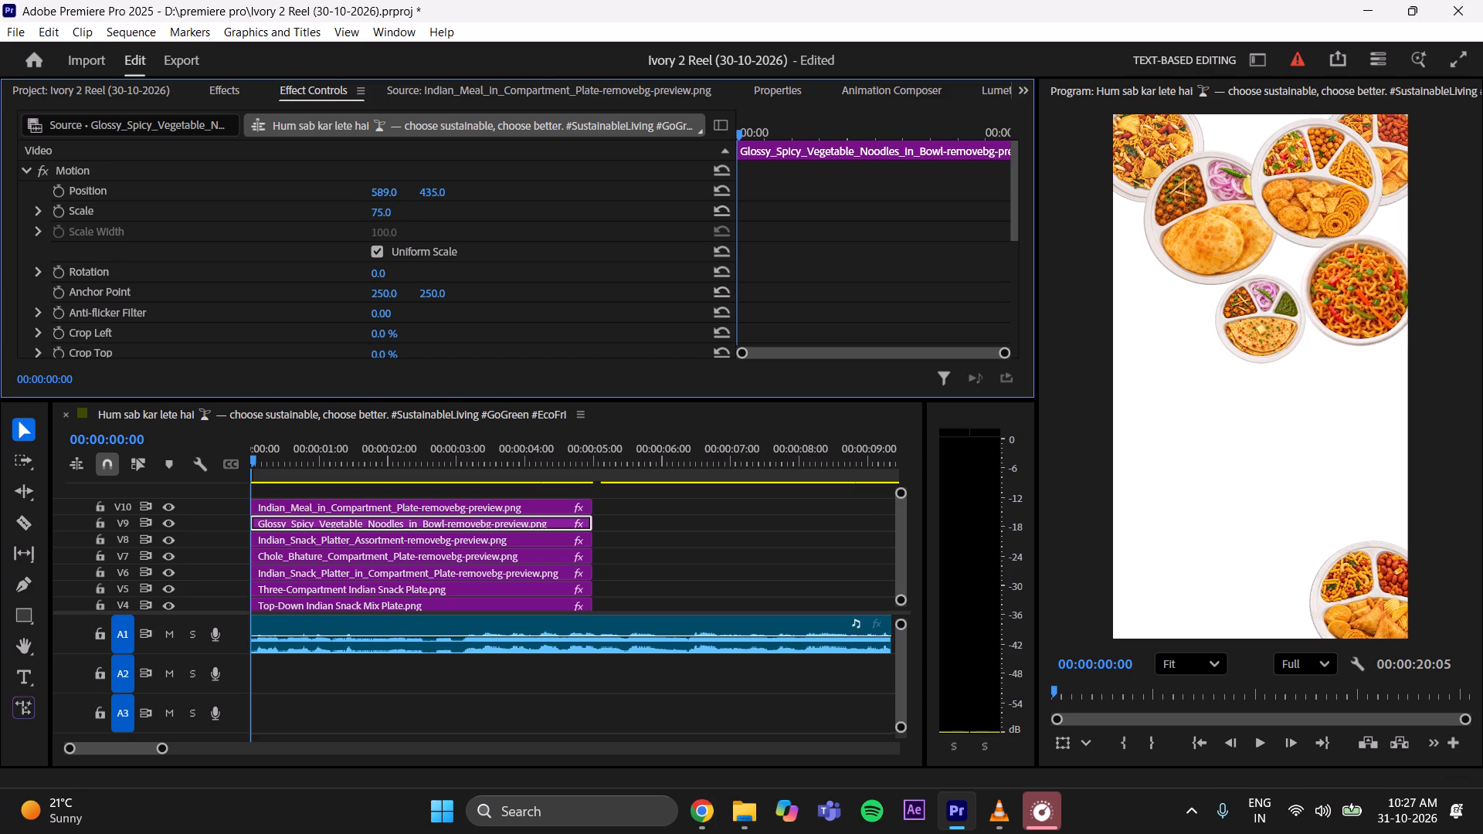
pyautogui.moveTo(365, 195); pyautogui.dragTo(228, 187)
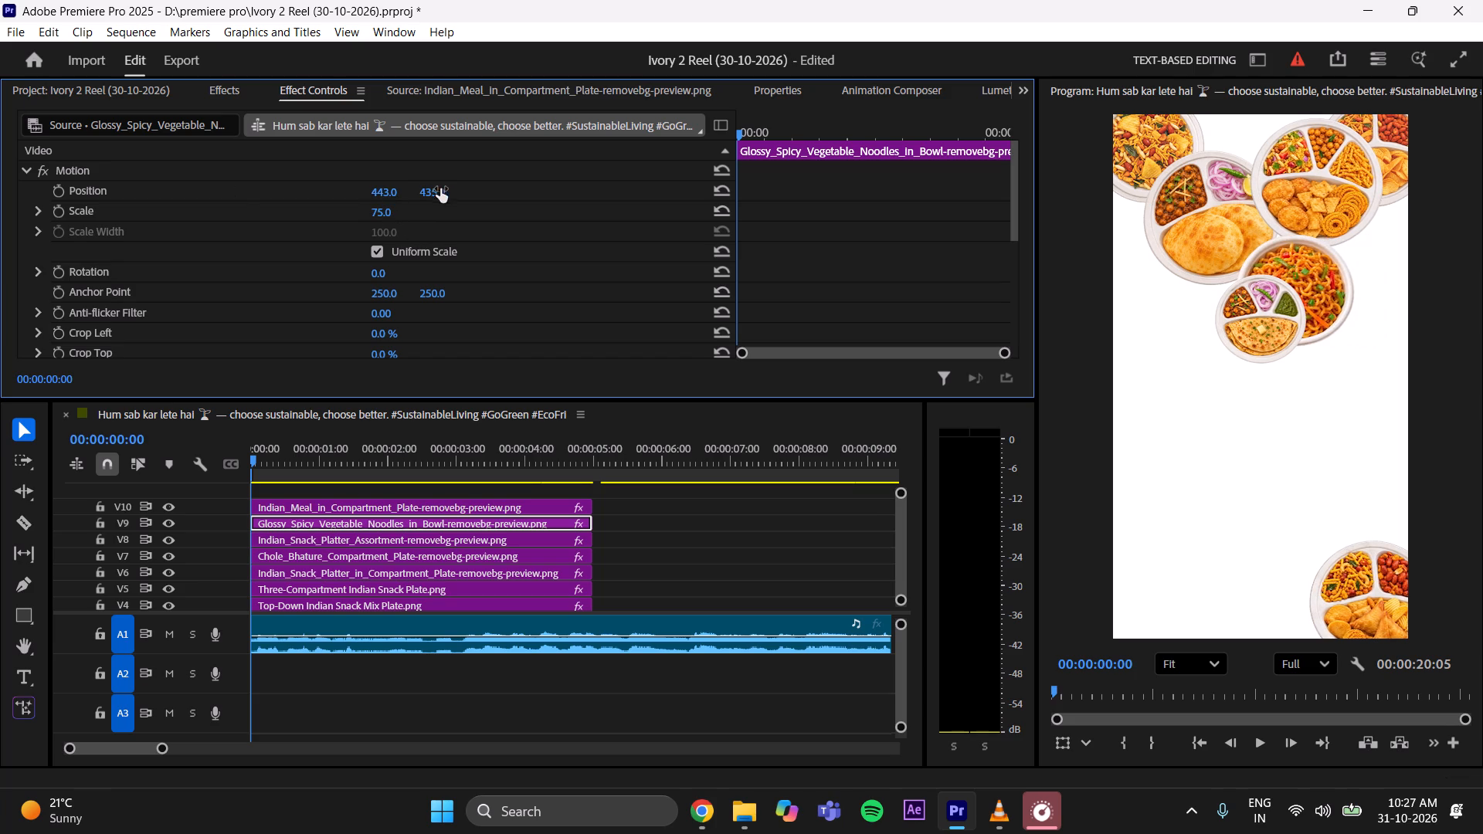
pyautogui.moveTo(440, 188); pyautogui.dragTo(414, 190)
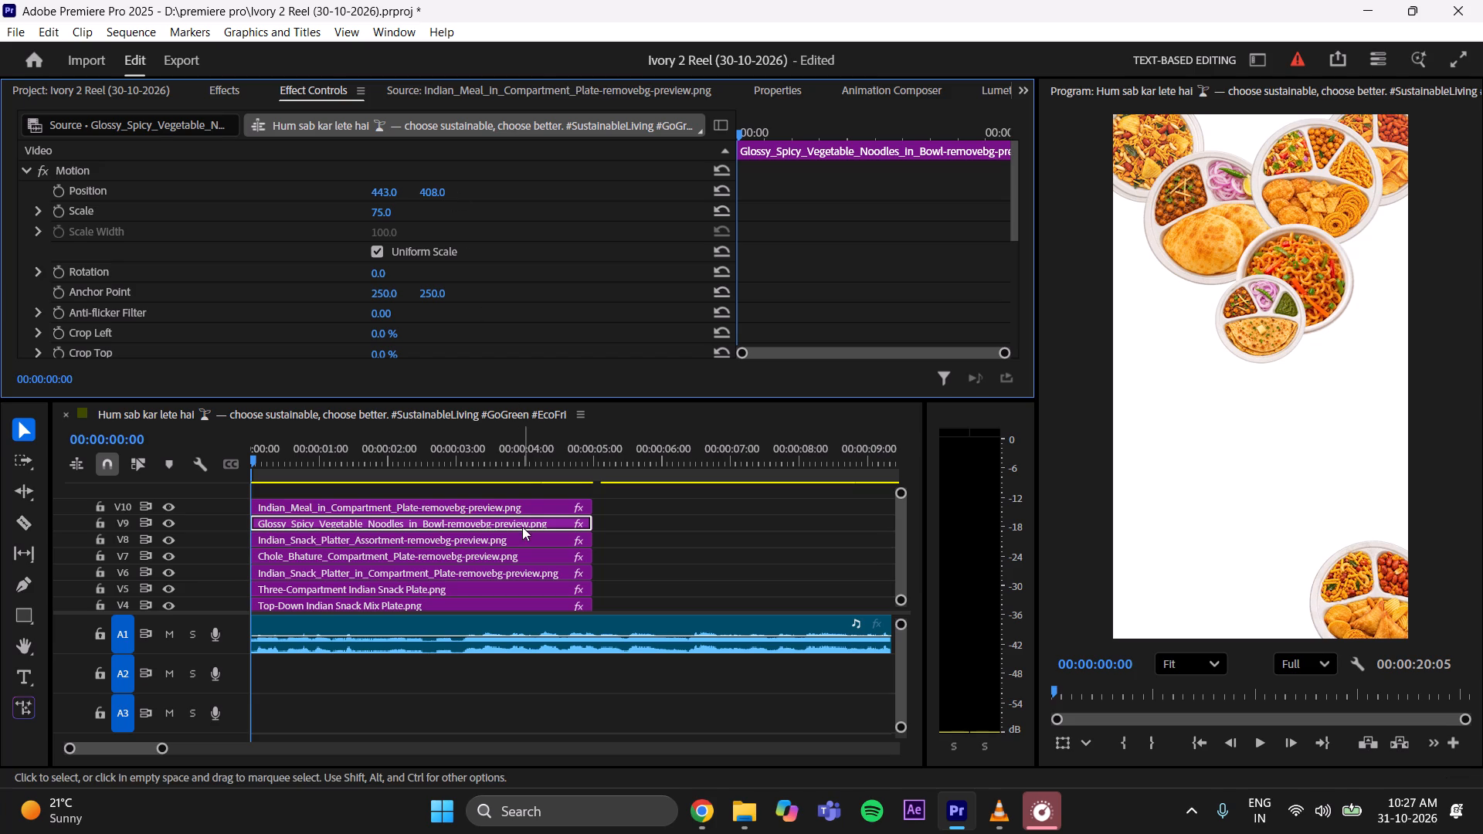
# Enlarge the Indian_Meal_in_Compartment_Plate on V10 to scale 70 and move it to the frame's left edge at 138, 503.
pyautogui.click(524, 506)
pyautogui.moveTo(378, 209); pyautogui.dragTo(391, 205)
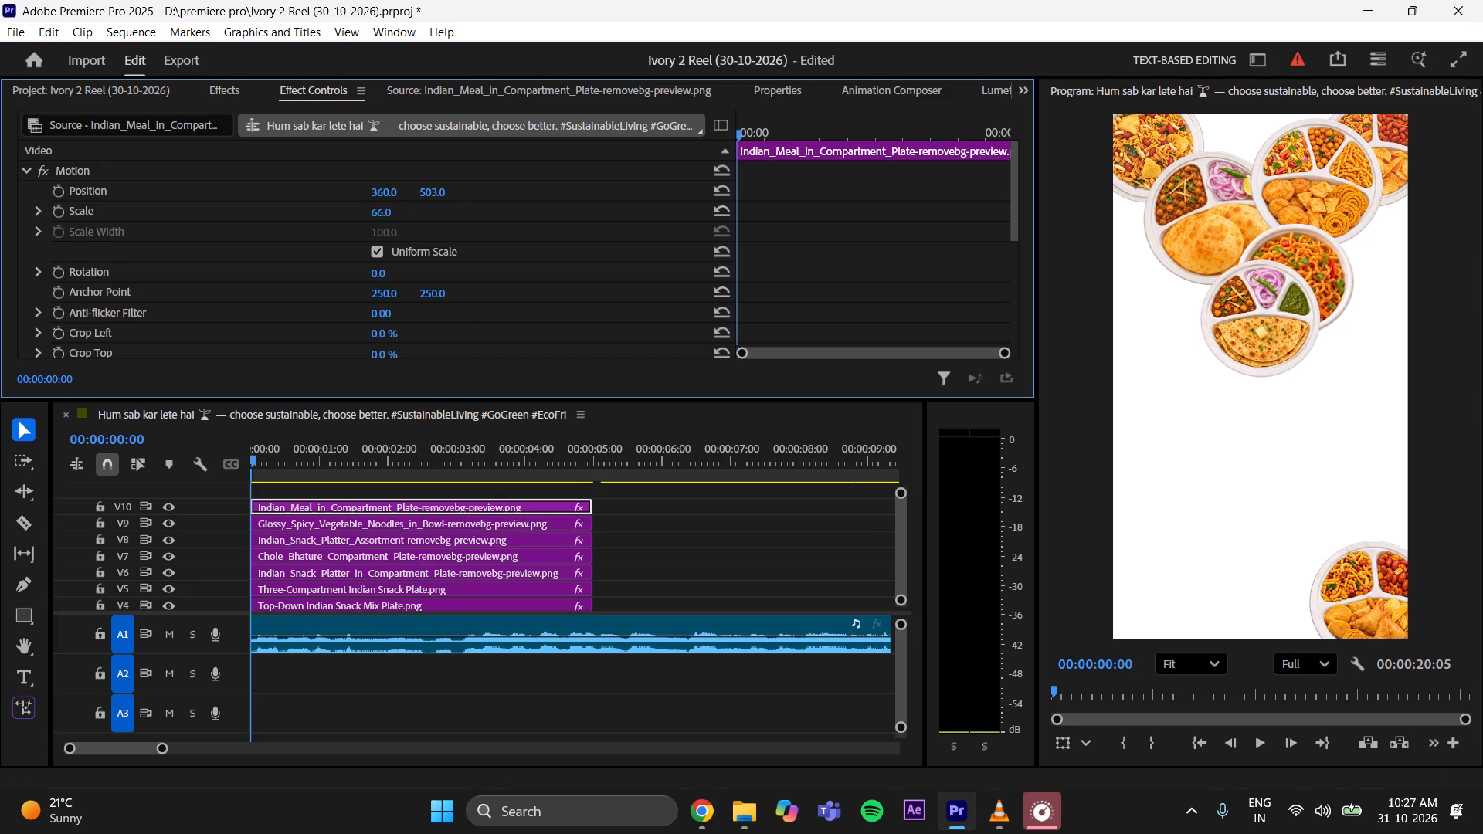
pyautogui.moveTo(391, 205); pyautogui.dragTo(395, 204)
pyautogui.moveTo(391, 188); pyautogui.dragTo(170, 193)
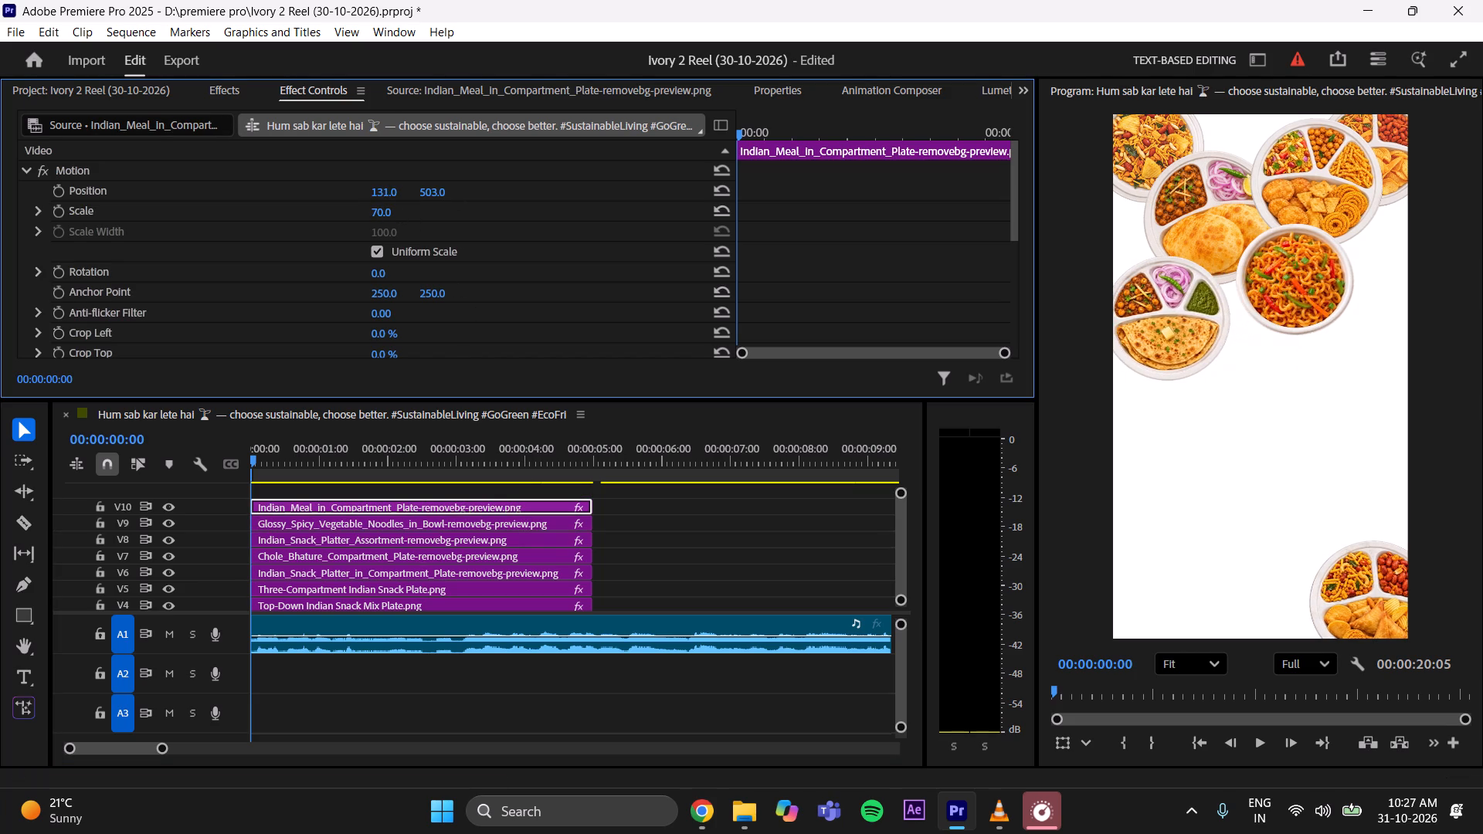
pyautogui.moveTo(170, 193); pyautogui.dragTo(179, 201)
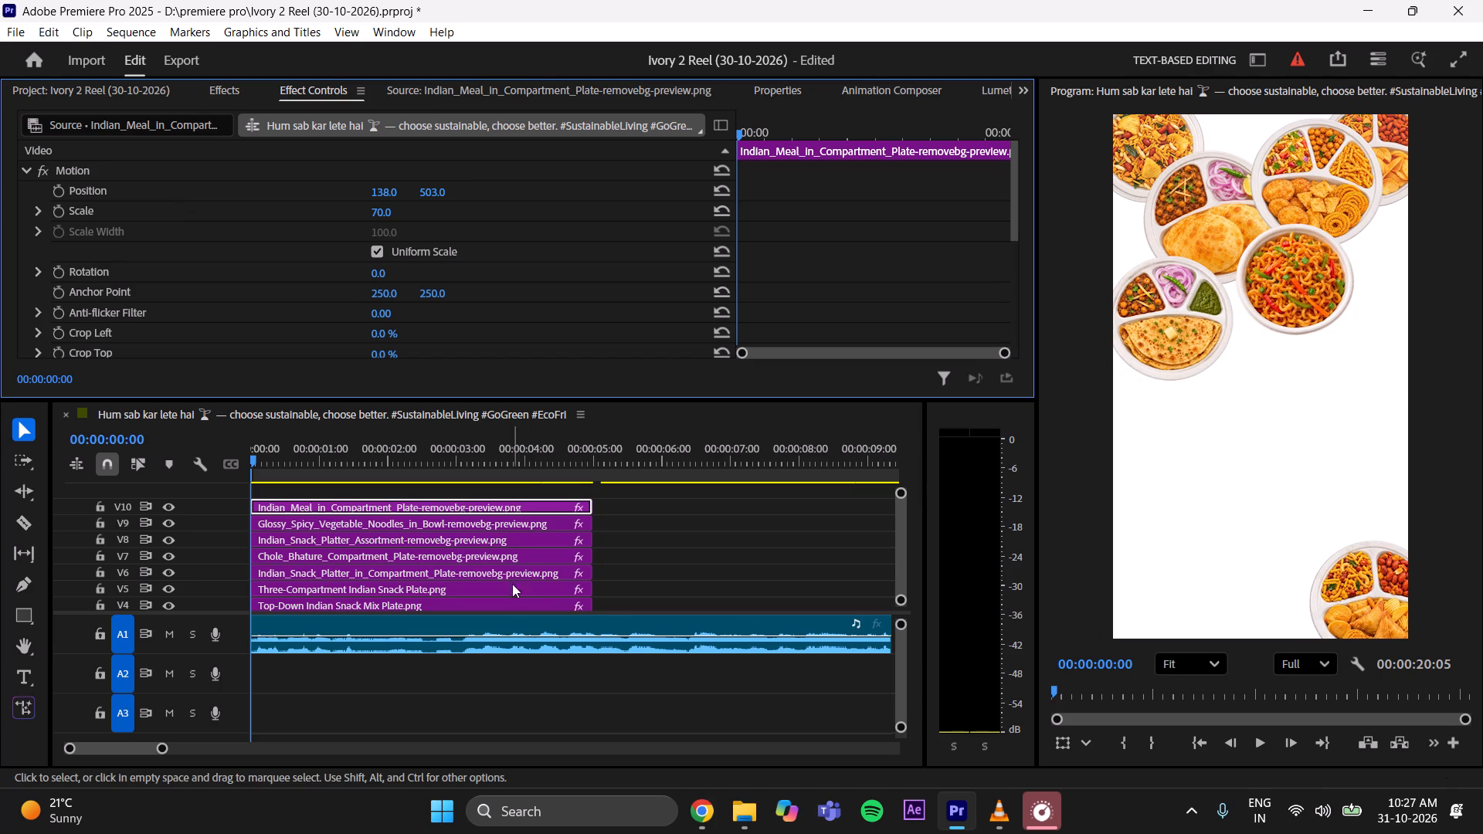
# Adjust the Top-Down Indian Snack Mix Plate on V4 to vertical position 102.
pyautogui.moveTo(901, 541); pyautogui.dragTo(897, 565)
pyautogui.click(554, 555)
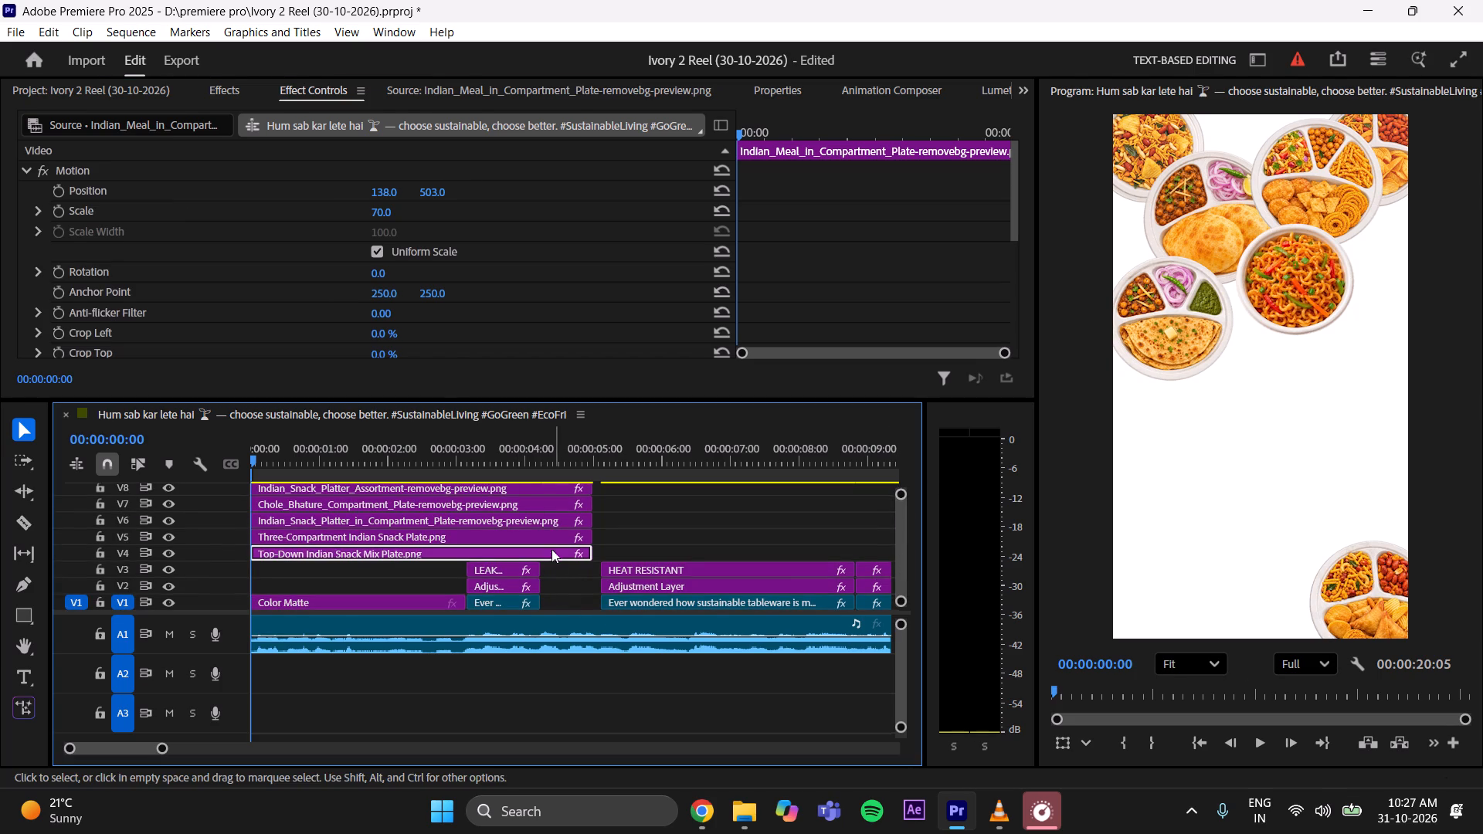
pyautogui.moveTo(430, 195); pyautogui.dragTo(490, 205)
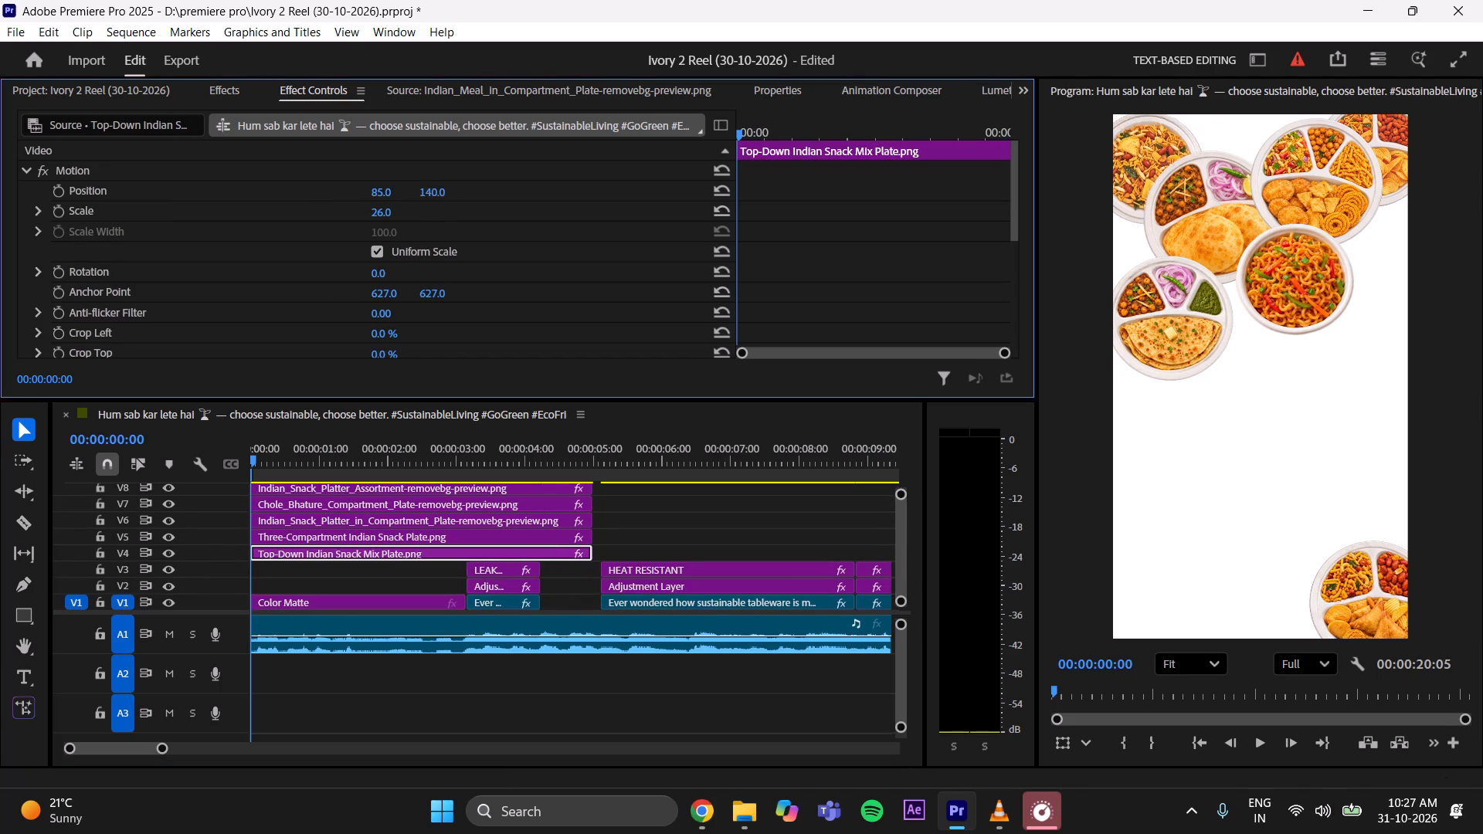
pyautogui.moveTo(490, 205); pyautogui.dragTo(454, 210)
# Set the Three-Compartment Indian Snack Plate on V5 to scale 29 and vertical position 113.
pyautogui.click(517, 534)
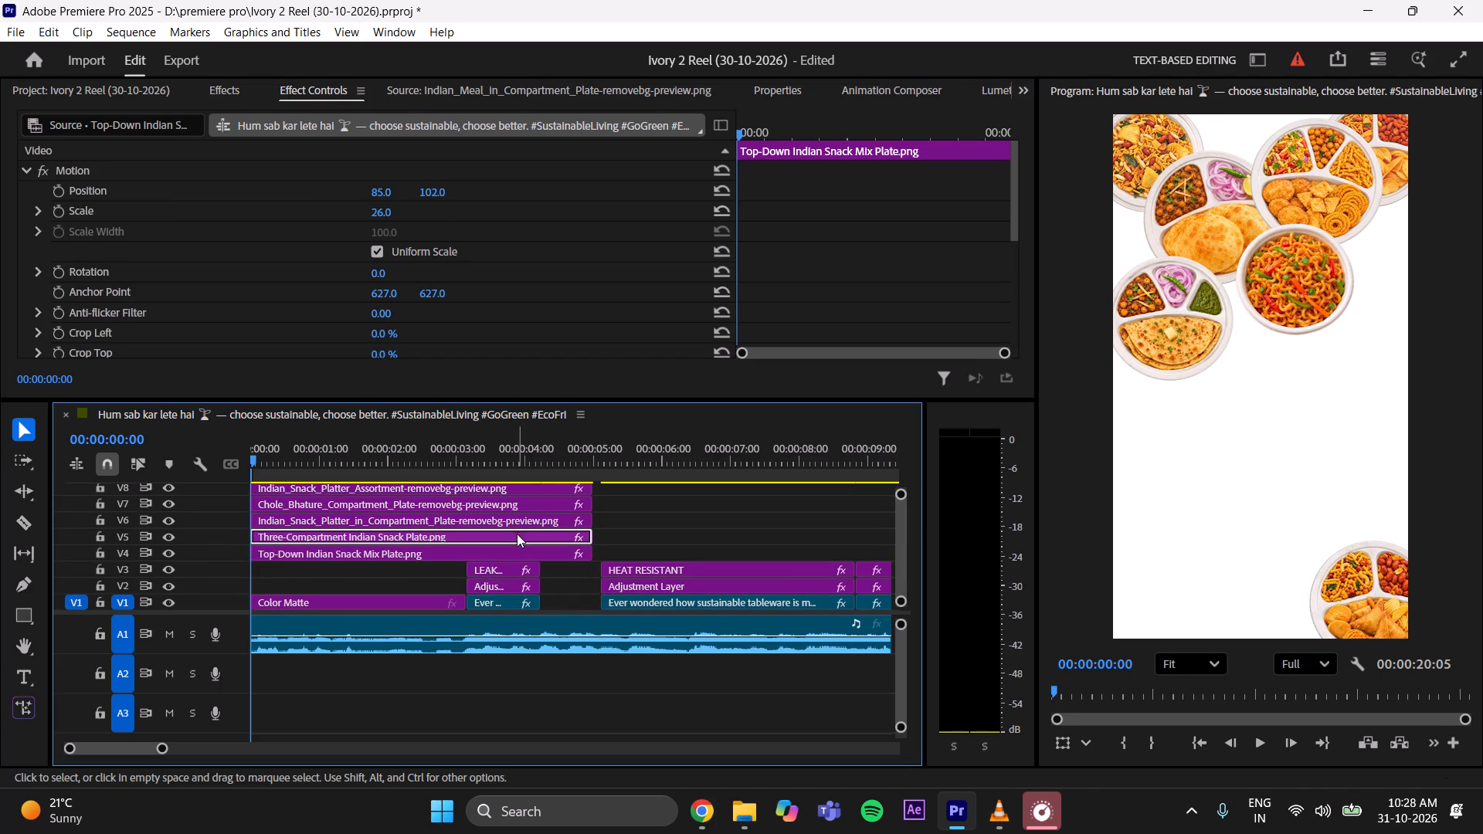
pyautogui.click(436, 192)
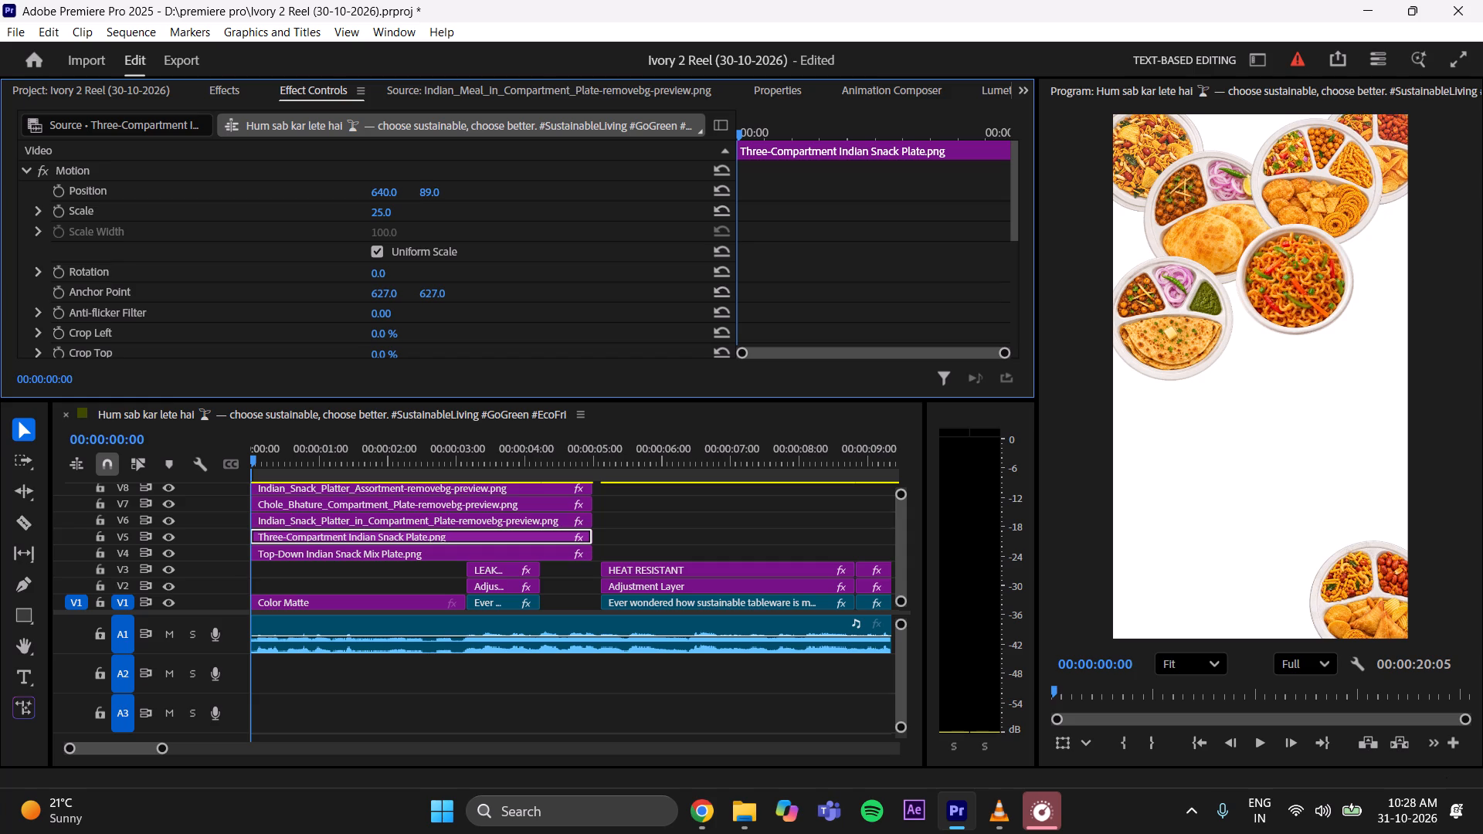
pyautogui.click(386, 216)
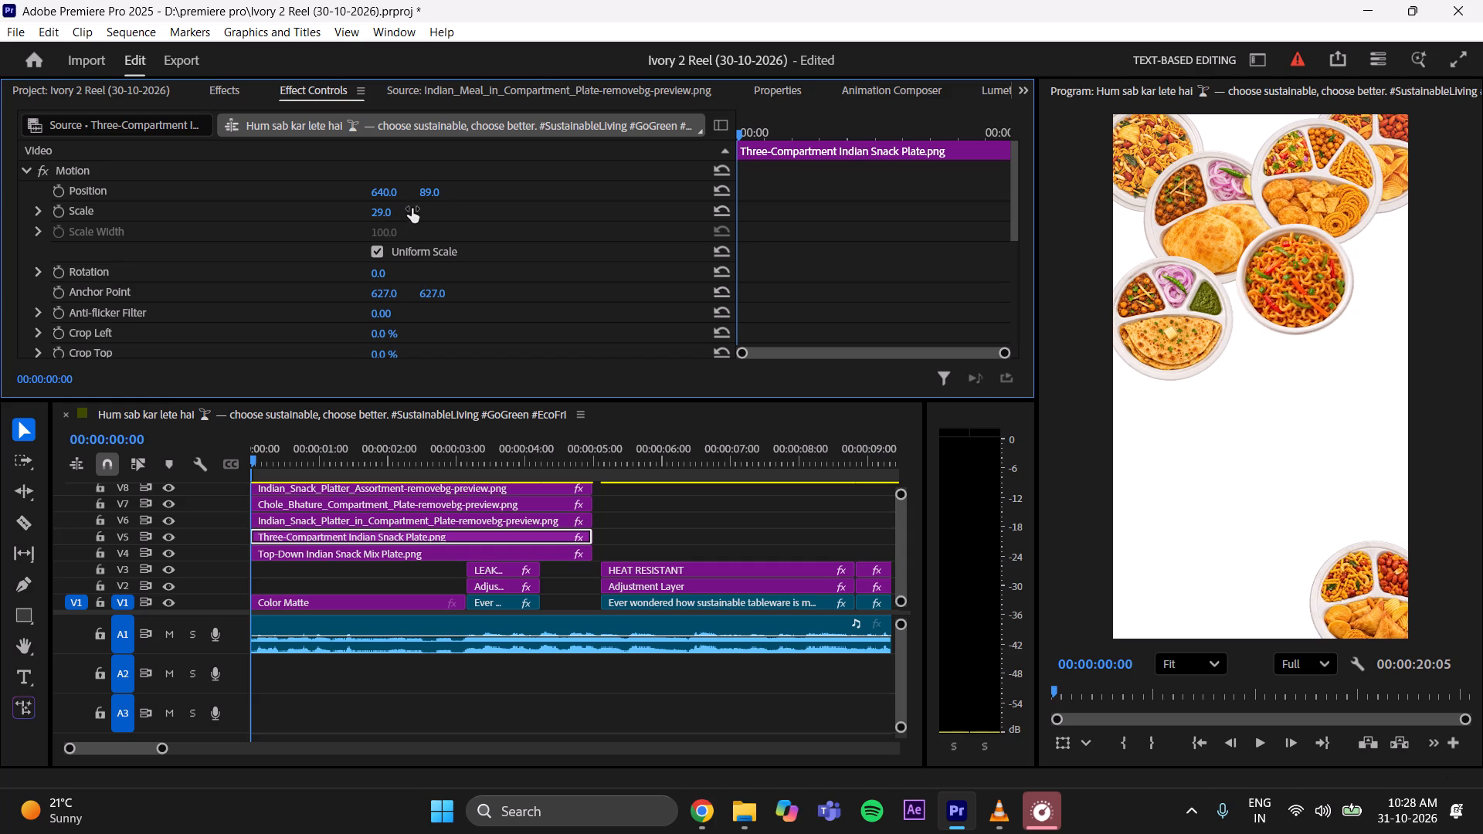
pyautogui.moveTo(436, 192); pyautogui.dragTo(469, 186)
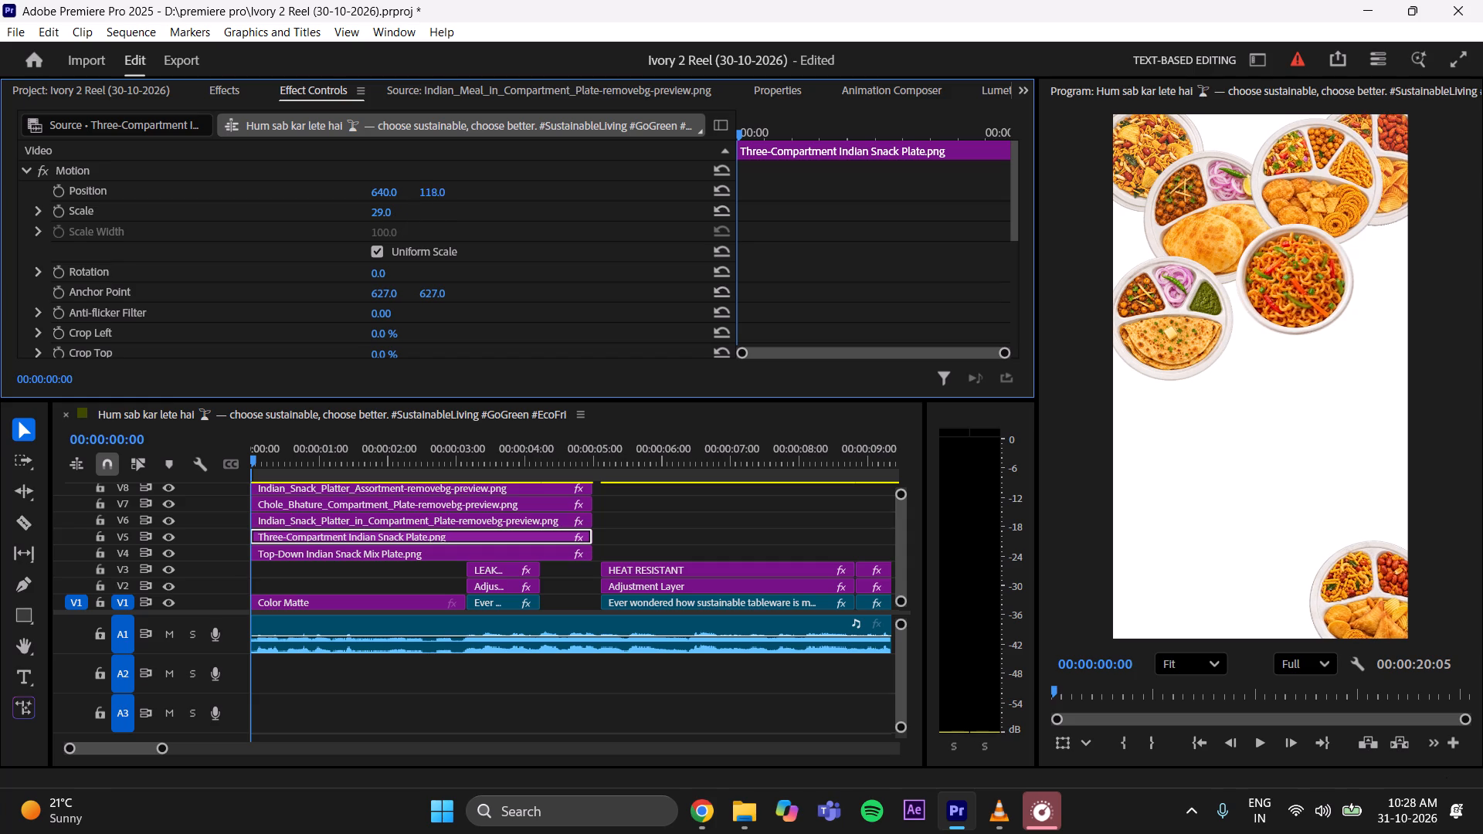
pyautogui.moveTo(469, 186); pyautogui.dragTo(465, 187)
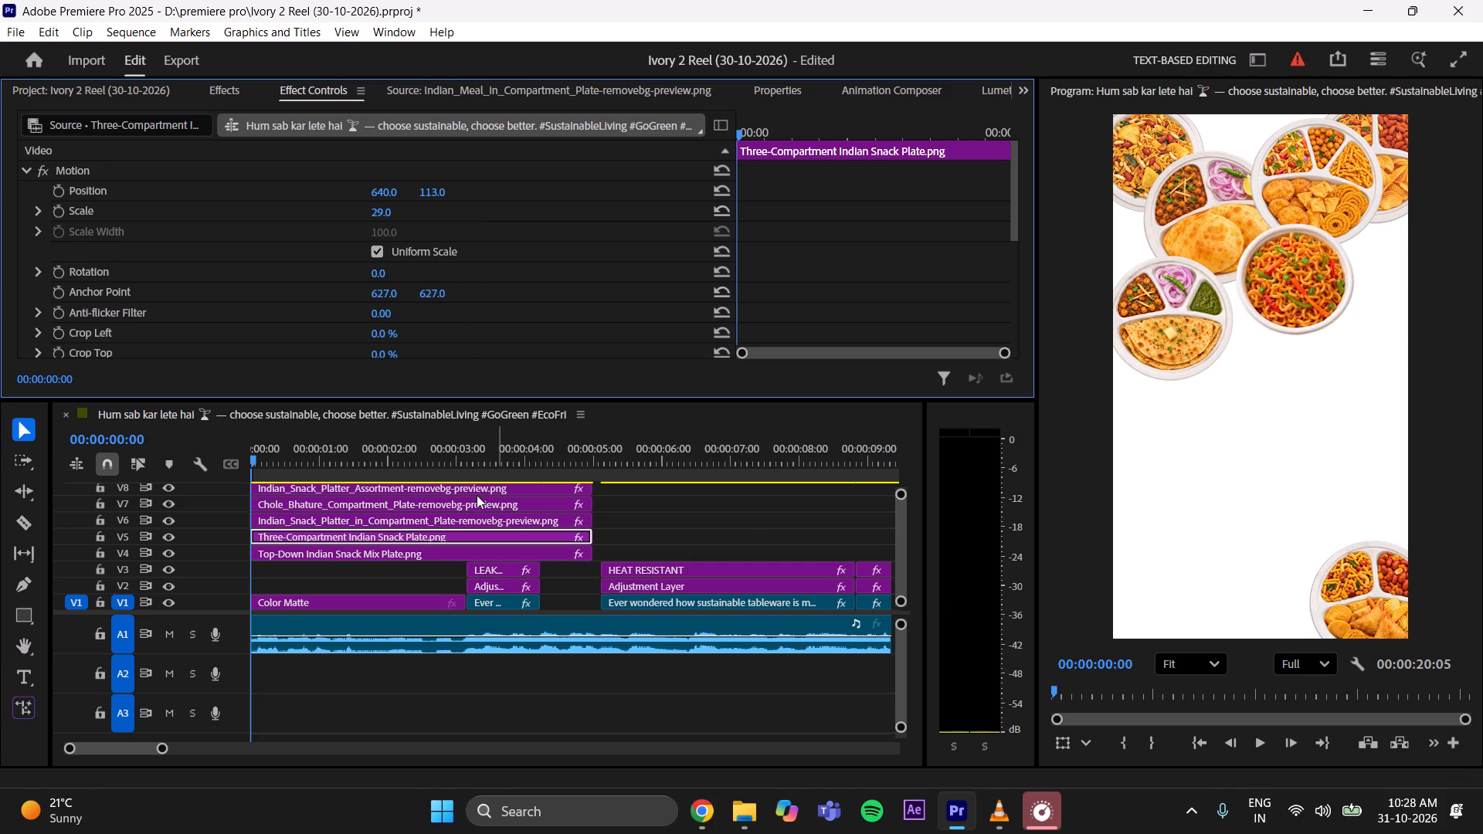
# Enlarge the Indian_Snack_Platter_in_Compartment_Plate on V6 to scale 83 and move it to the frame's top centre at 351, 54.
pyautogui.click(427, 518)
pyautogui.moveTo(385, 214); pyautogui.dragTo(387, 214)
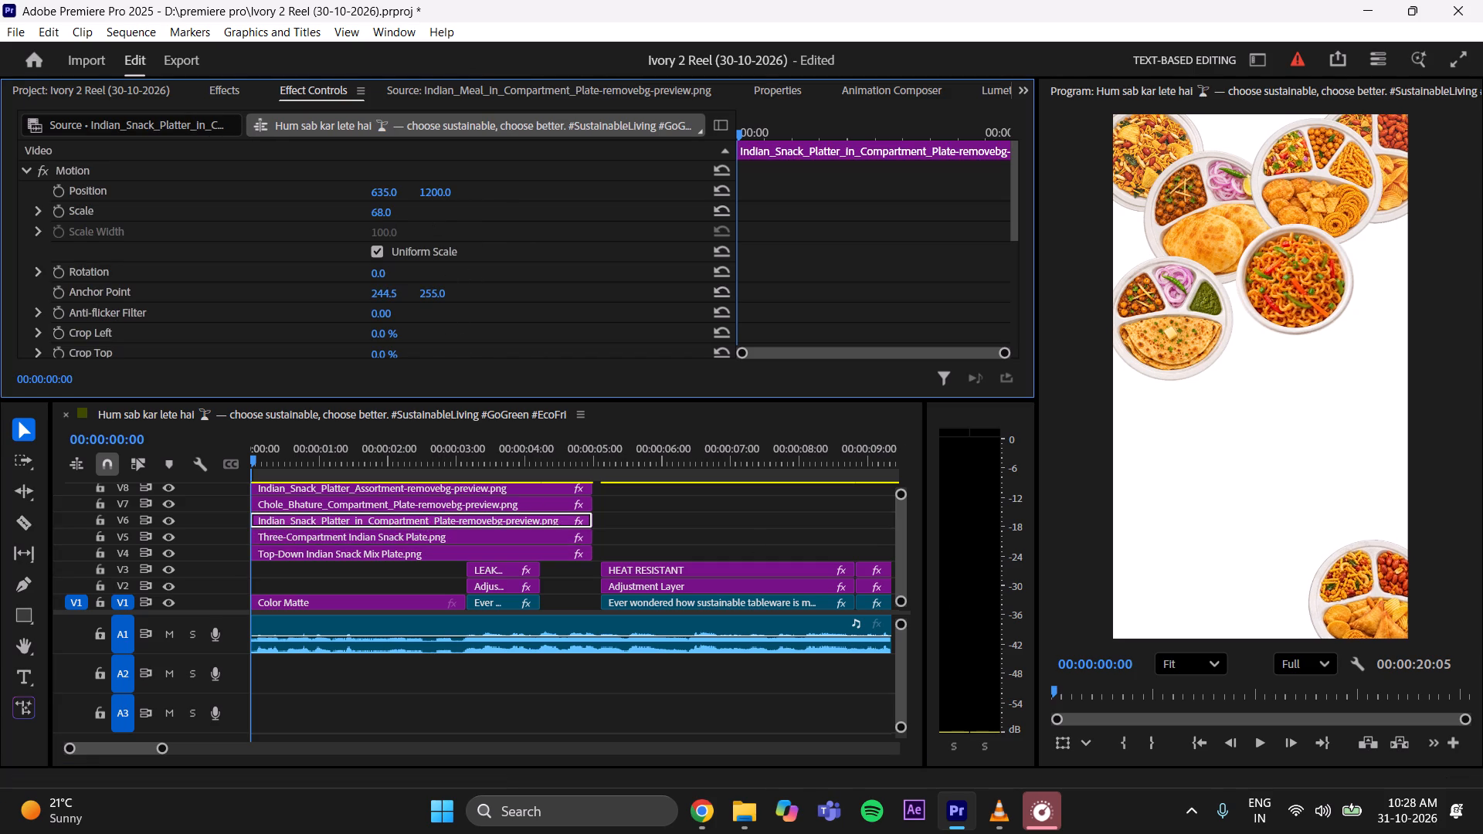
pyautogui.moveTo(387, 214); pyautogui.dragTo(399, 209)
pyautogui.moveTo(444, 194); pyautogui.dragTo(151, 201)
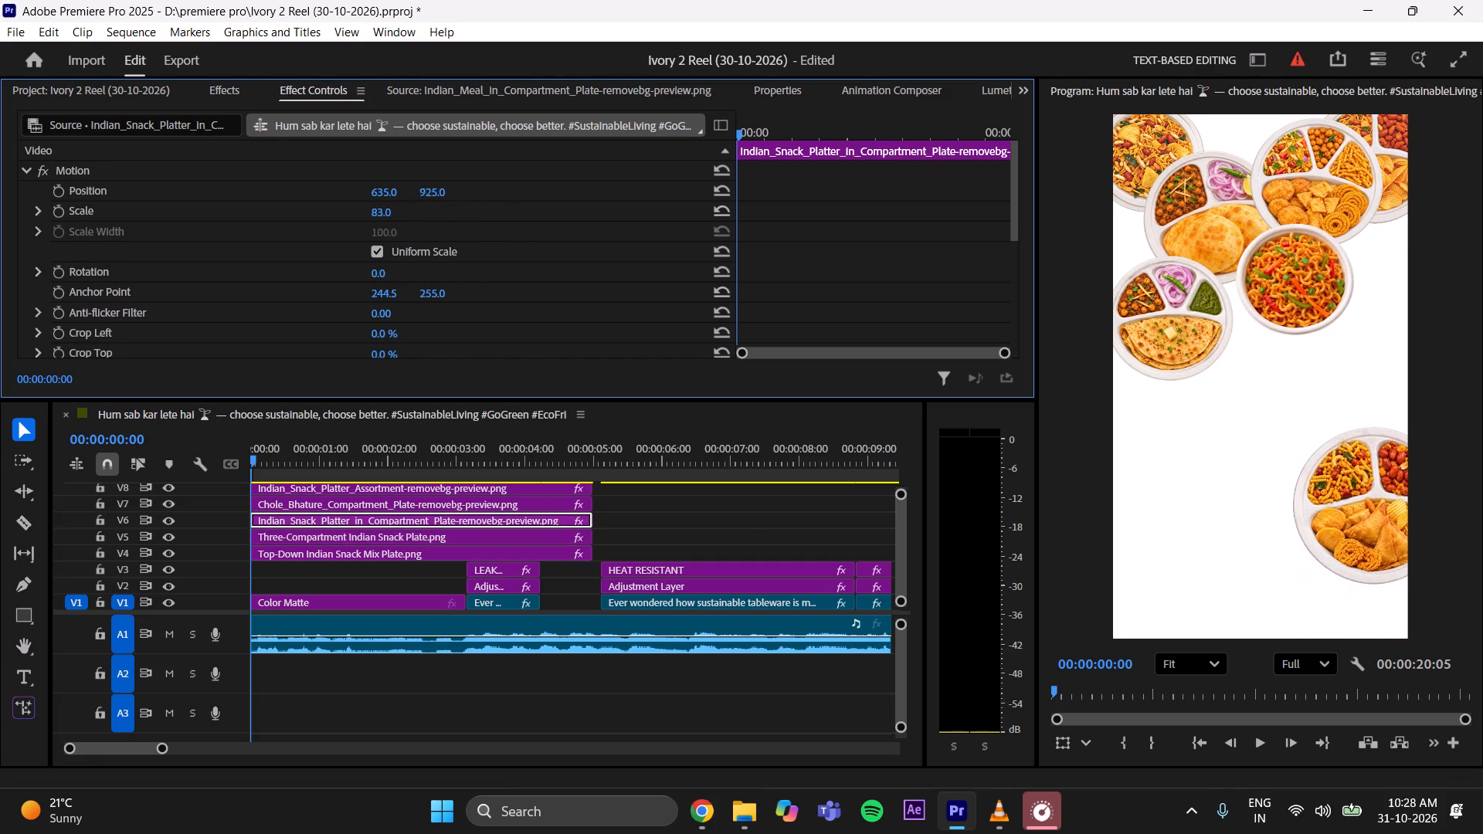
pyautogui.moveTo(151, 201); pyautogui.dragTo(395, 218)
pyautogui.moveTo(433, 192); pyautogui.dragTo(404, 201)
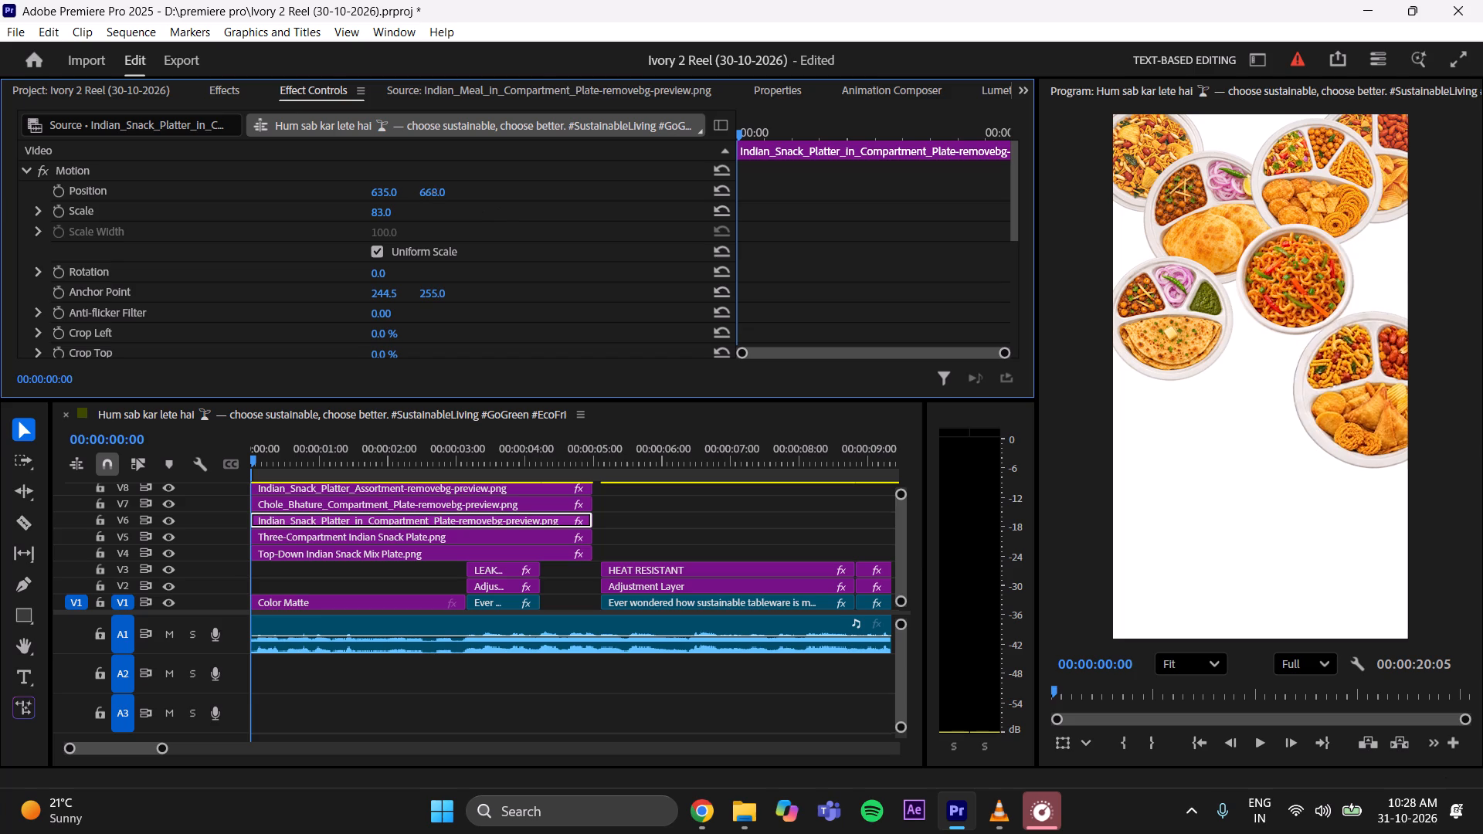
pyautogui.moveTo(404, 201); pyautogui.dragTo(260, 199)
pyautogui.moveTo(389, 186); pyautogui.dragTo(100, 214)
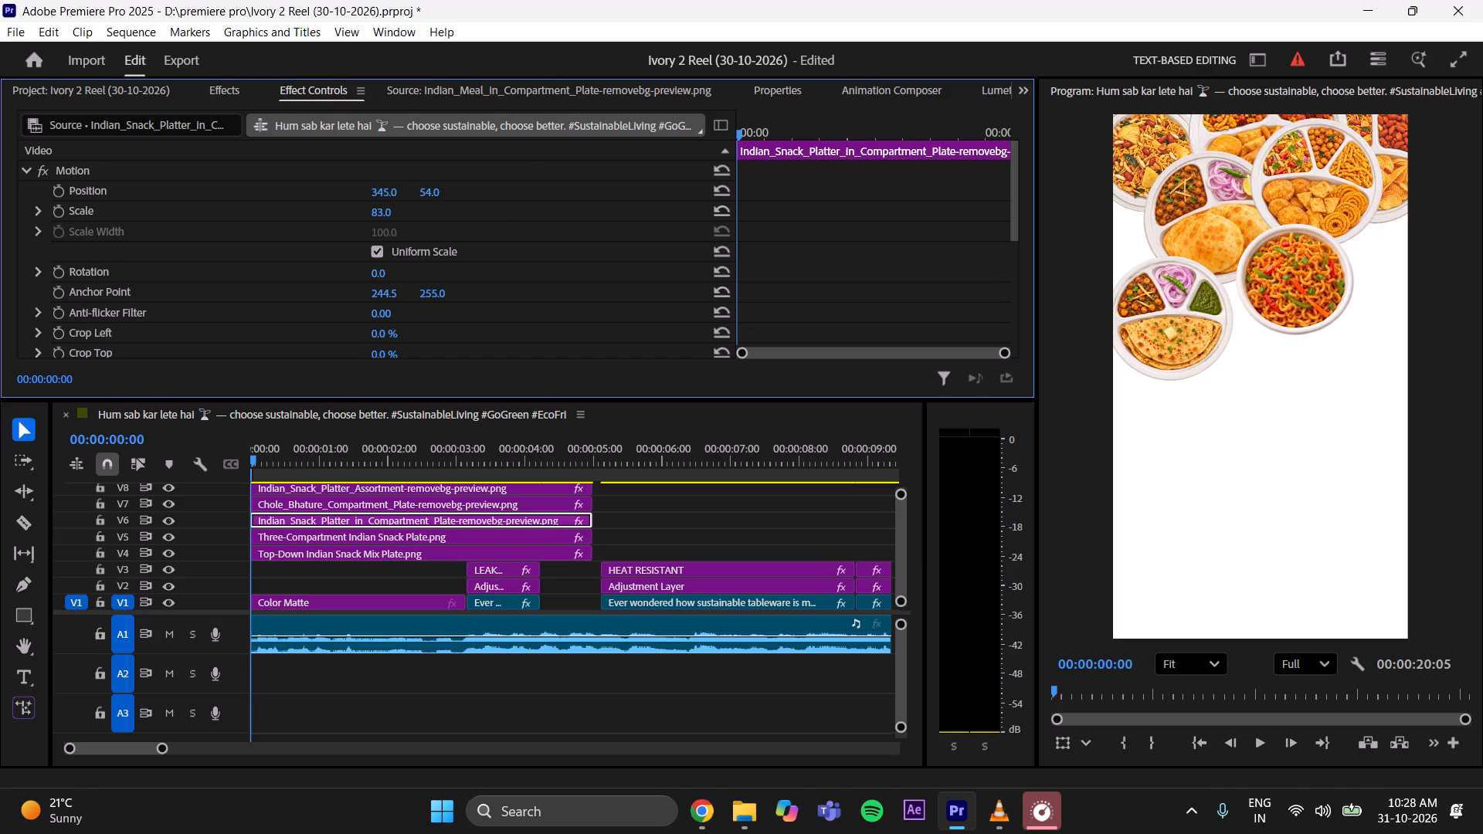
pyautogui.moveTo(100, 214); pyautogui.dragTo(118, 212)
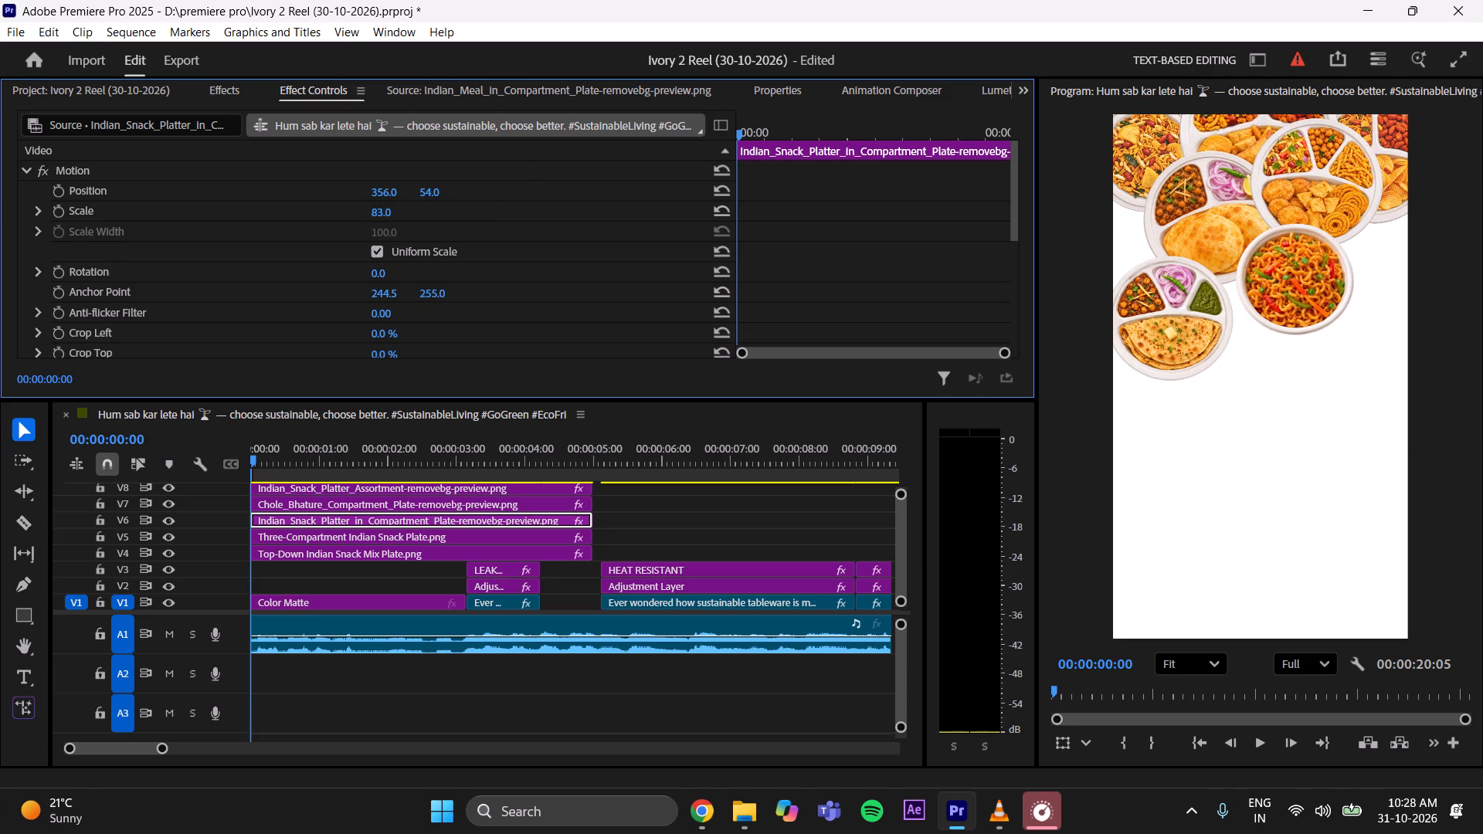
pyautogui.moveTo(118, 212); pyautogui.dragTo(116, 214)
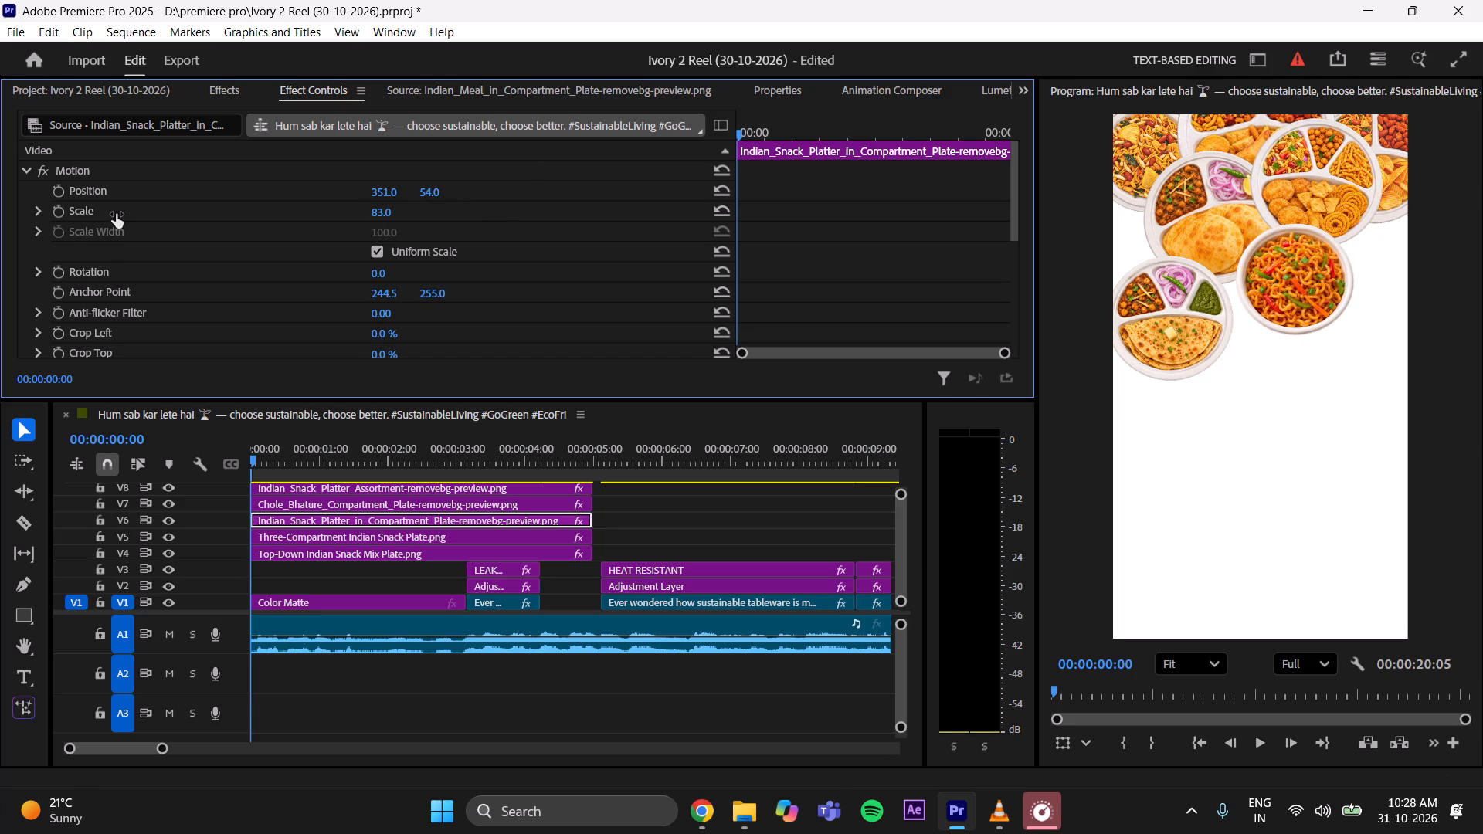
# Lower the Chole_Bhature_Compartment_Plate on V7 slightly to expose more of the top-centre plate.
pyautogui.click(507, 503)
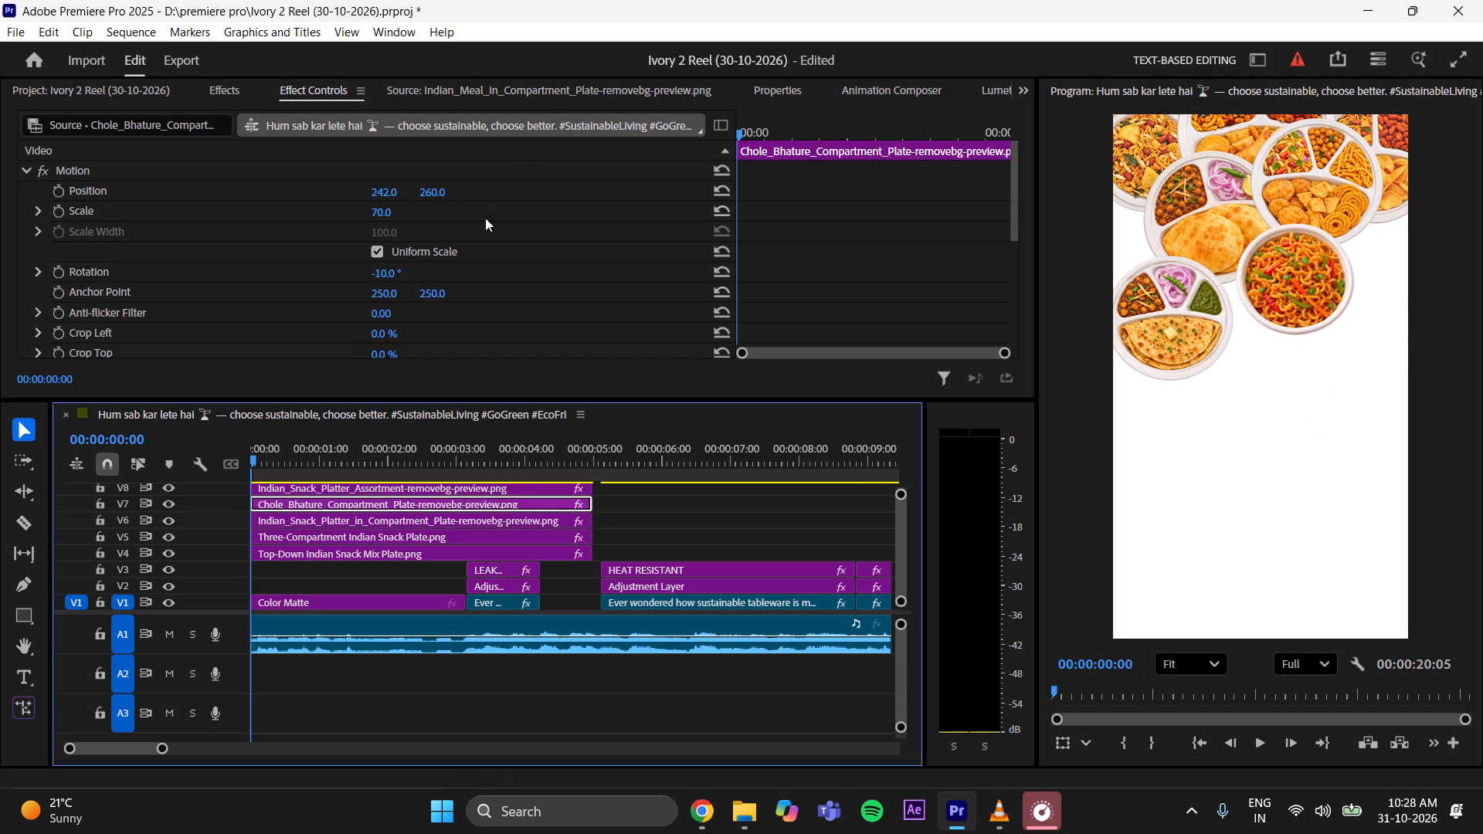
pyautogui.moveTo(429, 189); pyautogui.dragTo(470, 197)
# Shift the Indian_Snack_Platter_Assortment plate on V8 to horizontal position 484 and lower it beside the Chole Bhature plate.
pyautogui.click(508, 488)
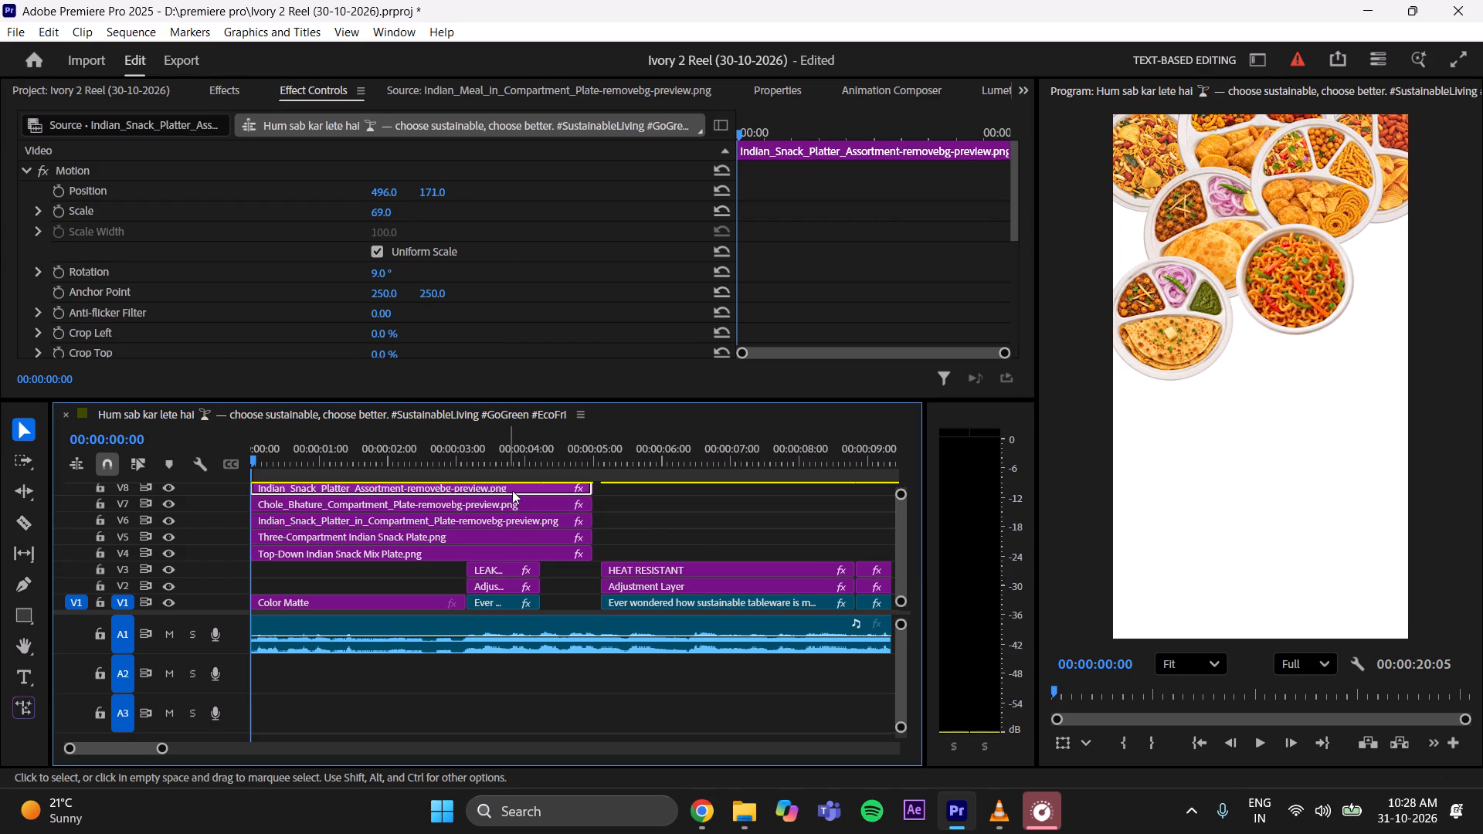
pyautogui.moveTo(906, 564); pyautogui.dragTo(905, 556)
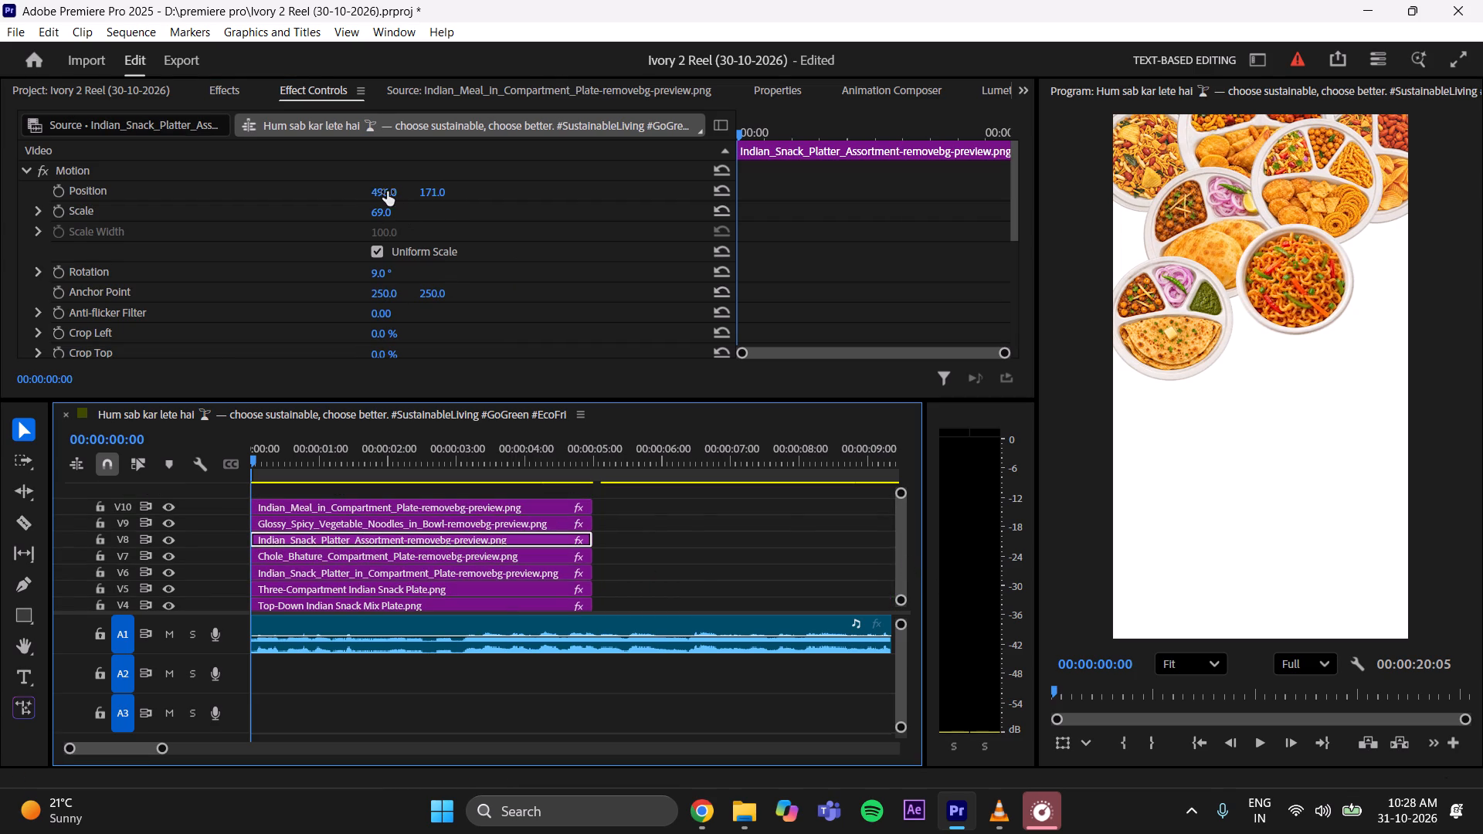
pyautogui.moveTo(387, 192); pyautogui.dragTo(376, 217)
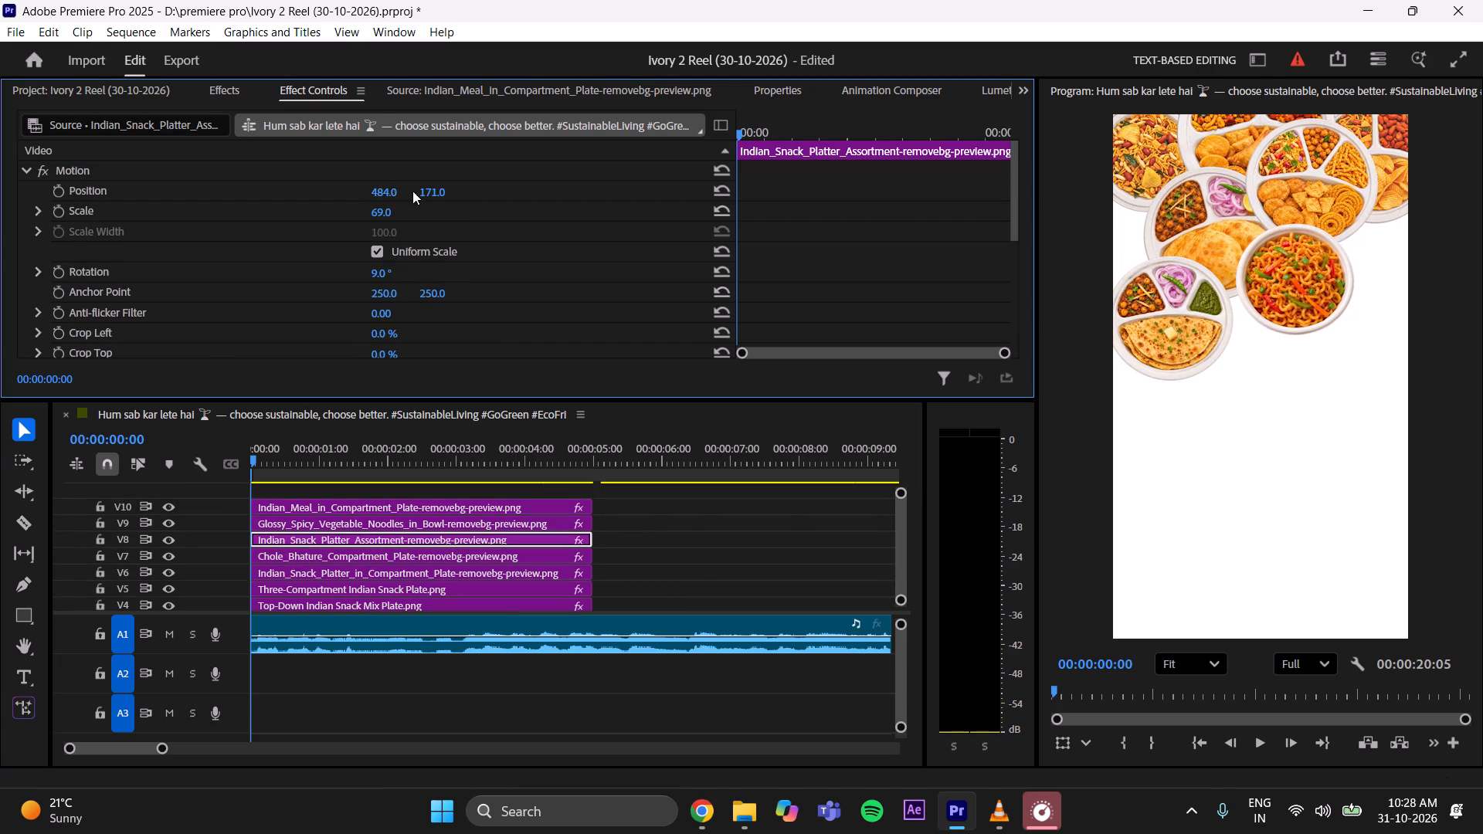
pyautogui.moveTo(447, 191); pyautogui.dragTo(547, 213)
# Lower the Glossy_Spicy_Vegetable_Noodles_in_Bowl on V9 so it only slightly overlaps the snack assortment plate above it.
pyautogui.click(543, 525)
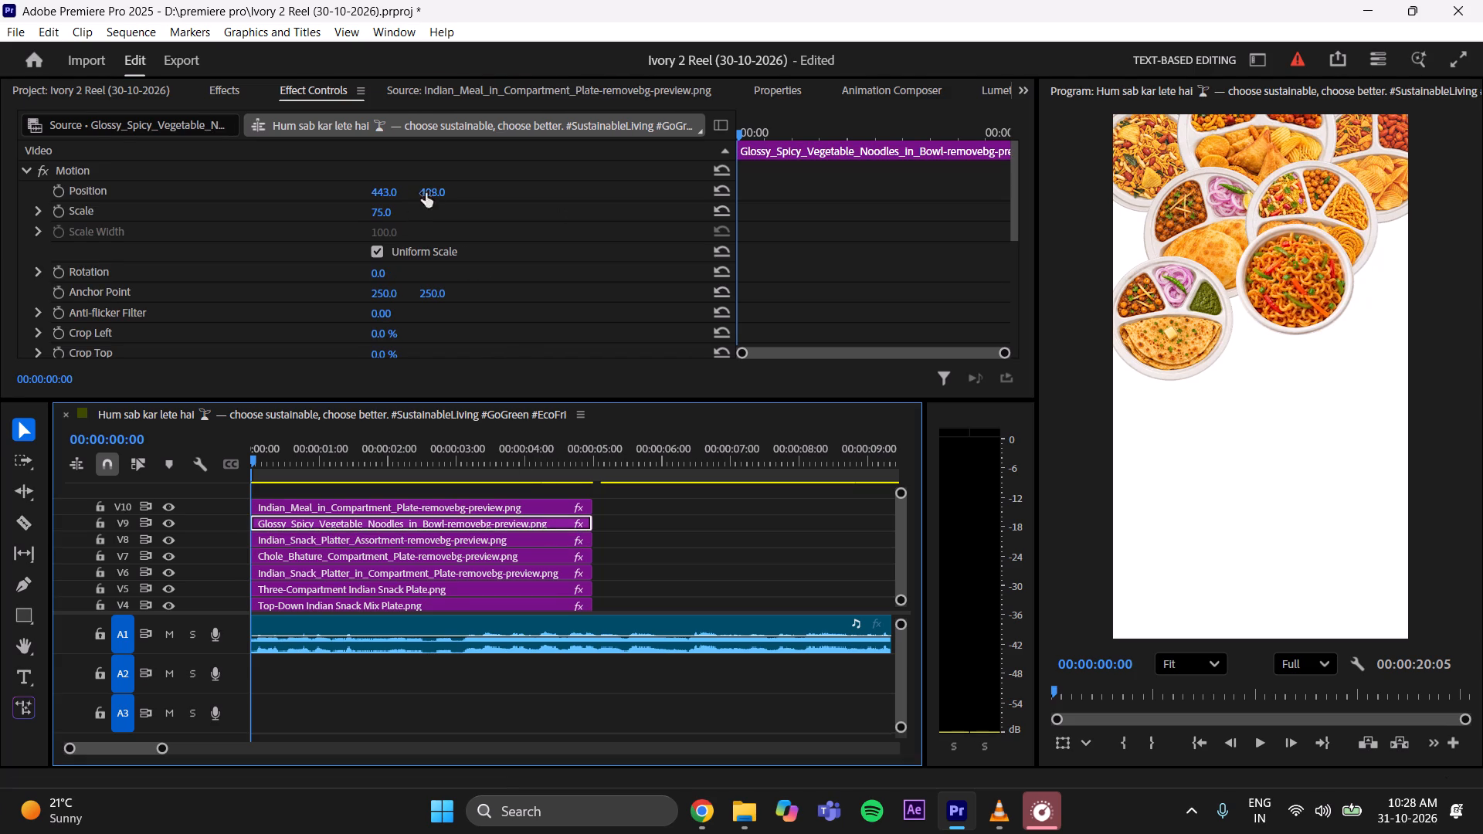
pyautogui.moveTo(436, 188); pyautogui.dragTo(459, 202)
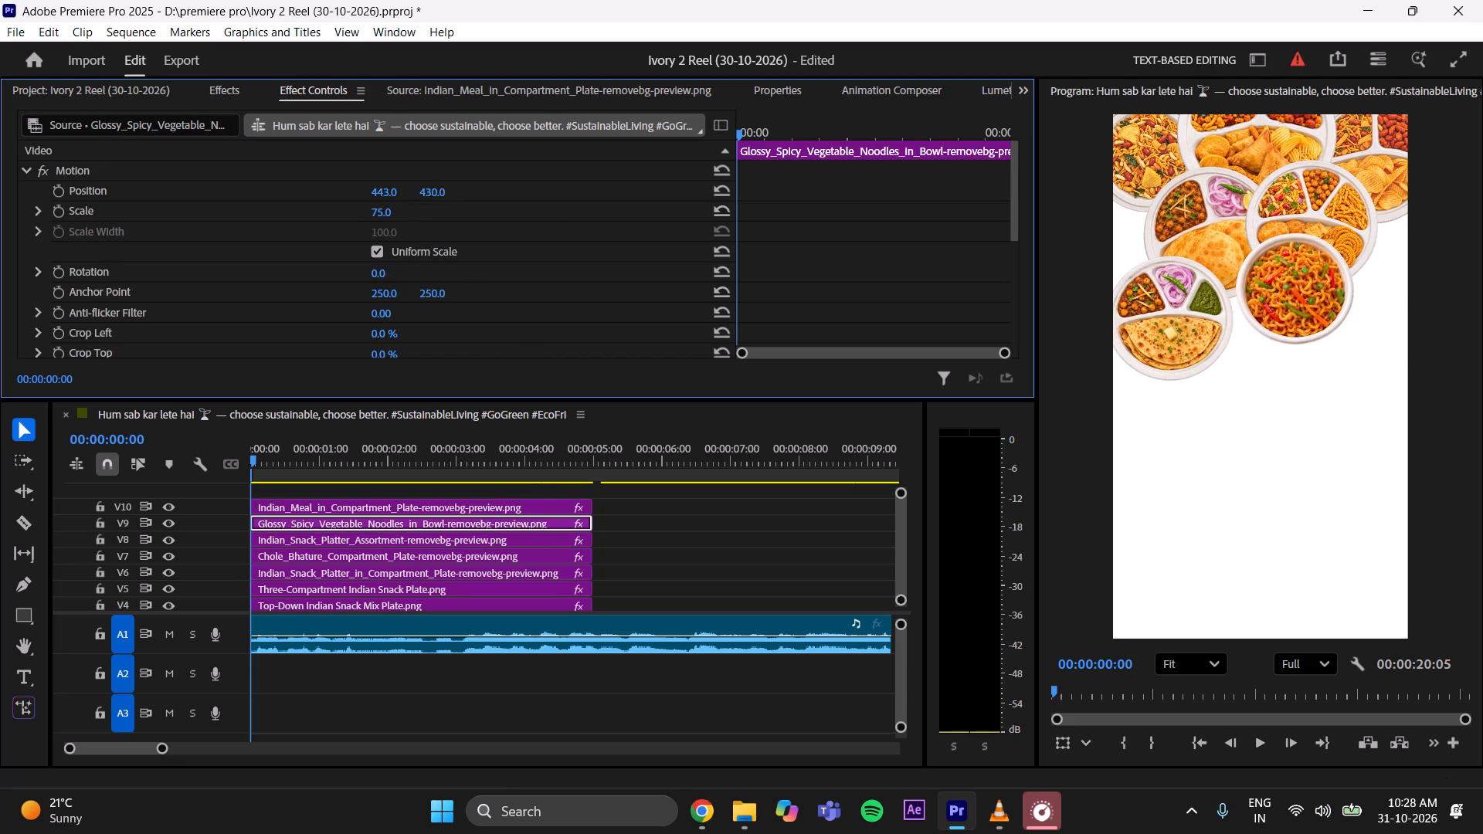
pyautogui.moveTo(459, 202); pyautogui.dragTo(508, 204)
# Try the Indian_Meal_in_Compartment_Plate on V10 higher over the Chole Bhature plate, and settle it at 134, 510 on the left edge.
pyautogui.click(527, 502)
pyautogui.moveTo(423, 196); pyautogui.dragTo(426, 196)
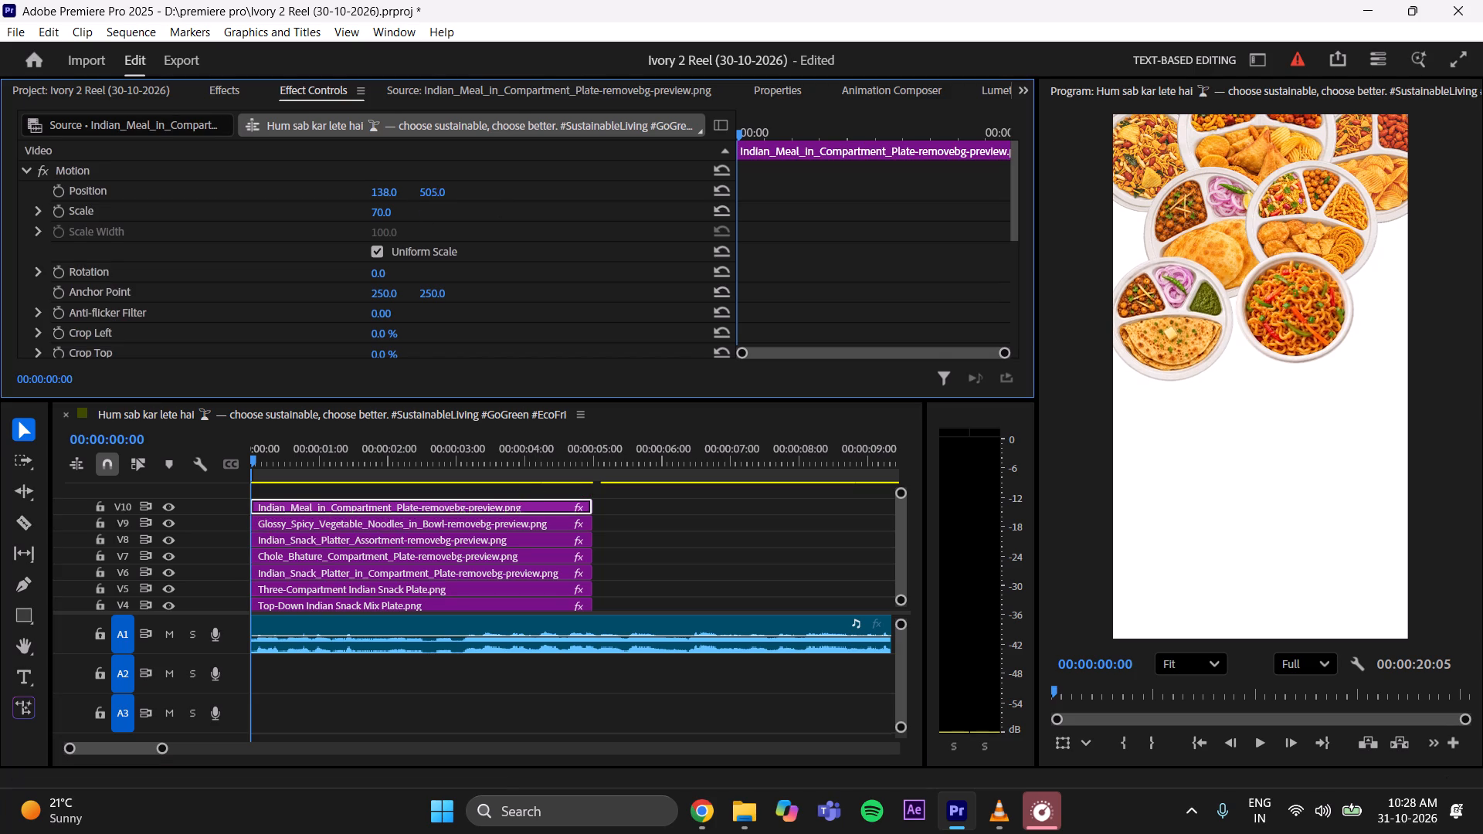
pyautogui.moveTo(426, 196); pyautogui.dragTo(230, 219)
pyautogui.moveTo(383, 190); pyautogui.dragTo(287, 195)
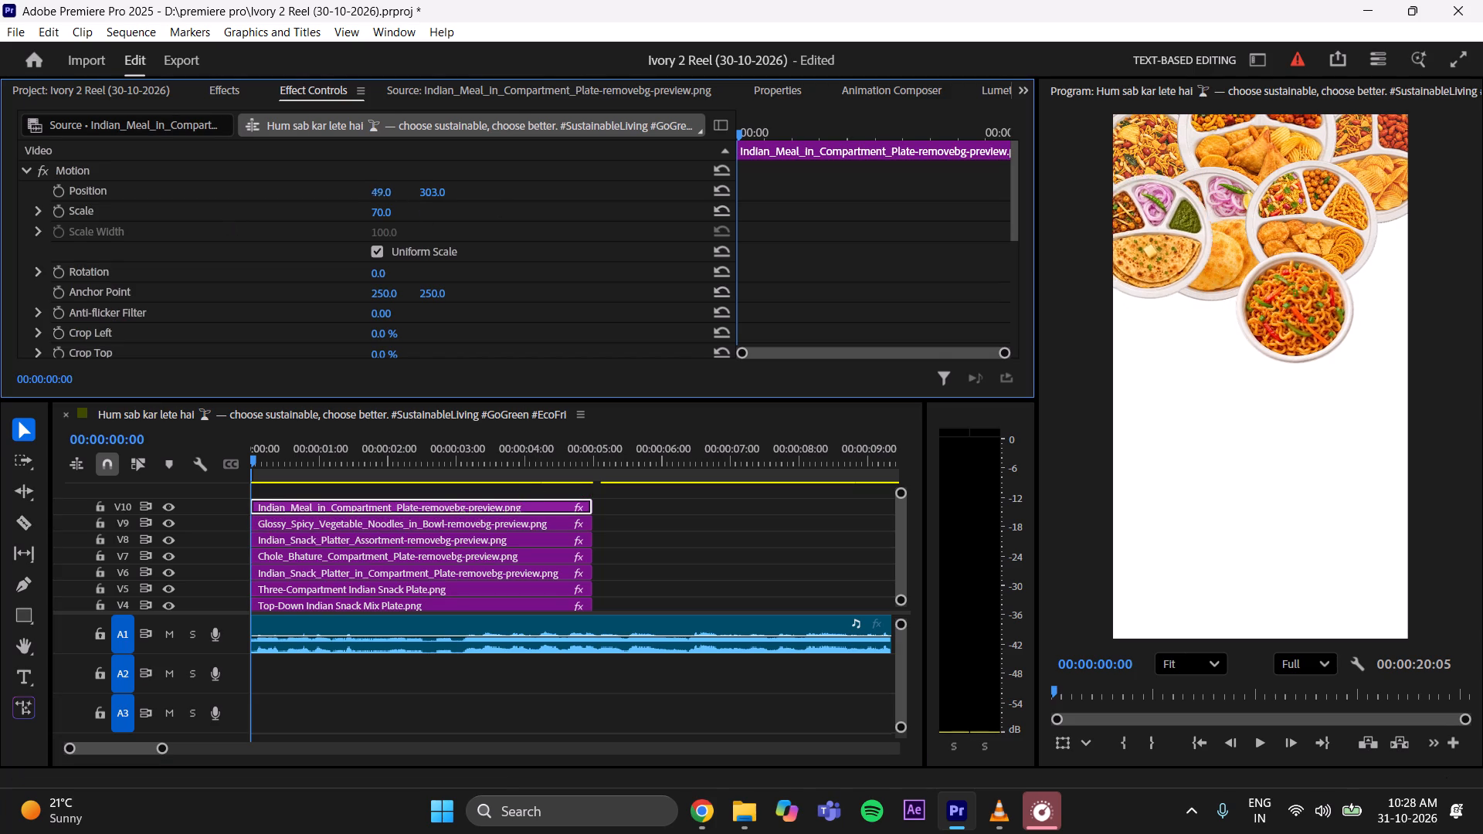
pyautogui.moveTo(287, 195); pyautogui.dragTo(374, 208)
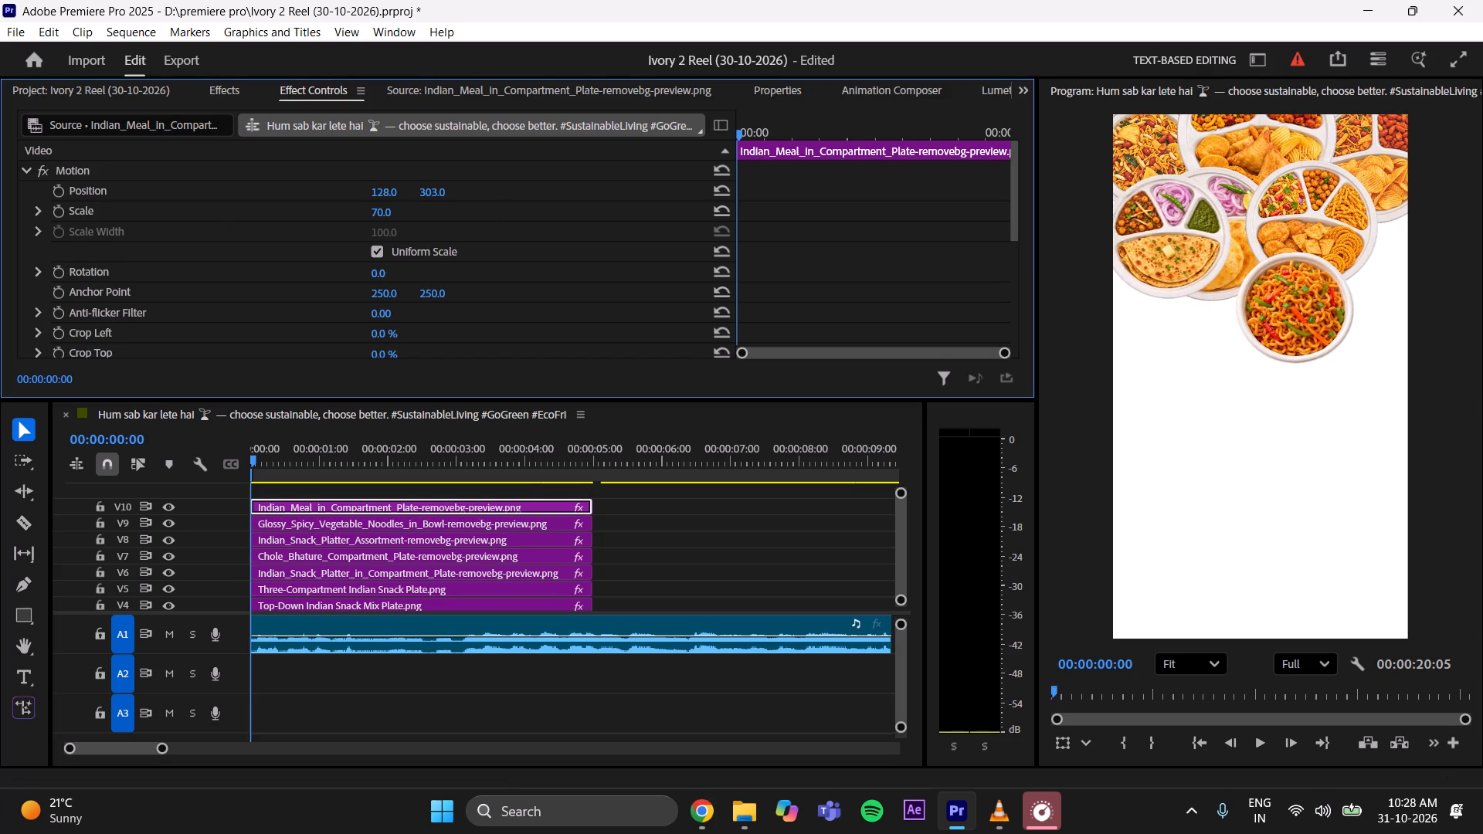
pyautogui.moveTo(374, 208); pyautogui.dragTo(381, 221)
pyautogui.moveTo(435, 189); pyautogui.dragTo(643, 194)
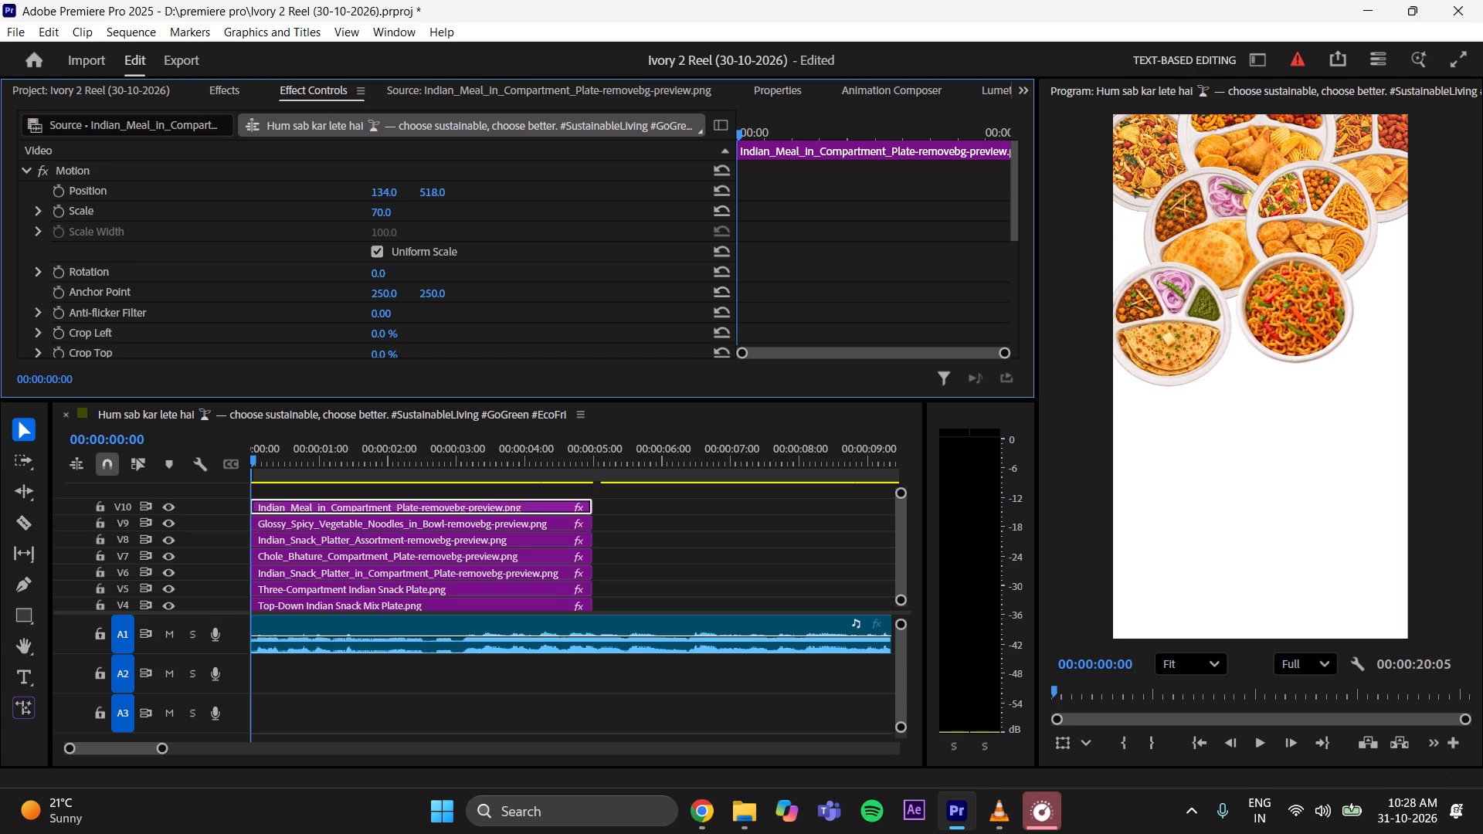
pyautogui.moveTo(643, 194); pyautogui.dragTo(637, 195)
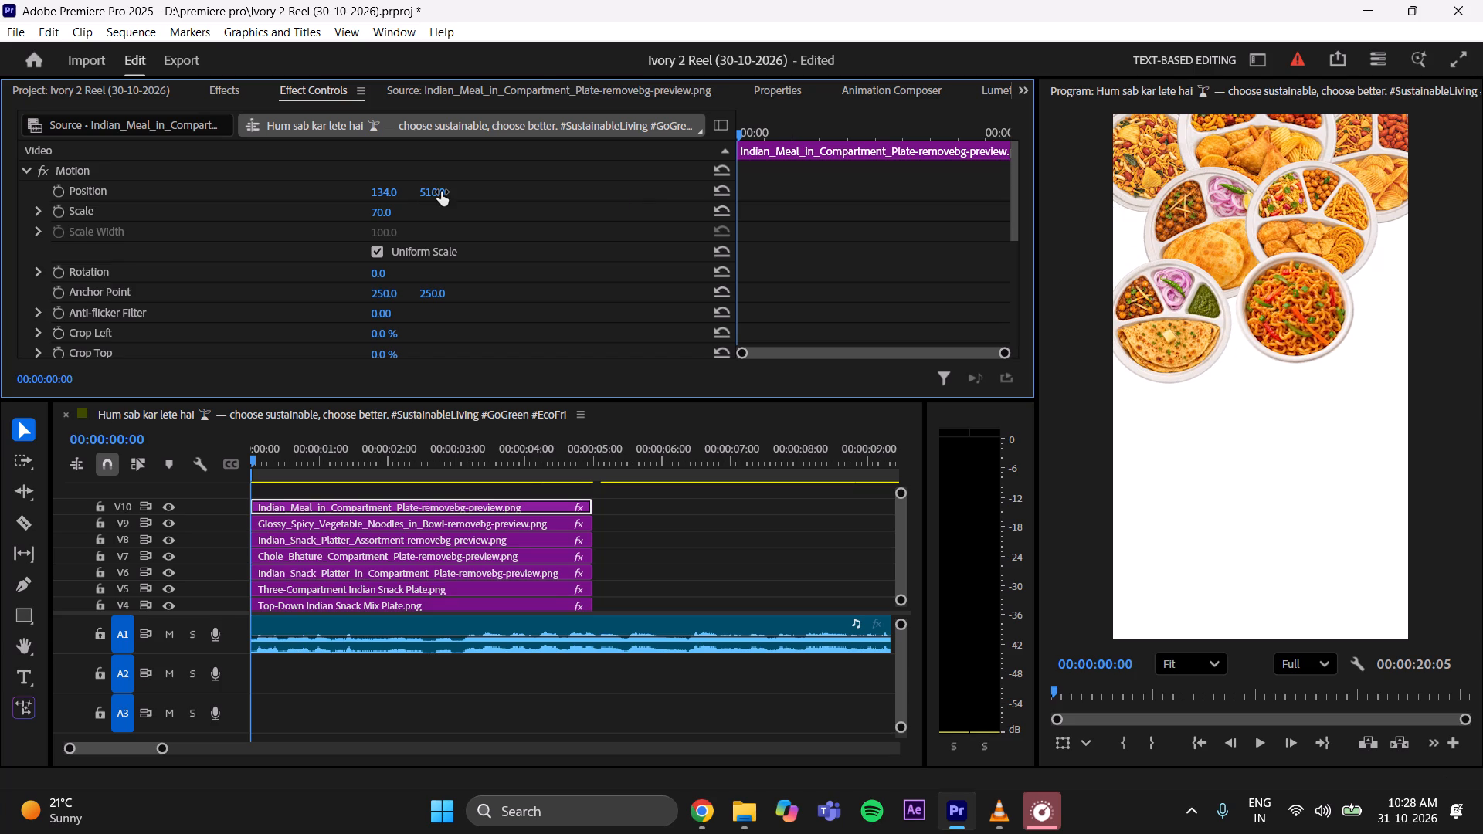
# Save the project.
pyautogui.hotkey('ctrl', 's')
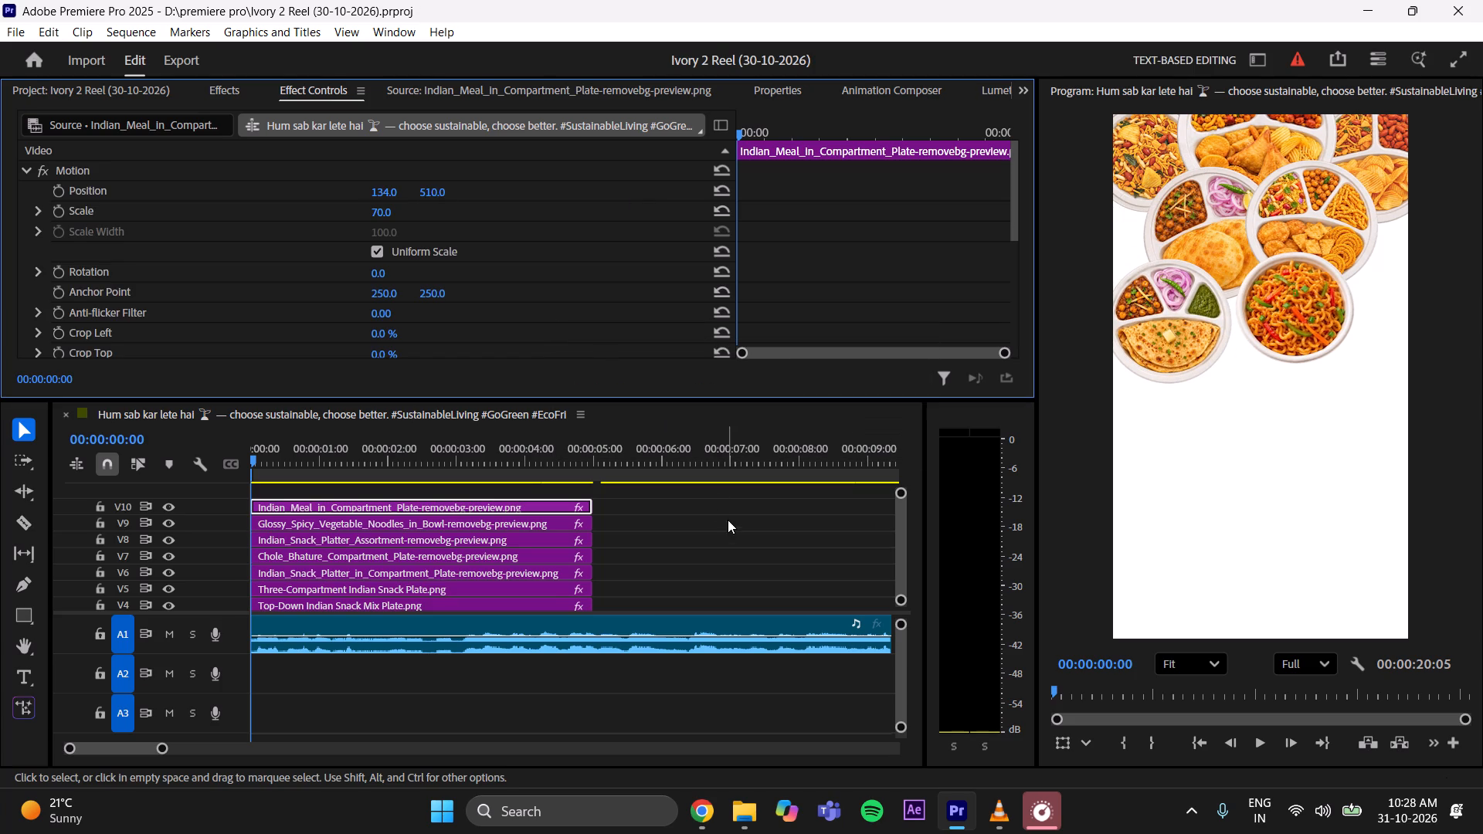
# Trim the seven plate clips on V4 to V10 to end where the Color Matte on V1 ends, and save the project.
pyautogui.click(730, 524)
pyautogui.moveTo(901, 544); pyautogui.dragTo(902, 594)
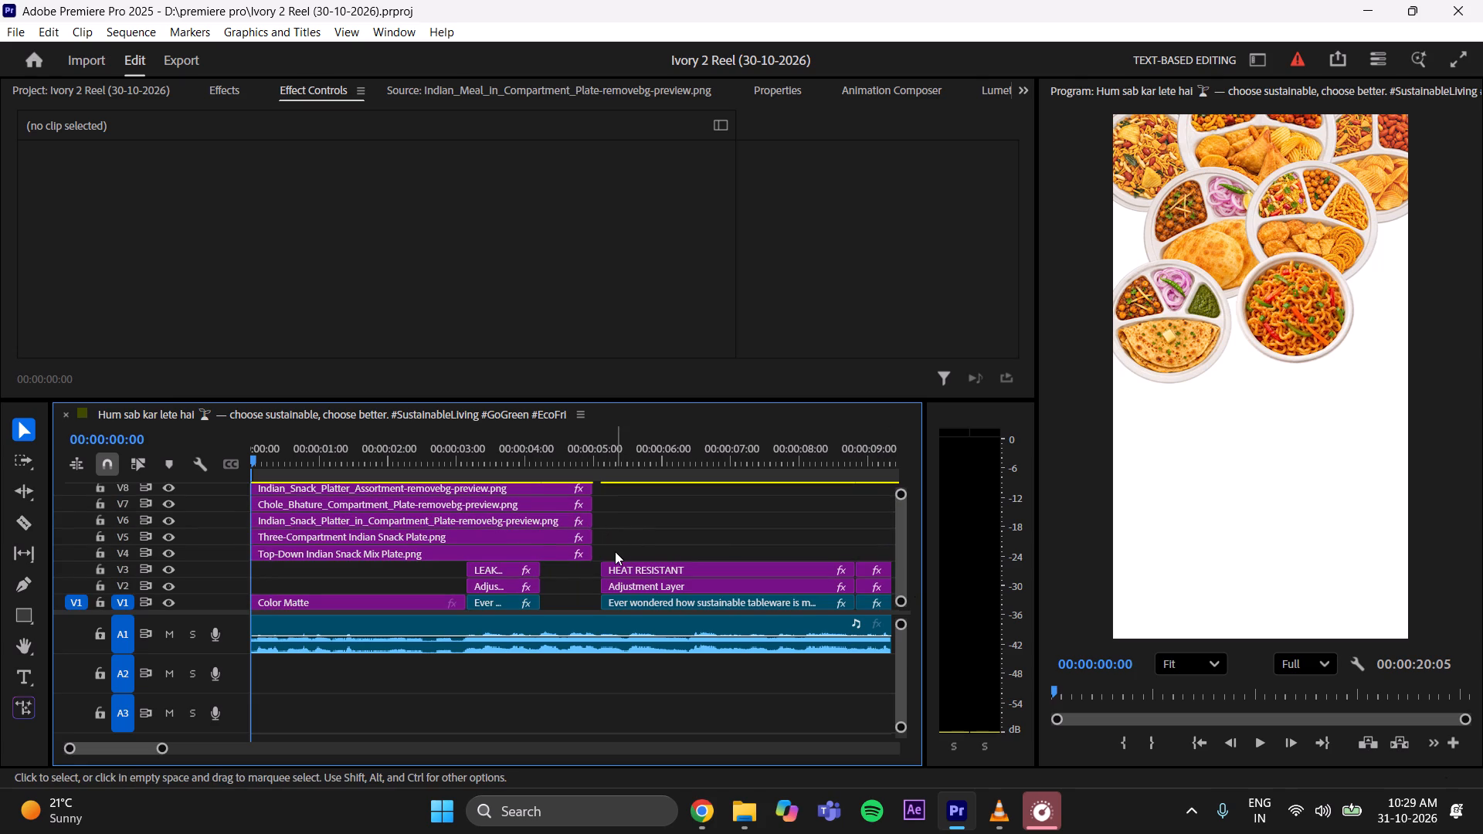
pyautogui.moveTo(615, 551); pyautogui.dragTo(555, 489)
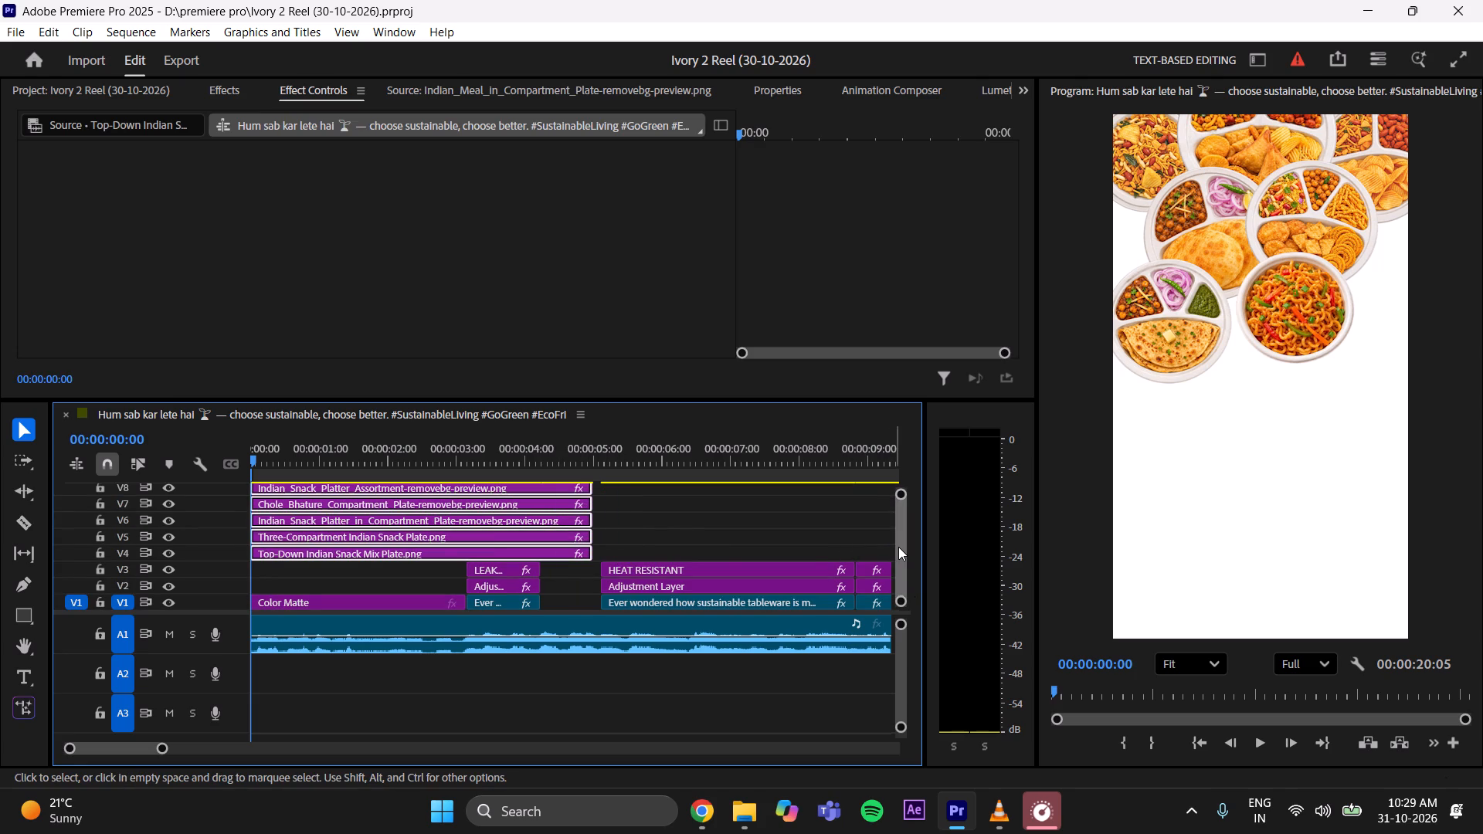
pyautogui.moveTo(898, 547); pyautogui.dragTo(900, 540)
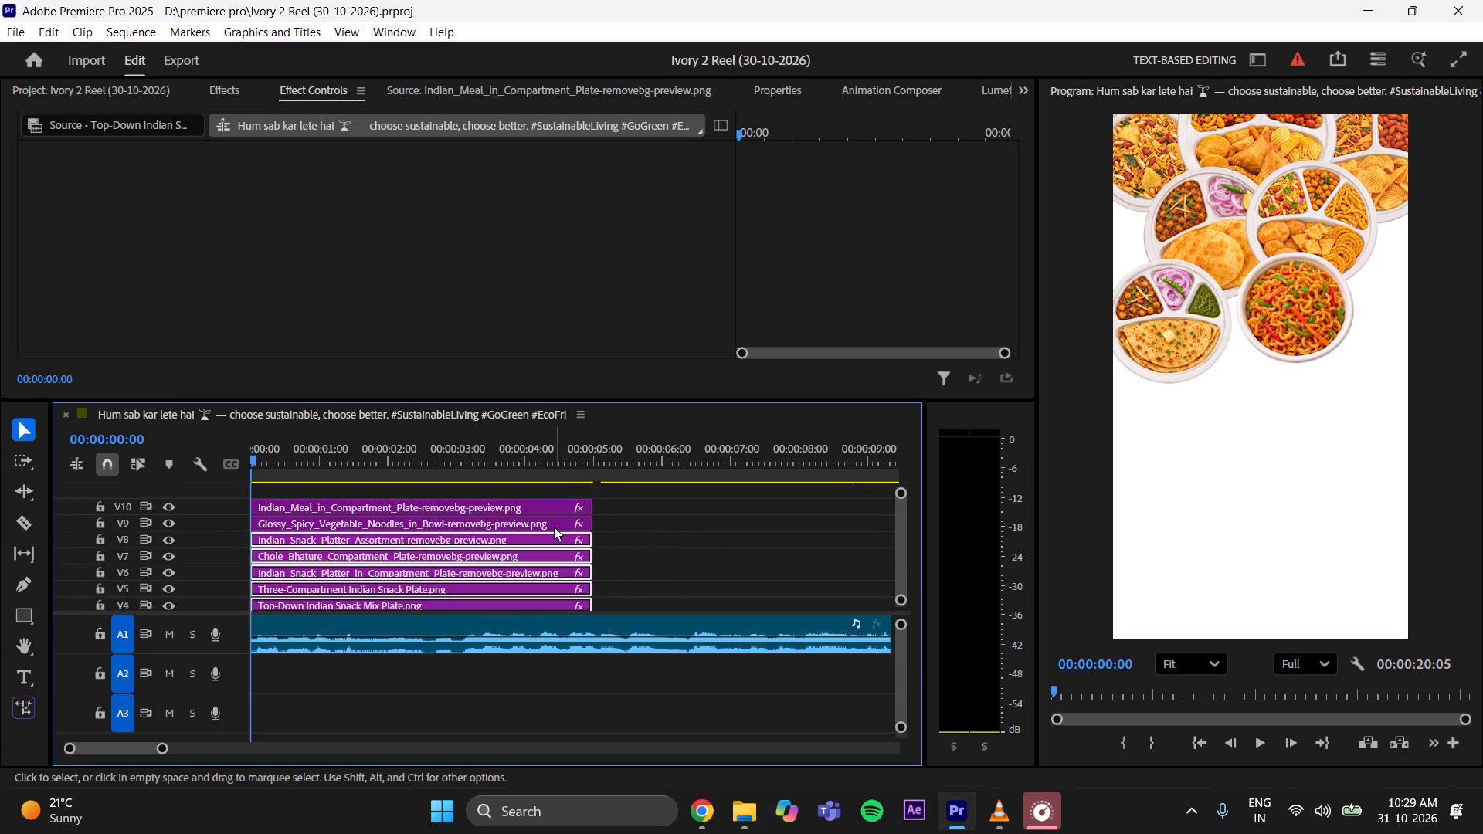
pyautogui.keyDown('shift'); pyautogui.click(554, 527); pyautogui.keyUp('shift')
pyautogui.keyDown('shift'); pyautogui.click(552, 512); pyautogui.keyUp('shift')
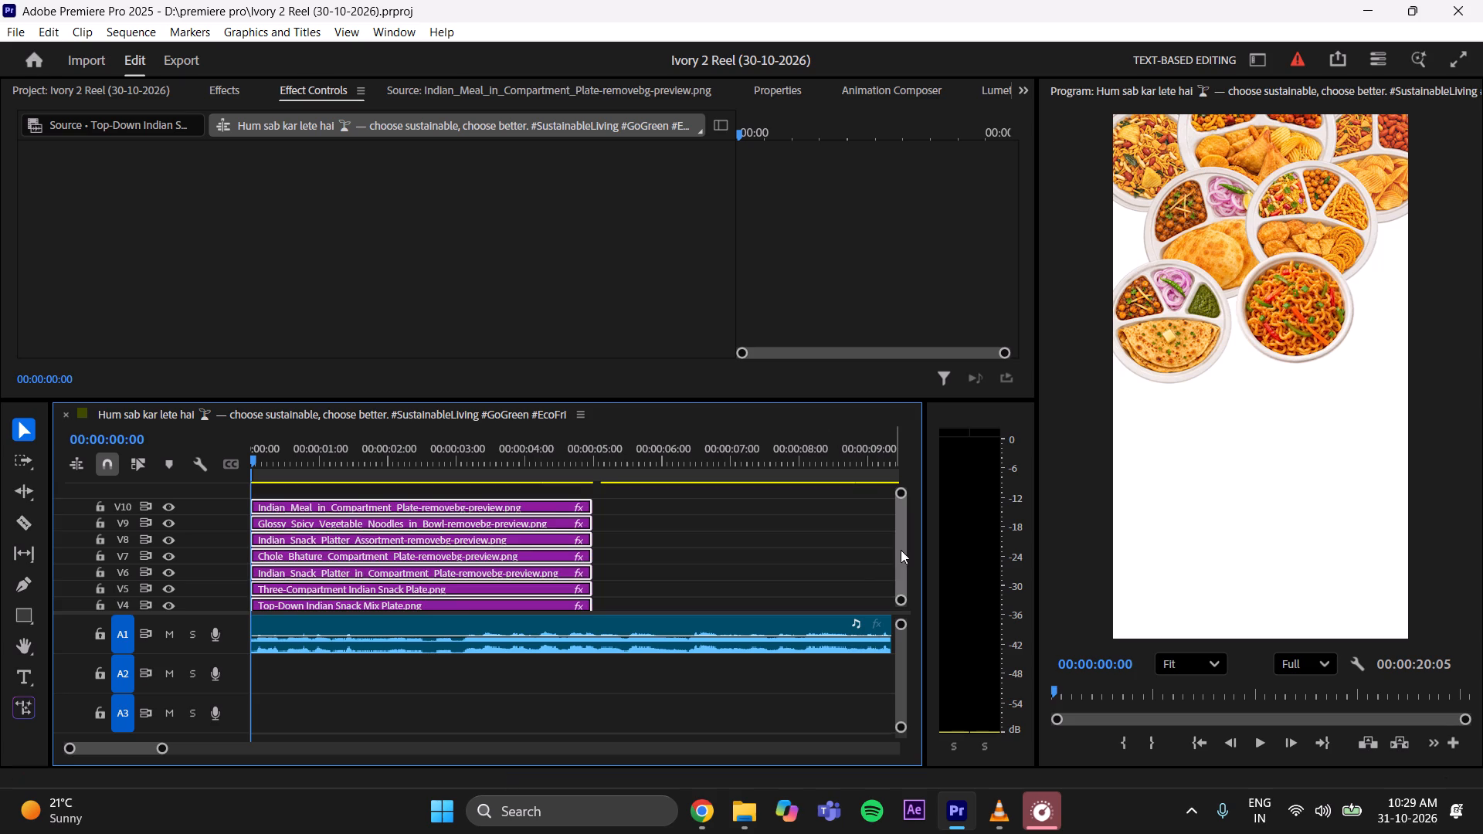
pyautogui.moveTo(901, 550); pyautogui.dragTo(901, 566)
pyautogui.moveTo(592, 552); pyautogui.dragTo(454, 554)
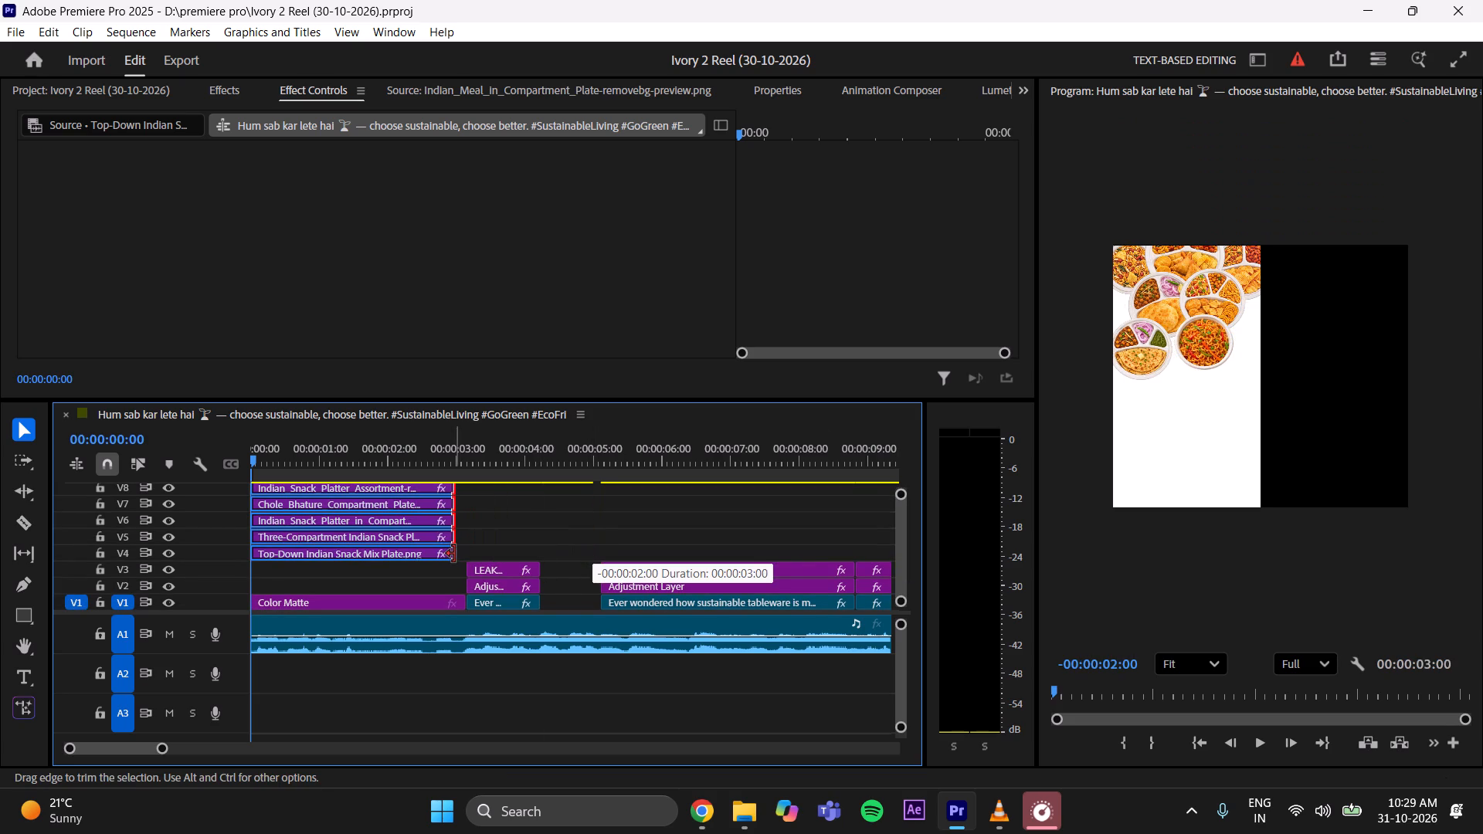
pyautogui.moveTo(454, 554); pyautogui.dragTo(463, 552)
pyautogui.click(568, 544)
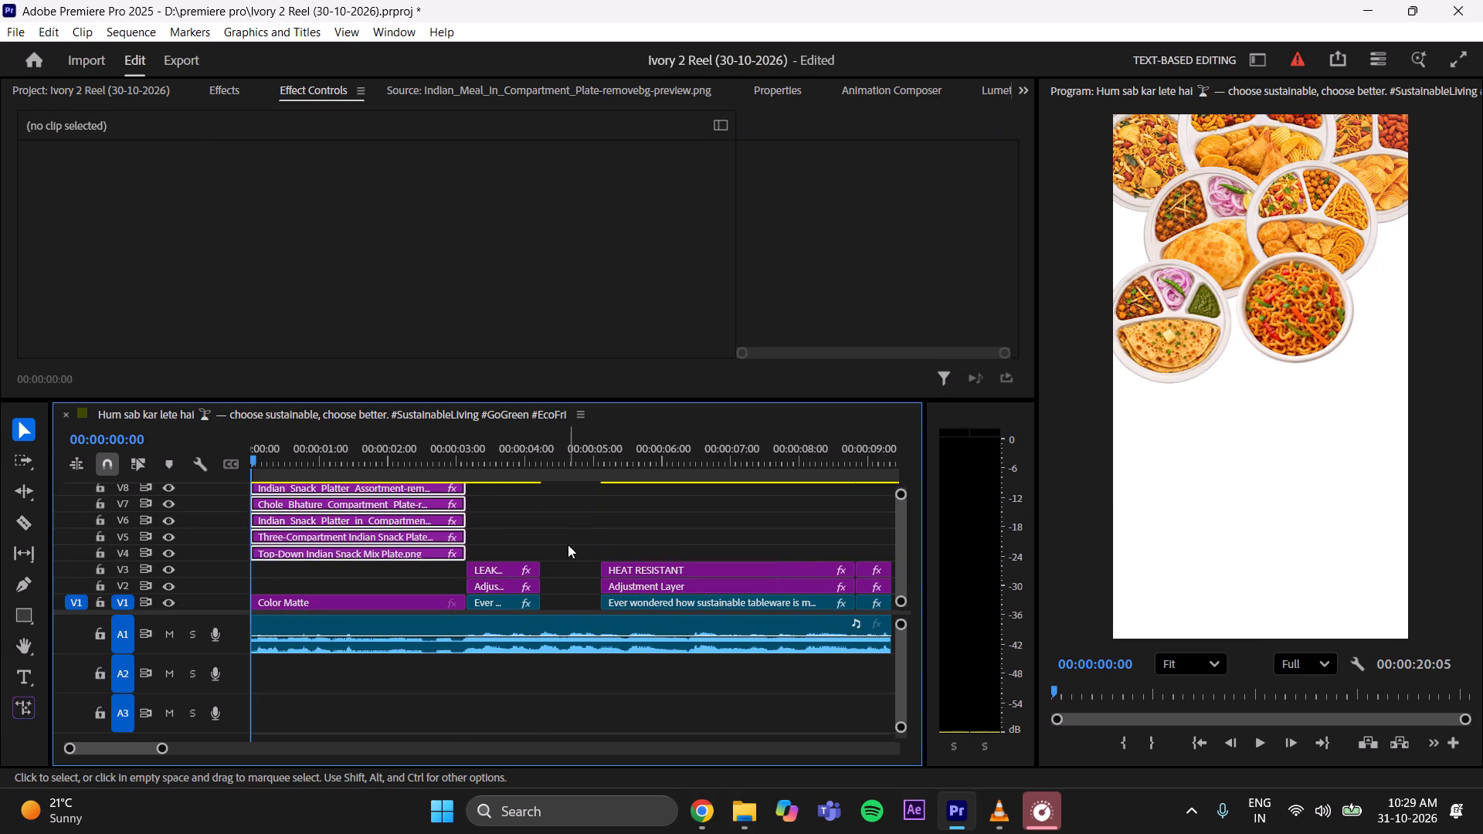
pyautogui.hotkey('ctrl', 's')
pyautogui.hotkey('ctrl', 's')
# Move all seven plate clips down two tracks onto V2 to V8, directly above the Color Matte, and save the project.
pyautogui.moveTo(368, 579); pyautogui.dragTo(372, 522)
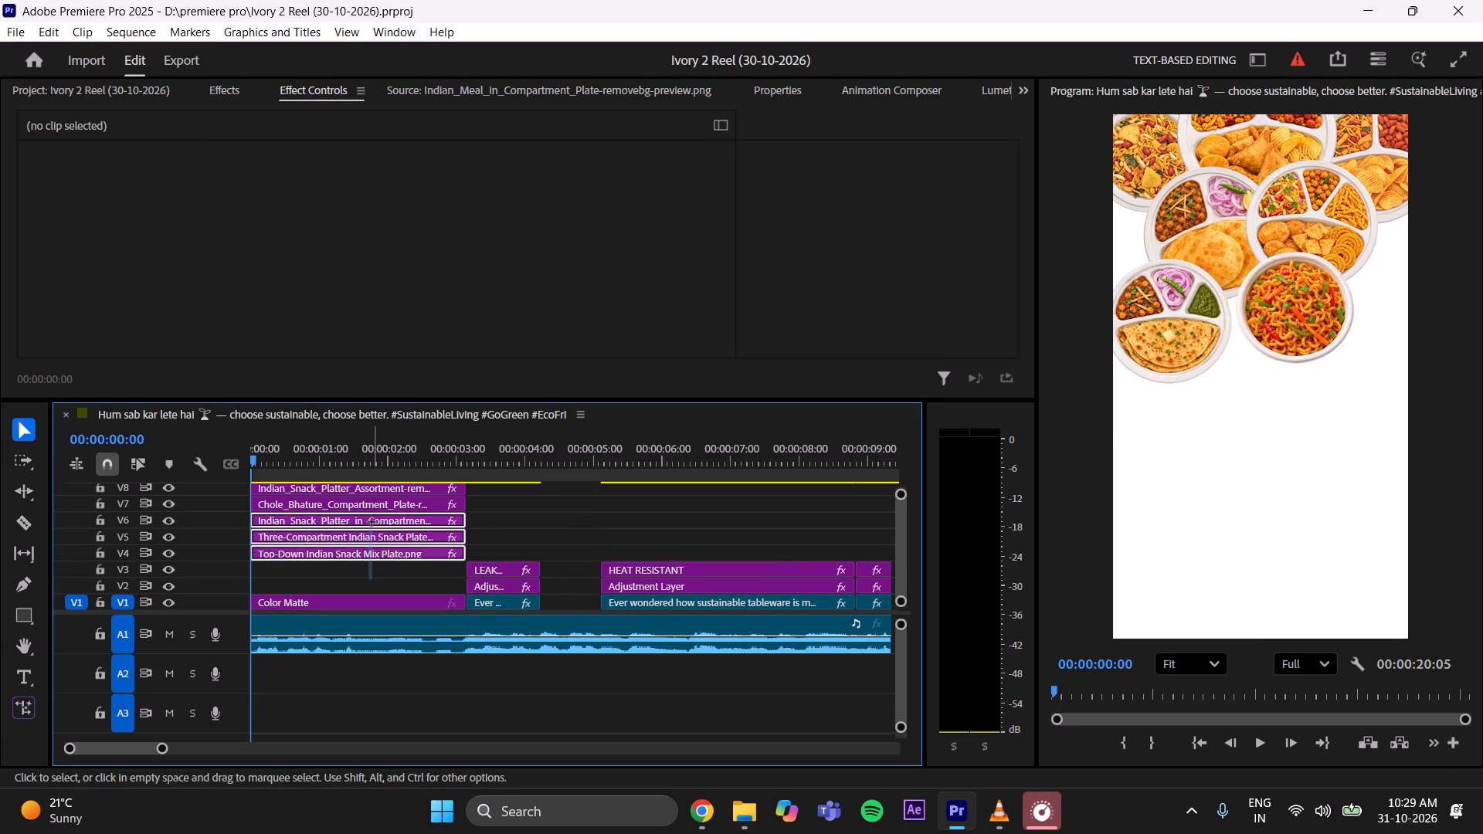
pyautogui.moveTo(372, 522); pyautogui.dragTo(375, 487)
pyautogui.moveTo(901, 554); pyautogui.dragTo(901, 542)
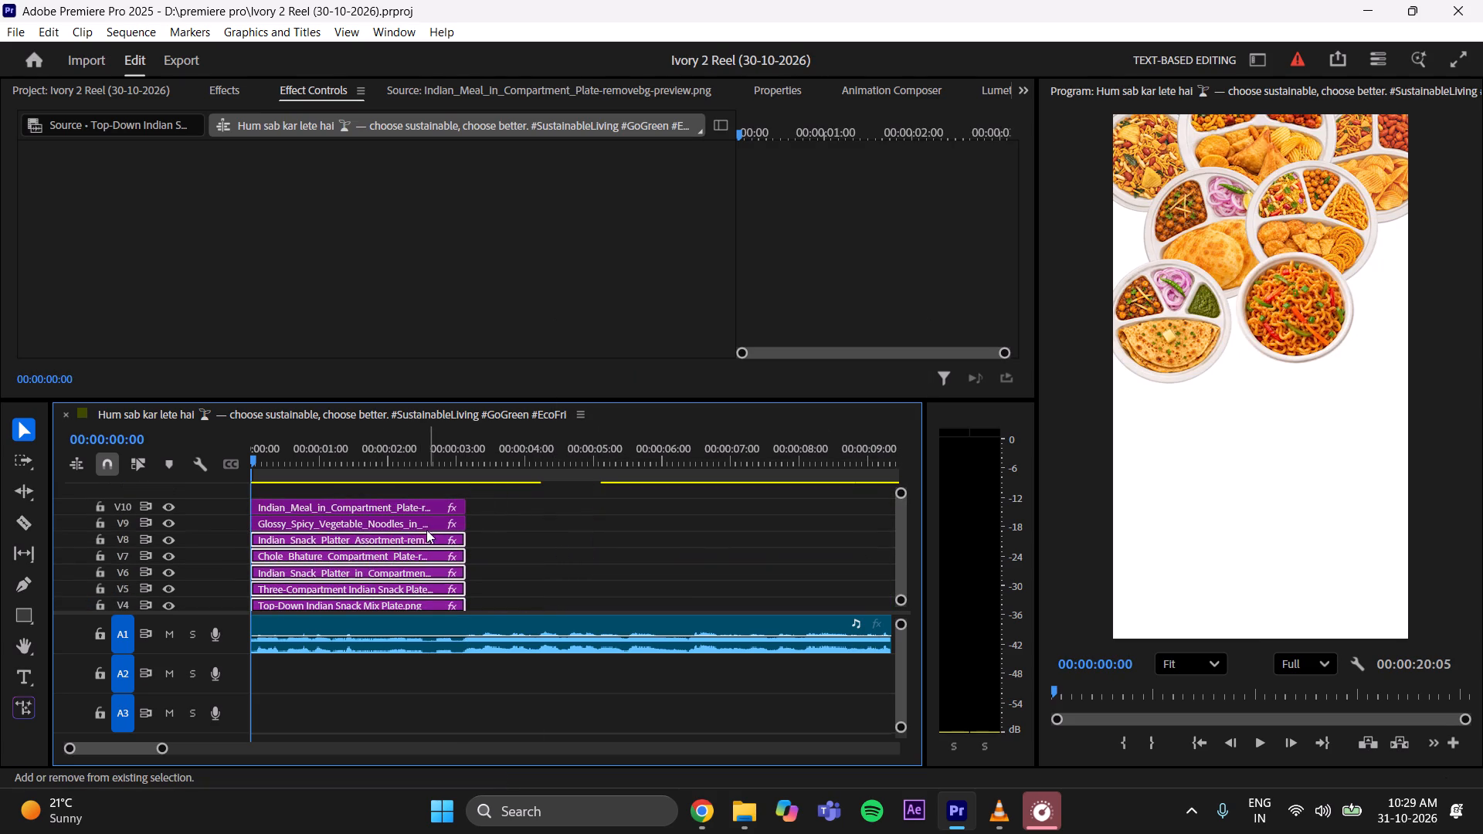
pyautogui.keyDown('shift'); pyautogui.click(416, 525); pyautogui.keyUp('shift')
pyautogui.keyDown('shift'); pyautogui.click(414, 512); pyautogui.keyUp('shift')
pyautogui.moveTo(900, 556); pyautogui.dragTo(896, 577)
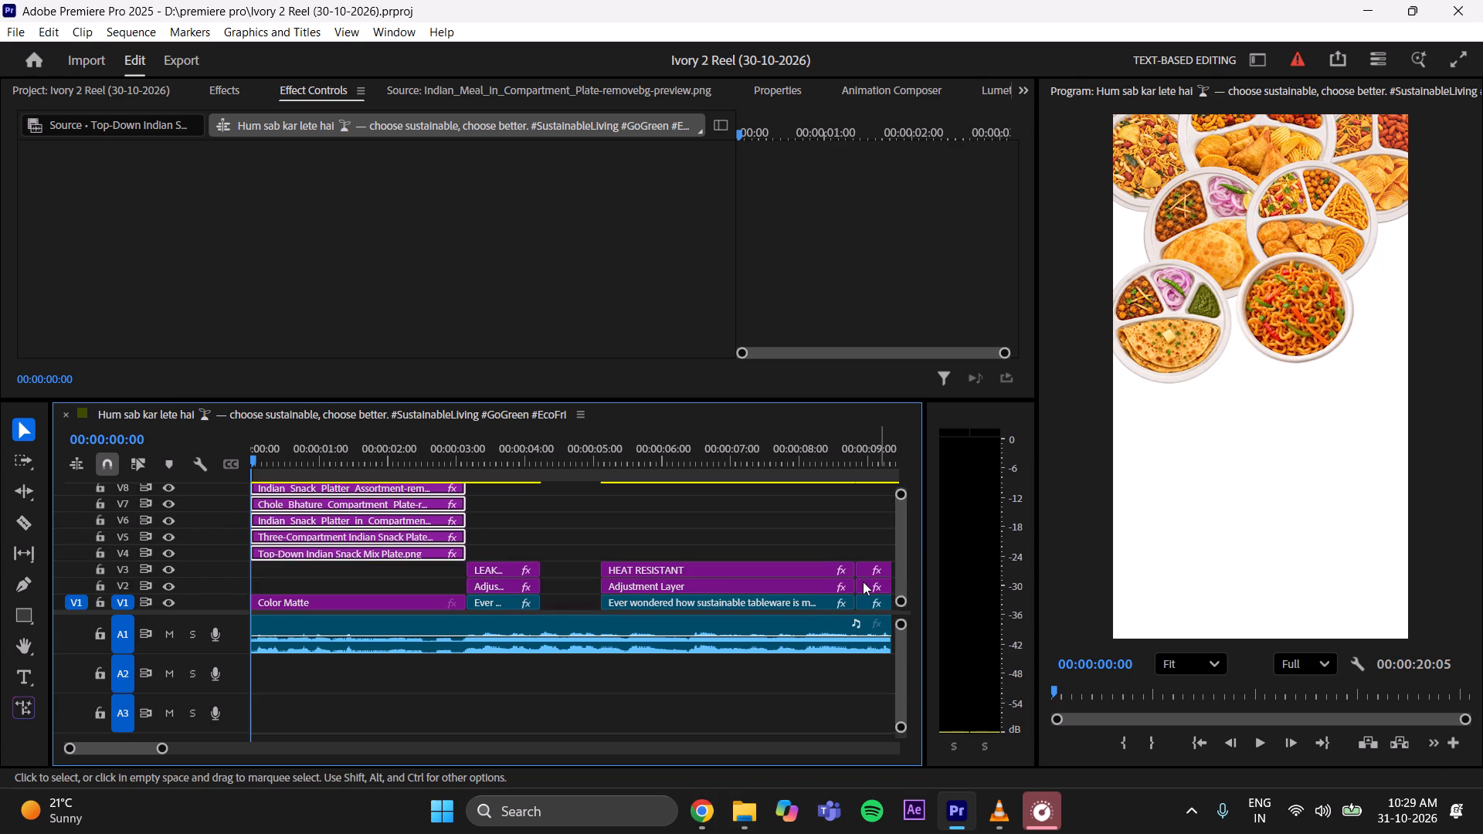
pyautogui.moveTo(372, 555); pyautogui.dragTo(371, 579)
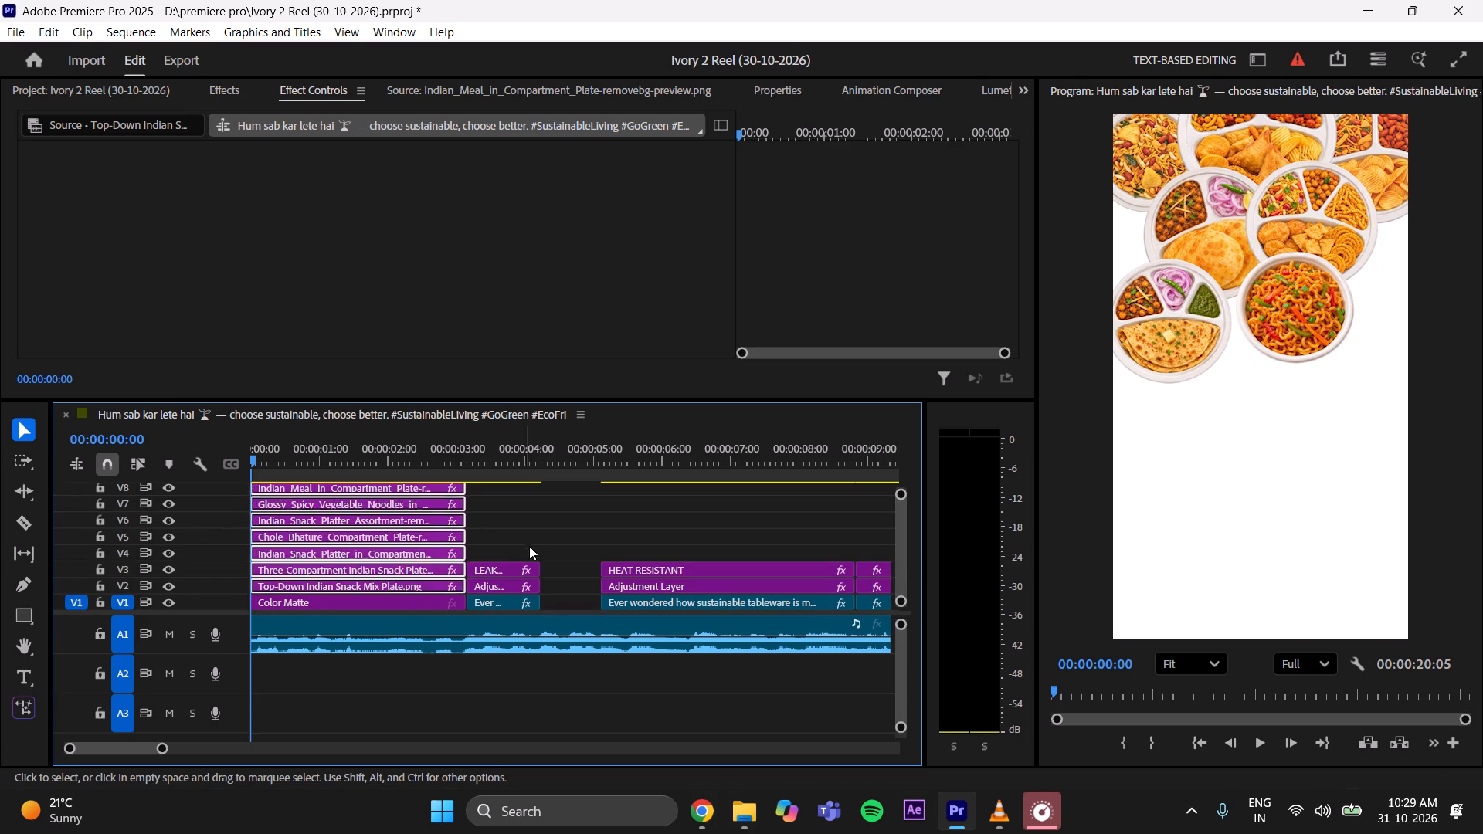
pyautogui.click(535, 541)
pyautogui.hotkey('ctrl', 's')
pyautogui.hotkey('ctrl', 's')
pyautogui.hotkey('ctrl', 's')
pyautogui.hotkey('ctrl', 's')
pyautogui.hotkey('ctrl', 's')
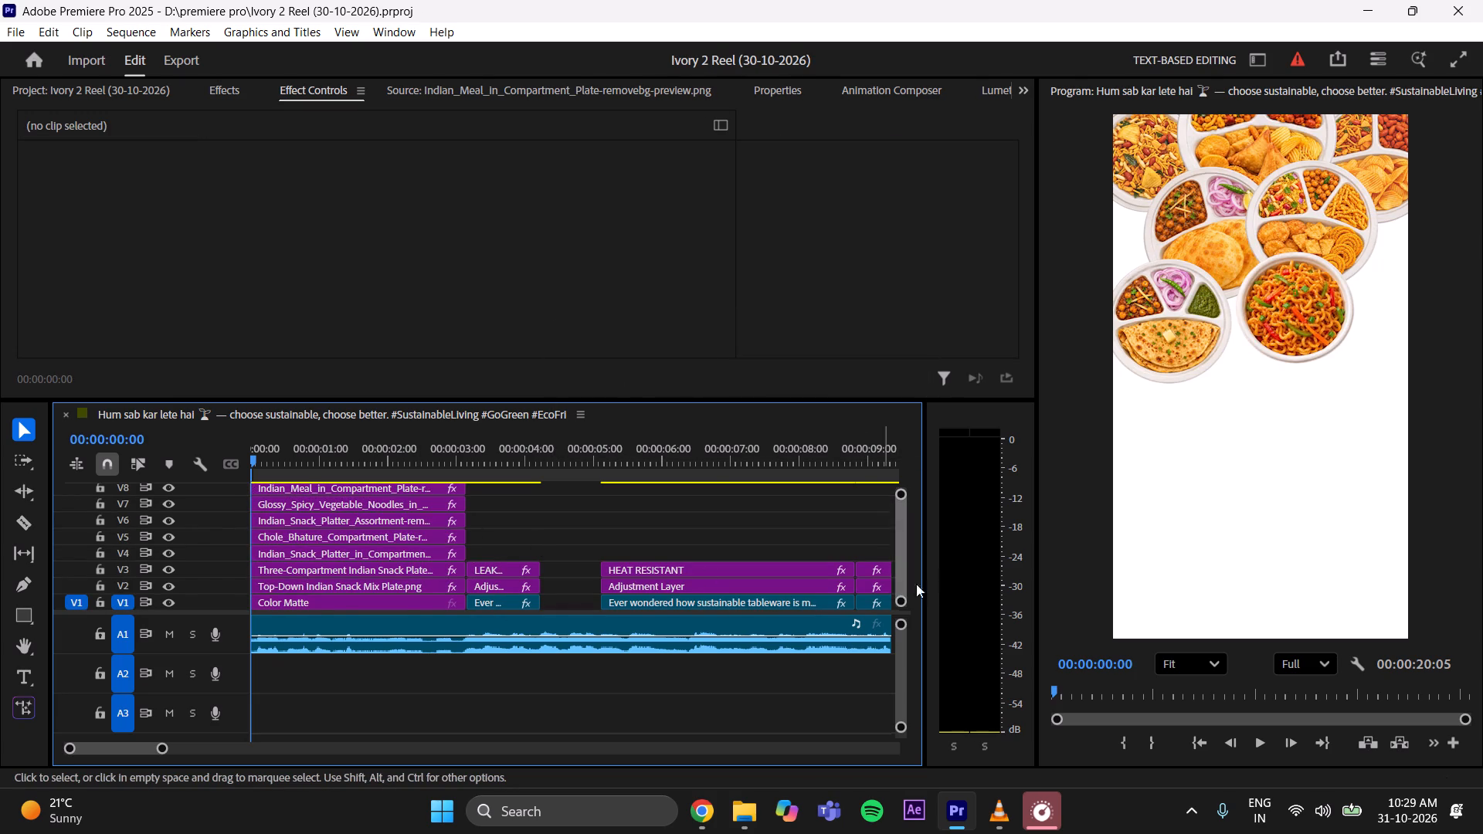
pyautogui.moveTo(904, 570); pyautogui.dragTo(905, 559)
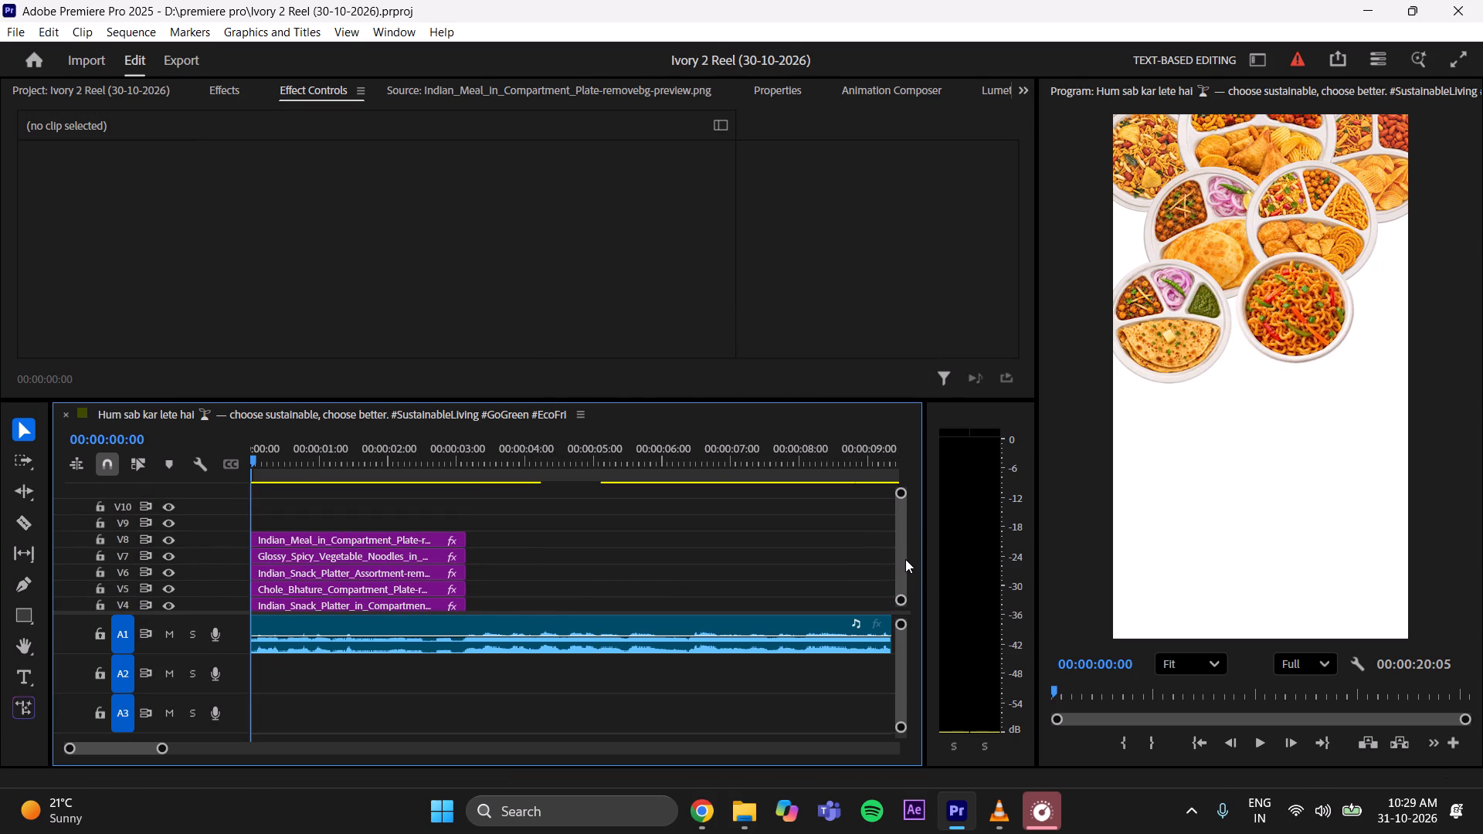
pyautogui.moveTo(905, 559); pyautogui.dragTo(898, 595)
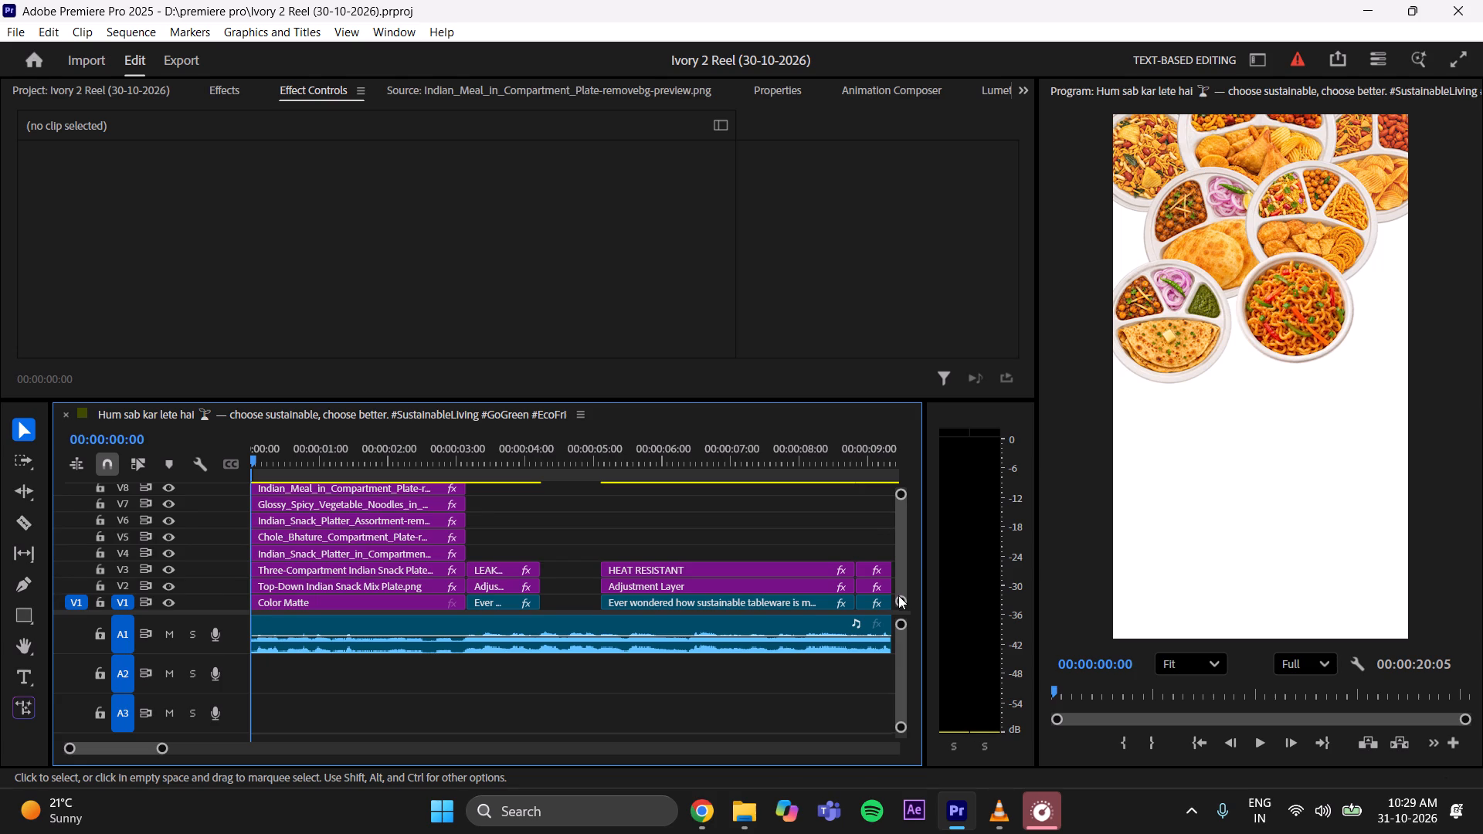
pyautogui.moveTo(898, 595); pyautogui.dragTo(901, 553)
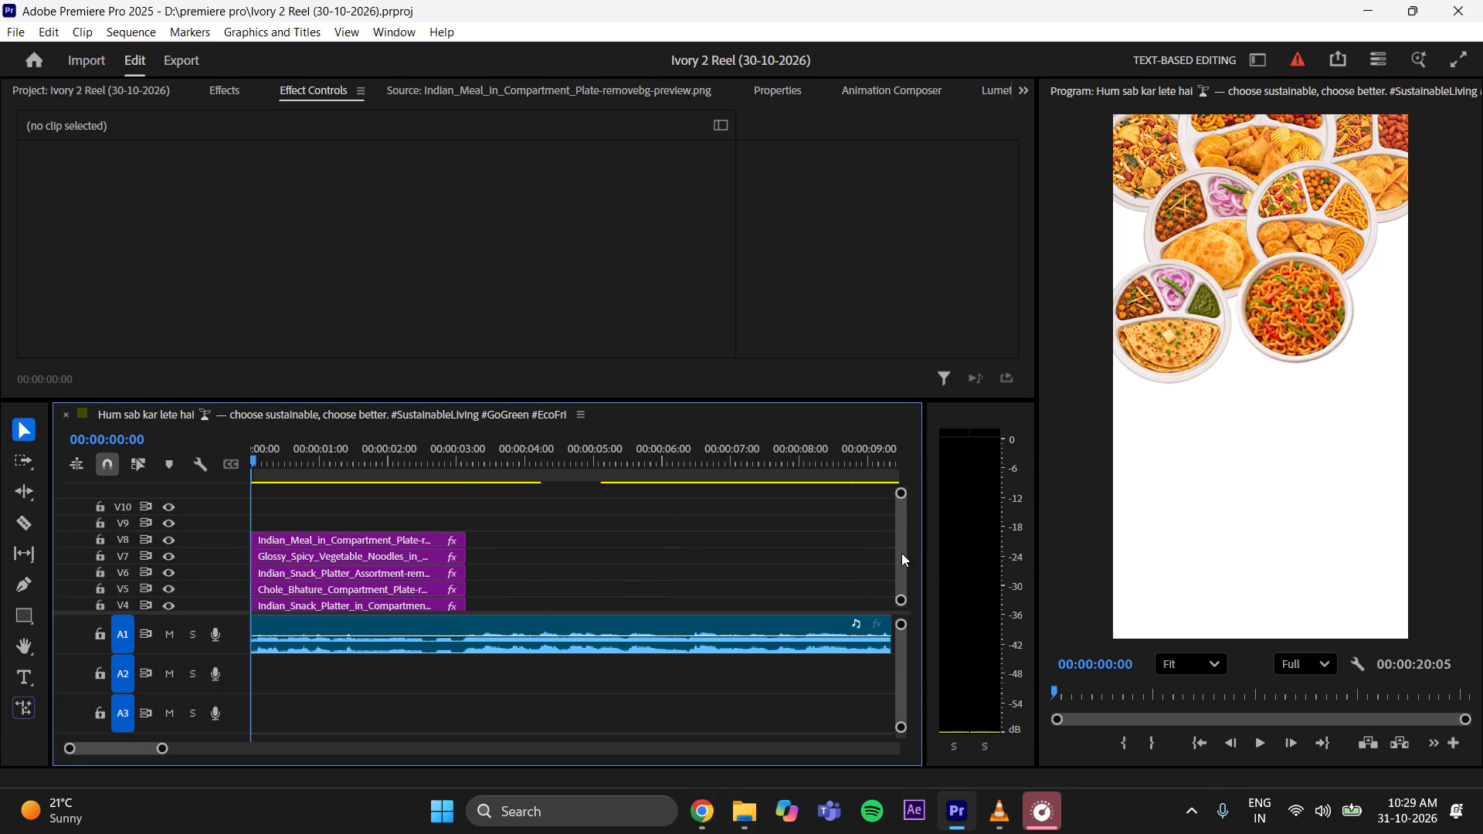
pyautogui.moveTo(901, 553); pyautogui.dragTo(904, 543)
# Examine the Indian_Meal_in_Compartment_Plate image enlarged in the Source monitor.
pyautogui.click(534, 81)
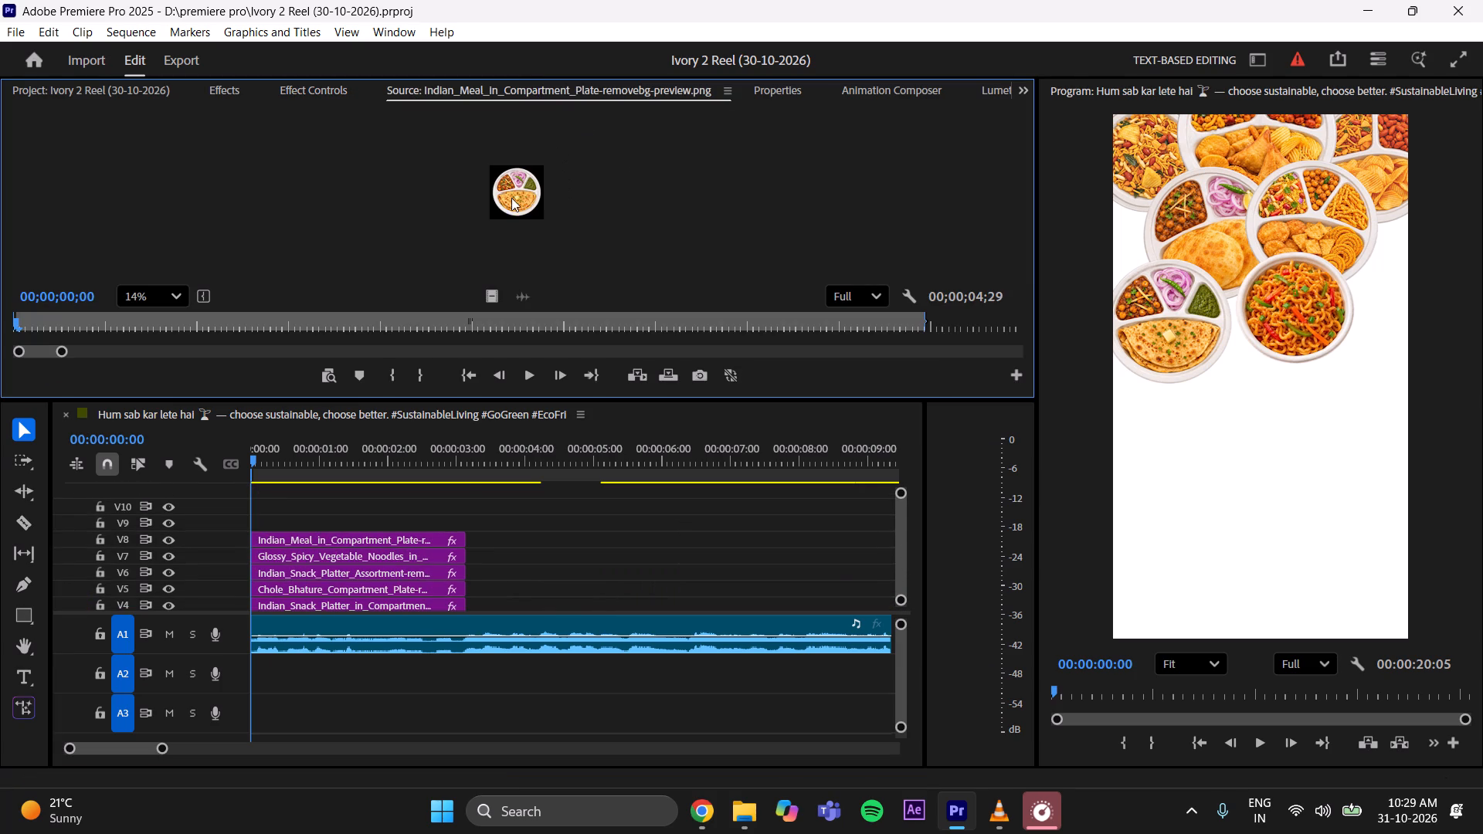
pyautogui.scroll(10, 497, 176)
pyautogui.scroll(-3, 439, 145)
pyautogui.scroll(6, 379, 164)
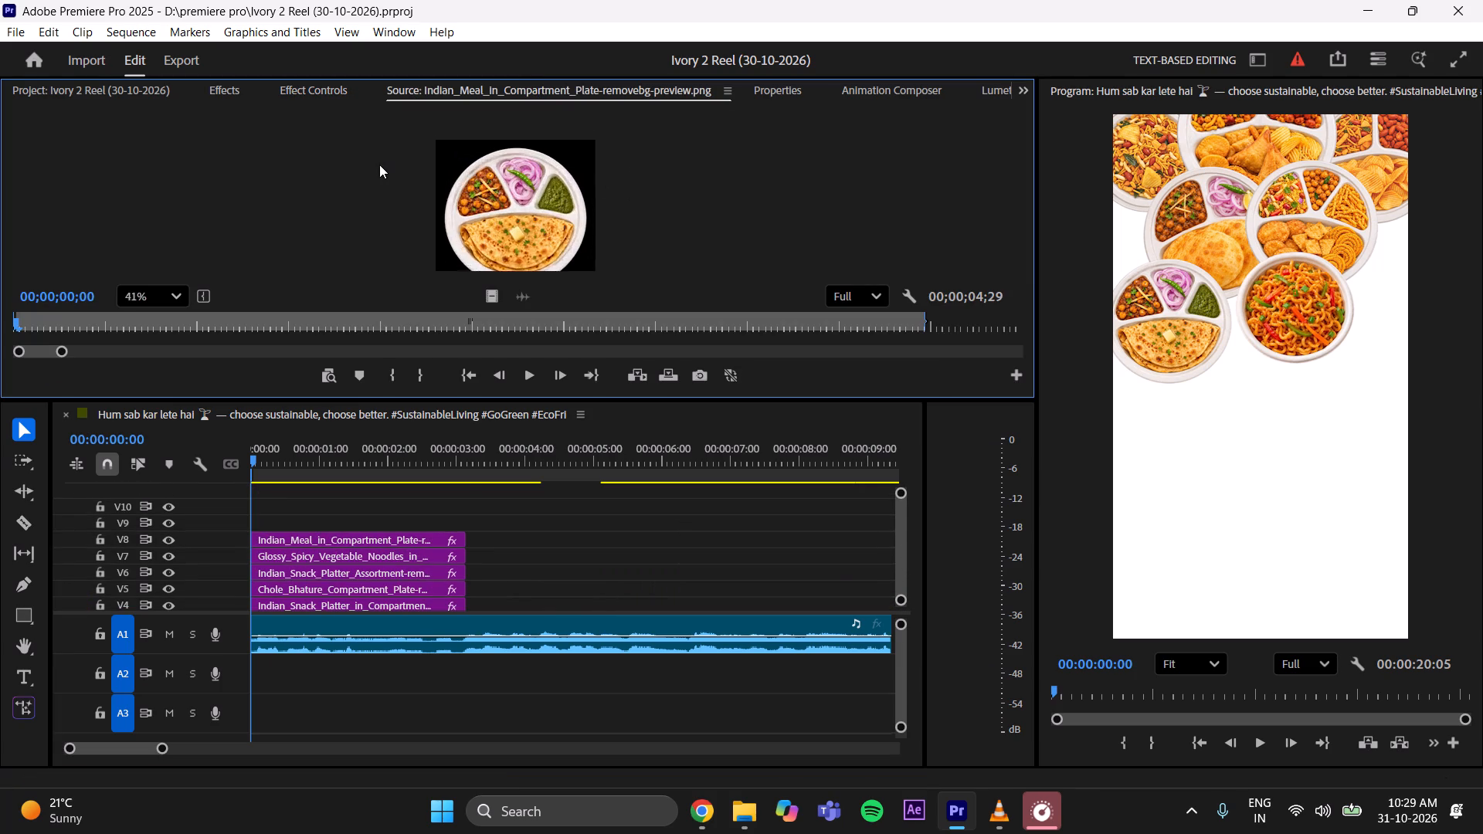
pyautogui.scroll(1, 379, 164)
pyautogui.scroll(-3, 379, 164)
pyautogui.scroll(3, 480, 265)
pyautogui.scroll(-2, 615, 231)
pyautogui.scroll(2, 391, 231)
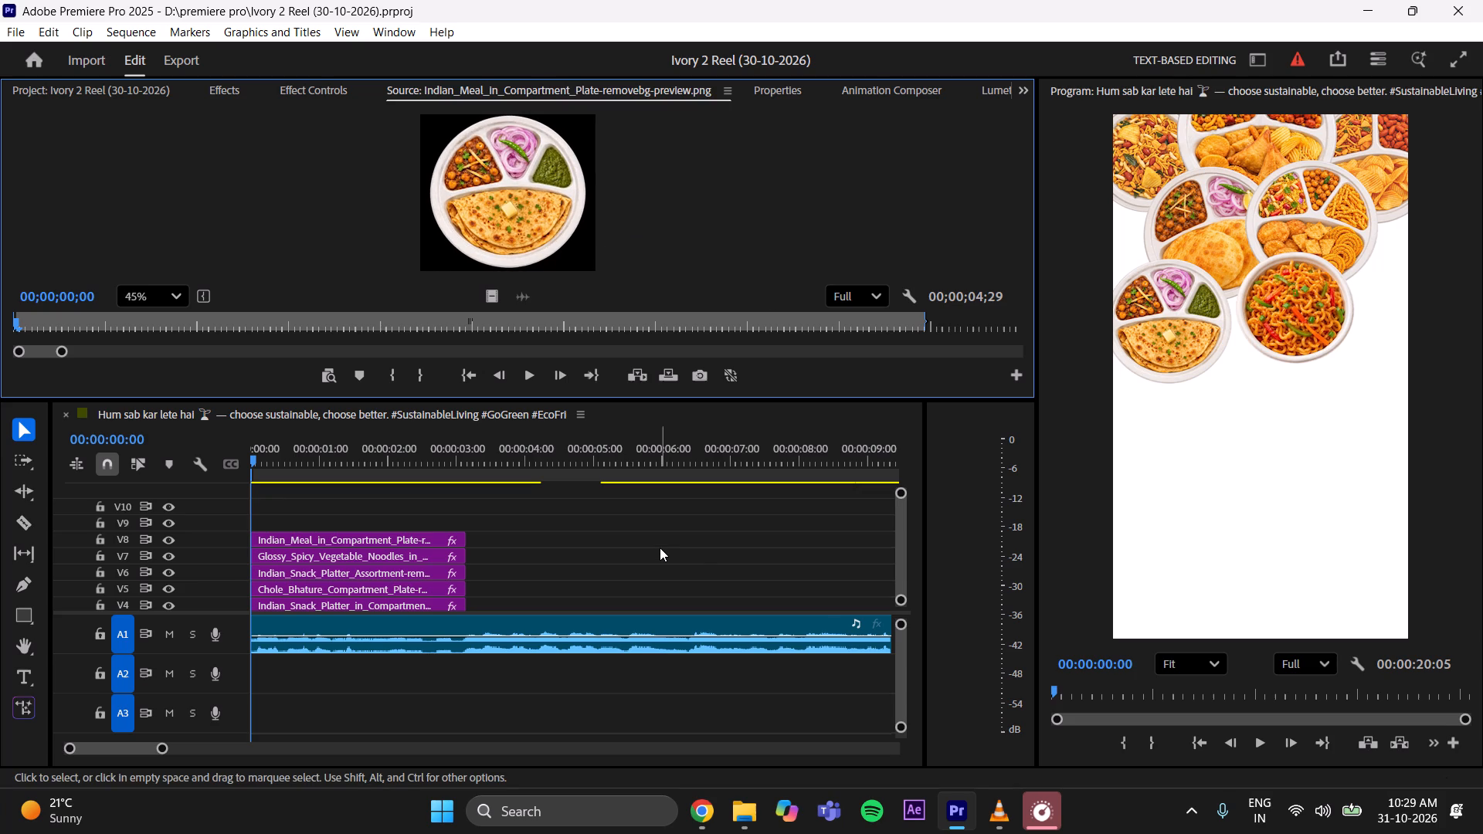
# Save the project.
pyautogui.hotkey('ctrl', 's')
pyautogui.hotkey('ctrl', 's')
pyautogui.hotkey('ctrl', 's')
pyautogui.hotkey('ctrl', 's')
pyautogui.hotkey('ctrl', 's')
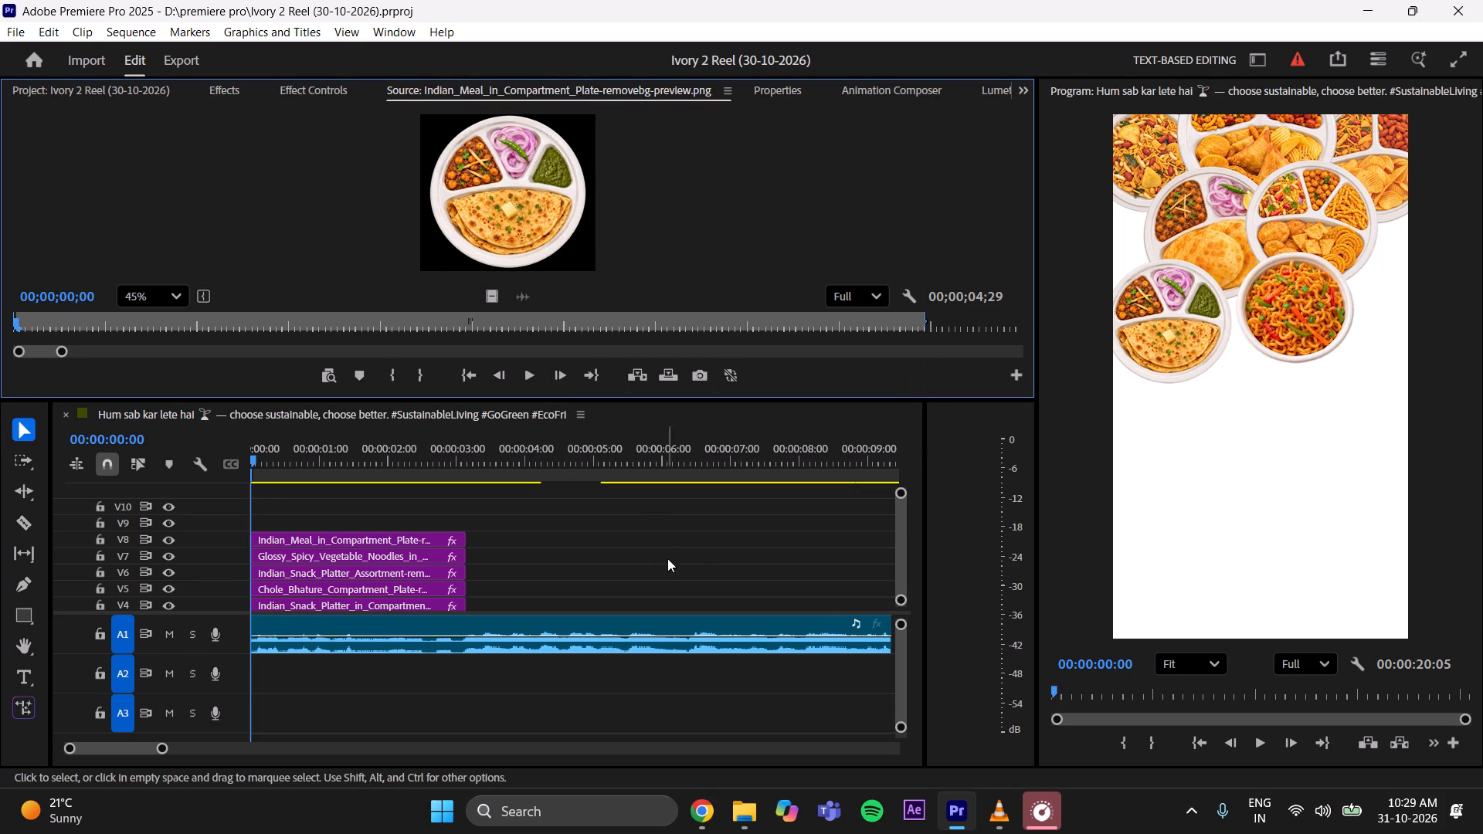
pyautogui.click(702, 813)
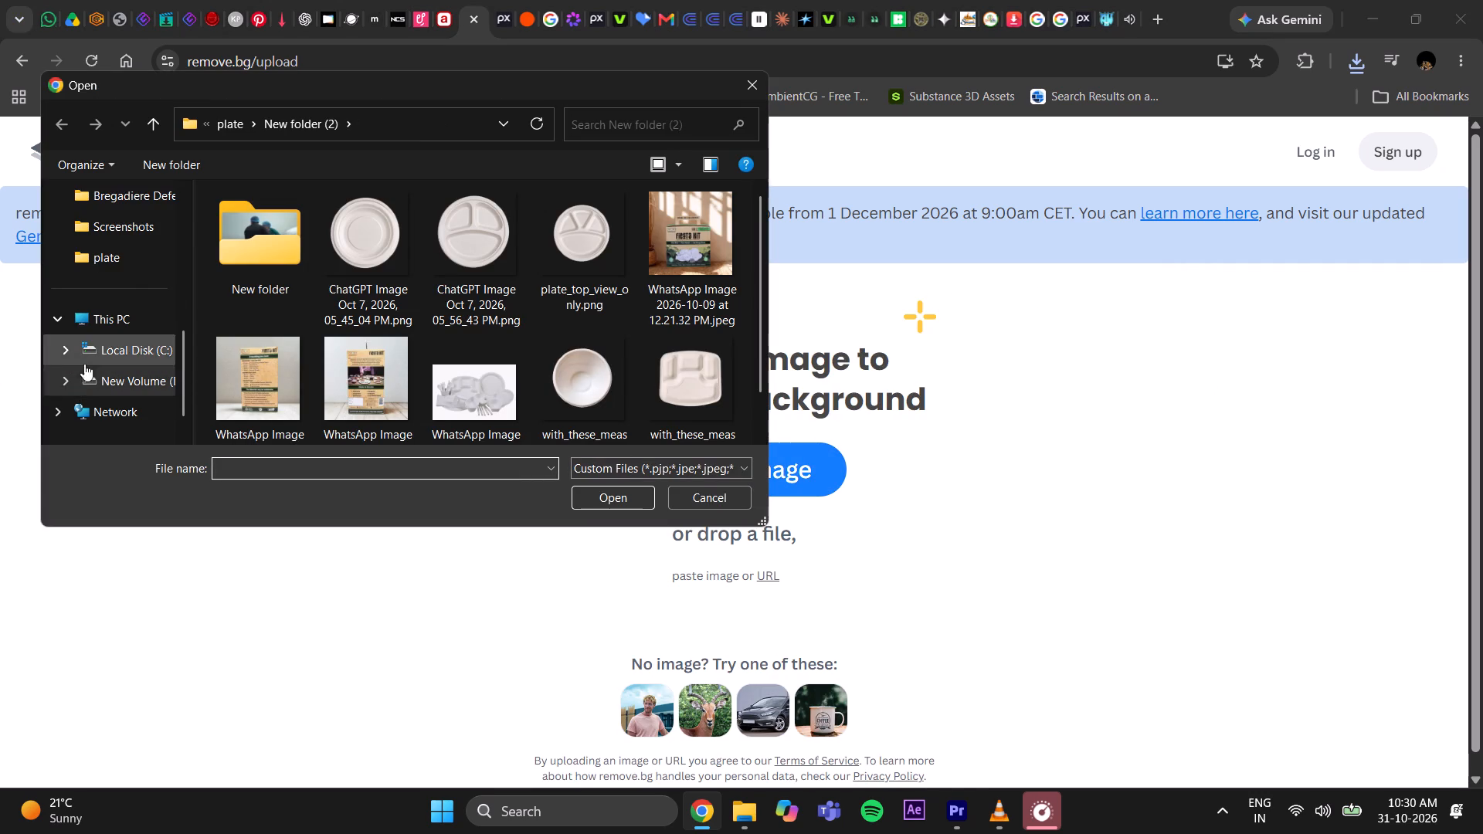
pyautogui.scroll(7, 114, 351)
pyautogui.click(117, 361)
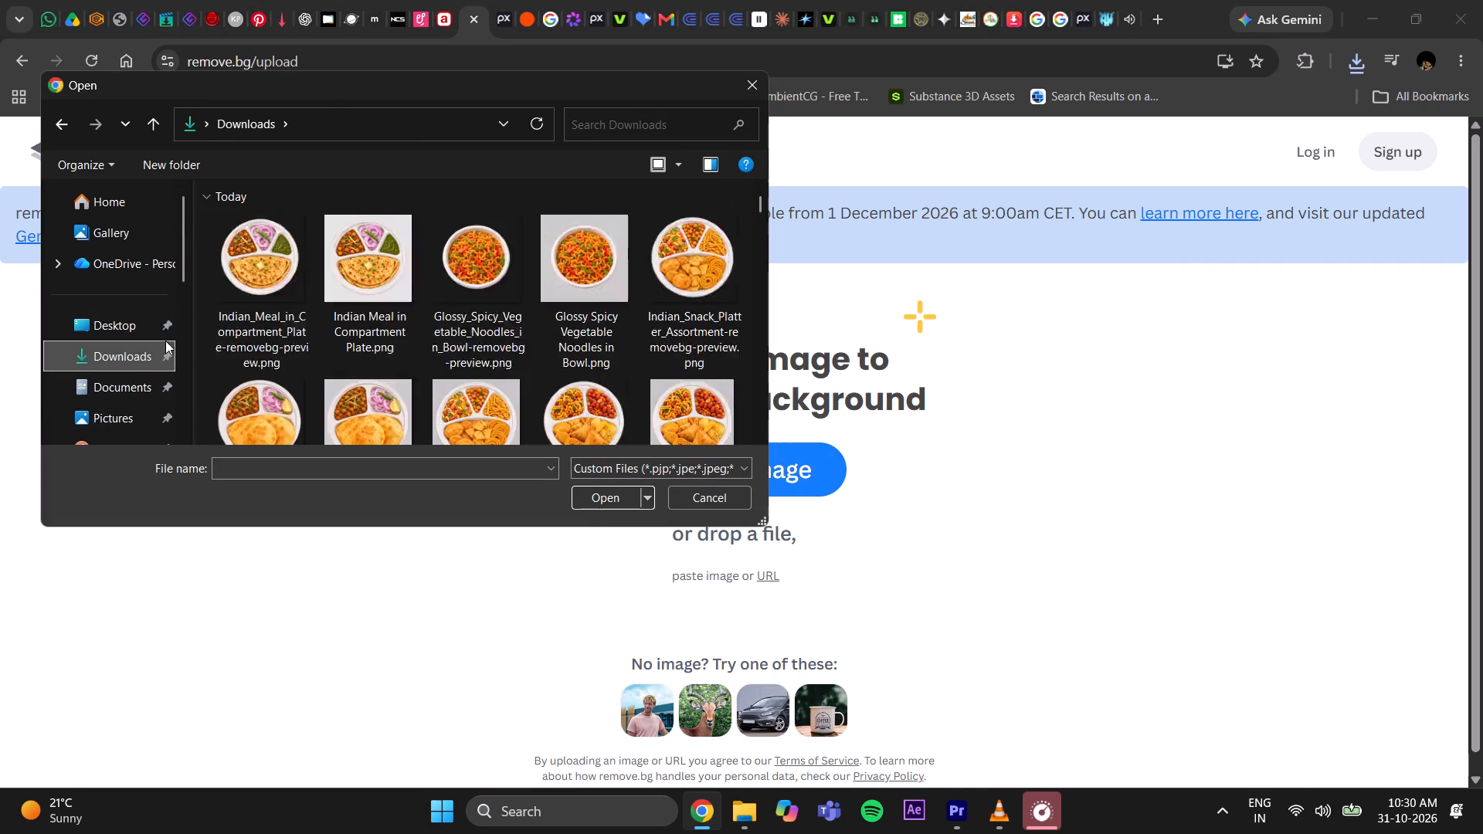
pyautogui.click(259, 283)
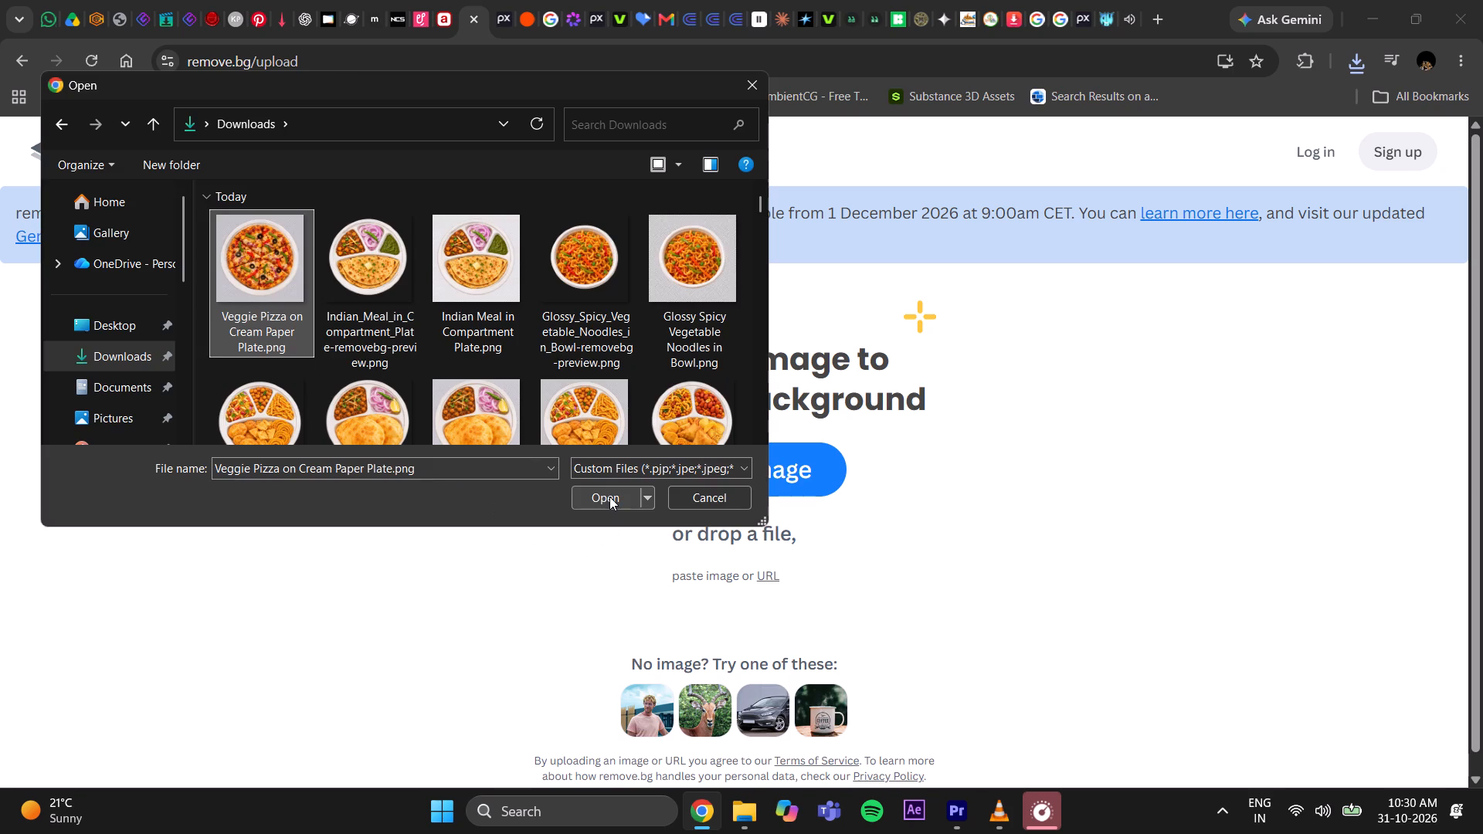
pyautogui.click(609, 497)
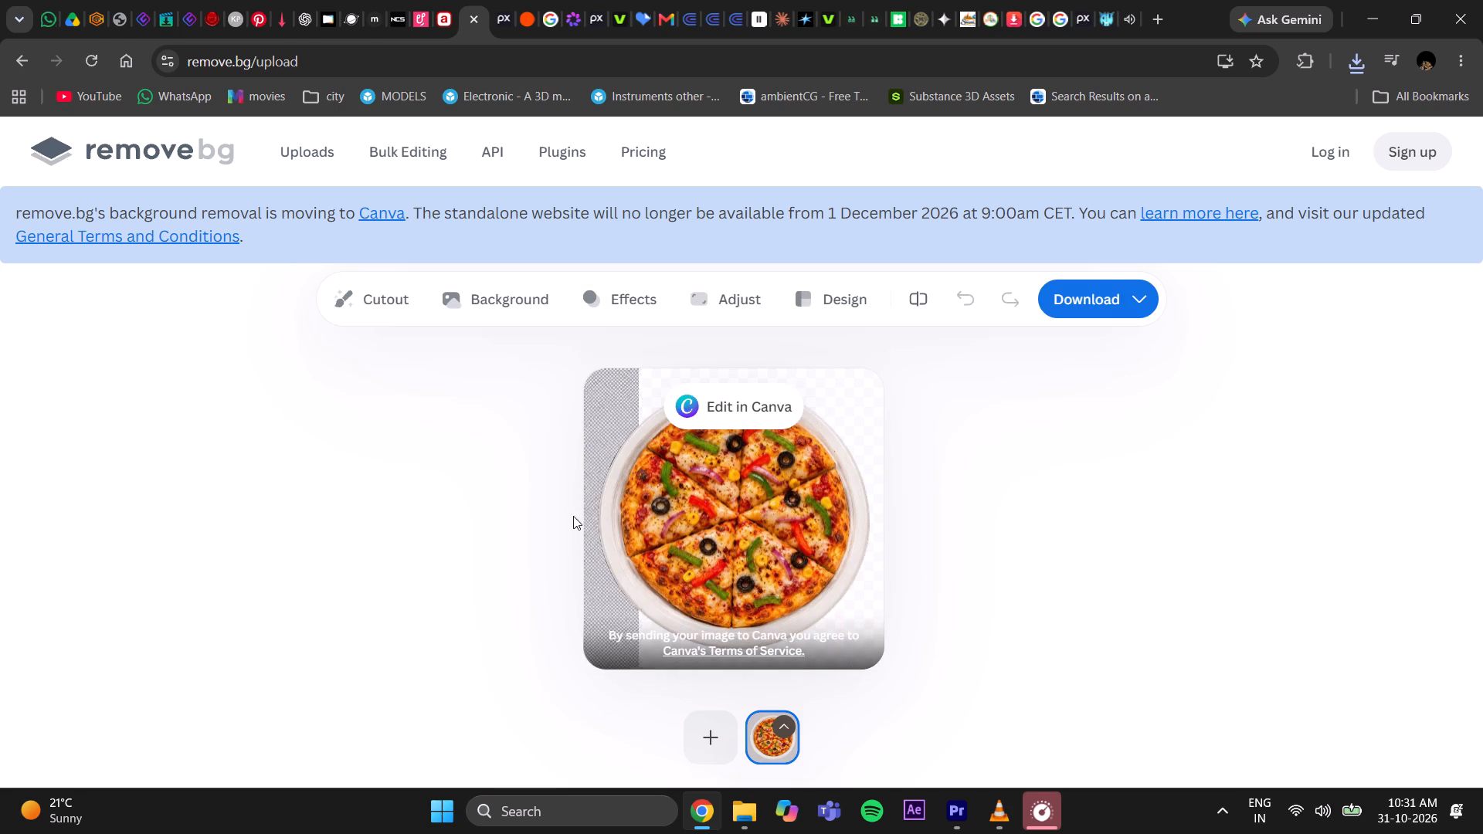
# Download the free 500 x 500 preview of the pizza plate cutout.
pyautogui.click(1077, 310)
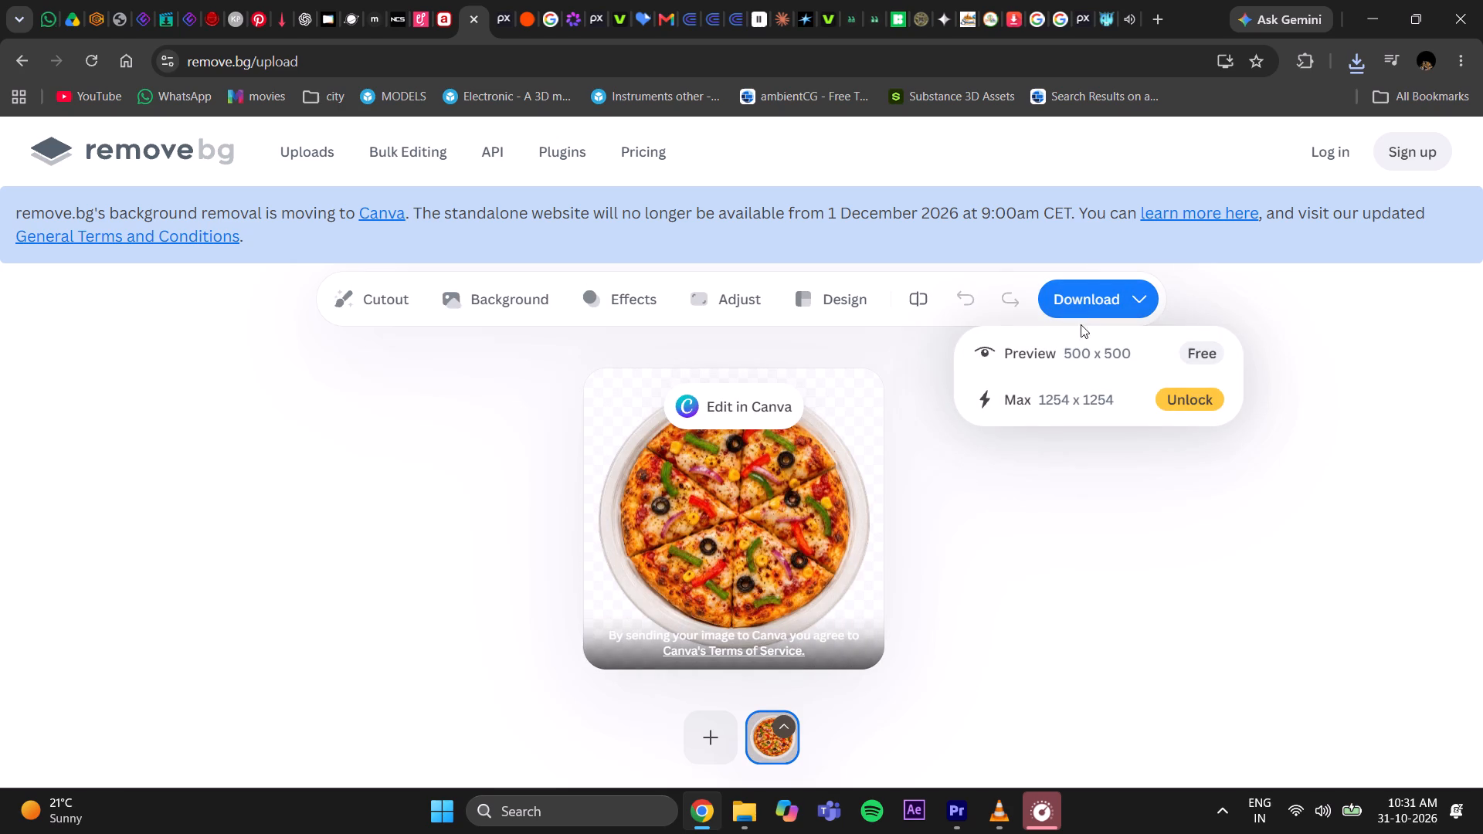
pyautogui.click(1082, 334)
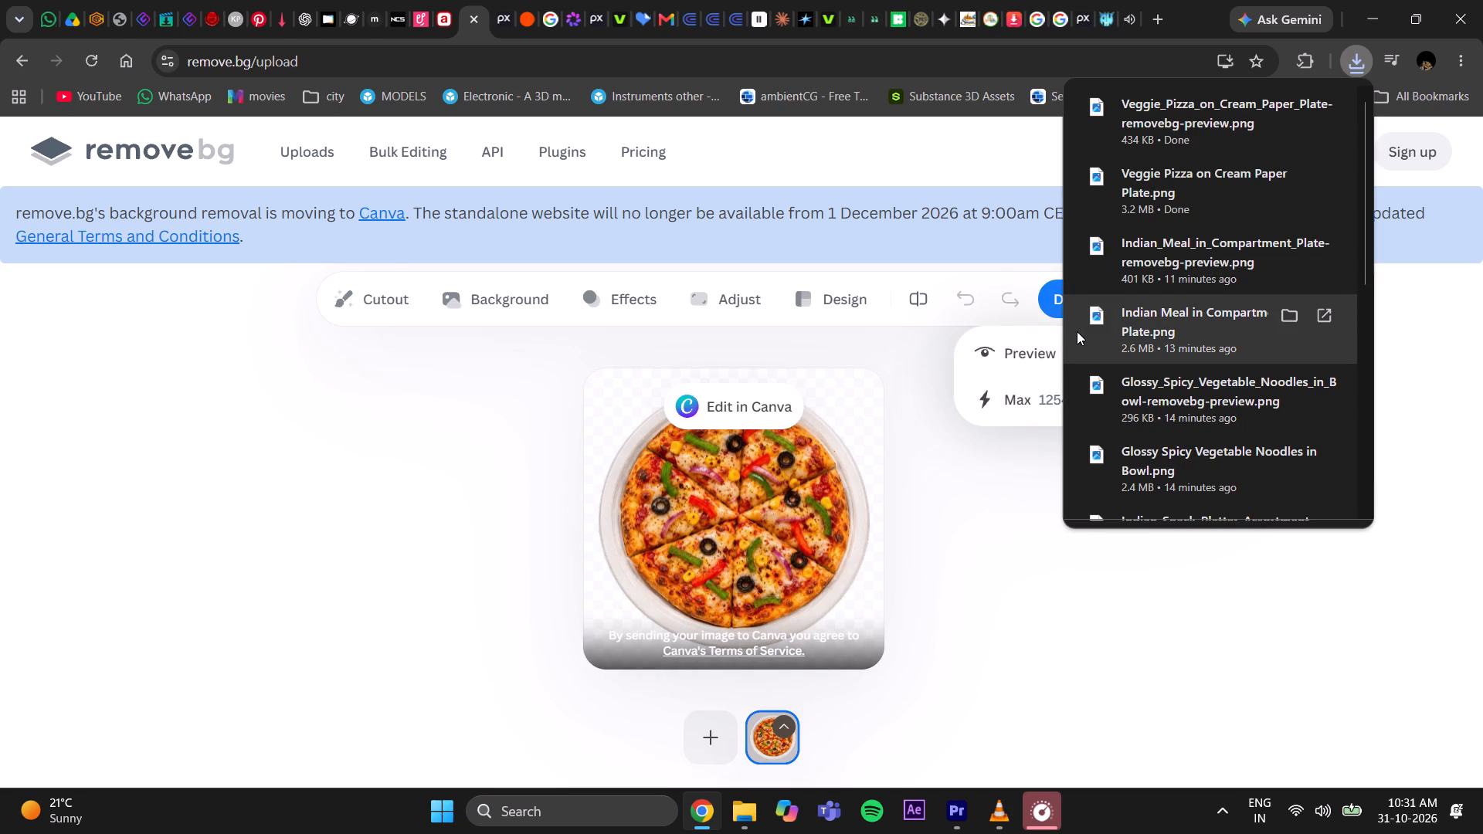
pyautogui.click(974, 520)
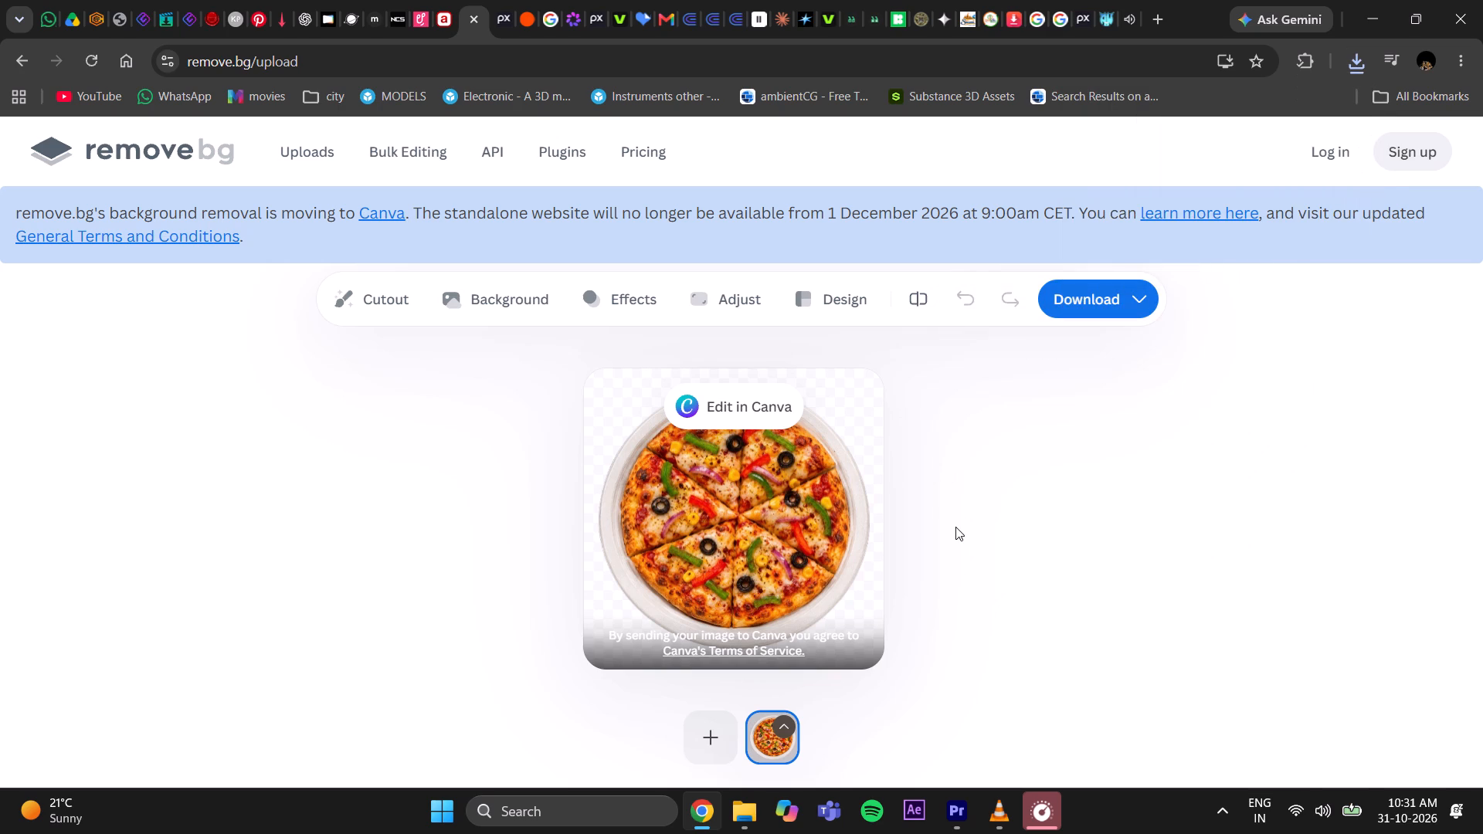
# Bring Veggie_Pizza_on_Cream_Paper_Plate-removebg-preview.png from the Downloads folder into Premiere Pro's Source monitor.
pyautogui.click(955, 818)
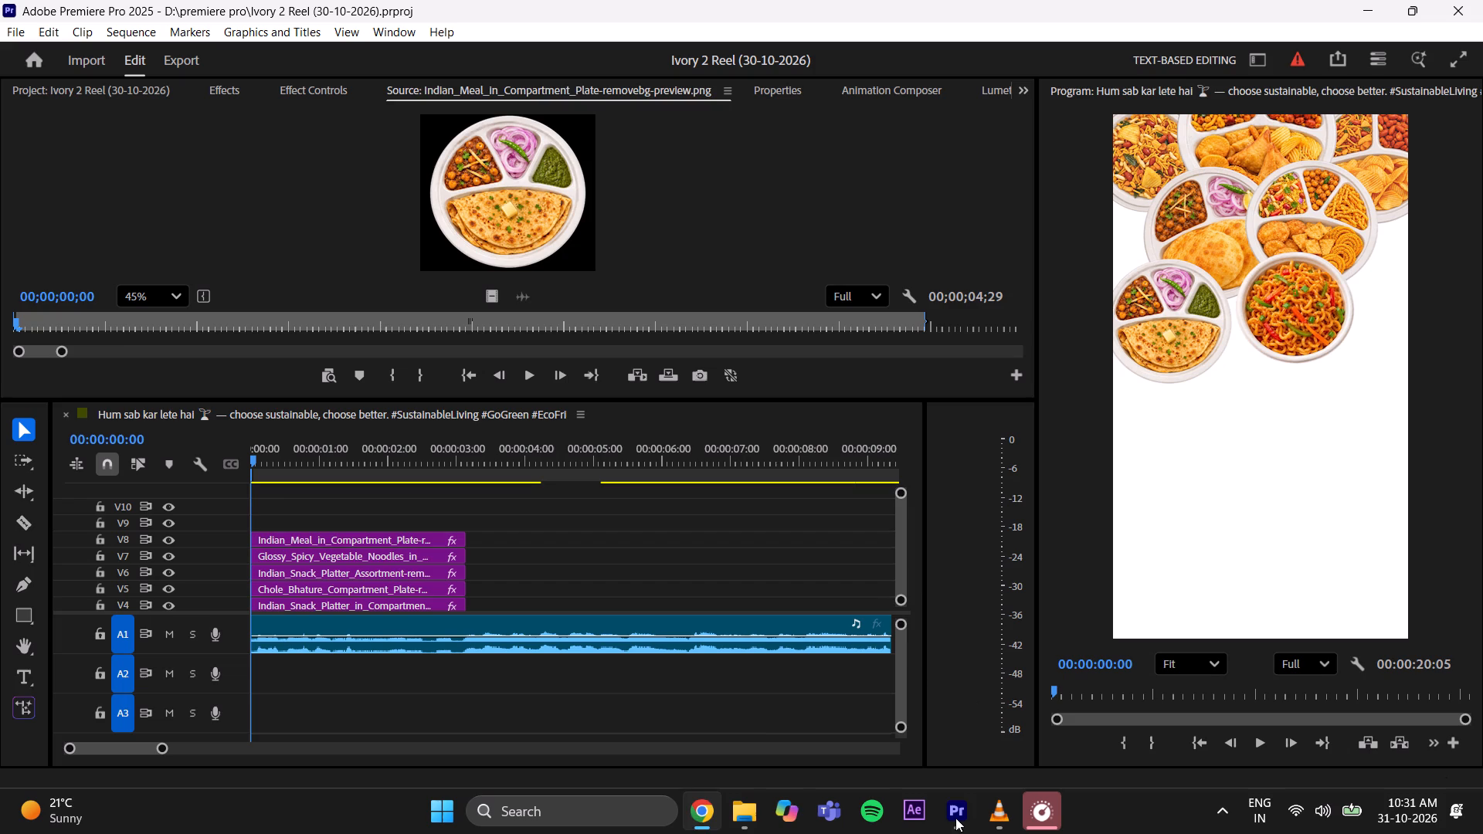
pyautogui.click(742, 816)
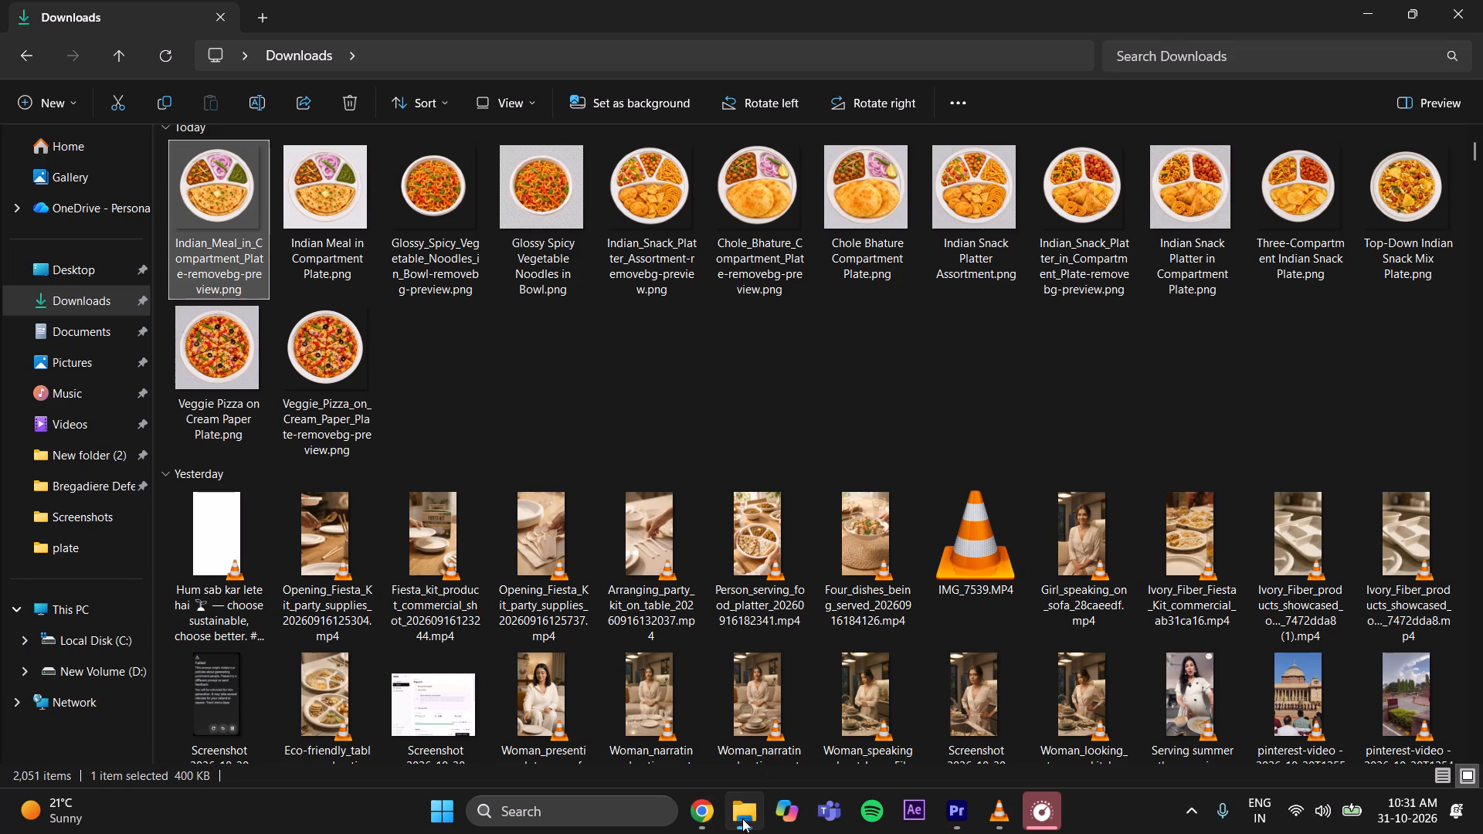
pyautogui.click(163, 66)
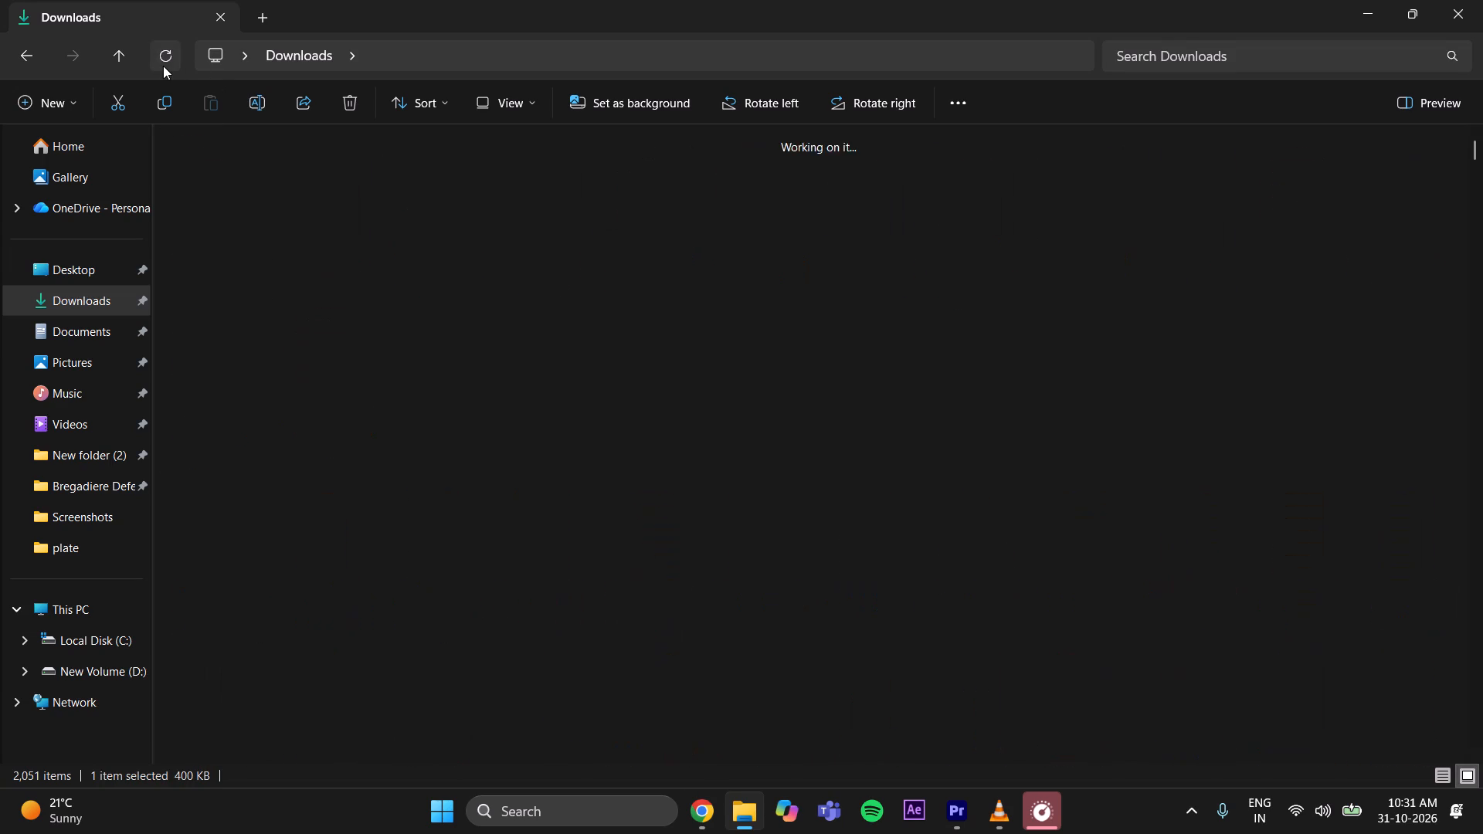
pyautogui.click(219, 199)
pyautogui.moveTo(215, 229); pyautogui.dragTo(1013, 810)
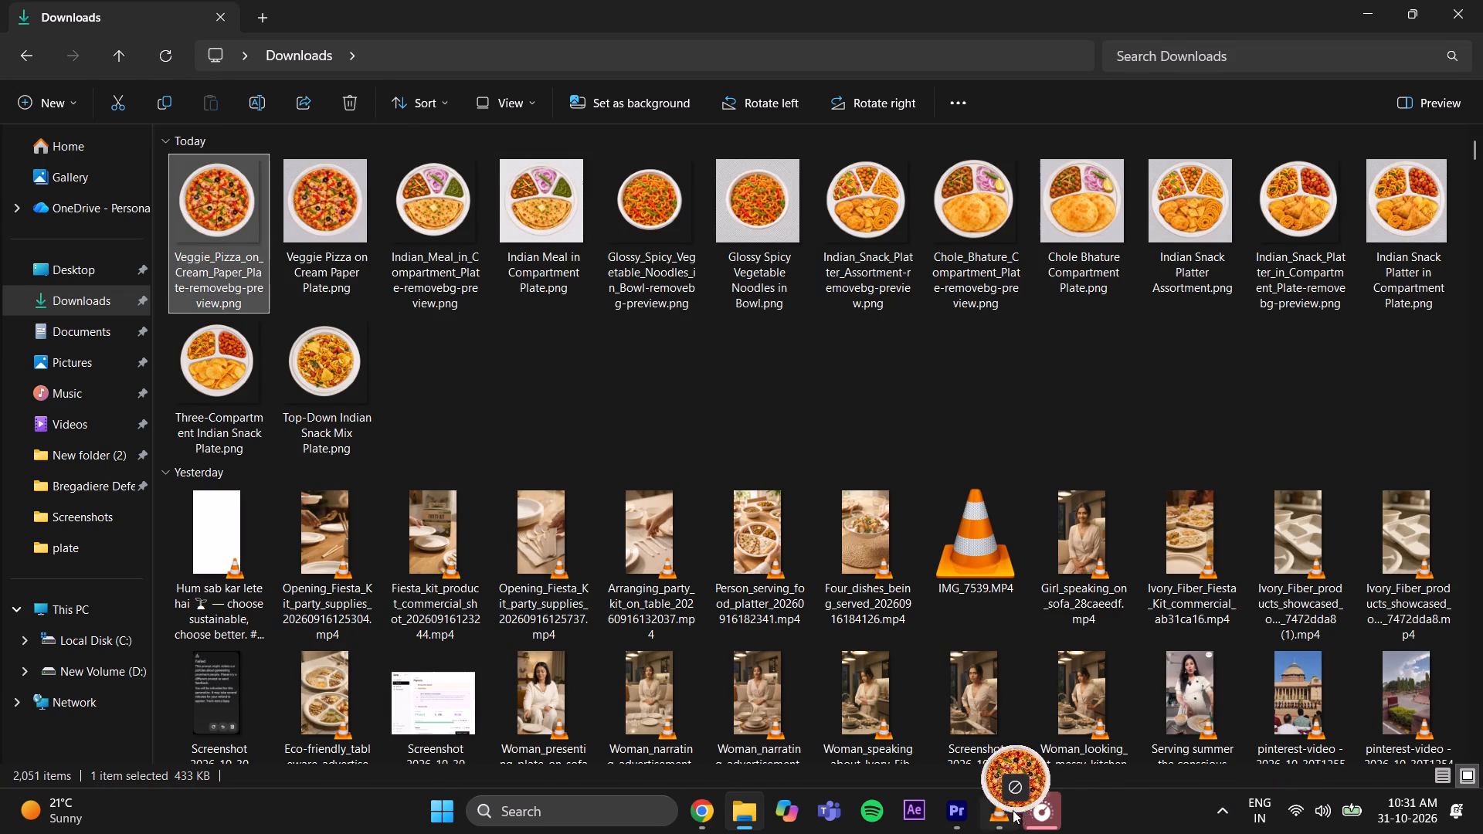
pyautogui.moveTo(1013, 810); pyautogui.dragTo(514, 214)
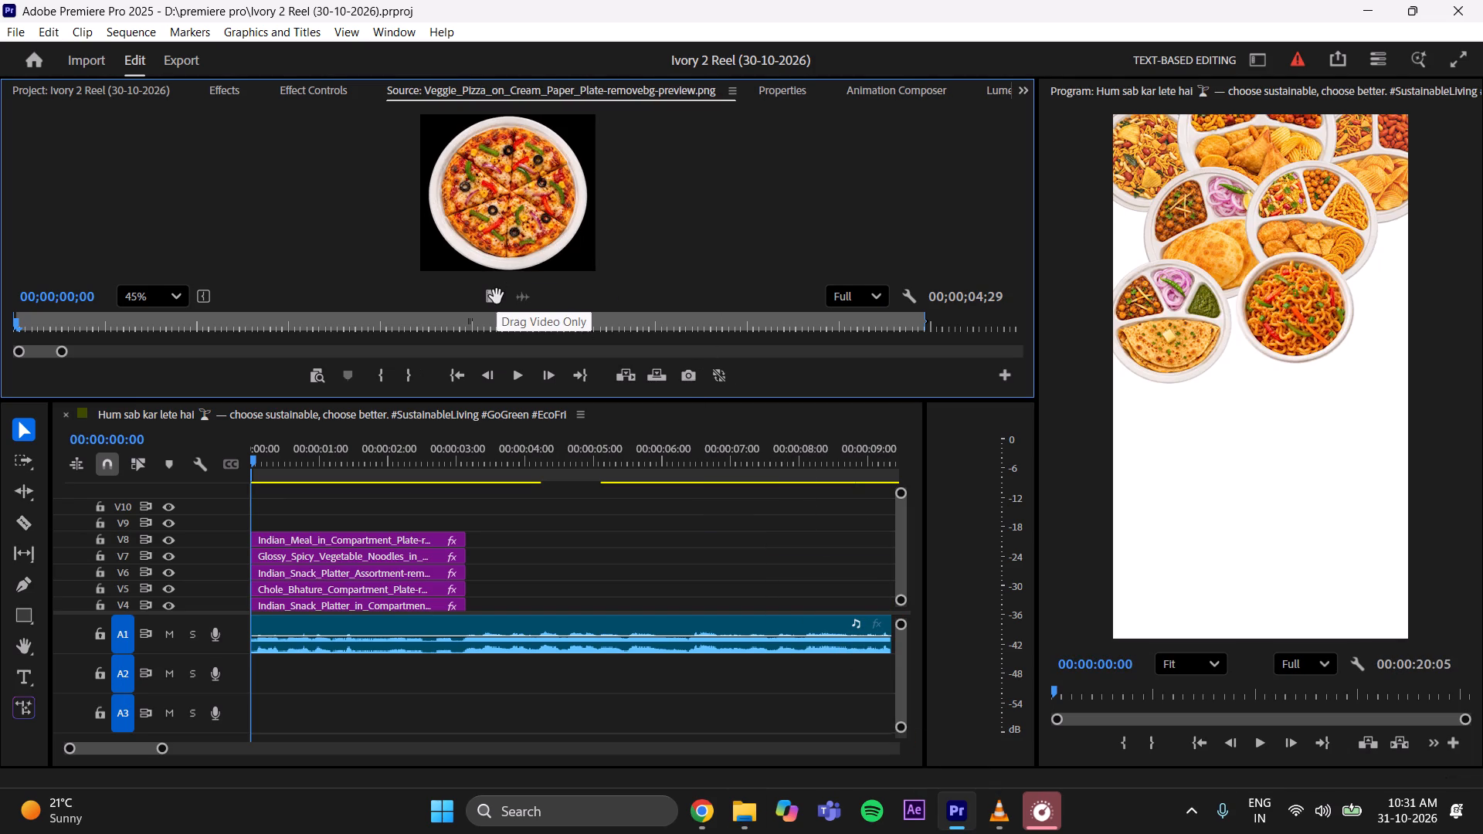
# Place the pizza plate clip on V9 at the sequence start and trim its end to match the plate clips below.
pyautogui.moveTo(487, 296); pyautogui.dragTo(246, 527)
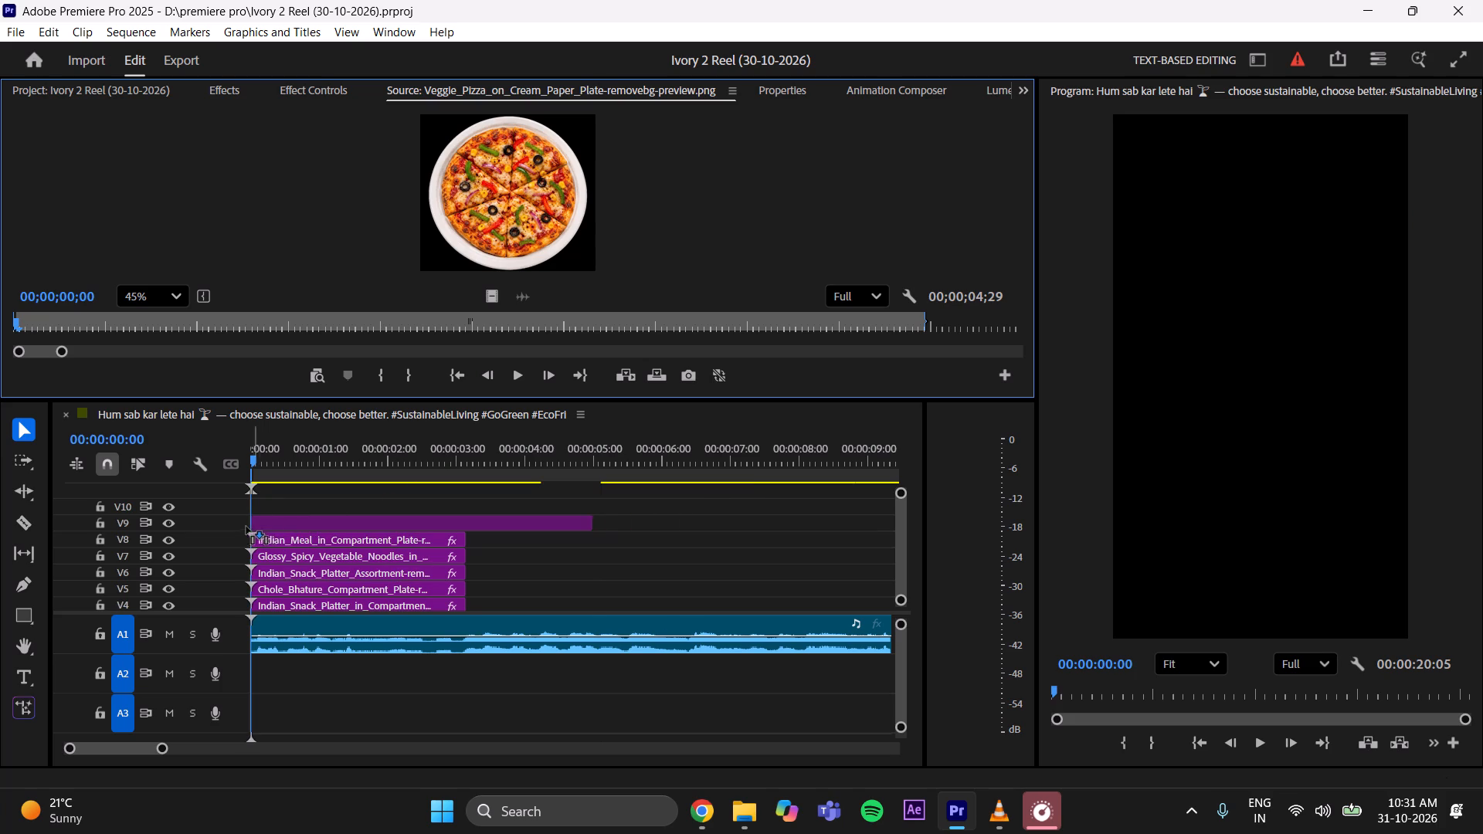
pyautogui.moveTo(246, 527); pyautogui.dragTo(244, 528)
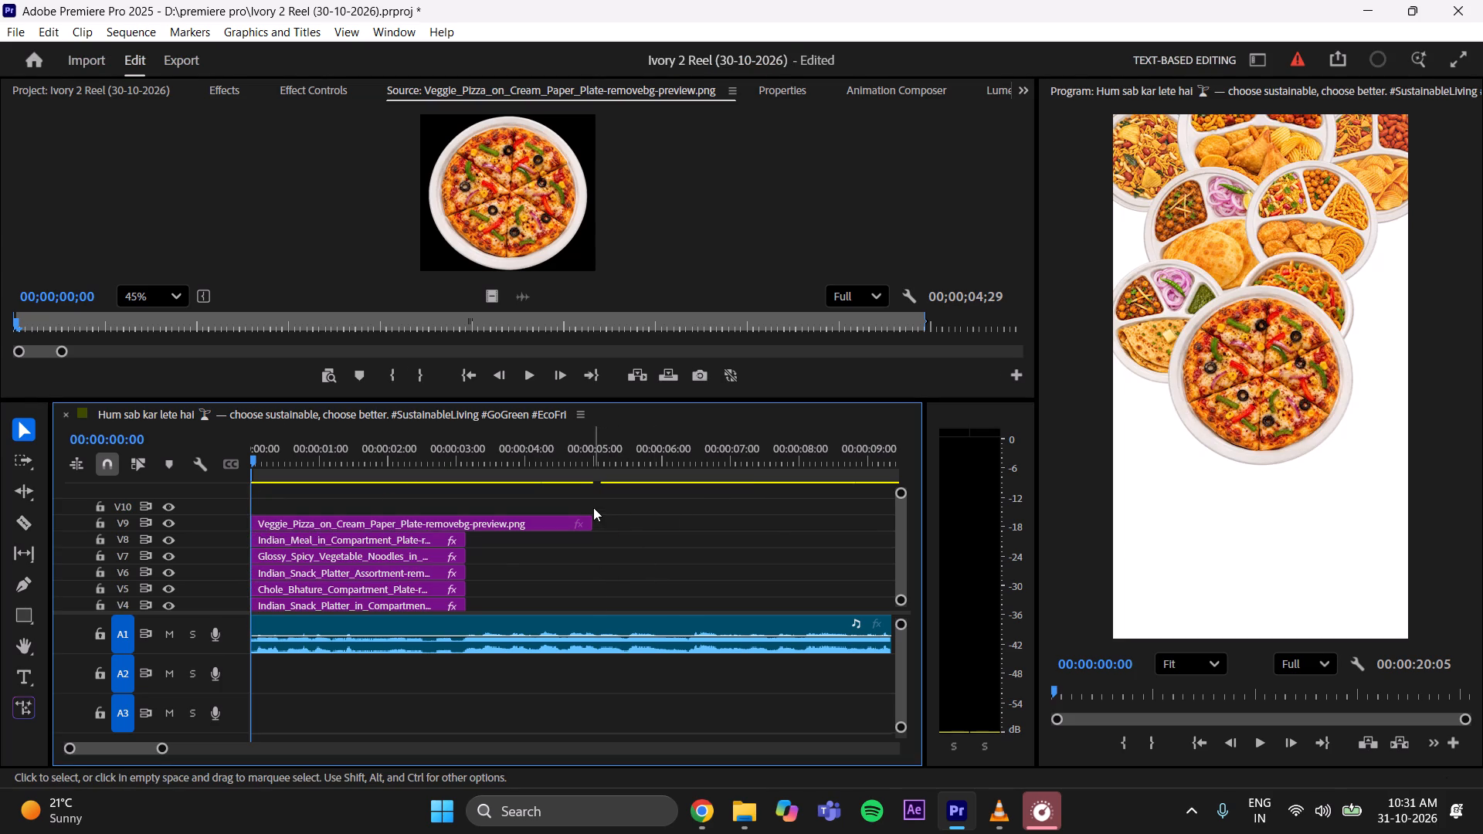
pyautogui.moveTo(597, 518); pyautogui.dragTo(470, 565)
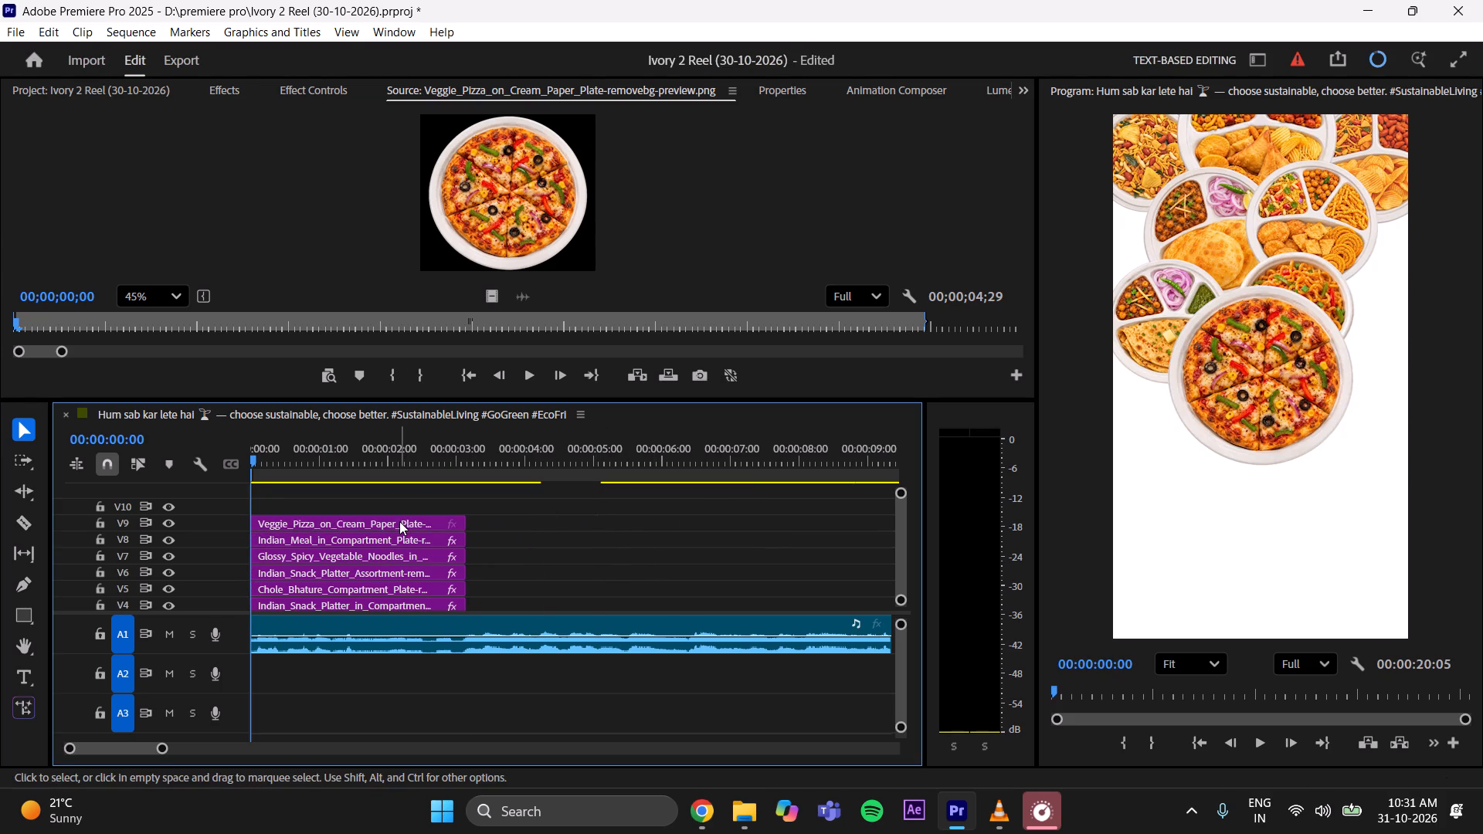
# Scale the pizza plate to 71 and position it at about 656, 381, beside the noodles bowl.
pyautogui.click(399, 521)
pyautogui.click(302, 87)
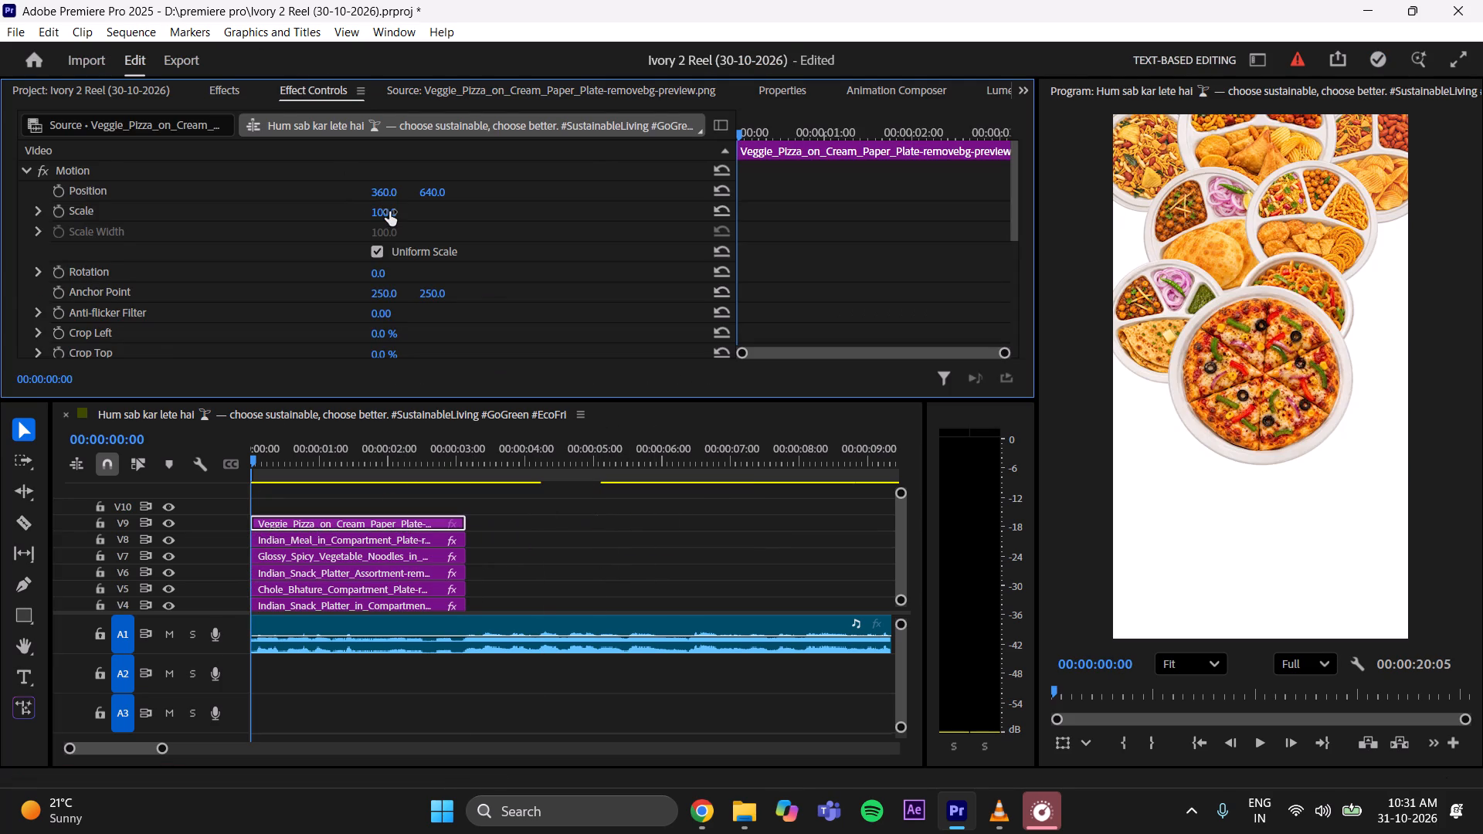
pyautogui.moveTo(387, 209); pyautogui.dragTo(368, 218)
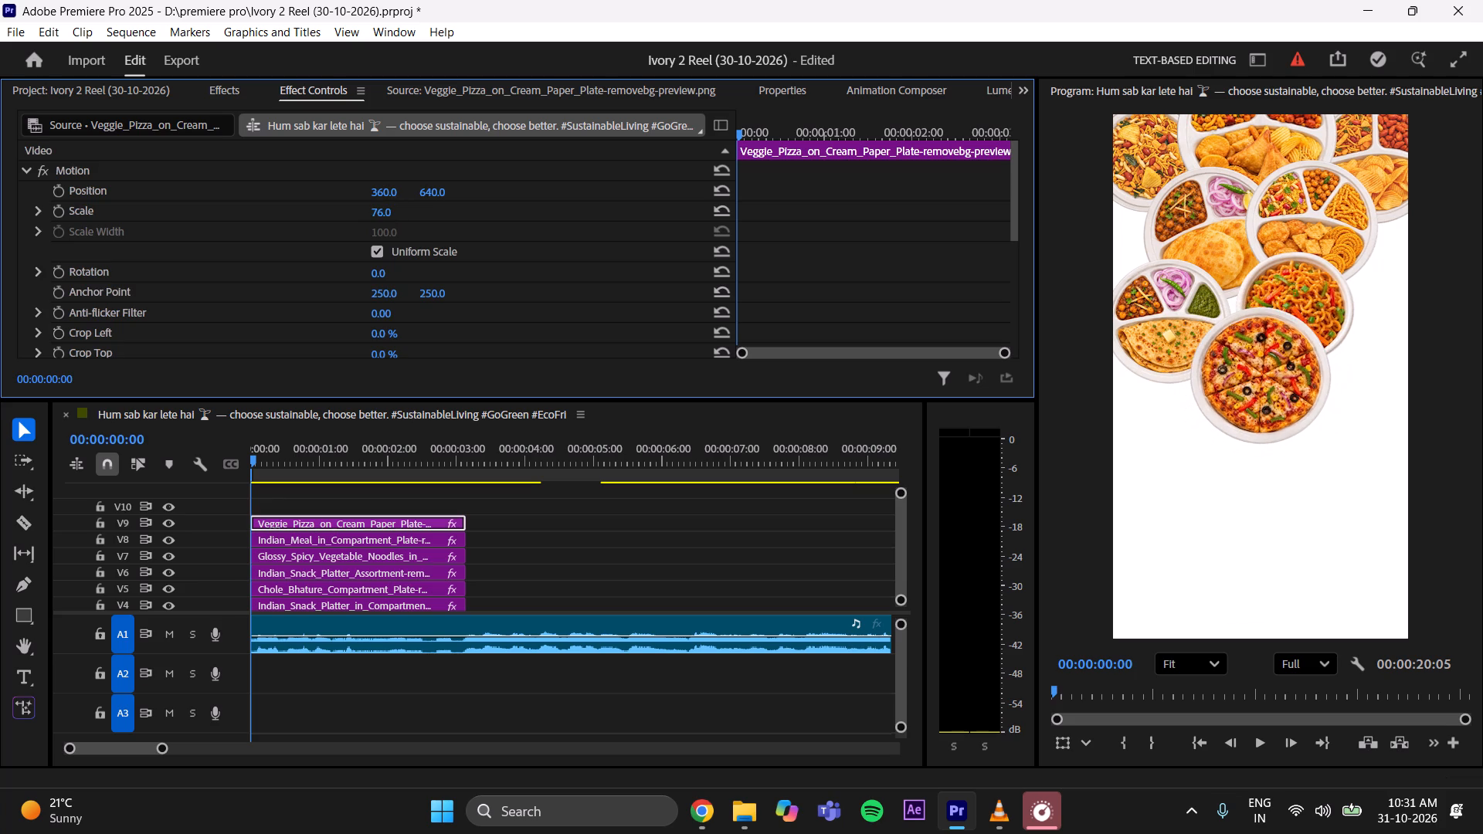
pyautogui.moveTo(368, 218); pyautogui.dragTo(361, 222)
pyautogui.moveTo(433, 192); pyautogui.dragTo(209, 219)
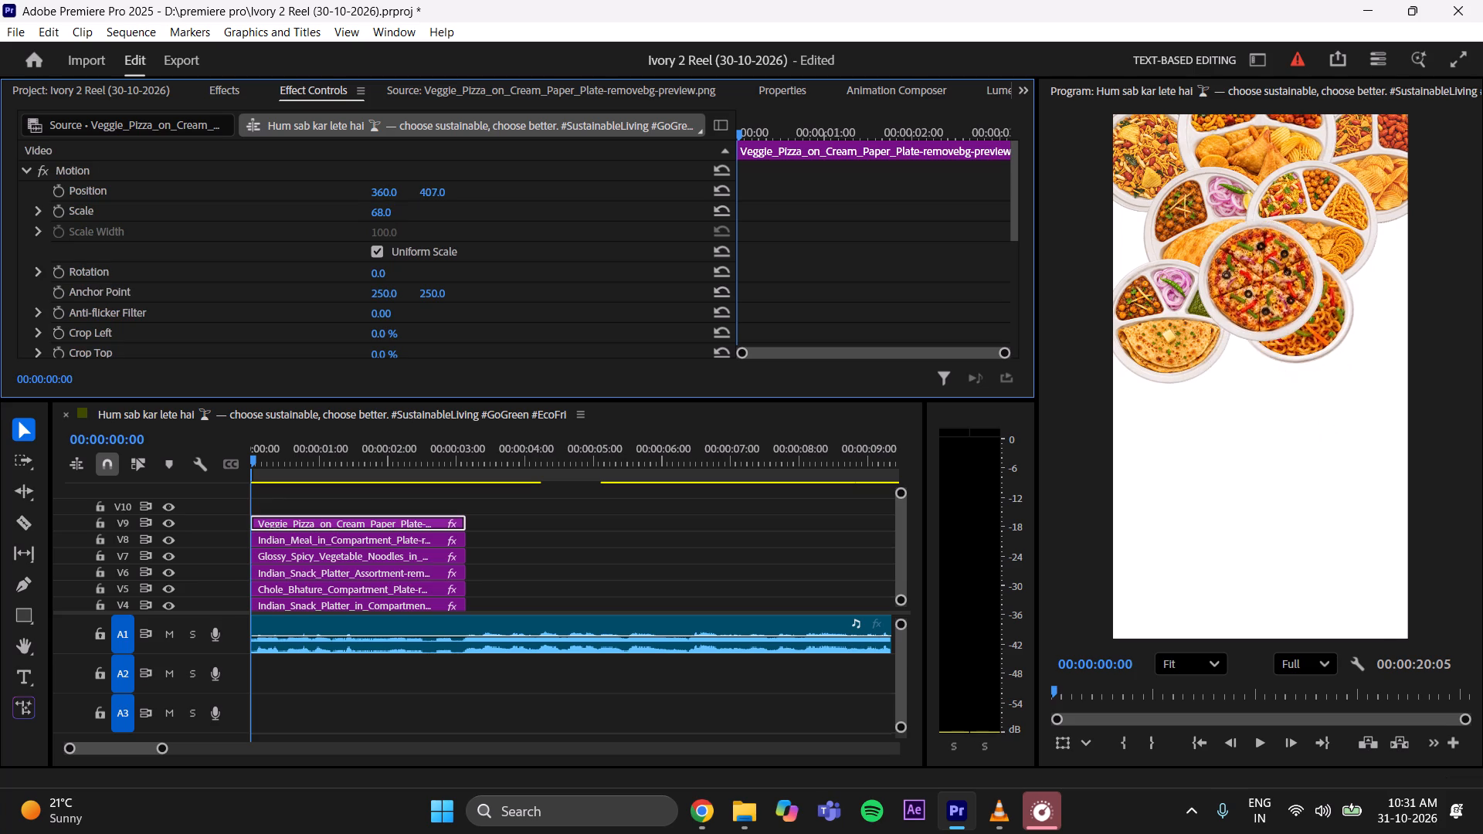
pyautogui.moveTo(209, 219); pyautogui.dragTo(212, 221)
pyautogui.moveTo(382, 188); pyautogui.dragTo(687, 202)
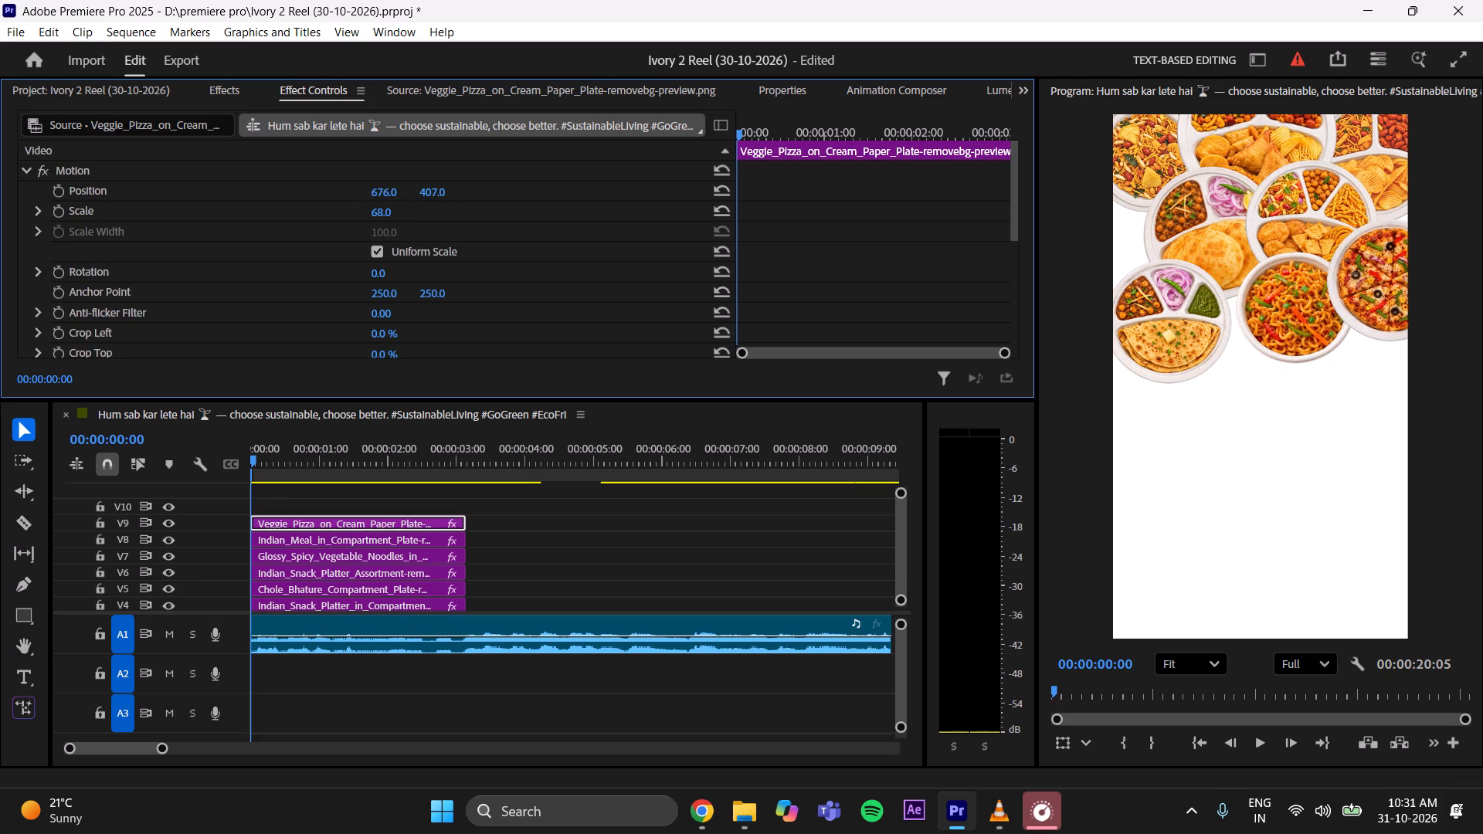
pyautogui.moveTo(687, 202); pyautogui.dragTo(654, 219)
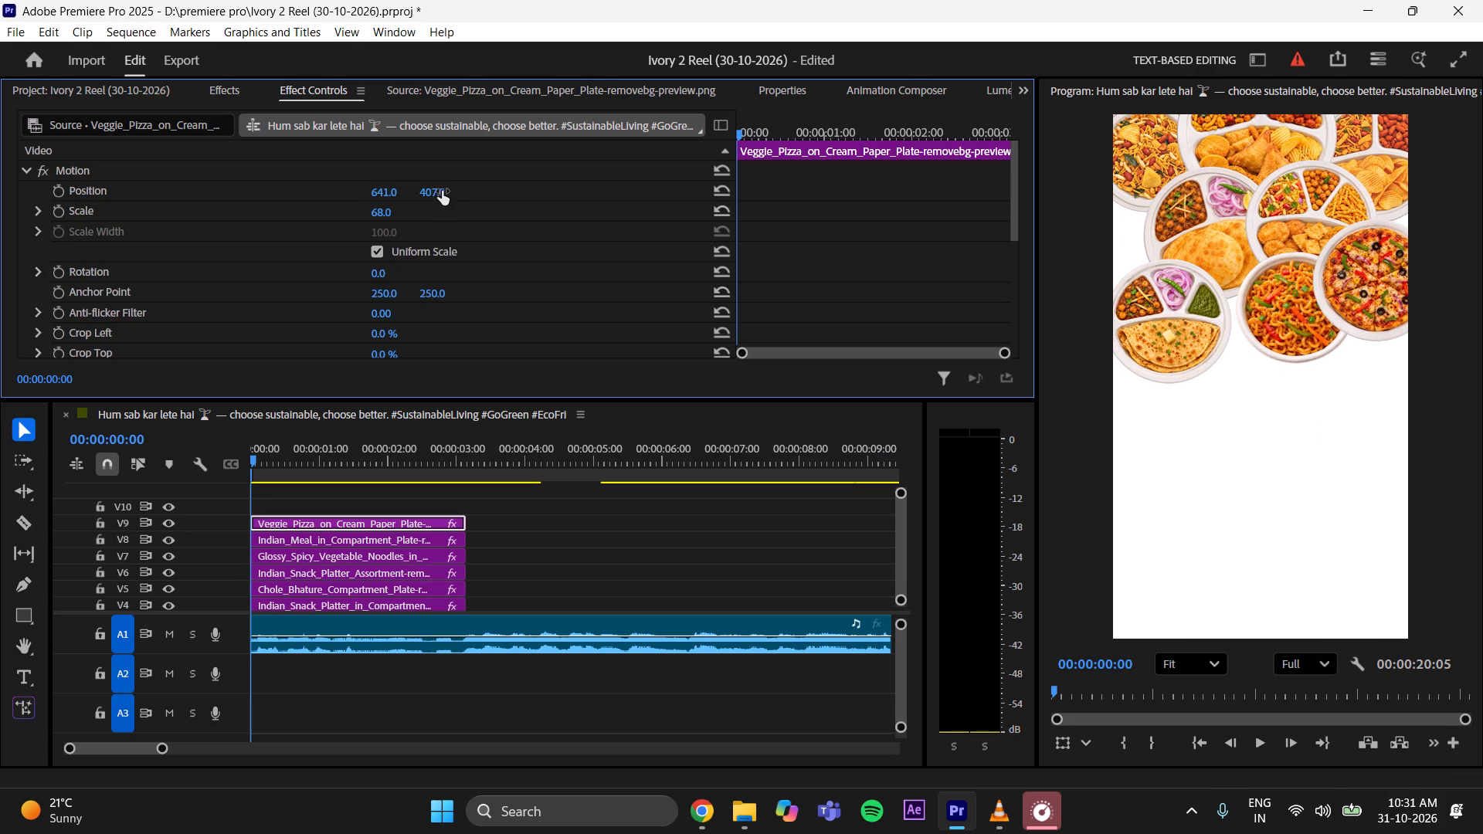
pyautogui.moveTo(441, 190); pyautogui.dragTo(408, 195)
pyautogui.click(387, 210)
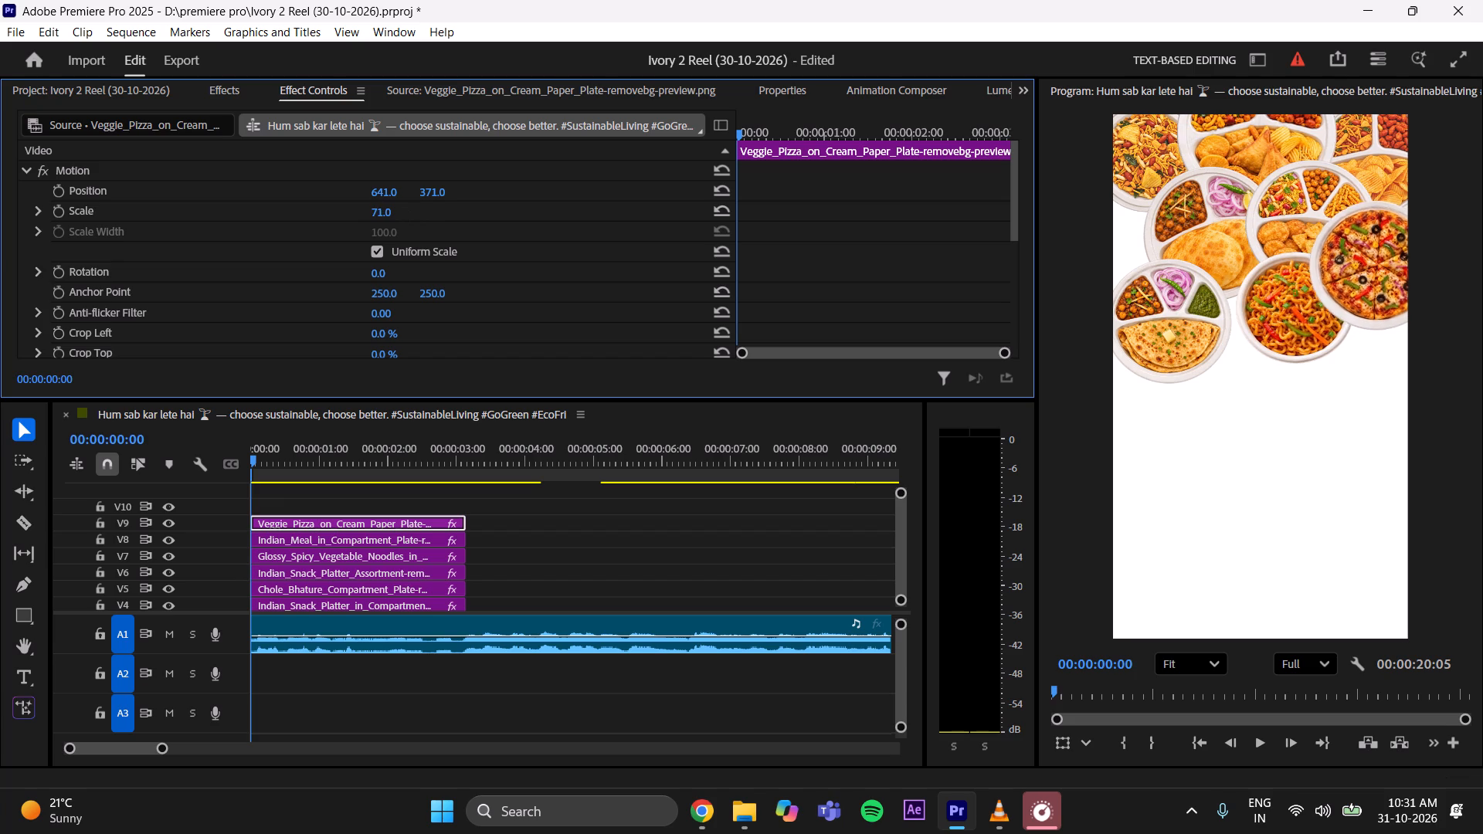
pyautogui.moveTo(426, 195); pyautogui.dragTo(493, 195)
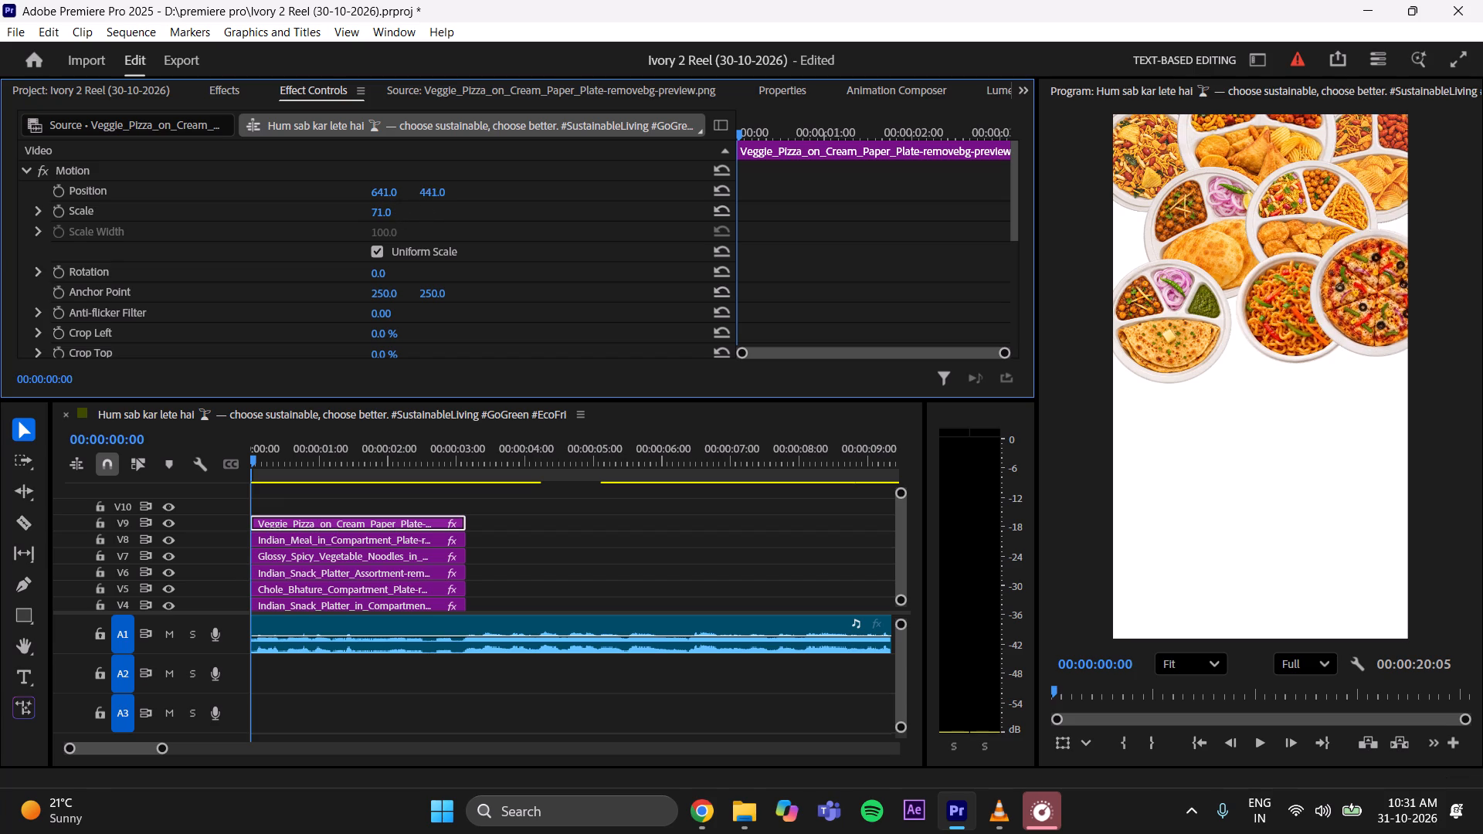
pyautogui.moveTo(493, 195); pyautogui.dragTo(442, 207)
pyautogui.moveTo(389, 191); pyautogui.dragTo(419, 200)
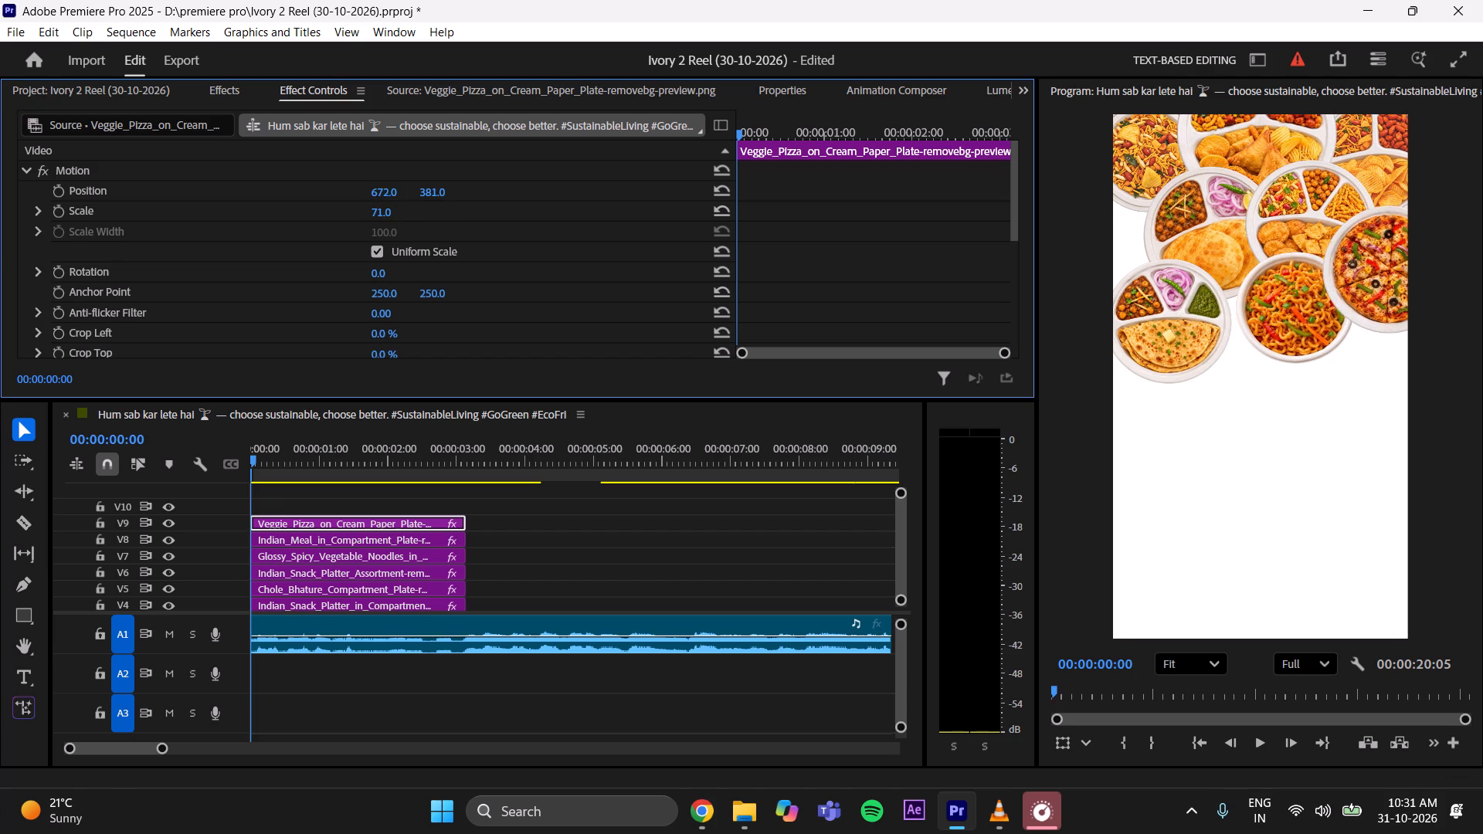
pyautogui.moveTo(419, 200); pyautogui.dragTo(407, 208)
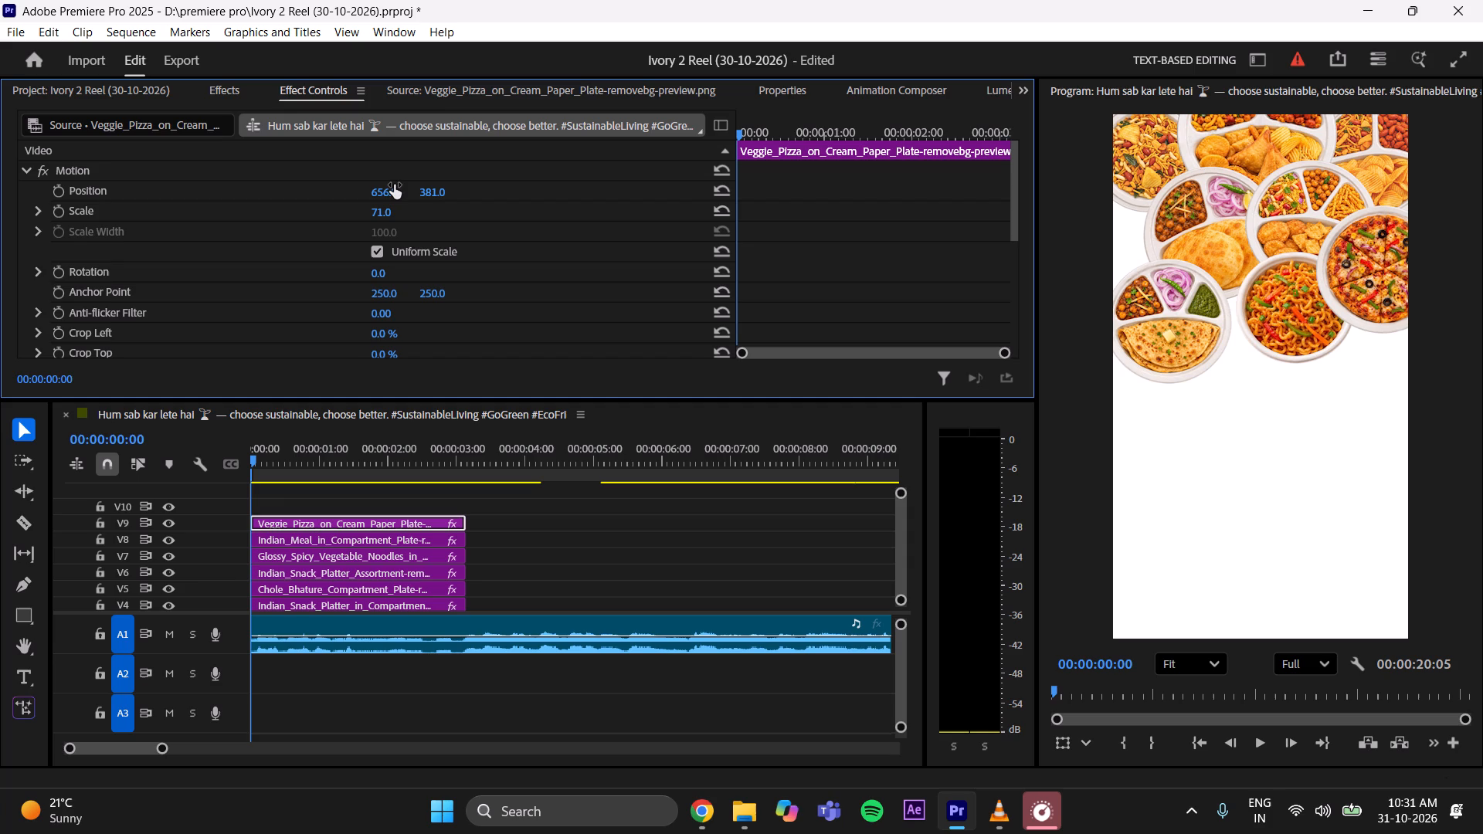
# Scale the Indian meal plate on V8 to 82, rotate it to -14°, and position it at about 78, 360.
pyautogui.click(386, 543)
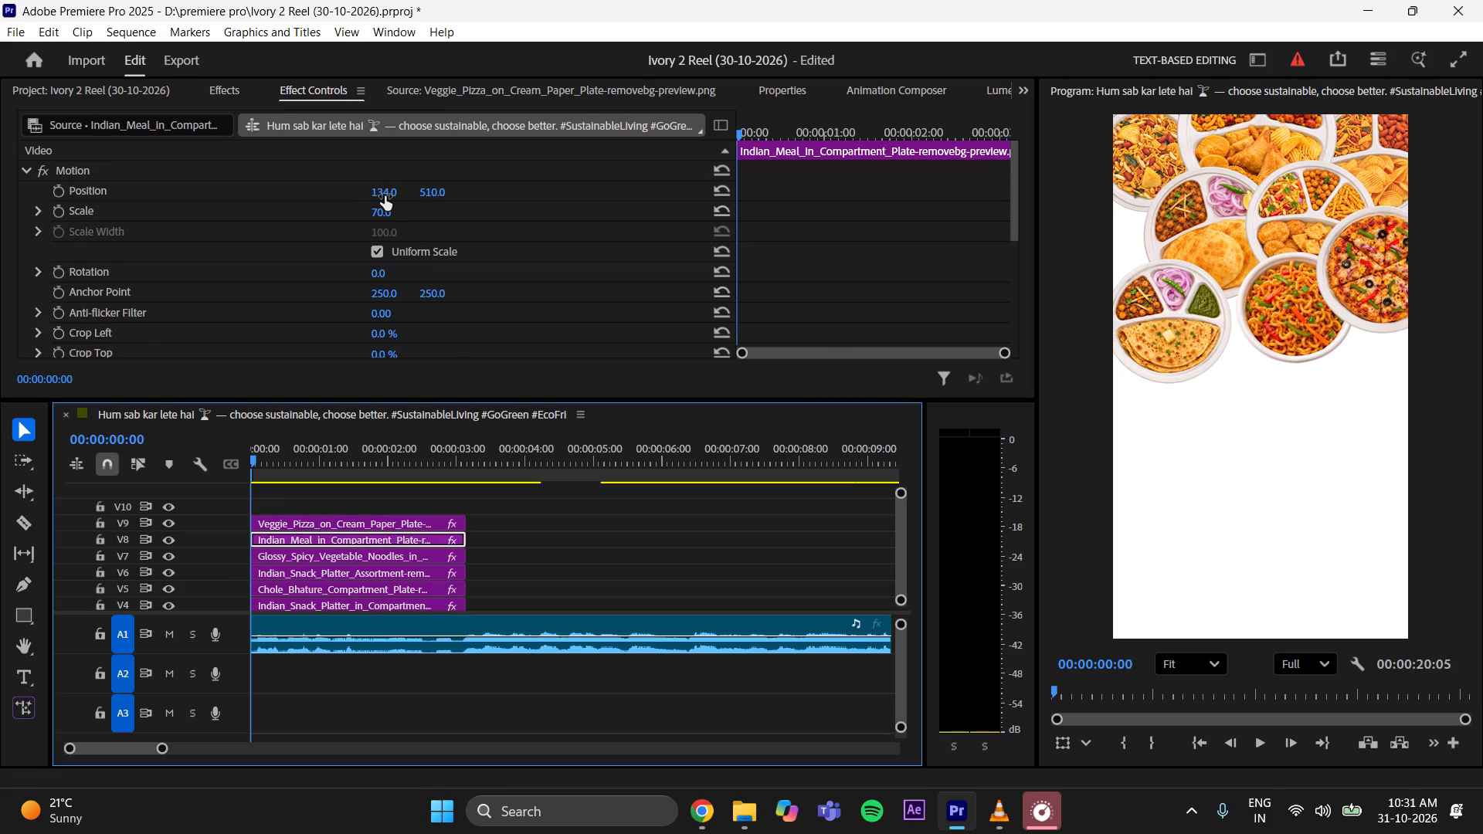
pyautogui.moveTo(386, 195); pyautogui.dragTo(427, 188)
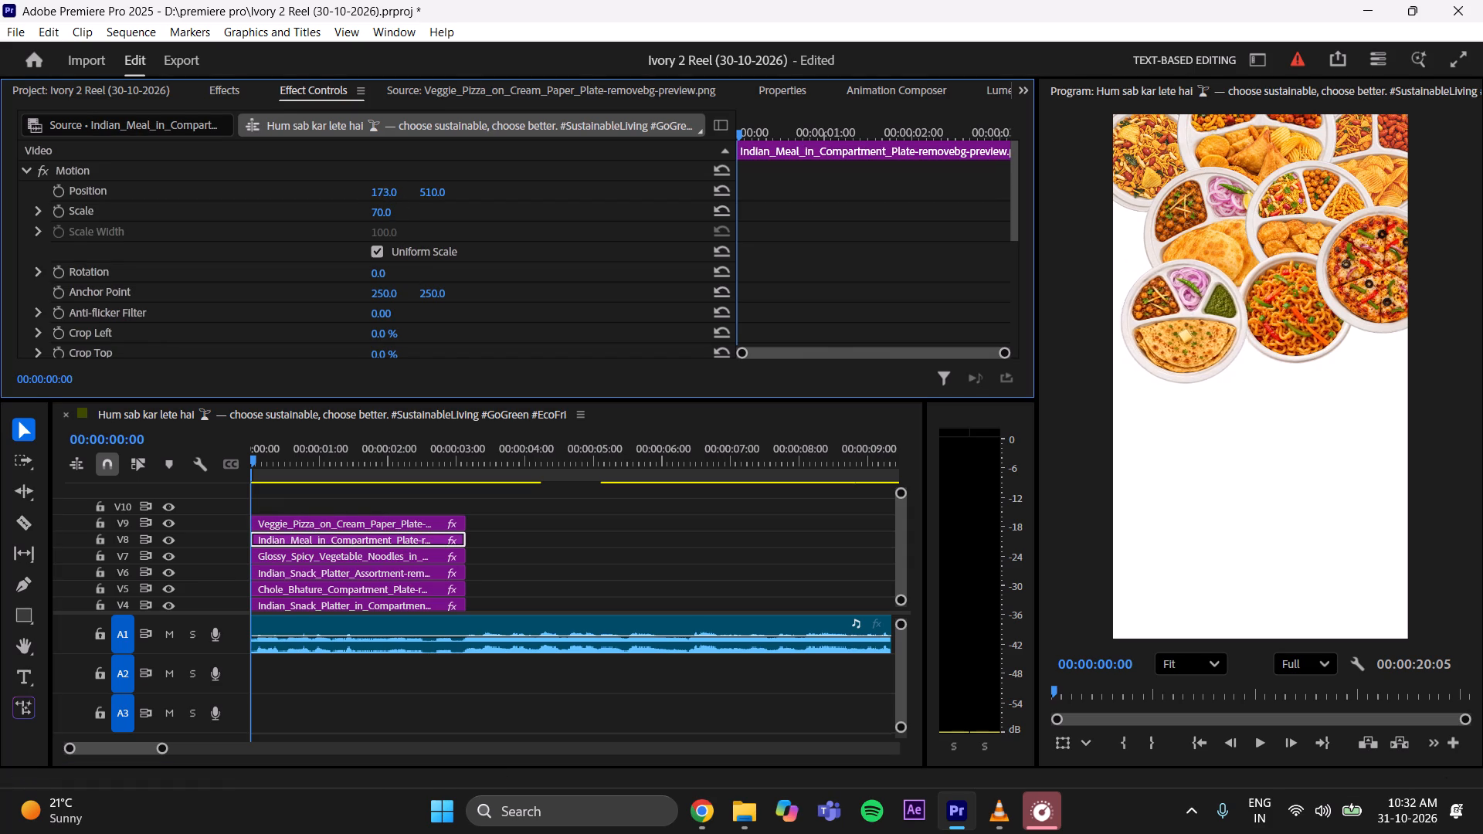
pyautogui.moveTo(427, 188); pyautogui.dragTo(422, 192)
pyautogui.moveTo(390, 216); pyautogui.dragTo(400, 215)
pyautogui.moveTo(392, 196); pyautogui.dragTo(385, 199)
pyautogui.moveTo(429, 188); pyautogui.dragTo(442, 189)
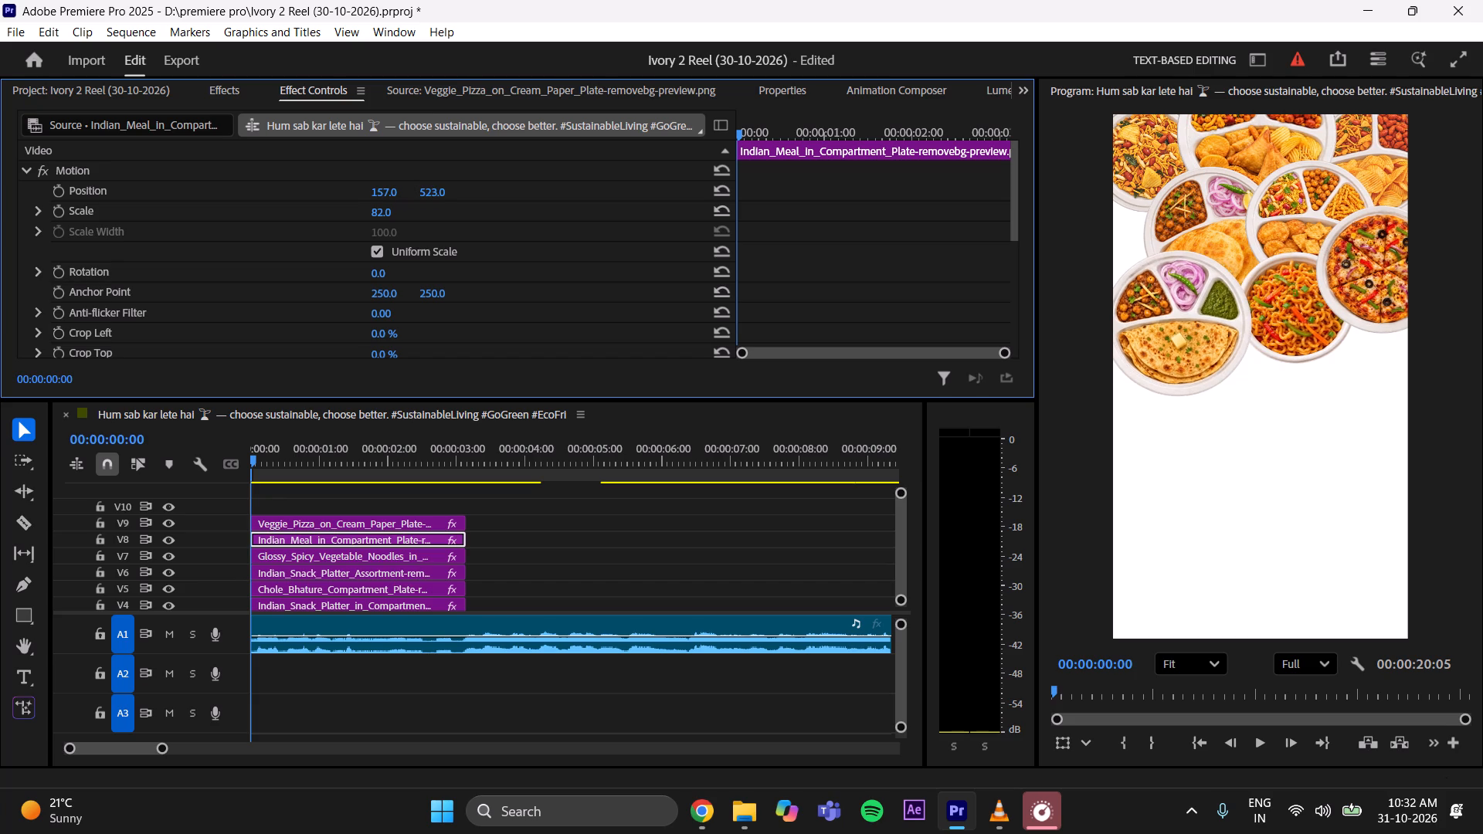
pyautogui.moveTo(442, 189); pyautogui.dragTo(434, 195)
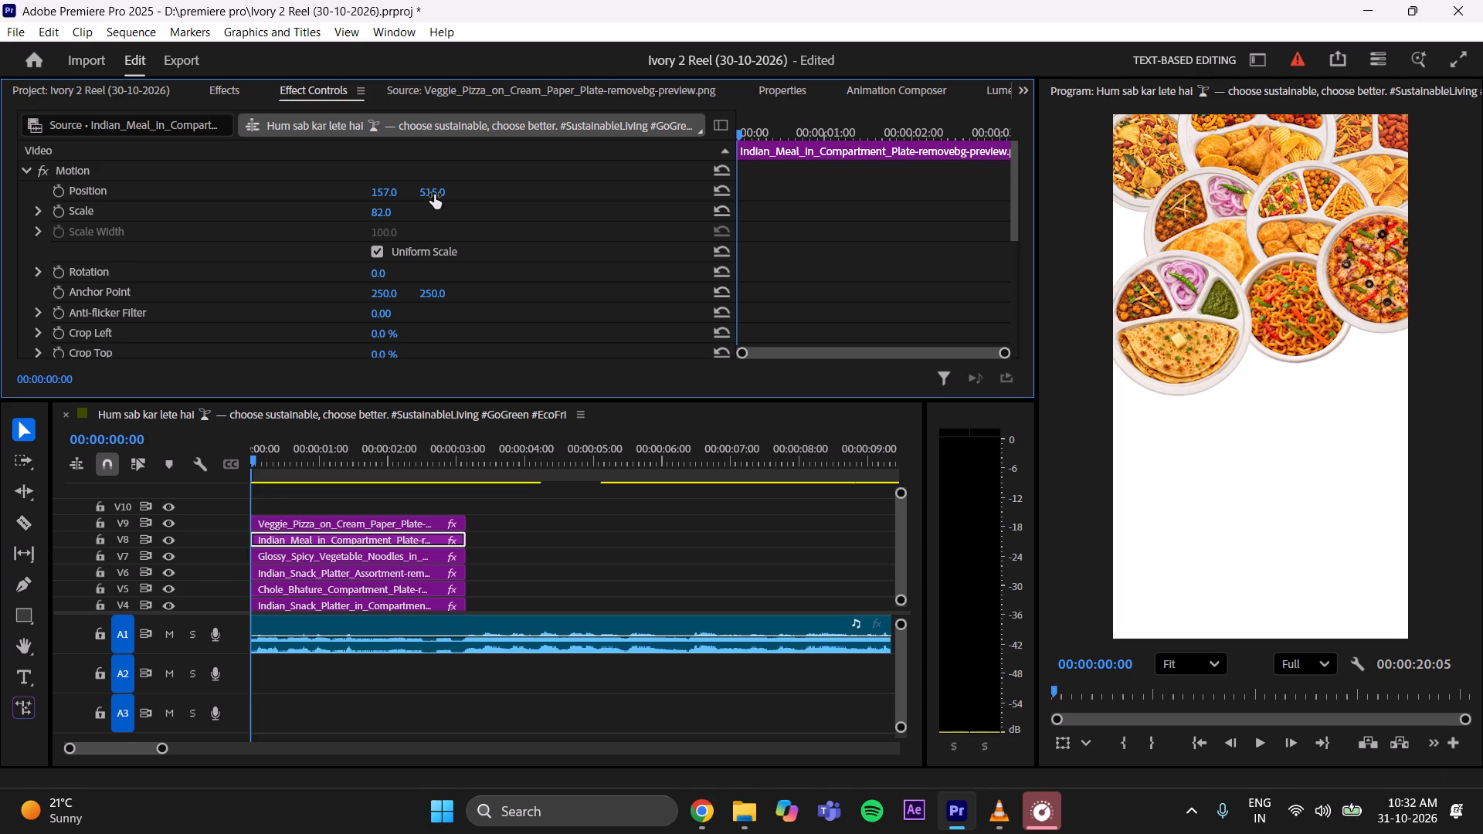
pyautogui.moveTo(441, 188); pyautogui.dragTo(290, 239)
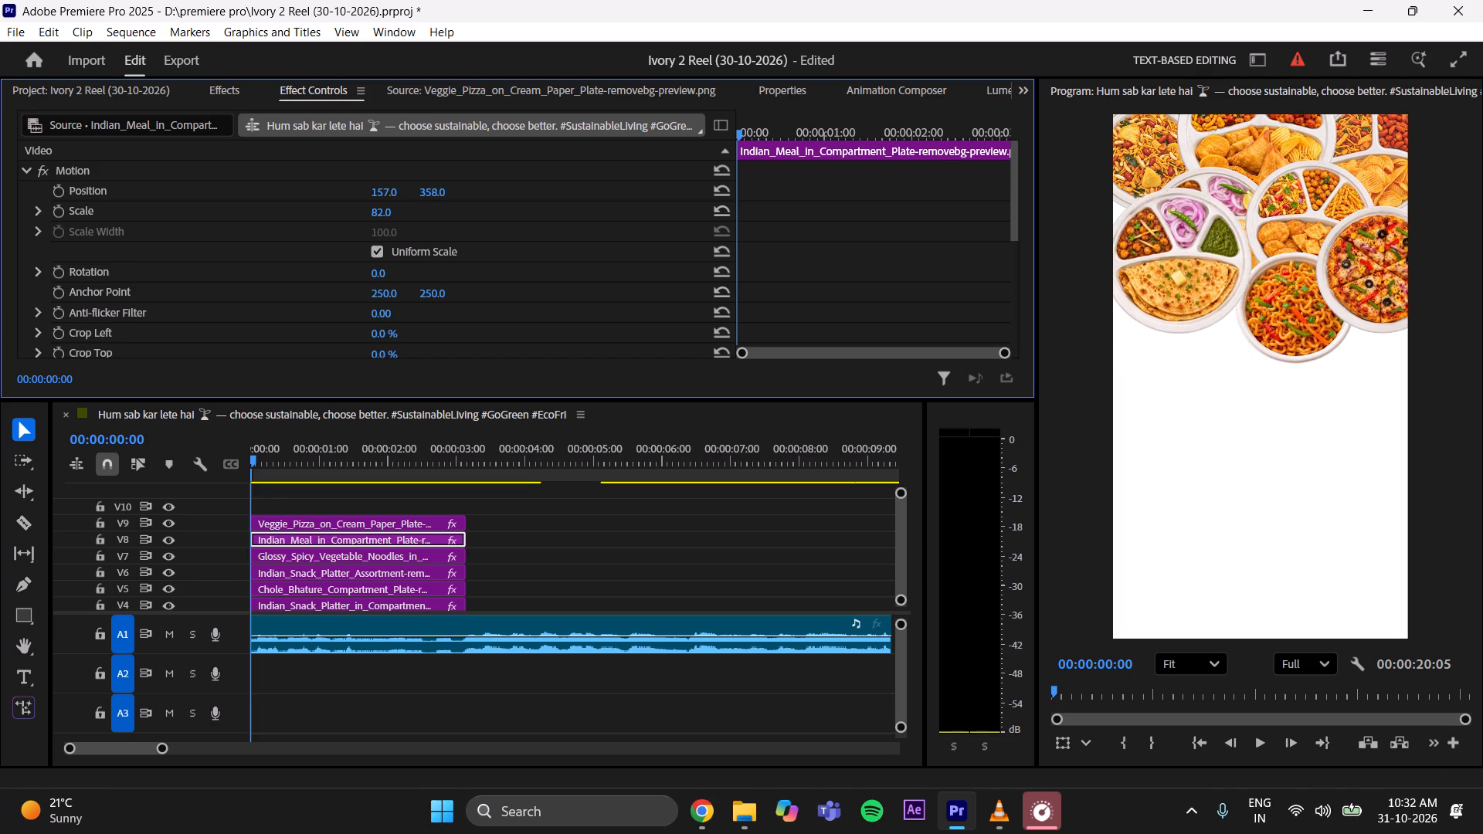
pyautogui.moveTo(290, 239); pyautogui.dragTo(249, 251)
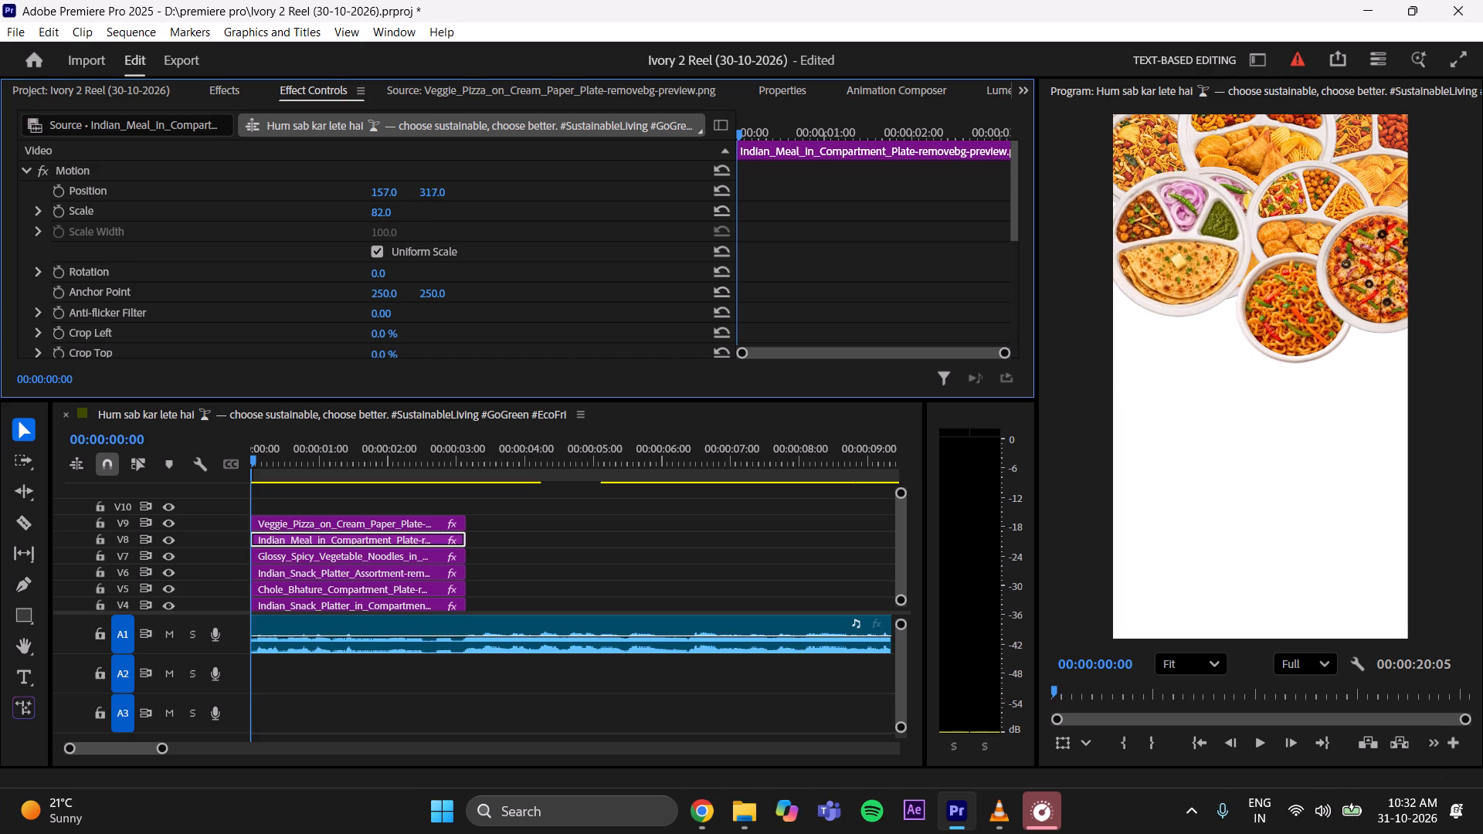
pyautogui.moveTo(249, 251); pyautogui.dragTo(249, 251)
pyautogui.moveTo(375, 194); pyautogui.dragTo(294, 215)
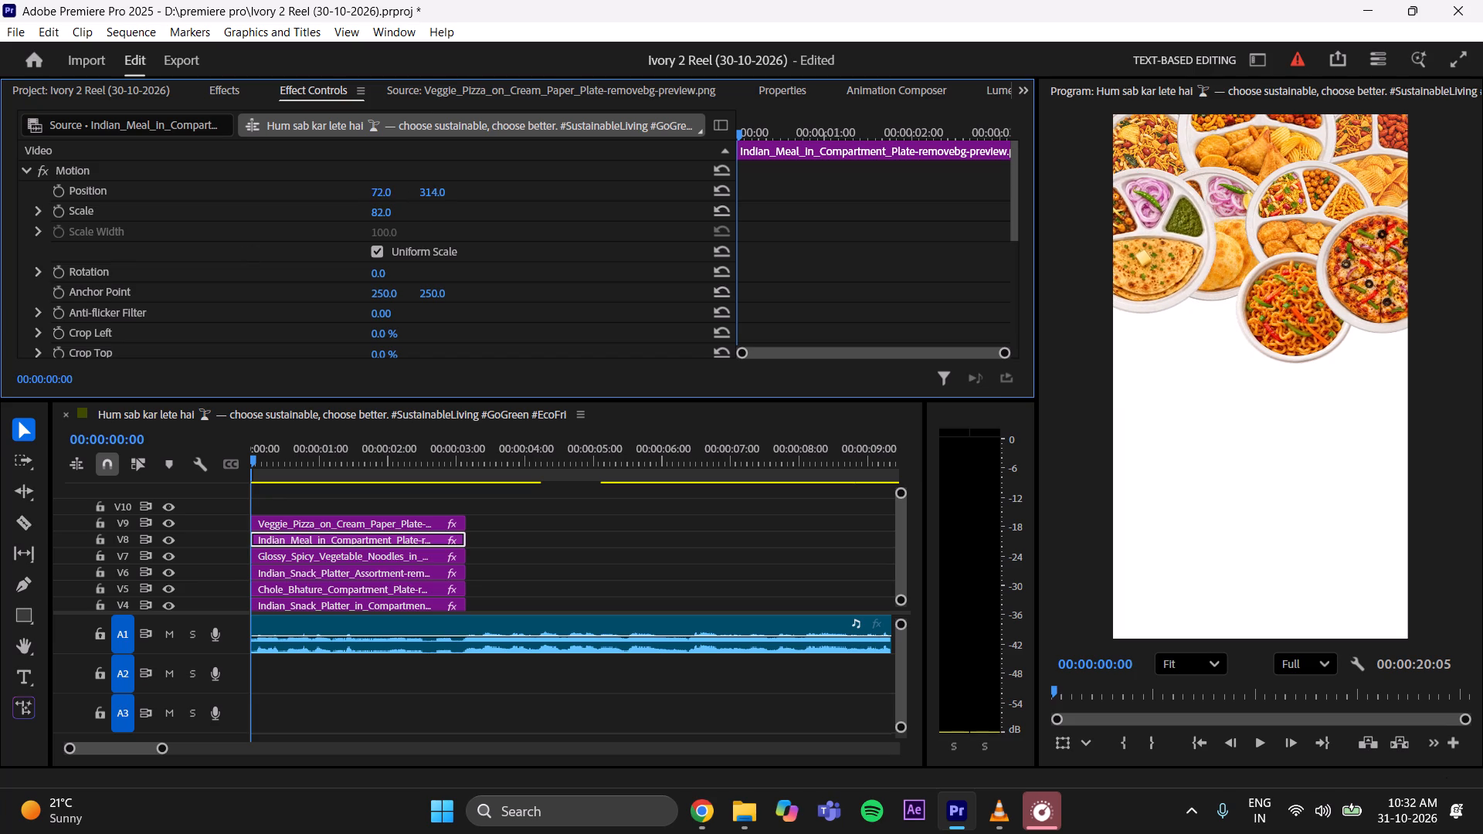
pyautogui.moveTo(294, 215); pyautogui.dragTo(298, 215)
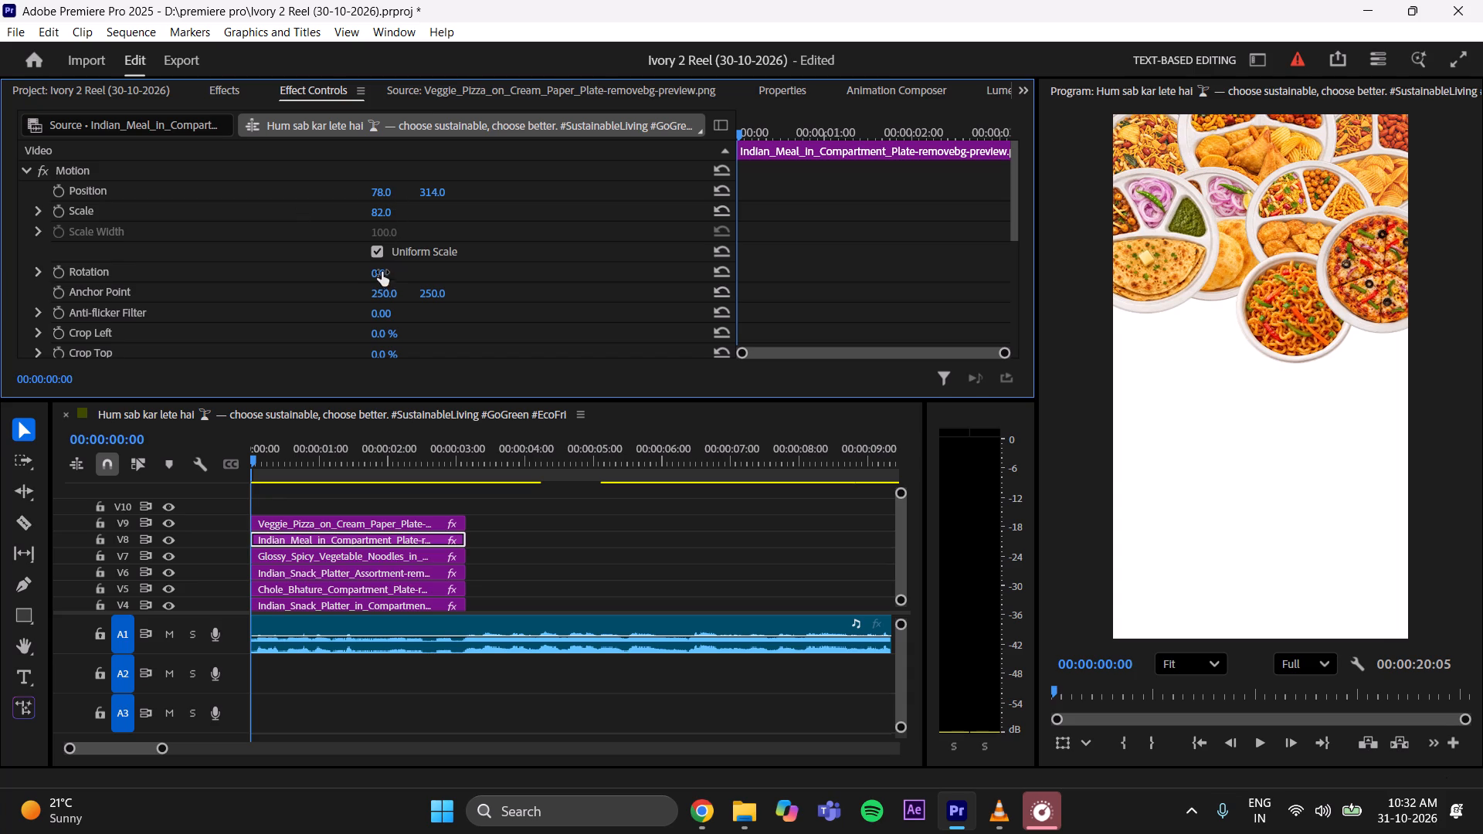
pyautogui.moveTo(382, 272); pyautogui.dragTo(365, 275)
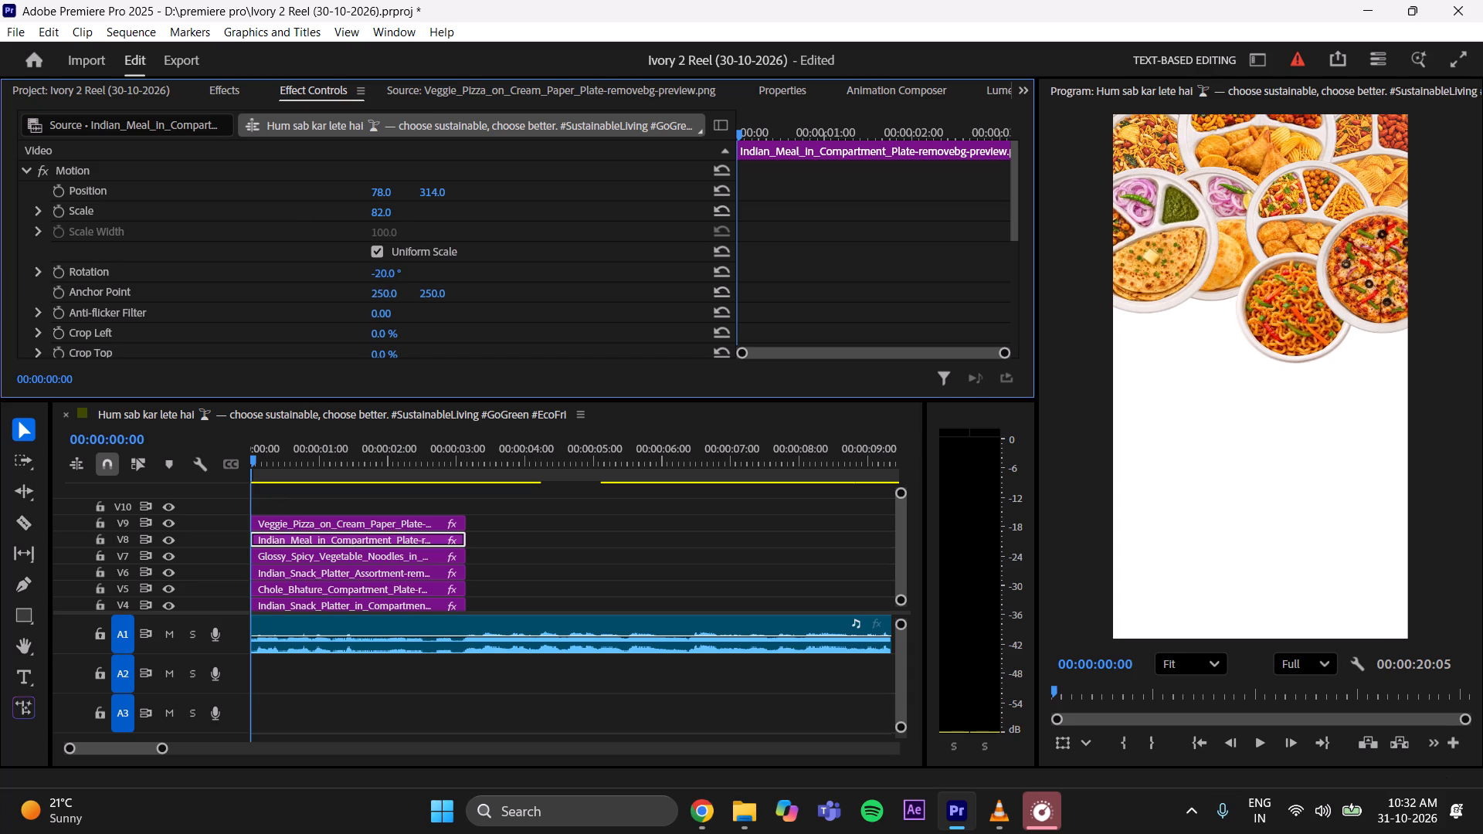
pyautogui.moveTo(365, 275); pyautogui.dragTo(371, 273)
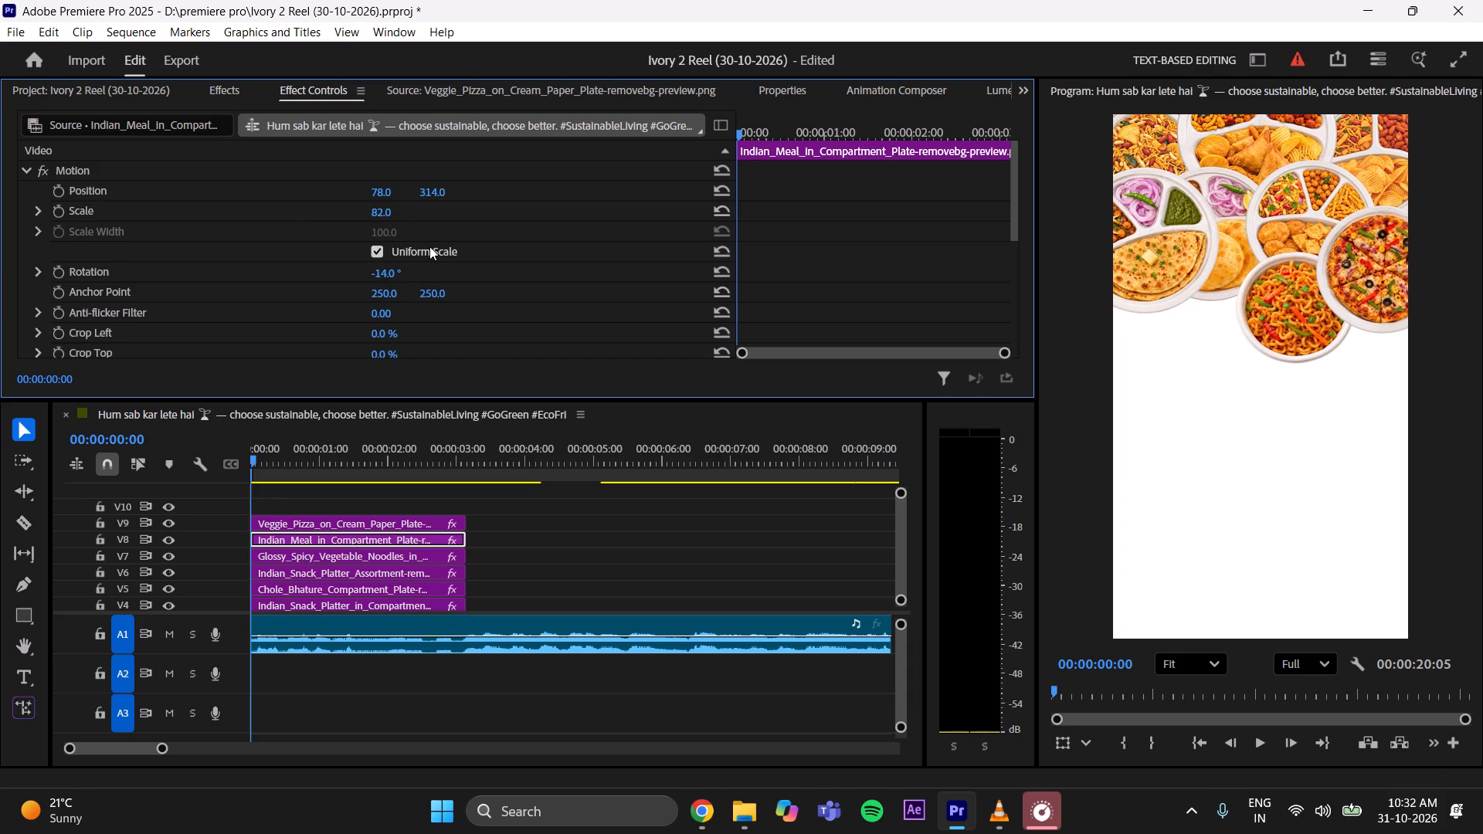
pyautogui.moveTo(436, 188); pyautogui.dragTo(483, 181)
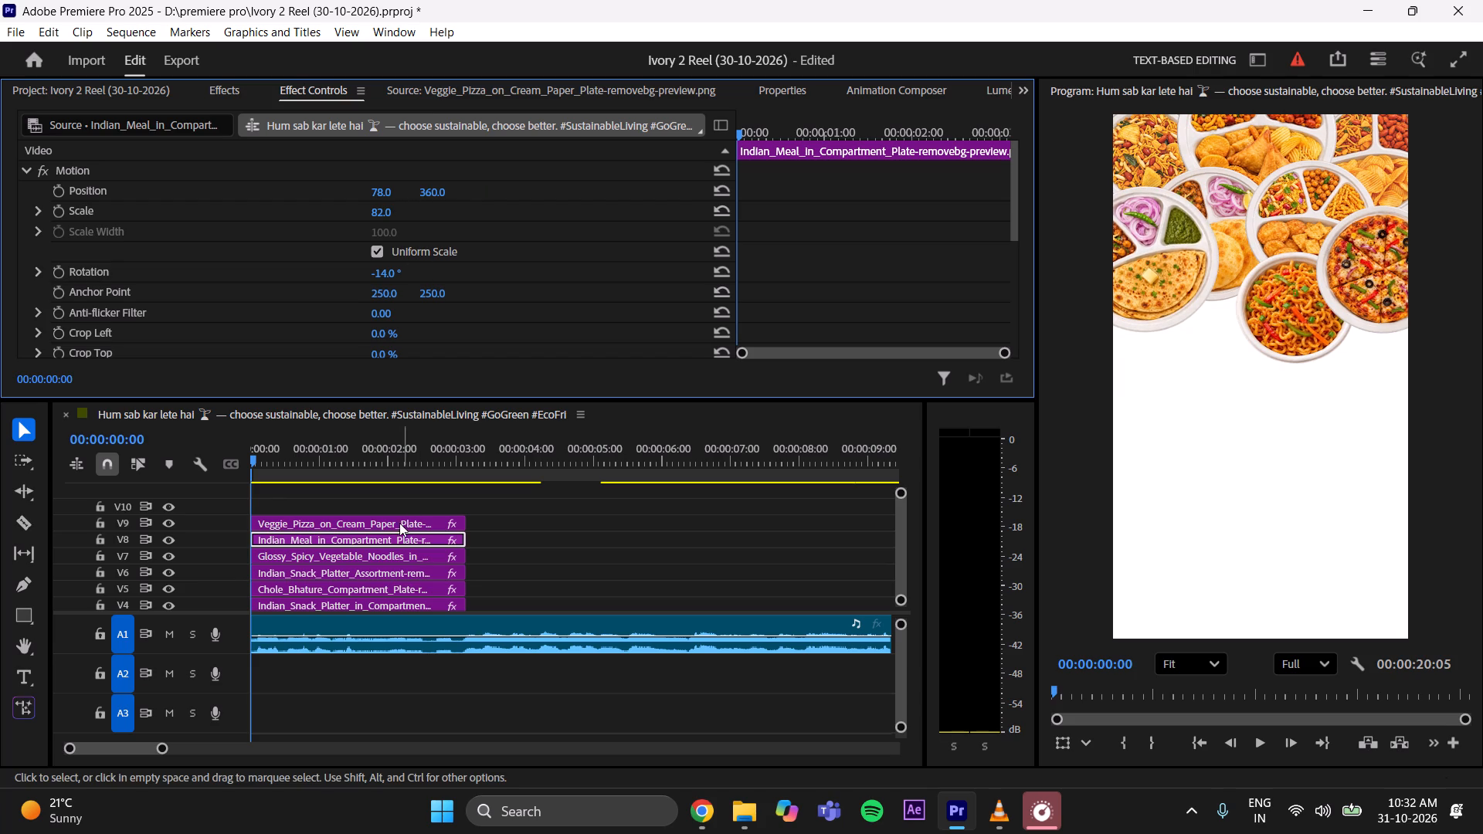
# Move the noodles bowl on V7 to about 372, 471, between the meal plate and the pizza, and save the project.
pyautogui.click(338, 554)
pyautogui.click(434, 188)
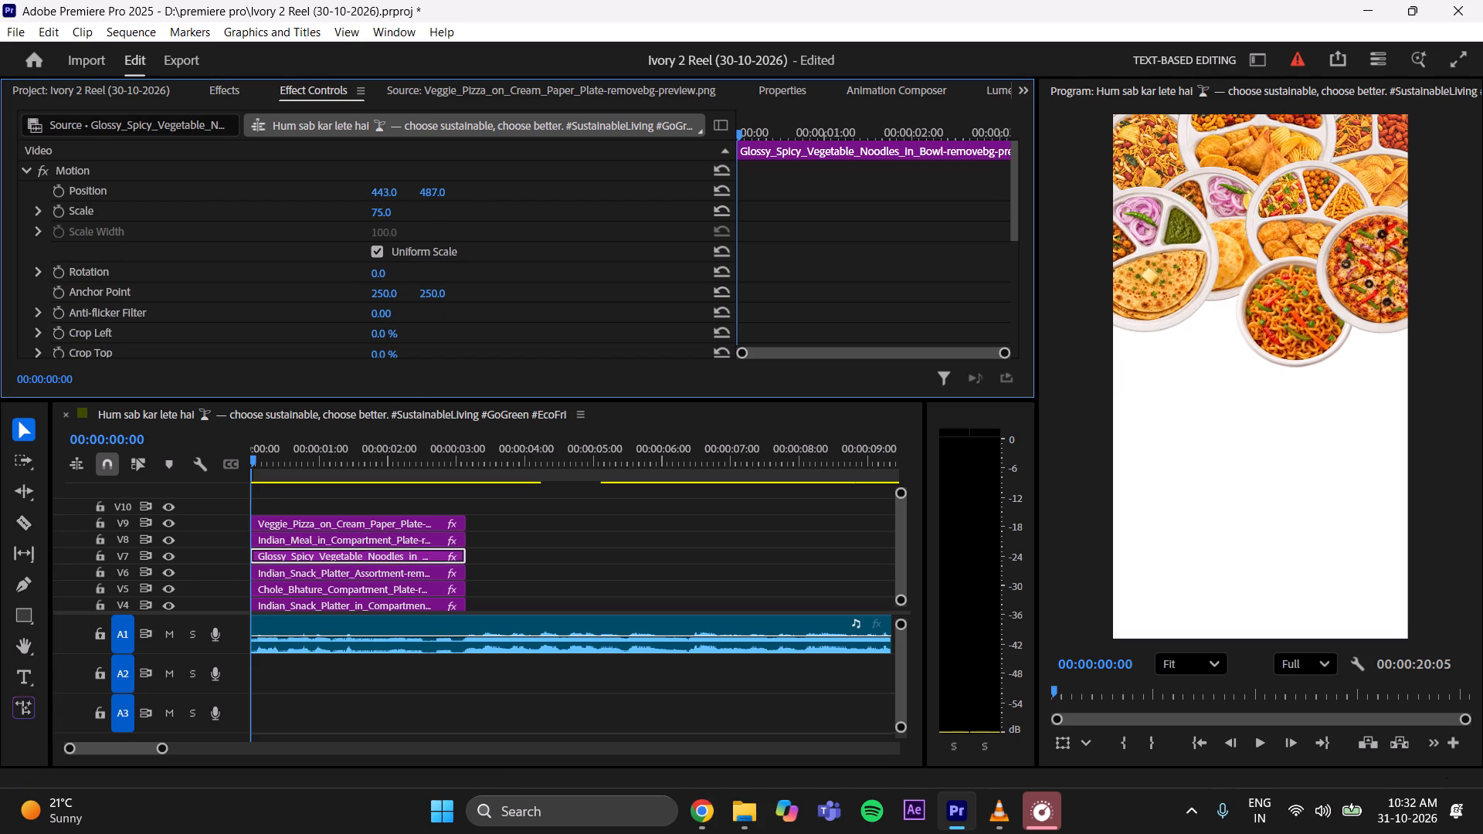
pyautogui.click(388, 579)
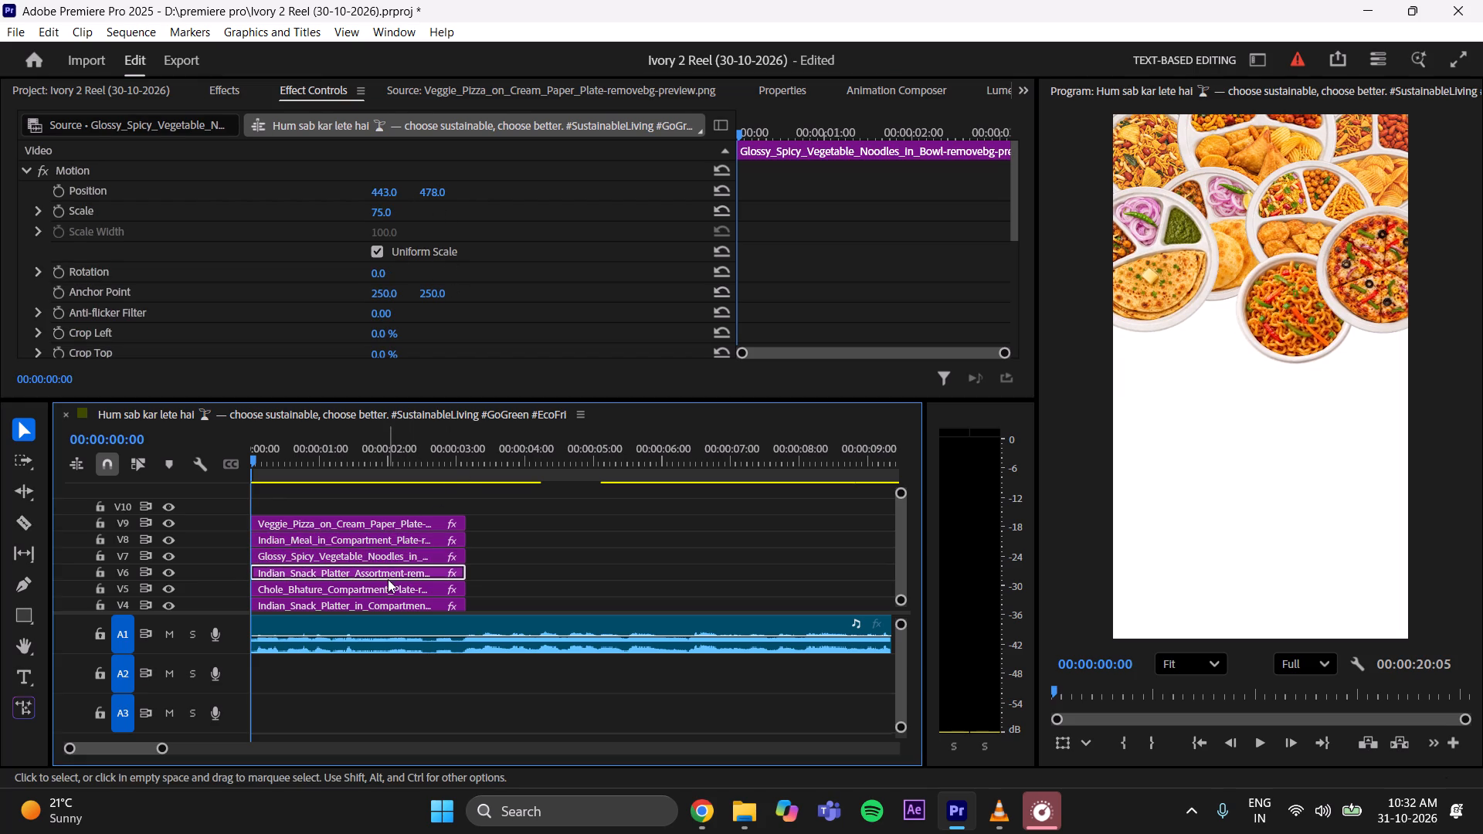
pyautogui.click(439, 188)
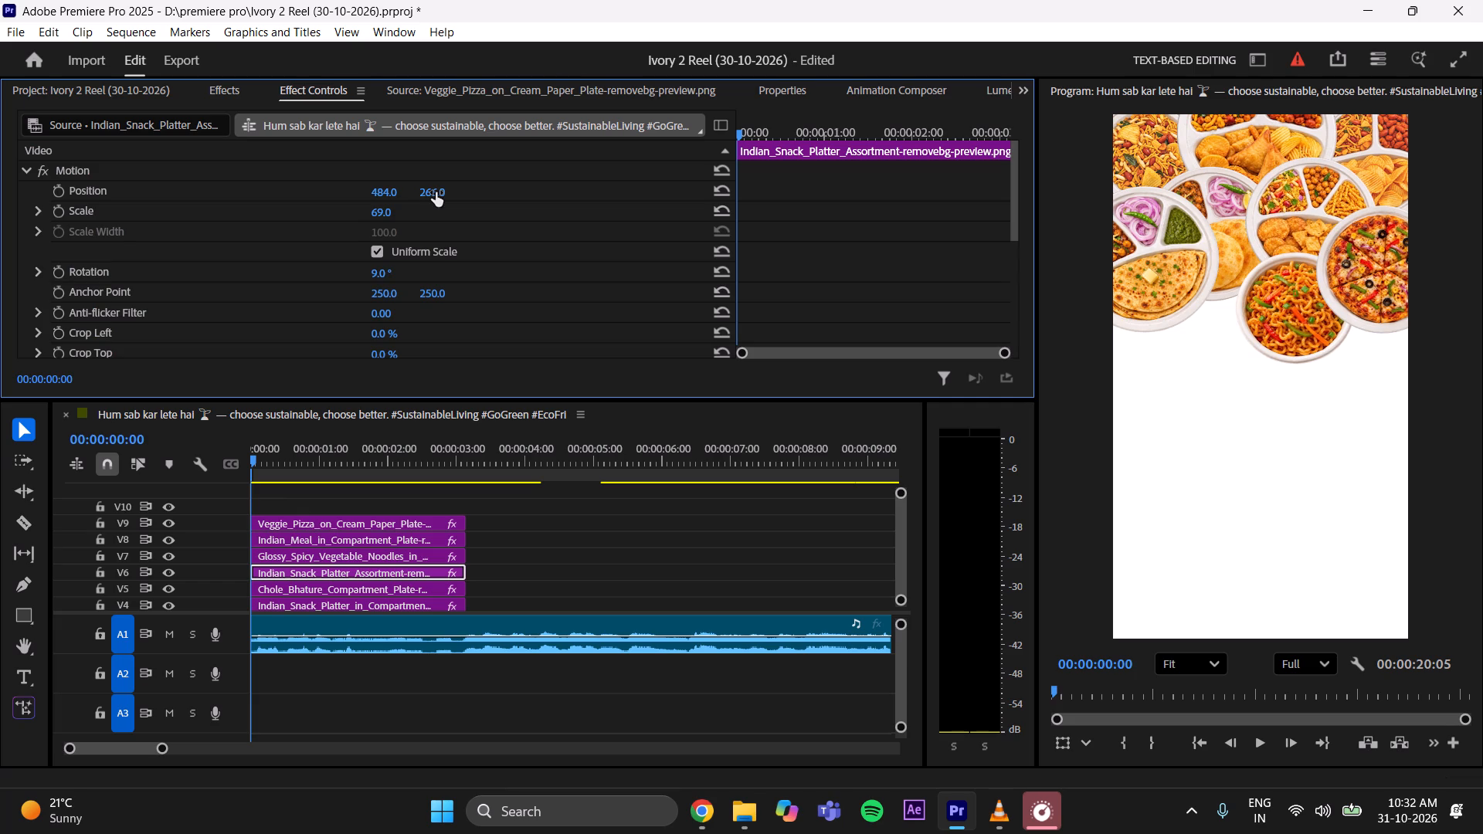
pyautogui.click(415, 551)
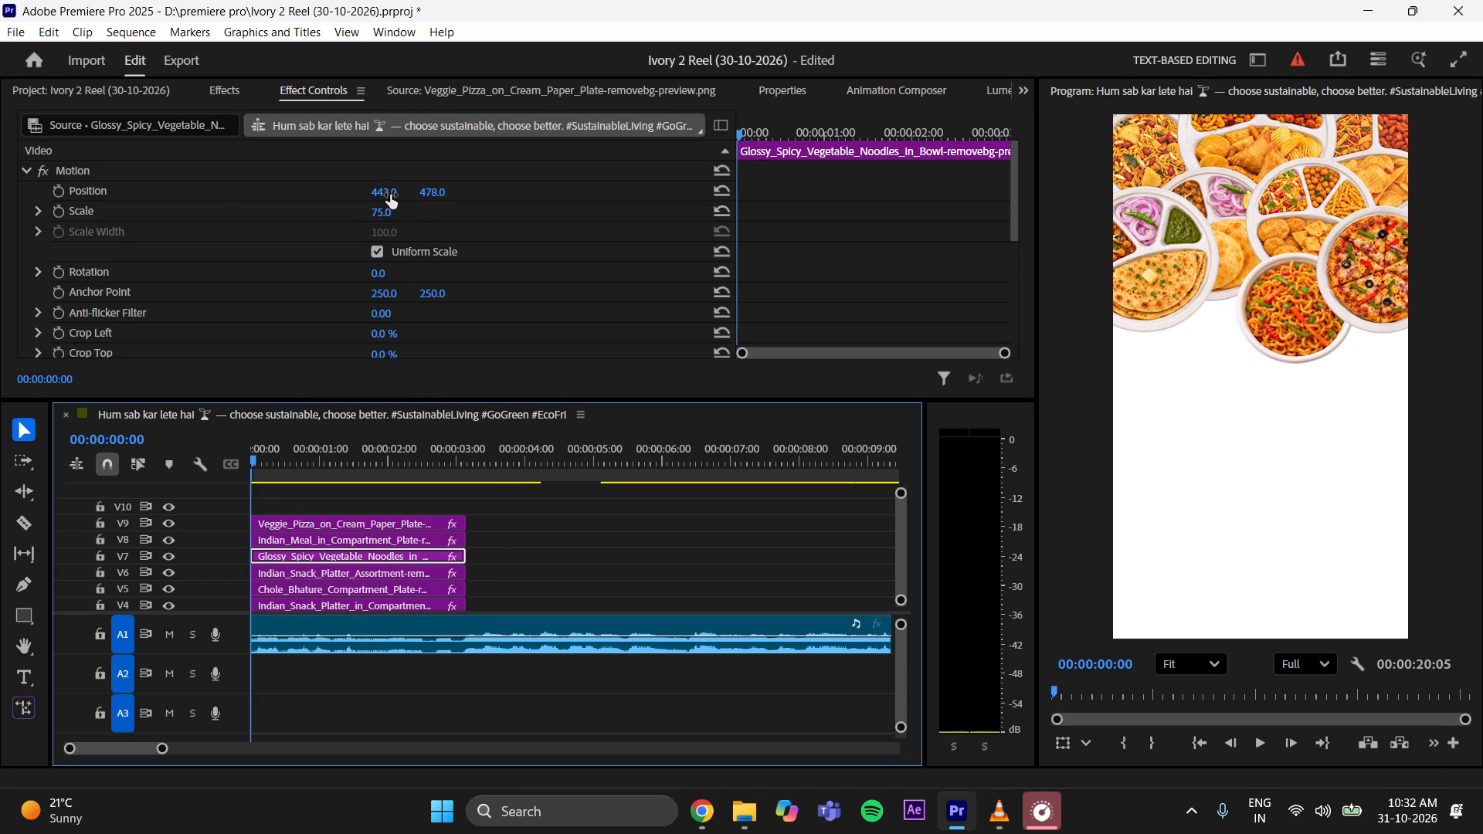
pyautogui.moveTo(390, 195); pyautogui.dragTo(337, 214)
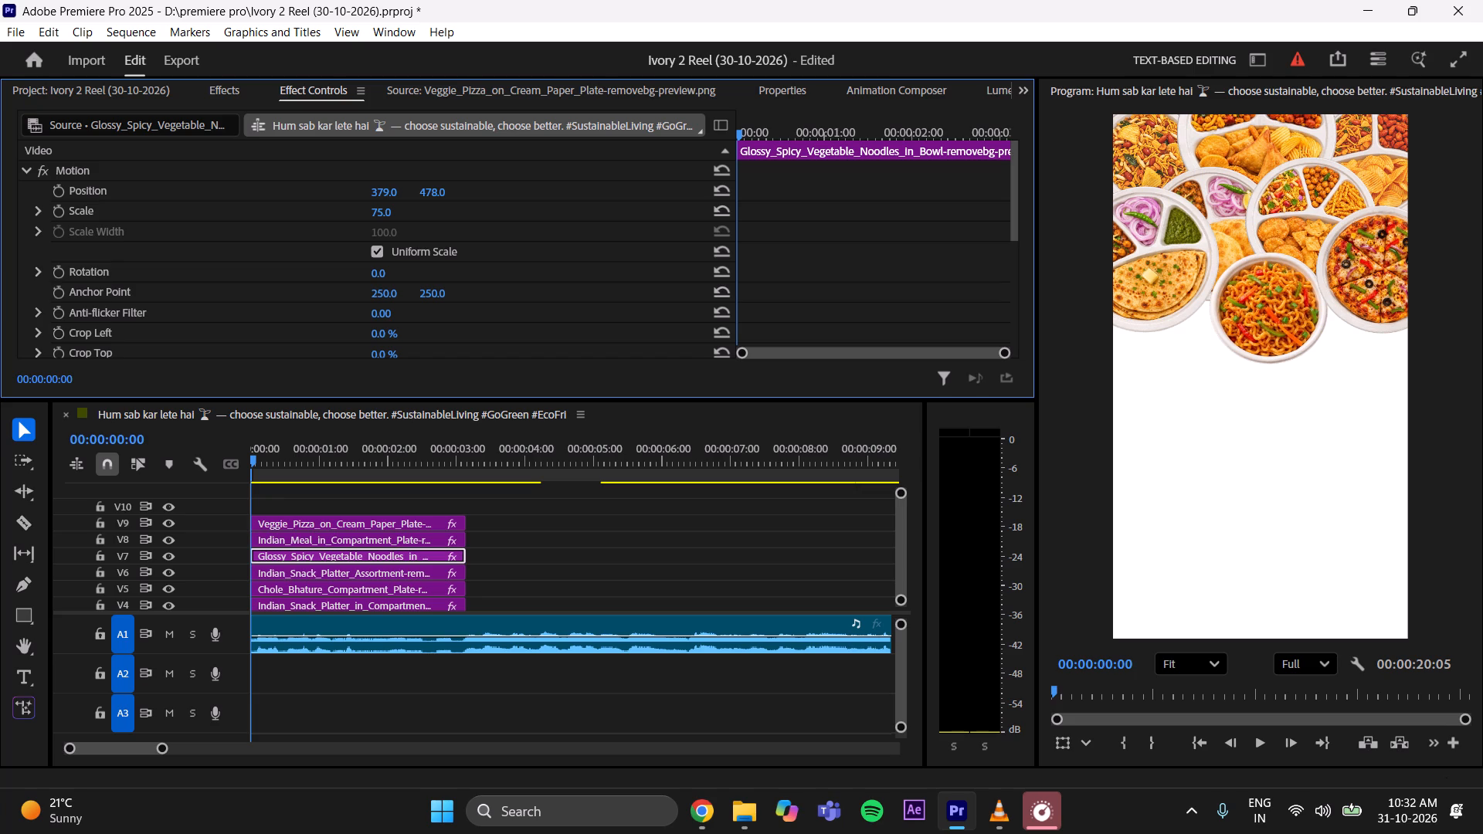
pyautogui.moveTo(337, 214); pyautogui.dragTo(332, 216)
pyautogui.moveTo(440, 197); pyautogui.dragTo(463, 169)
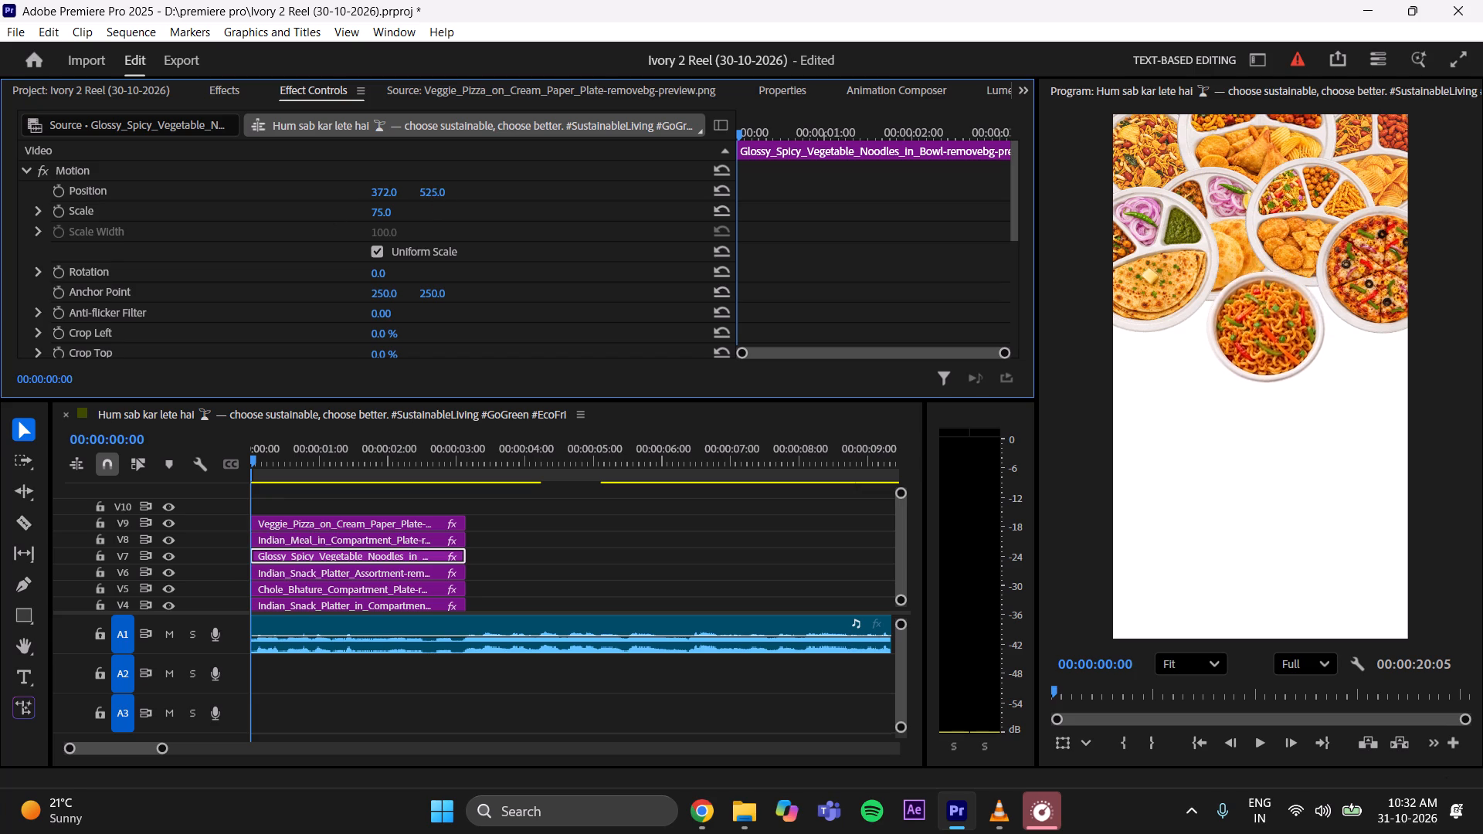
pyautogui.moveTo(463, 169); pyautogui.dragTo(424, 192)
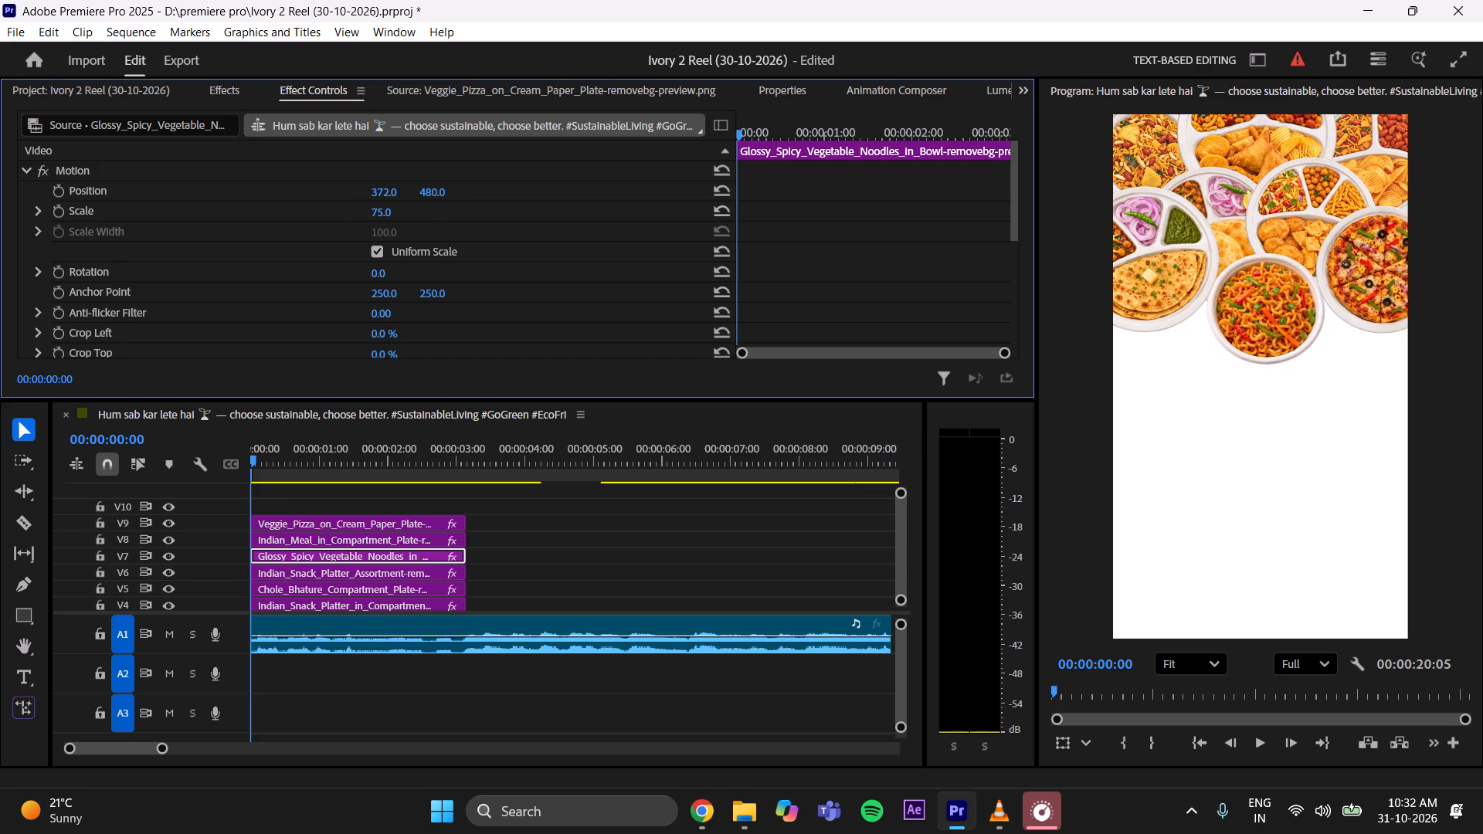
pyautogui.moveTo(424, 192); pyautogui.dragTo(419, 195)
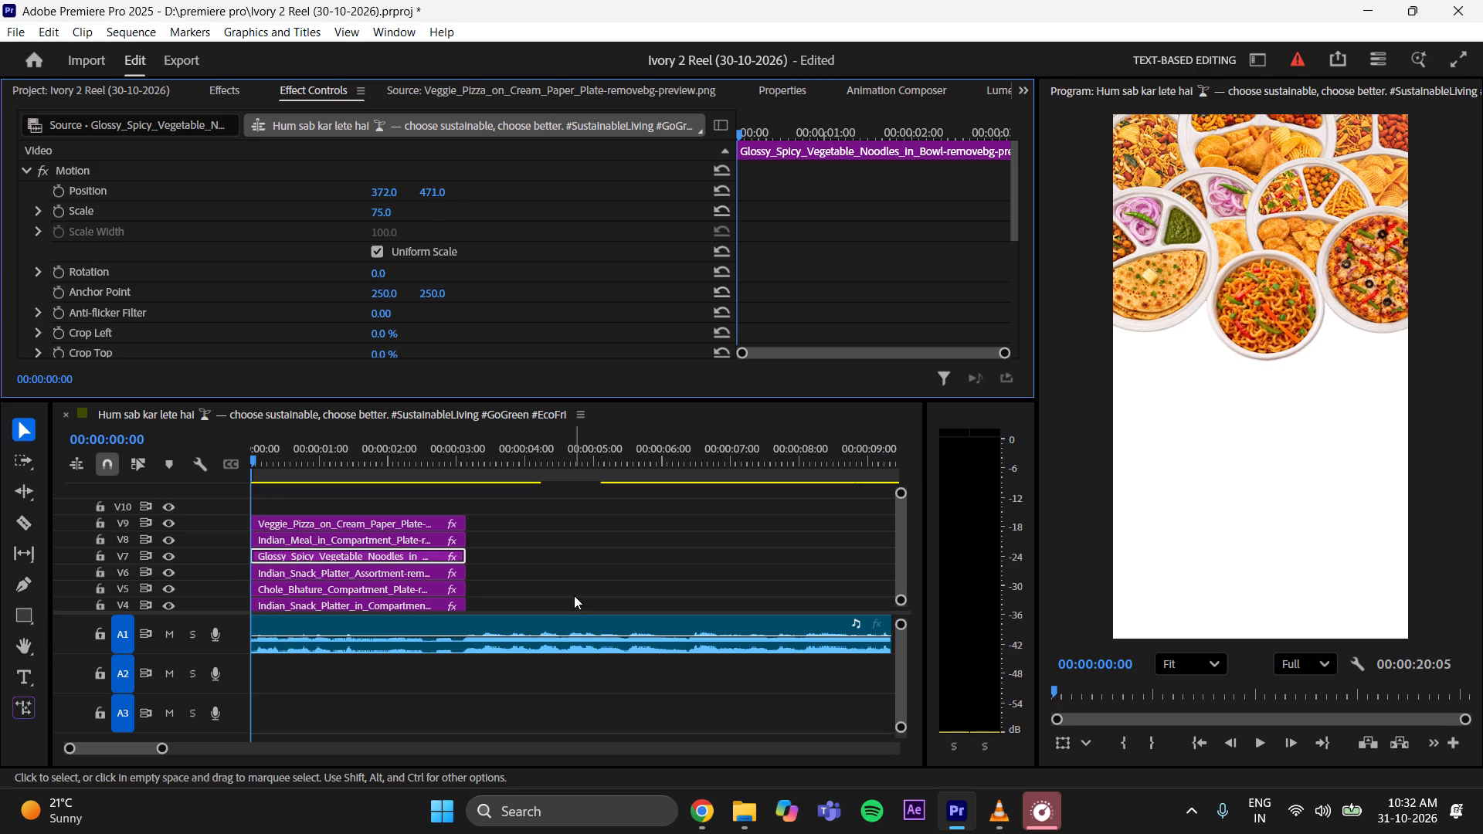
pyautogui.click(574, 595)
pyautogui.hotkey('ctrl', 's')
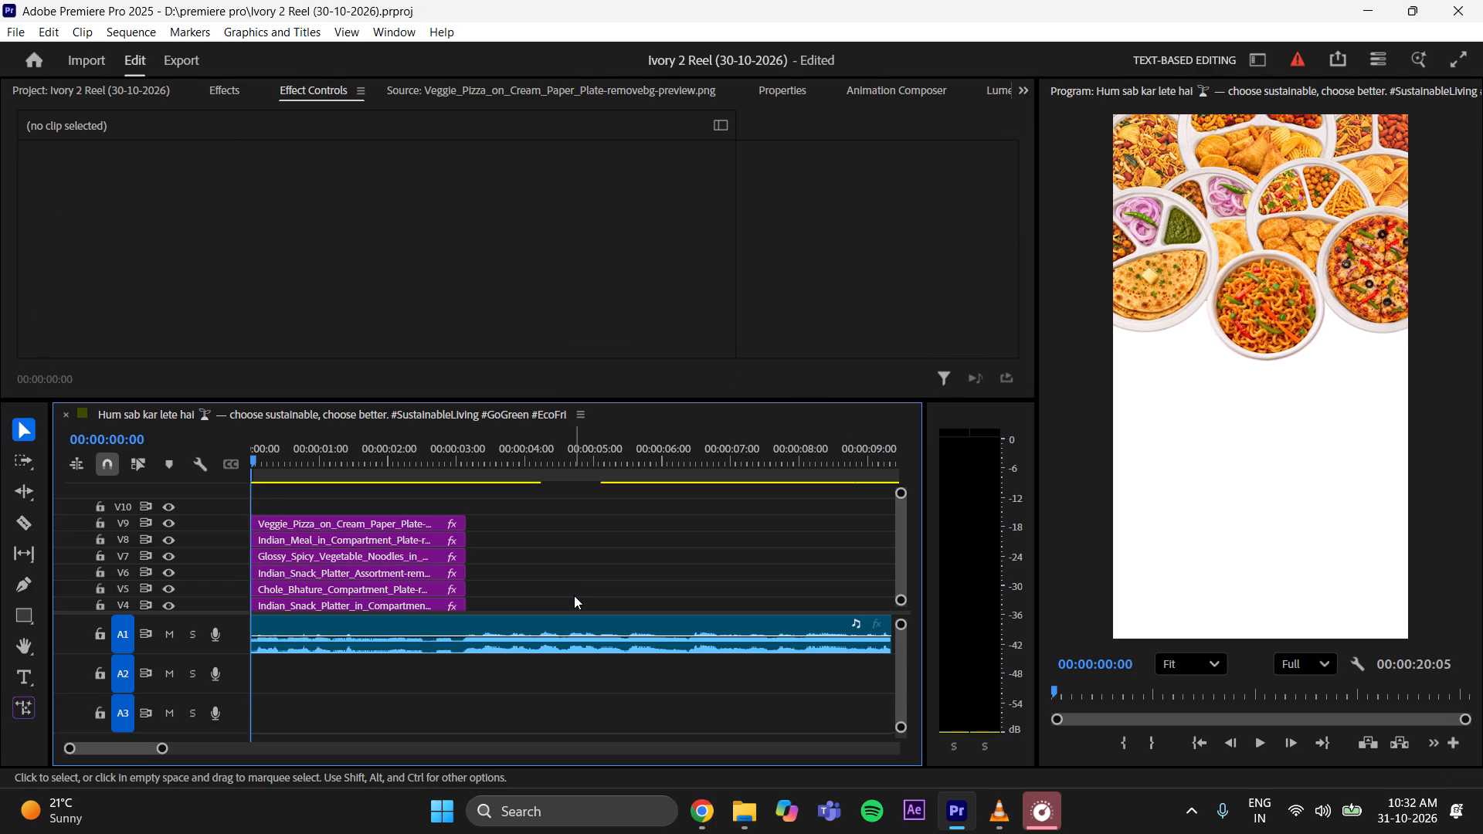
# Raise the noodles bowl on V7 slightly, keeping its horizontal position at 372, and save the project.
pyautogui.moveTo(904, 556); pyautogui.dragTo(902, 599)
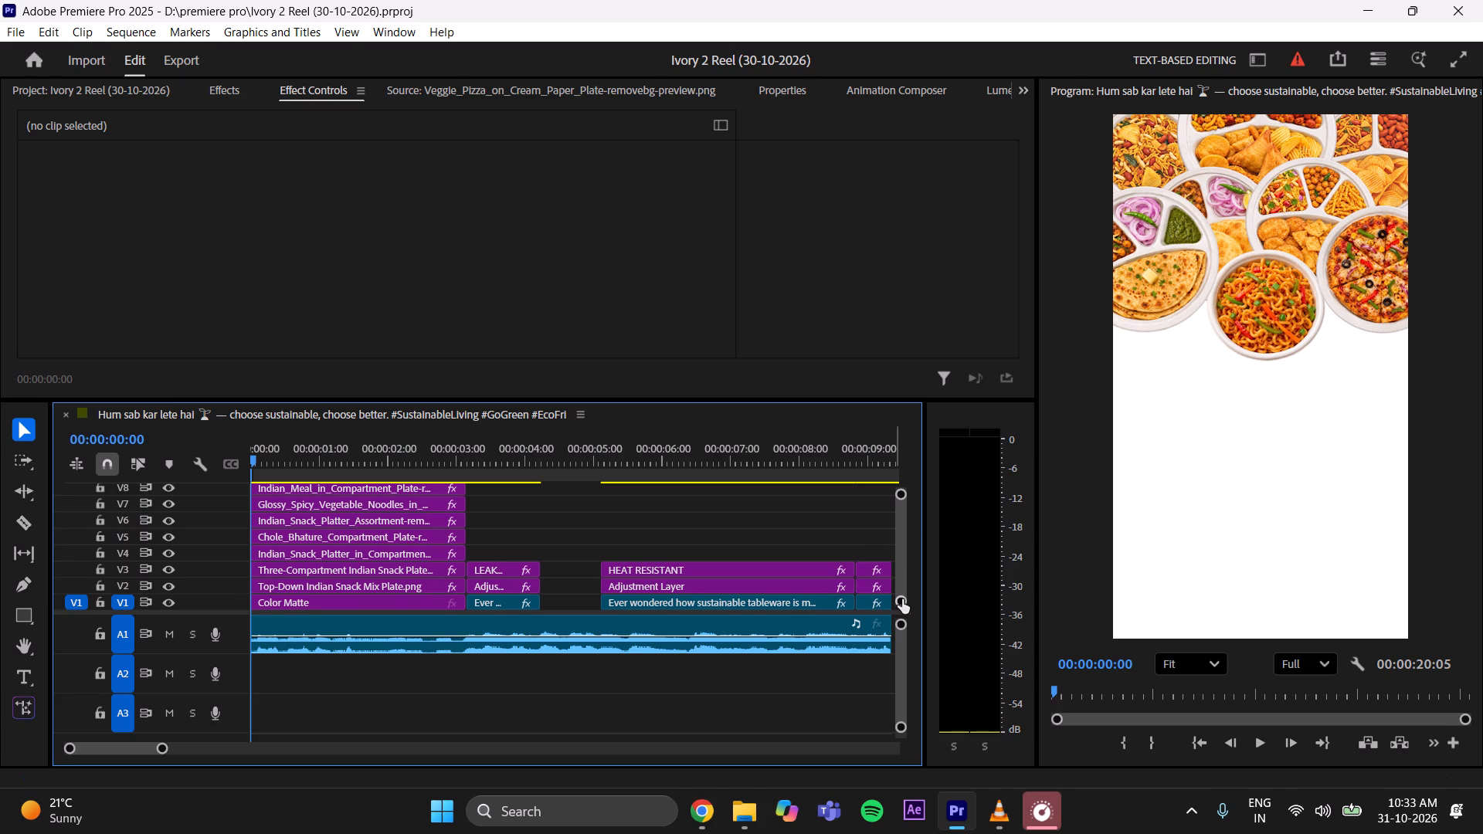
pyautogui.moveTo(908, 562); pyautogui.dragTo(907, 549)
pyautogui.moveTo(900, 558); pyautogui.dragTo(901, 531)
pyautogui.click(390, 557)
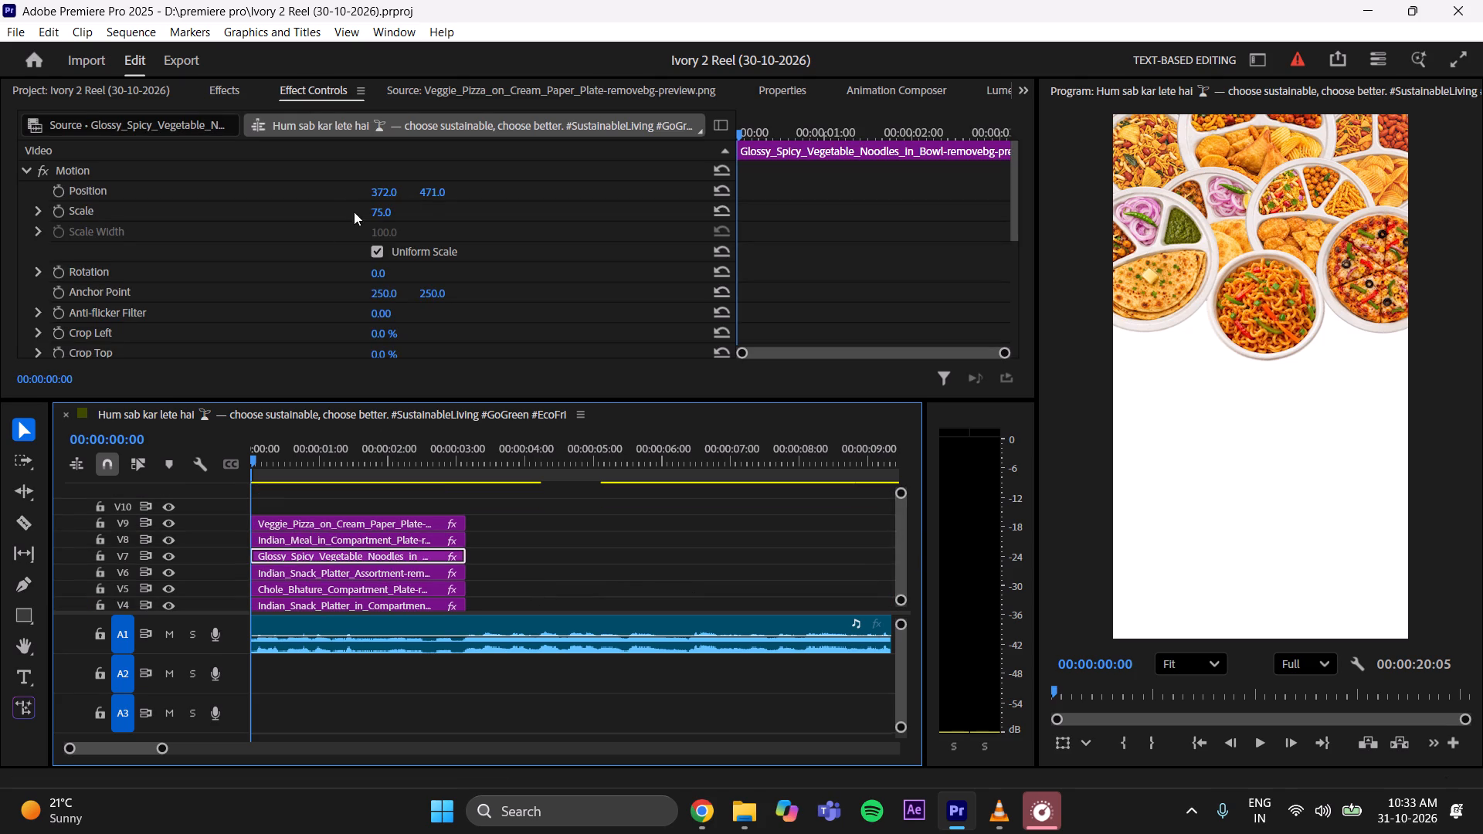
pyautogui.moveTo(432, 195); pyautogui.dragTo(412, 212)
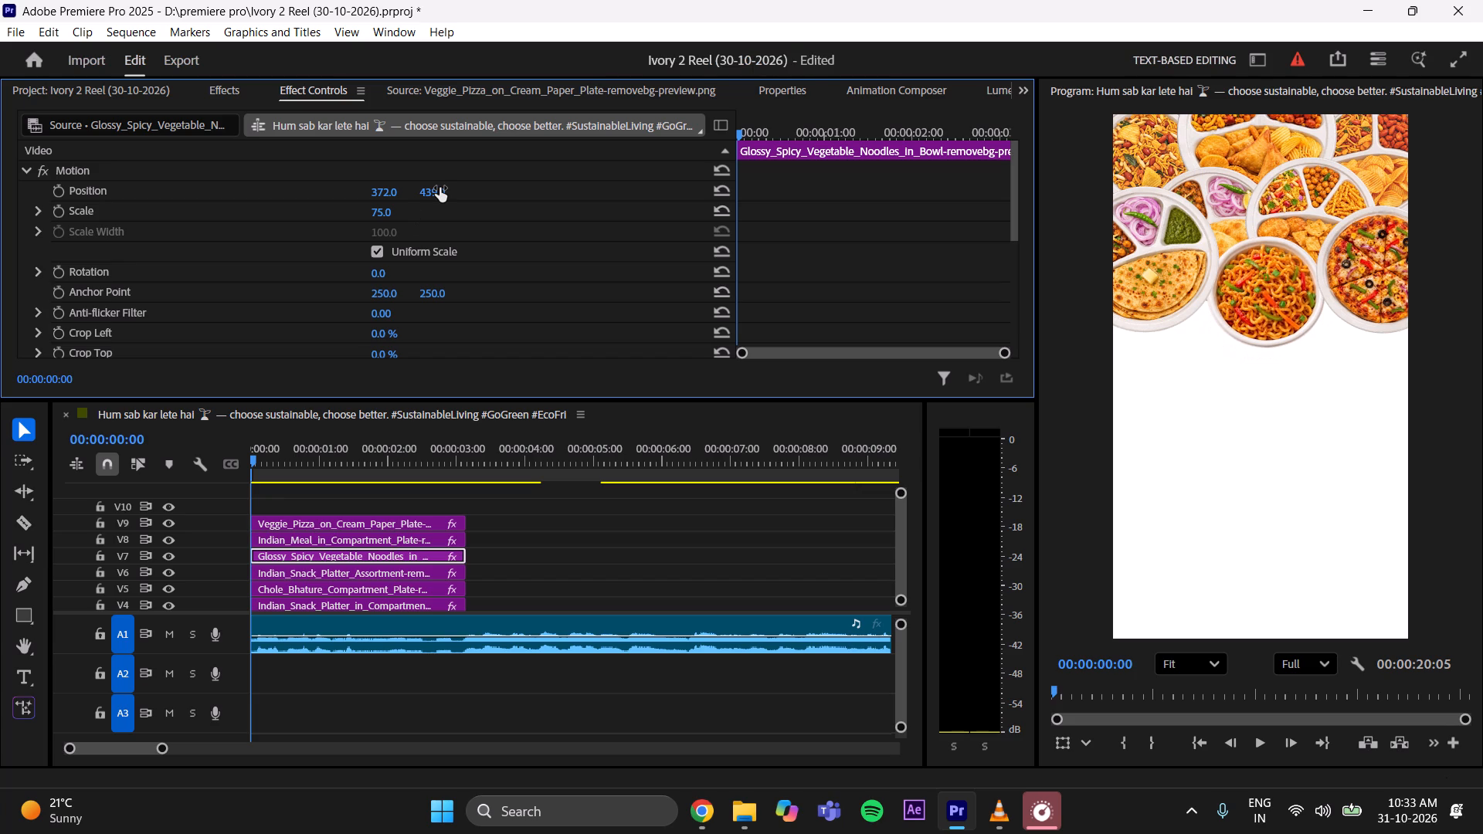
pyautogui.hotkey('ctrl', 's')
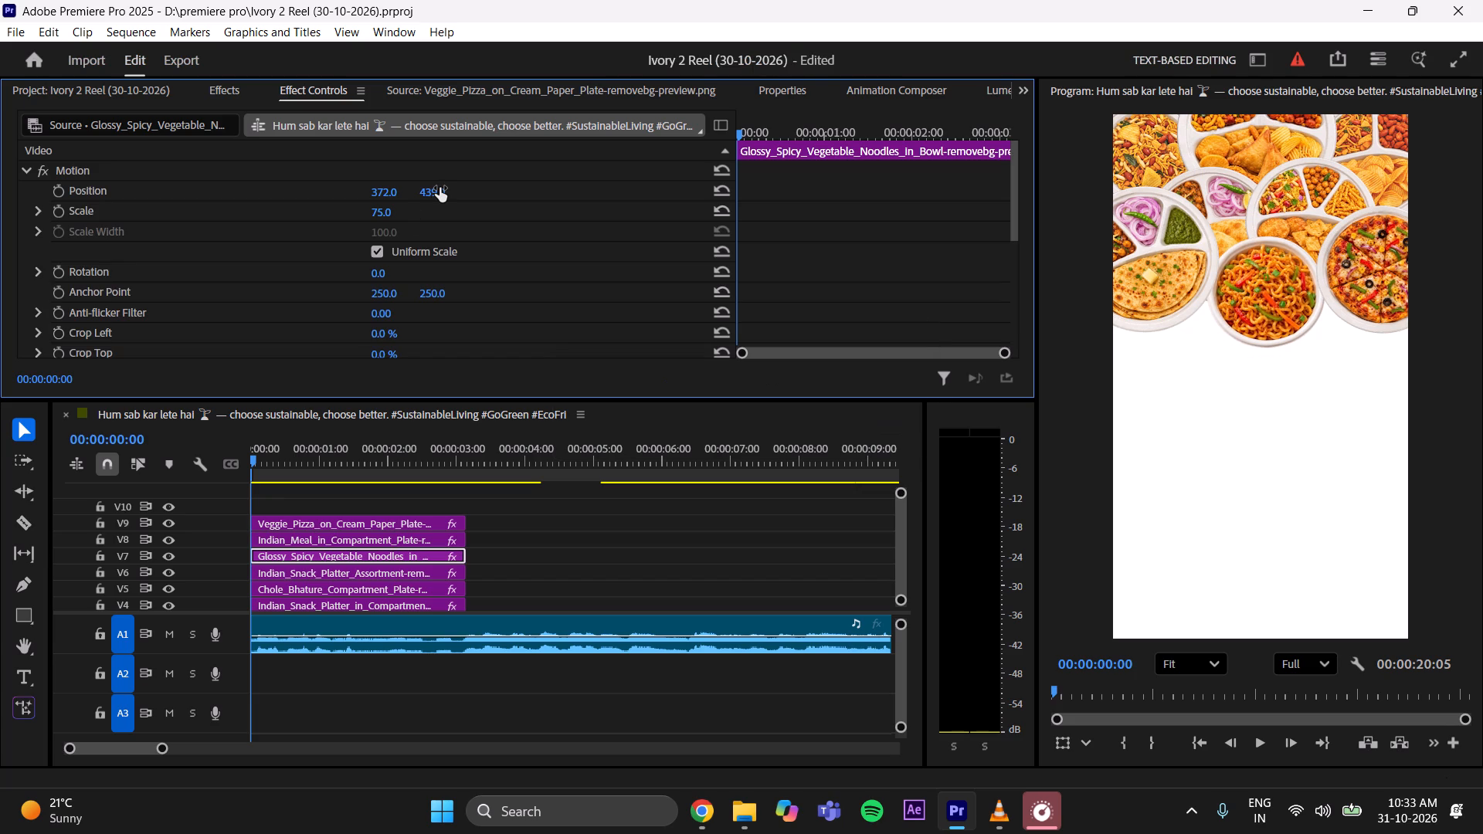
pyautogui.click(527, 557)
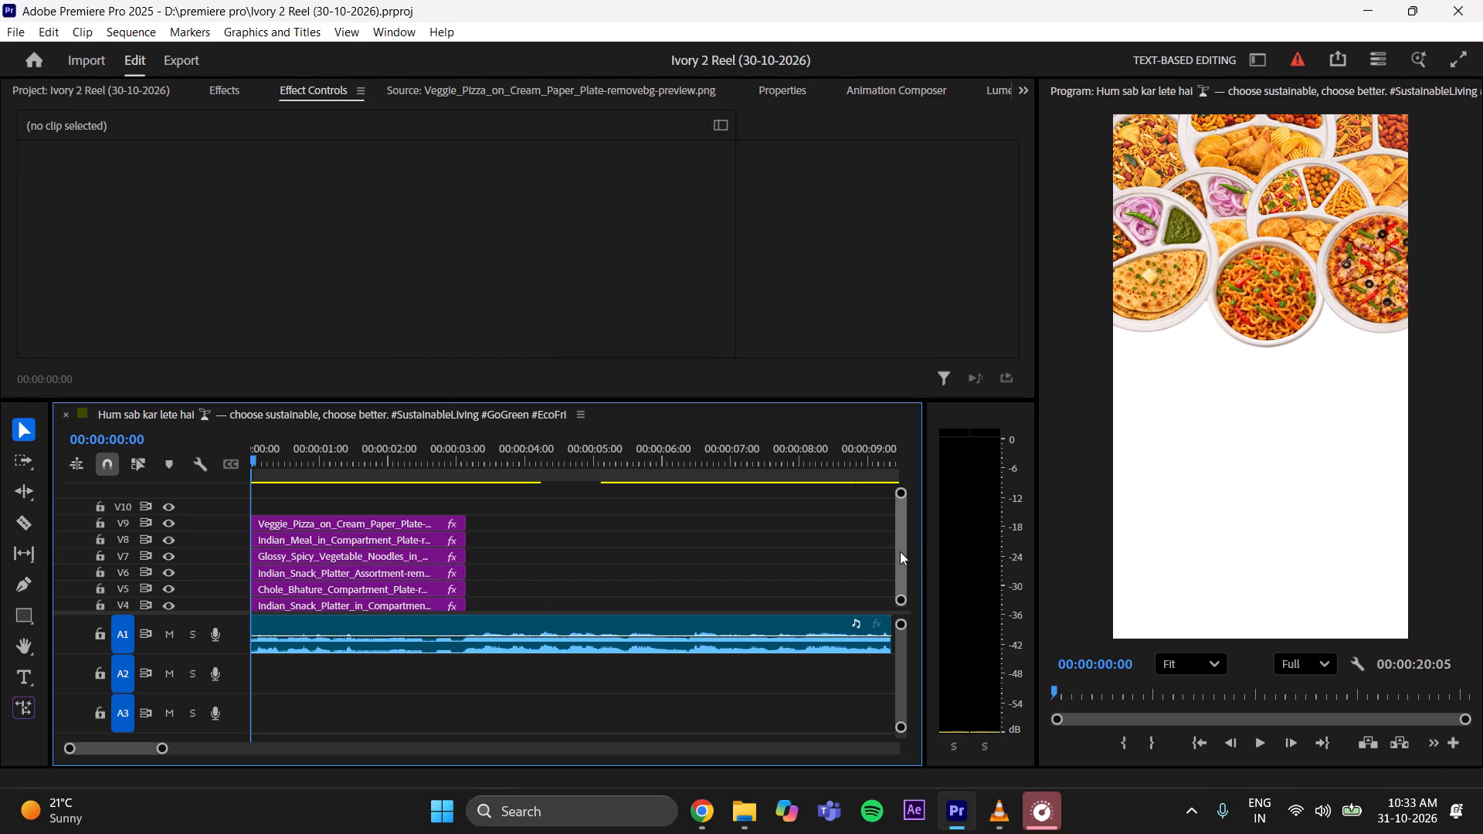
# Show the pizza plate cutout in the Source monitor and save the project.
pyautogui.moveTo(901, 551); pyautogui.dragTo(899, 587)
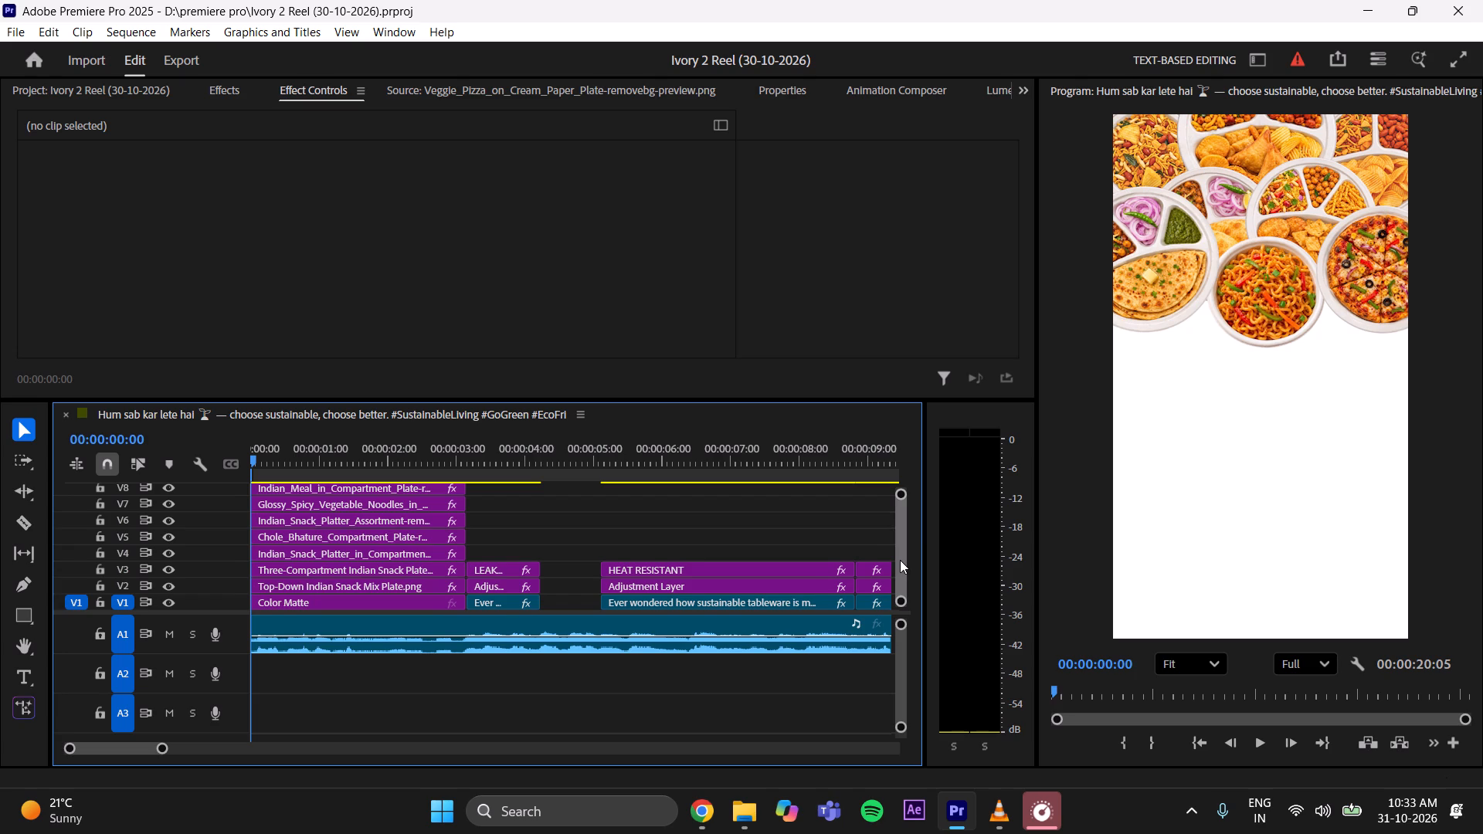
pyautogui.moveTo(900, 560); pyautogui.dragTo(900, 533)
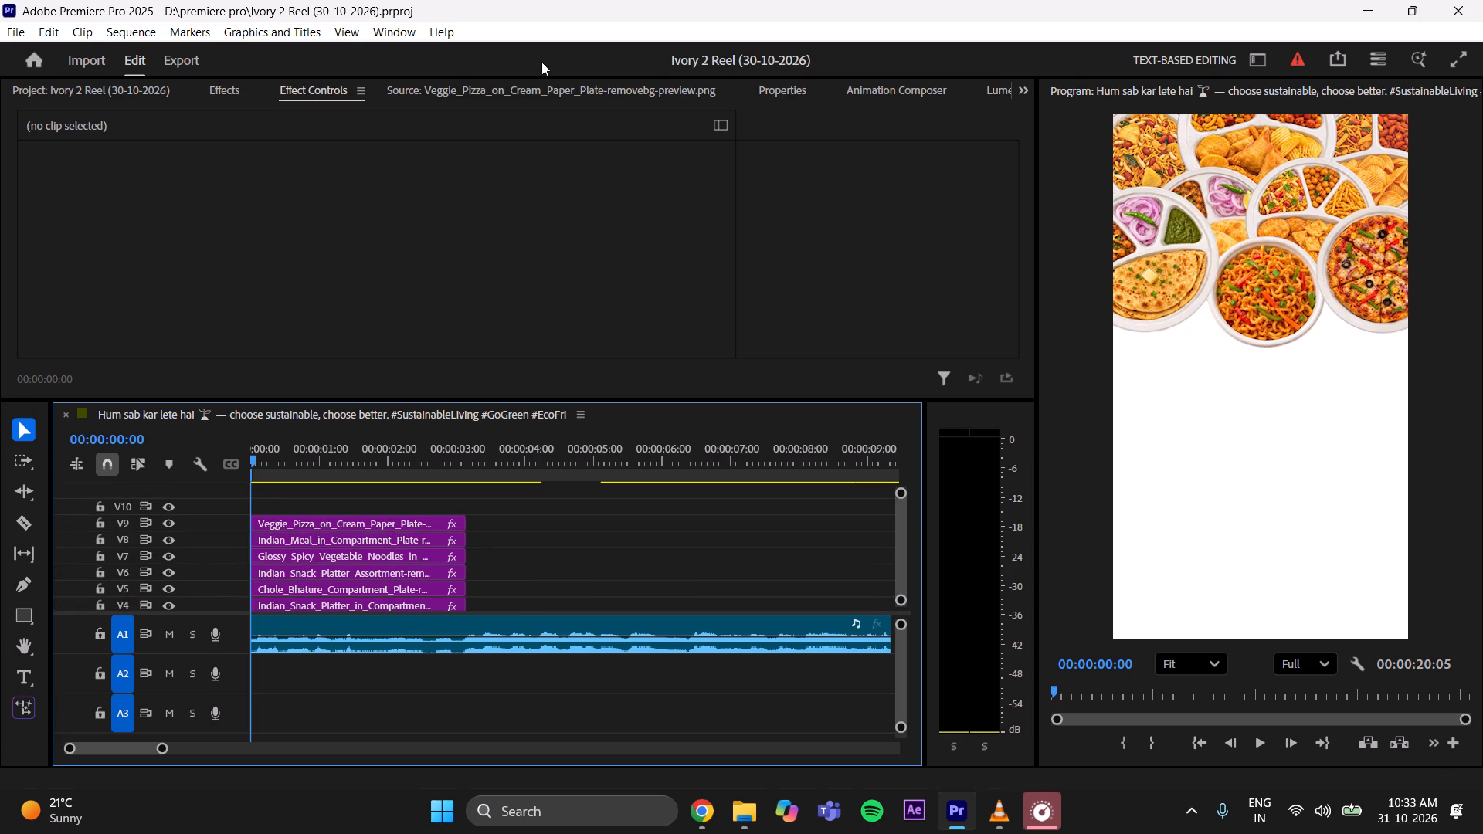
pyautogui.moveTo(537, 103); pyautogui.dragTo(542, 93)
pyautogui.click(542, 90)
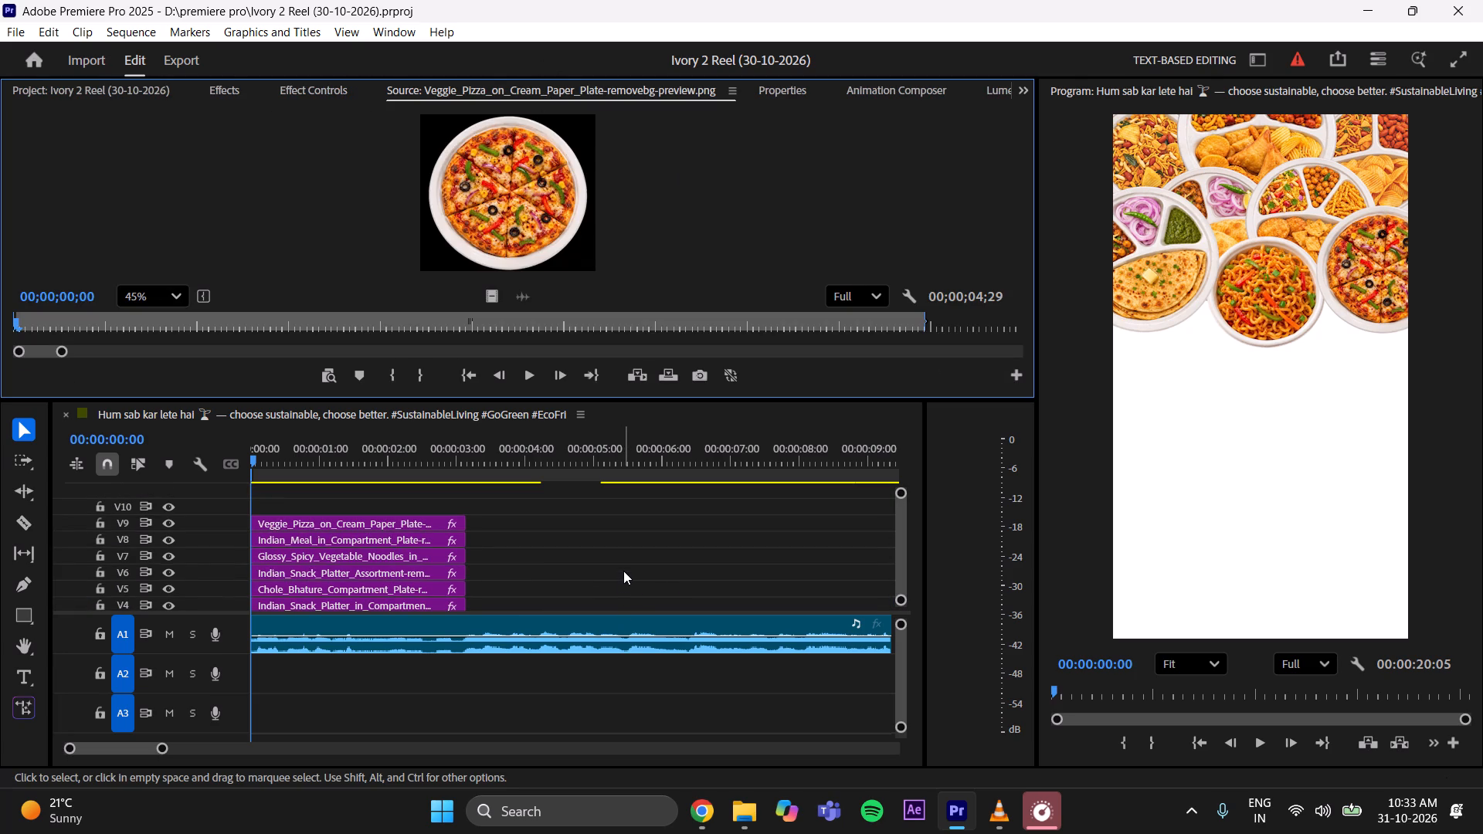
pyautogui.hotkey('ctrl', 's')
pyautogui.hotkey('ctrl', 's')
pyautogui.hotkey('ctrl', 's')
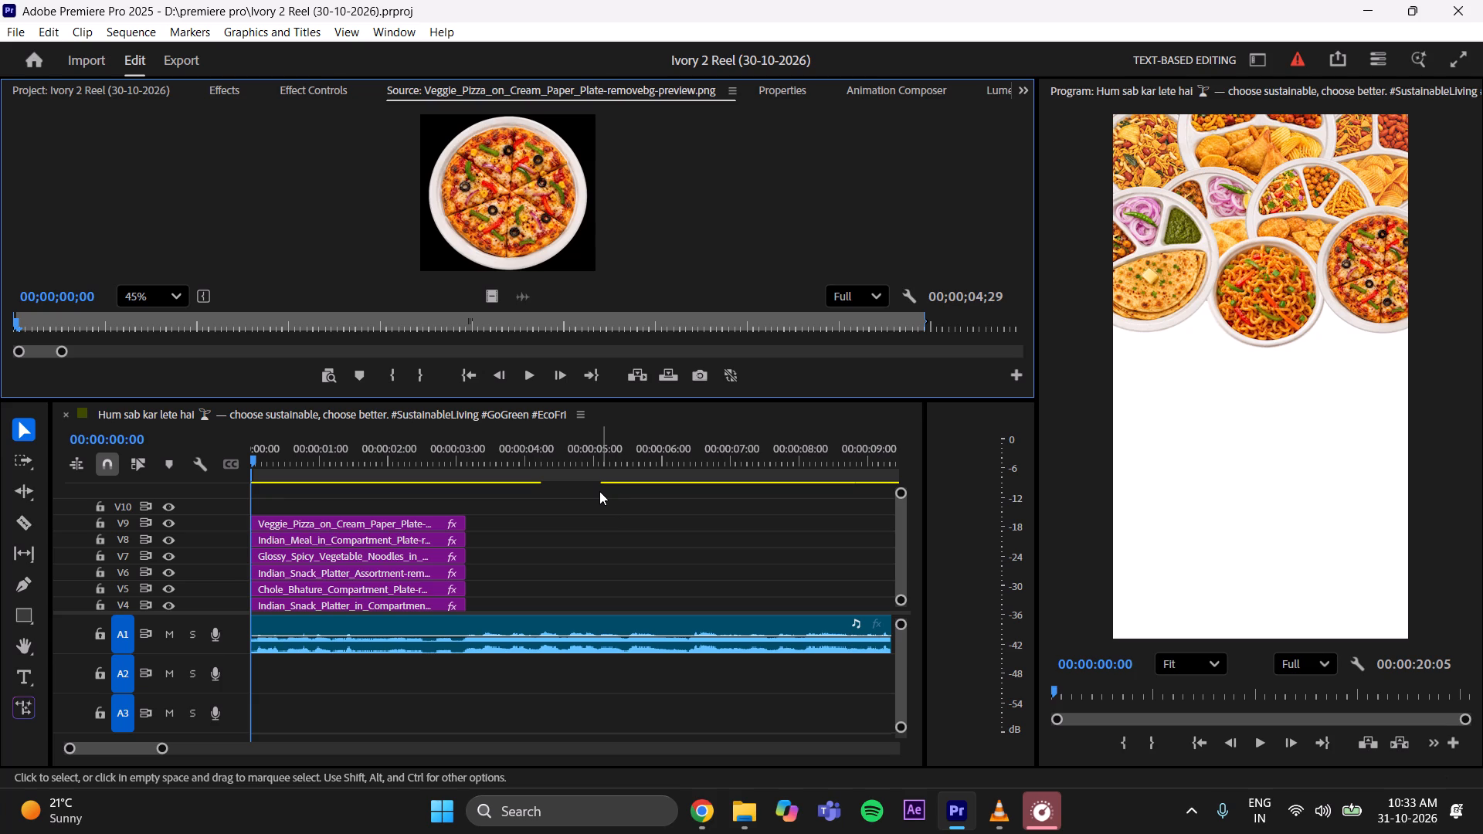
# Switch to the reference reel in VLC and scrub its first two seconds to examine the logo, text and plate timing.
pyautogui.click(1009, 828)
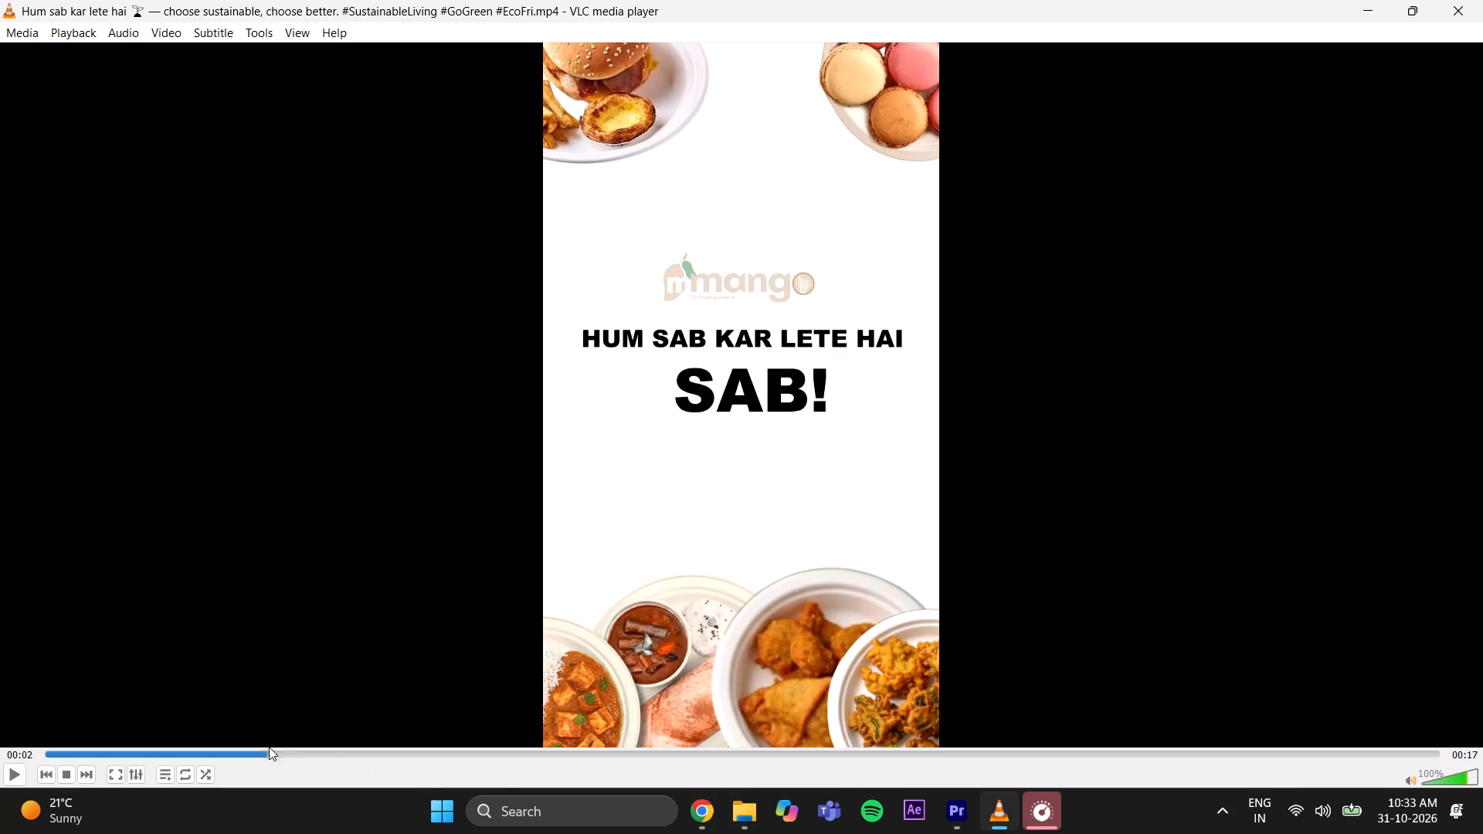
pyautogui.moveTo(264, 751); pyautogui.dragTo(150, 800)
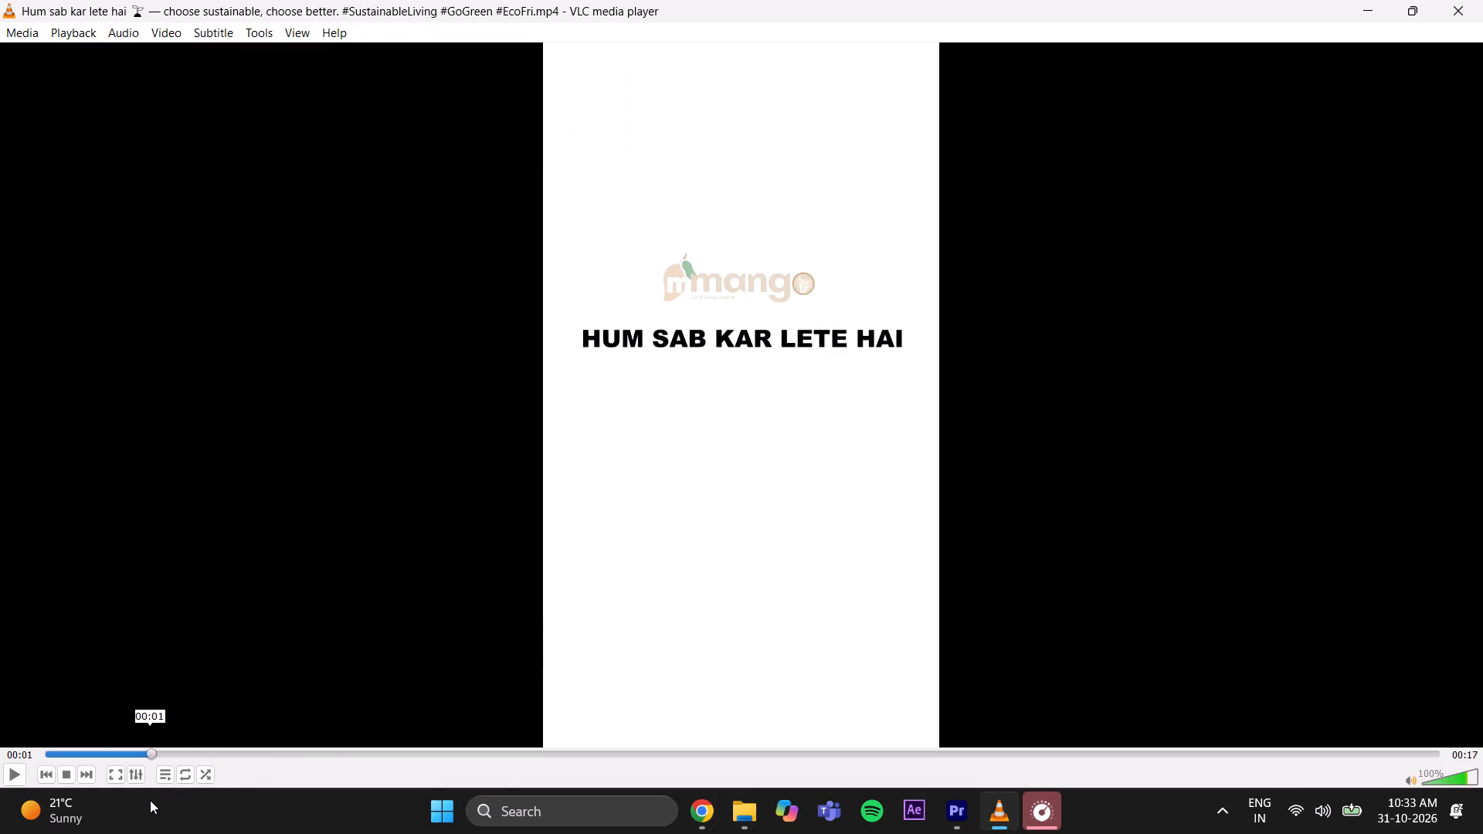
pyautogui.moveTo(150, 800); pyautogui.dragTo(93, 822)
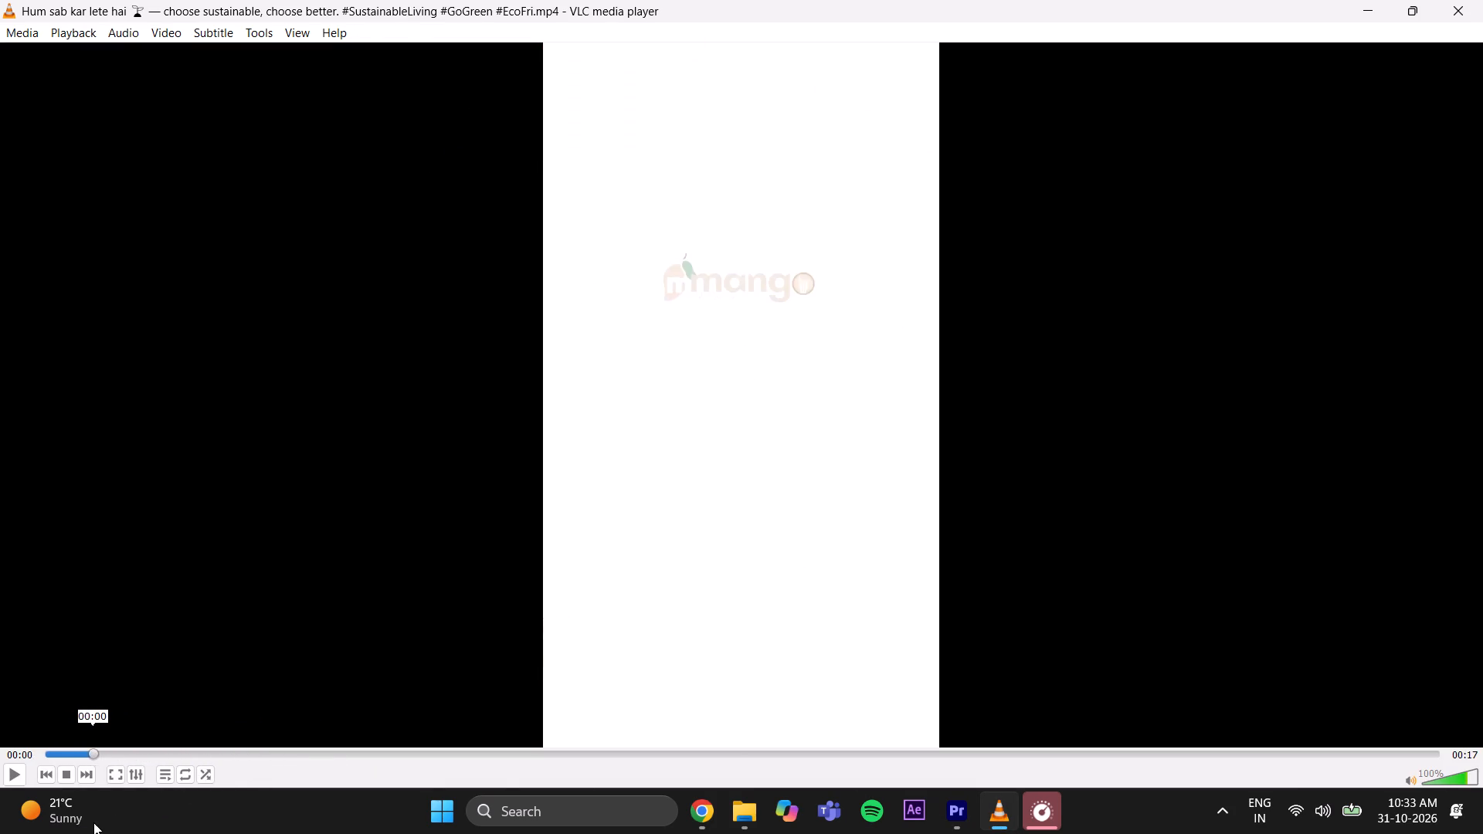
pyautogui.moveTo(93, 822); pyautogui.dragTo(180, 792)
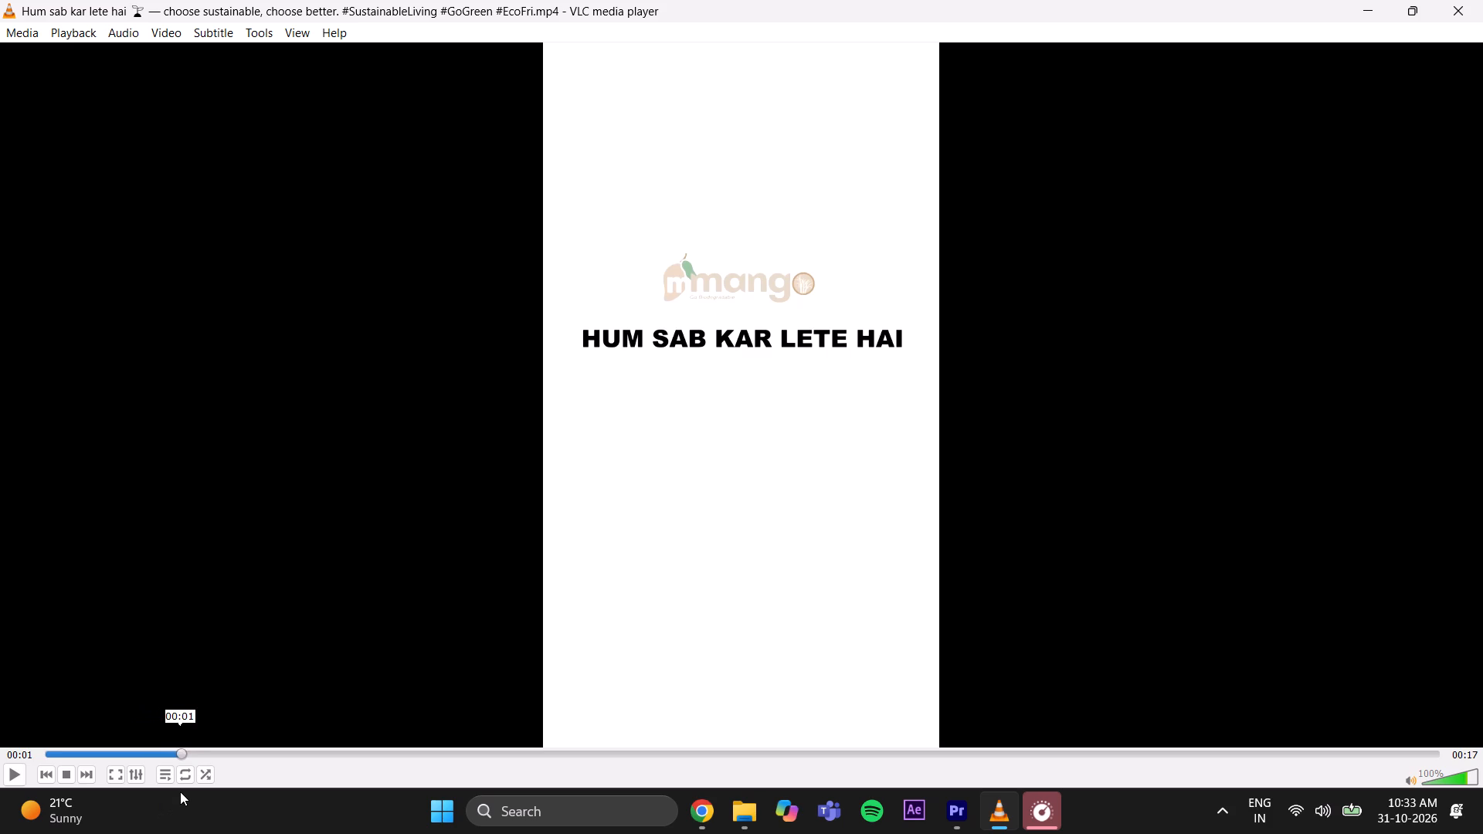
pyautogui.moveTo(180, 792); pyautogui.dragTo(268, 786)
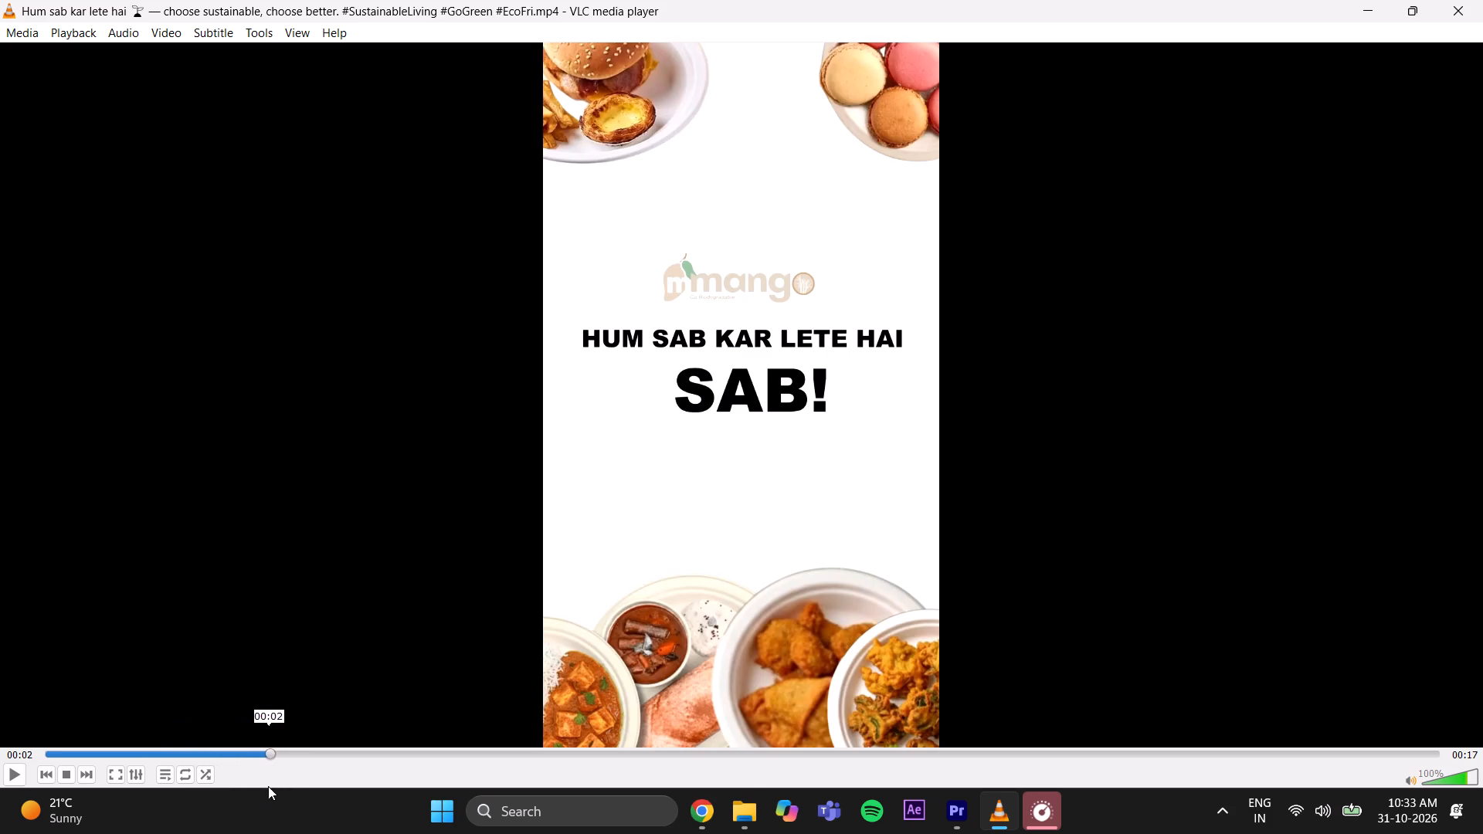
pyautogui.moveTo(268, 786); pyautogui.dragTo(211, 810)
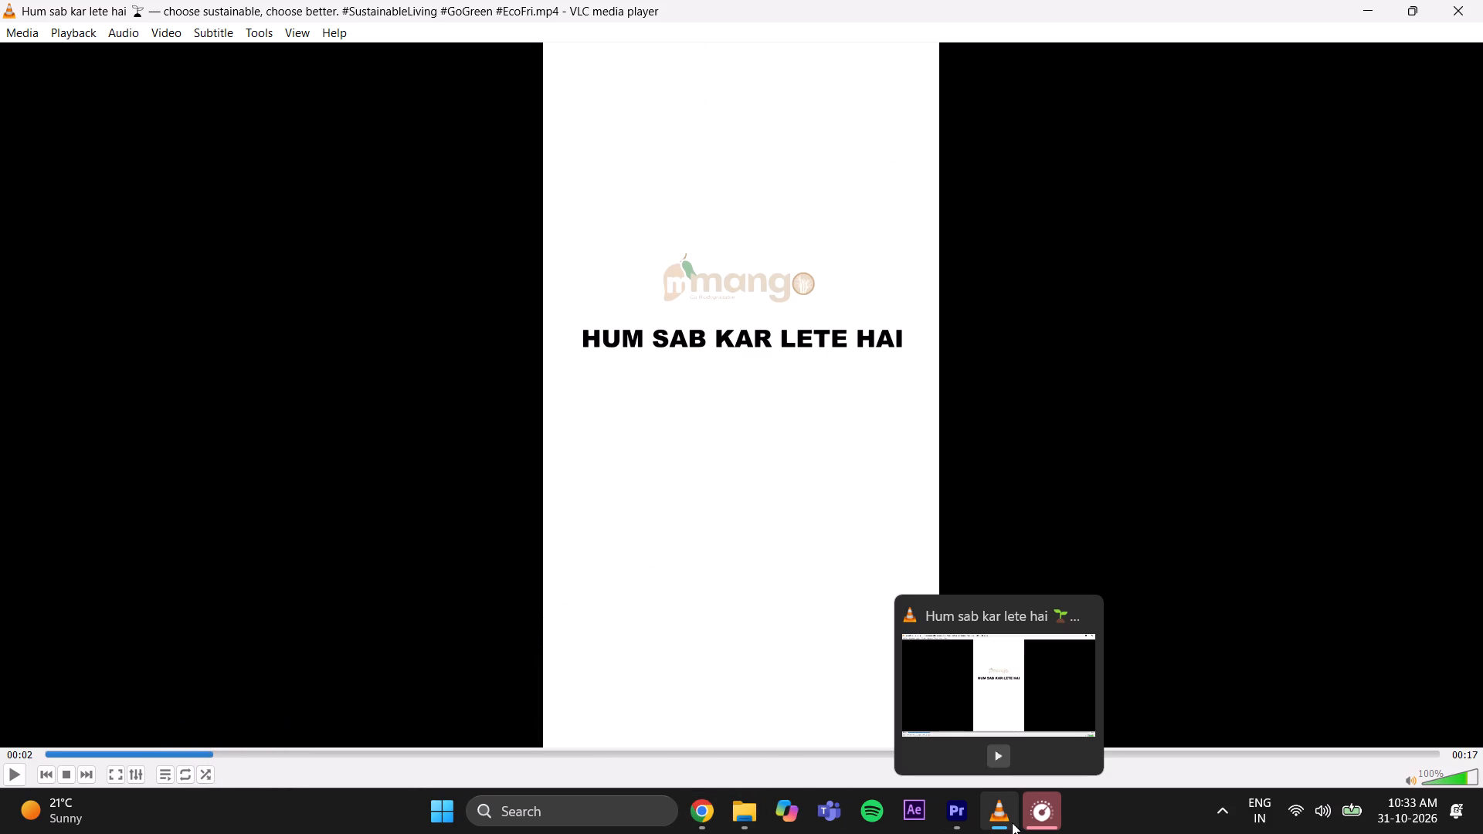
# Switch to Premiere Pro and add the Ease Fade Separately 3 text preset from Animation Composer at the sequence start on V10.
pyautogui.click(944, 815)
pyautogui.click(869, 82)
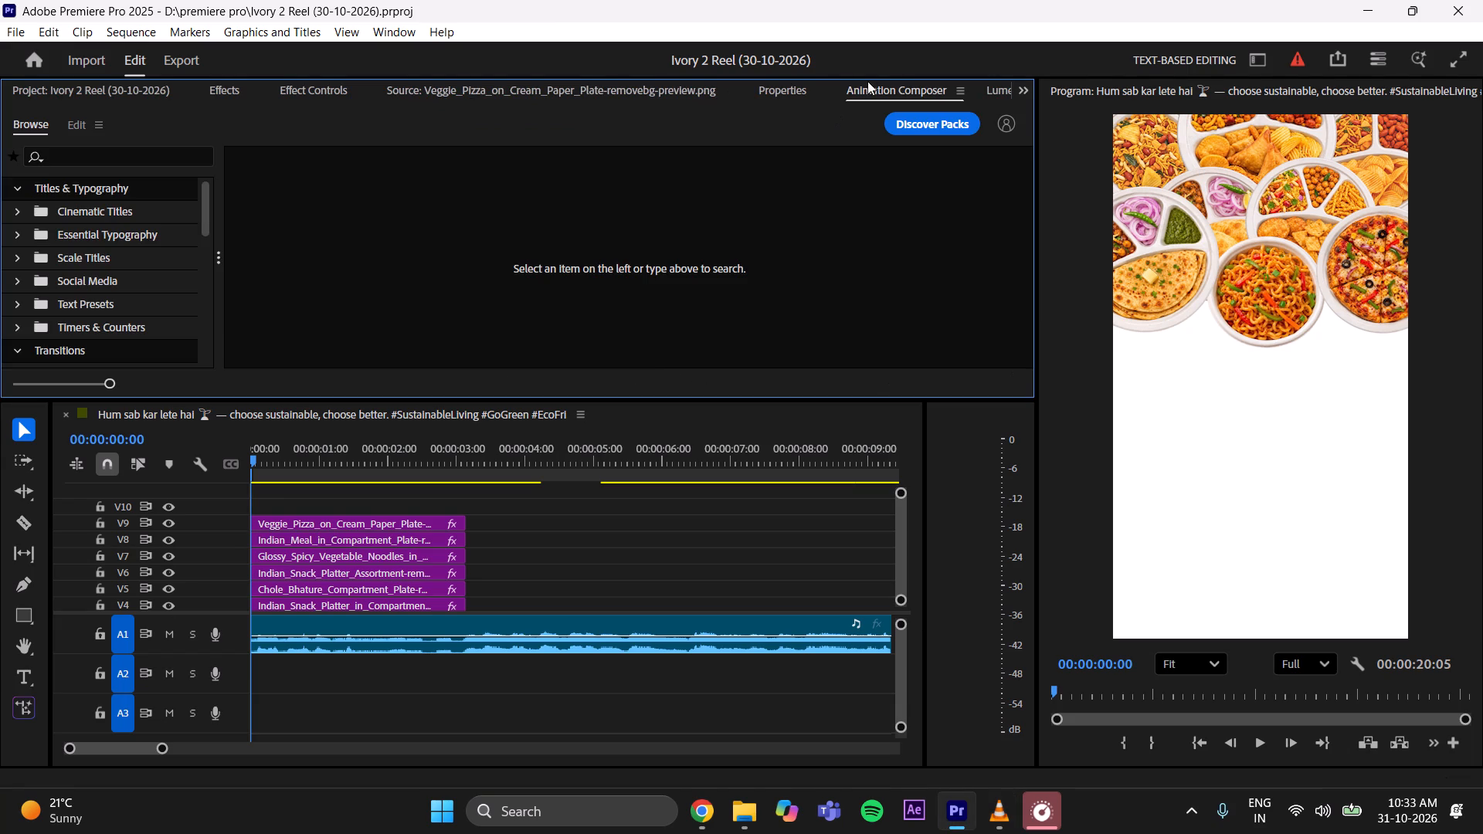
pyautogui.click(107, 300)
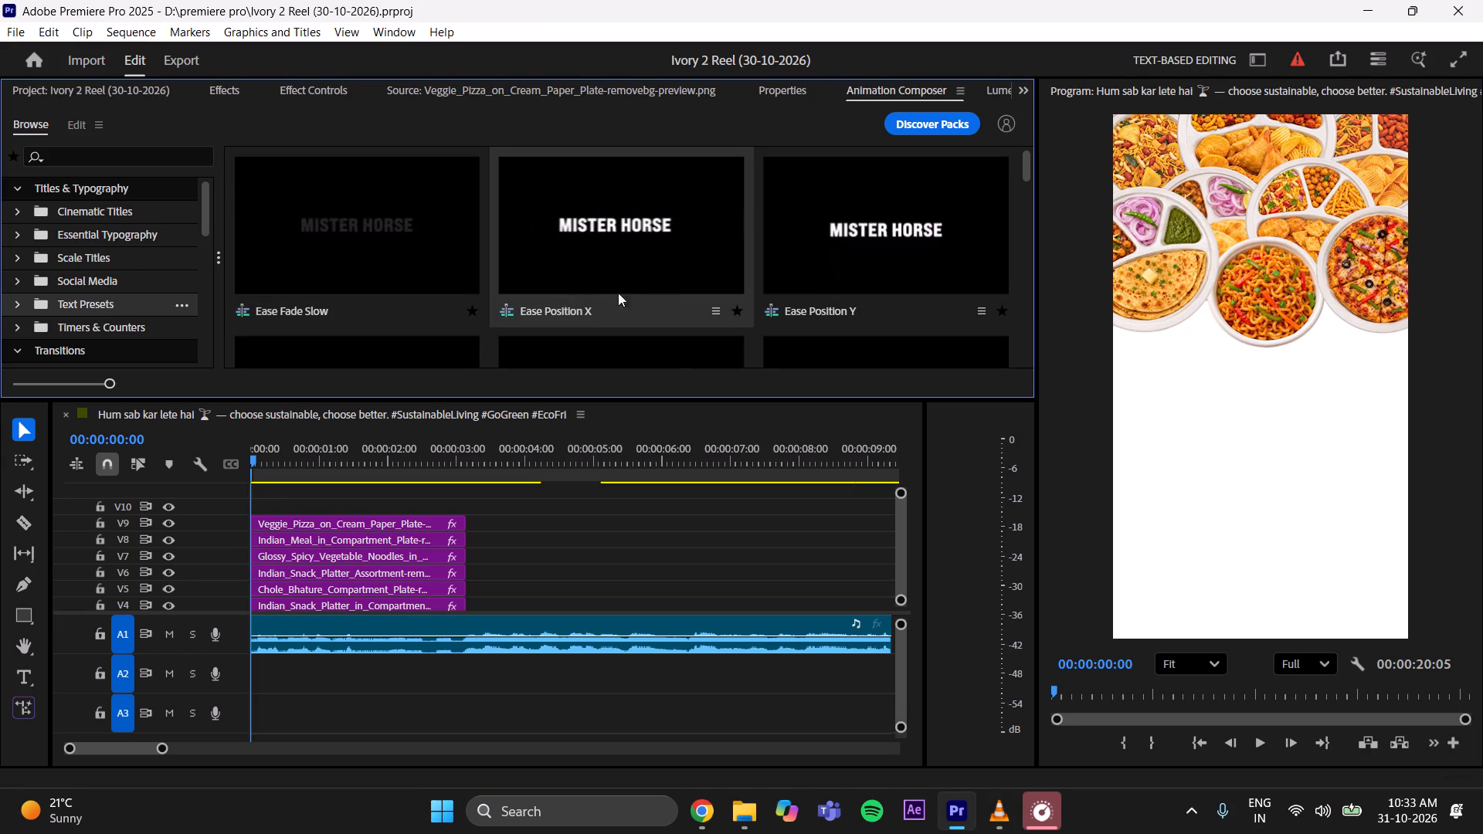
pyautogui.scroll(-4, 643, 286)
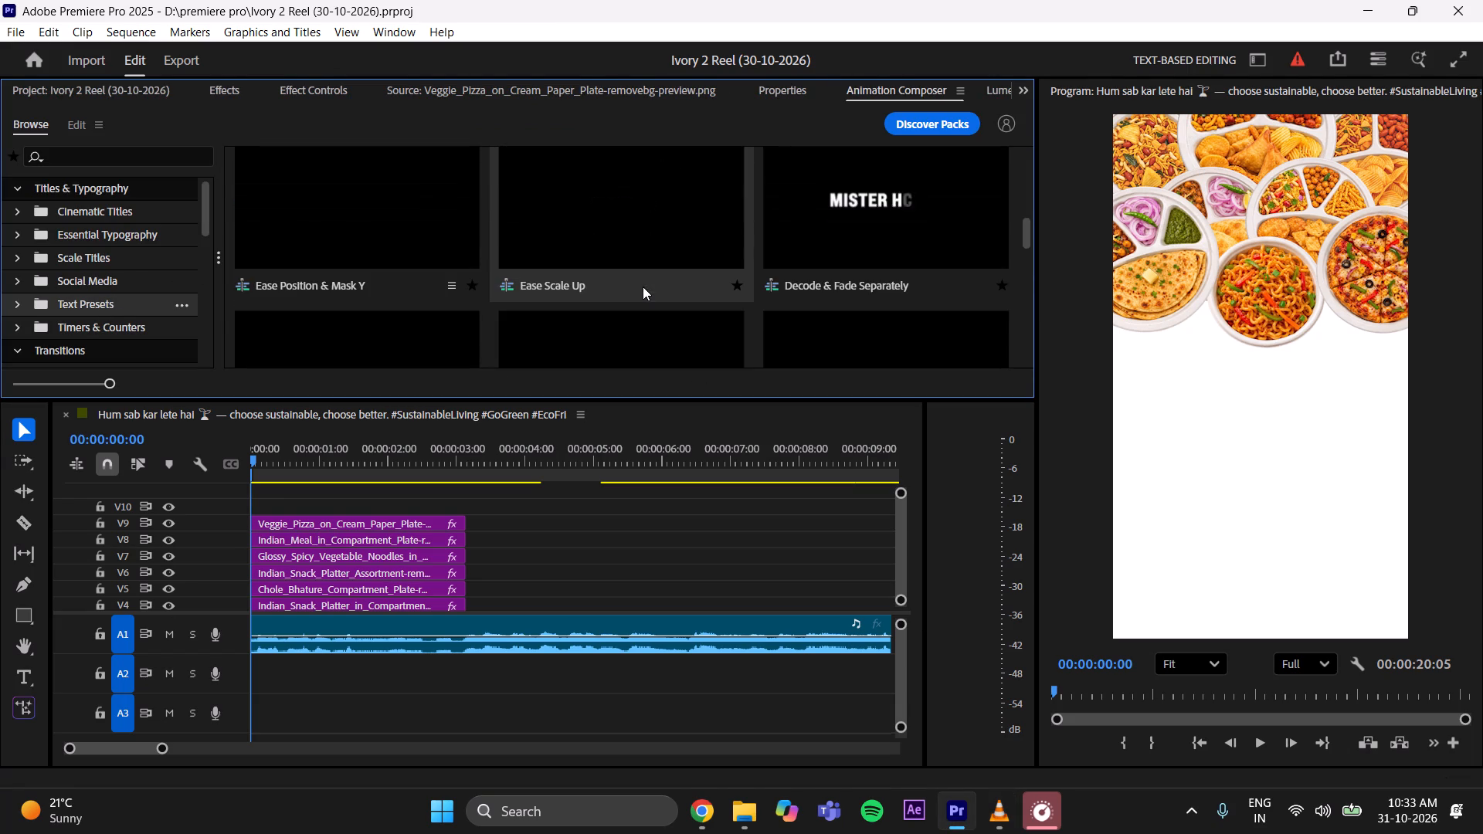
pyautogui.scroll(-1, 643, 286)
pyautogui.click(398, 309)
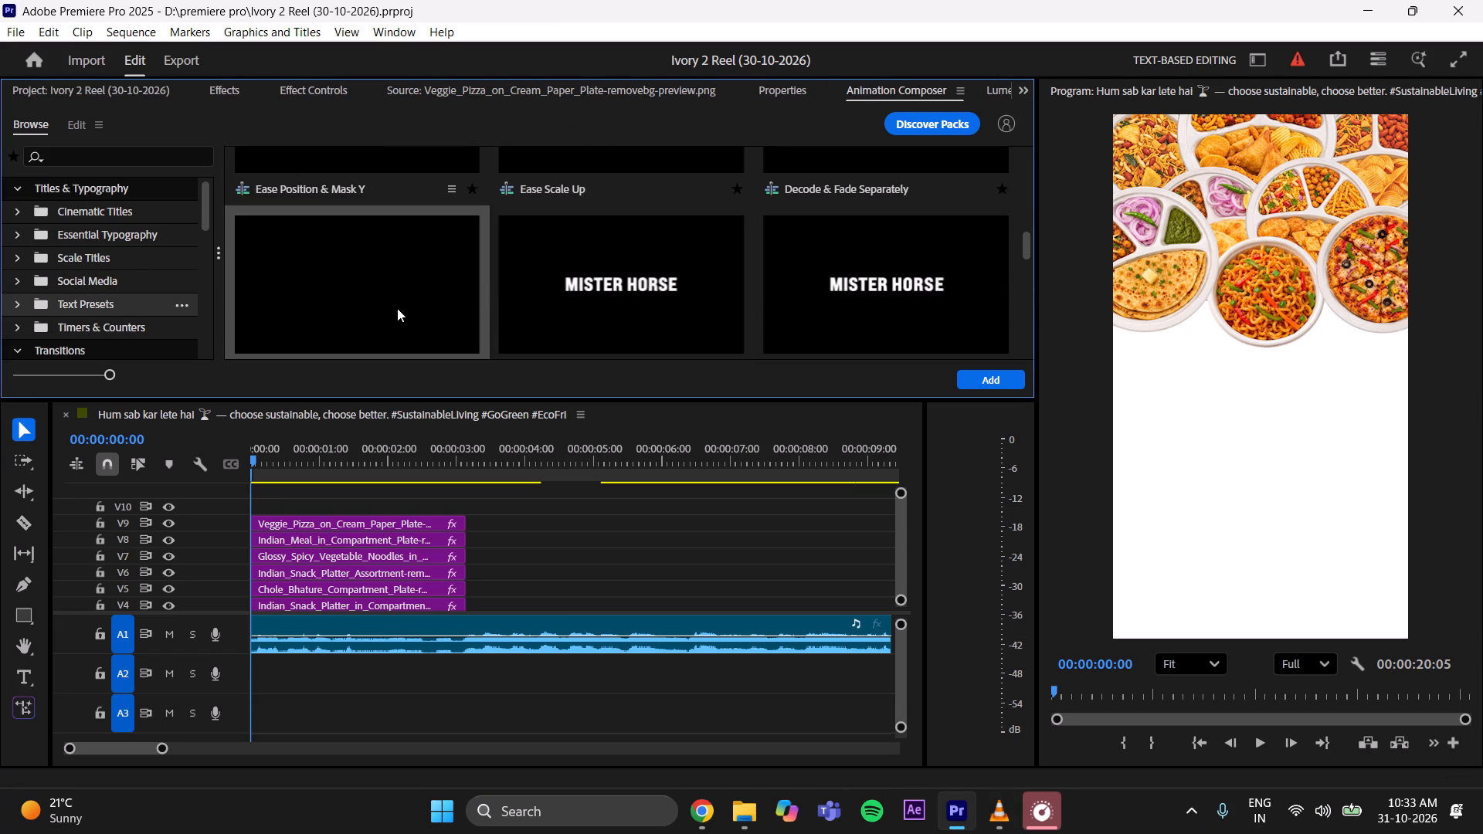
pyautogui.click(969, 374)
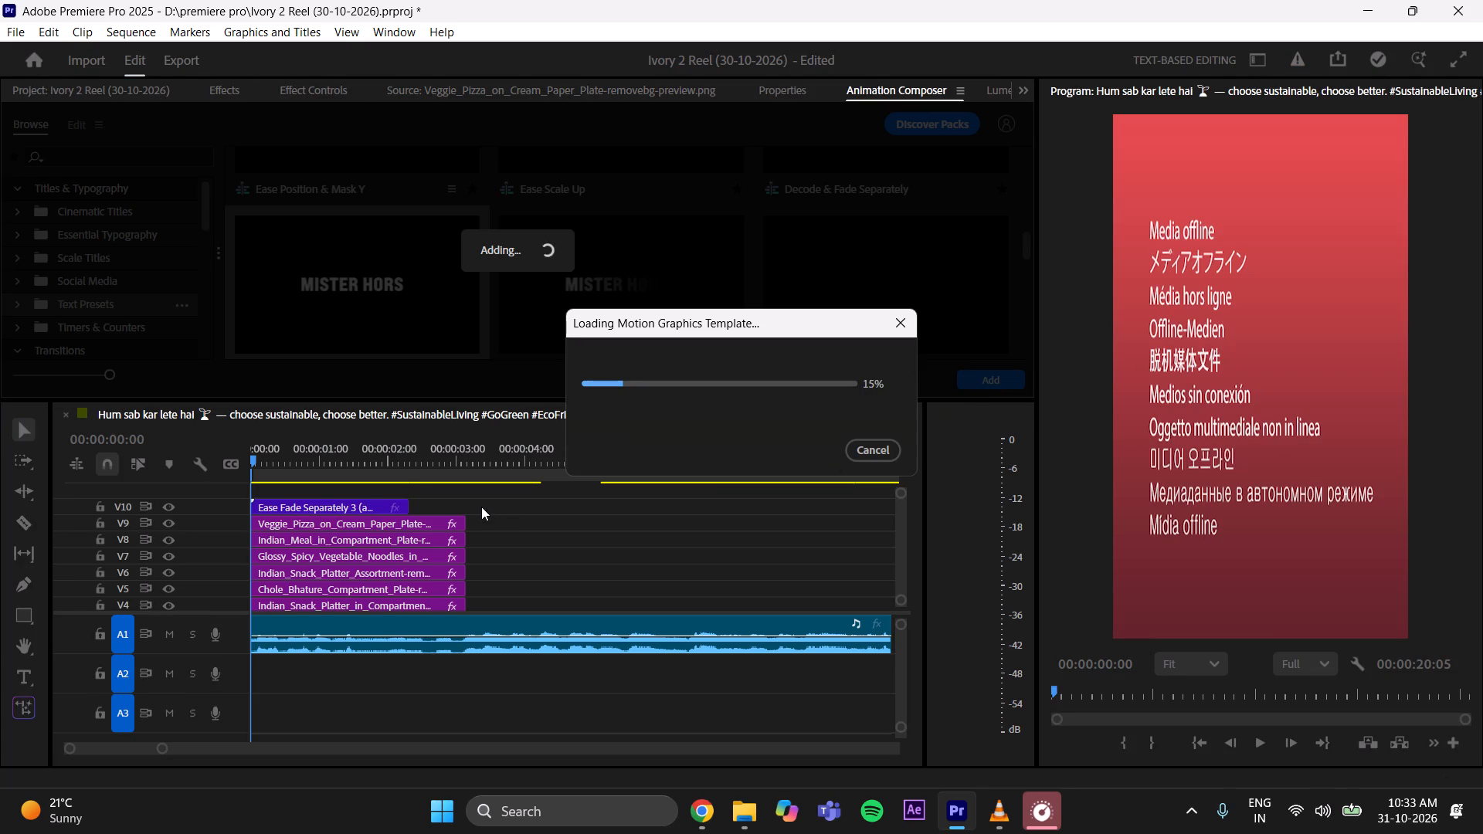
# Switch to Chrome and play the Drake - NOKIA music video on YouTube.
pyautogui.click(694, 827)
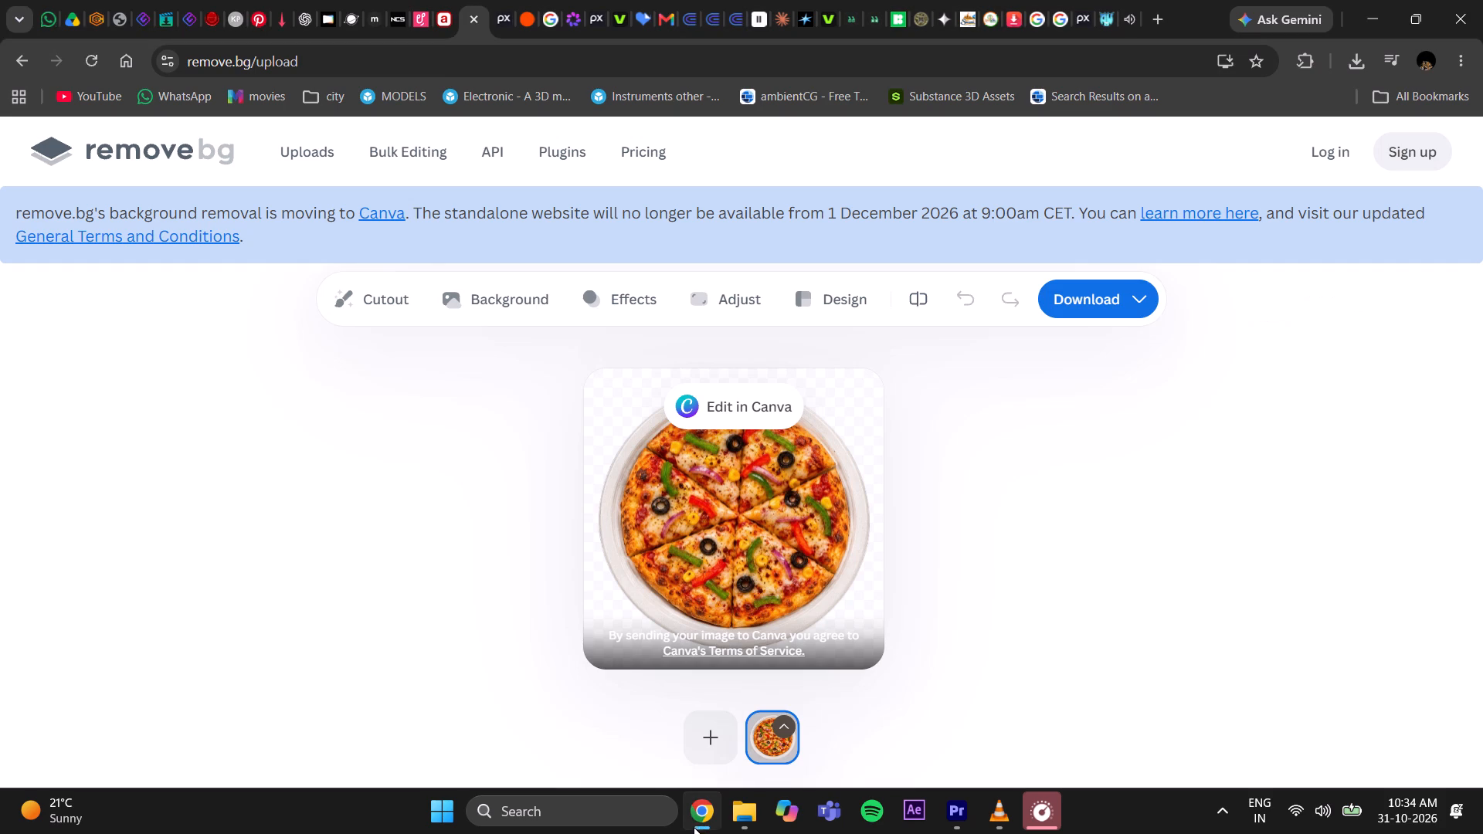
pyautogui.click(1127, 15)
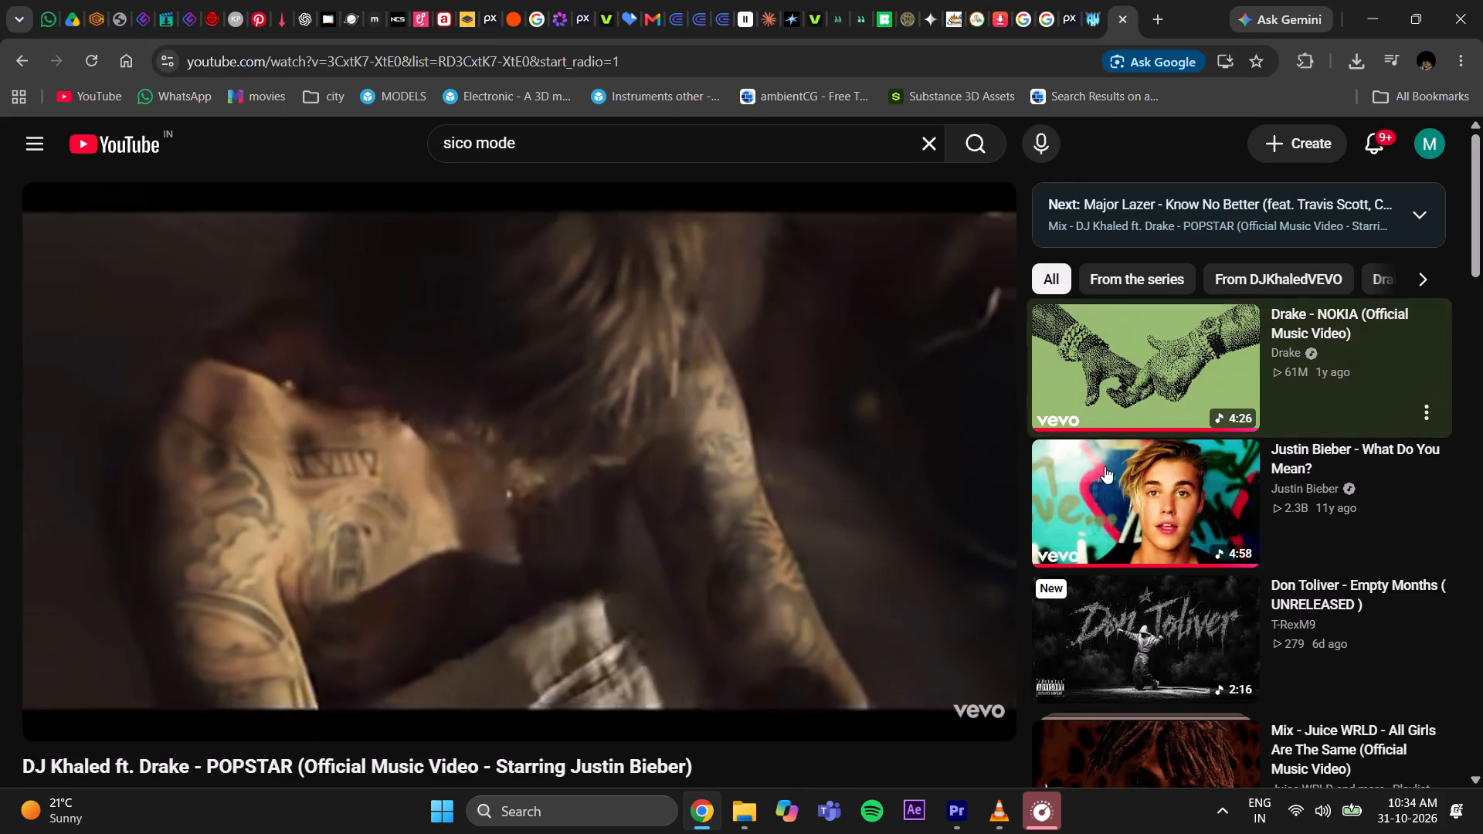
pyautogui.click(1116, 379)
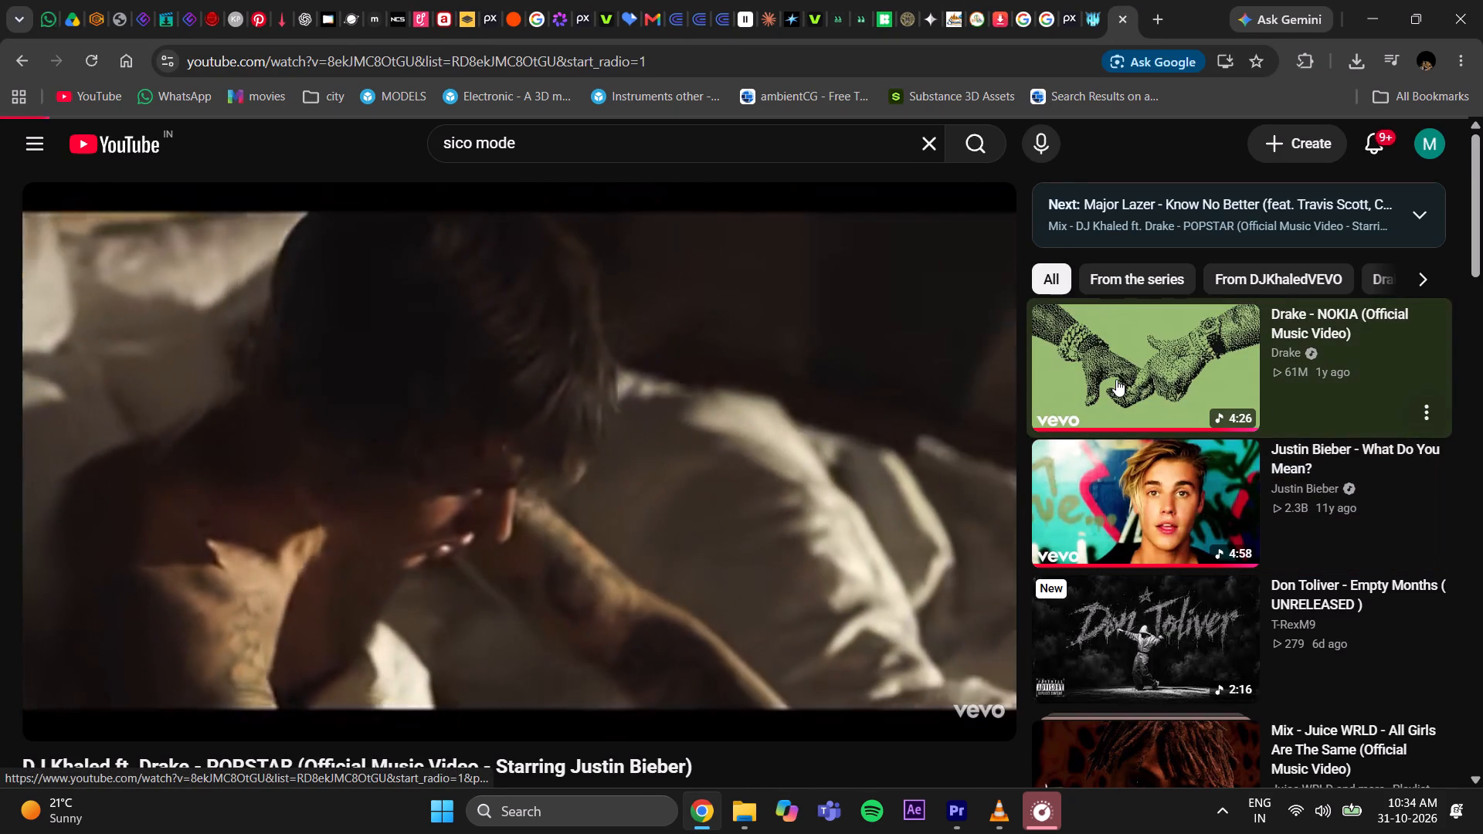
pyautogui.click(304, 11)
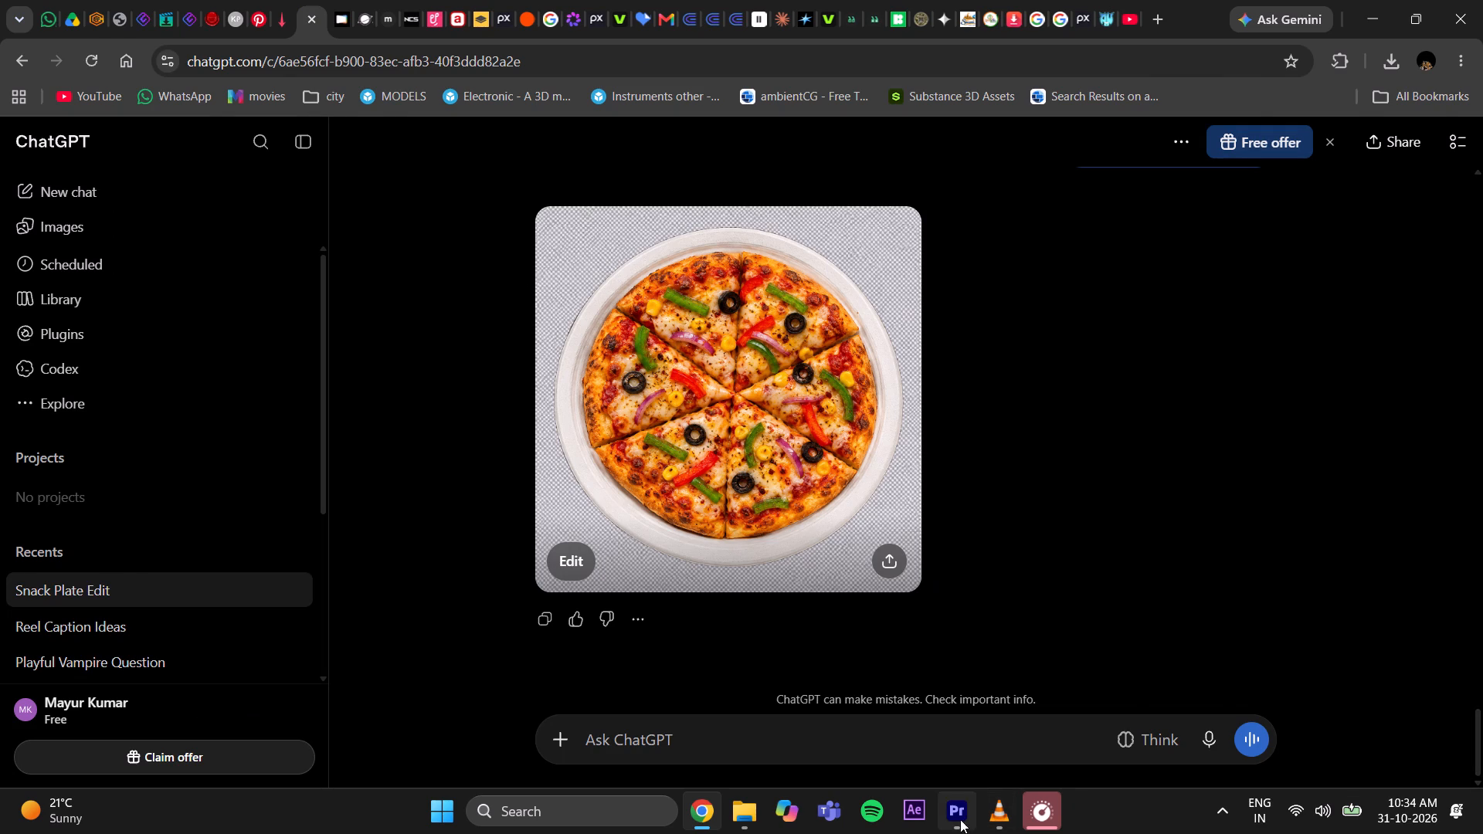
# Return to Premiere Pro and replace the V10 title's placeholder text with "HUM SAB KAR LETE HAI", checking the wording against the reference reel in VLC.
pyautogui.click(960, 819)
pyautogui.click(799, 90)
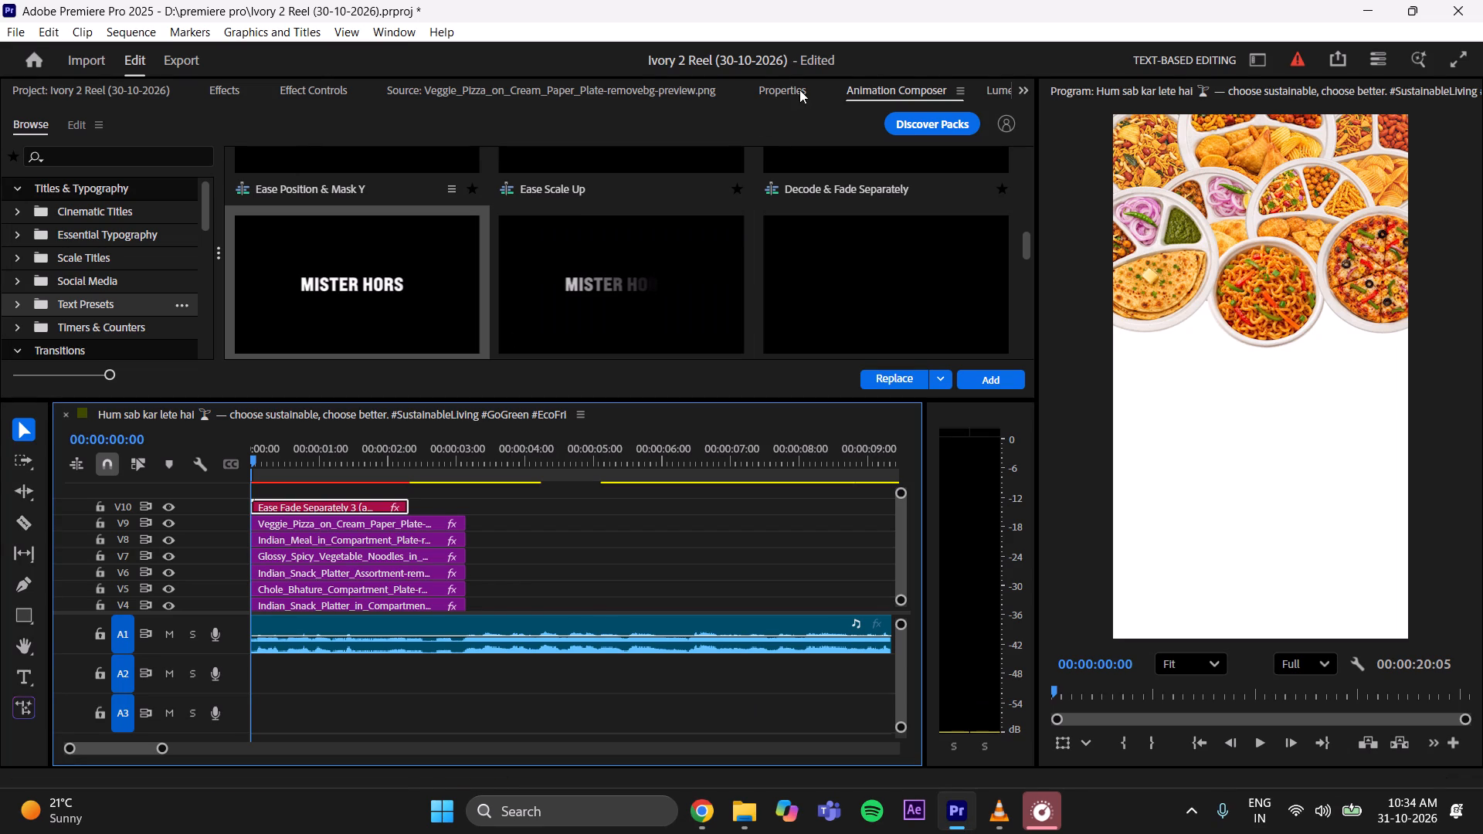
pyautogui.scroll(-20, 303, 249)
pyautogui.scroll(-3, 303, 249)
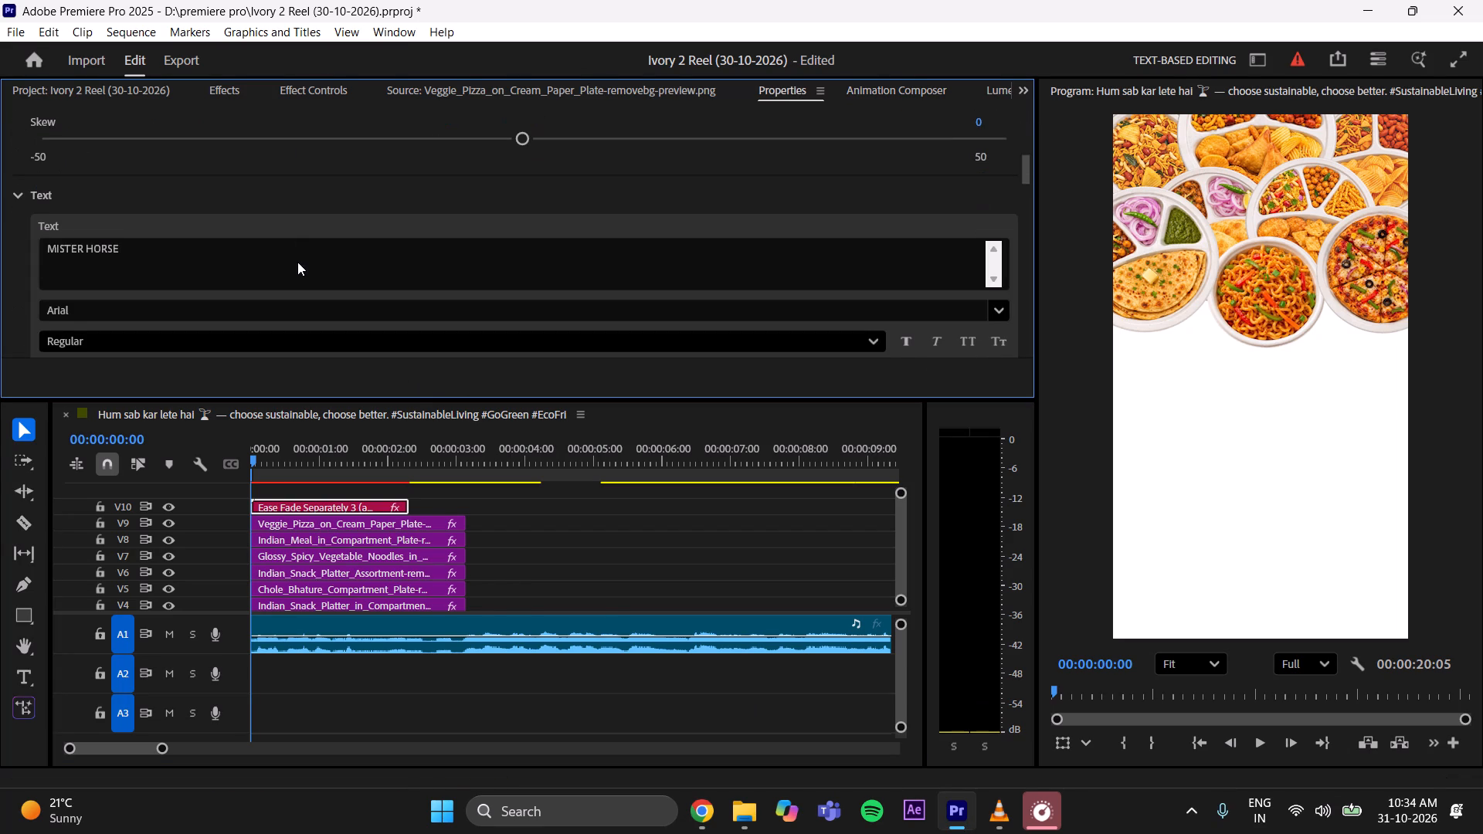
pyautogui.scroll(3, 297, 265)
pyautogui.click(984, 832)
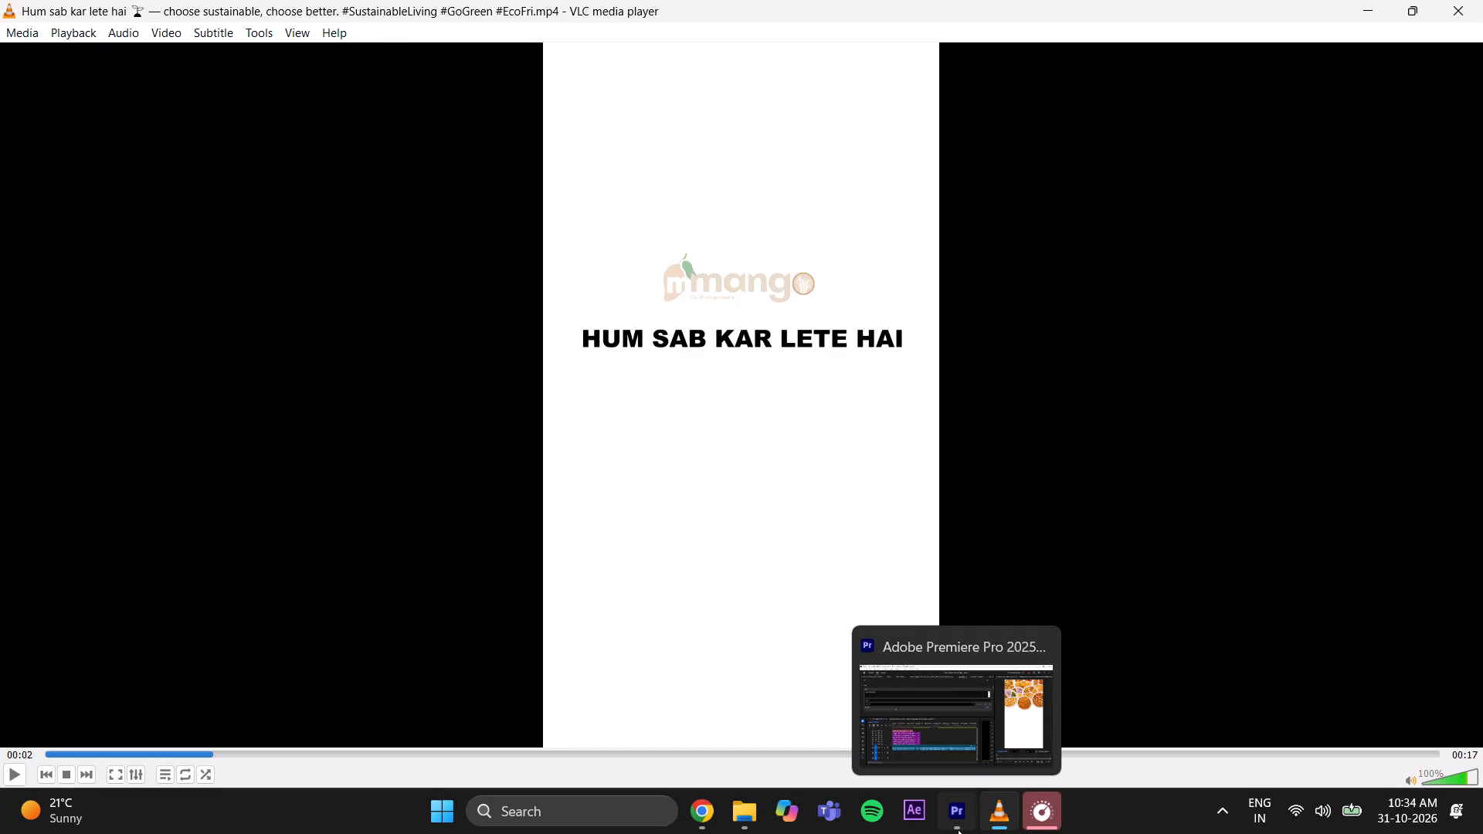
pyautogui.click(958, 829)
pyautogui.click(245, 219)
pyautogui.press('BackSpace')
pyautogui.press('BackSpace')
pyautogui.press('BackSpace')
pyautogui.press('BackSpace')
pyautogui.press('BackSpace')
pyautogui.press('BackSpace')
pyautogui.press('BackSpace')
pyautogui.press('BackSpace')
pyautogui.press('BackSpace')
pyautogui.press('BackSpace')
pyautogui.press('BackSpace')
pyautogui.press('BackSpace')
pyautogui.press('BackSpace')
pyautogui.press('BackSpace')
pyautogui.press('BackSpace')
pyautogui.press('BackSpace')
pyautogui.press('BackSpace')
pyautogui.press('BackSpace')
pyautogui.press('BackSpace')
pyautogui.press('BackSpace')
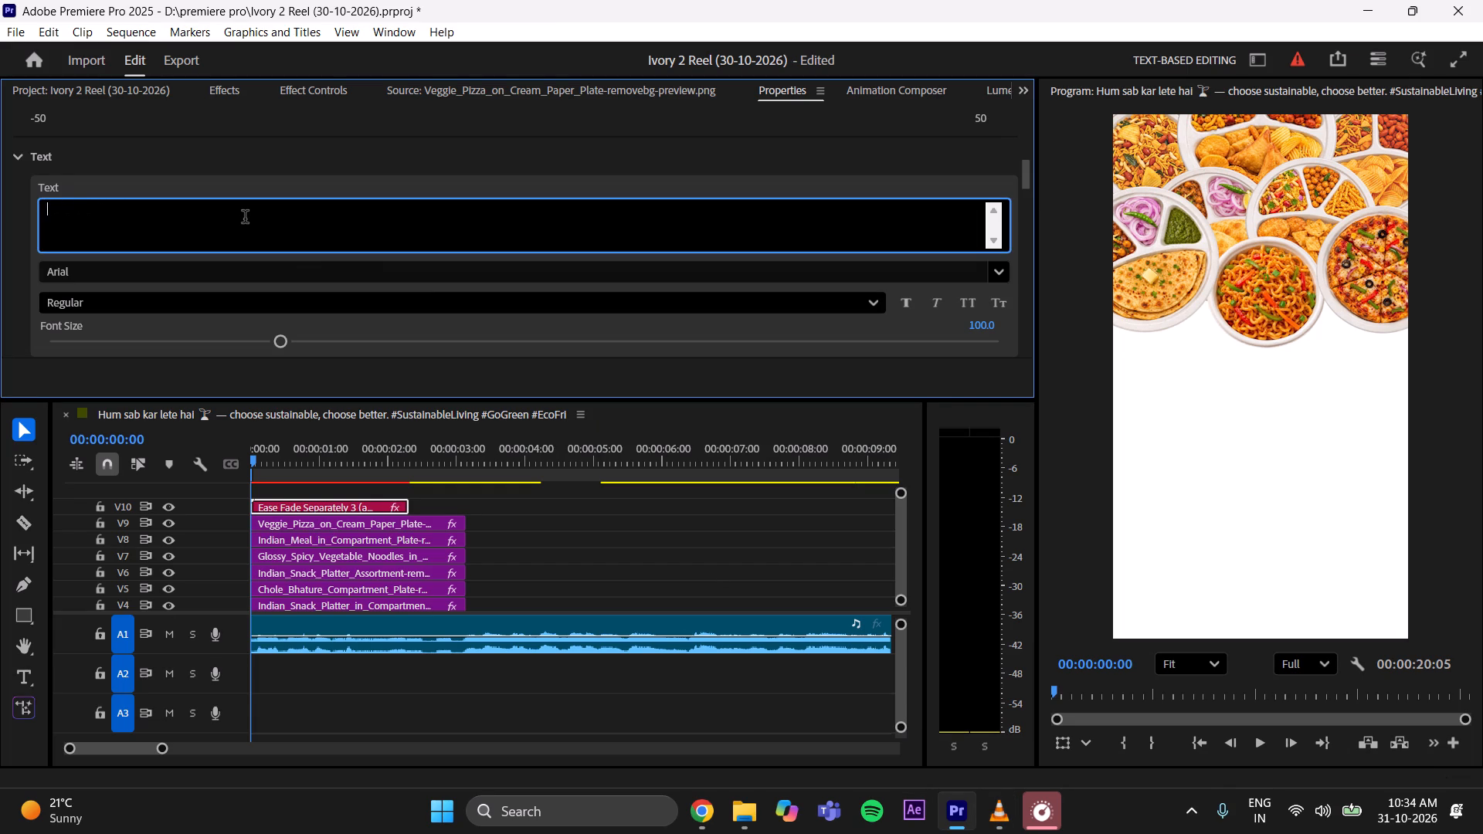
pyautogui.write('HUM SA')
pyautogui.press('b')
pyautogui.click(995, 816)
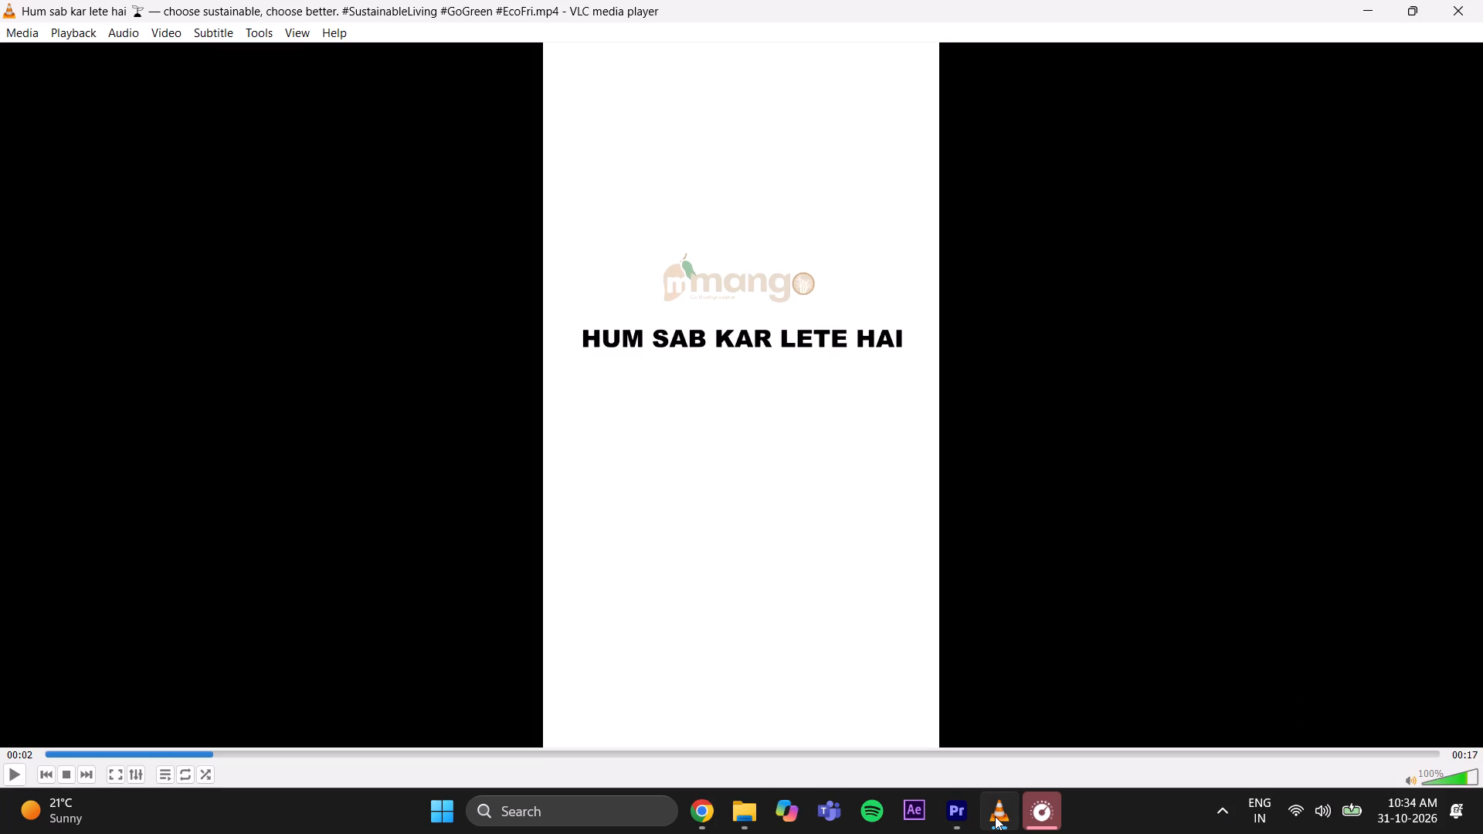
pyautogui.click(964, 822)
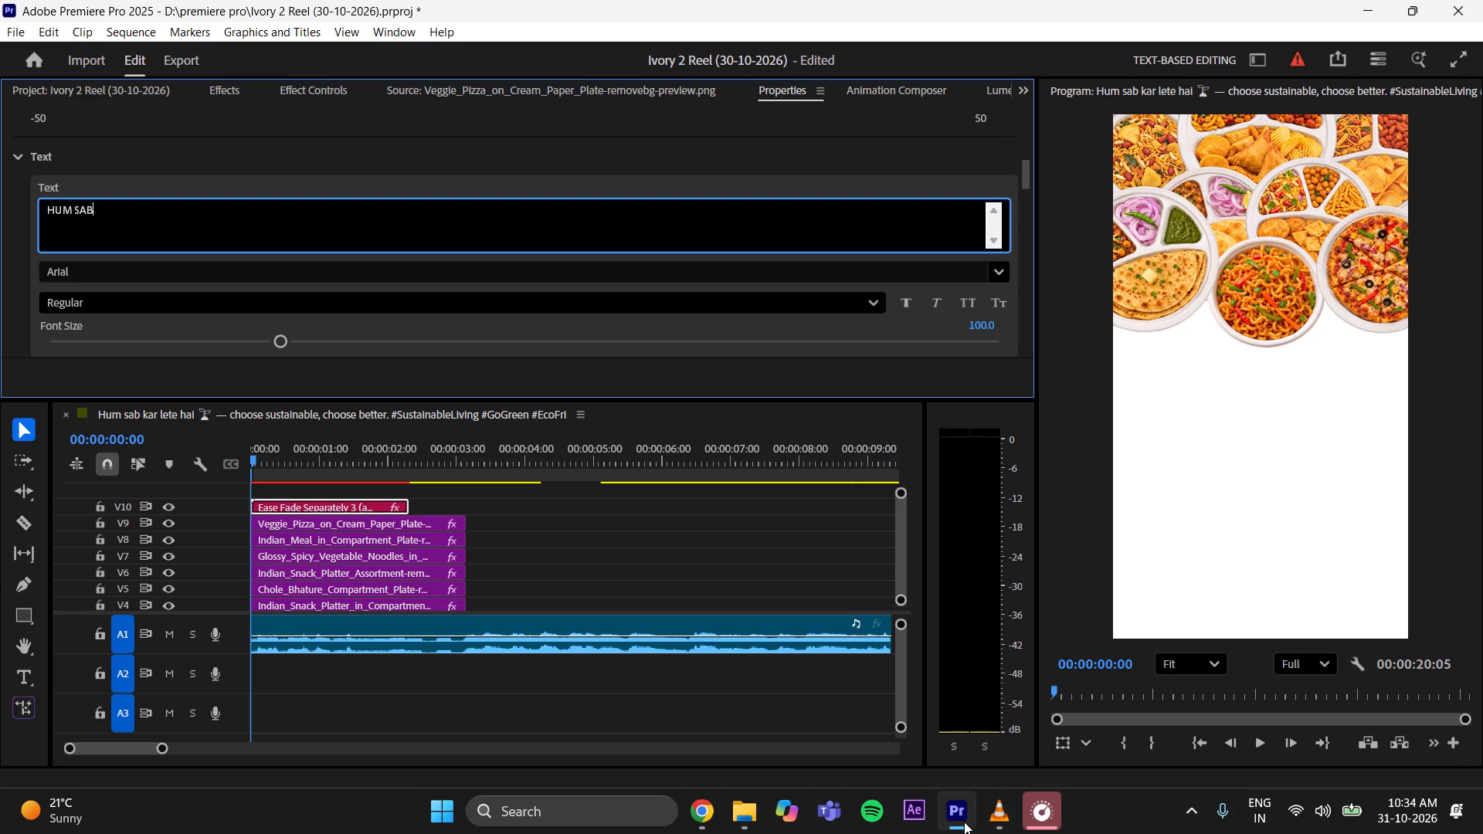
pyautogui.press('space')
pyautogui.write('KAR')
pyautogui.press('space')
pyautogui.click(999, 812)
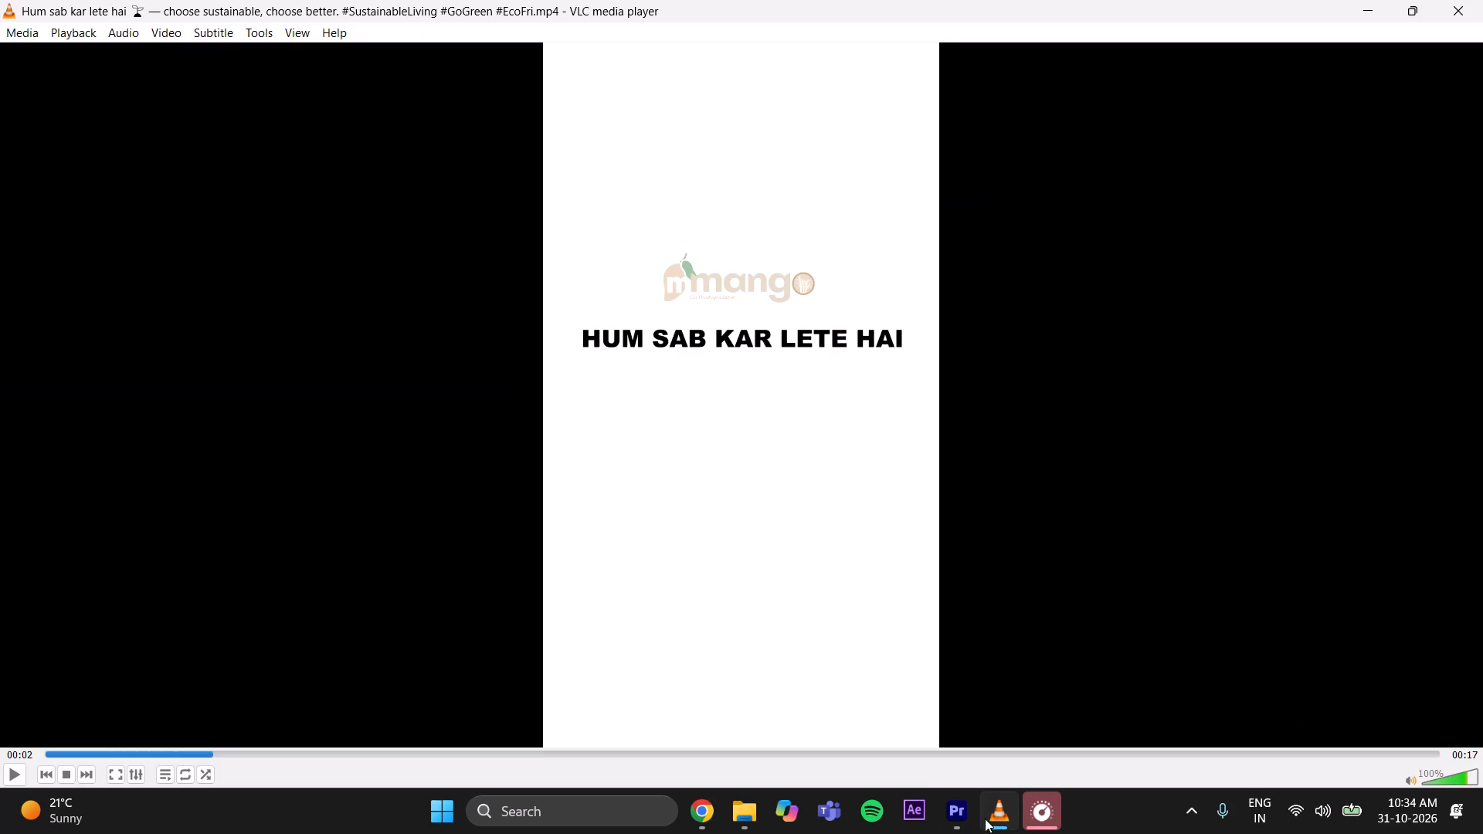
pyautogui.click(960, 821)
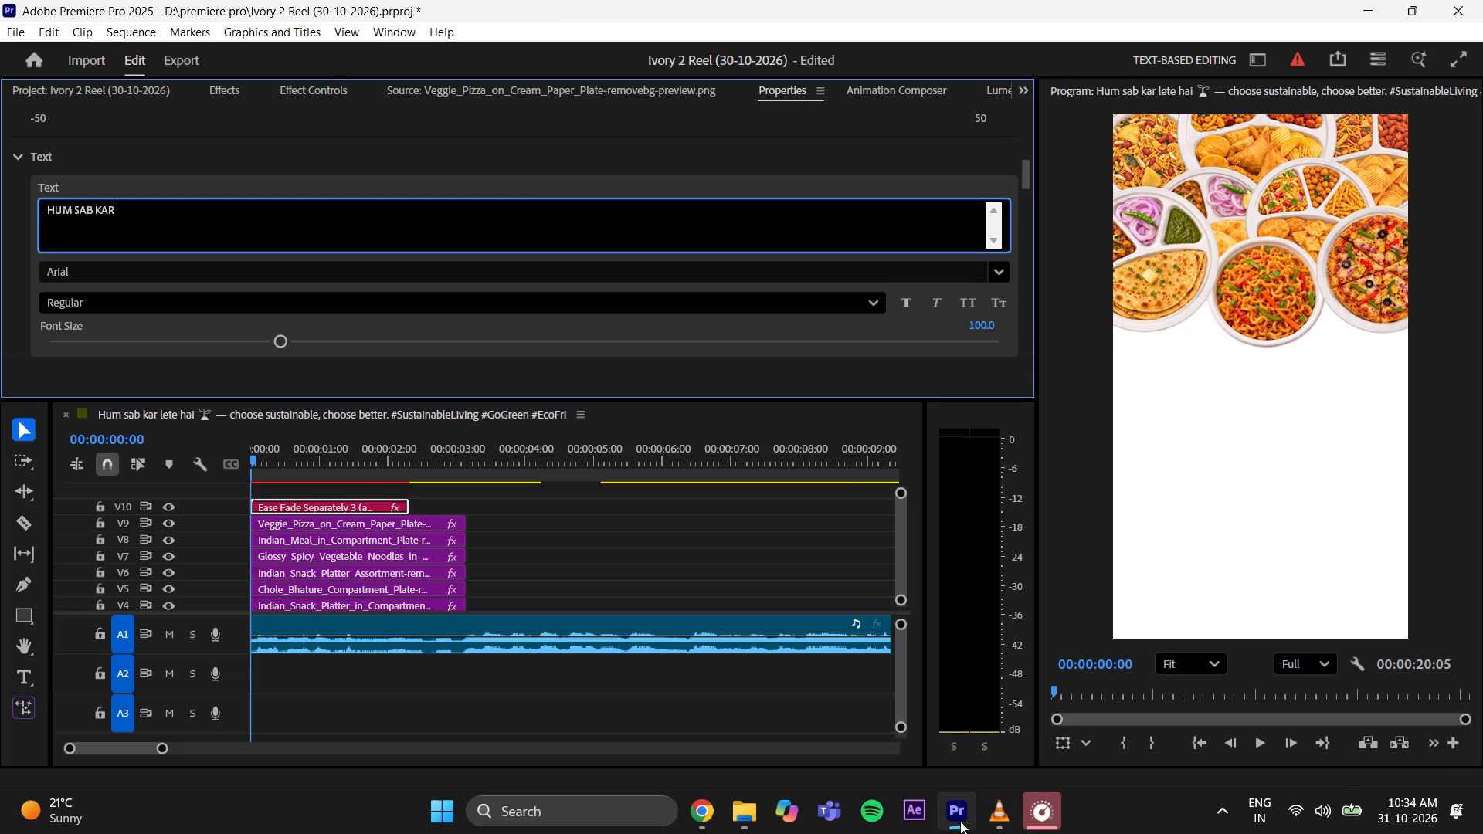
pyautogui.write('LETE HAI')
# Check the lettering in the reference reel, and set the V10 title's font to Franklin Gothic Heavy Regular.
pyautogui.click(1004, 823)
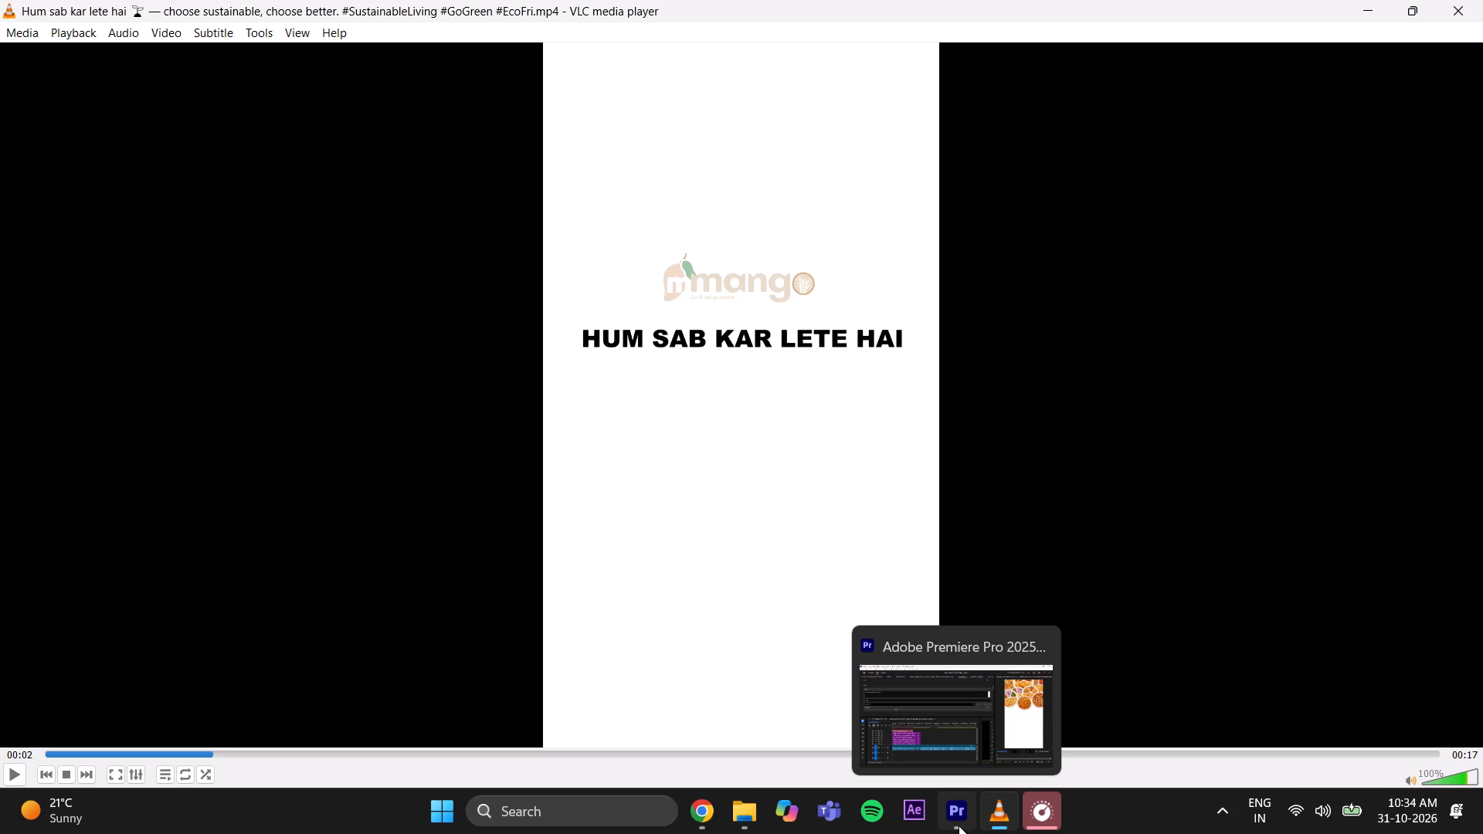
pyautogui.click(959, 826)
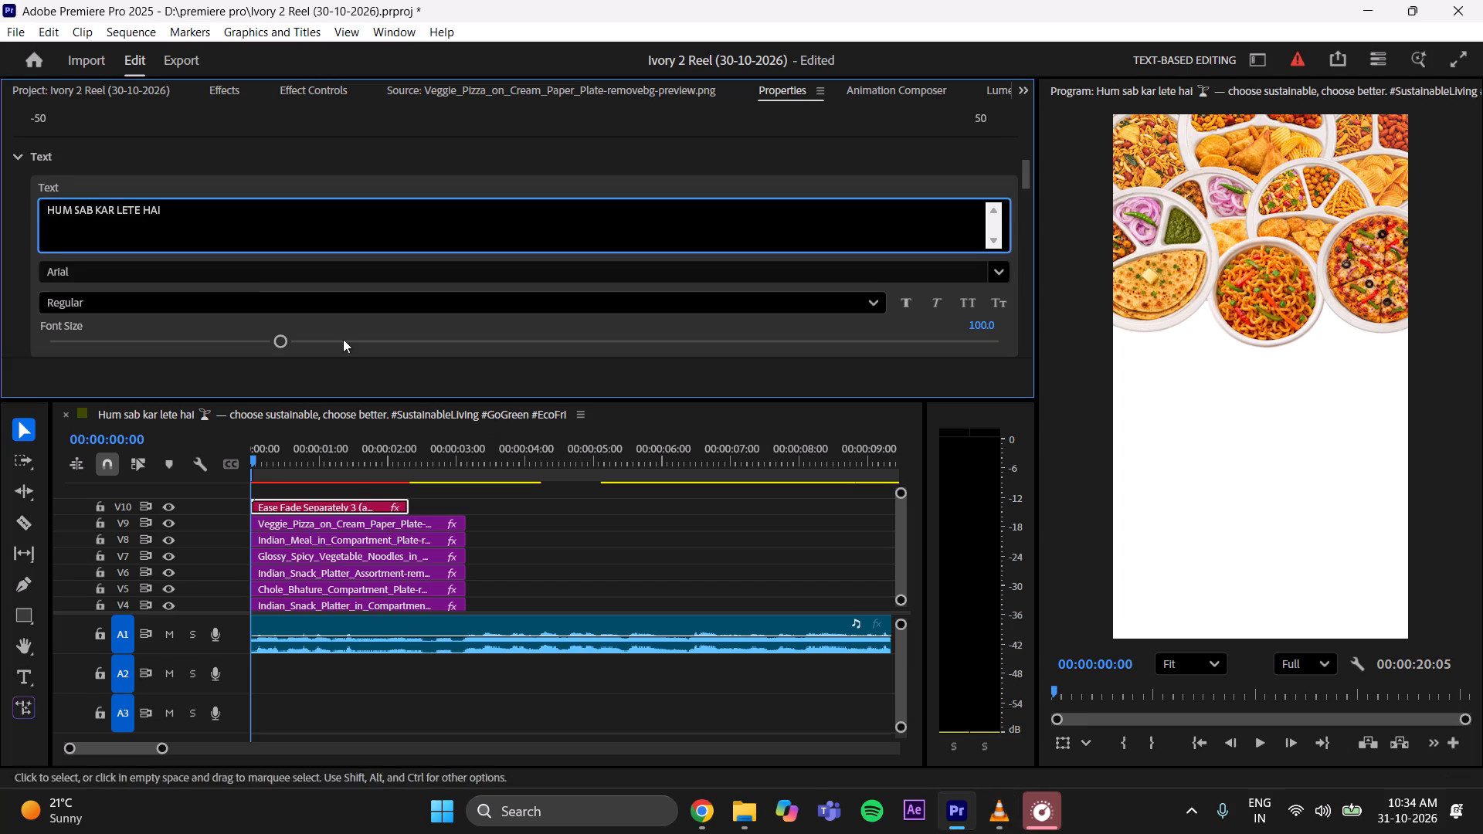
pyautogui.click(209, 280)
pyautogui.press('BackSpace')
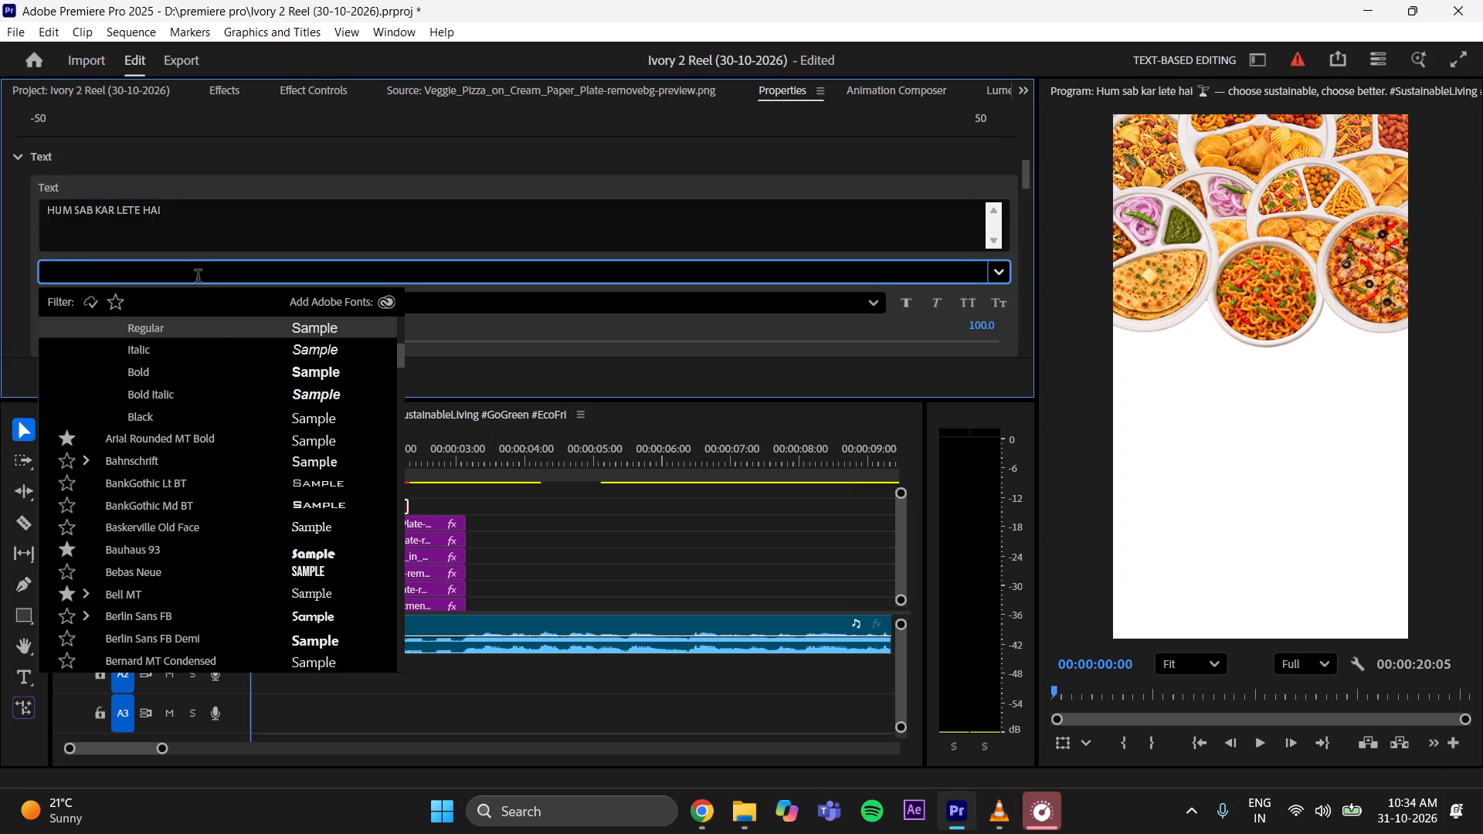
pyautogui.write('FRANKLI')
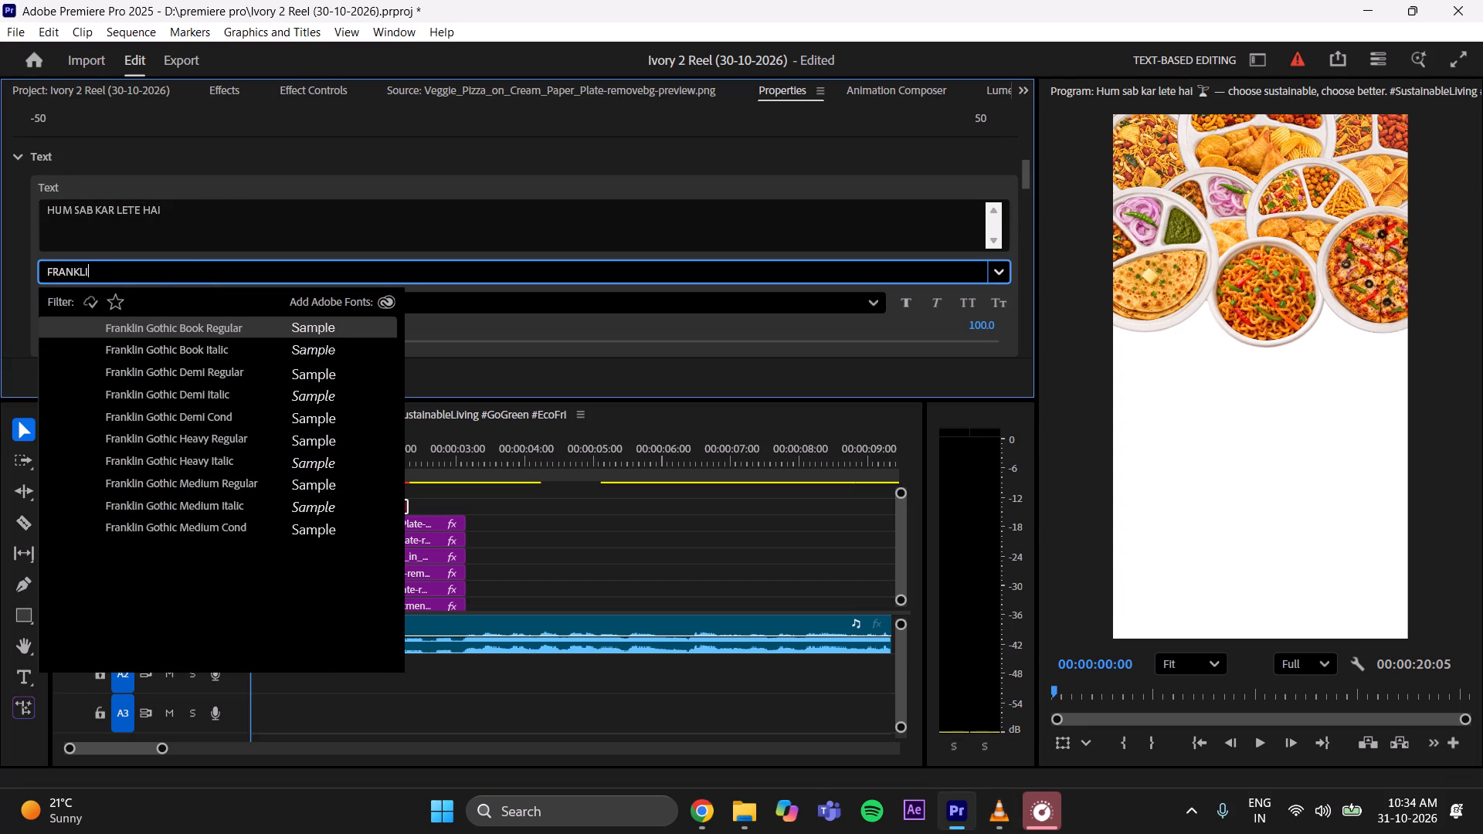
pyautogui.click(305, 451)
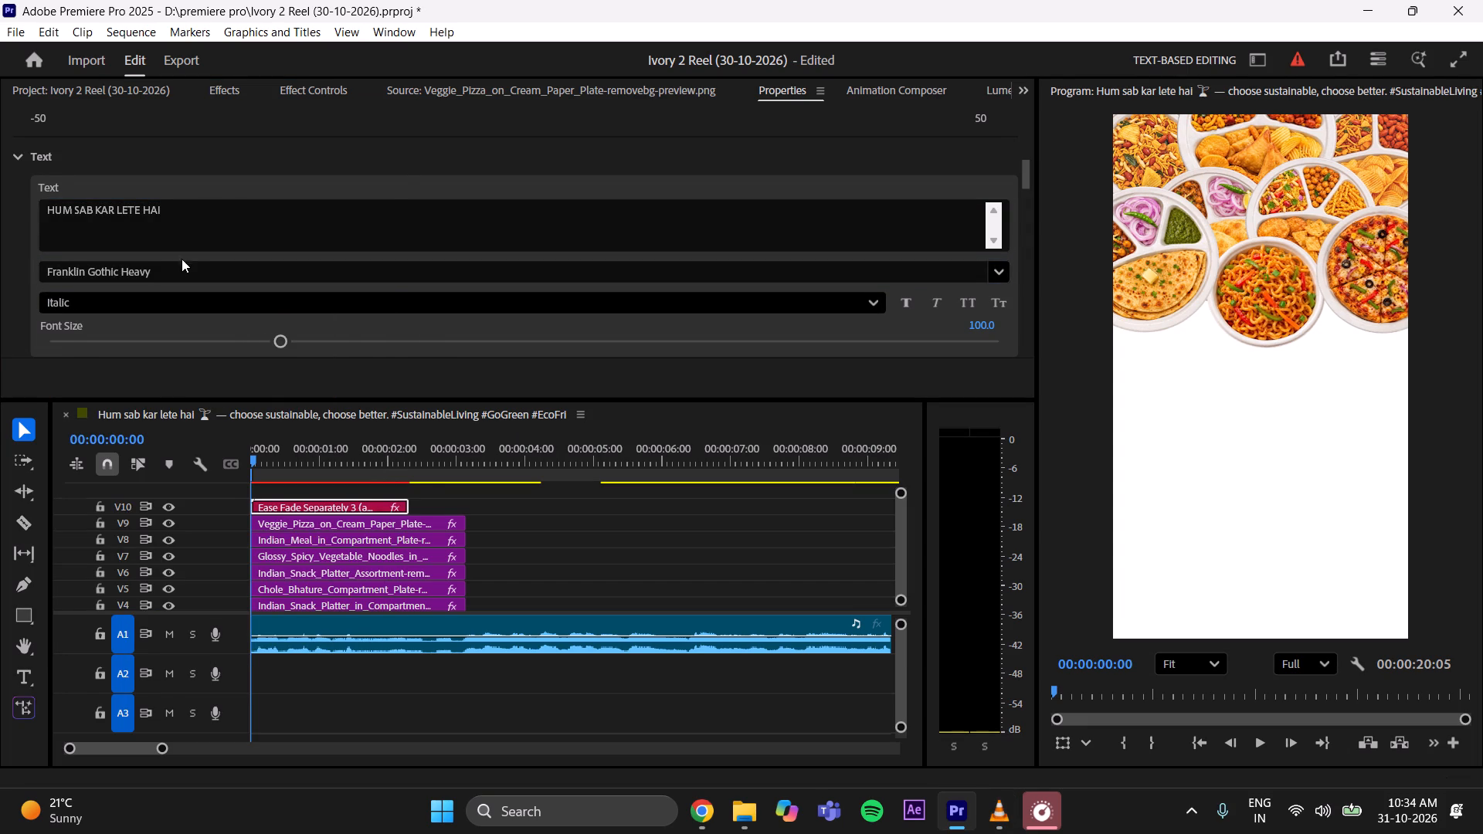
pyautogui.click(182, 270)
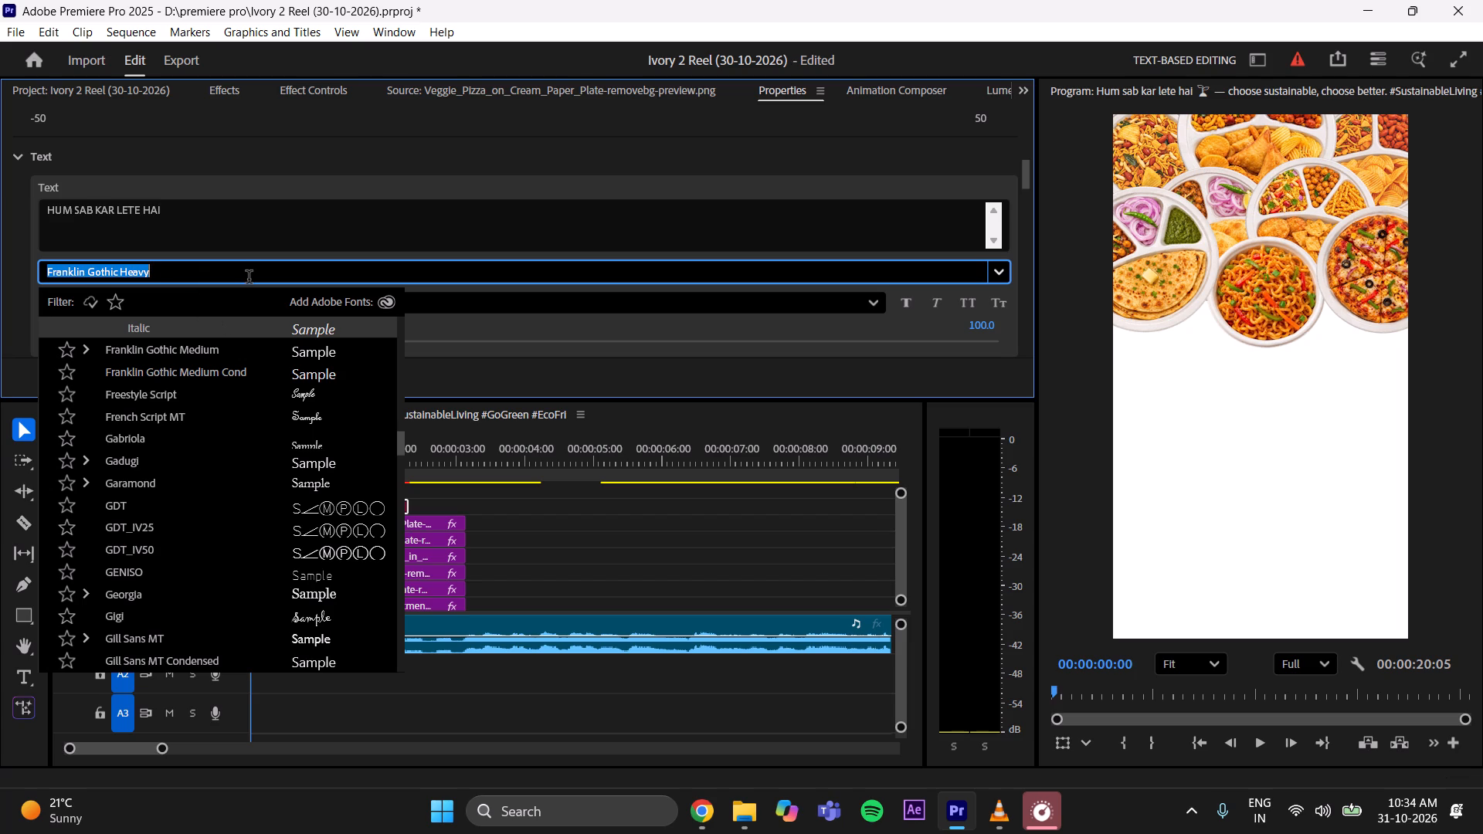
pyautogui.press('BackSpace')
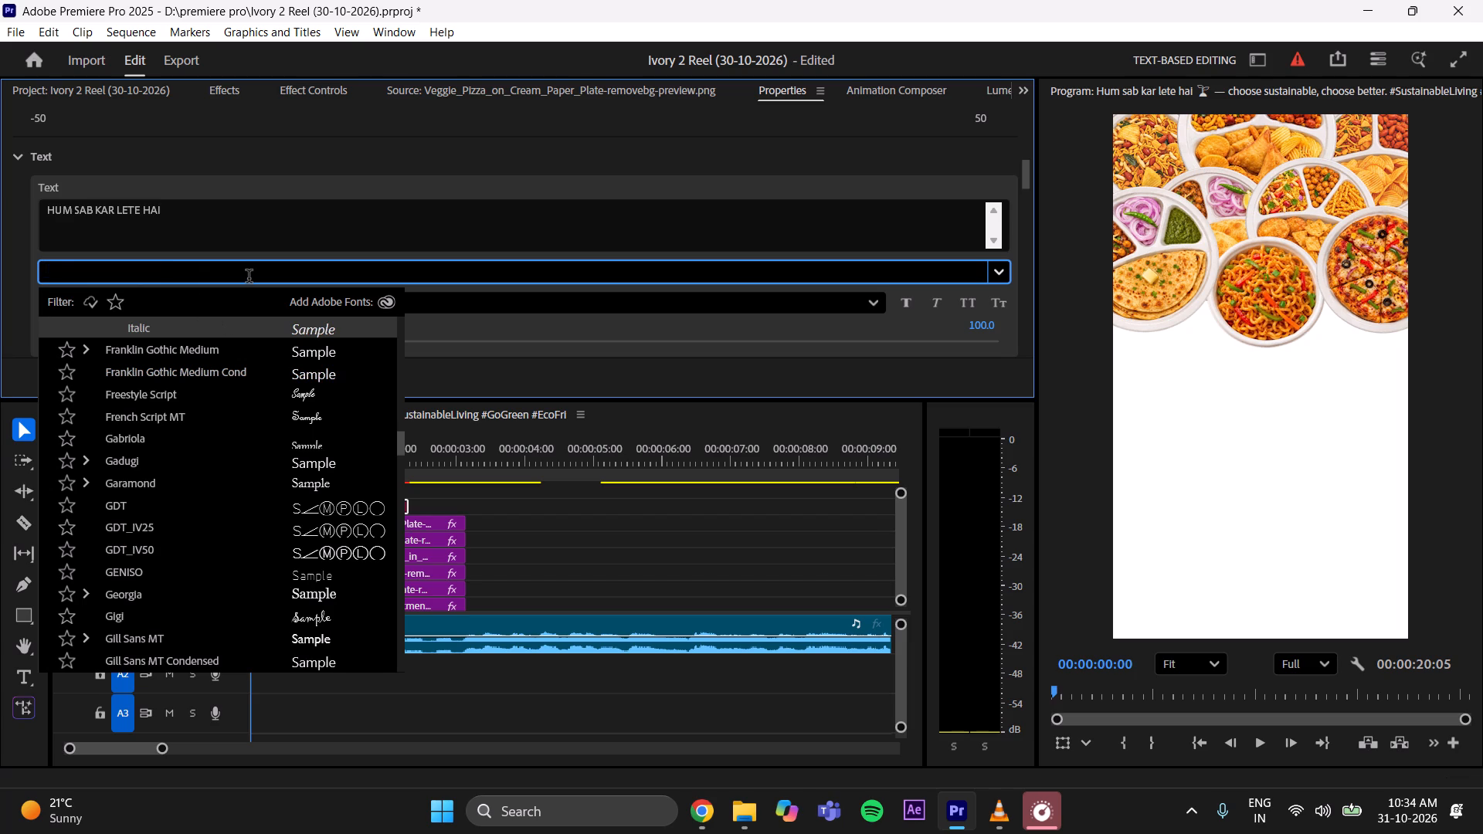
pyautogui.write('FRANKL')
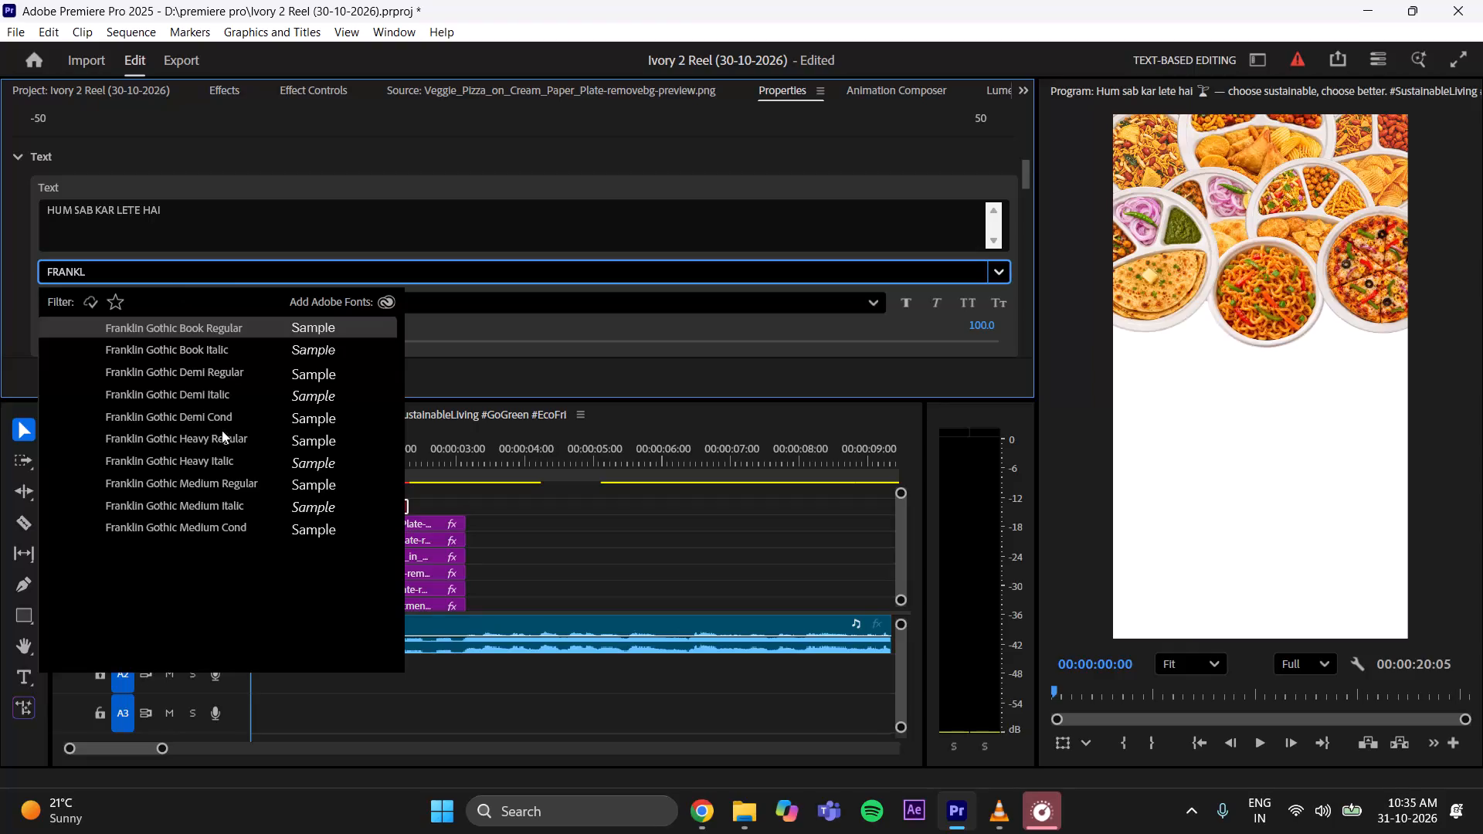
pyautogui.click(219, 436)
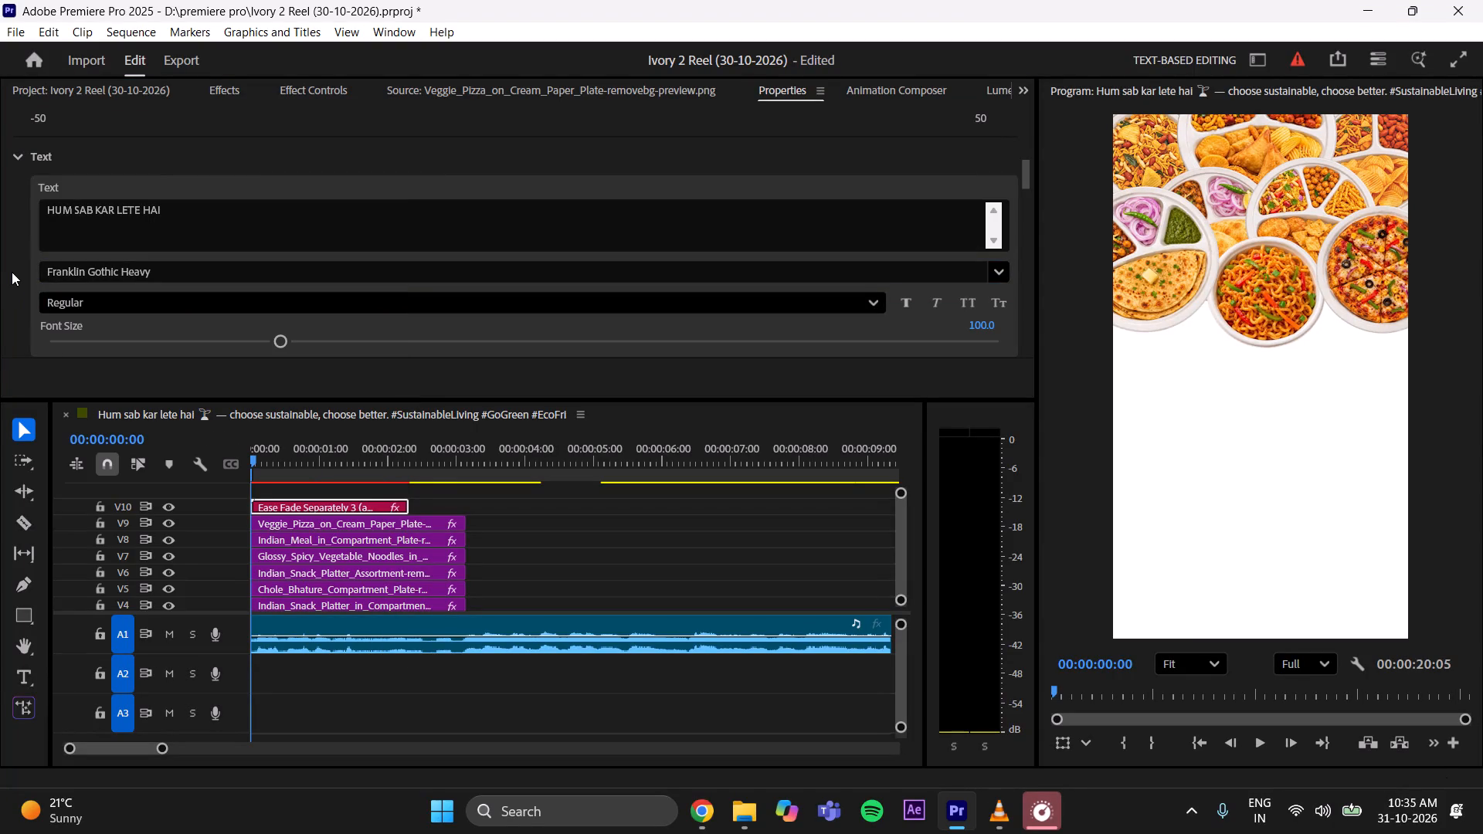
# Move the playhead to 00:00:01:04 and reduce the V10 title's font size to about 94.8.
pyautogui.moveTo(260, 462); pyautogui.dragTo(278, 456)
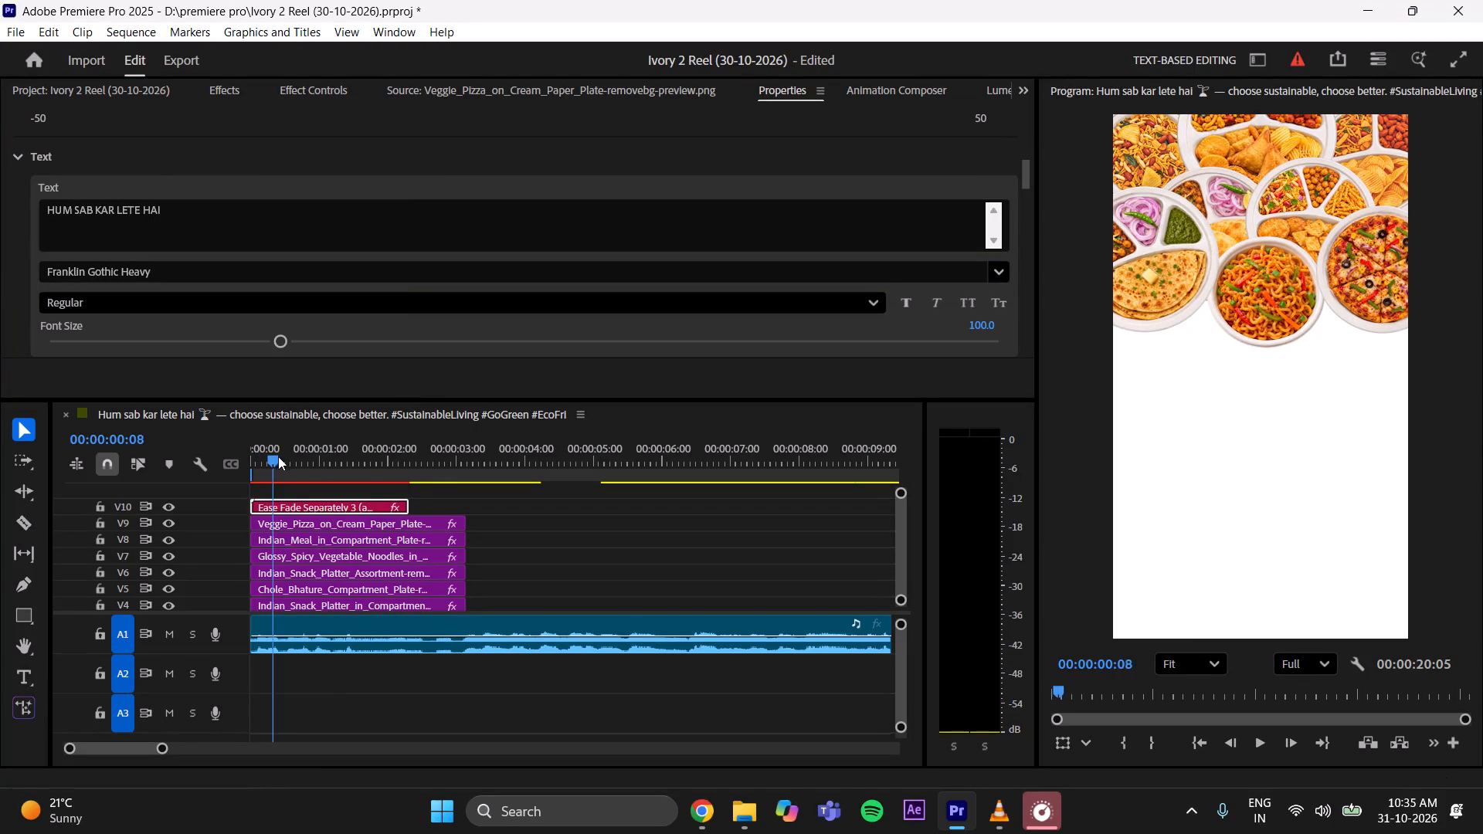
pyautogui.moveTo(278, 456); pyautogui.dragTo(333, 456)
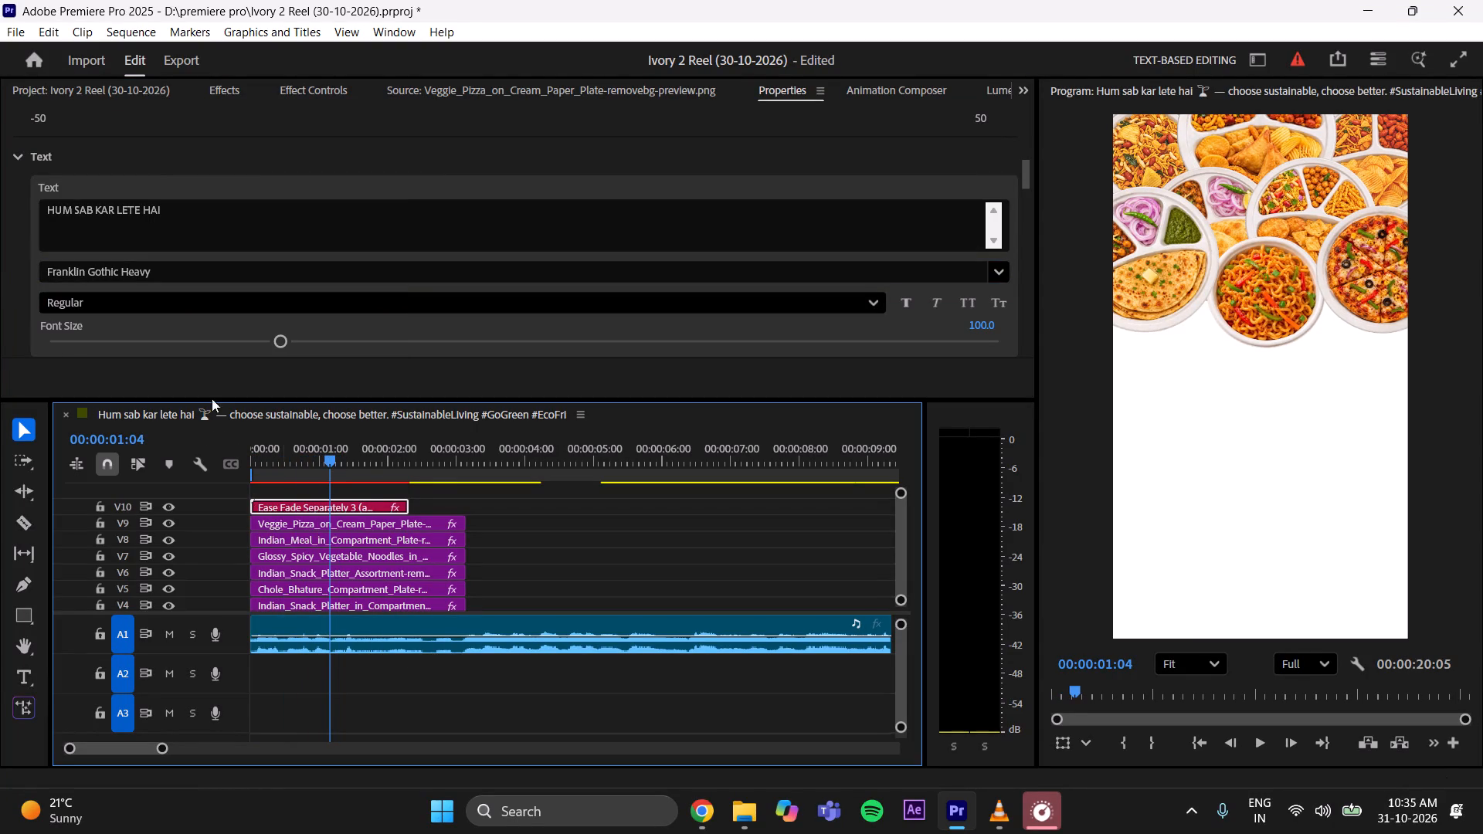
pyautogui.scroll(-7, 0, 278)
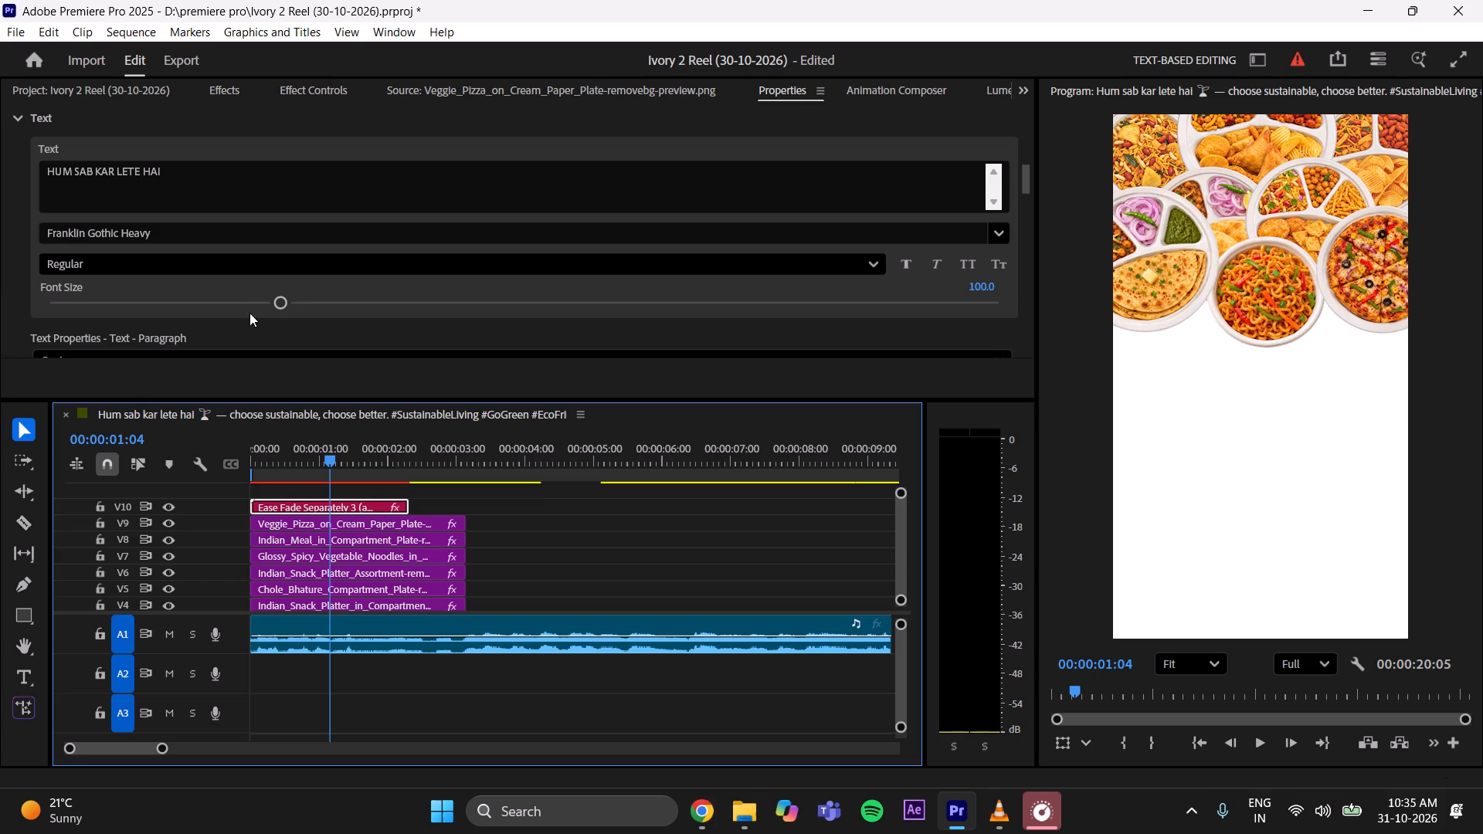
pyautogui.moveTo(277, 300); pyautogui.dragTo(219, 327)
# Change the V10 title's fill colour from white to black.
pyautogui.scroll(-3, 0, 270)
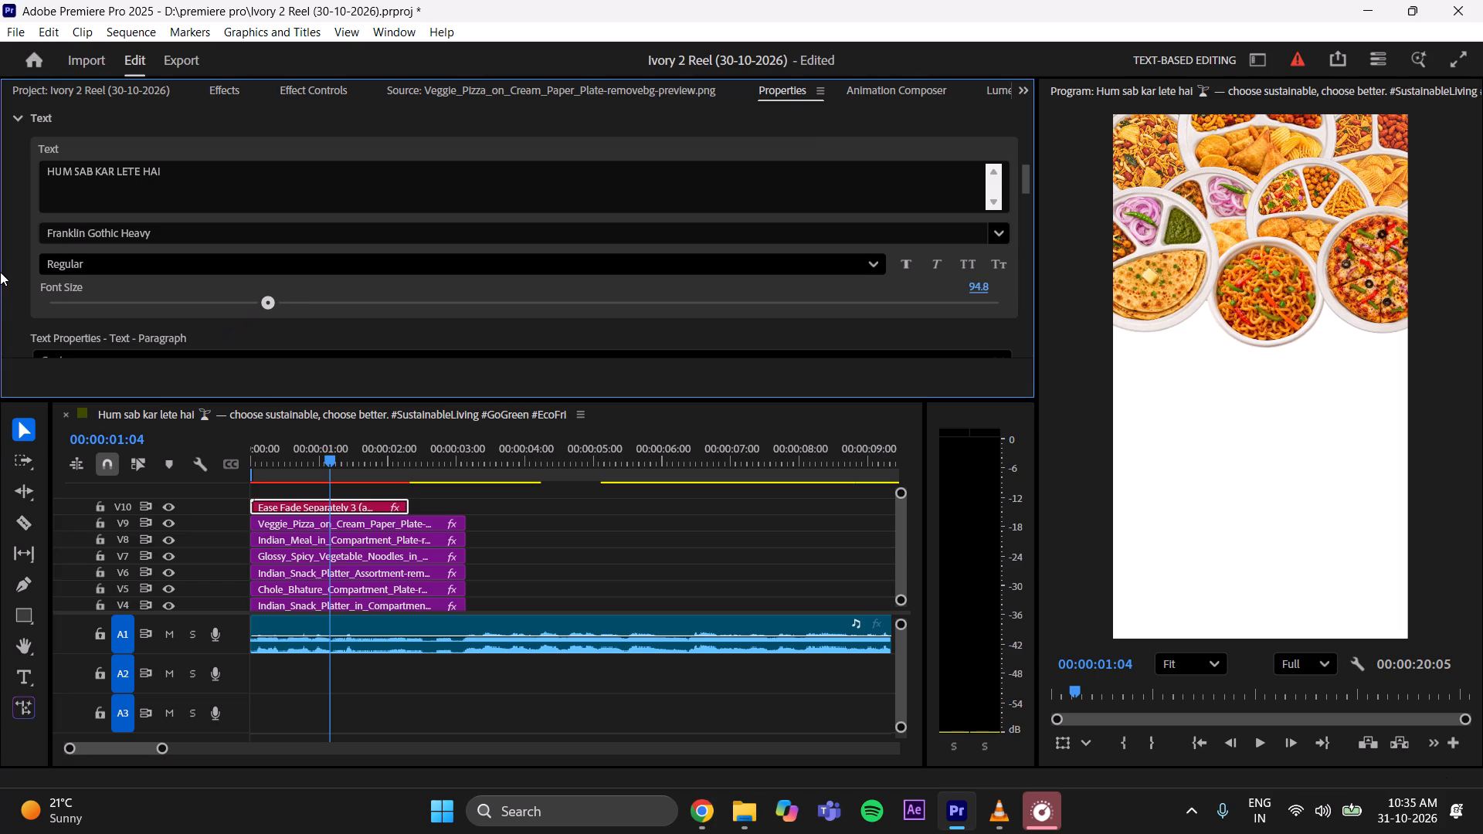
pyautogui.scroll(-16, 0, 272)
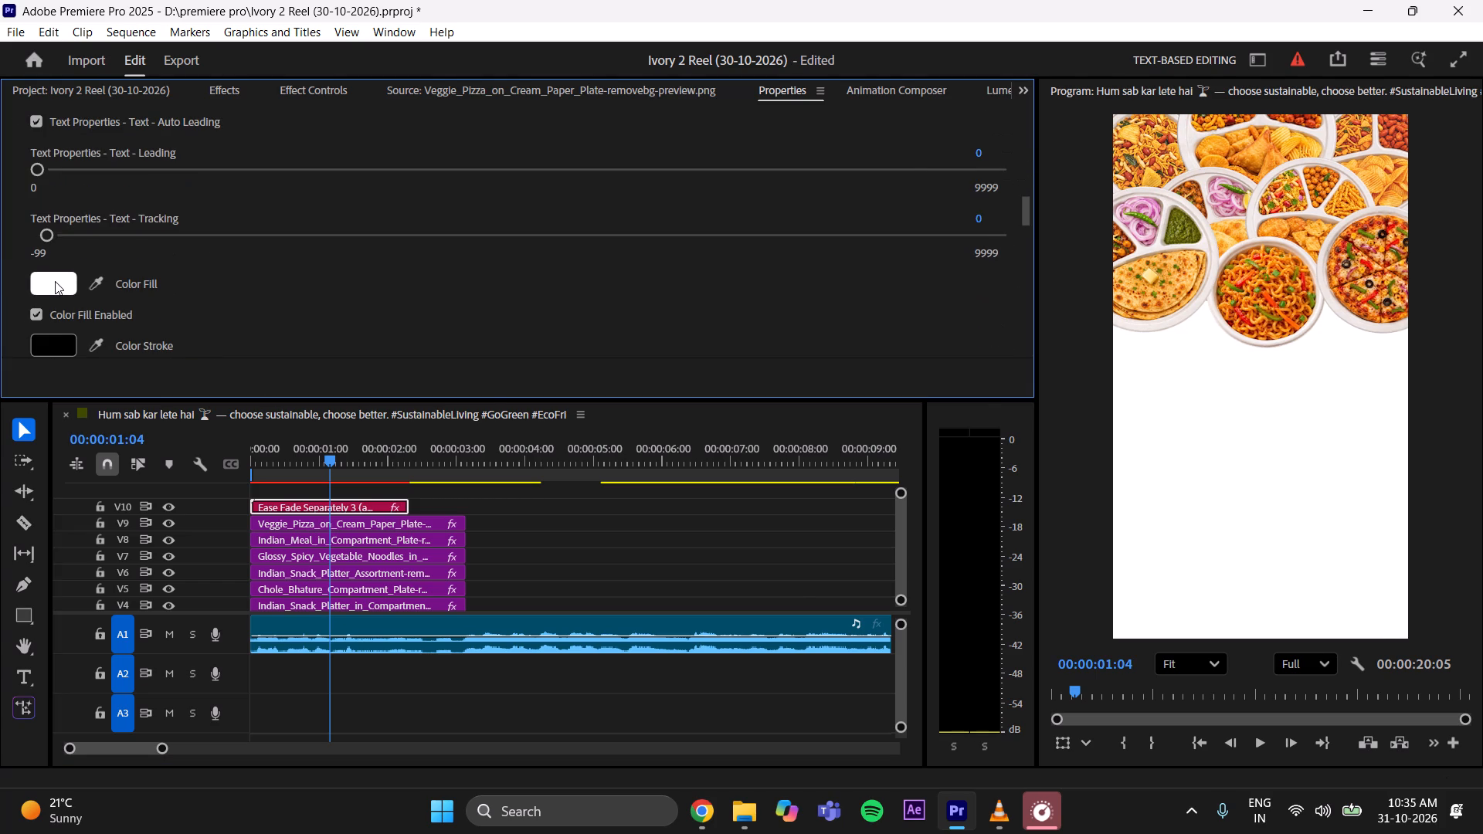
pyautogui.click(55, 281)
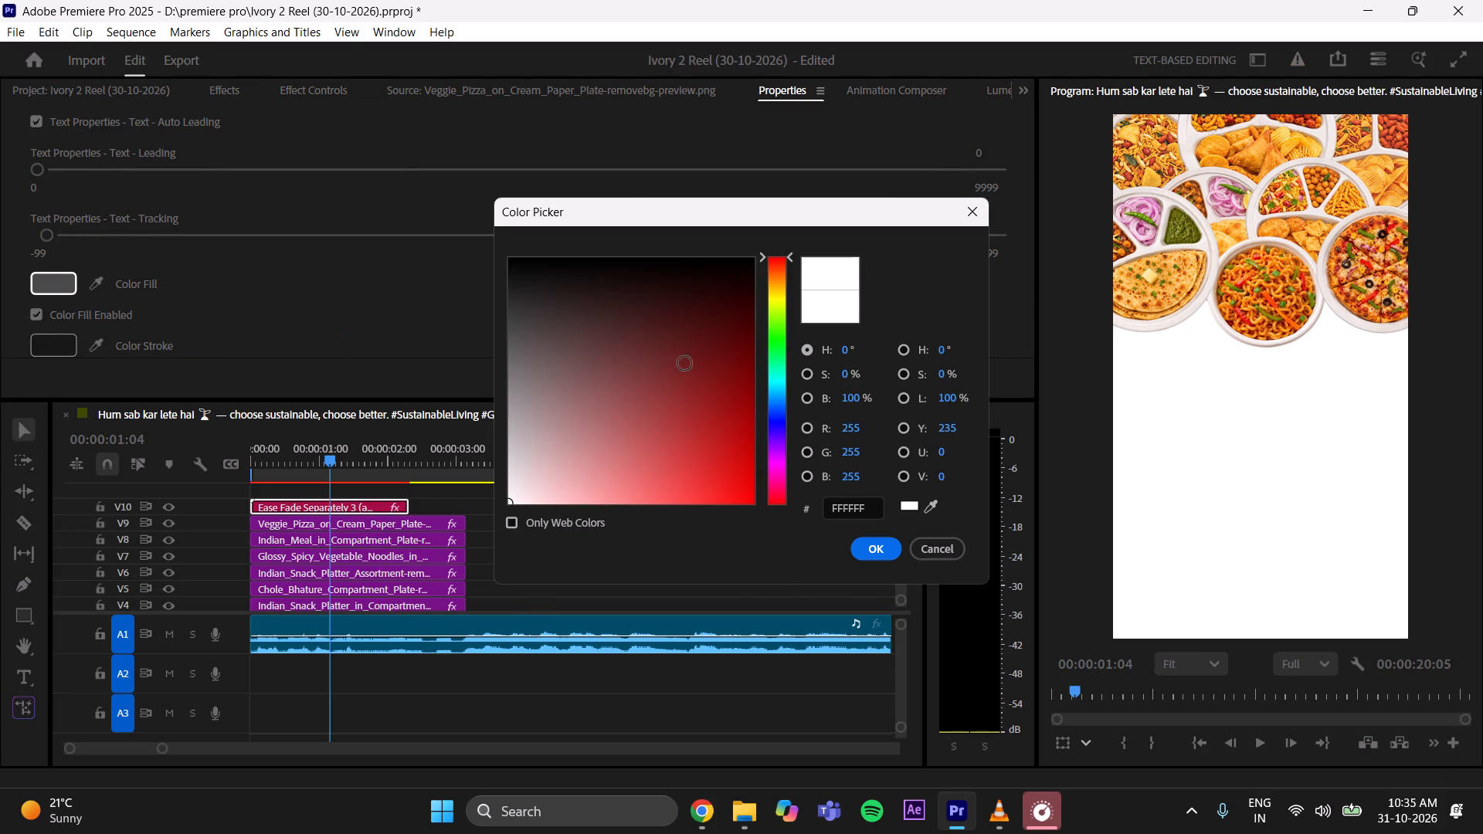
pyautogui.click(989, 800)
pyautogui.click(964, 814)
pyautogui.moveTo(623, 398); pyautogui.dragTo(388, 156)
pyautogui.click(877, 549)
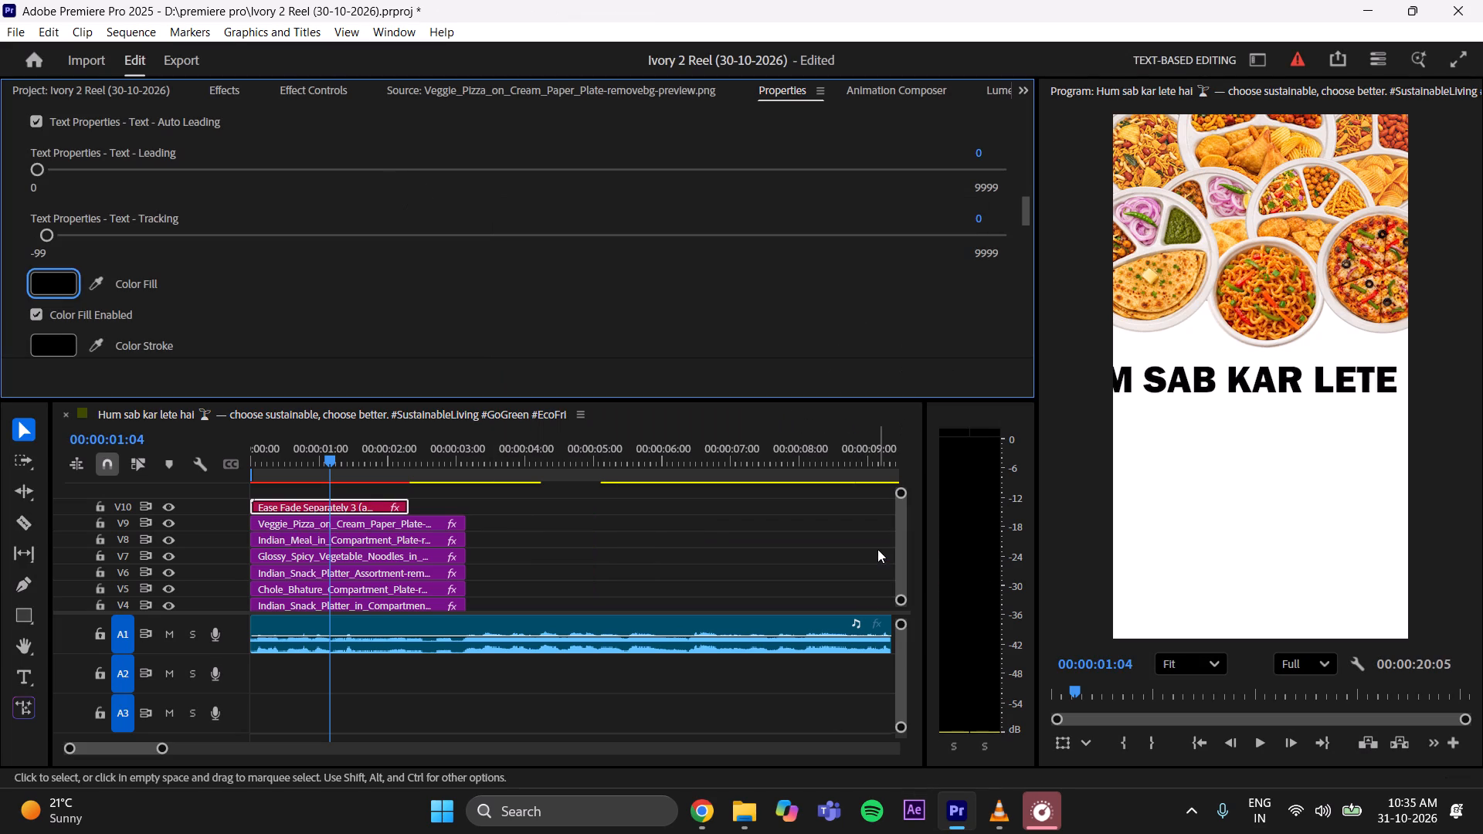
# Reduce the V10 title's font size to about 50.5 so the whole line fits within the frame.
pyautogui.scroll(11, 293, 297)
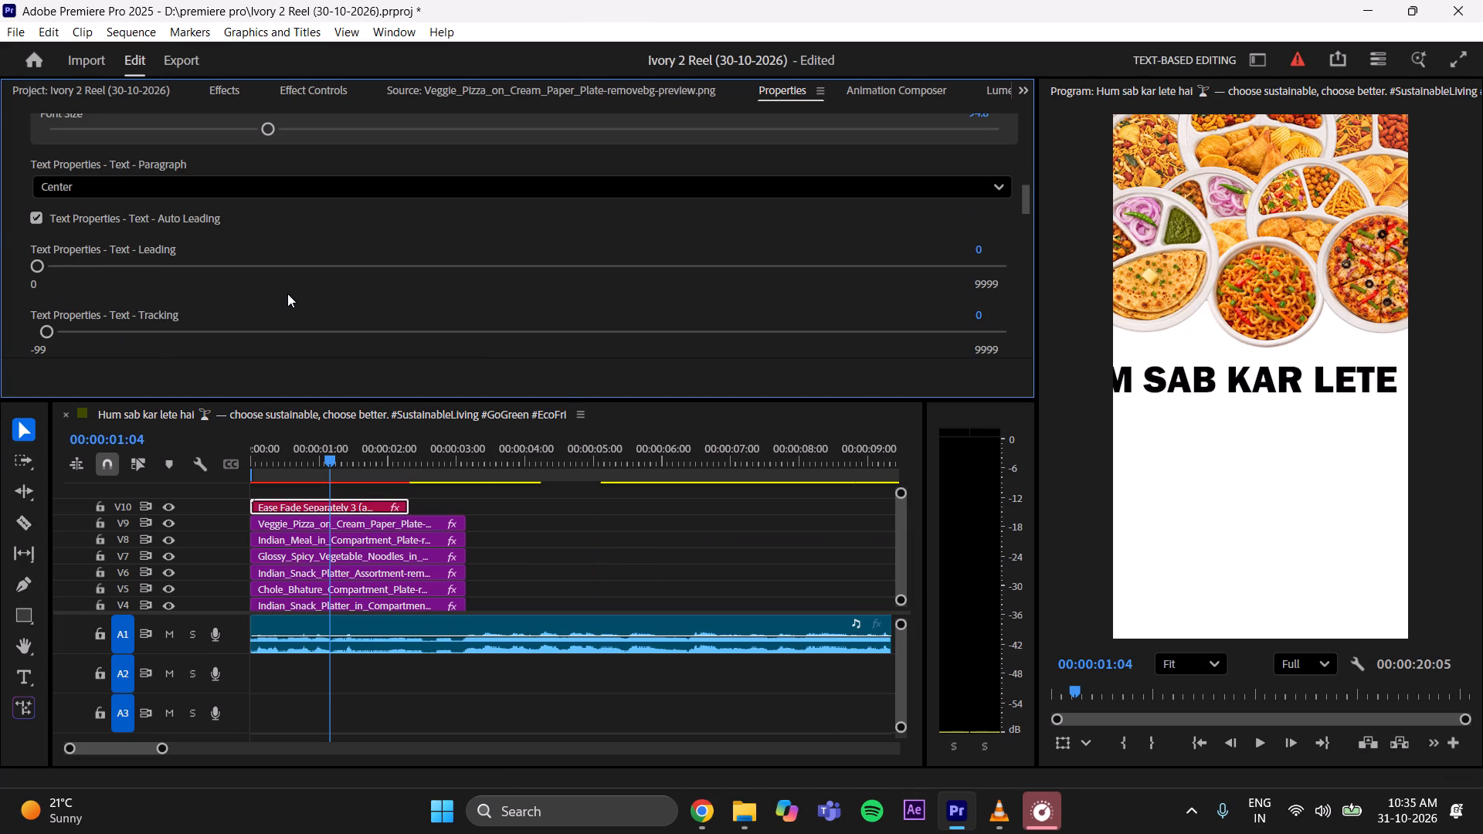
pyautogui.moveTo(268, 131); pyautogui.dragTo(249, 139)
pyautogui.moveTo(261, 244); pyautogui.dragTo(249, 251)
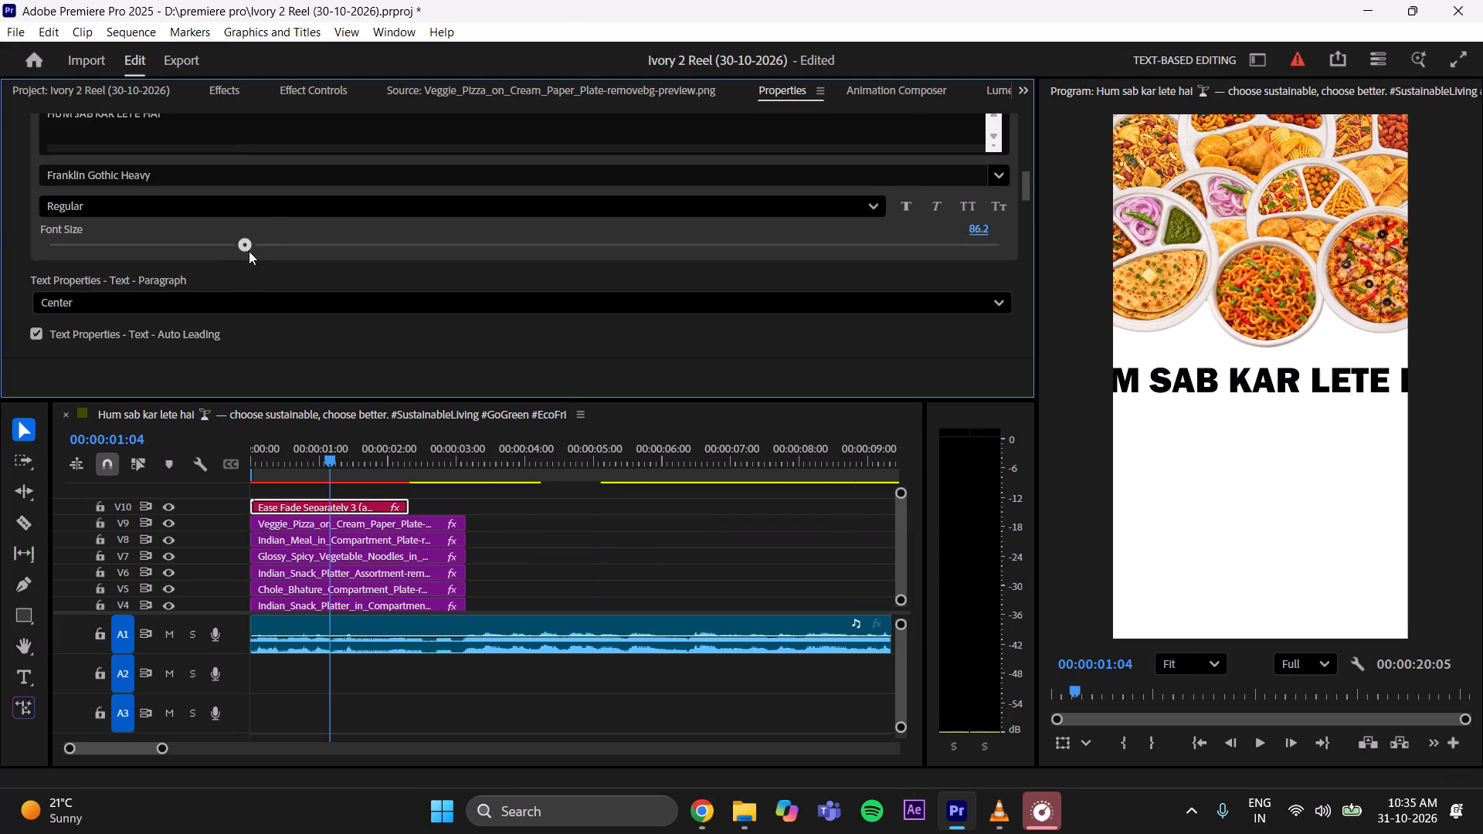
pyautogui.moveTo(249, 251); pyautogui.dragTo(219, 268)
pyautogui.click(170, 240)
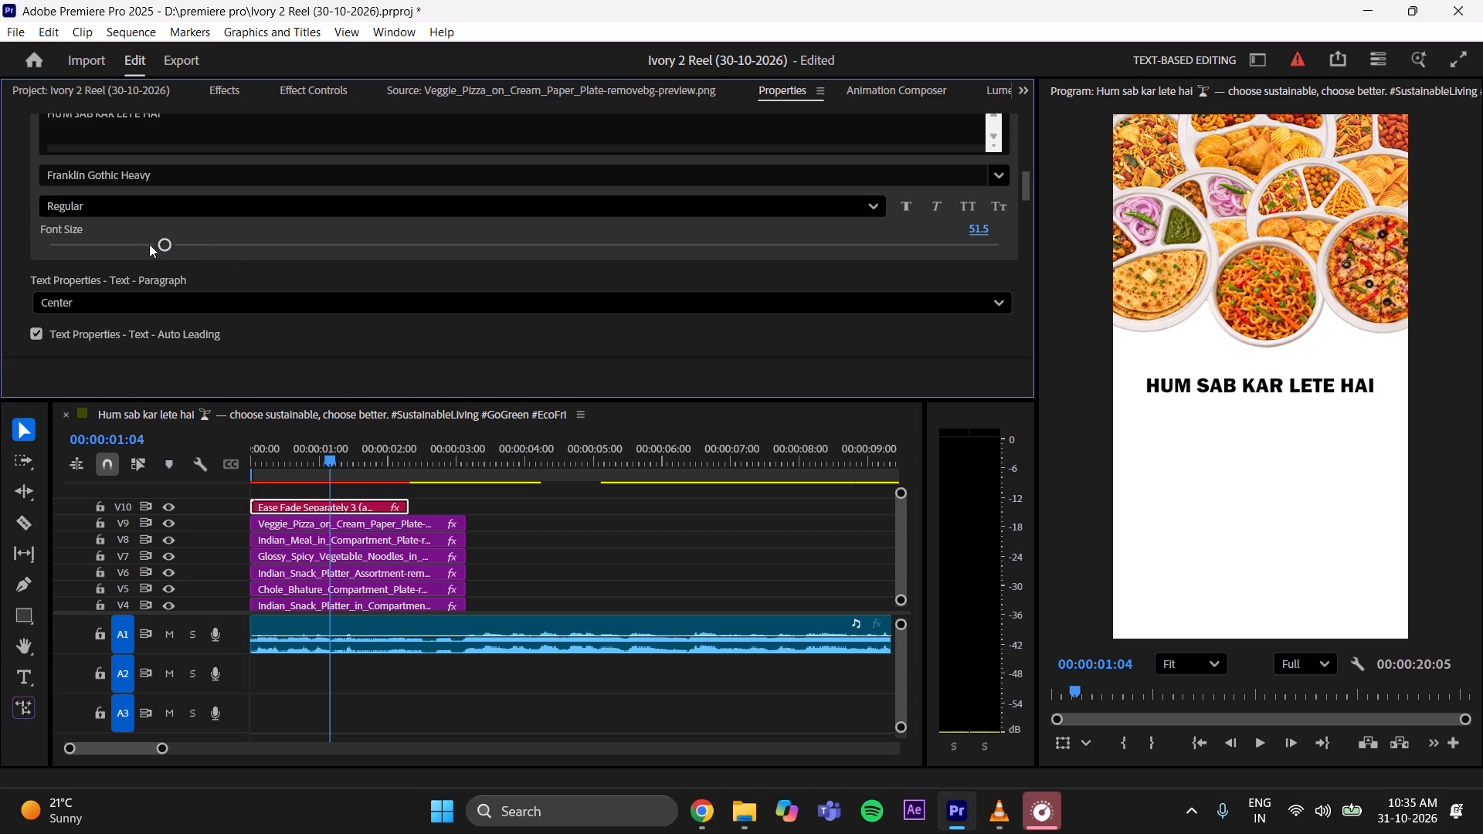
pyautogui.click(148, 244)
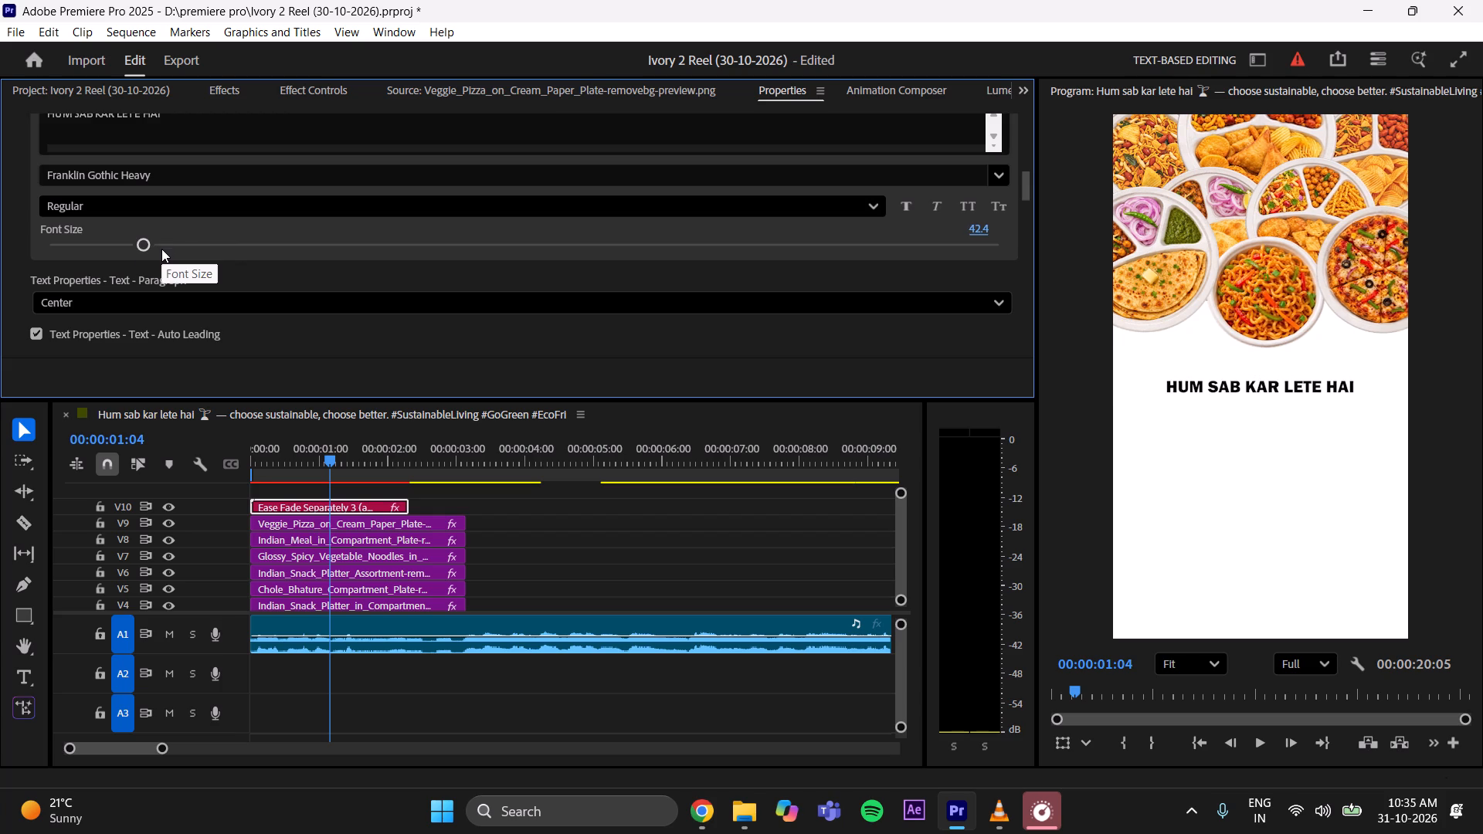
pyautogui.click(162, 245)
pyautogui.click(180, 245)
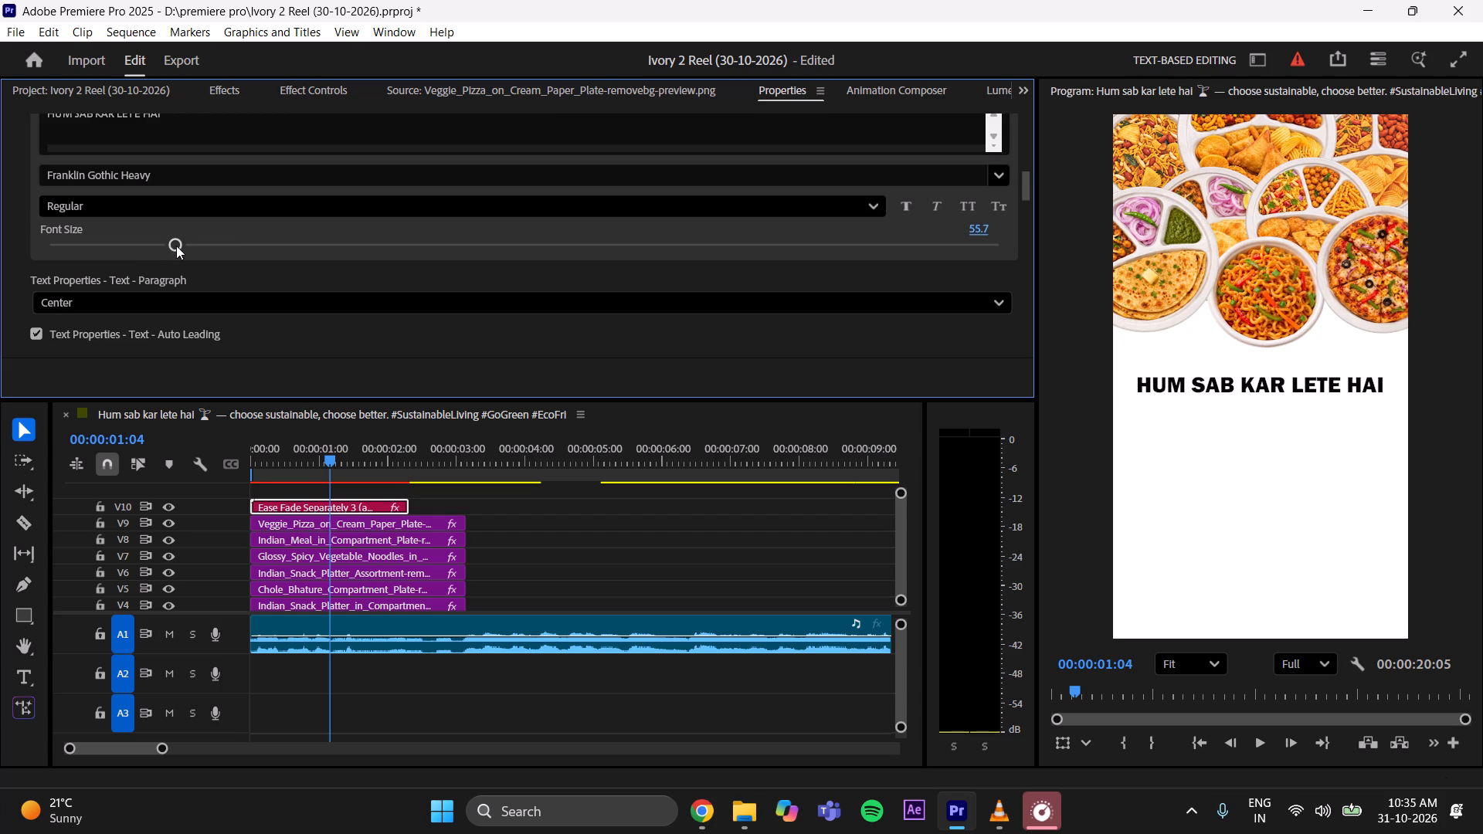
pyautogui.click(165, 245)
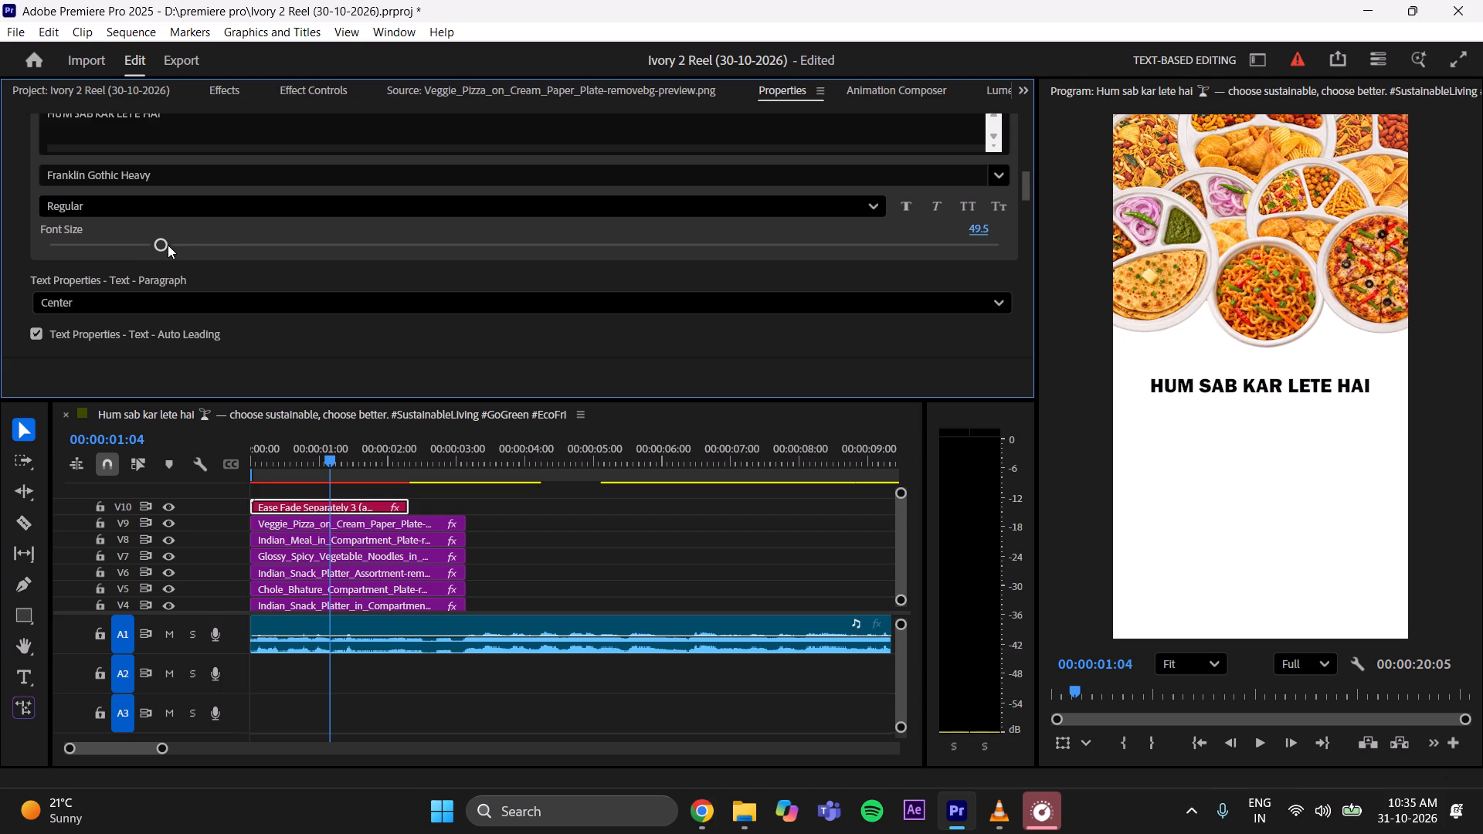
pyautogui.click(162, 246)
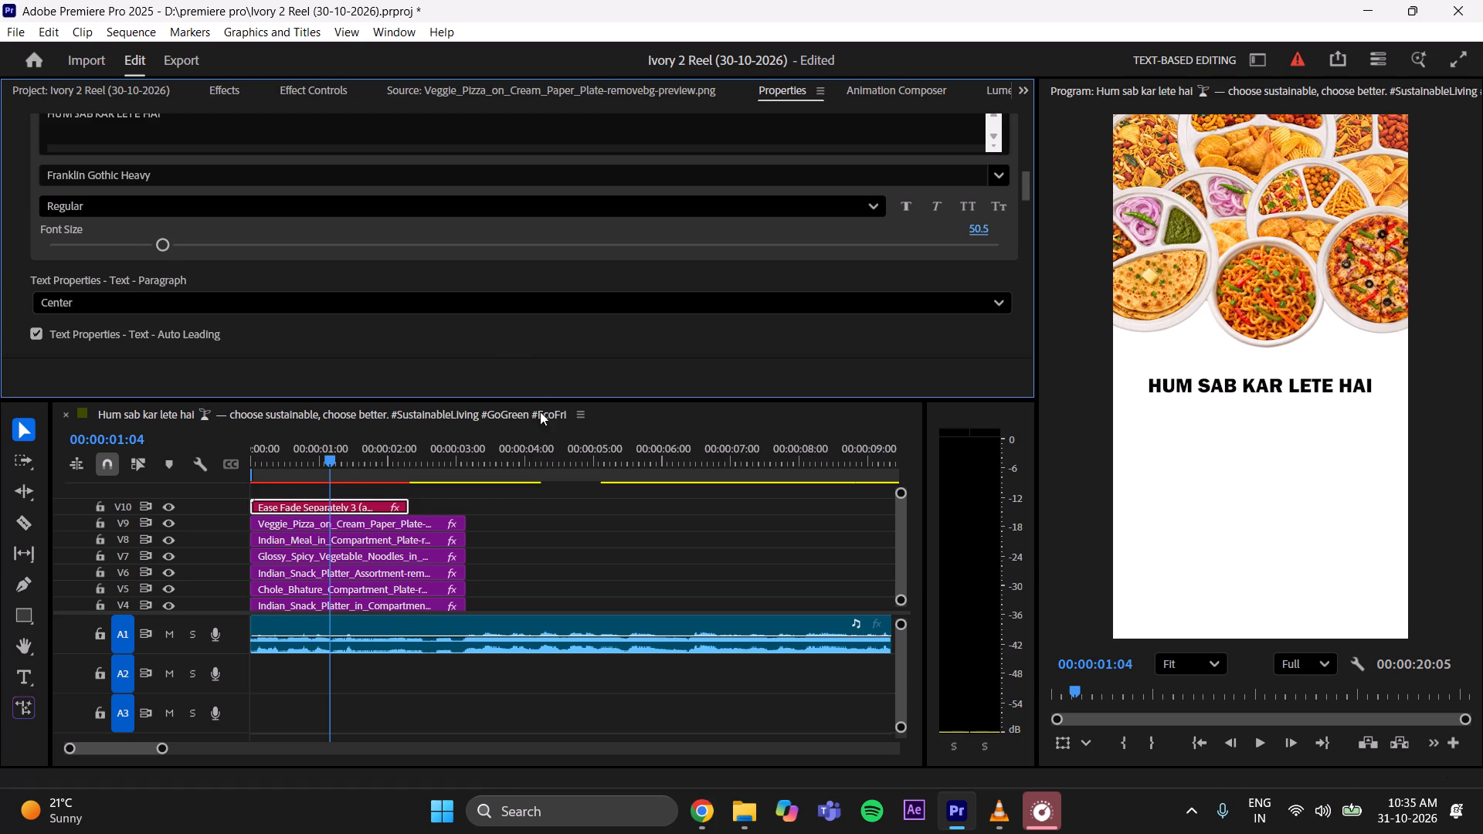
# Raise the V10 title to a vertical position of about 631, just beneath the food plates.
pyautogui.scroll(-16, 518, 351)
pyautogui.scroll(15, 506, 320)
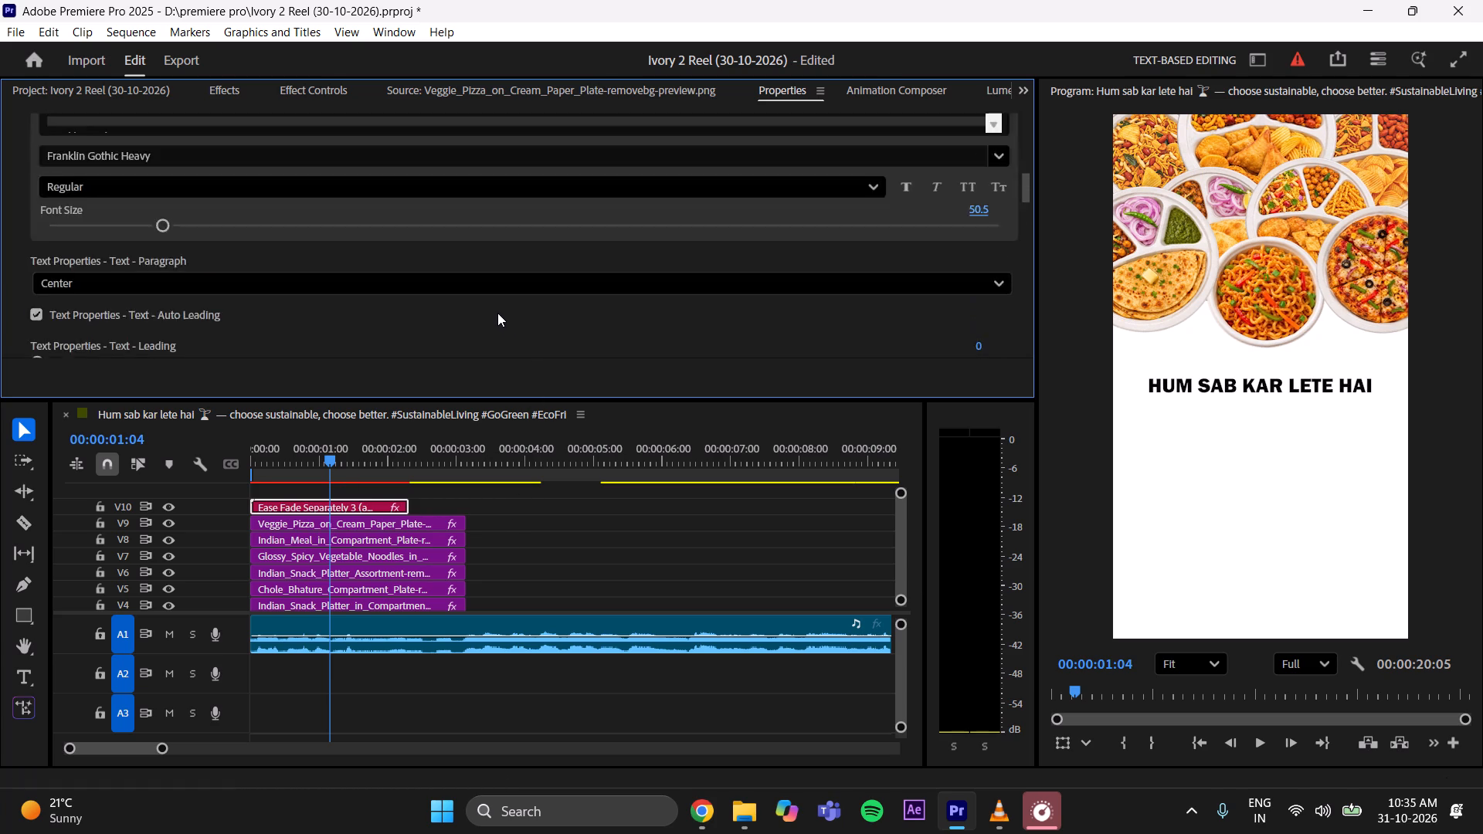
pyautogui.scroll(20, 497, 313)
pyautogui.scroll(1, 497, 313)
pyautogui.moveTo(523, 178); pyautogui.dragTo(530, 178)
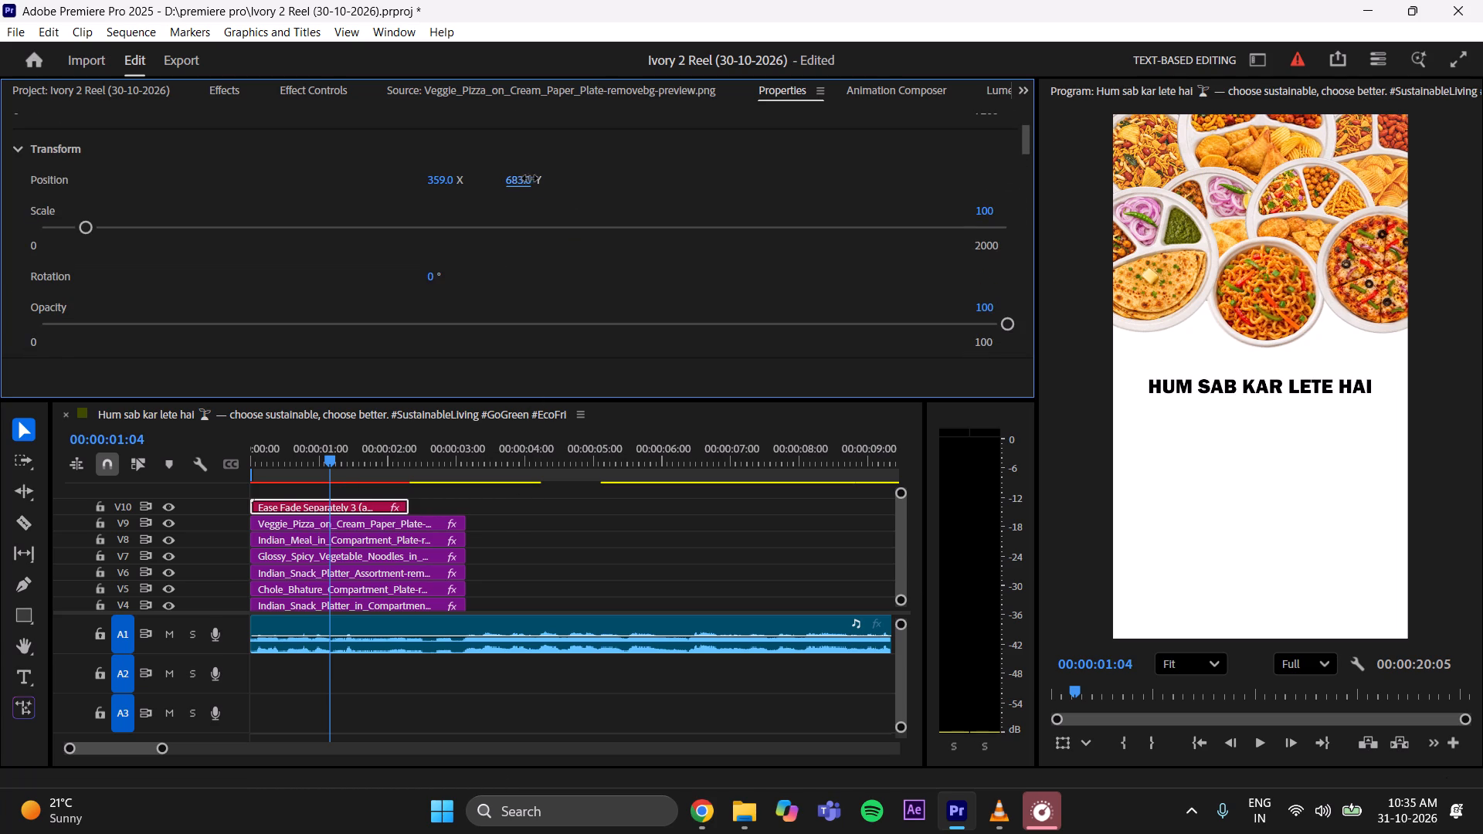
pyautogui.moveTo(530, 178); pyautogui.dragTo(500, 195)
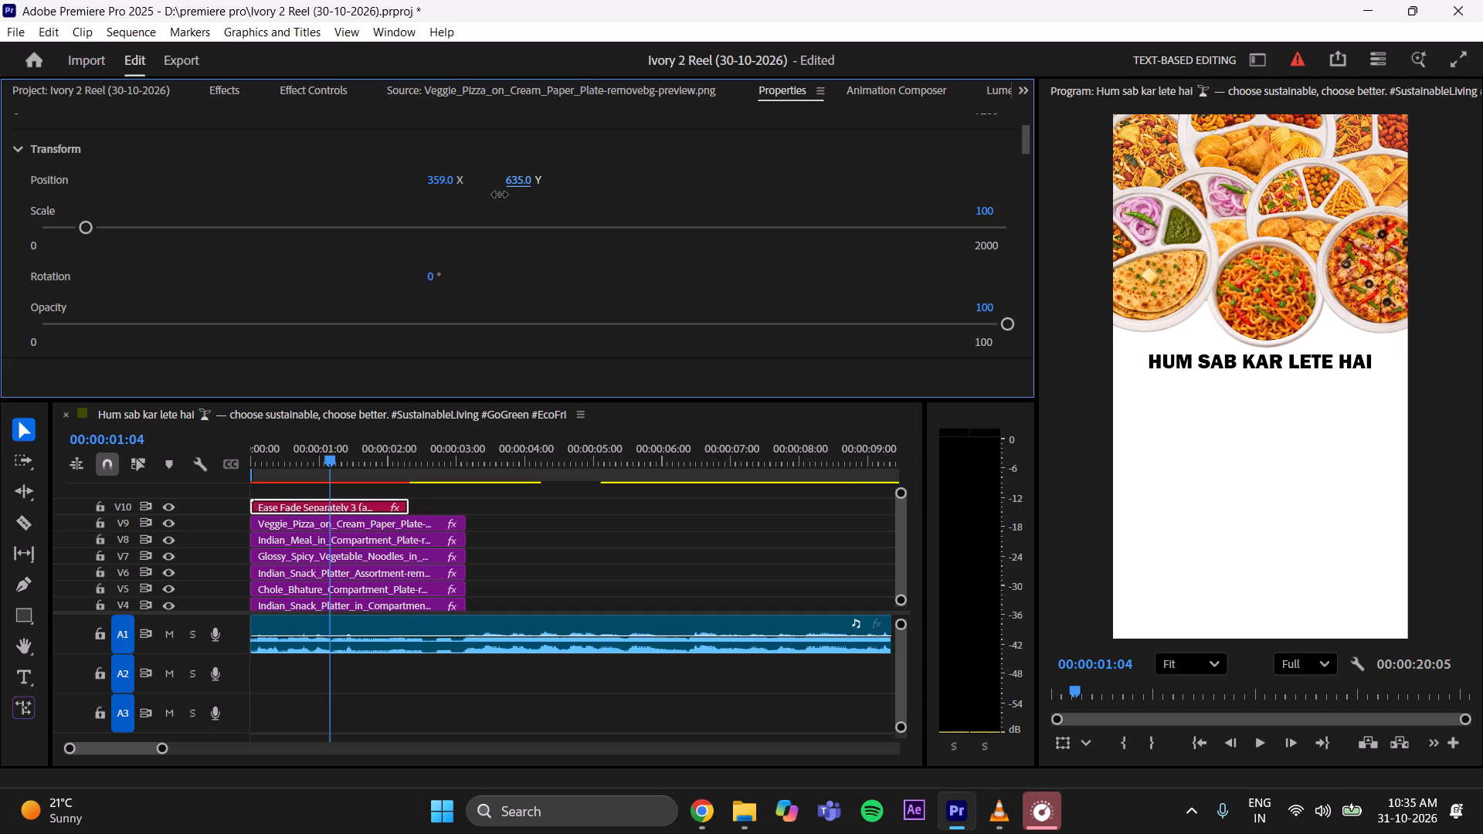
pyautogui.moveTo(500, 195); pyautogui.dragTo(502, 202)
pyautogui.click(589, 565)
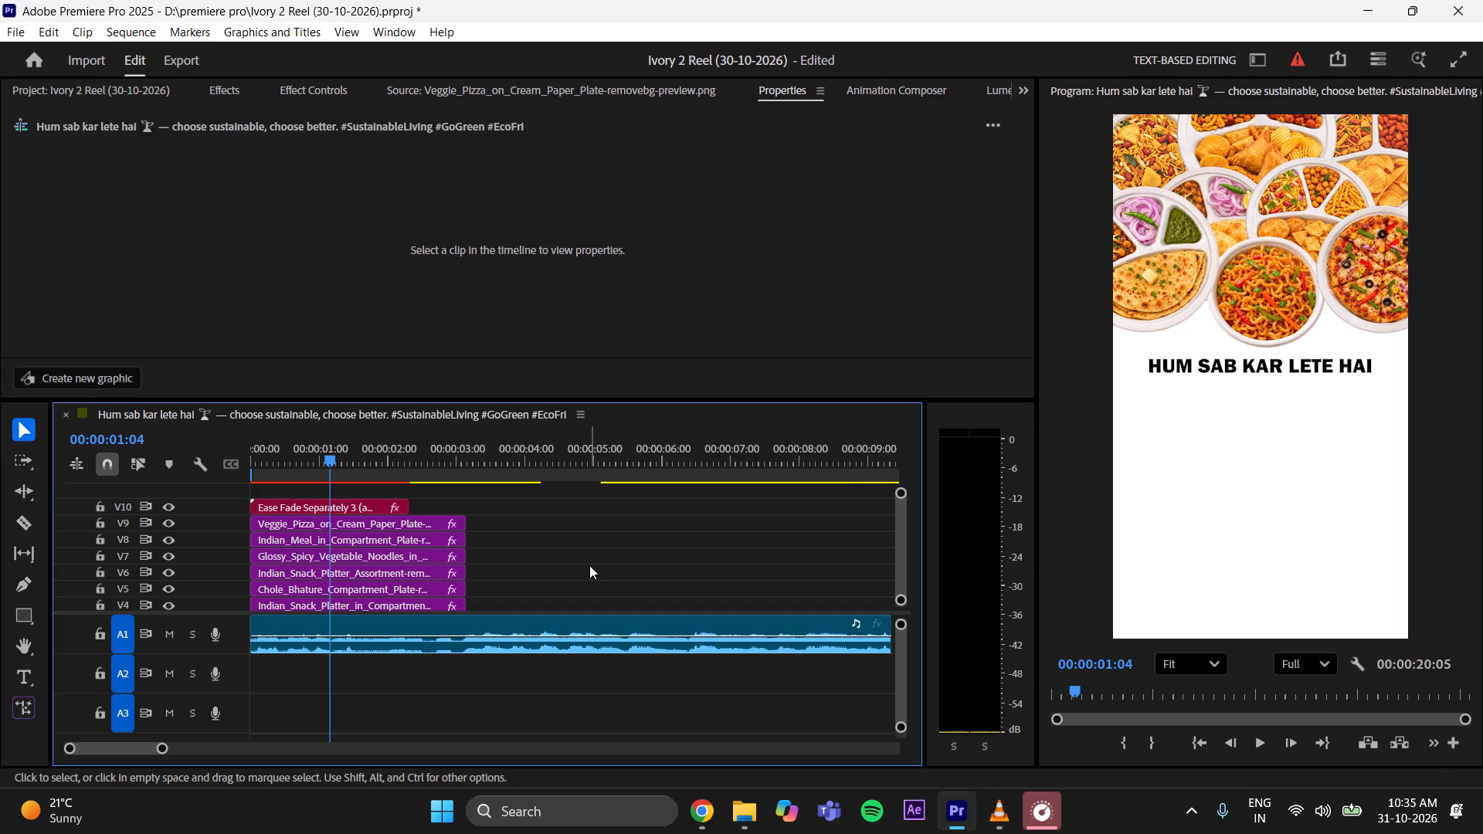
# Save the project.
pyautogui.hotkey('ctrl', 's')
pyautogui.hotkey('ctrl', 's')
pyautogui.hotkey('ctrl', 's')
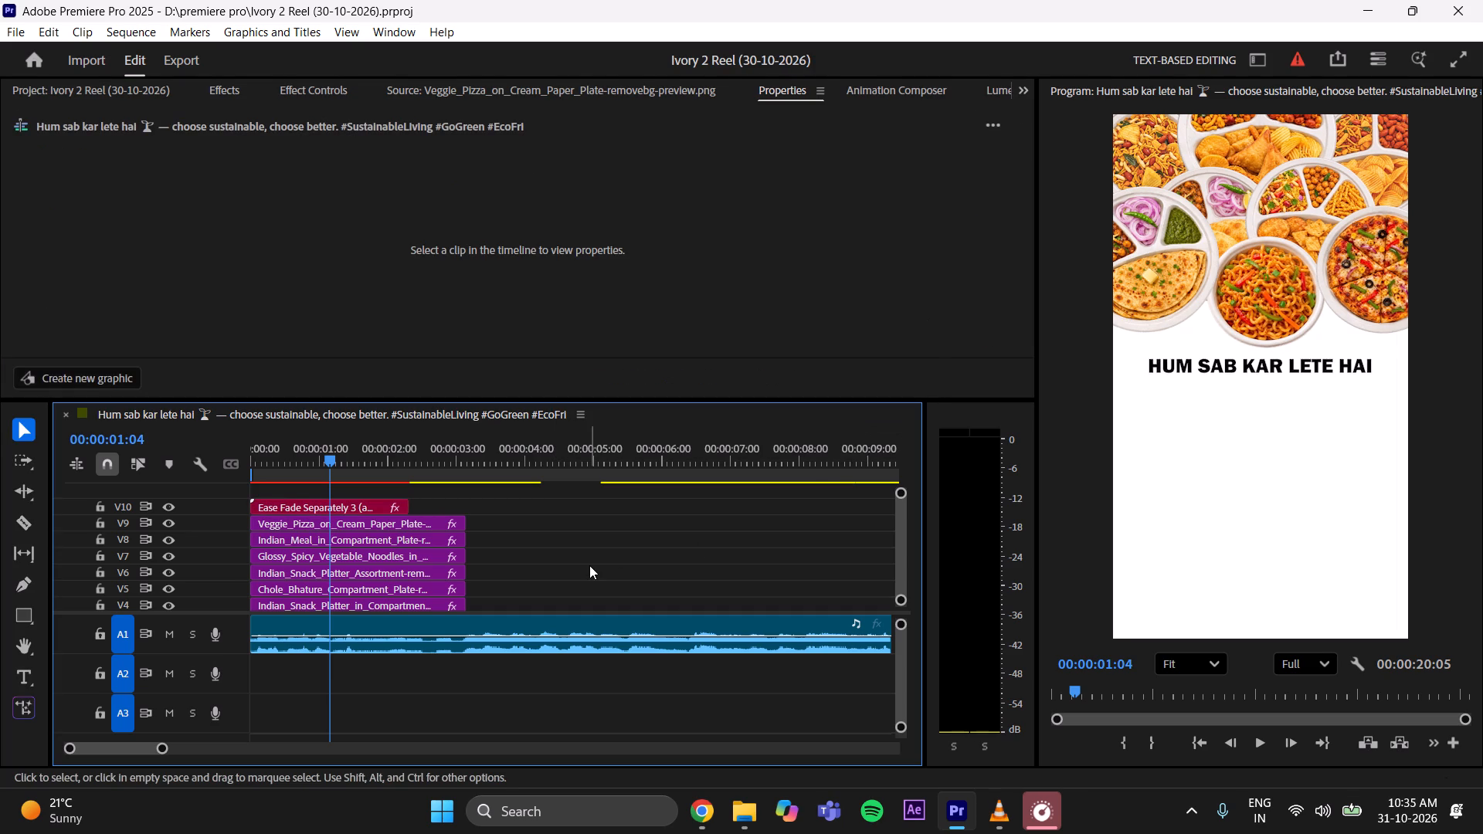
pyautogui.click(991, 826)
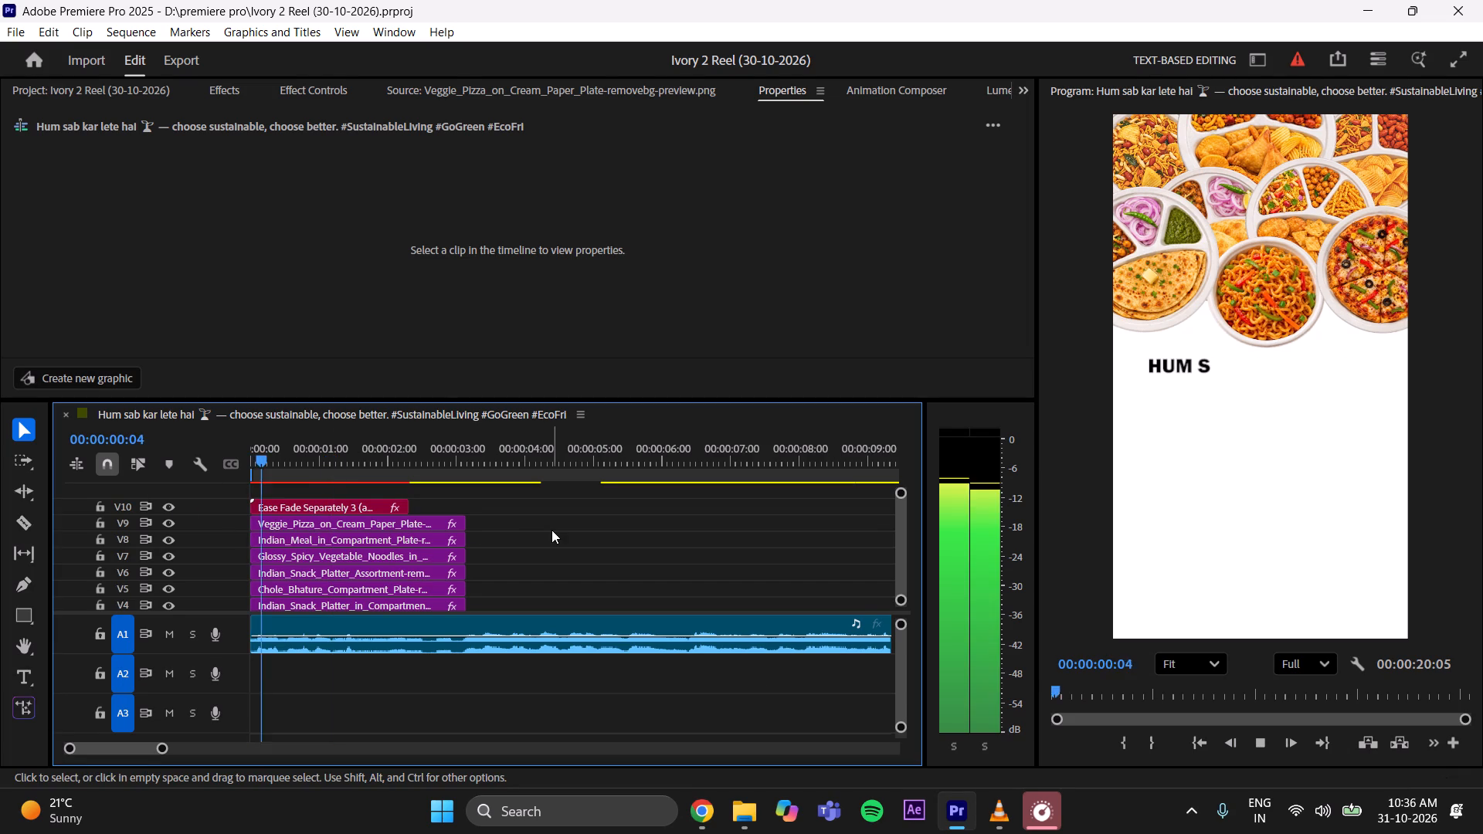
pyautogui.press('space')
pyautogui.moveTo(314, 464); pyautogui.dragTo(181, 495)
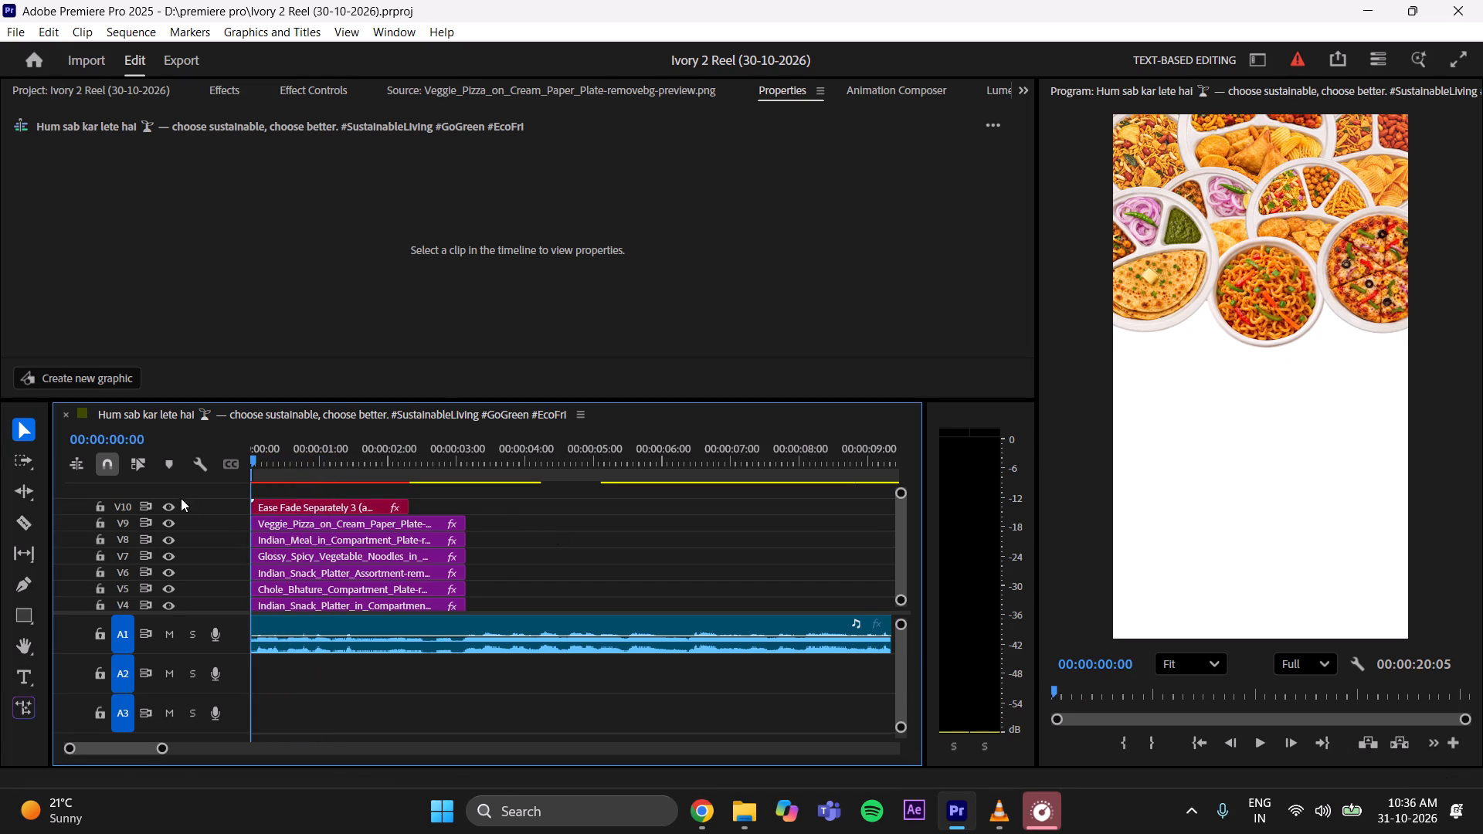
pyautogui.press('space')
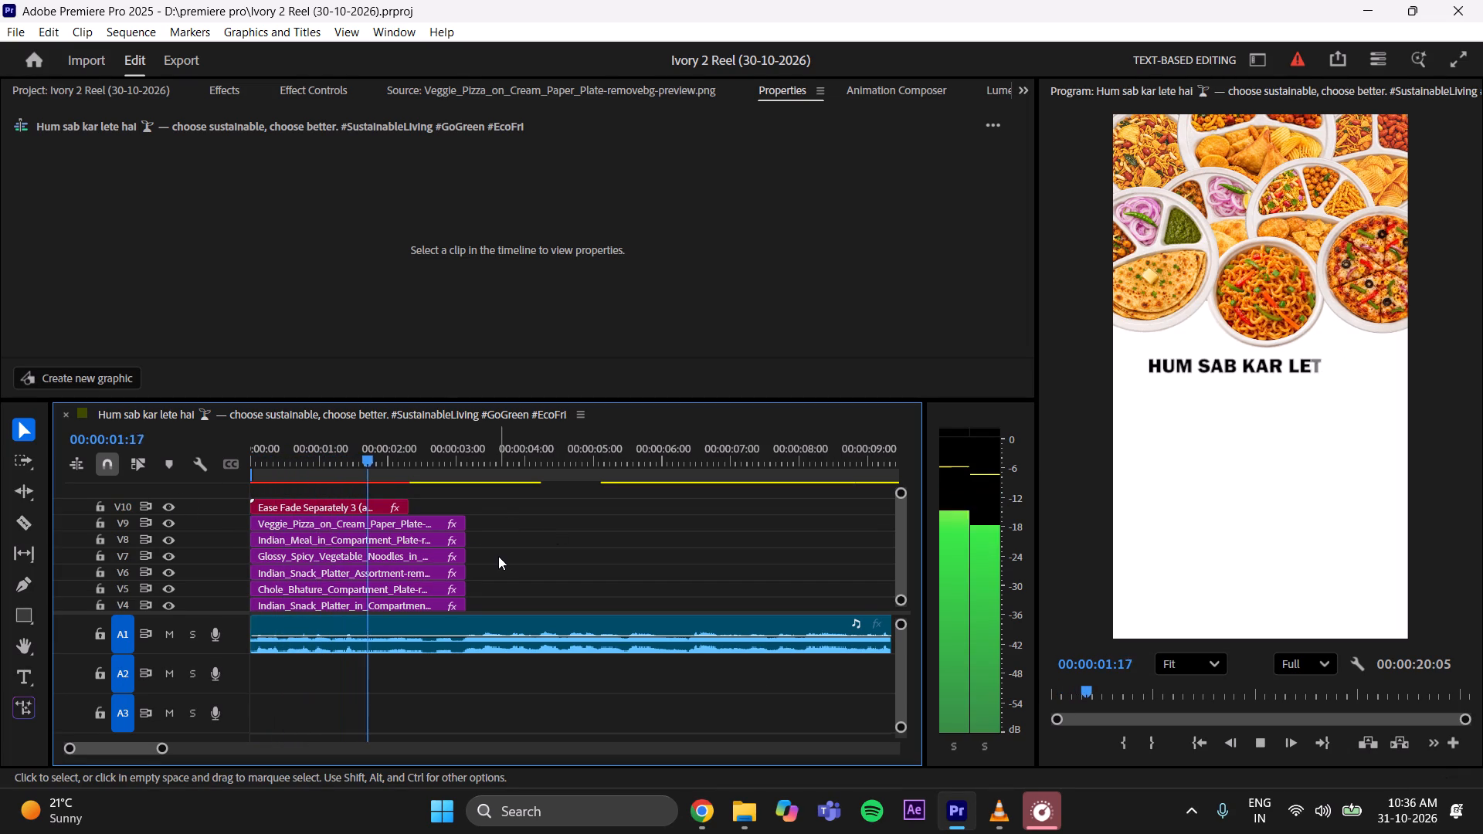
pyautogui.press('space')
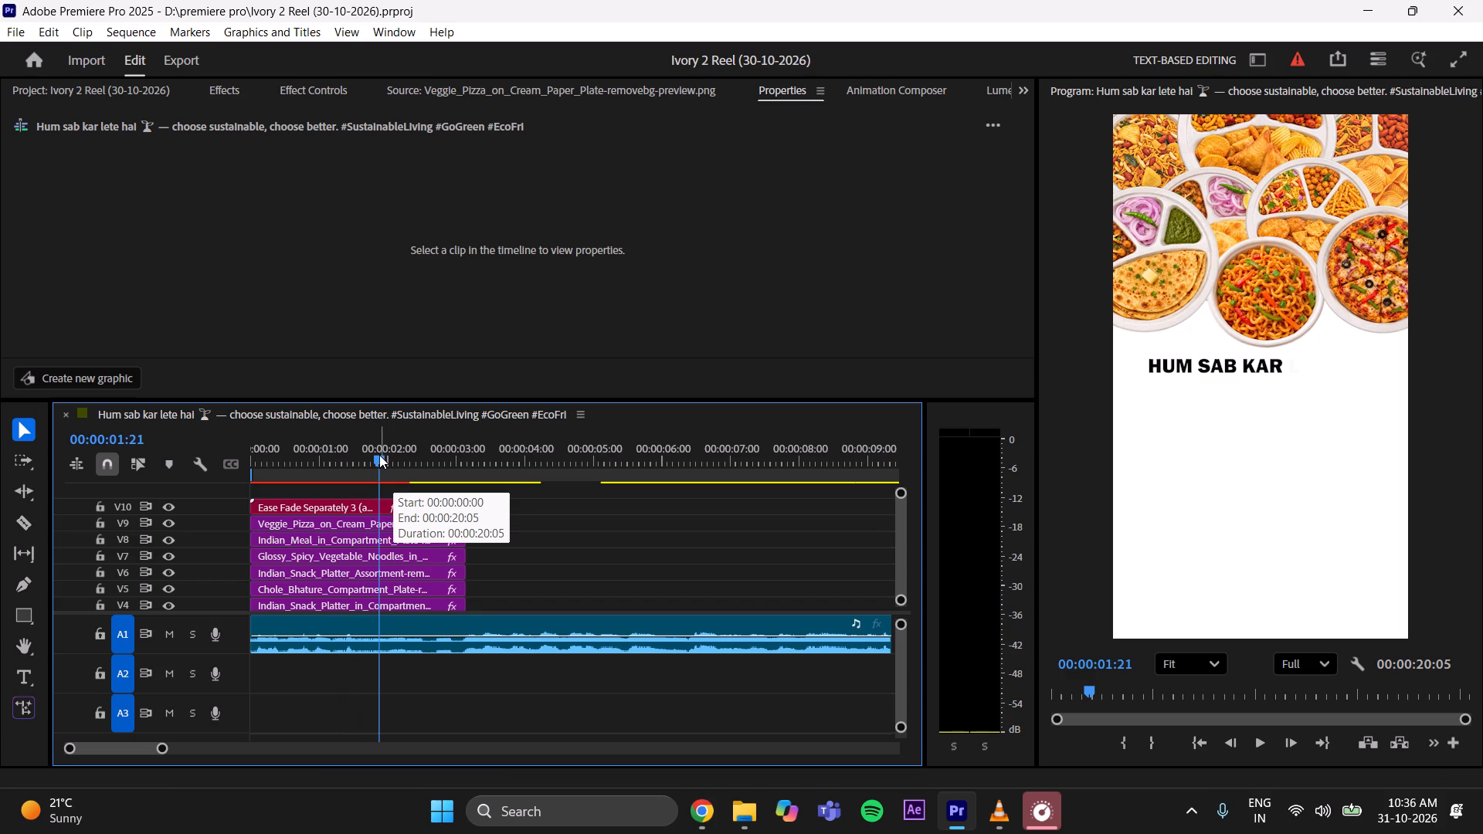
pyautogui.moveTo(379, 455); pyautogui.dragTo(137, 480)
pyautogui.press('space')
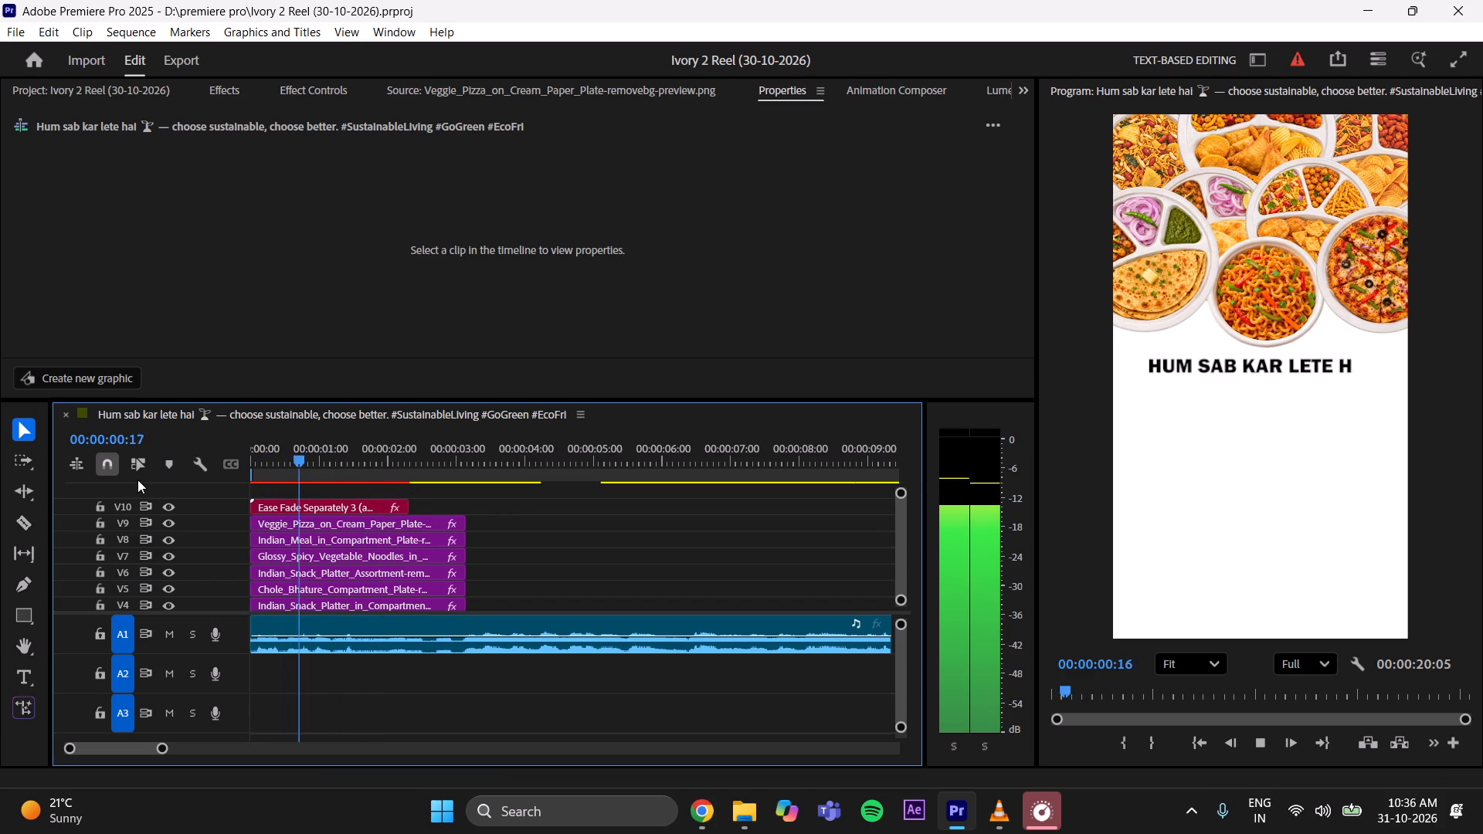
pyautogui.press('space')
# Set the V10 title's Animation In speed to 60.
pyautogui.click(282, 501)
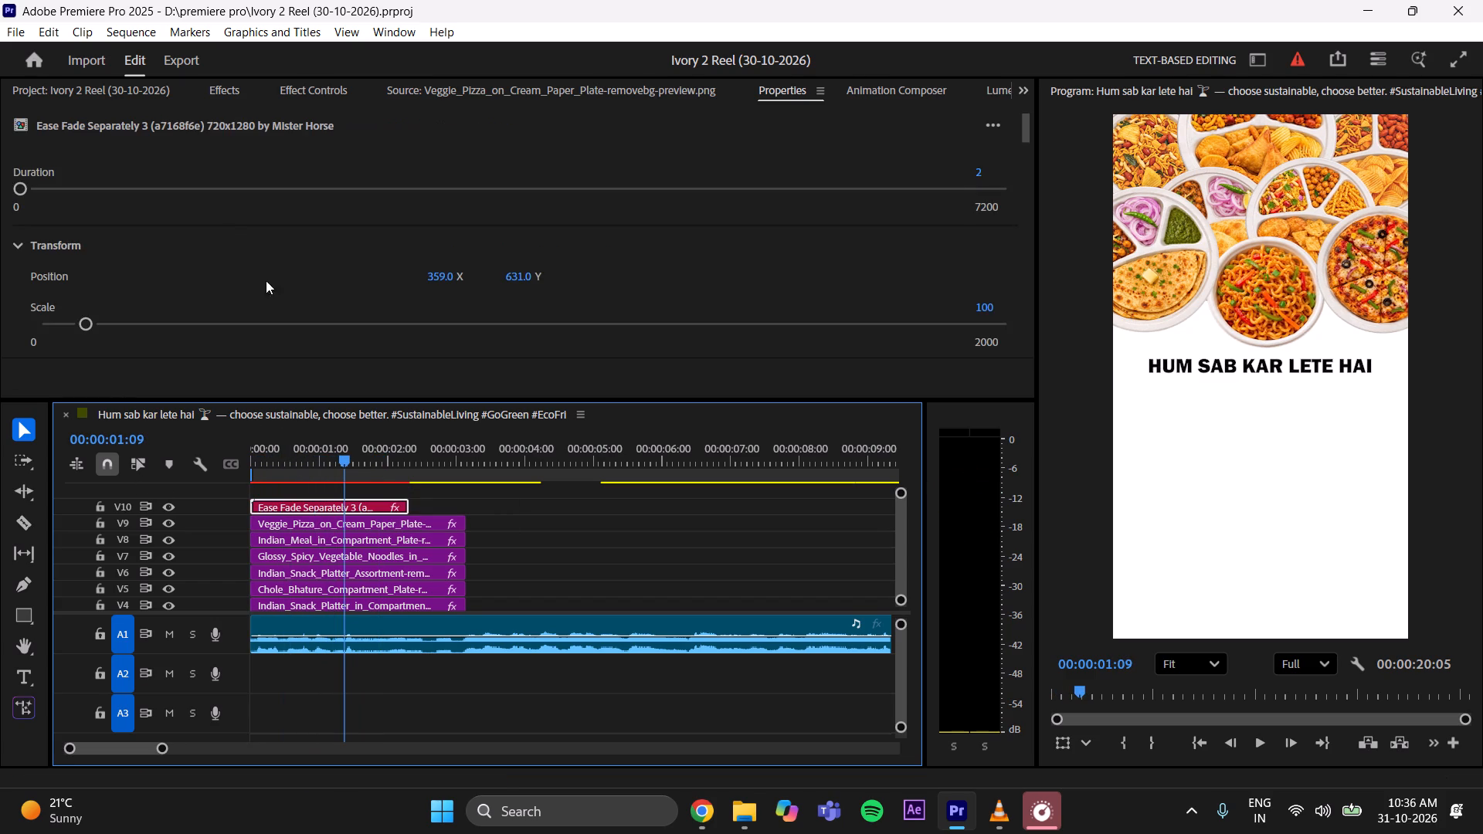
pyautogui.scroll(-20, 226, 227)
pyautogui.scroll(-19, 226, 227)
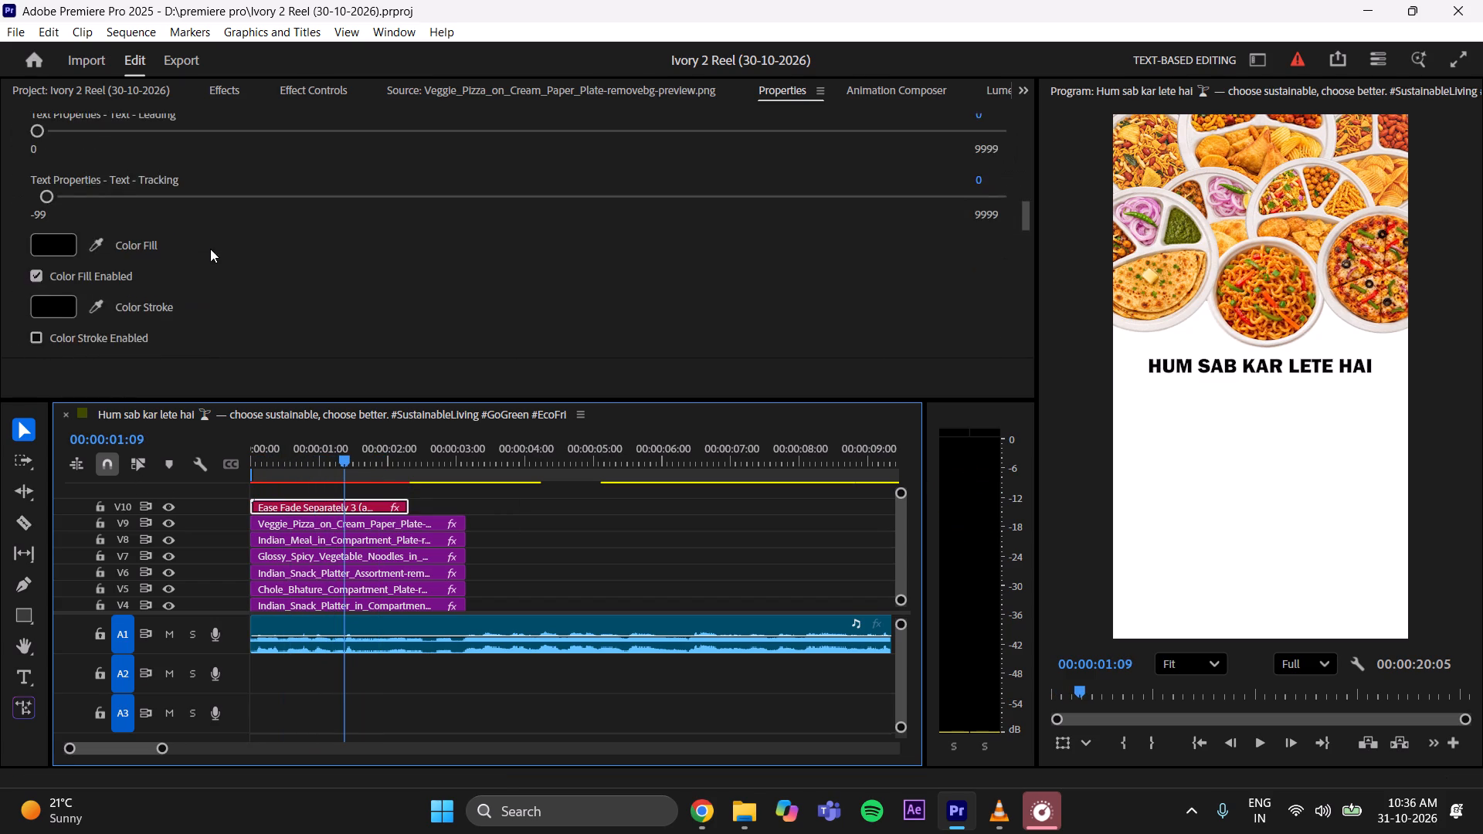
pyautogui.scroll(-14, 210, 249)
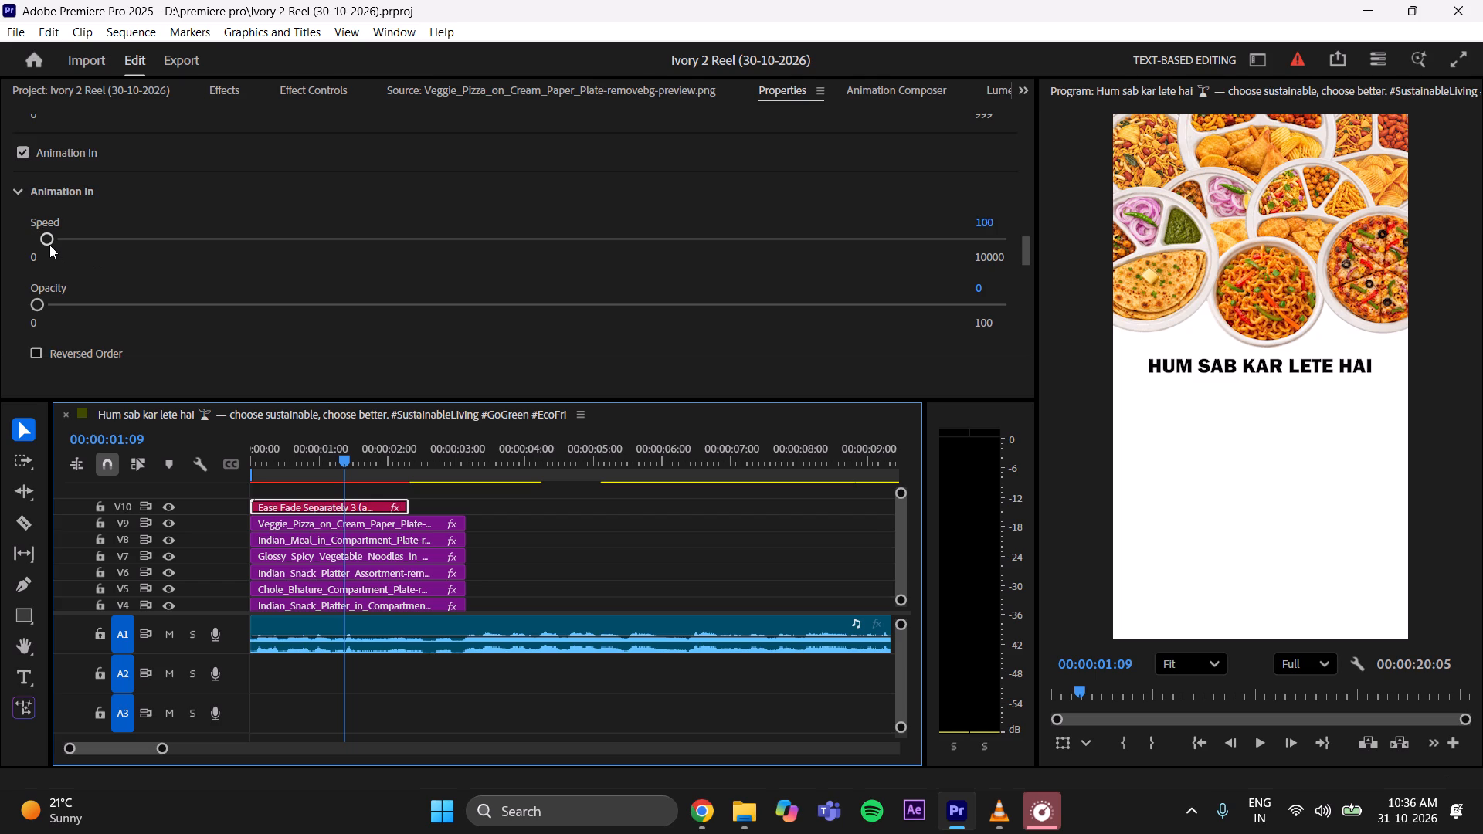
pyautogui.click(49, 244)
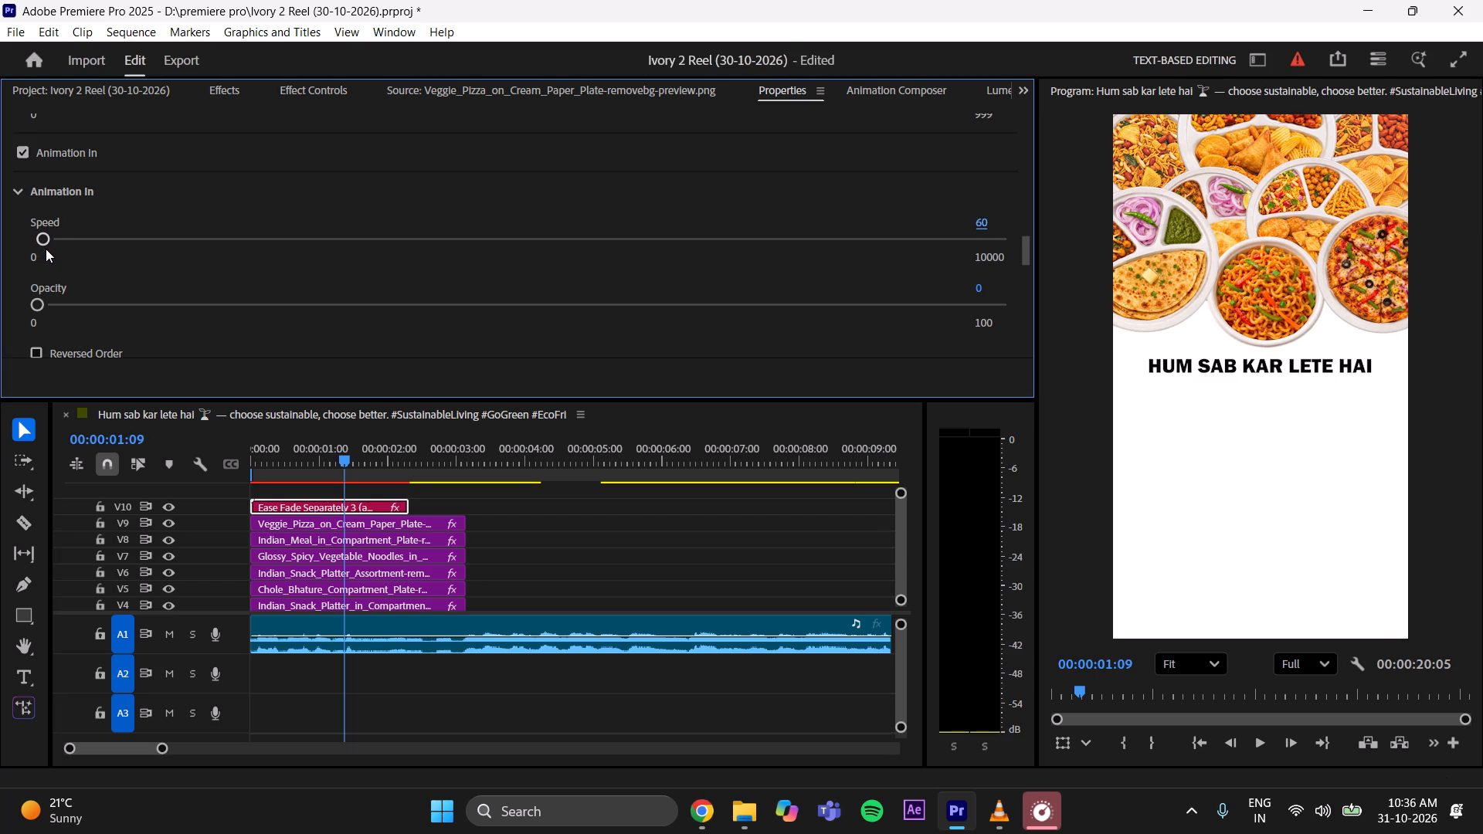
pyautogui.click(44, 243)
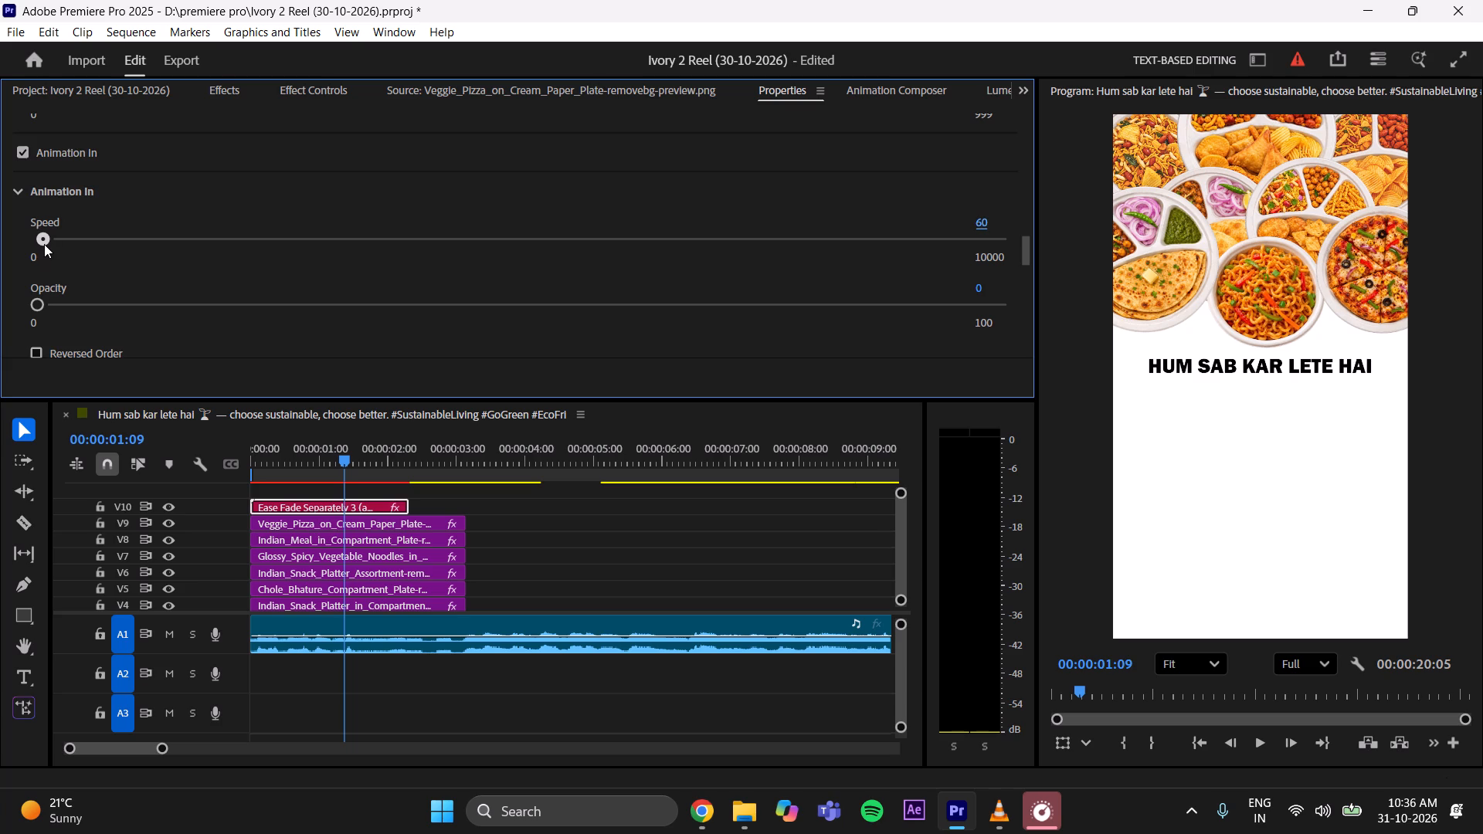
# Play the opening from the start to review the title's animation timing.
pyautogui.moveTo(339, 457); pyautogui.dragTo(338, 458)
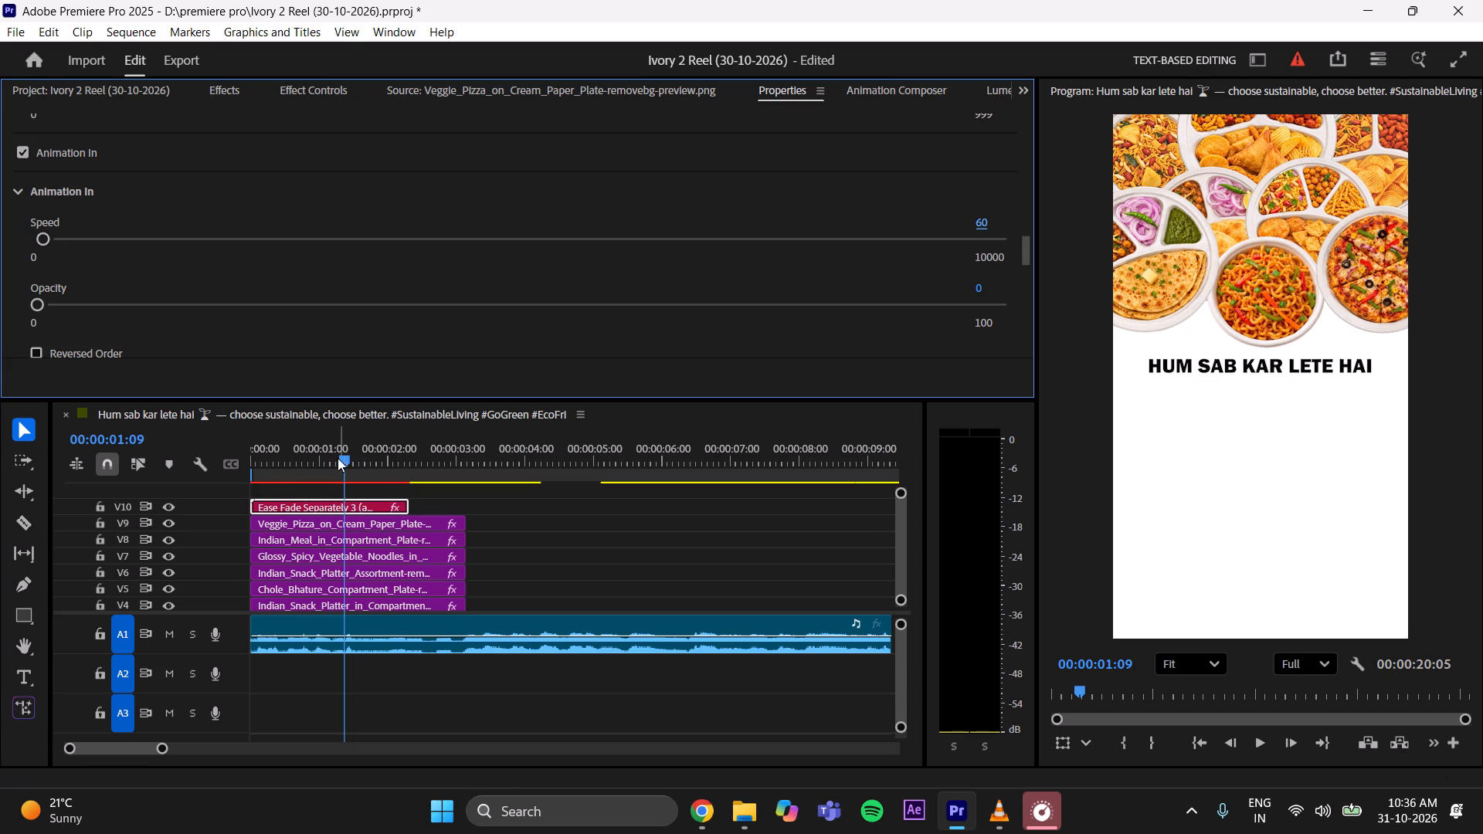
pyautogui.moveTo(338, 458); pyautogui.dragTo(158, 496)
pyautogui.press('space')
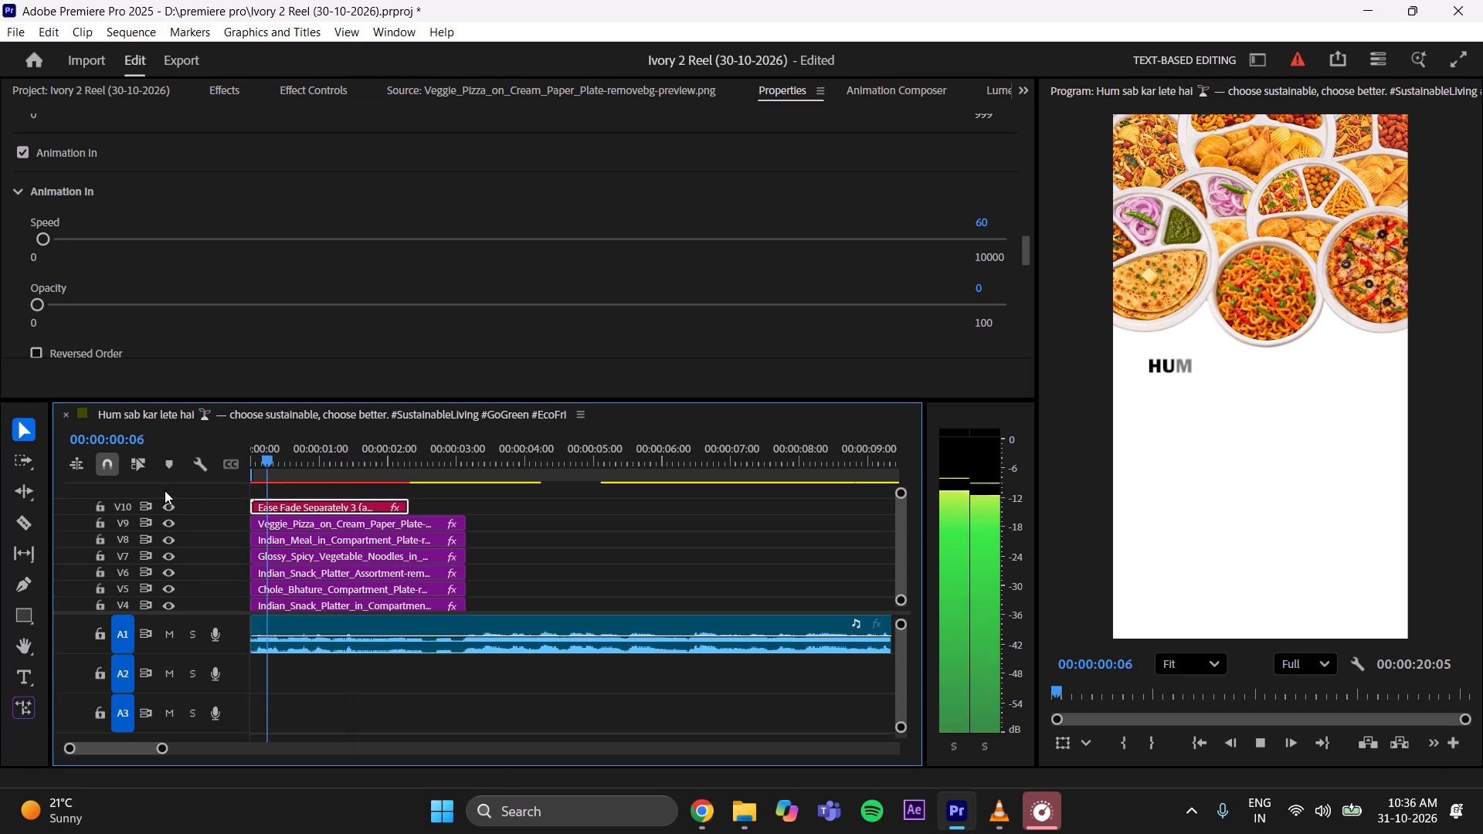
pyautogui.press('space')
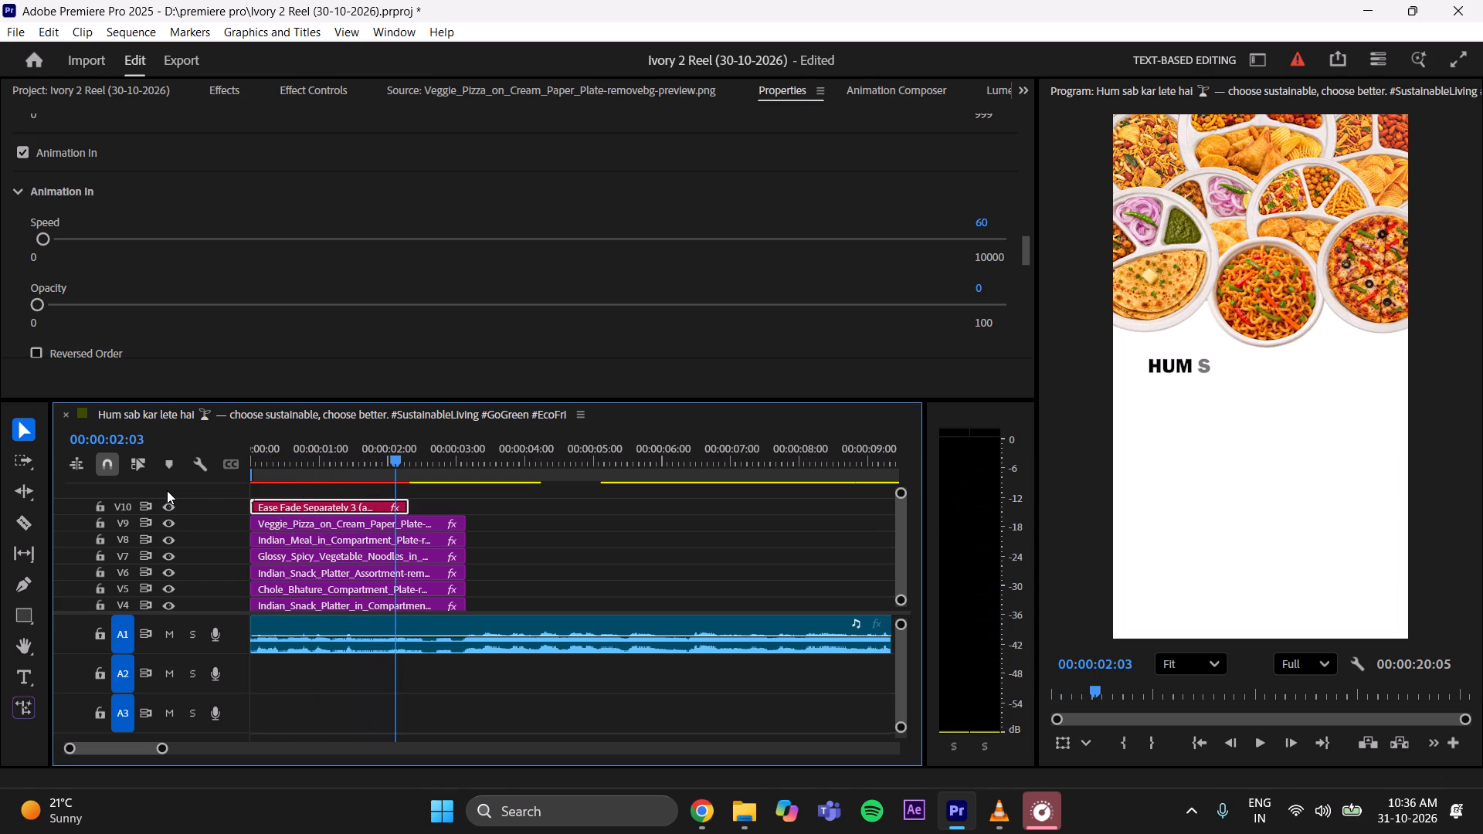
# Turn off Animation Out for the V10 "HUM SAB KAR LETE HAI" title.
pyautogui.click(312, 507)
pyautogui.scroll(-20, 150, 181)
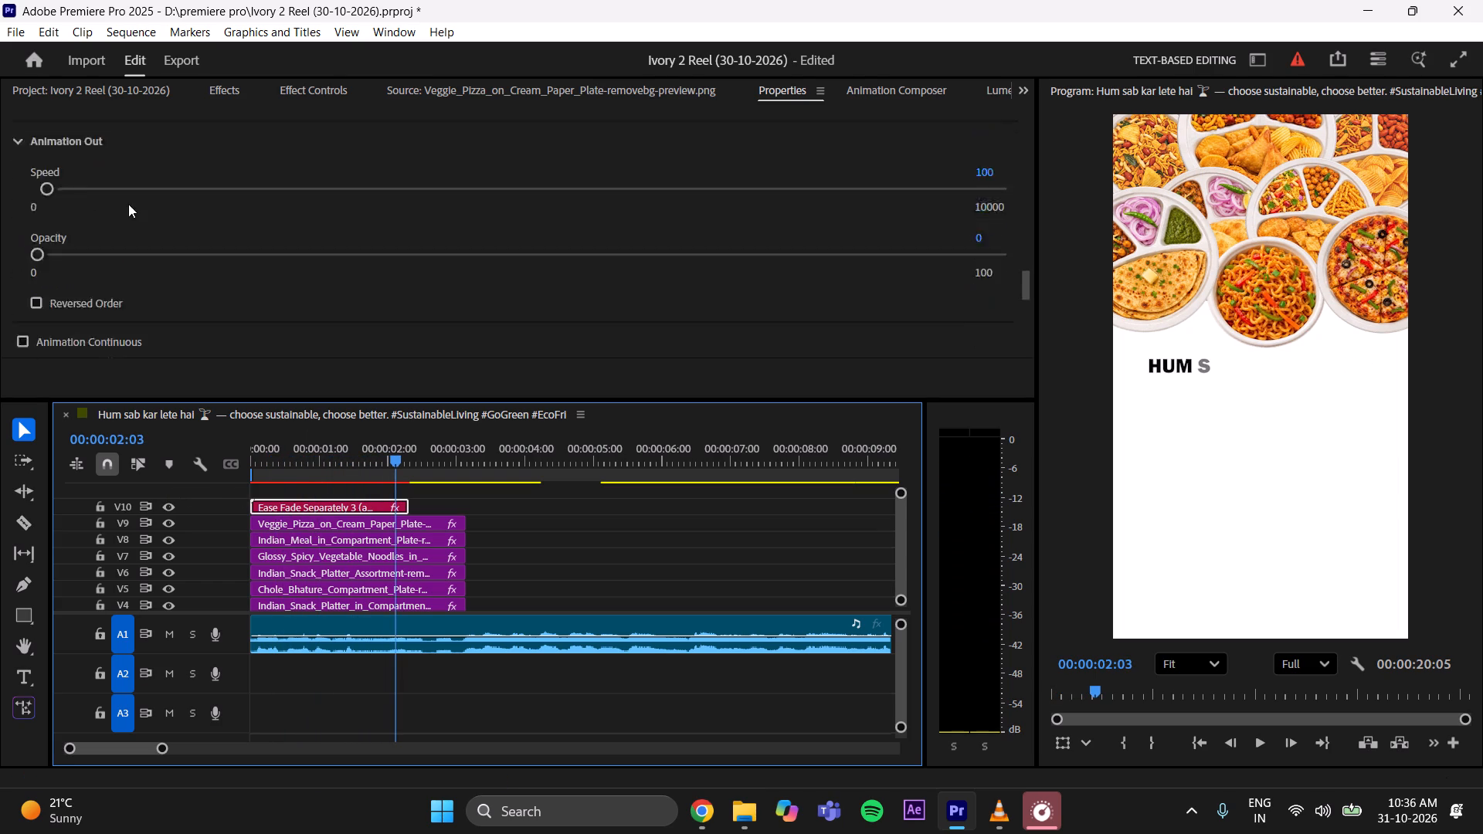
pyautogui.scroll(-1, 128, 204)
pyautogui.scroll(6, 46, 261)
pyautogui.scroll(3, 31, 186)
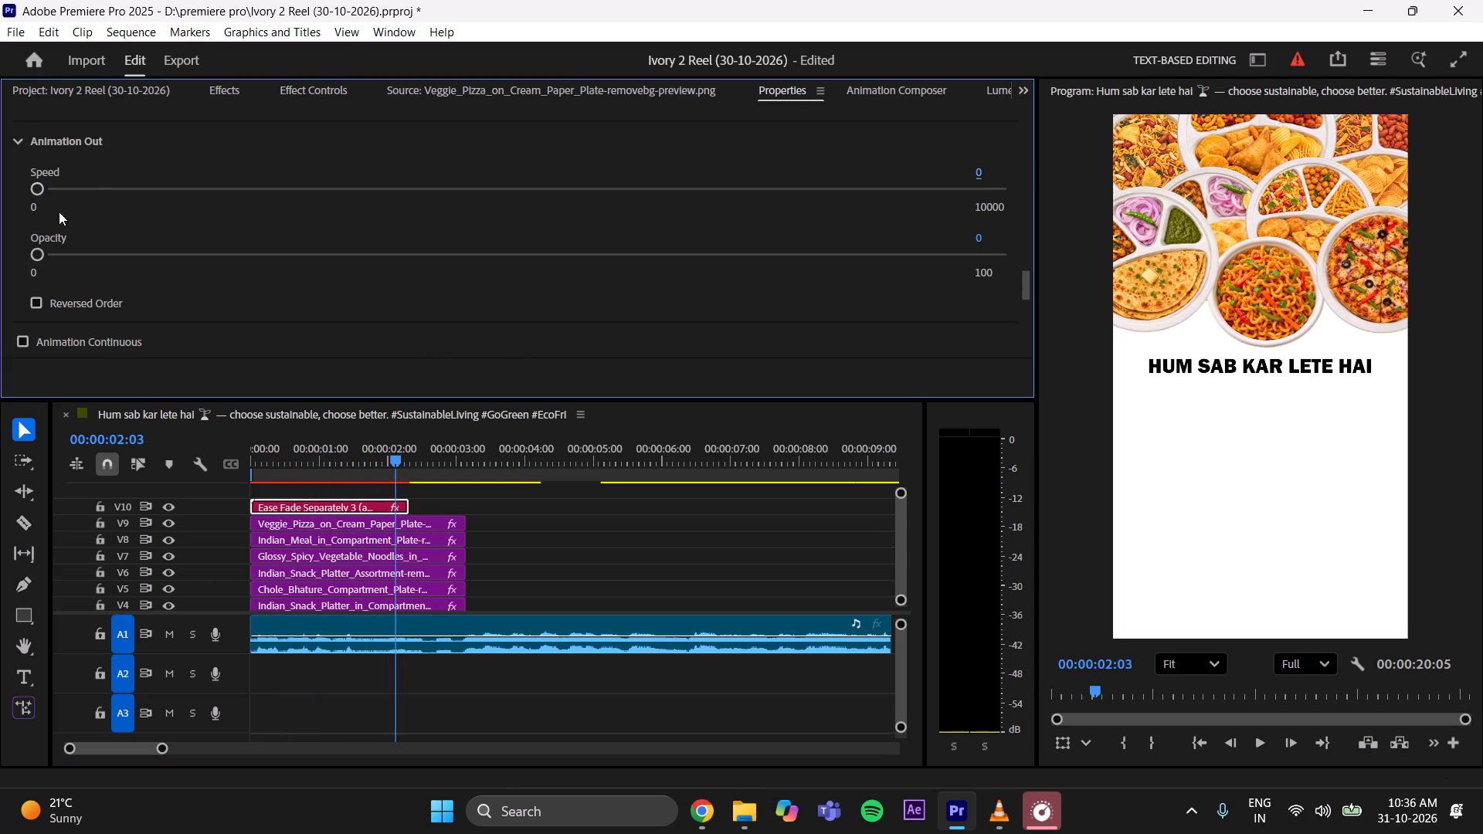
pyautogui.hotkey('ctrl', 'z')
pyautogui.scroll(3, 96, 235)
pyautogui.click(24, 158)
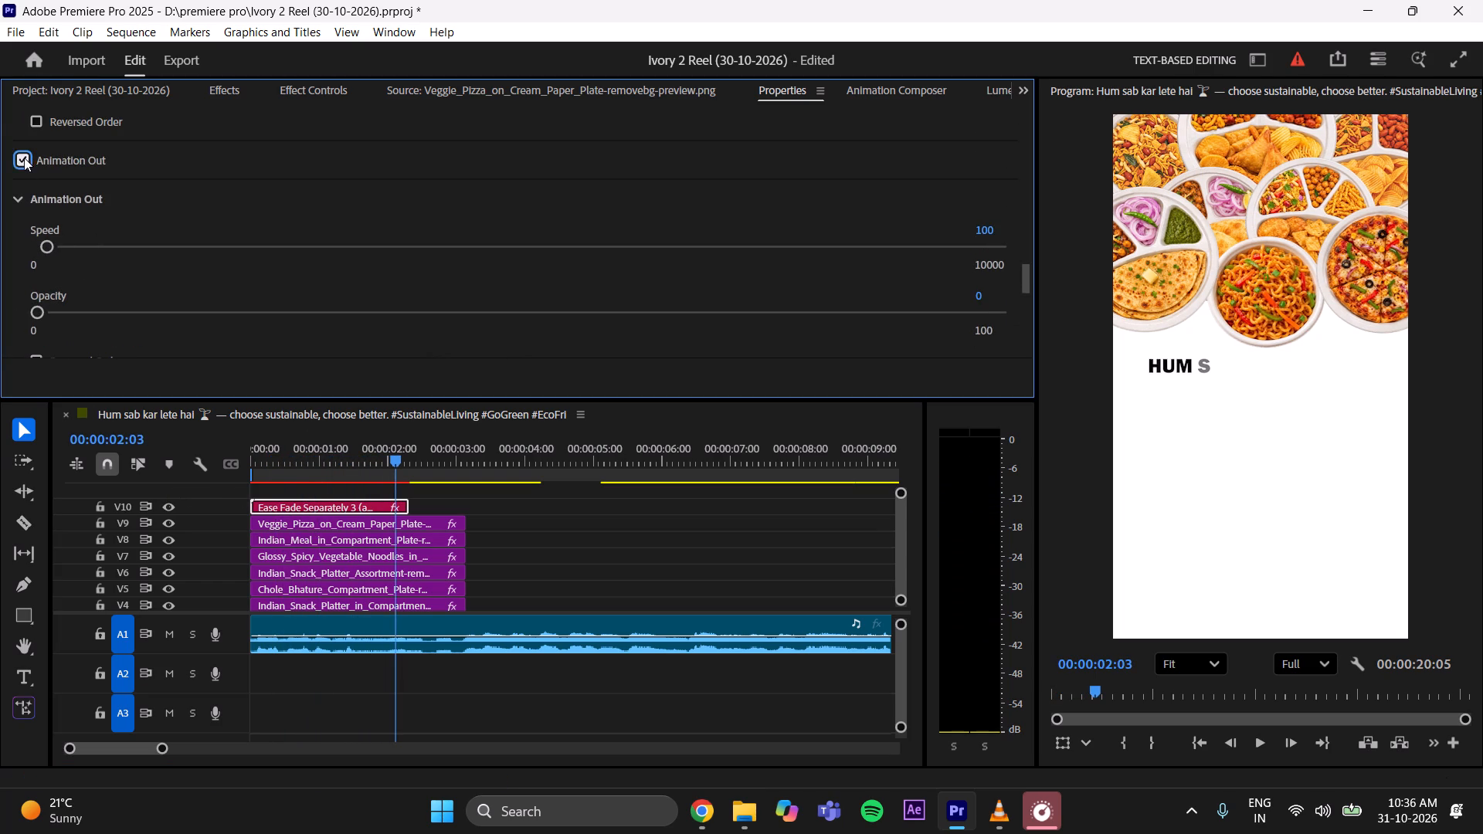
# Save the project and play the opening from the start to review the title without its exit animation.
pyautogui.moveTo(390, 448); pyautogui.dragTo(148, 511)
pyautogui.hotkey('ctrl', 's')
pyautogui.press('space')
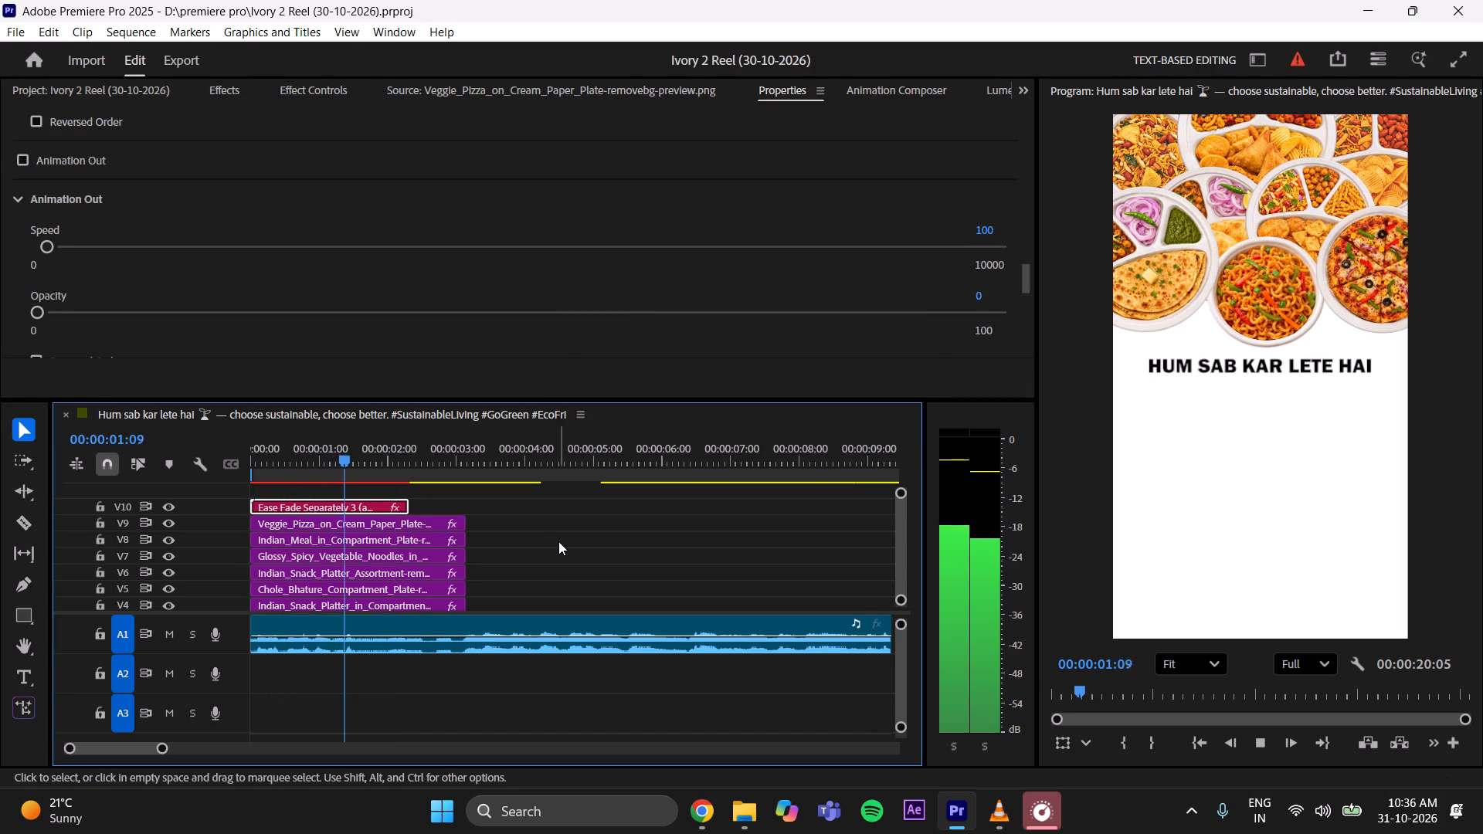
pyautogui.press('space')
# Extend the V10 title's duration to 00:00:03:04 so it ends with the food plate clips, and save the project.
pyautogui.click(365, 504)
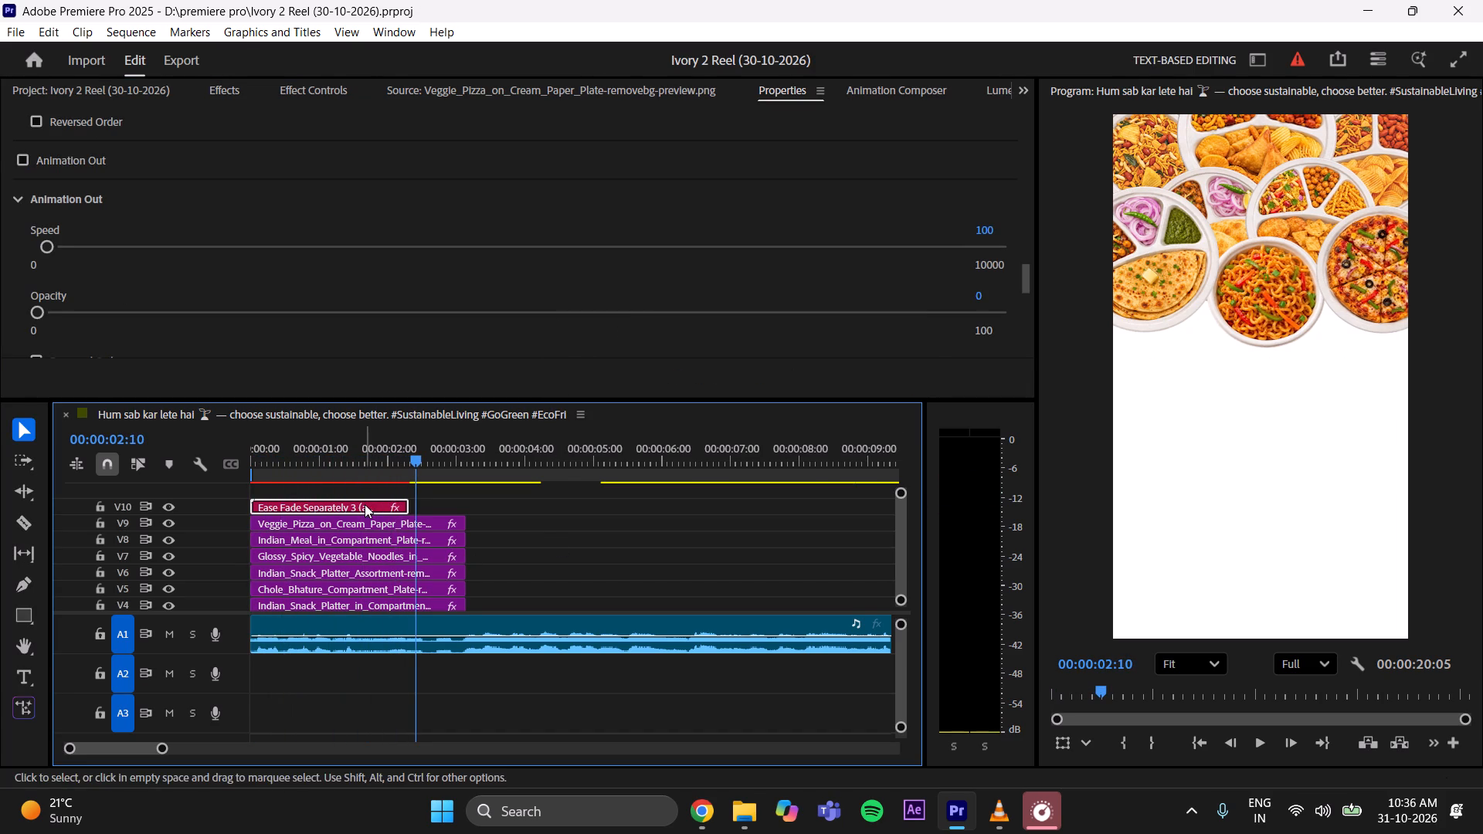
pyautogui.click(880, 94)
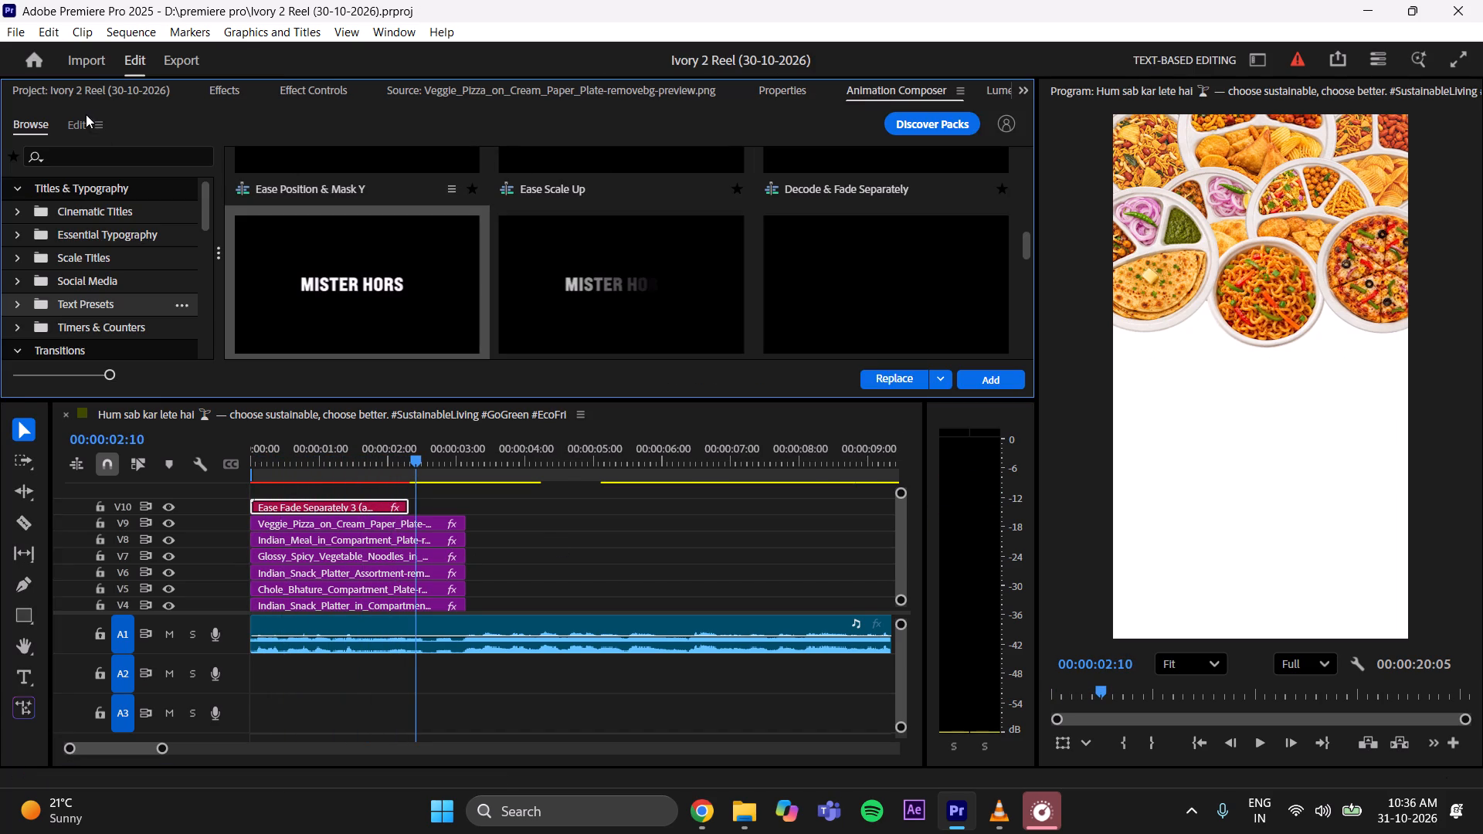
pyautogui.click(86, 114)
pyautogui.click(83, 120)
pyautogui.press('Delete')
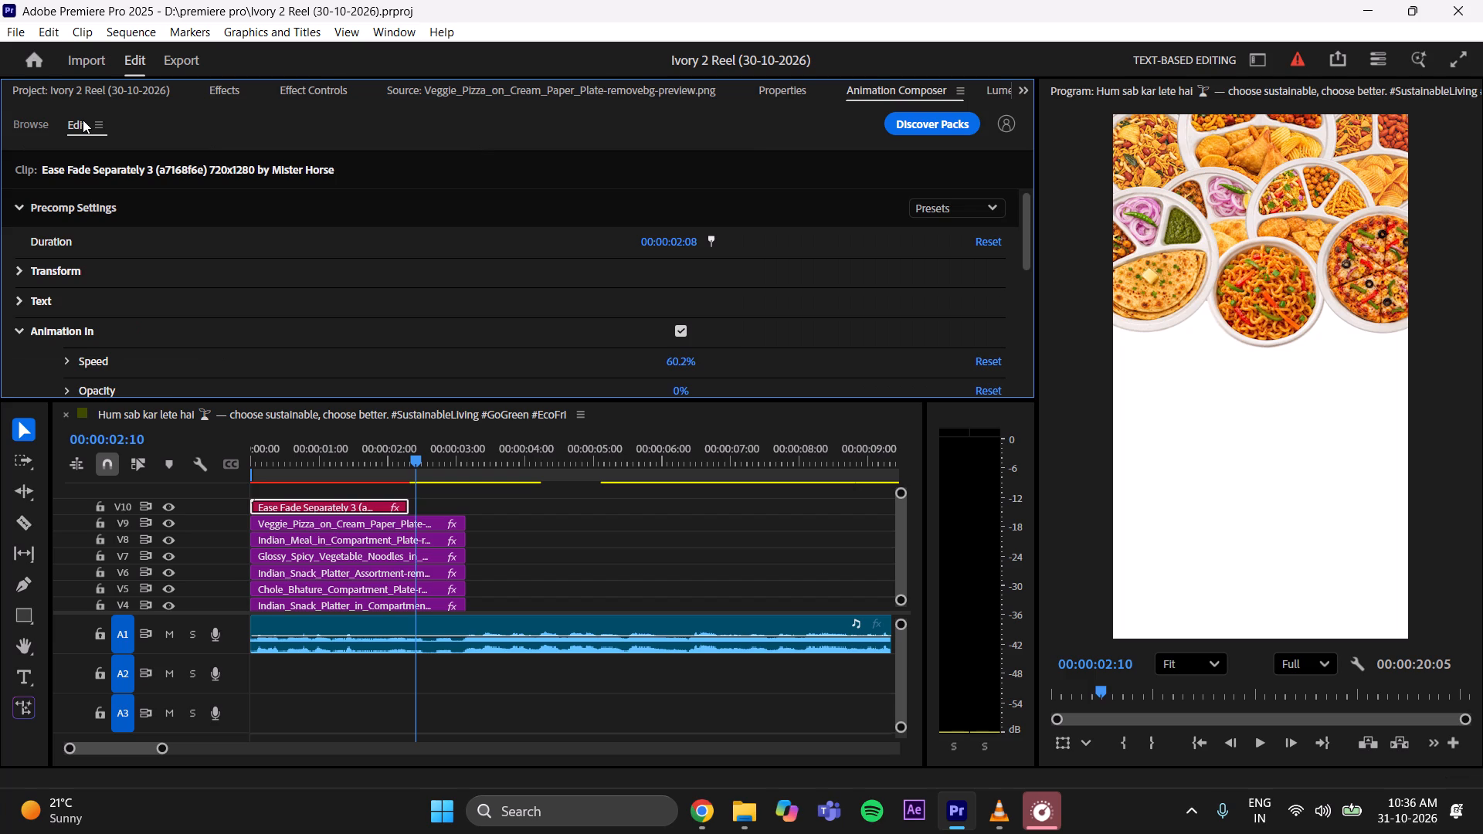
pyautogui.moveTo(676, 244); pyautogui.dragTo(686, 241)
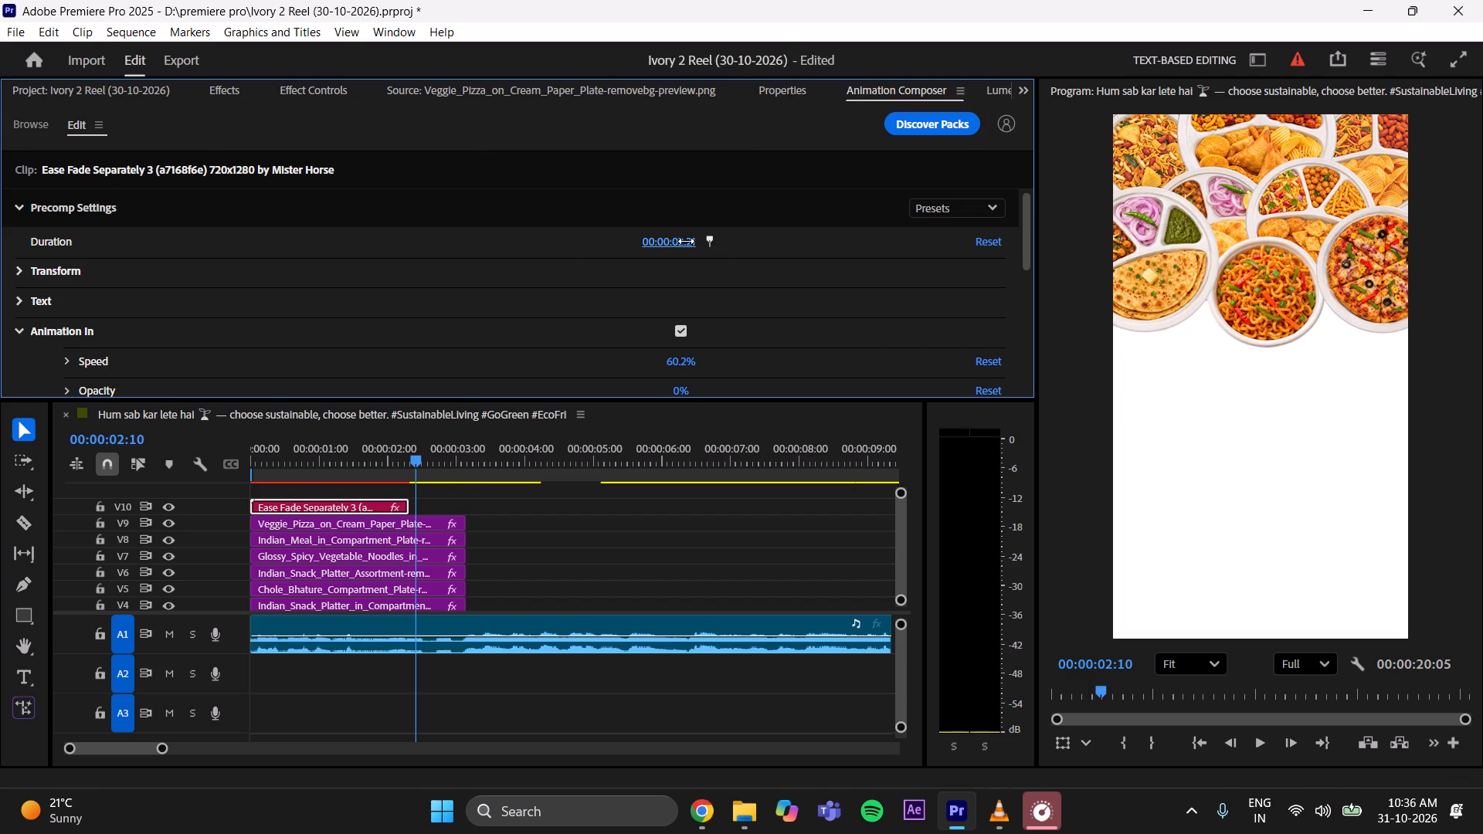
pyautogui.moveTo(686, 241); pyautogui.dragTo(691, 240)
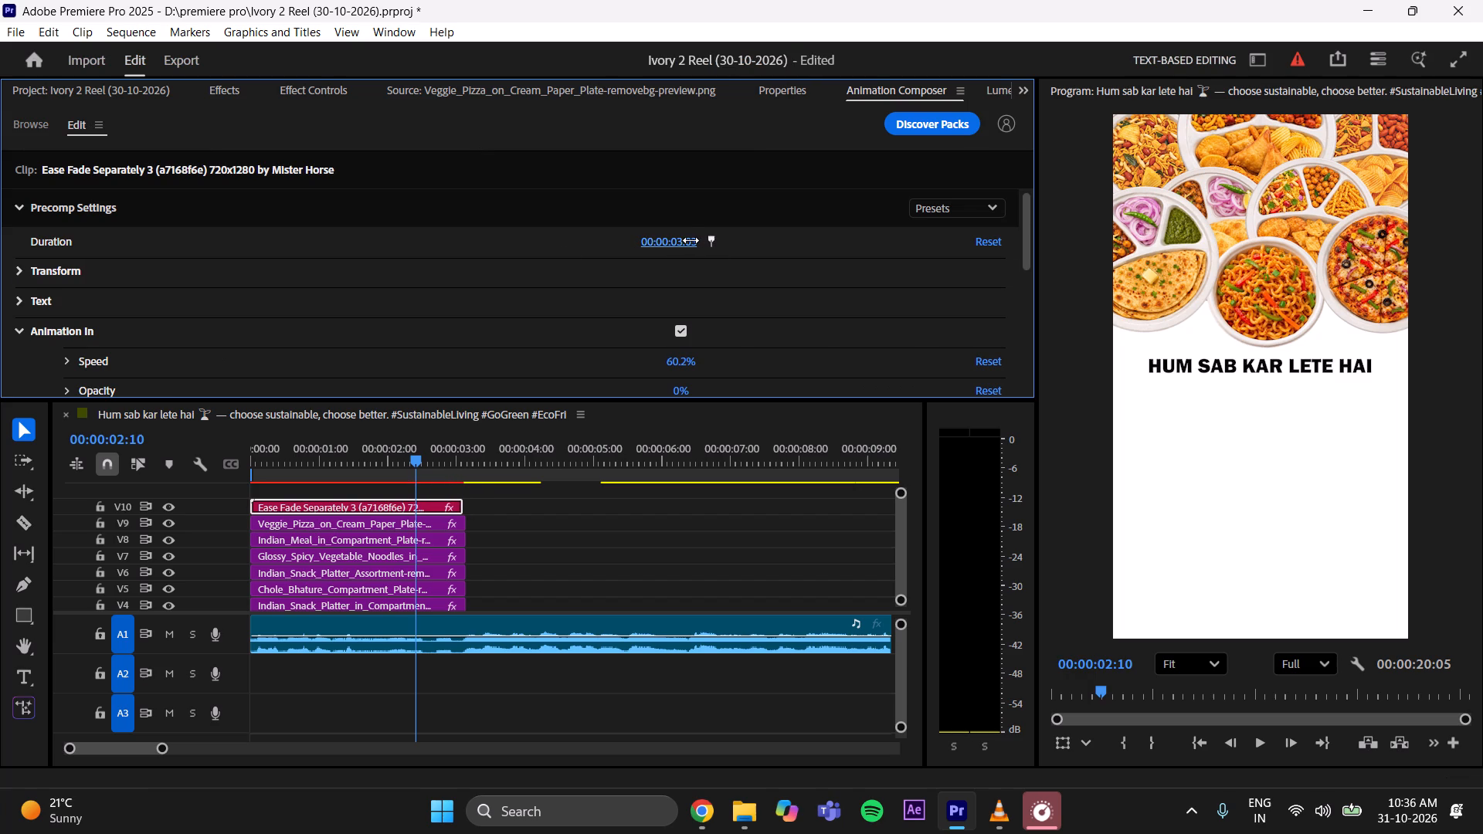
pyautogui.moveTo(691, 240); pyautogui.dragTo(691, 242)
pyautogui.click(592, 542)
pyautogui.click(408, 511)
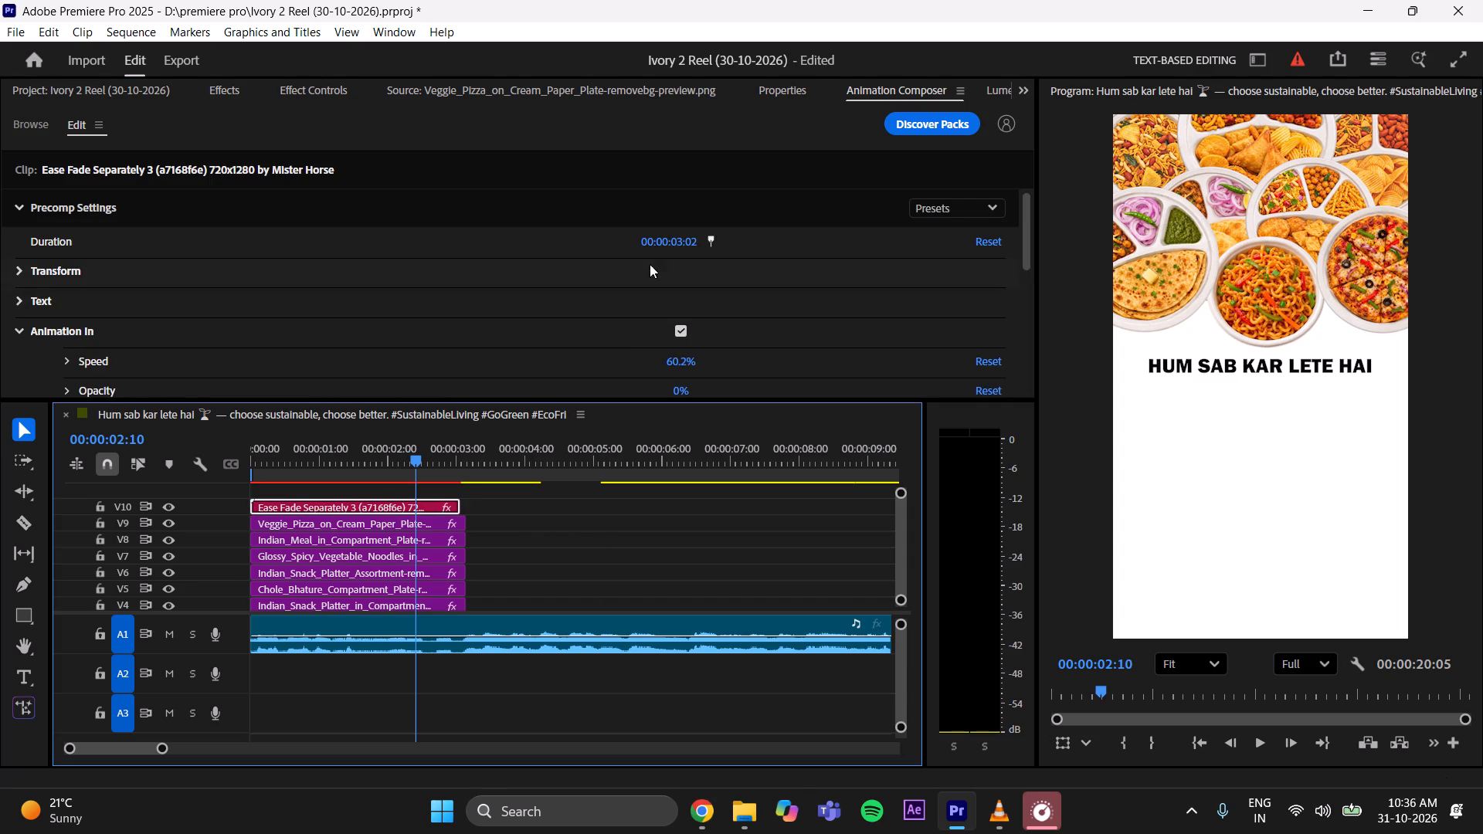
pyautogui.click(684, 244)
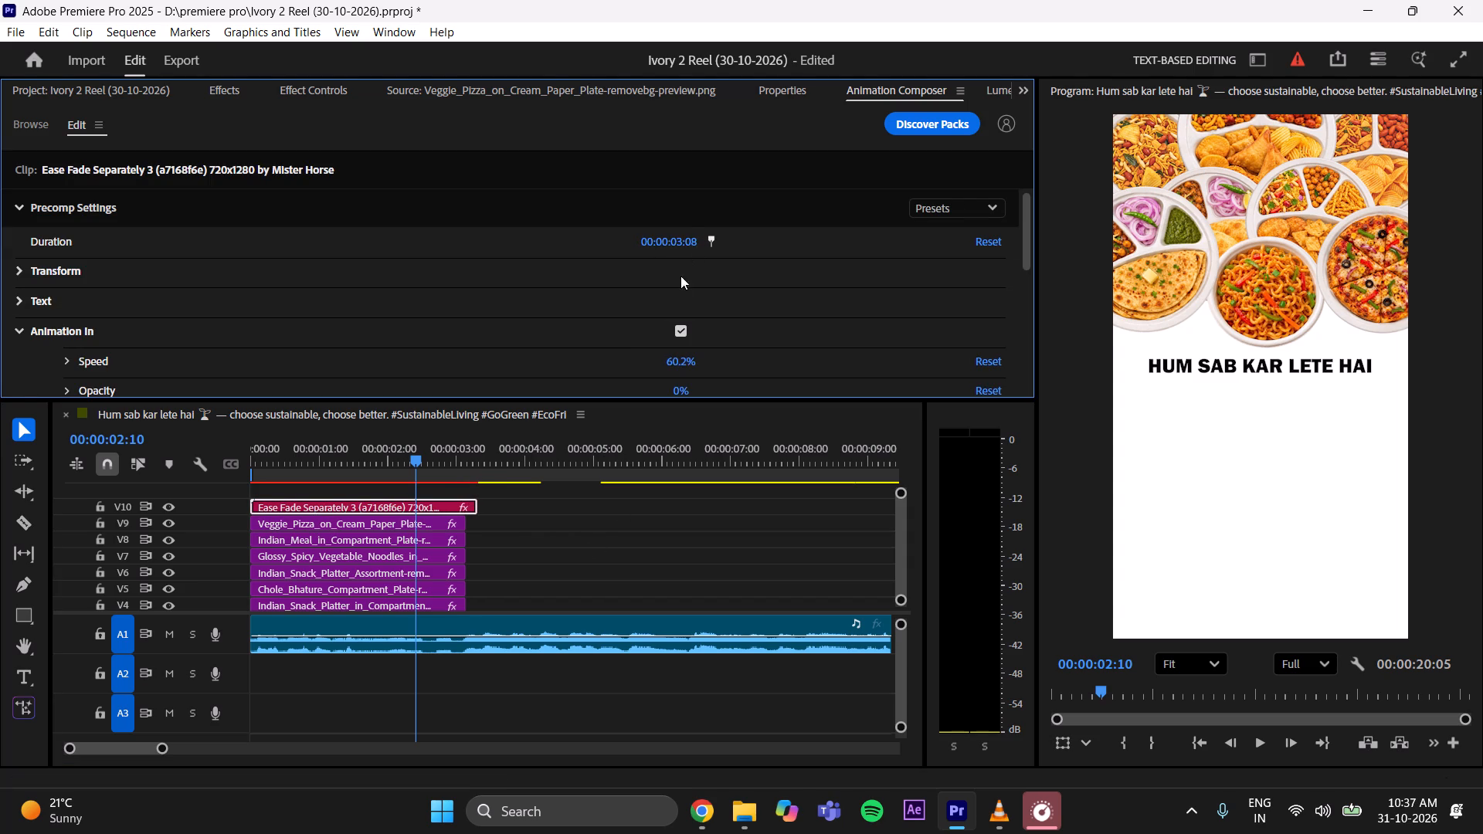
pyautogui.moveTo(488, 505); pyautogui.dragTo(471, 512)
pyautogui.click(544, 546)
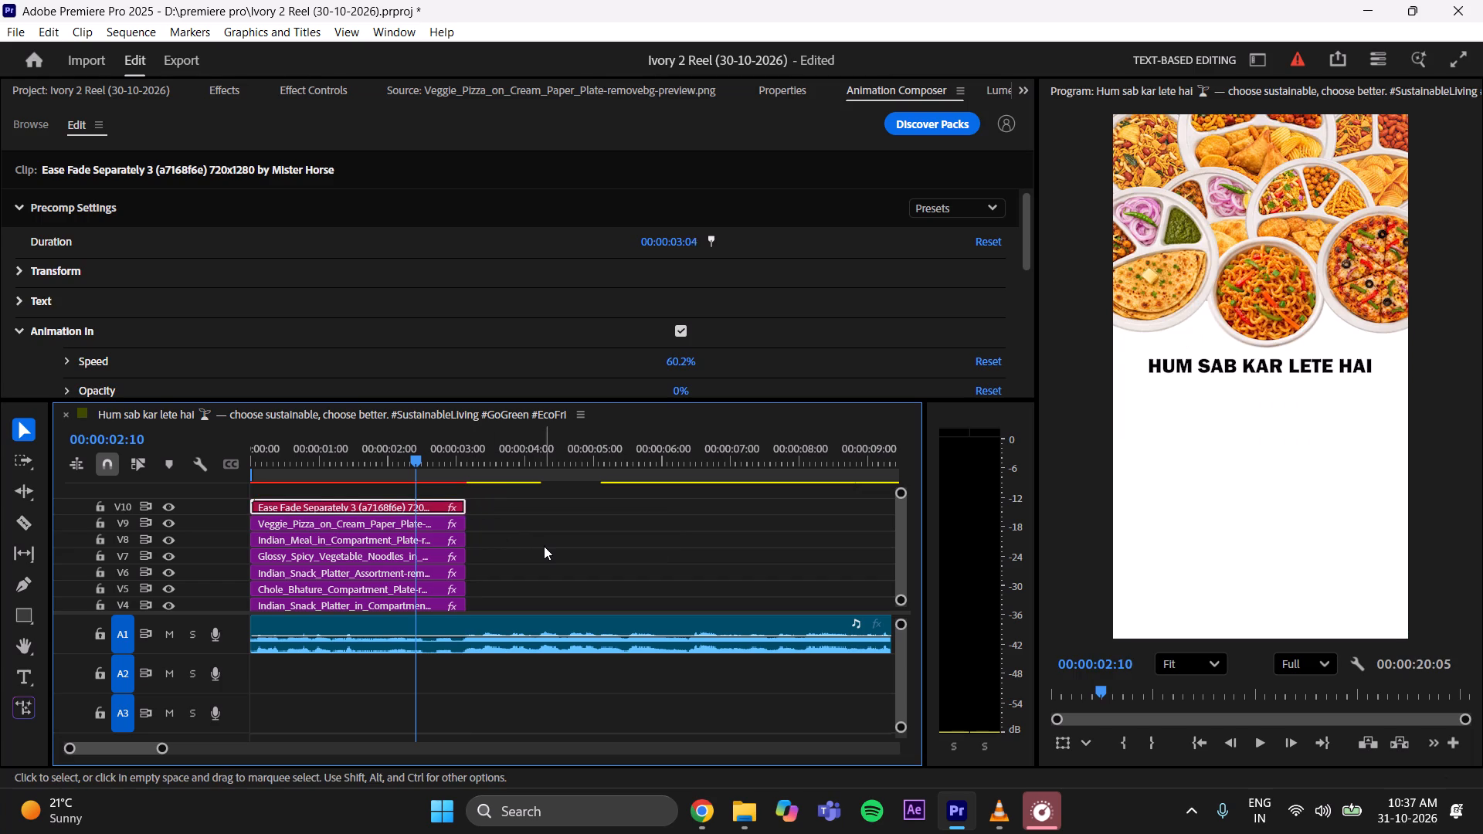
pyautogui.hotkey('ctrl', 's')
pyautogui.hotkey('ctrl', 's')
pyautogui.hotkey('ctrl', 's')
pyautogui.hotkey('ctrl', 's')
pyautogui.hotkey('ctrl', 's')
pyautogui.hotkey('ctrl', 's')
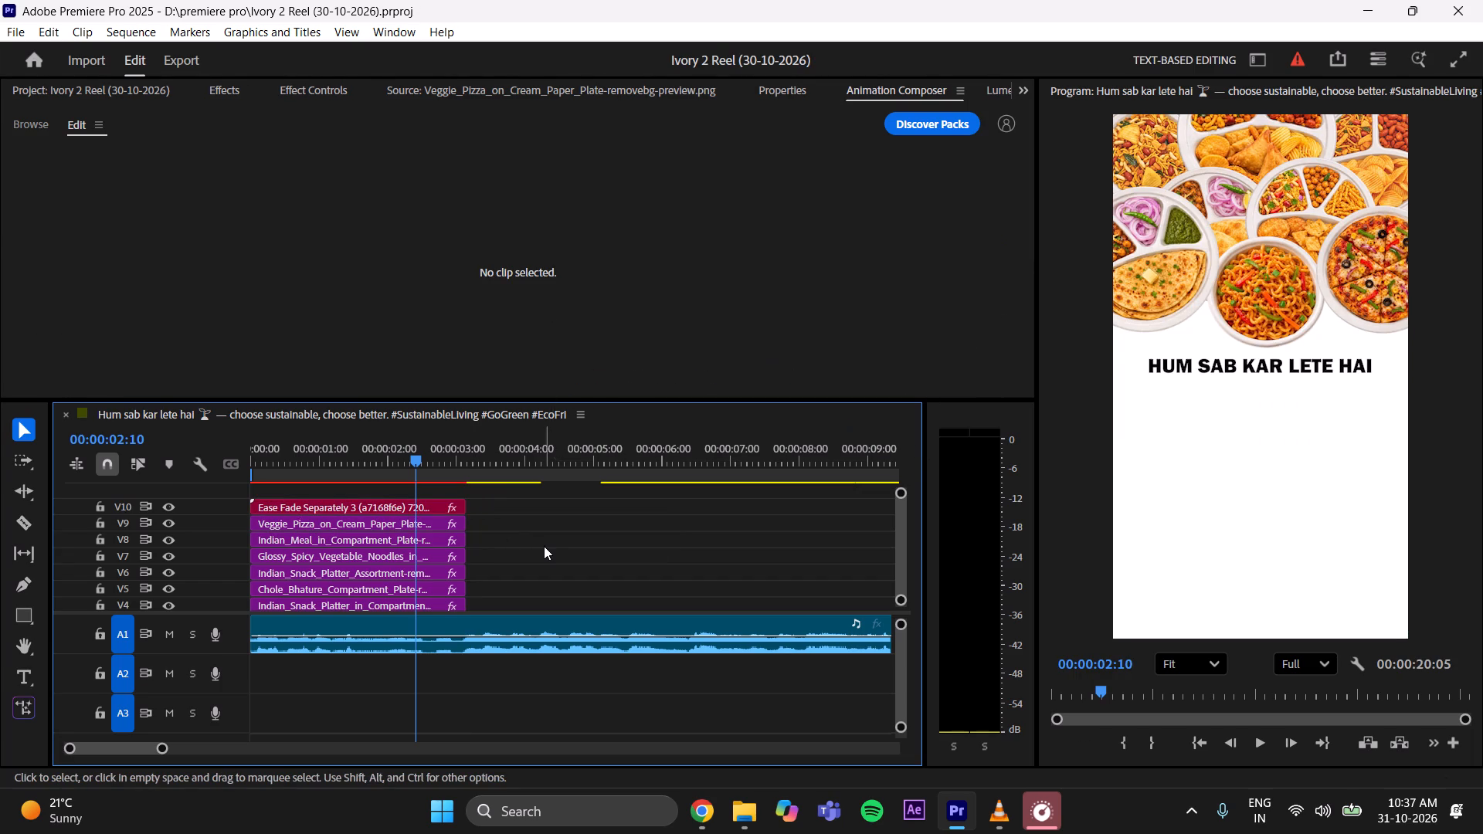
pyautogui.hotkey('ctrl', 's')
# Play the opening from the start and replay around the two-second mark to review the title's timing, saving the project.
pyautogui.click(52, 126)
pyautogui.click(38, 124)
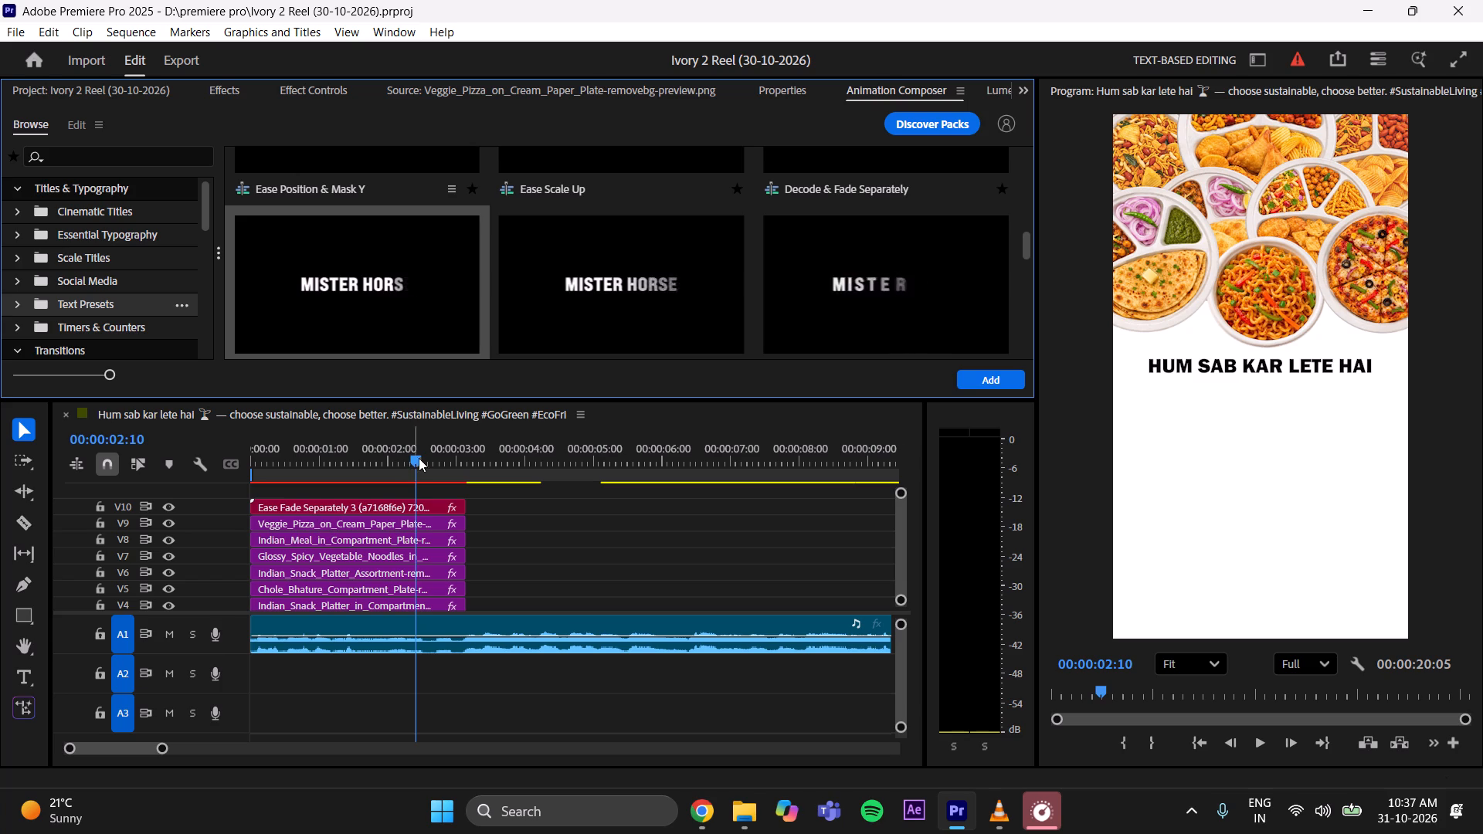
pyautogui.moveTo(423, 453); pyautogui.dragTo(151, 521)
pyautogui.hotkey('ctrl', 's')
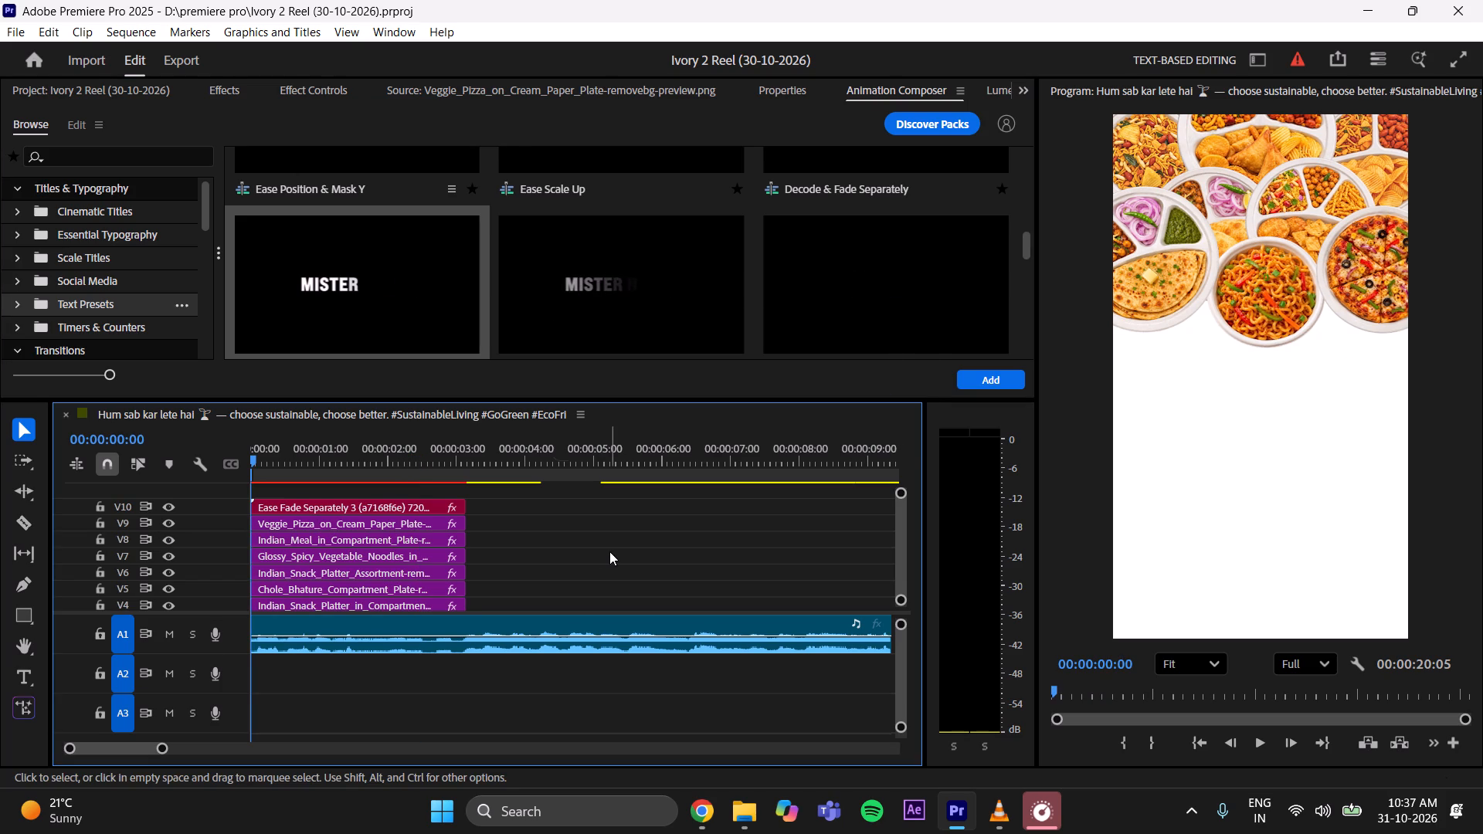
pyautogui.press('space')
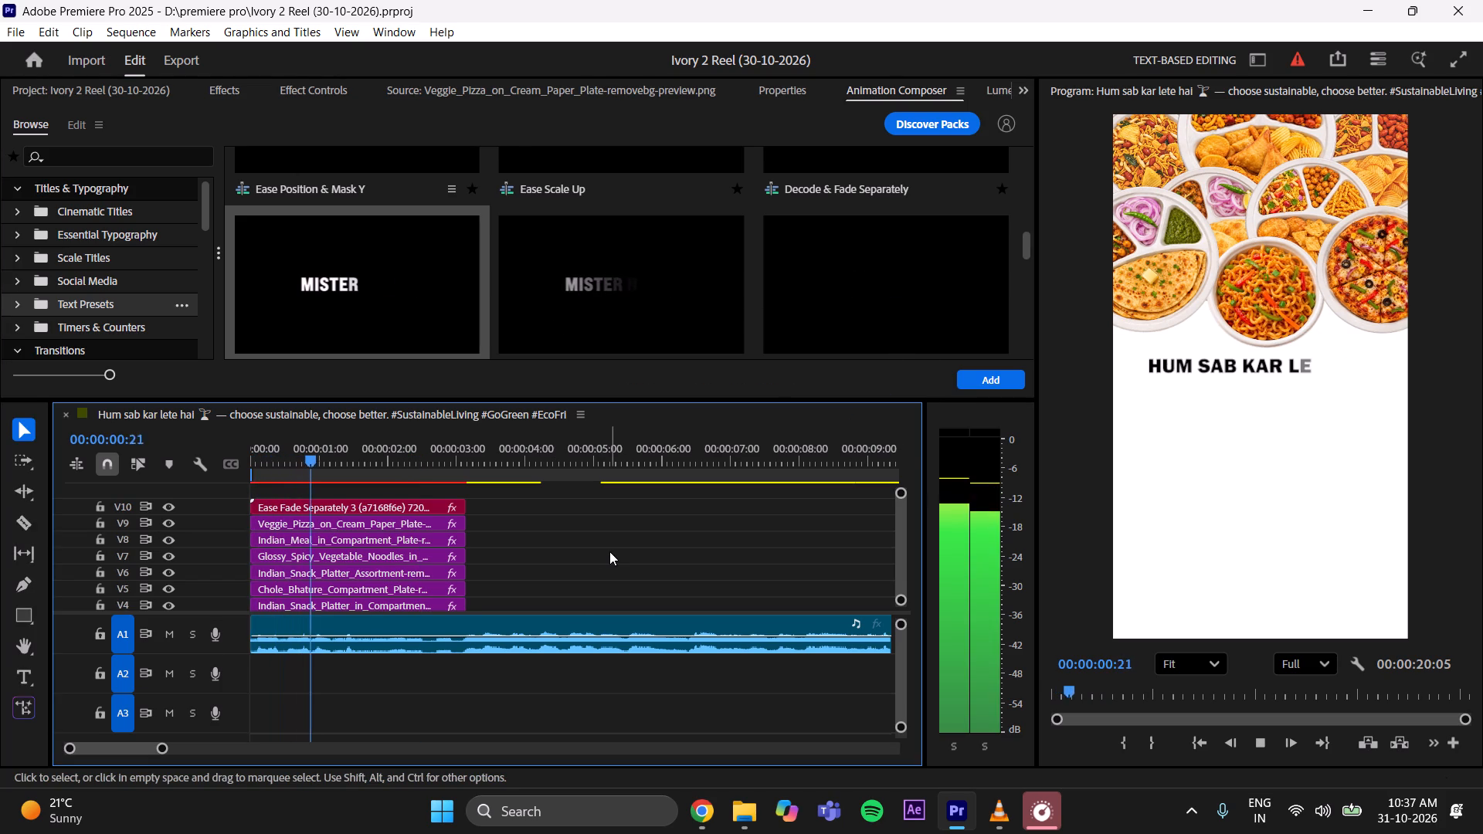
pyautogui.press('space')
pyautogui.press('space')
pyautogui.press('space')
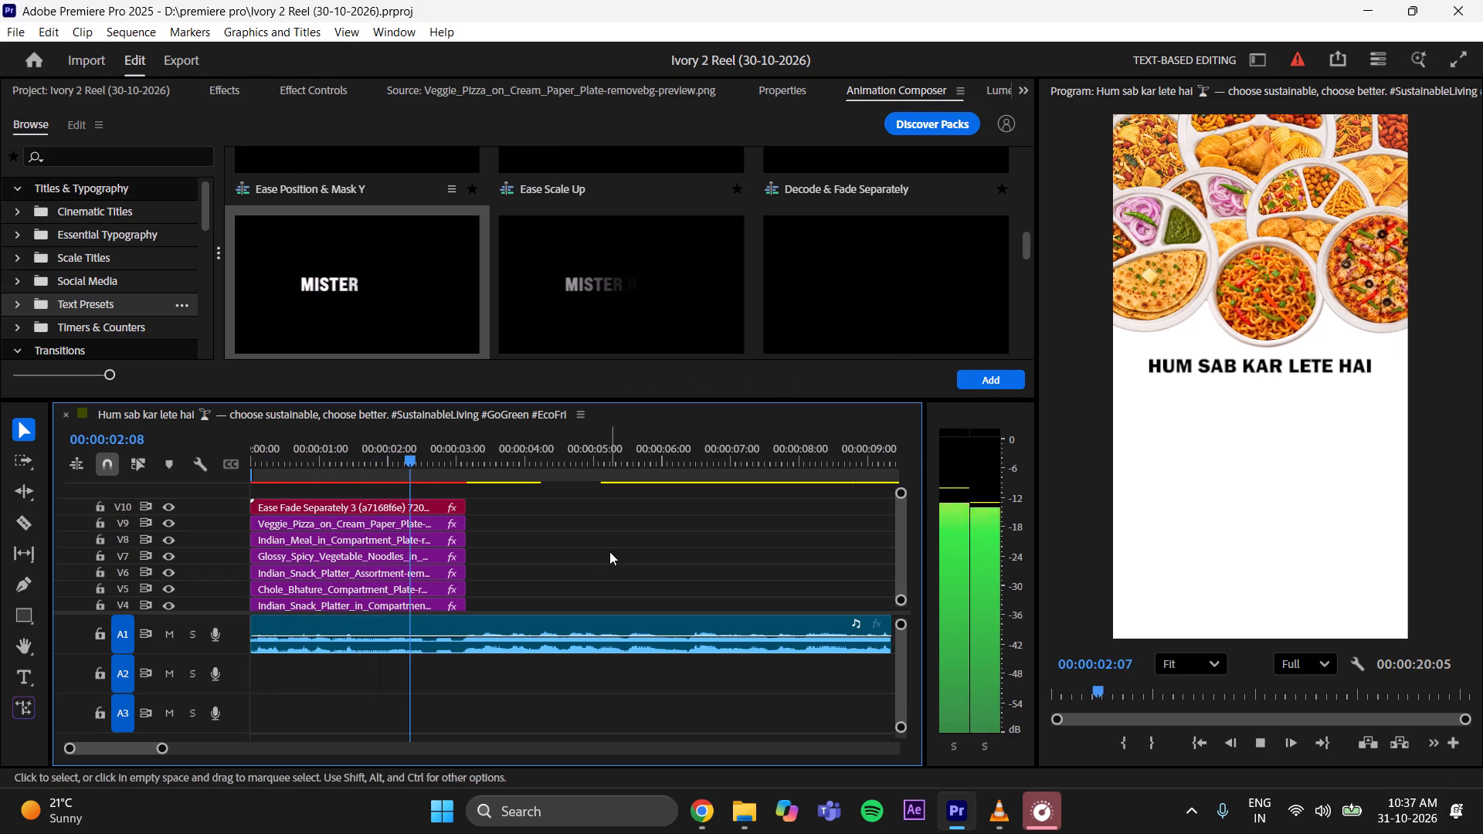
pyautogui.moveTo(423, 469); pyautogui.dragTo(382, 487)
pyautogui.press('space')
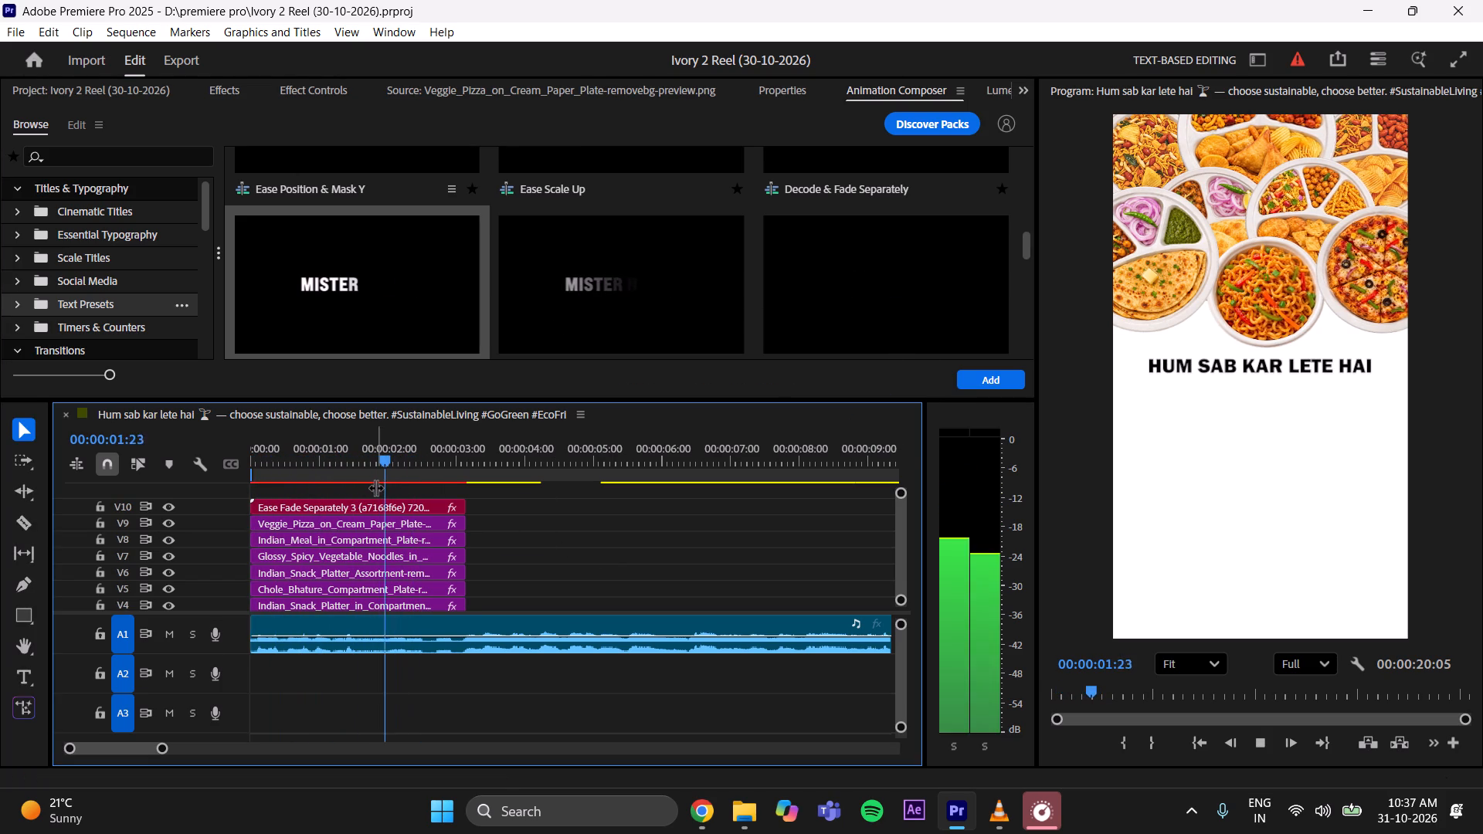
pyautogui.press('space')
pyautogui.moveTo(405, 453); pyautogui.dragTo(367, 471)
pyautogui.press('space')
pyautogui.press('space')
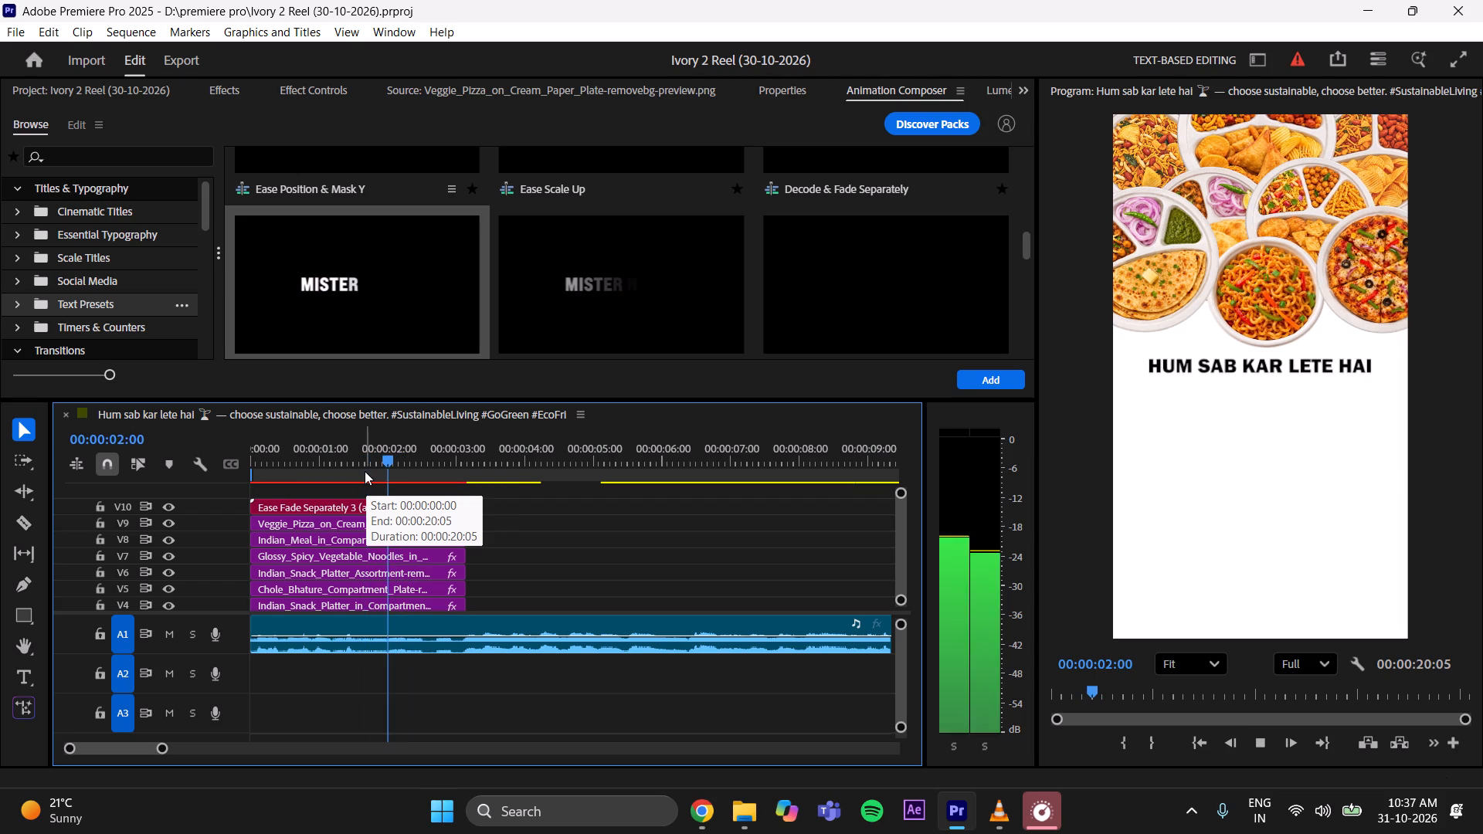
pyautogui.hotkey('ctrl', 's')
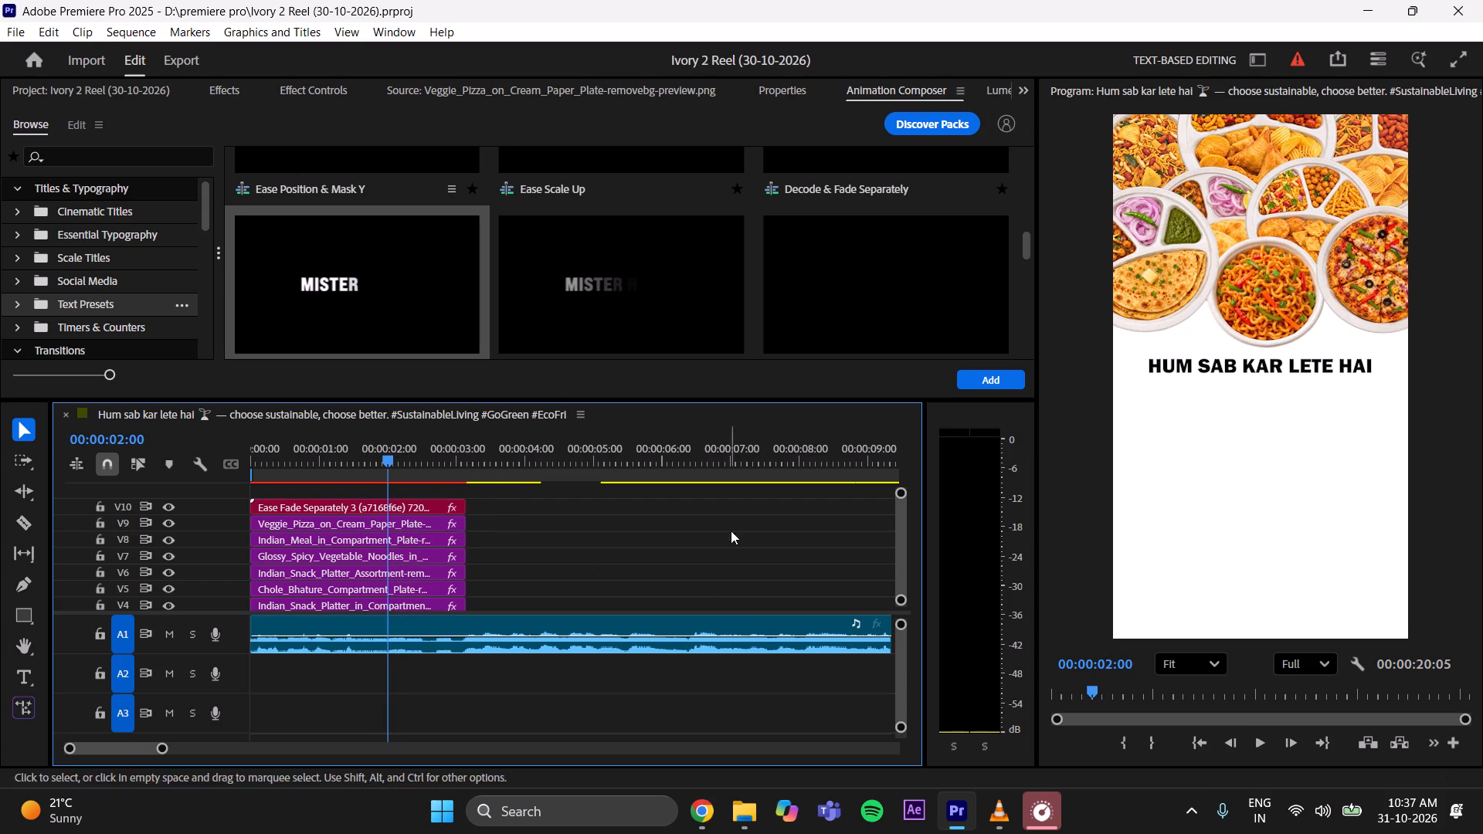
# Add the Ease Position & Mask Y text preset at 00:00:02:00 on V11 and trim its end to match the plate clips.
pyautogui.click(132, 293)
pyautogui.click(134, 288)
pyautogui.click(135, 309)
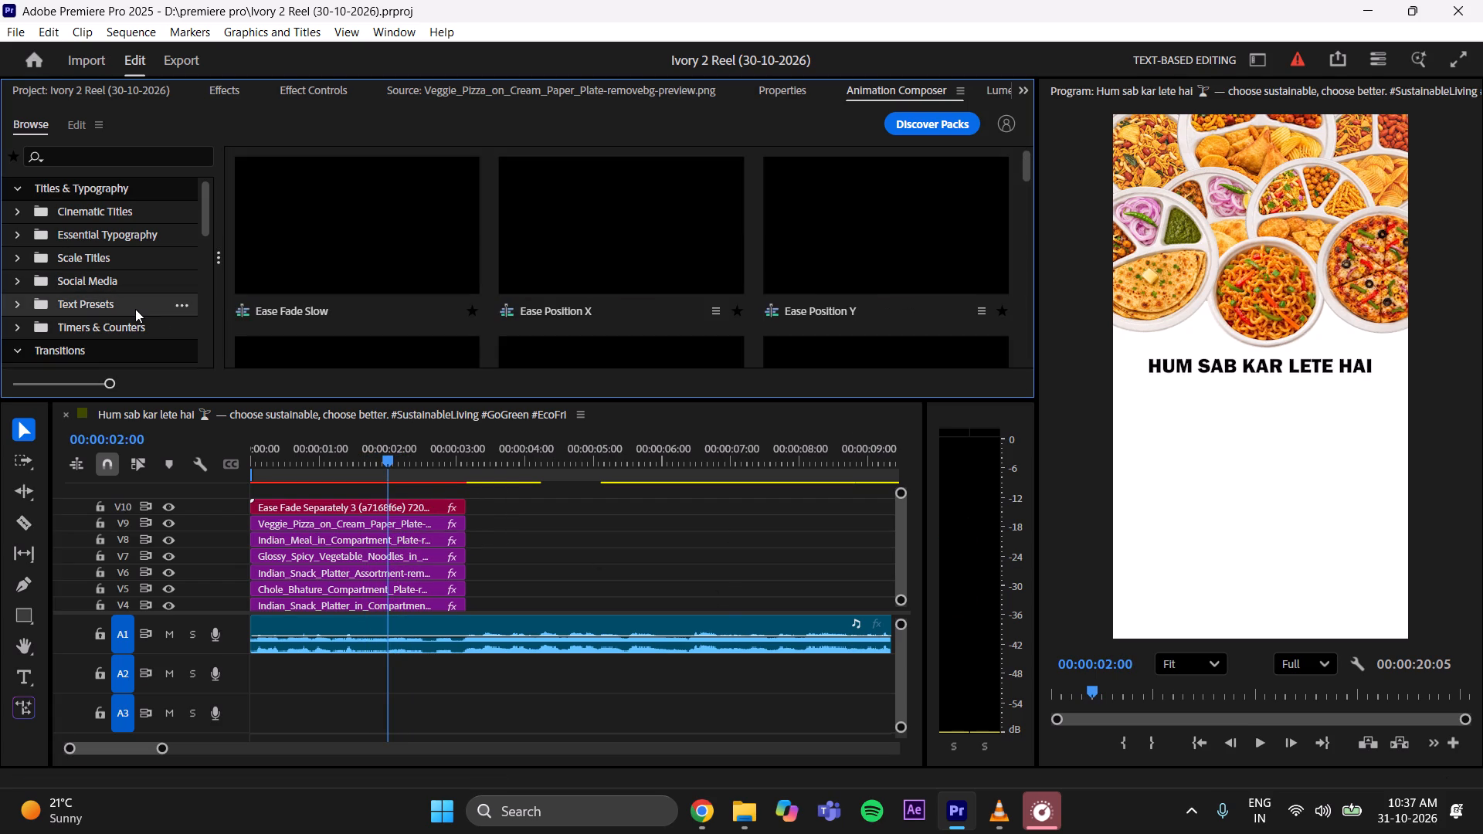
pyautogui.scroll(-1, 544, 275)
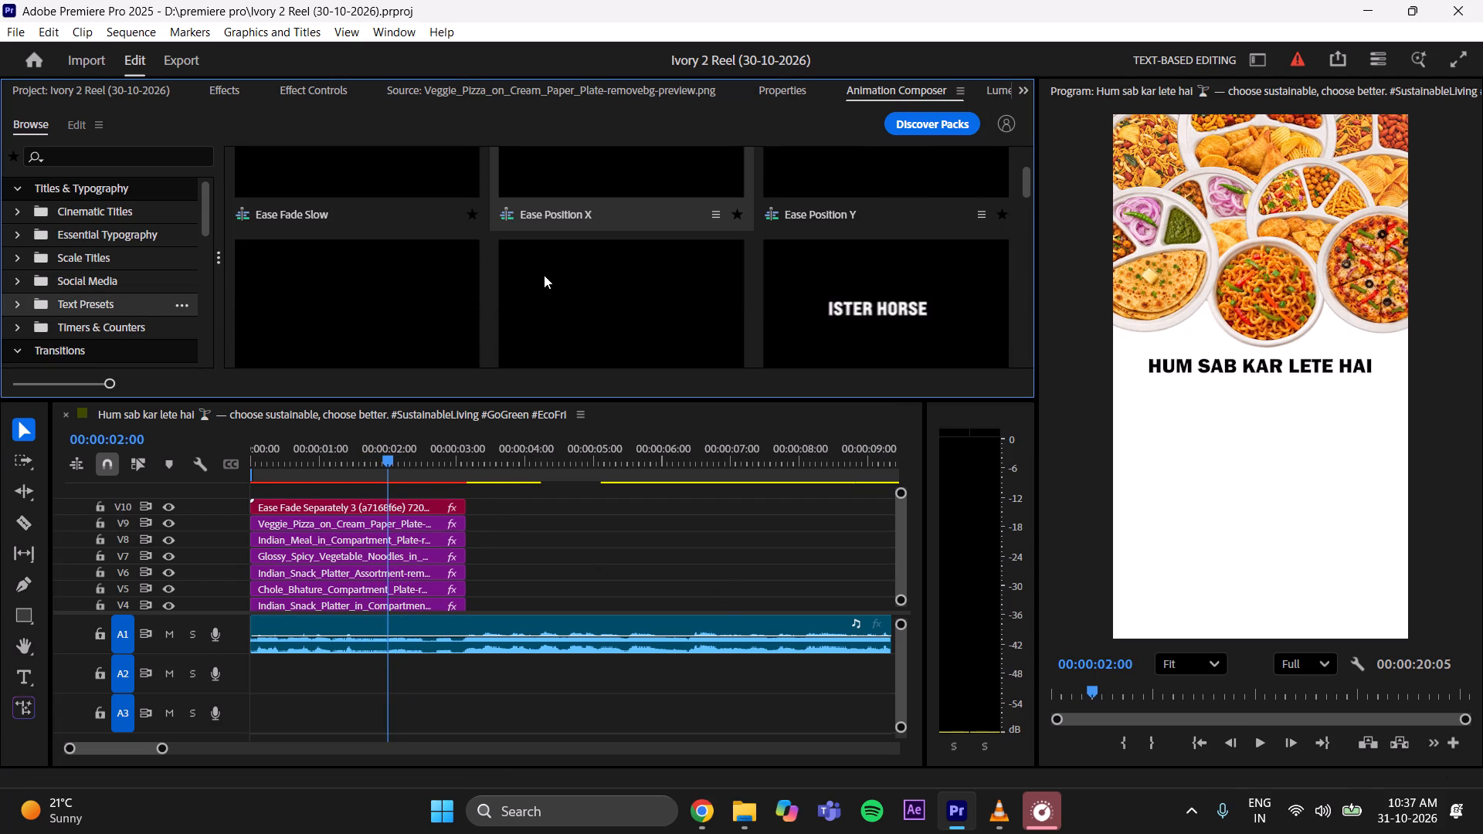
pyautogui.scroll(-2, 519, 285)
pyautogui.click(369, 314)
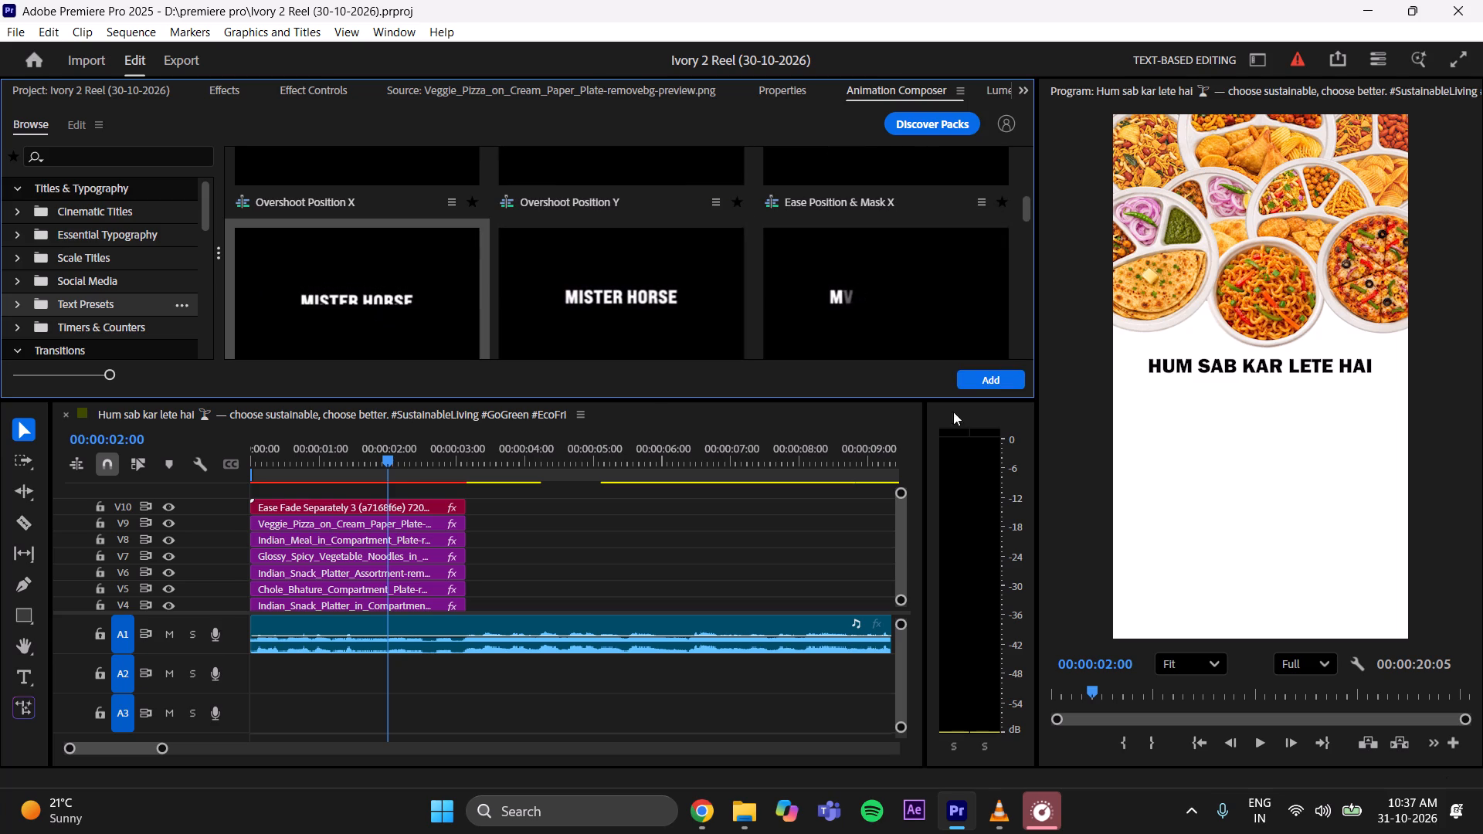
pyautogui.click(987, 384)
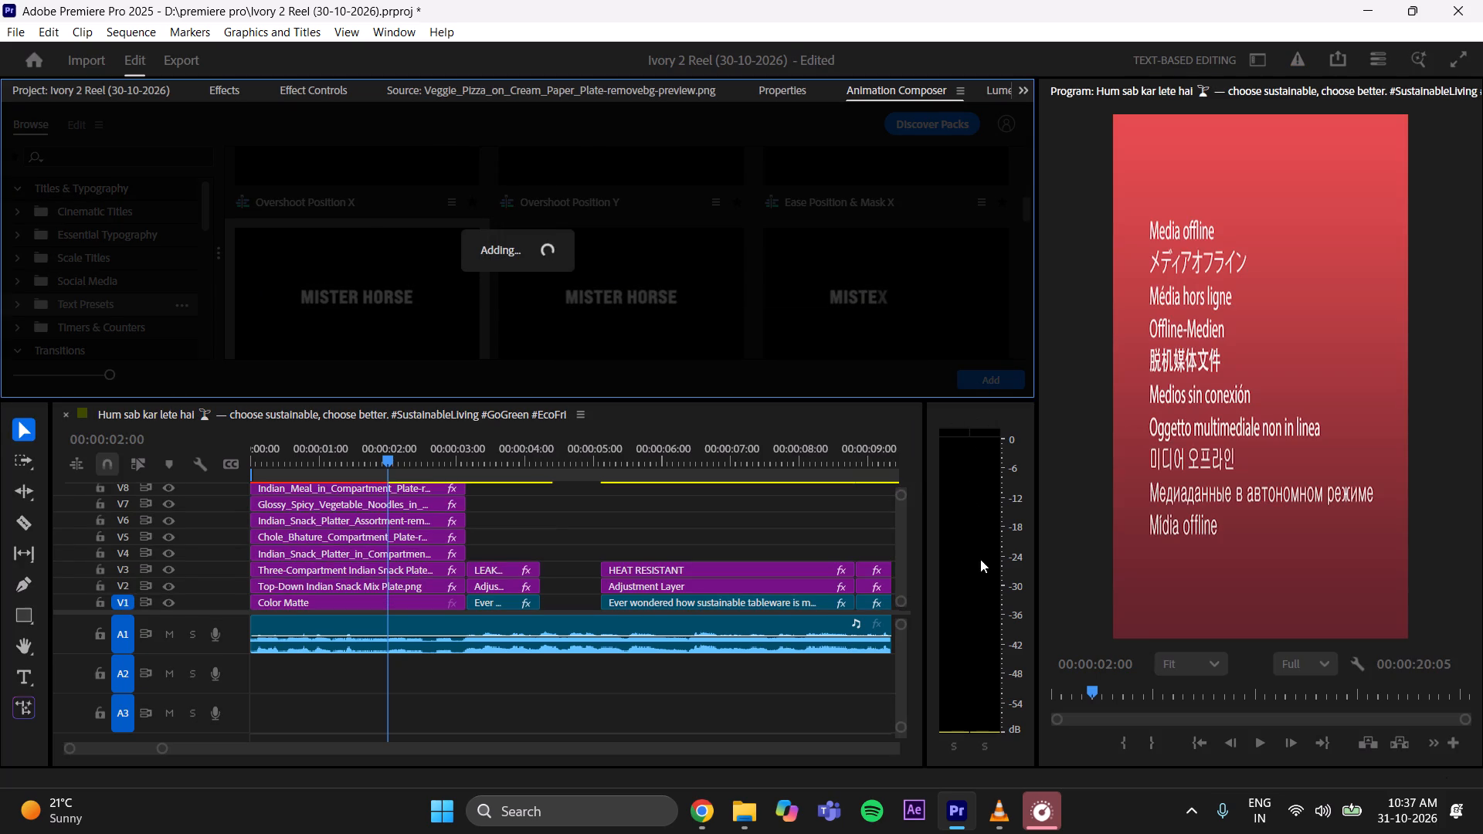
pyautogui.moveTo(900, 566); pyautogui.dragTo(901, 519)
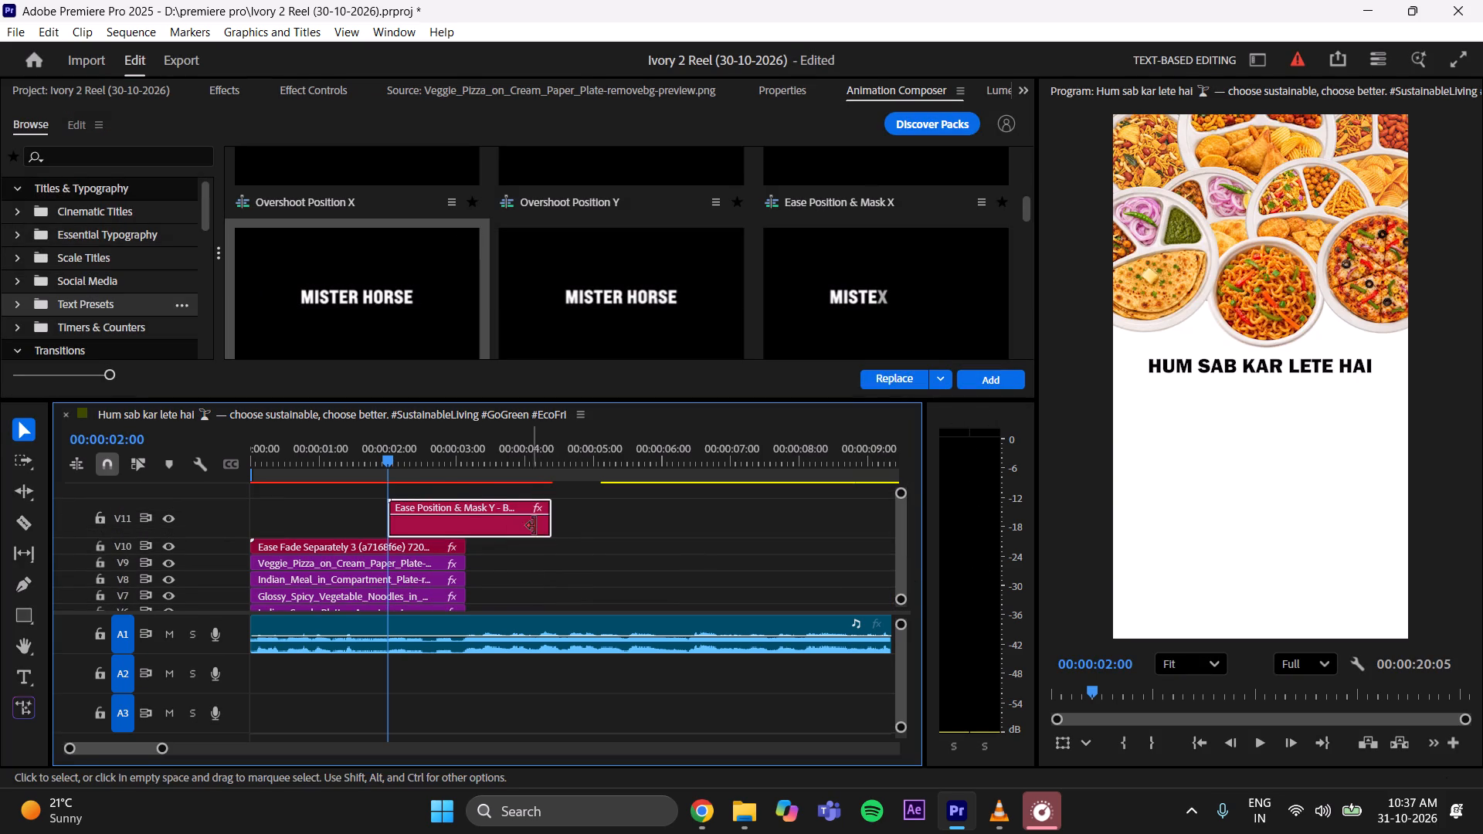
pyautogui.moveTo(558, 527); pyautogui.dragTo(467, 533)
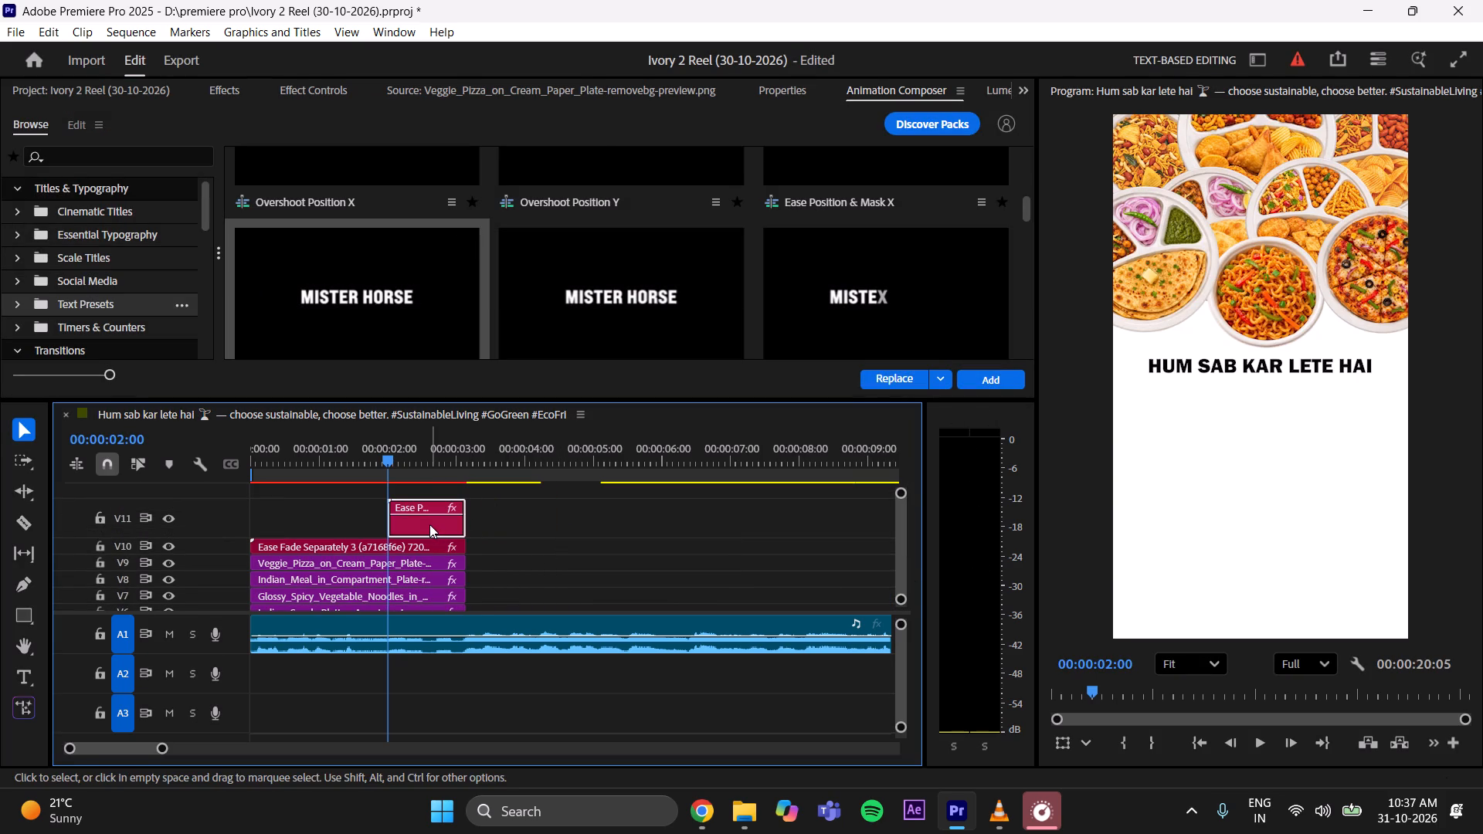
# Turn off Animation Out for the new V11 title.
pyautogui.click(781, 95)
pyautogui.scroll(-9, 202, 249)
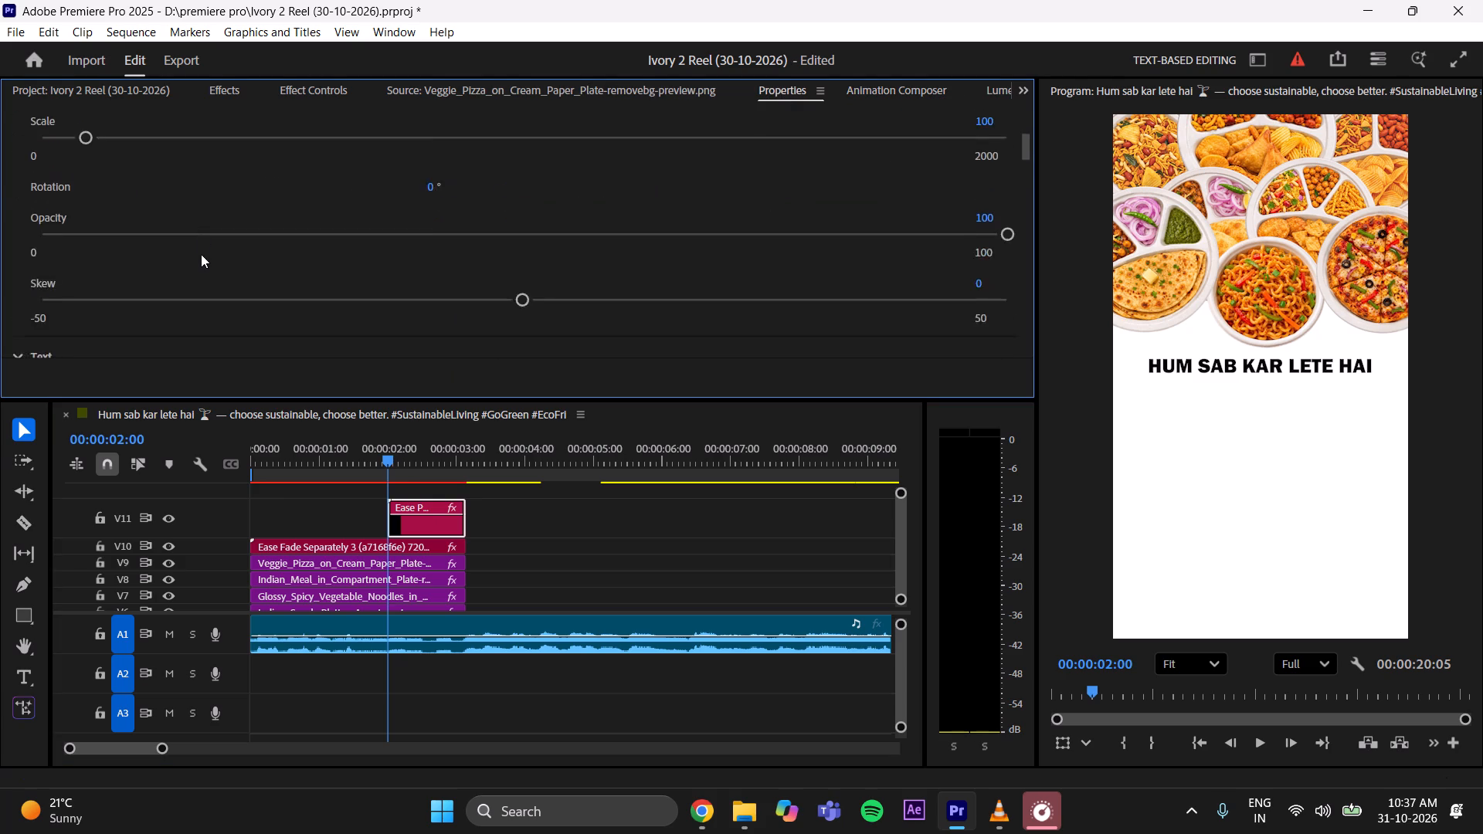
pyautogui.scroll(-20, 201, 254)
pyautogui.scroll(-2, 201, 254)
pyautogui.scroll(-17, 72, 272)
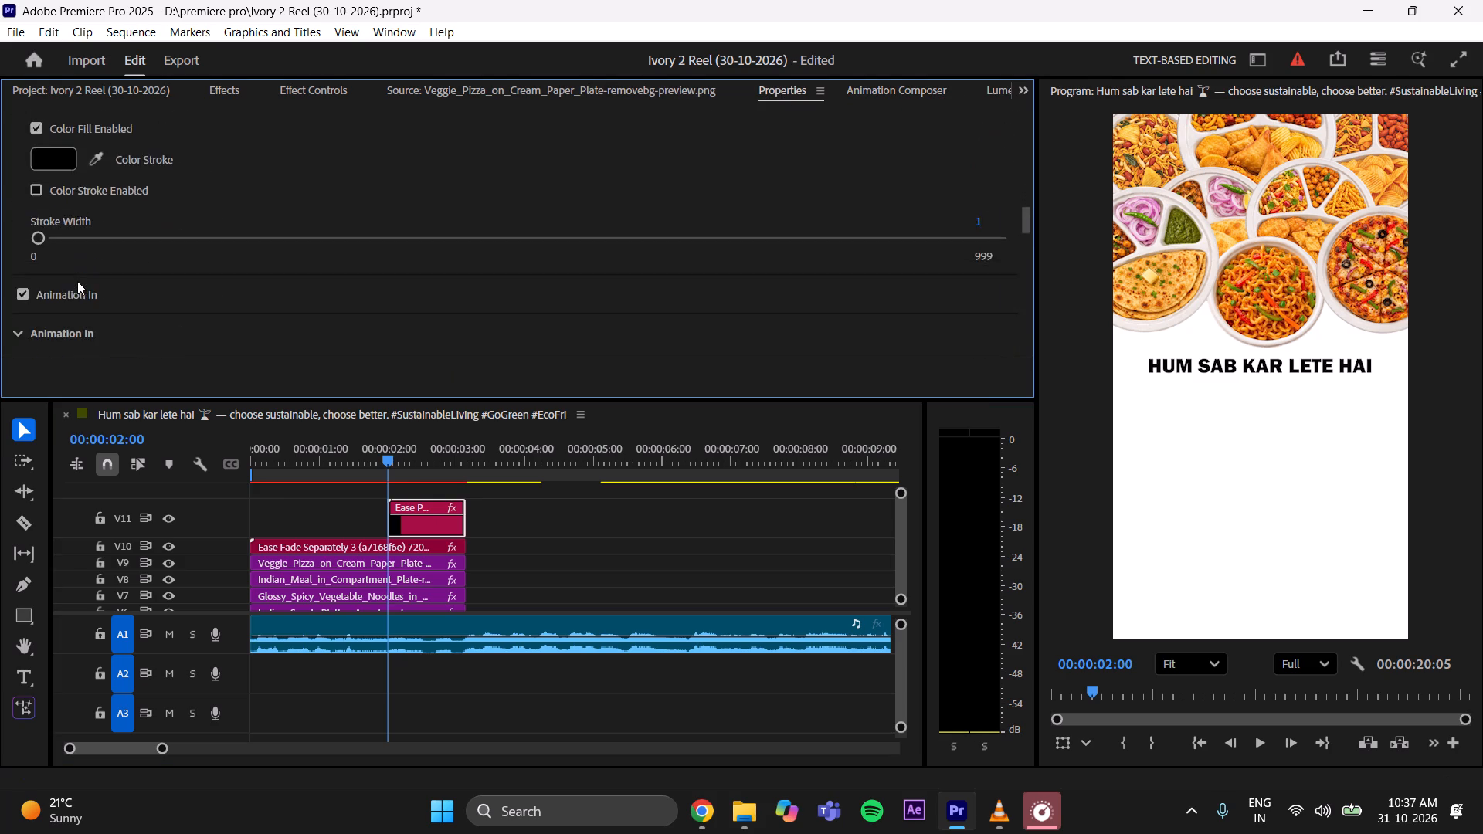
pyautogui.scroll(-16, 77, 281)
pyautogui.click(23, 260)
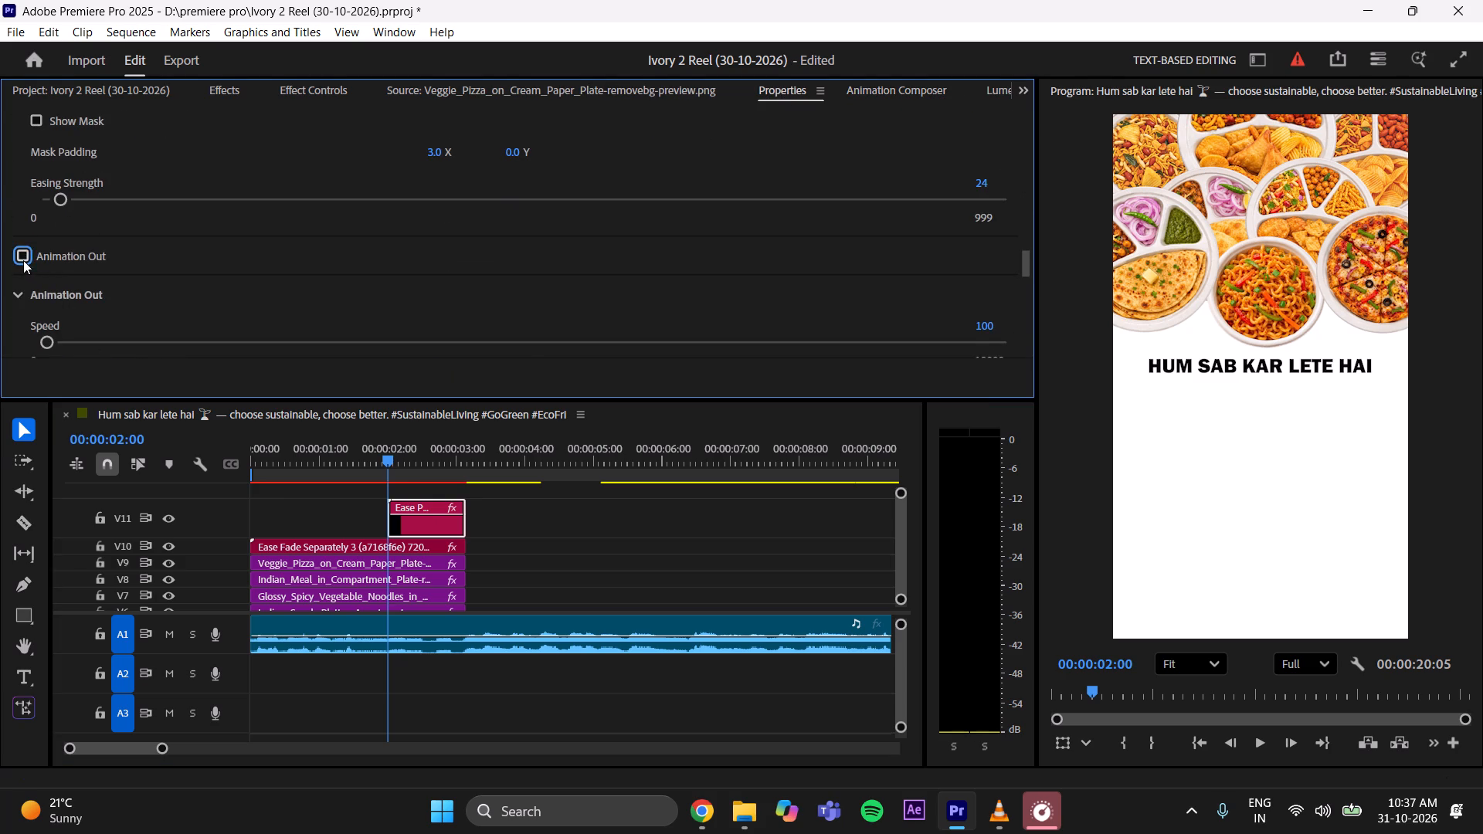
# Check the reference reel in VLC just after the first title for the next text, and return to Premiere Pro.
pyautogui.scroll(20, 319, 290)
pyautogui.scroll(20, 319, 290)
pyautogui.scroll(1, 319, 290)
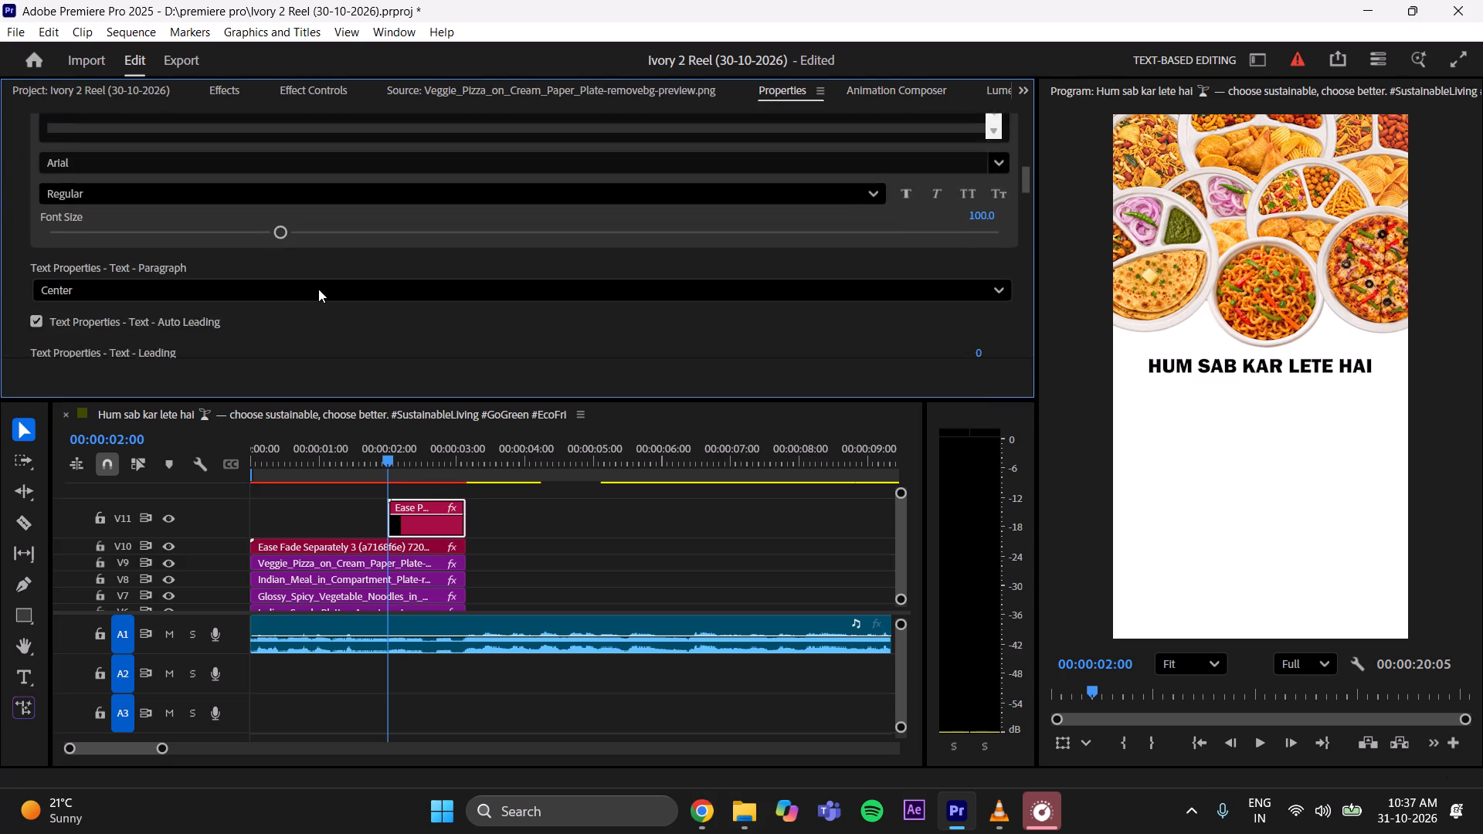
pyautogui.scroll(1, 318, 289)
pyautogui.click(989, 819)
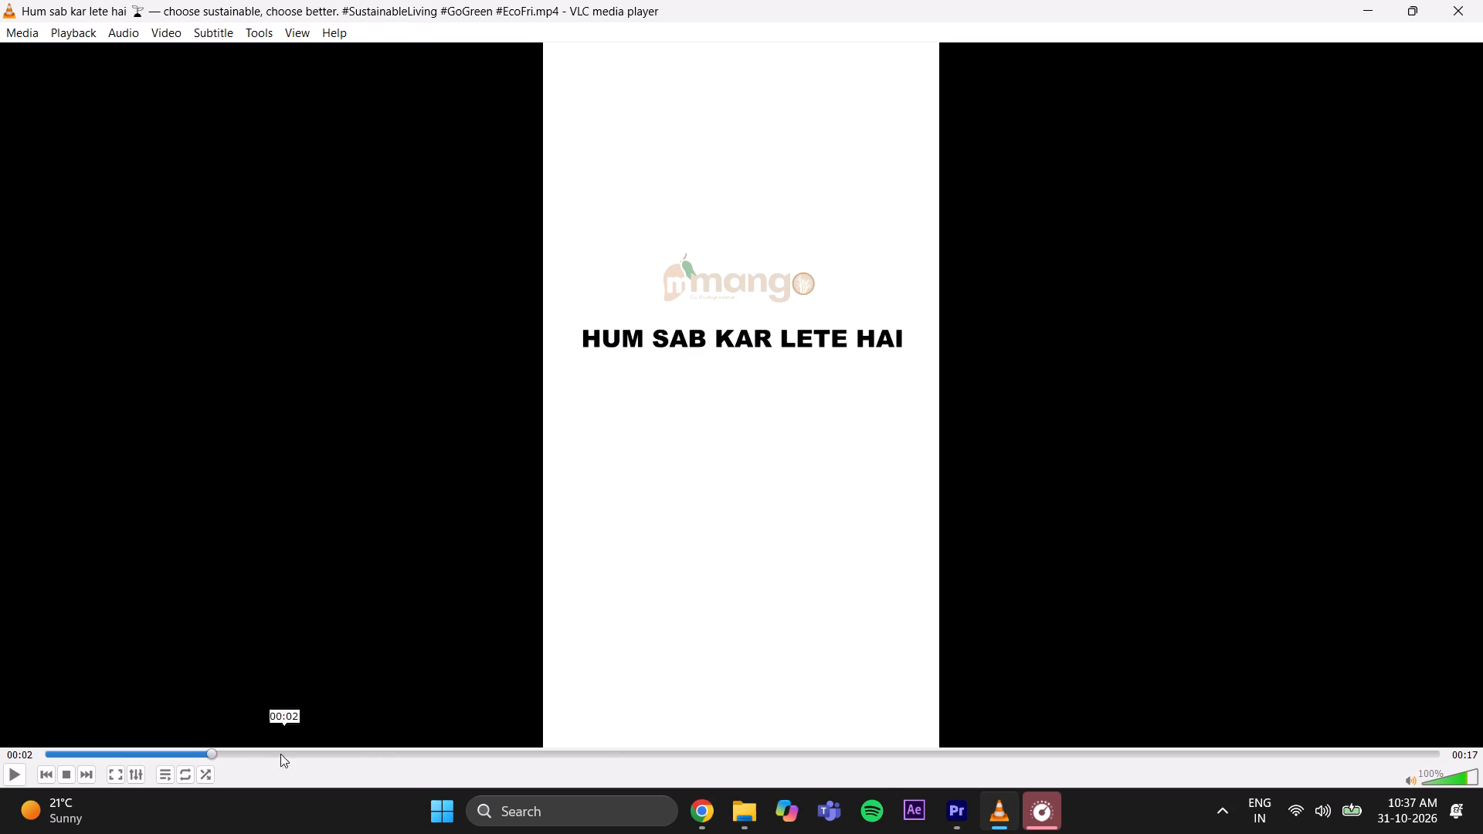
pyautogui.moveTo(219, 751); pyautogui.dragTo(251, 739)
pyautogui.click(963, 818)
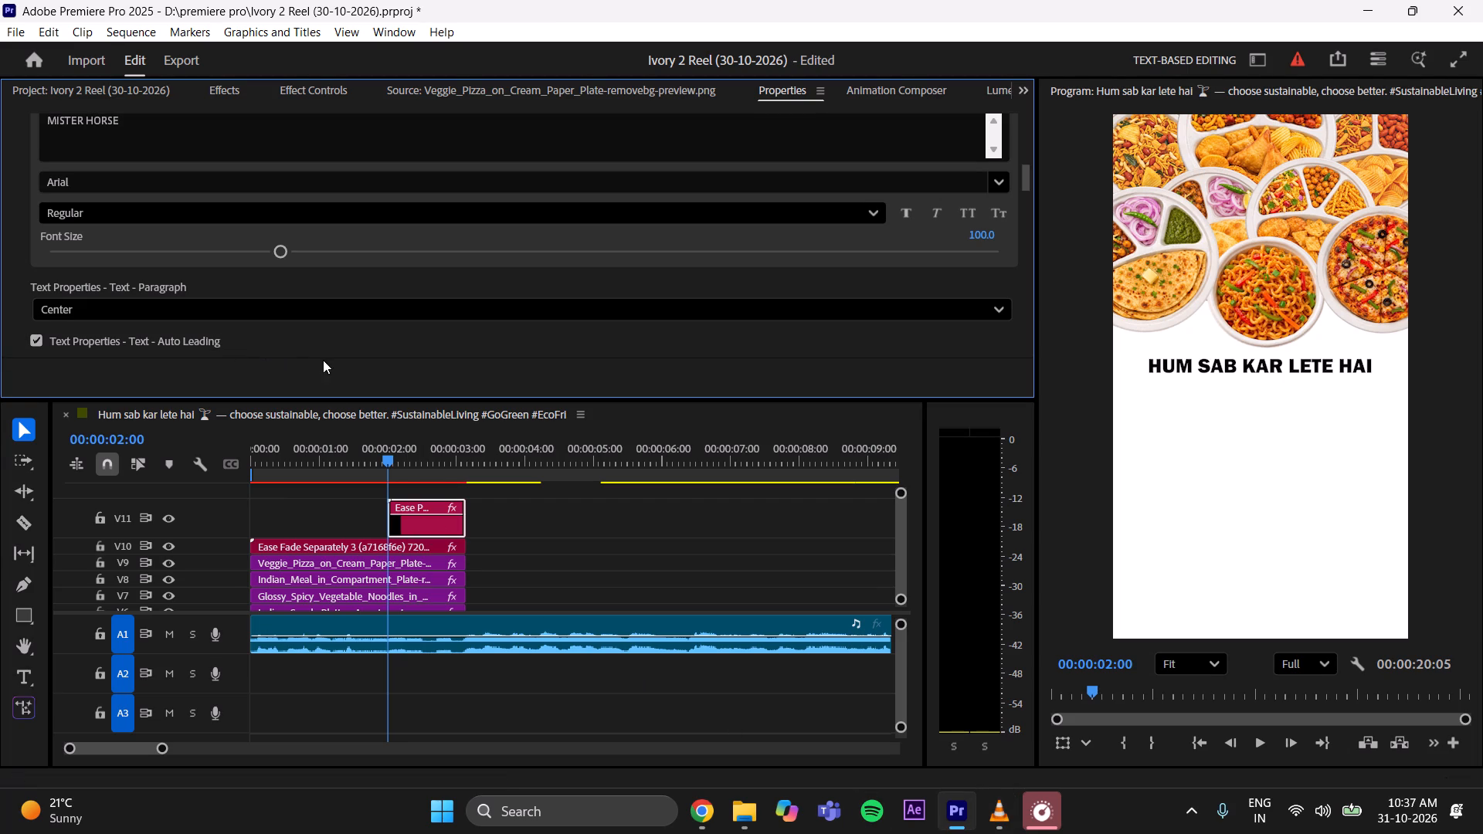
# Replace the placeholder text of the new V11 title with "SAB".
pyautogui.click(148, 122)
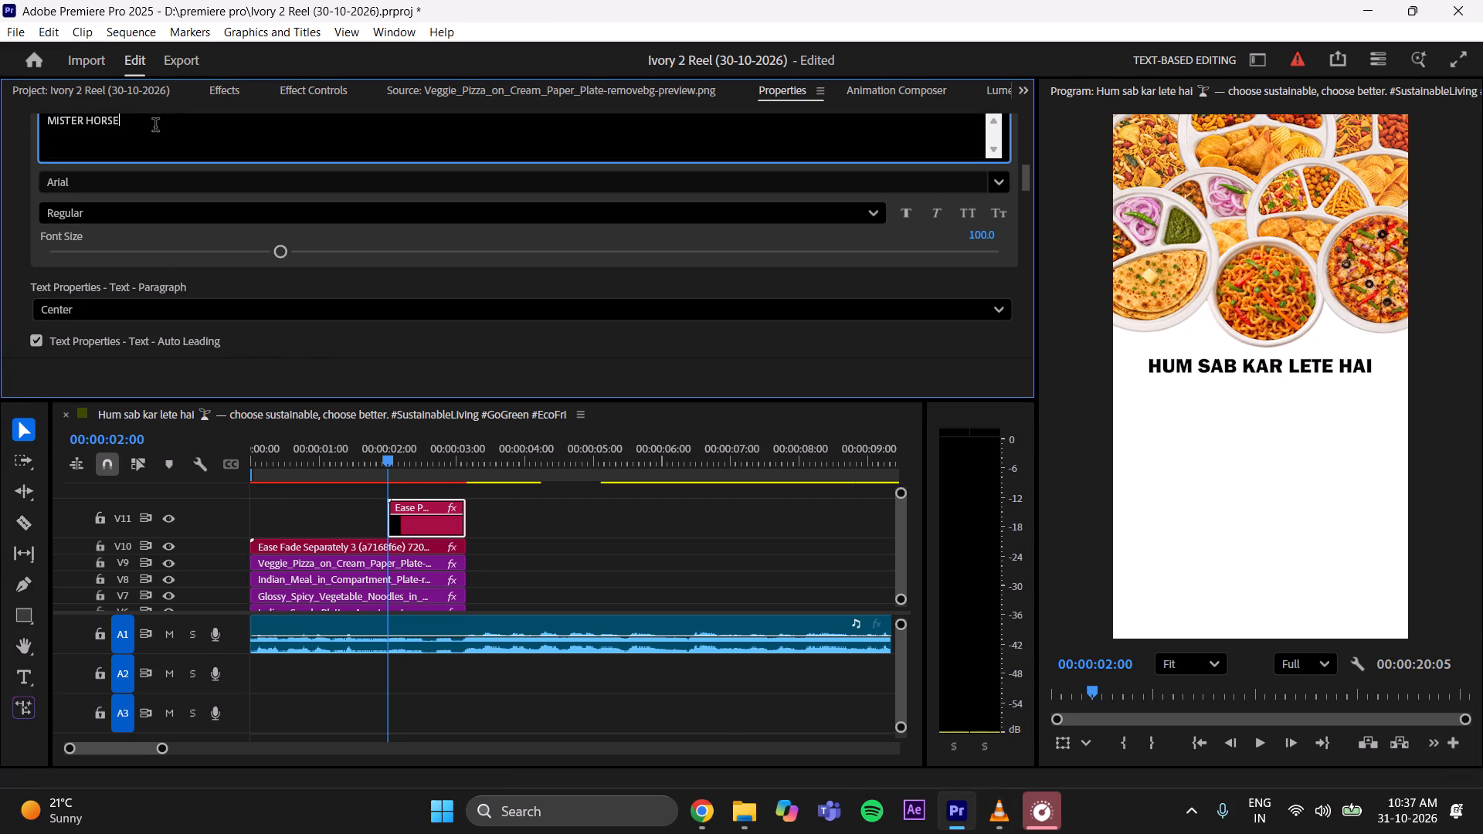
pyautogui.press('BackSpace')
pyautogui.press('BackSpace')
pyautogui.press('BackSpace')
pyautogui.press('BackSpace')
pyautogui.press('BackSpace')
pyautogui.press('BackSpace')
pyautogui.press('BackSpace')
pyautogui.press('BackSpace')
pyautogui.press('BackSpace')
pyautogui.press('BackSpace')
pyautogui.press('BackSpace')
pyautogui.press('BackSpace')
pyautogui.press('BackSpace')
pyautogui.press('BackSpace')
pyautogui.press('BackSpace')
pyautogui.press('BackSpace')
pyautogui.write('SA')
pyautogui.press('b')
# Set the SAB title's font to Franklin Gothic Heavy Regular.
pyautogui.click(154, 178)
pyautogui.press('BackSpace')
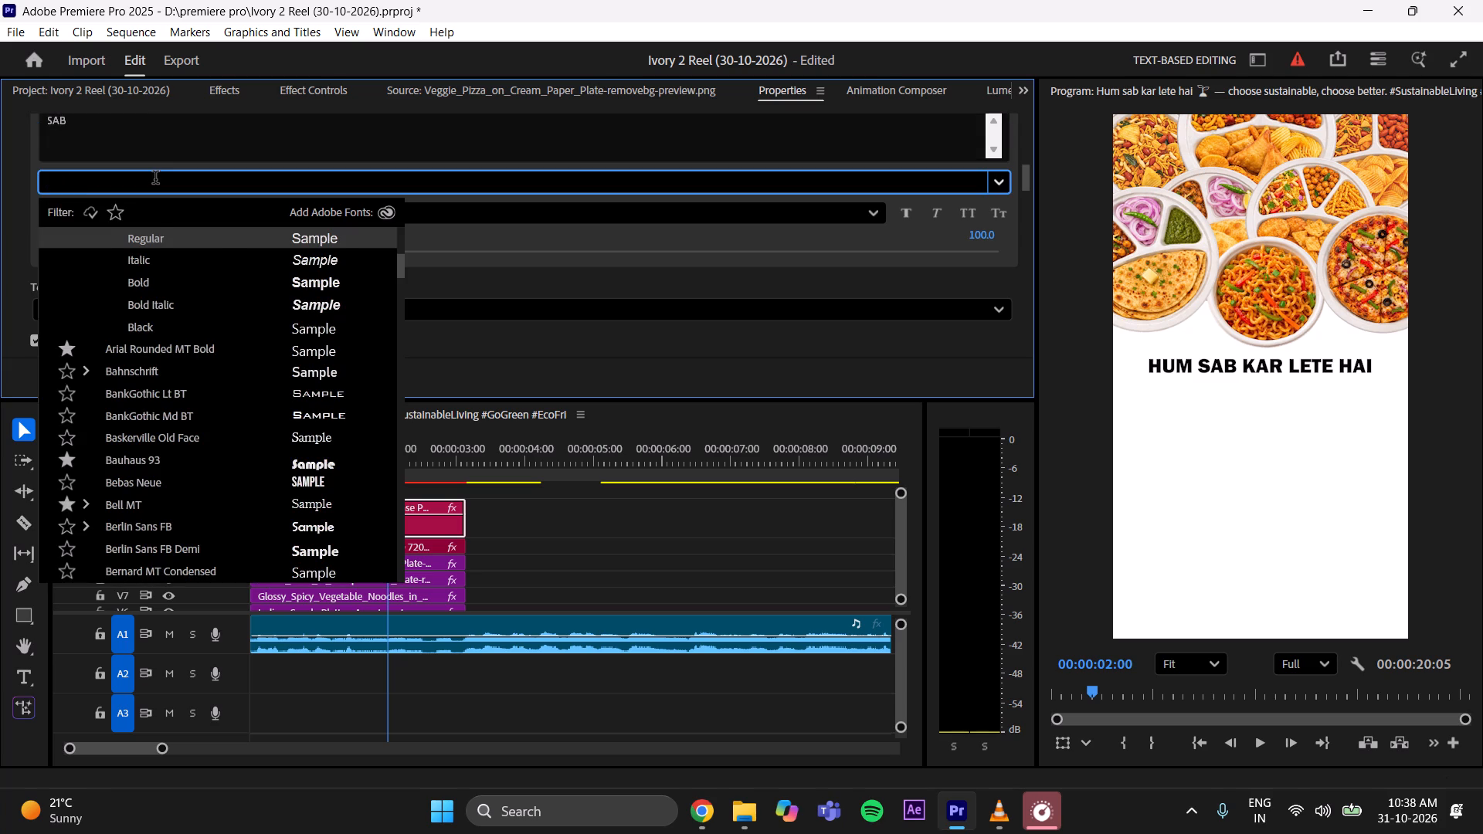
pyautogui.write('FRANKL')
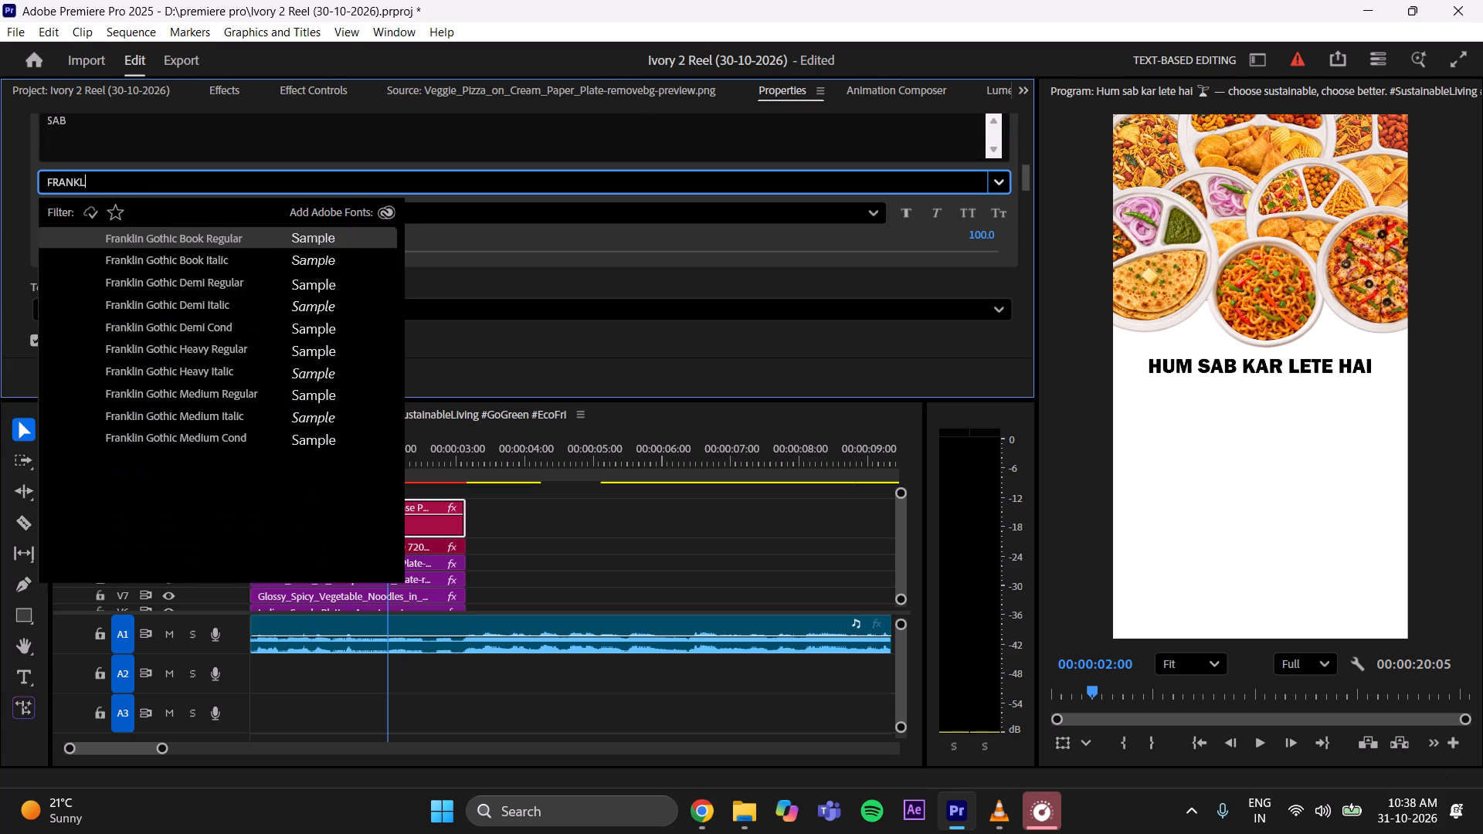
pyautogui.click(185, 351)
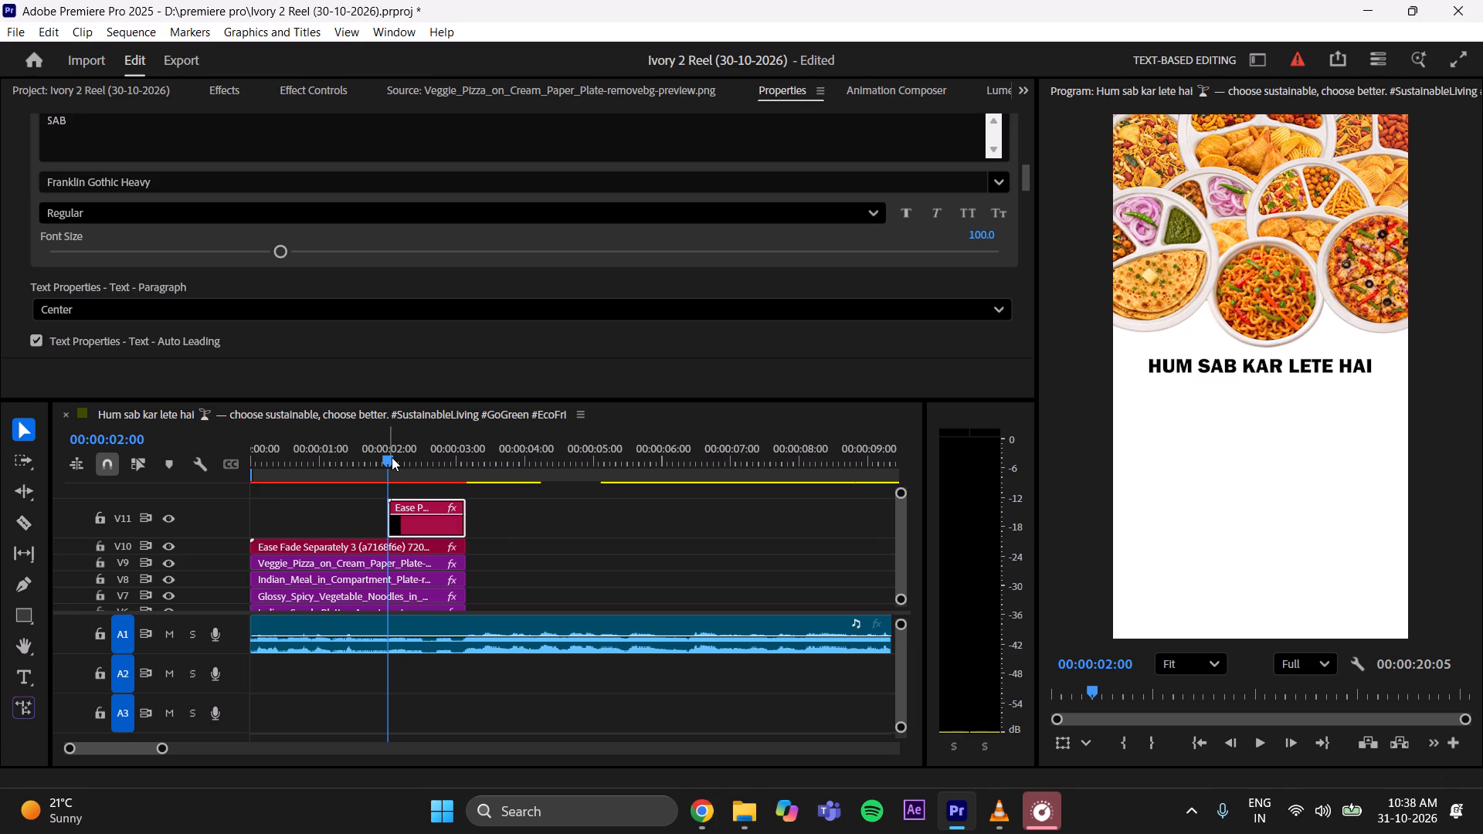
# Replay the section around the two-second mark to examine how the SAB title appears.
pyautogui.moveTo(389, 459); pyautogui.dragTo(358, 476)
pyautogui.press('space')
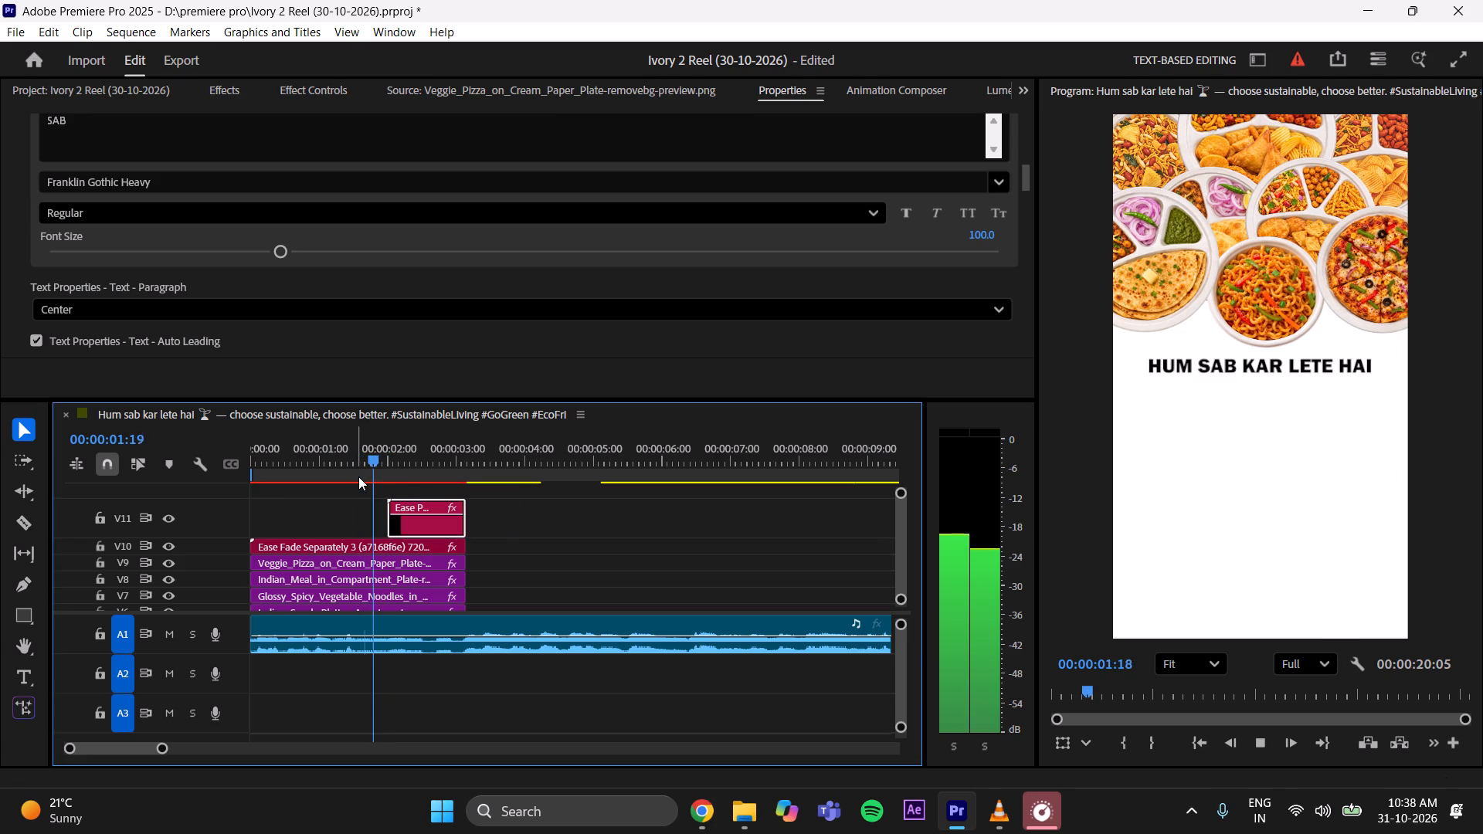
pyautogui.press('space')
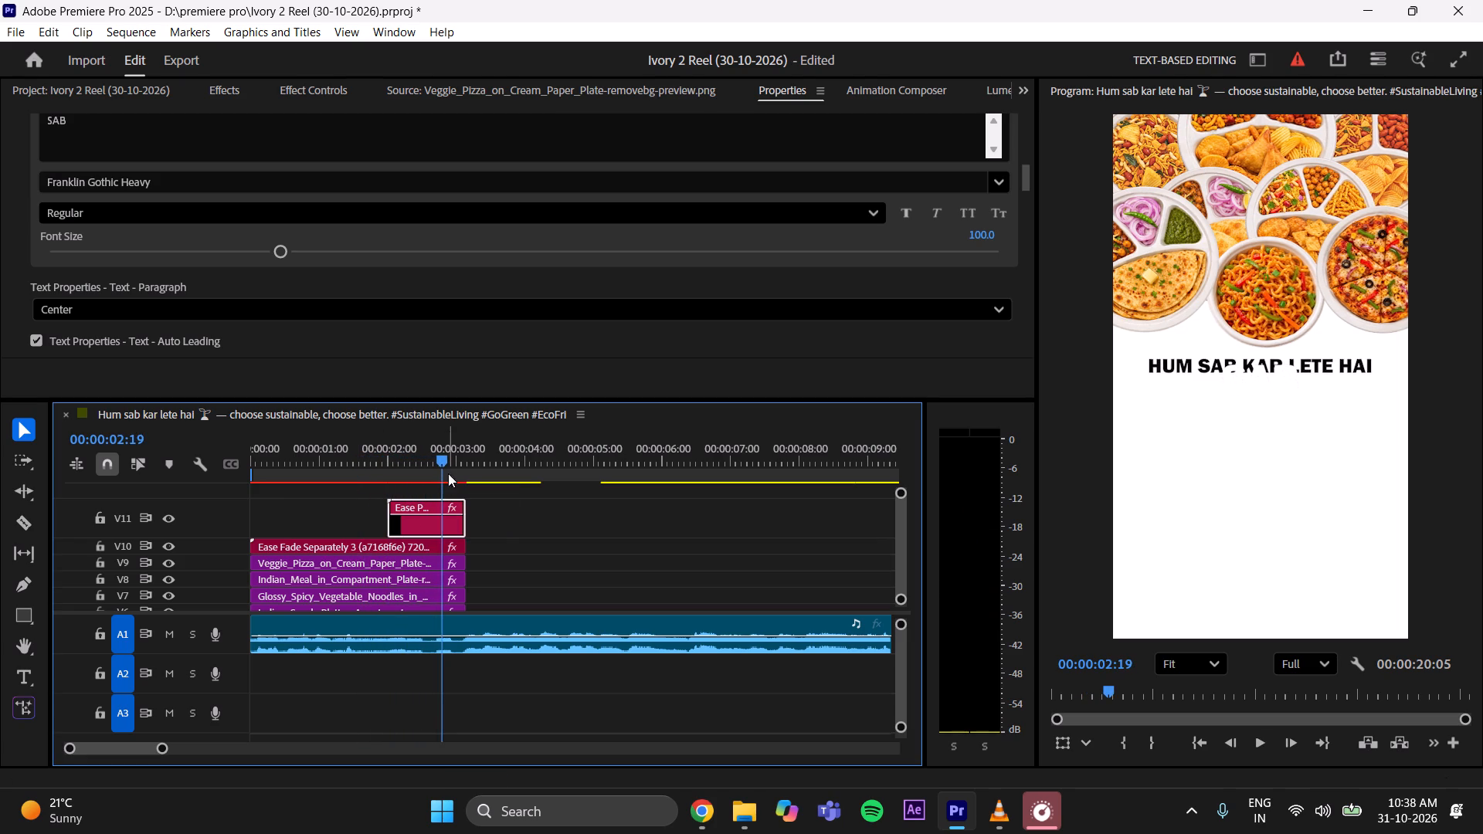
pyautogui.moveTo(446, 454); pyautogui.dragTo(369, 497)
pyautogui.press('space')
pyautogui.press('space')
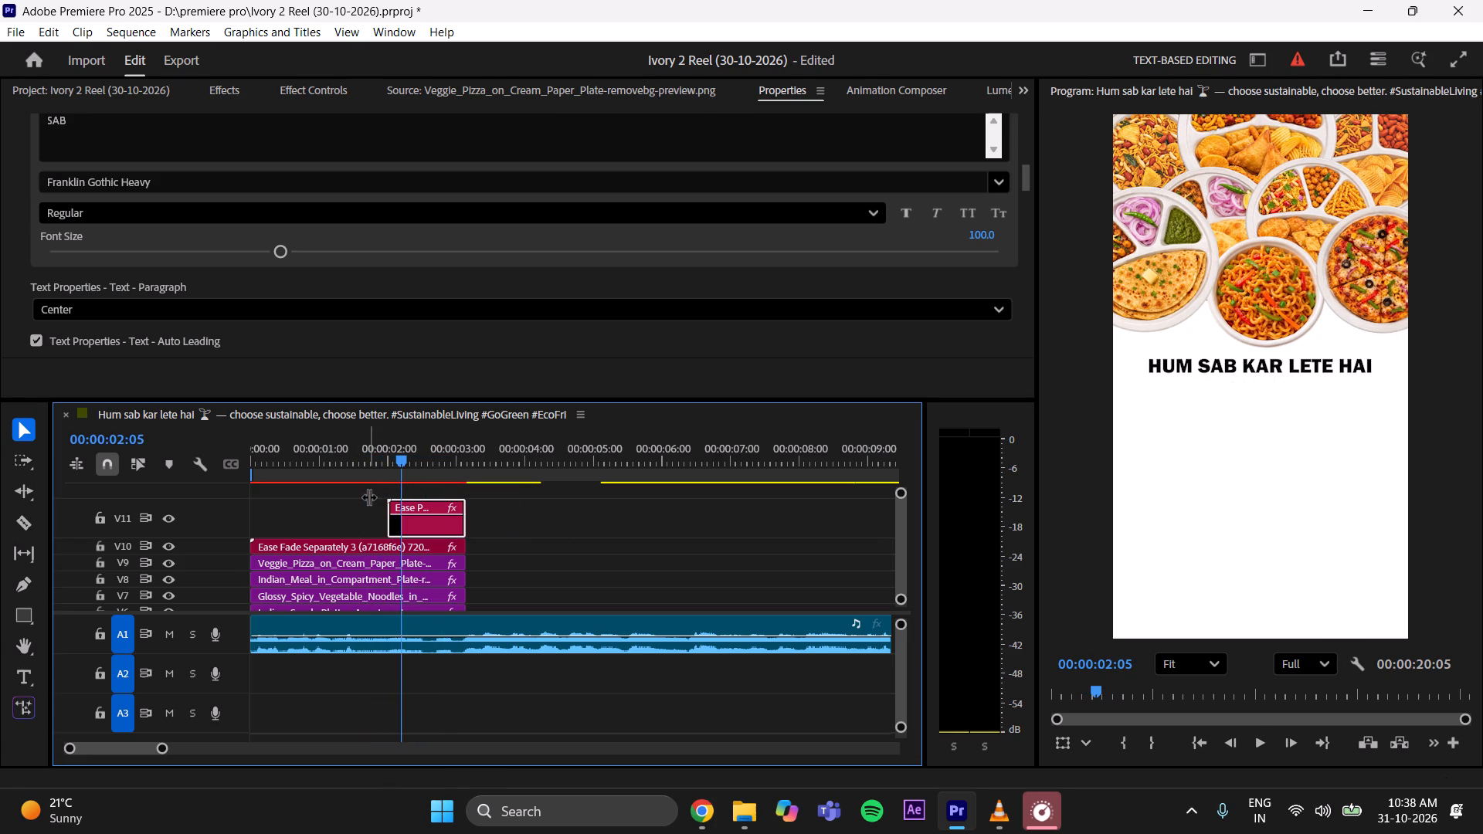
pyautogui.press('space')
pyautogui.press('space')
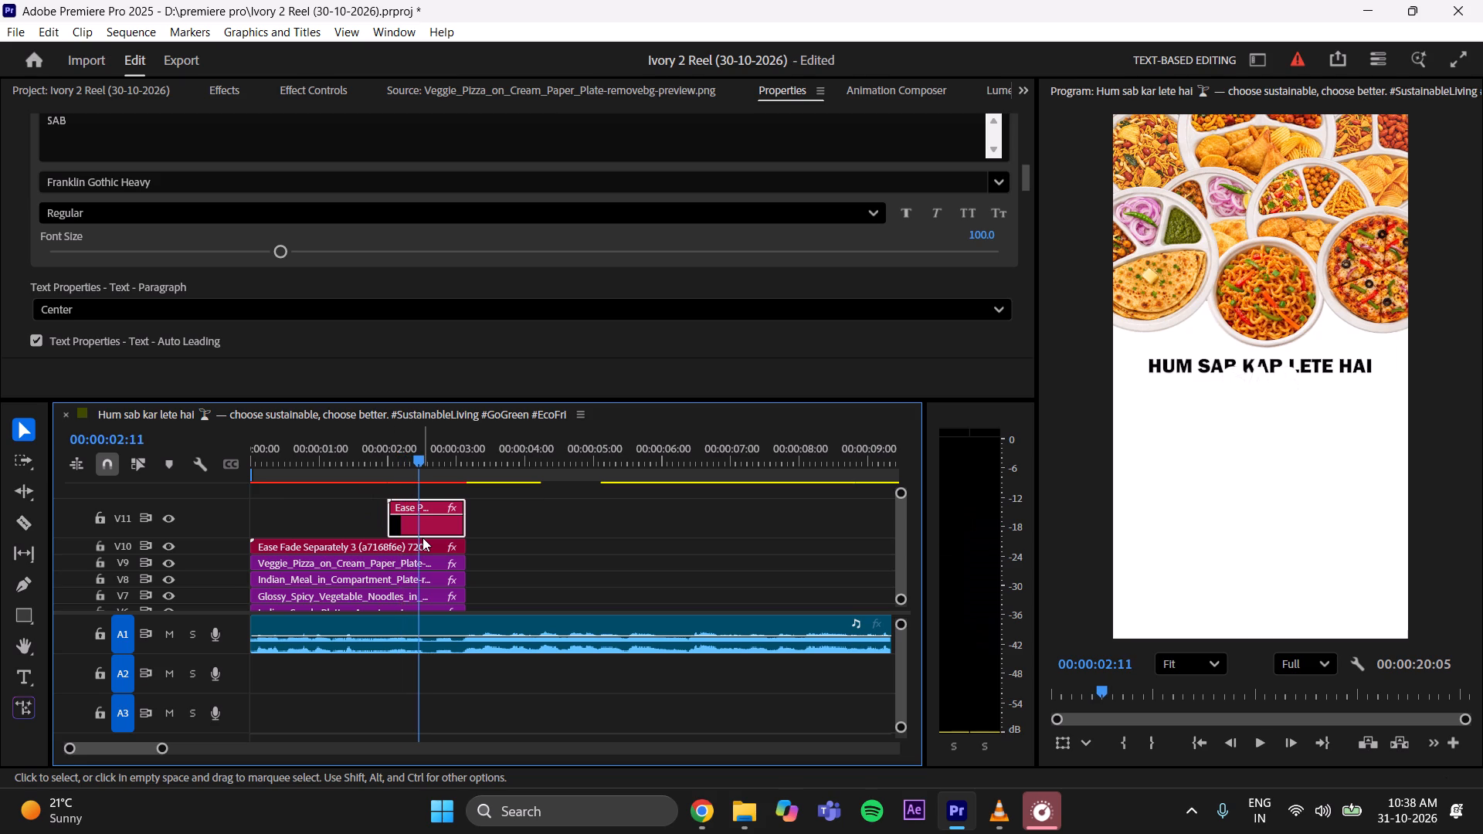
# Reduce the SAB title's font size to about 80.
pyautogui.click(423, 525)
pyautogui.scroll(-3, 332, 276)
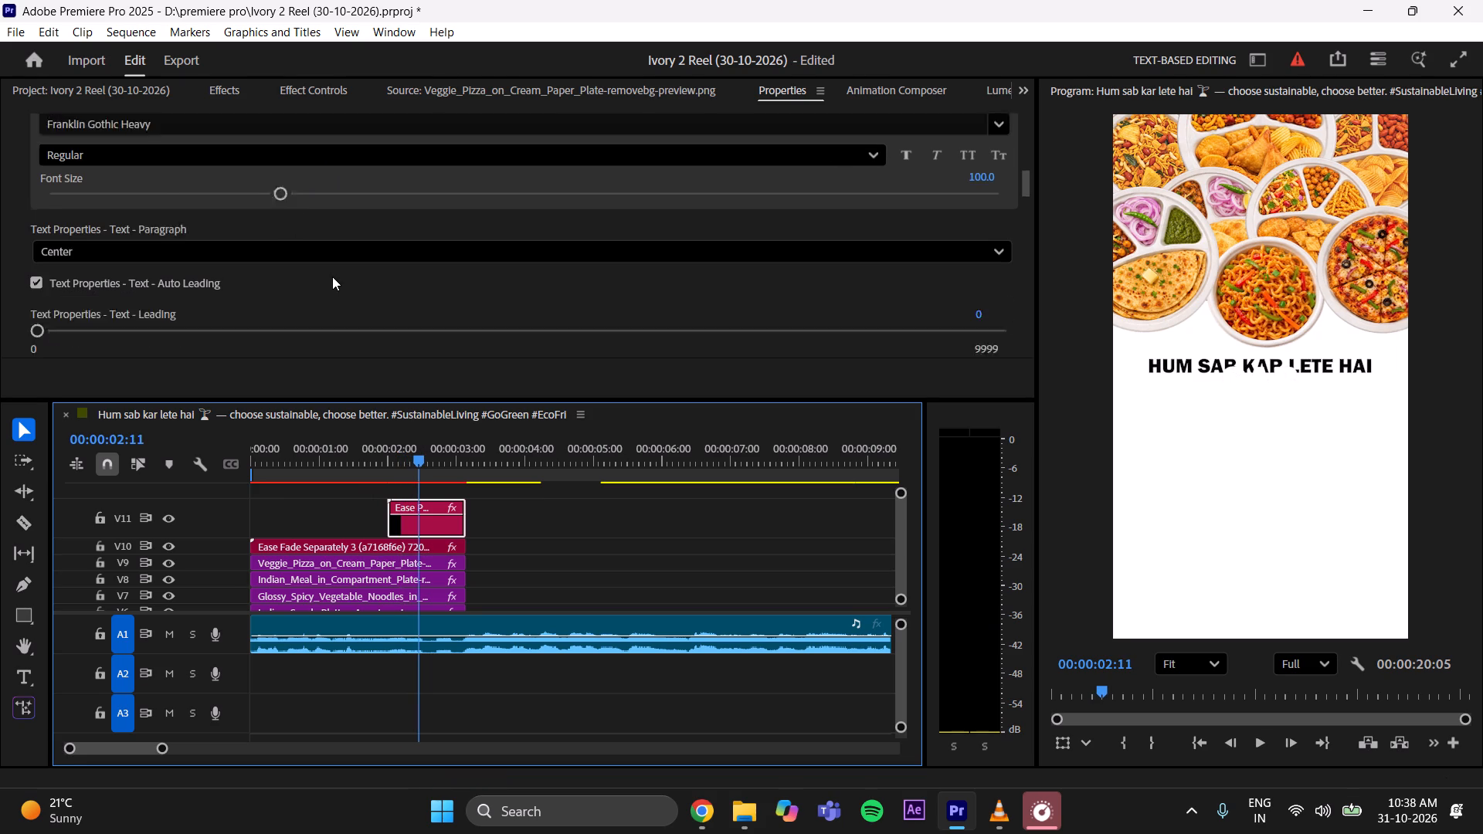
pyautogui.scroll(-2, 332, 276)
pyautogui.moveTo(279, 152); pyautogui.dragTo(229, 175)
# Change the SAB title's fill color to black (000000).
pyautogui.scroll(-13, 242, 254)
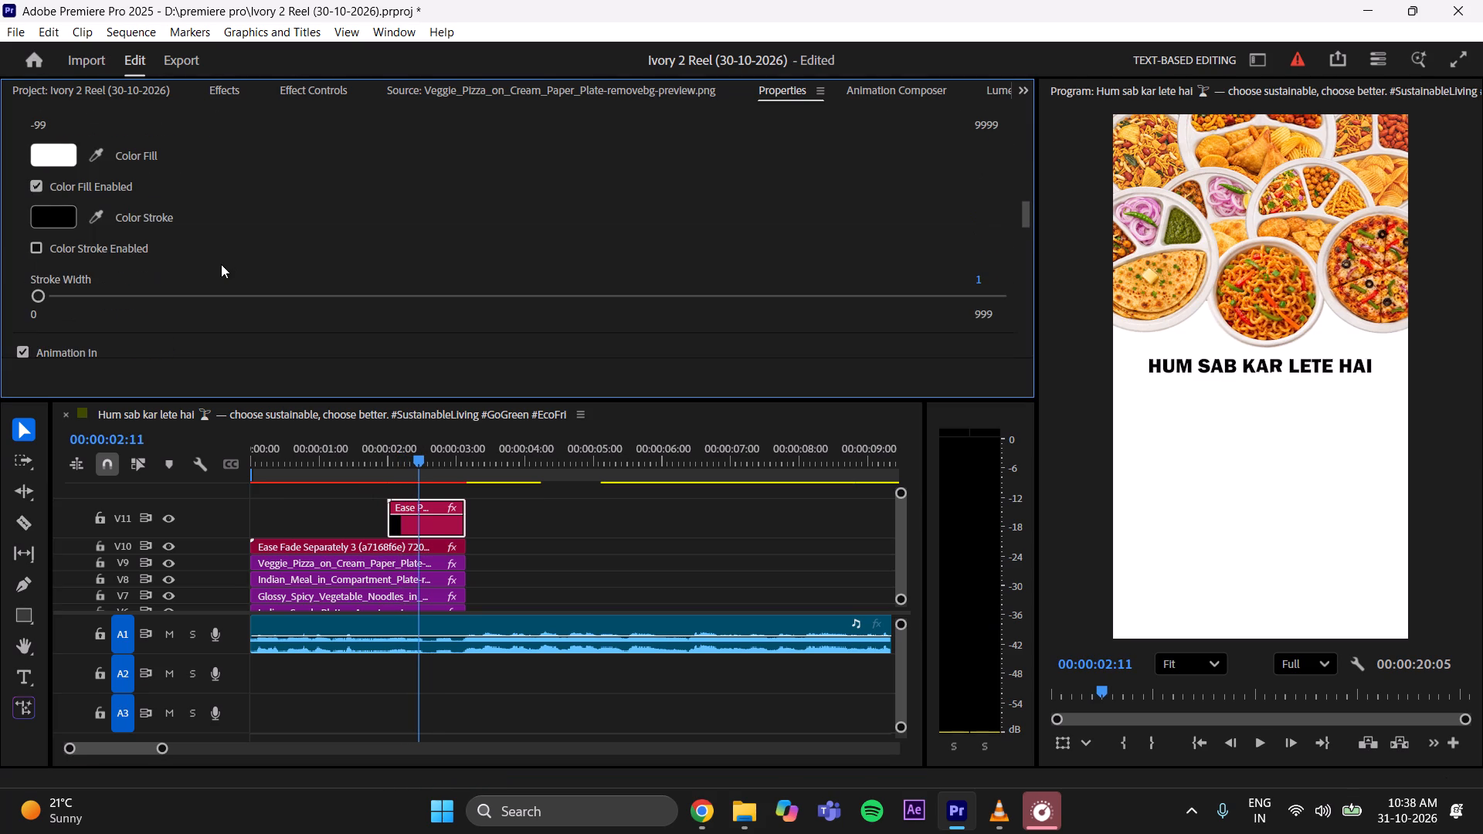
pyautogui.click(46, 156)
pyautogui.moveTo(630, 332); pyautogui.dragTo(148, 112)
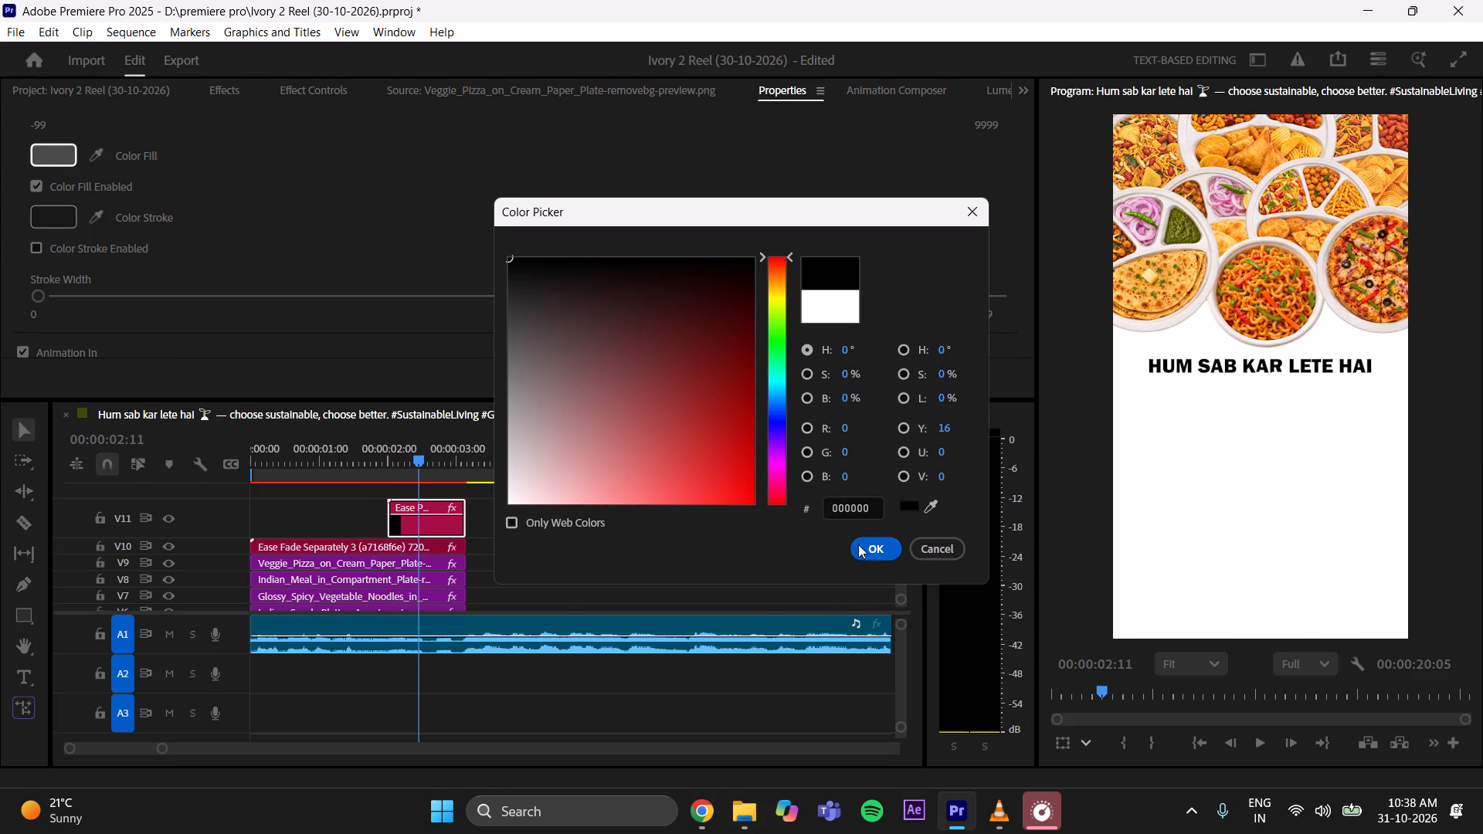
pyautogui.click(893, 545)
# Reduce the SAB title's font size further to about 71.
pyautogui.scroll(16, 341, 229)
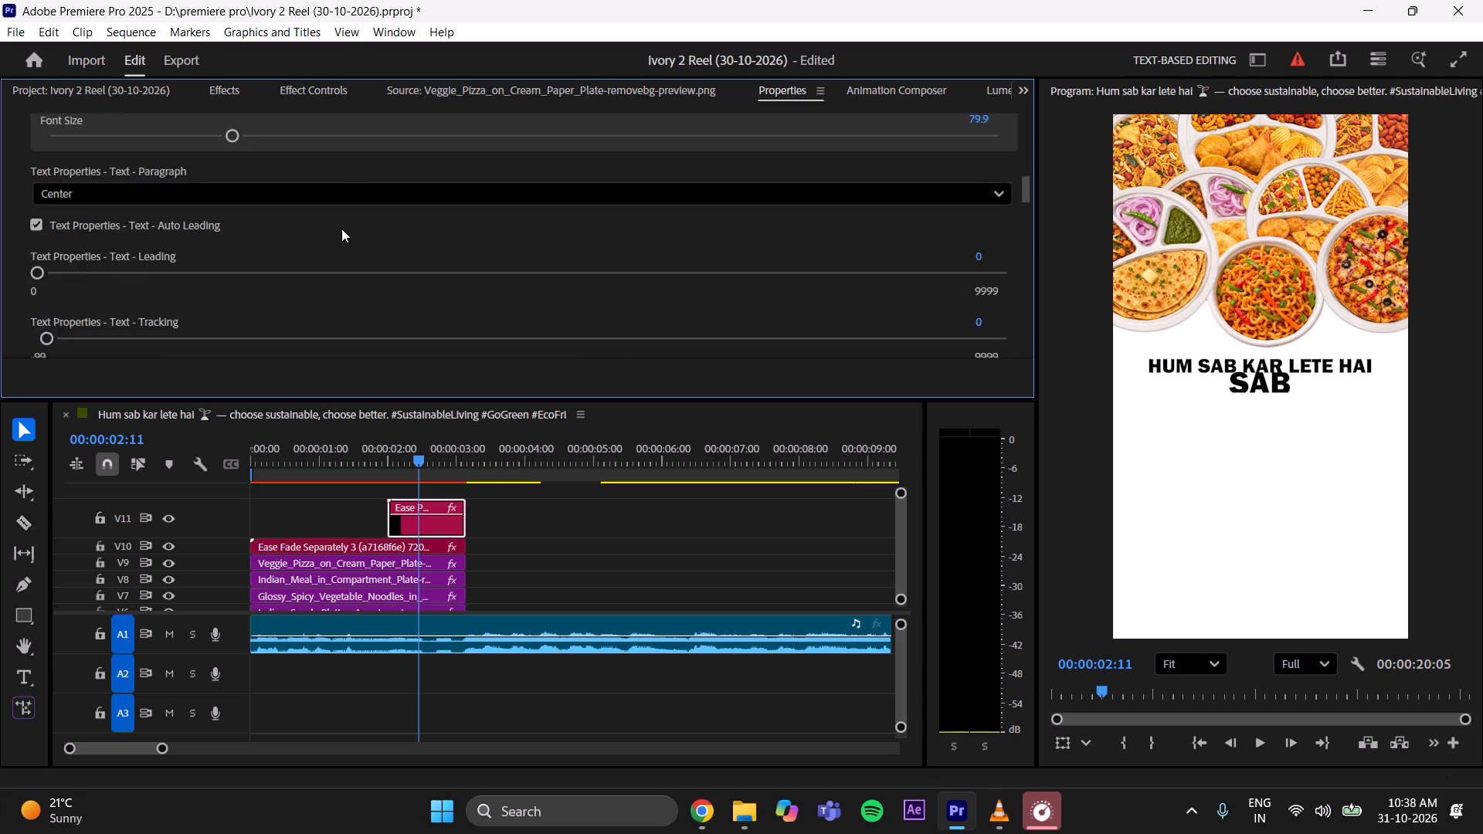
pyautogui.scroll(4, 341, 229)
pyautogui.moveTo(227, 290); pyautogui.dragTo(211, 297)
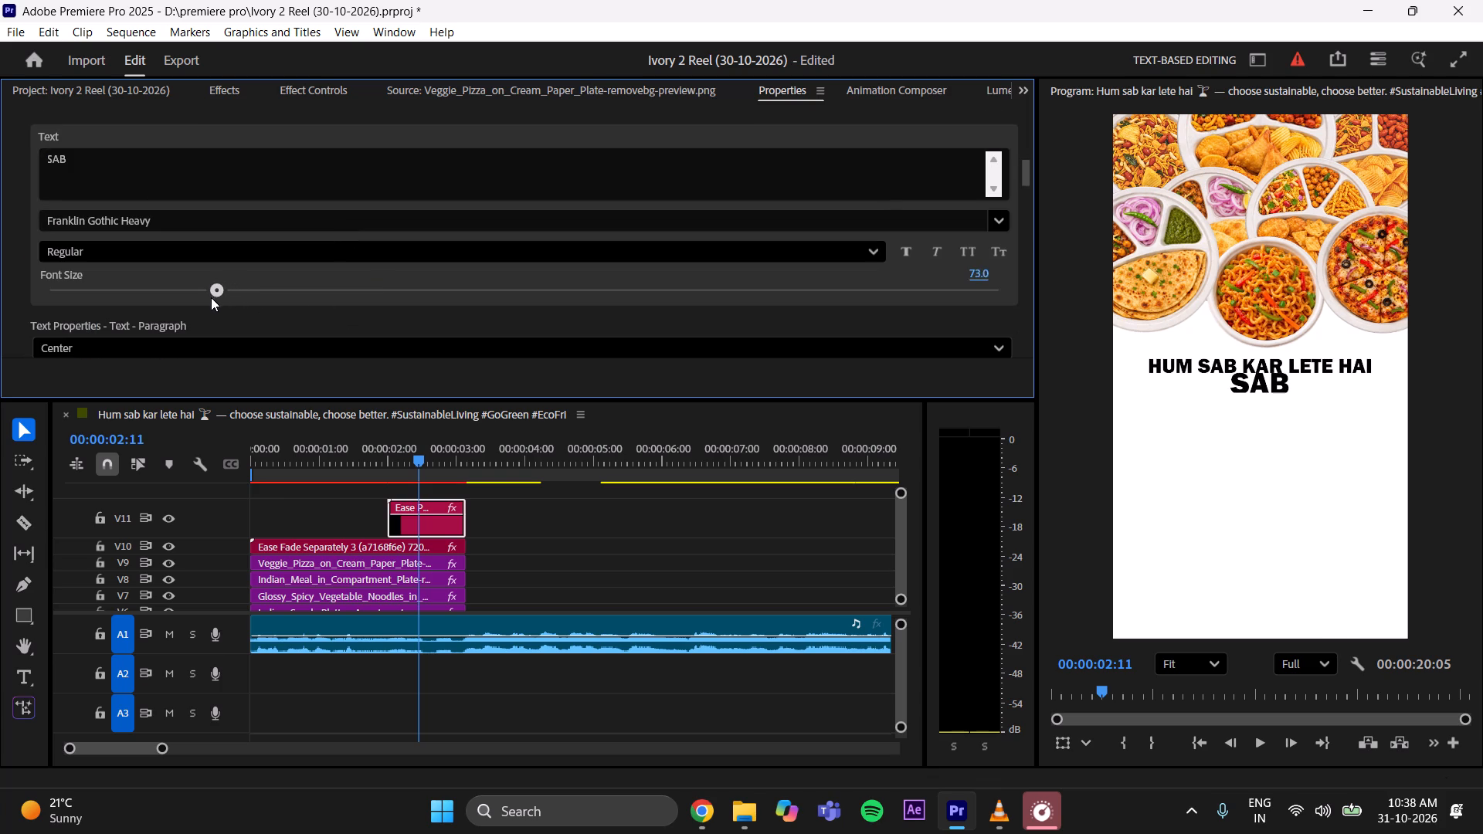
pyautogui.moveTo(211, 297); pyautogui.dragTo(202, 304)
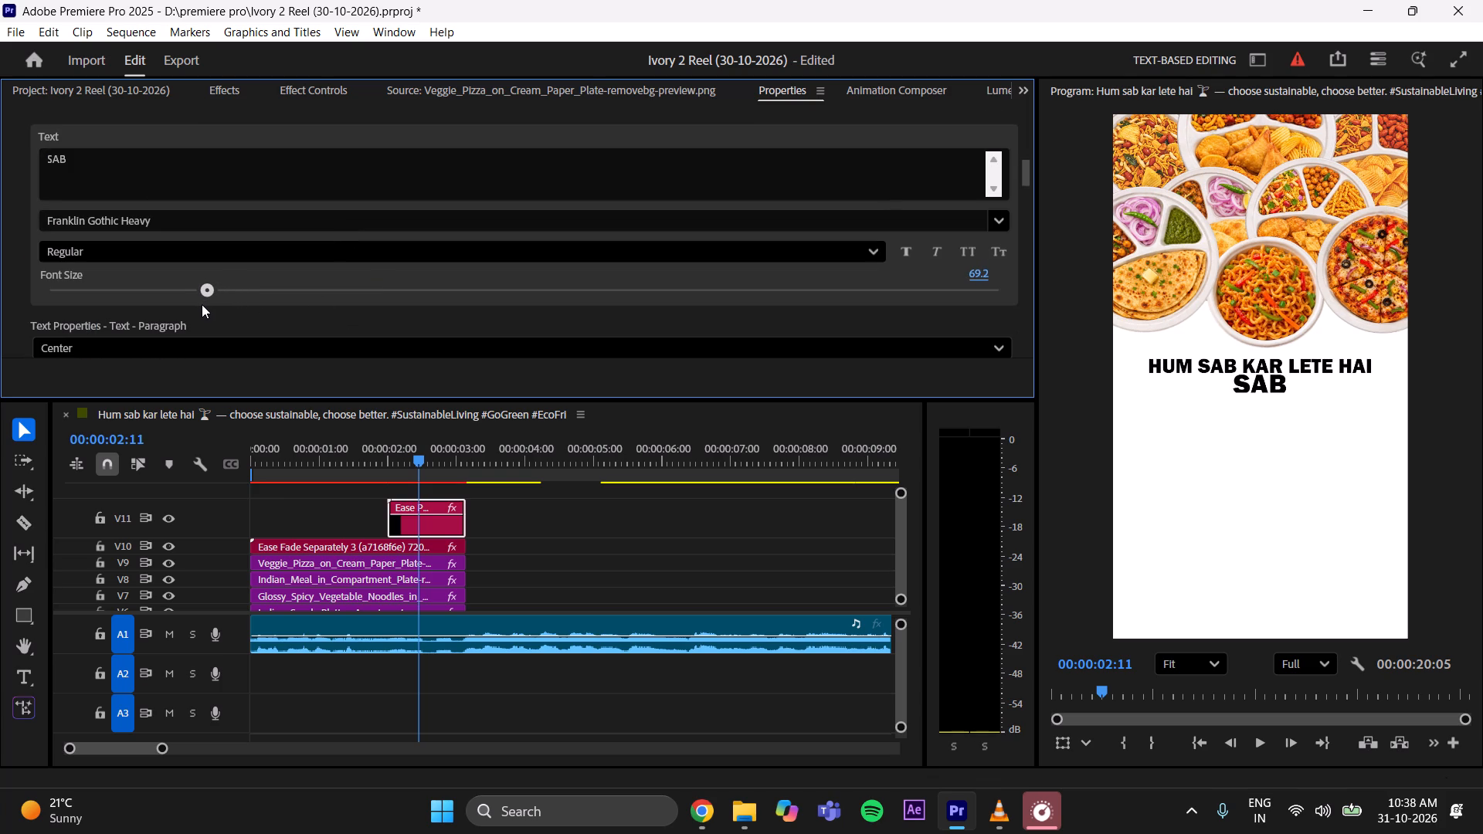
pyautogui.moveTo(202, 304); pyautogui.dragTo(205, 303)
# Check the second title's size in the VLC reference and enlarge the SAB title's font size to about 110 in Premiere Pro.
pyautogui.click(995, 829)
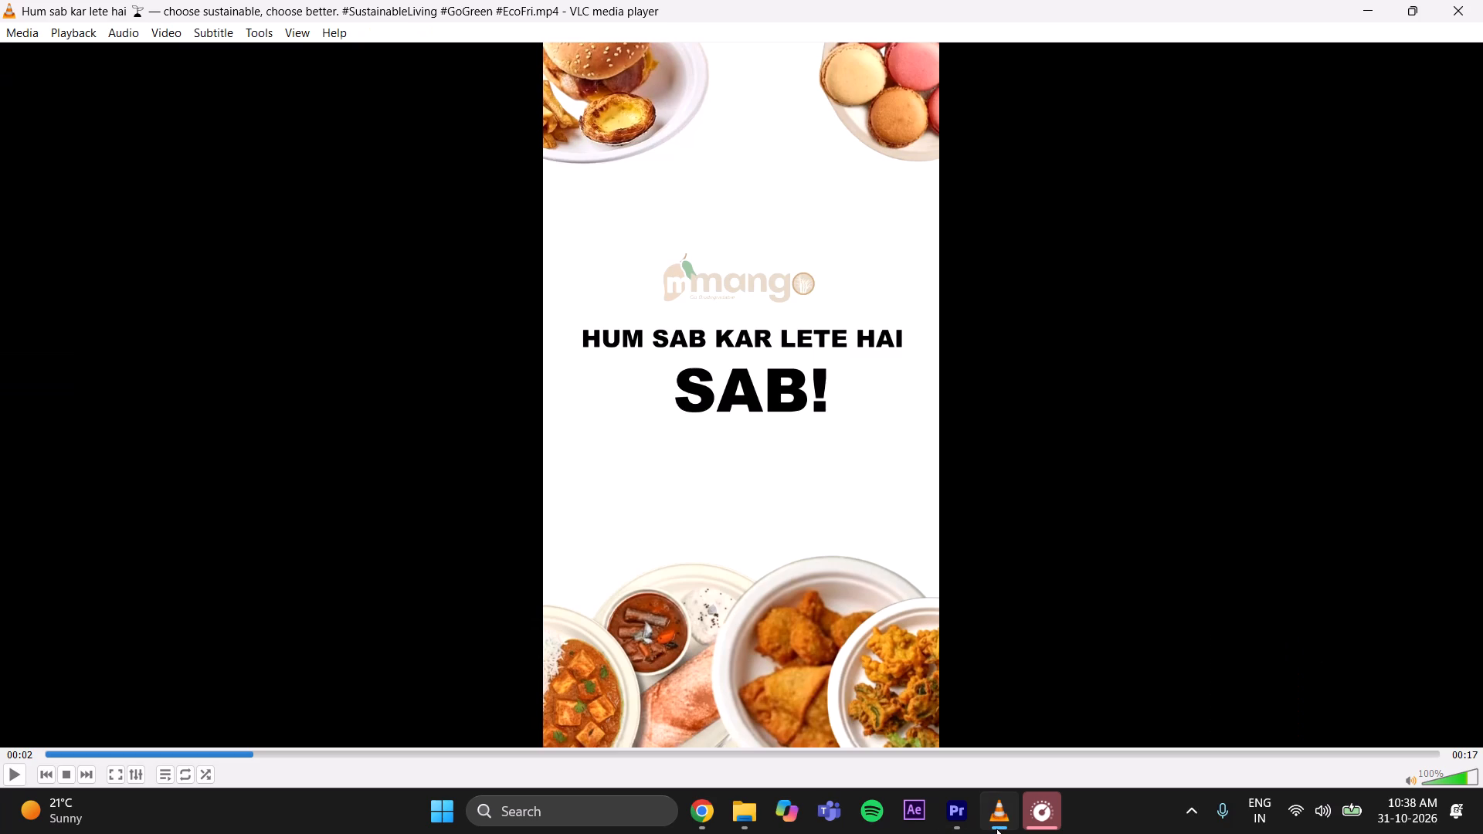
pyautogui.click(952, 829)
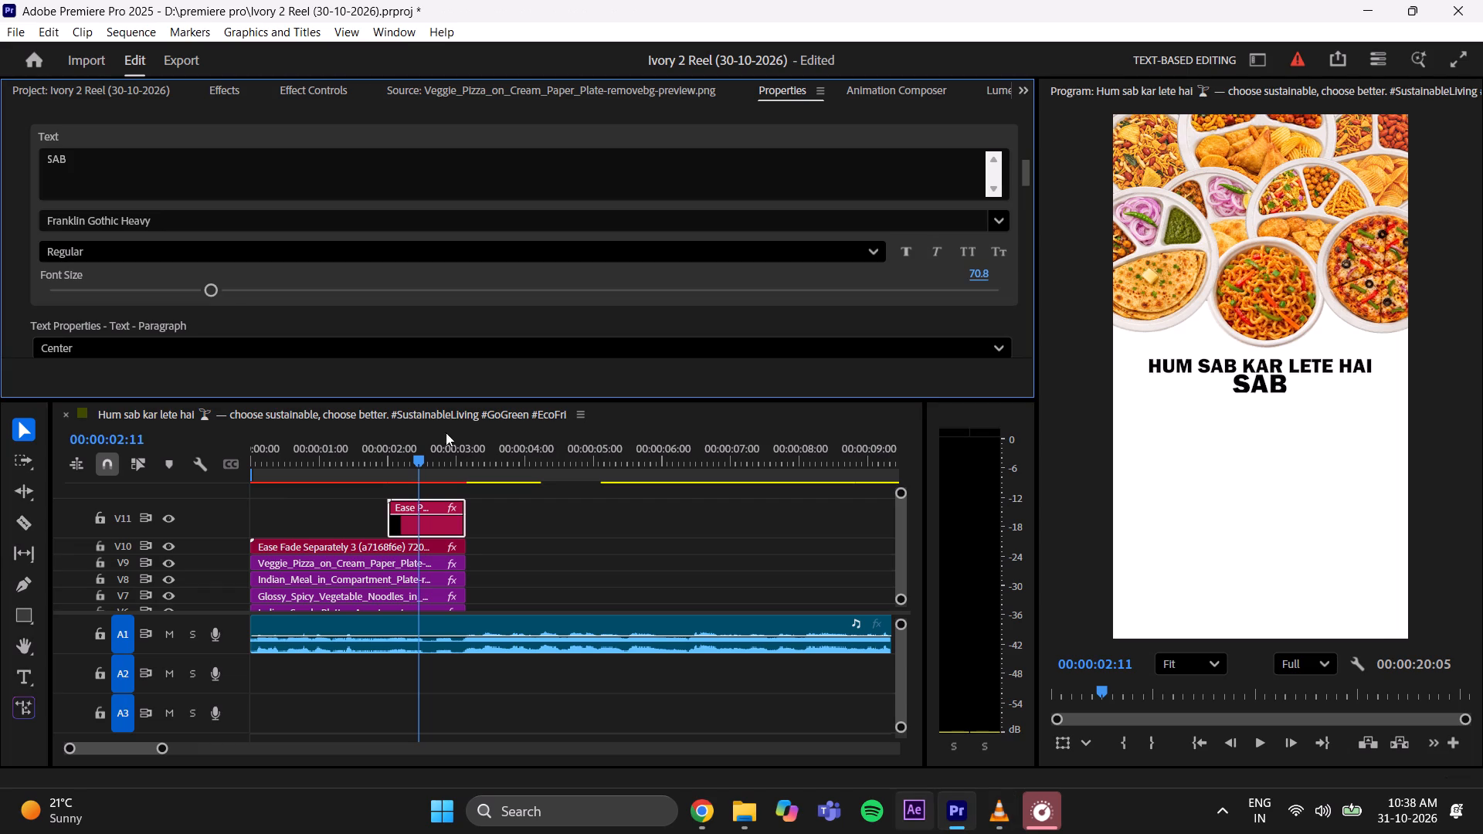
pyautogui.moveTo(210, 290); pyautogui.dragTo(266, 265)
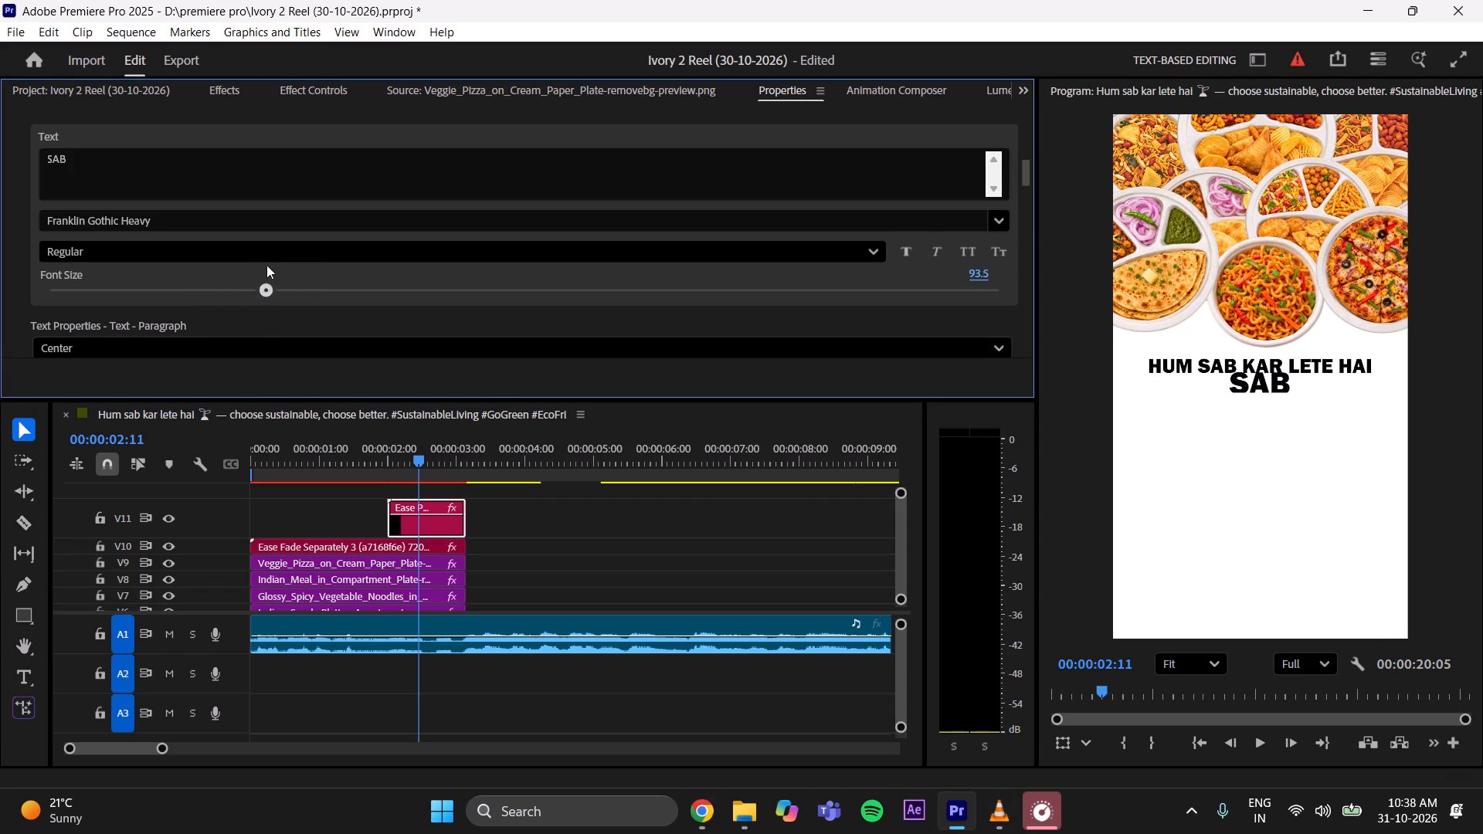
pyautogui.moveTo(266, 265); pyautogui.dragTo(304, 259)
# Move the SAB title down below the first title line, setting its vertical position to 722.
pyautogui.scroll(5, 407, 267)
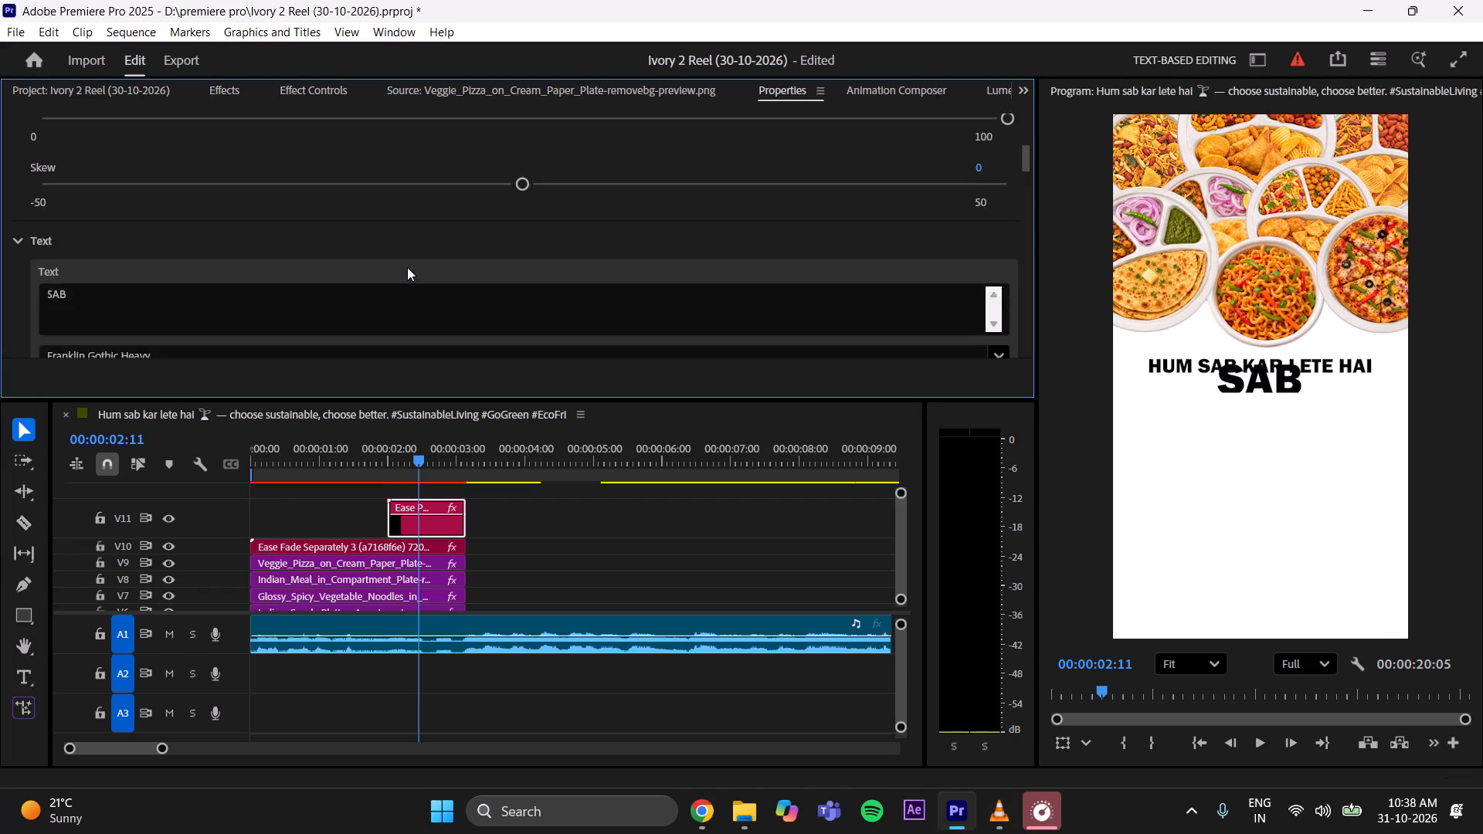
pyautogui.scroll(17, 407, 267)
pyautogui.moveTo(524, 268); pyautogui.dragTo(551, 256)
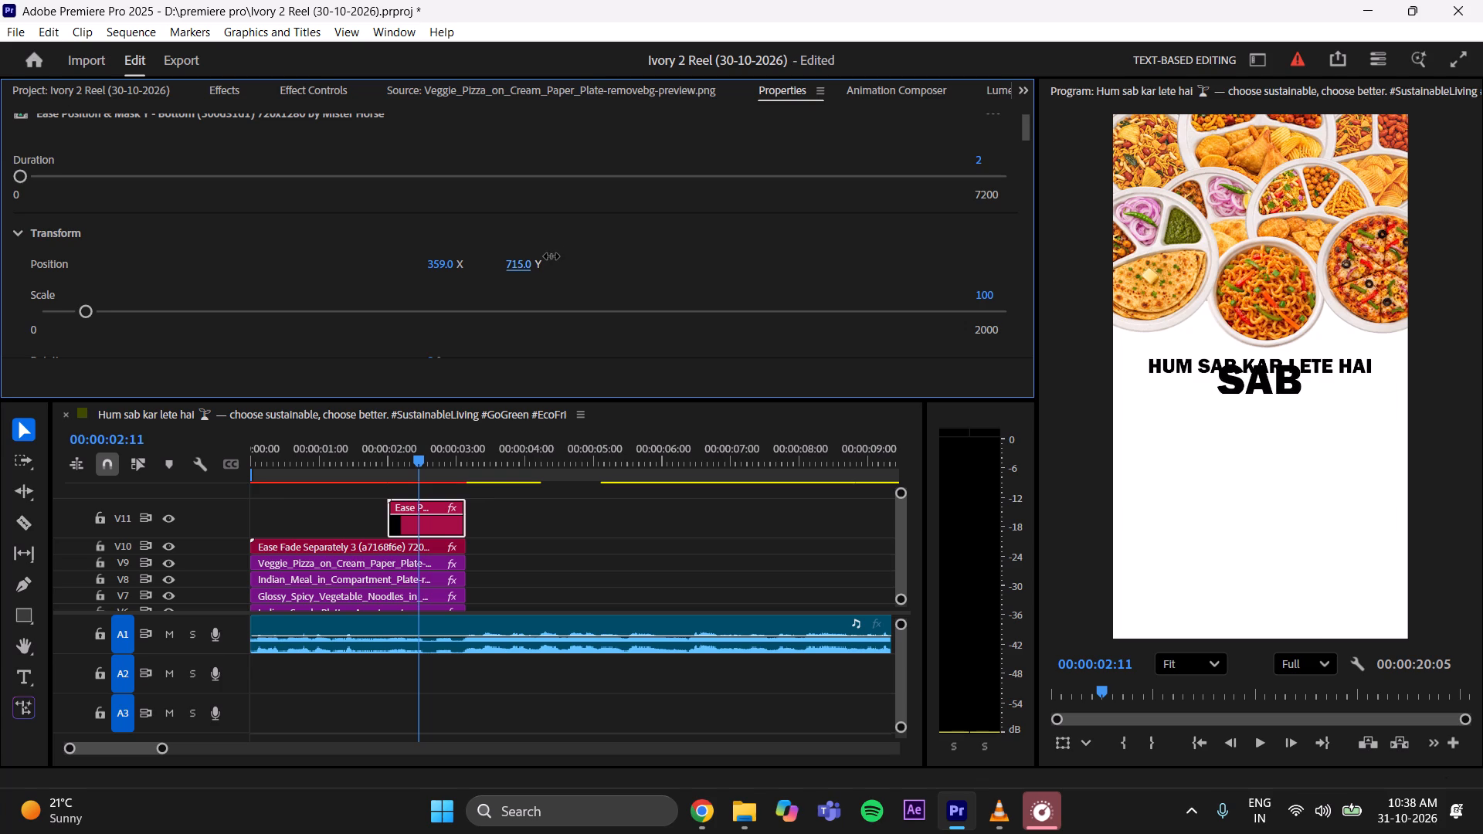
pyautogui.moveTo(551, 256); pyautogui.dragTo(558, 255)
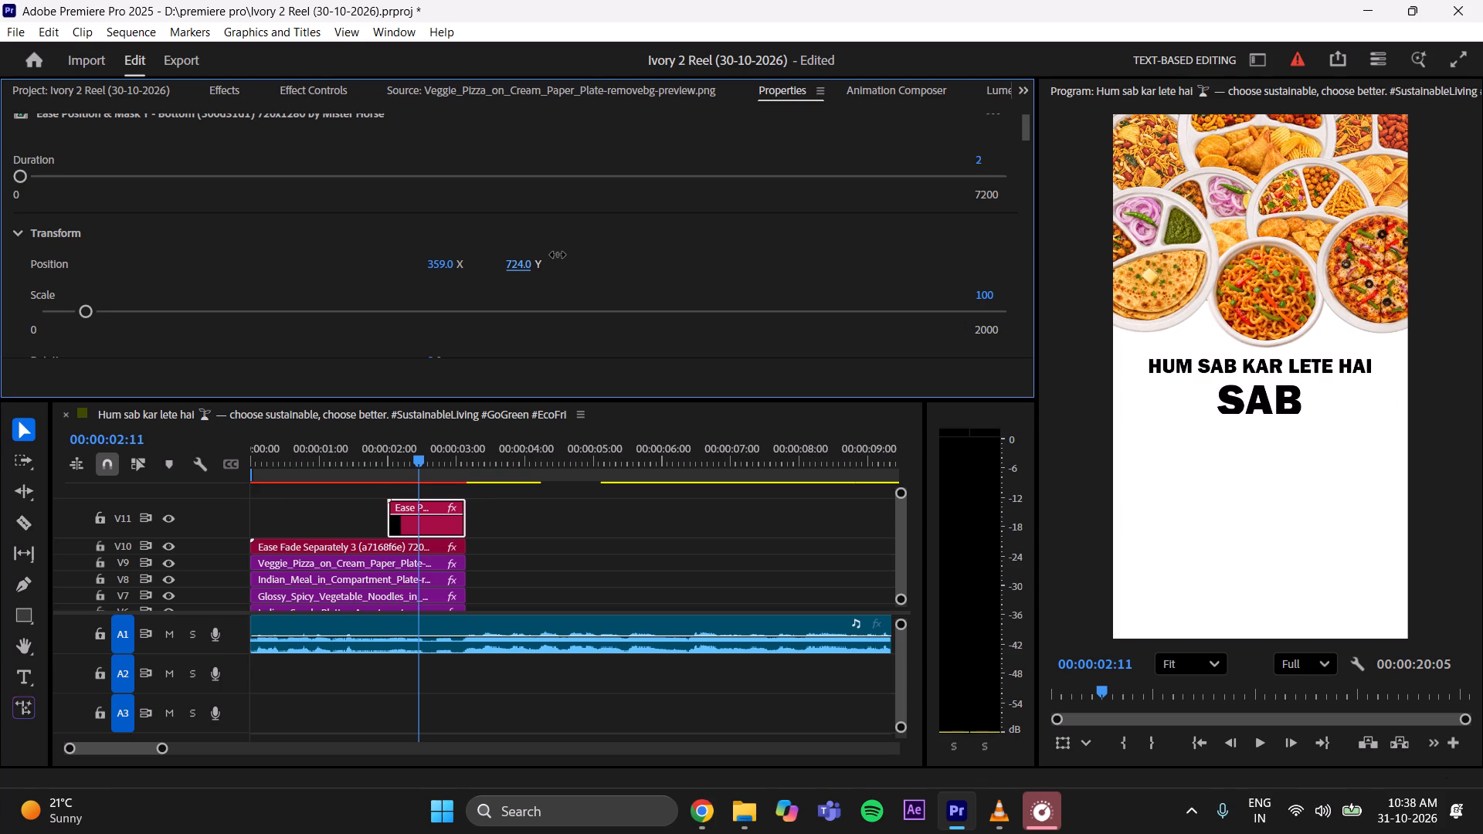
pyautogui.moveTo(558, 255); pyautogui.dragTo(555, 256)
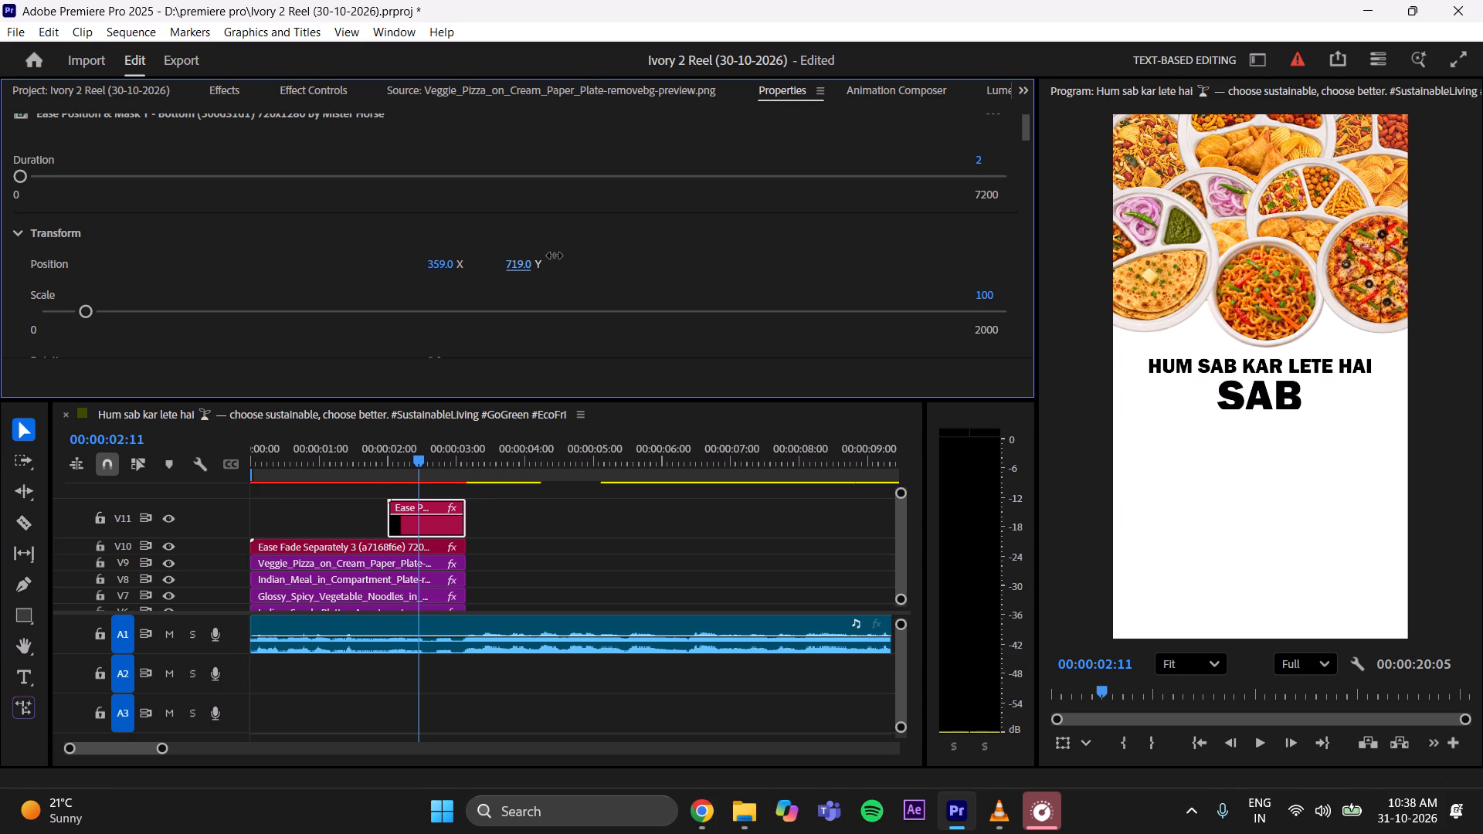
pyautogui.moveTo(555, 256); pyautogui.dragTo(557, 256)
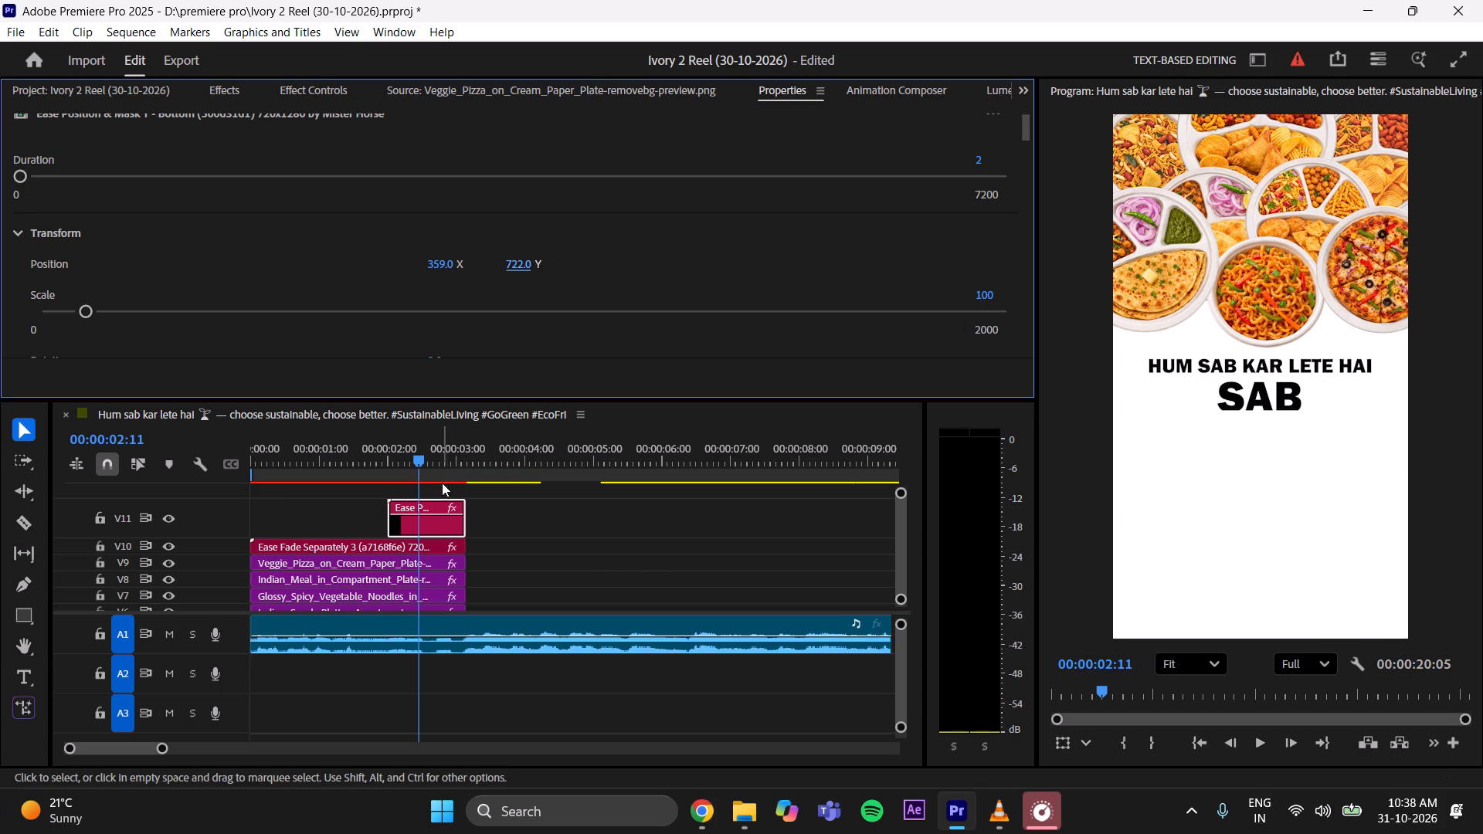
# Preview the SAB title's entrance and increase its Animation In speed moderately so it appears faster.
pyautogui.moveTo(424, 460); pyautogui.dragTo(451, 449)
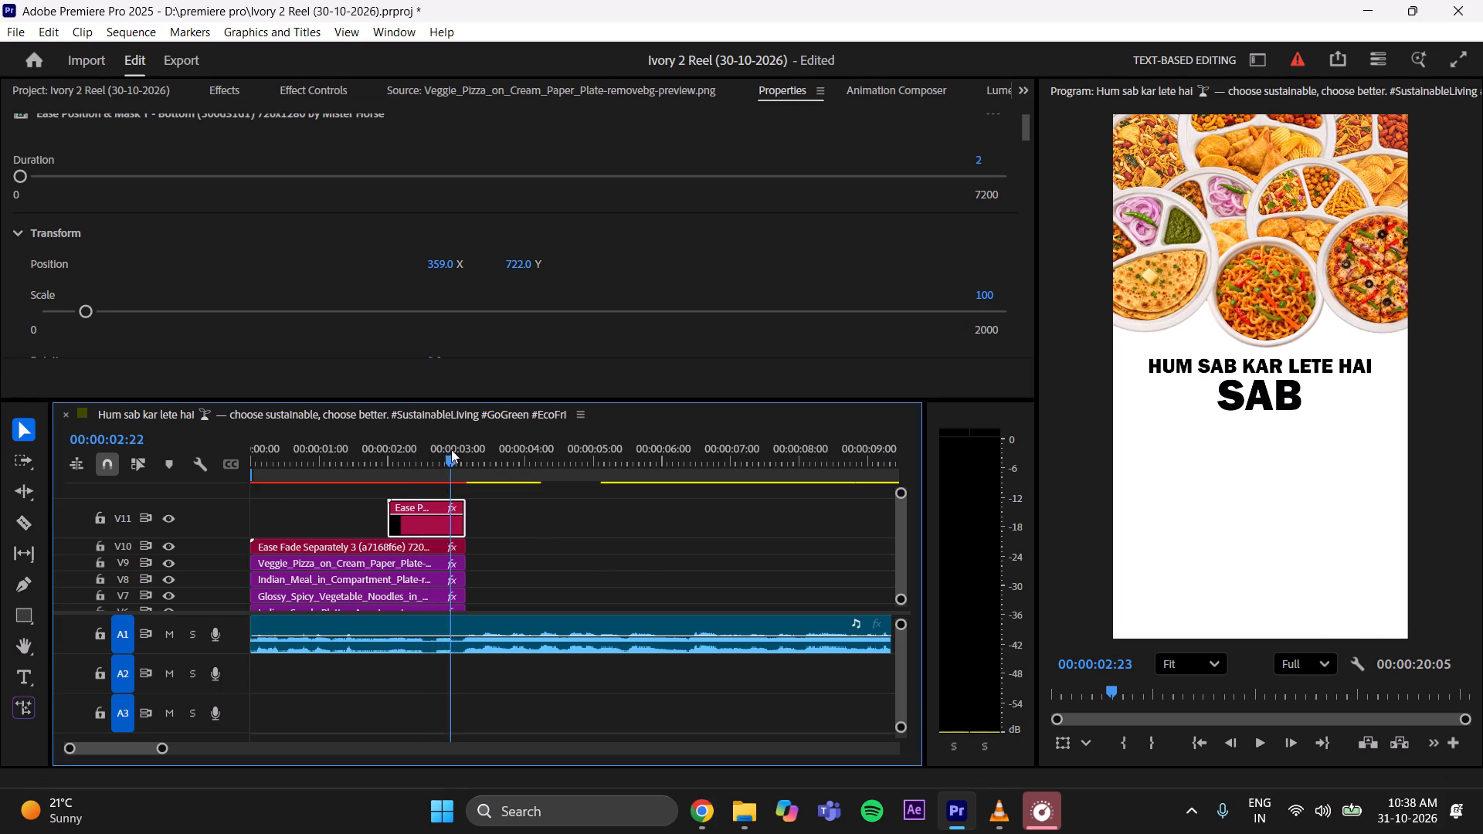
pyautogui.moveTo(451, 449); pyautogui.dragTo(378, 482)
pyautogui.press('space')
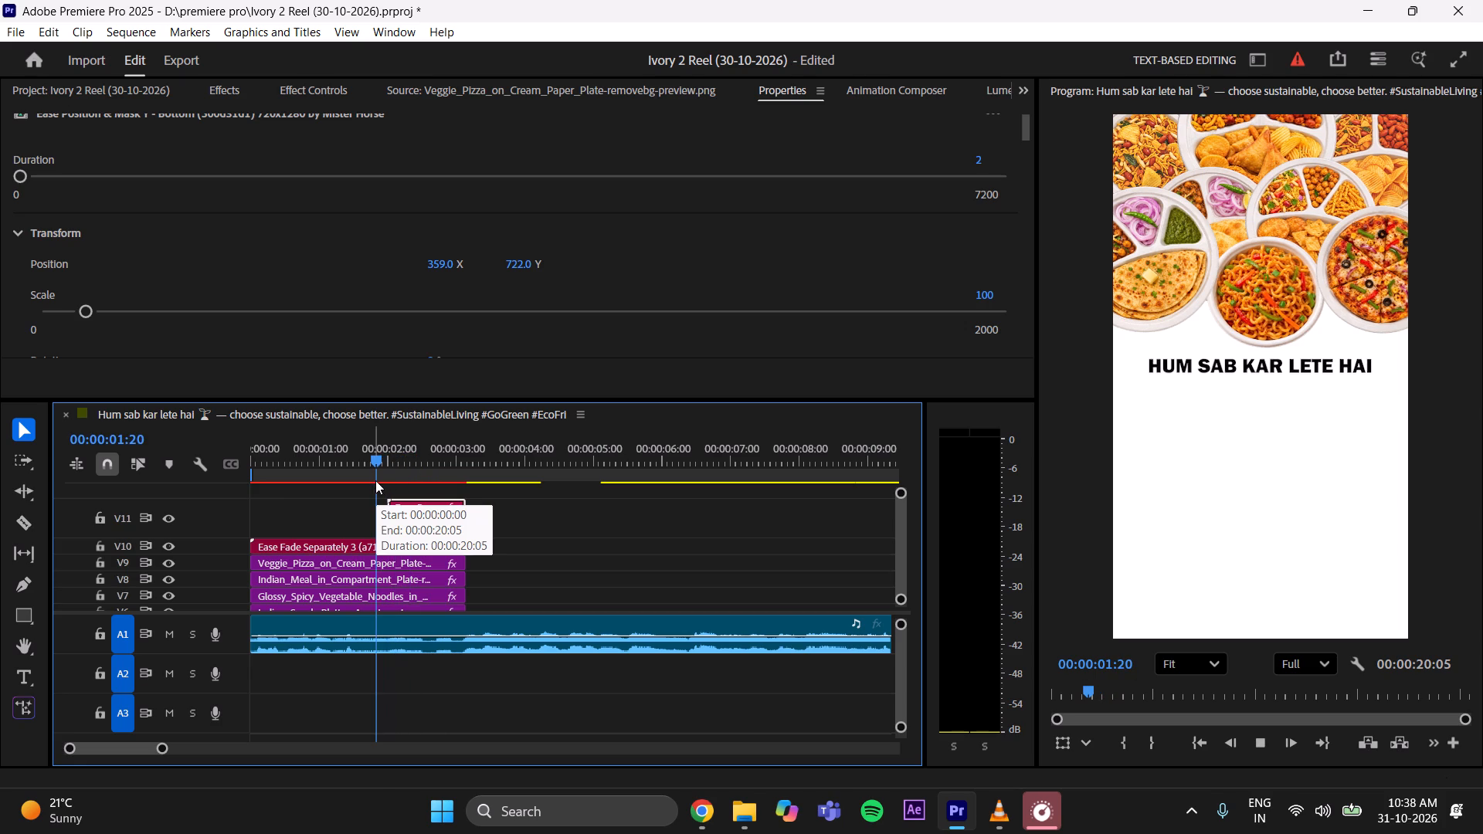
pyautogui.press('space')
pyautogui.scroll(-5, 166, 246)
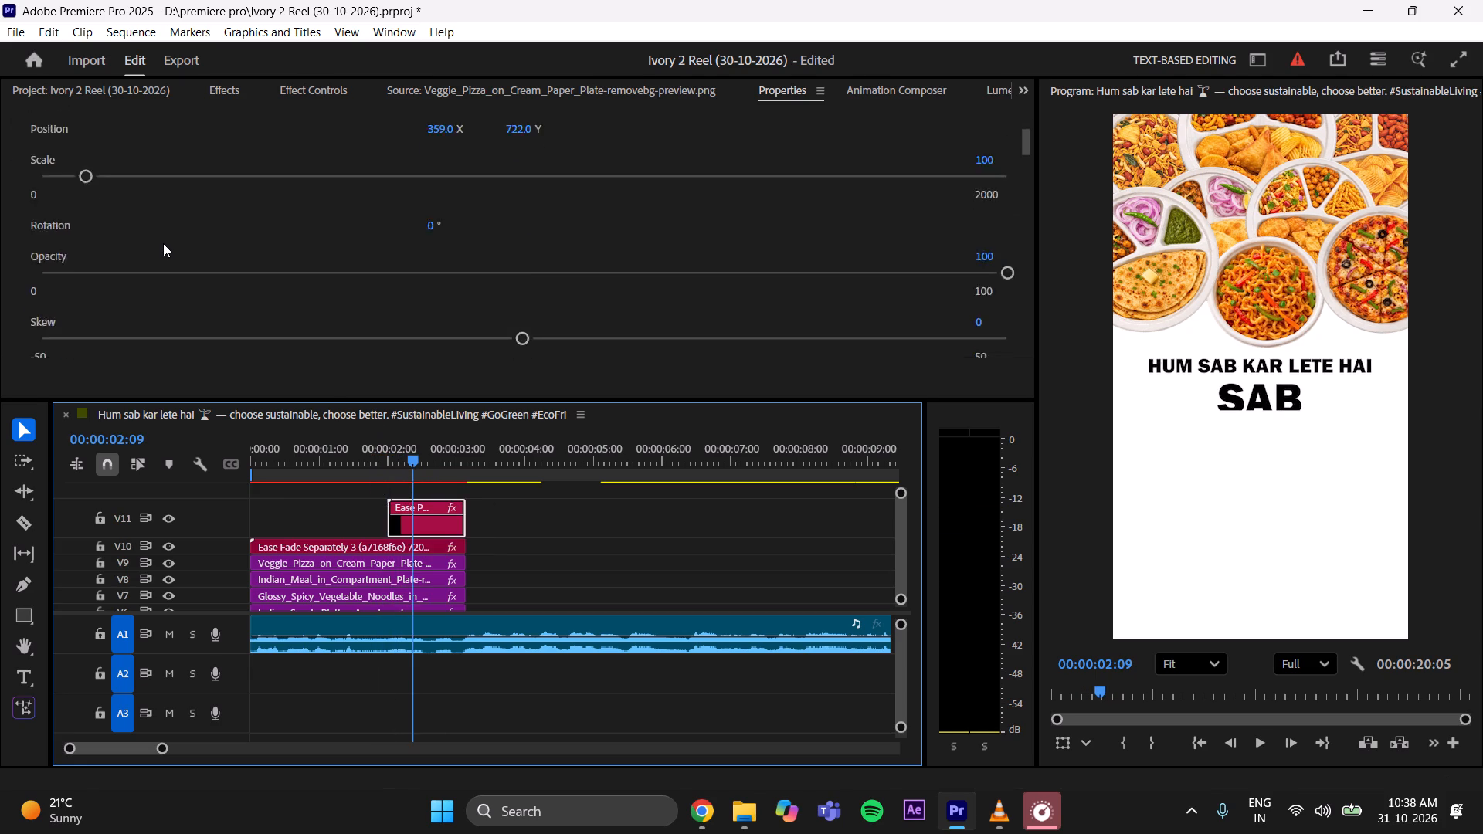
pyautogui.scroll(-20, 163, 243)
pyautogui.scroll(-20, 163, 243)
pyautogui.scroll(-3, 163, 243)
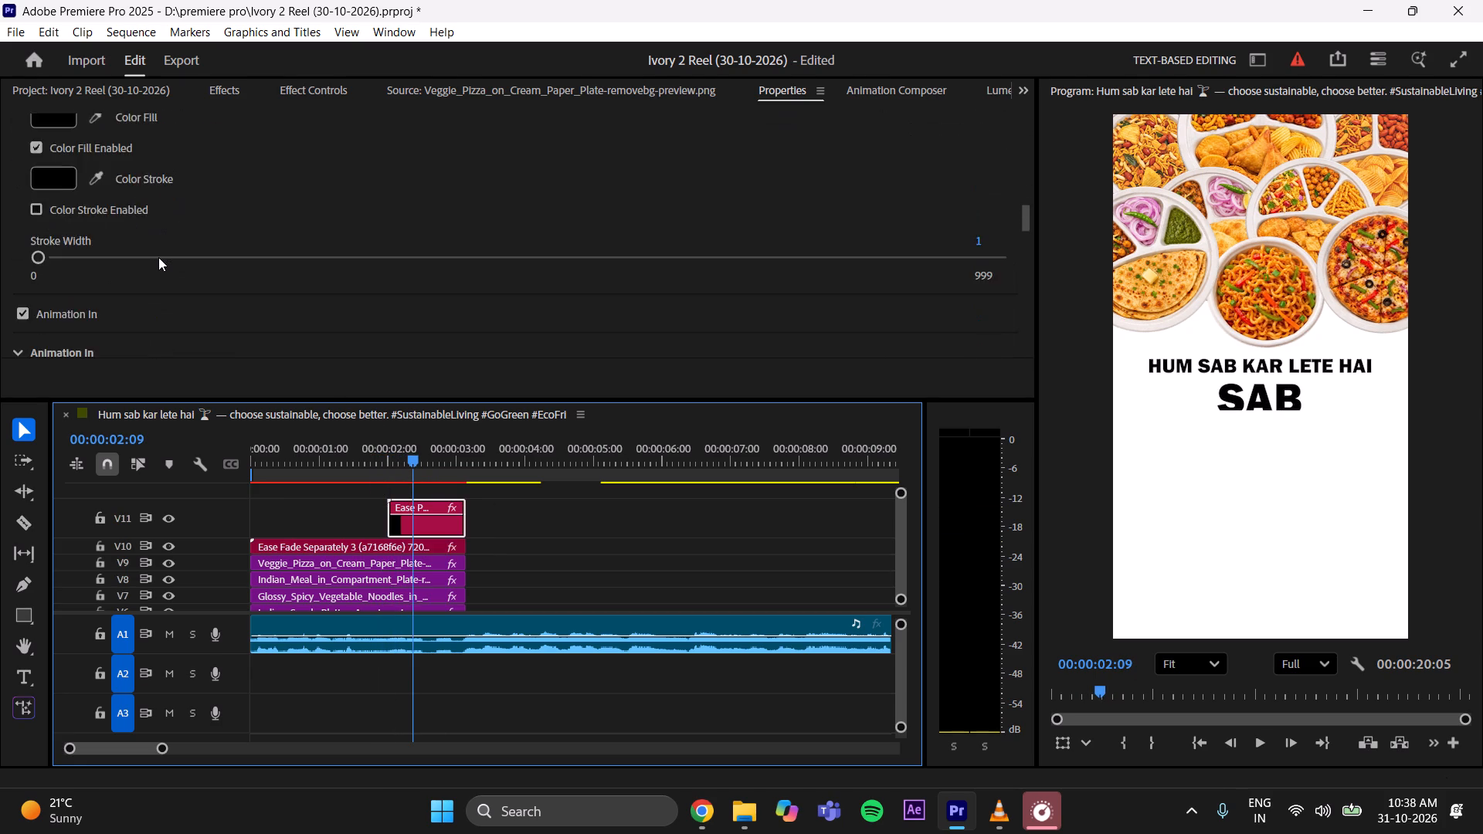
pyautogui.scroll(-6, 158, 257)
pyautogui.moveTo(46, 205); pyautogui.dragTo(56, 206)
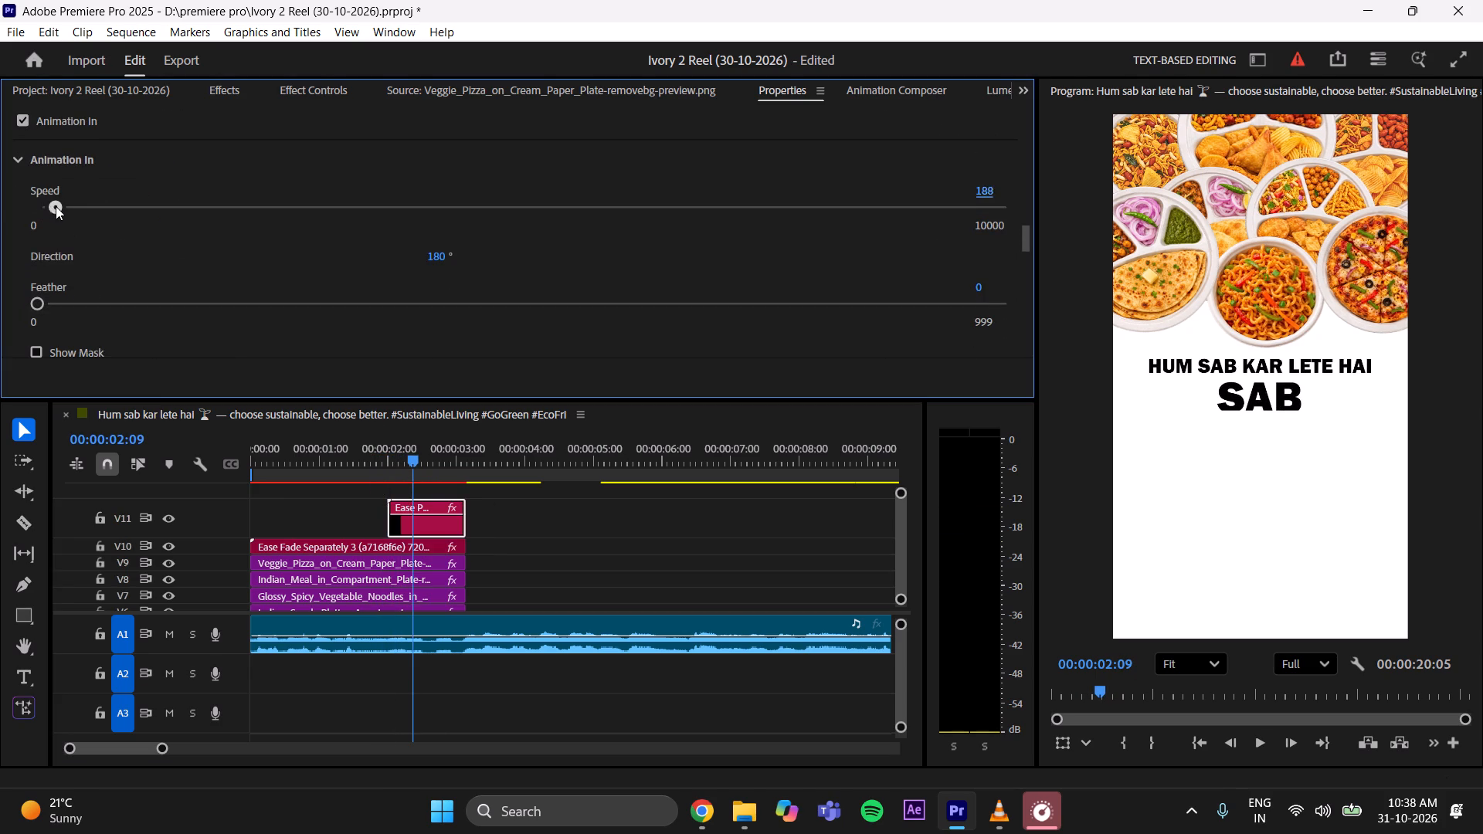
pyautogui.moveTo(56, 206); pyautogui.dragTo(66, 212)
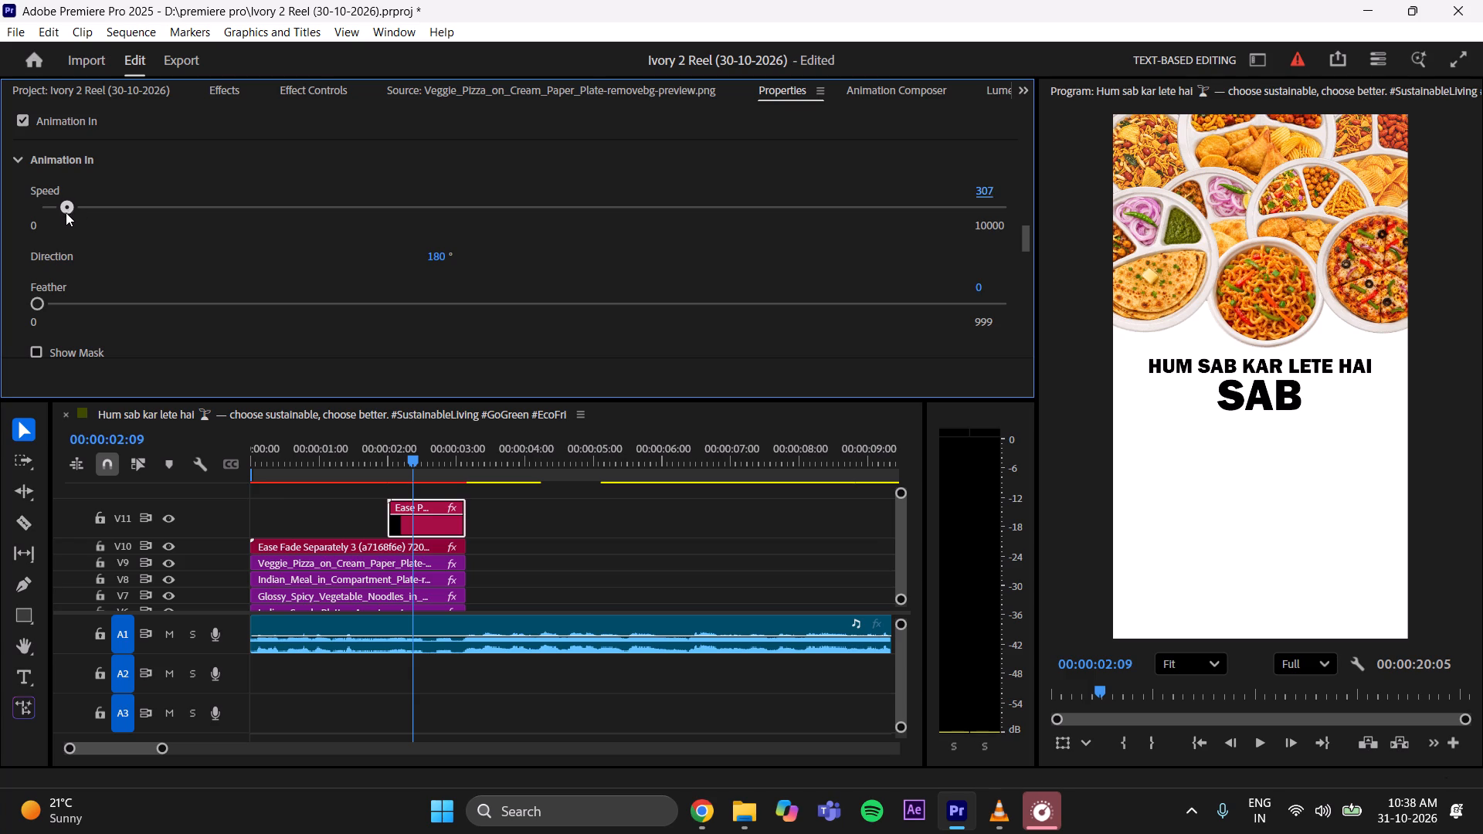
pyautogui.moveTo(66, 212); pyautogui.dragTo(50, 219)
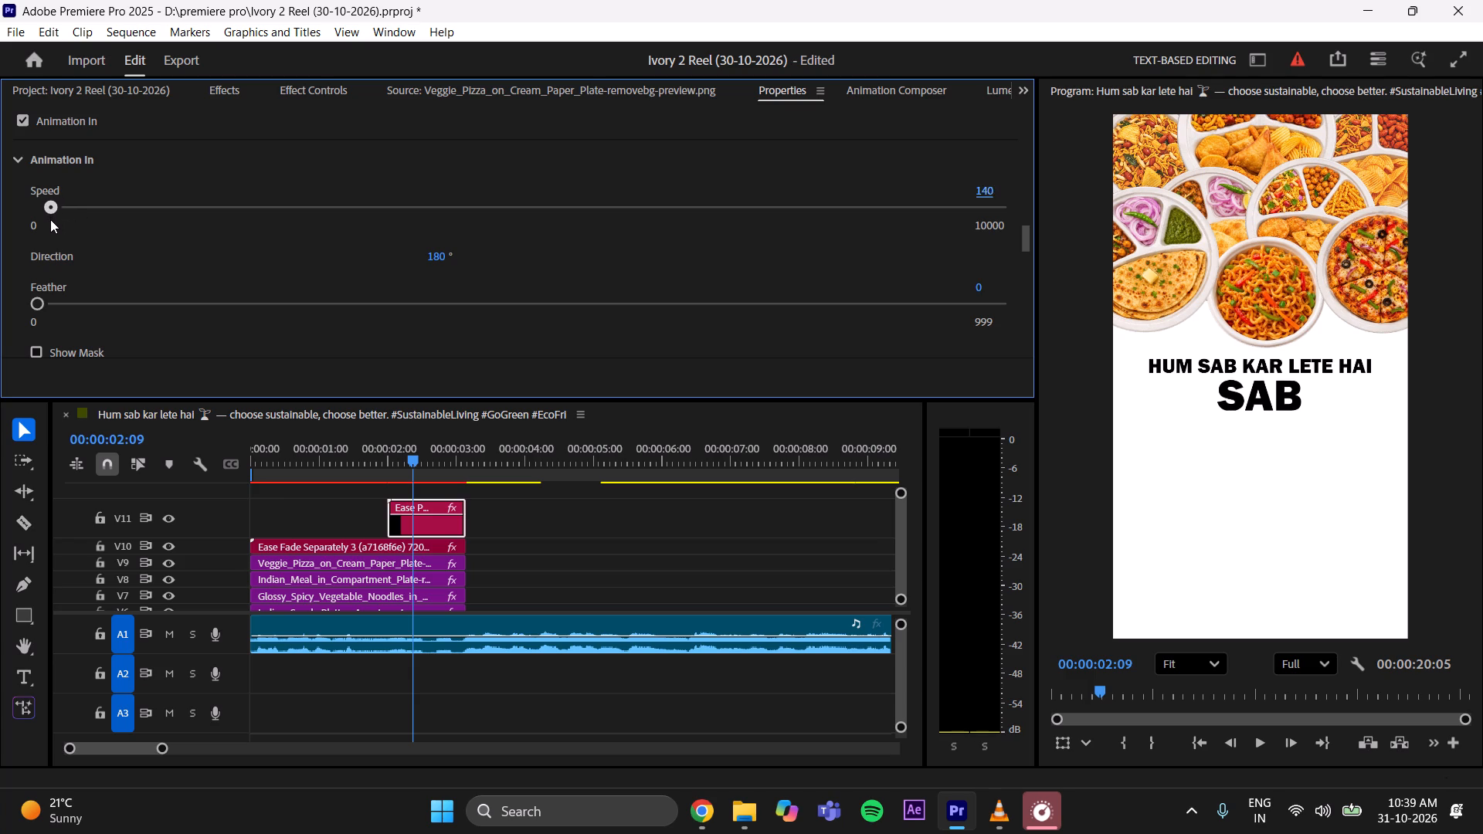
pyautogui.moveTo(50, 219); pyautogui.dragTo(58, 218)
# Save the project and replay the SAB title's entrance from just before the two-second mark.
pyautogui.click(553, 571)
pyautogui.hotkey('ctrl', 's')
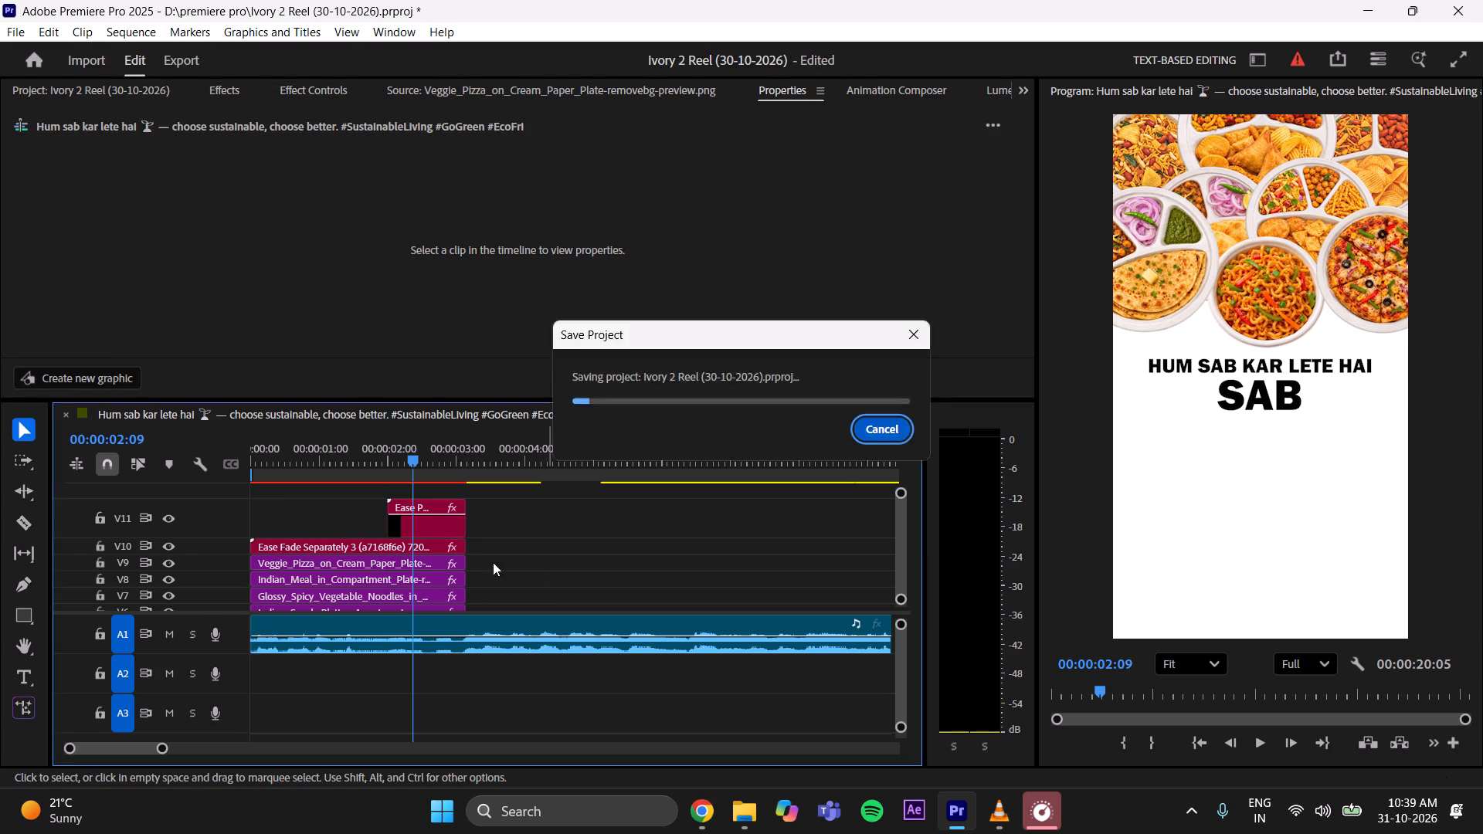
pyautogui.moveTo(409, 458); pyautogui.dragTo(359, 486)
pyautogui.press('space')
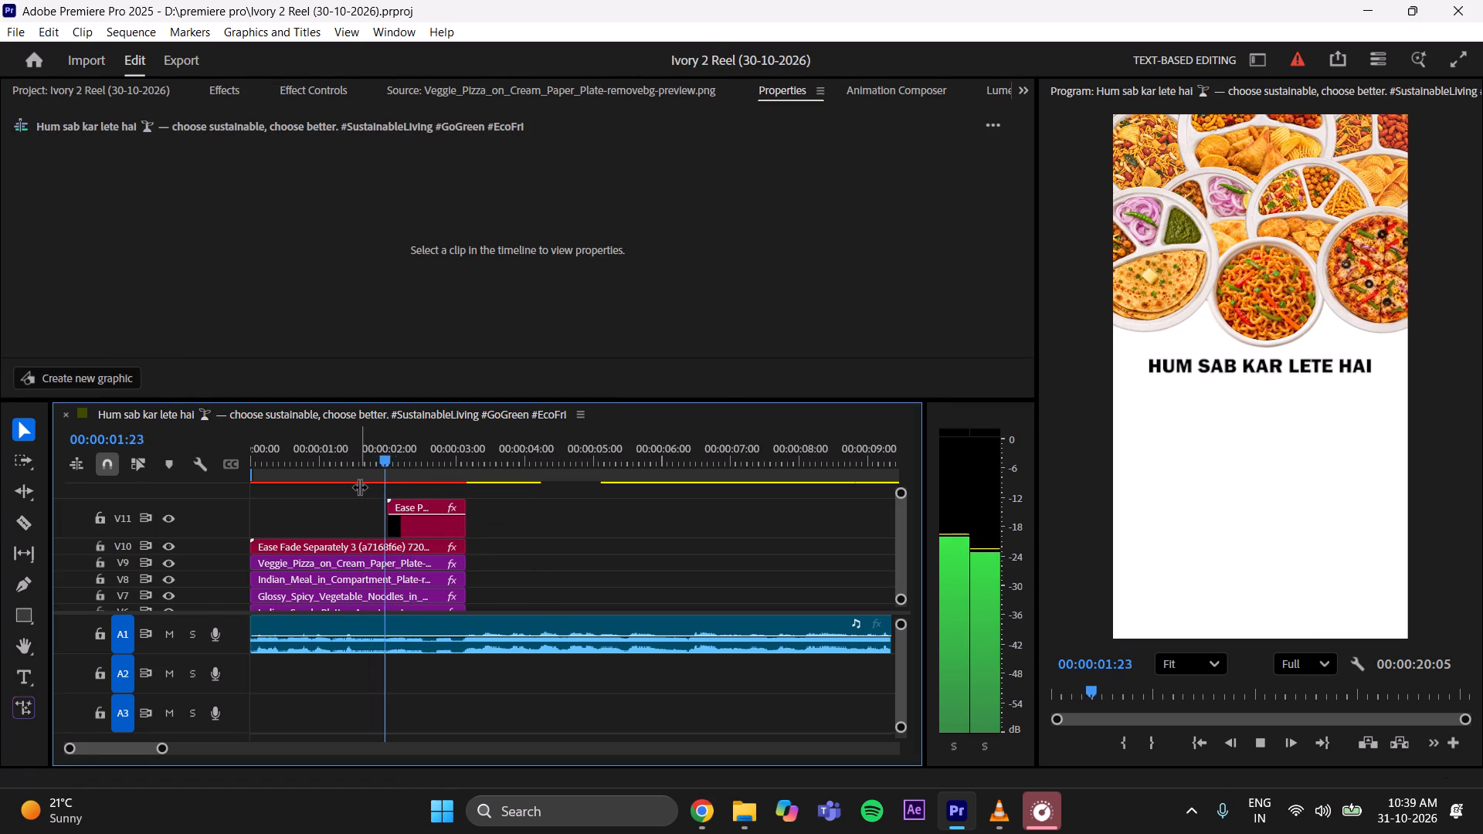
pyautogui.press('space')
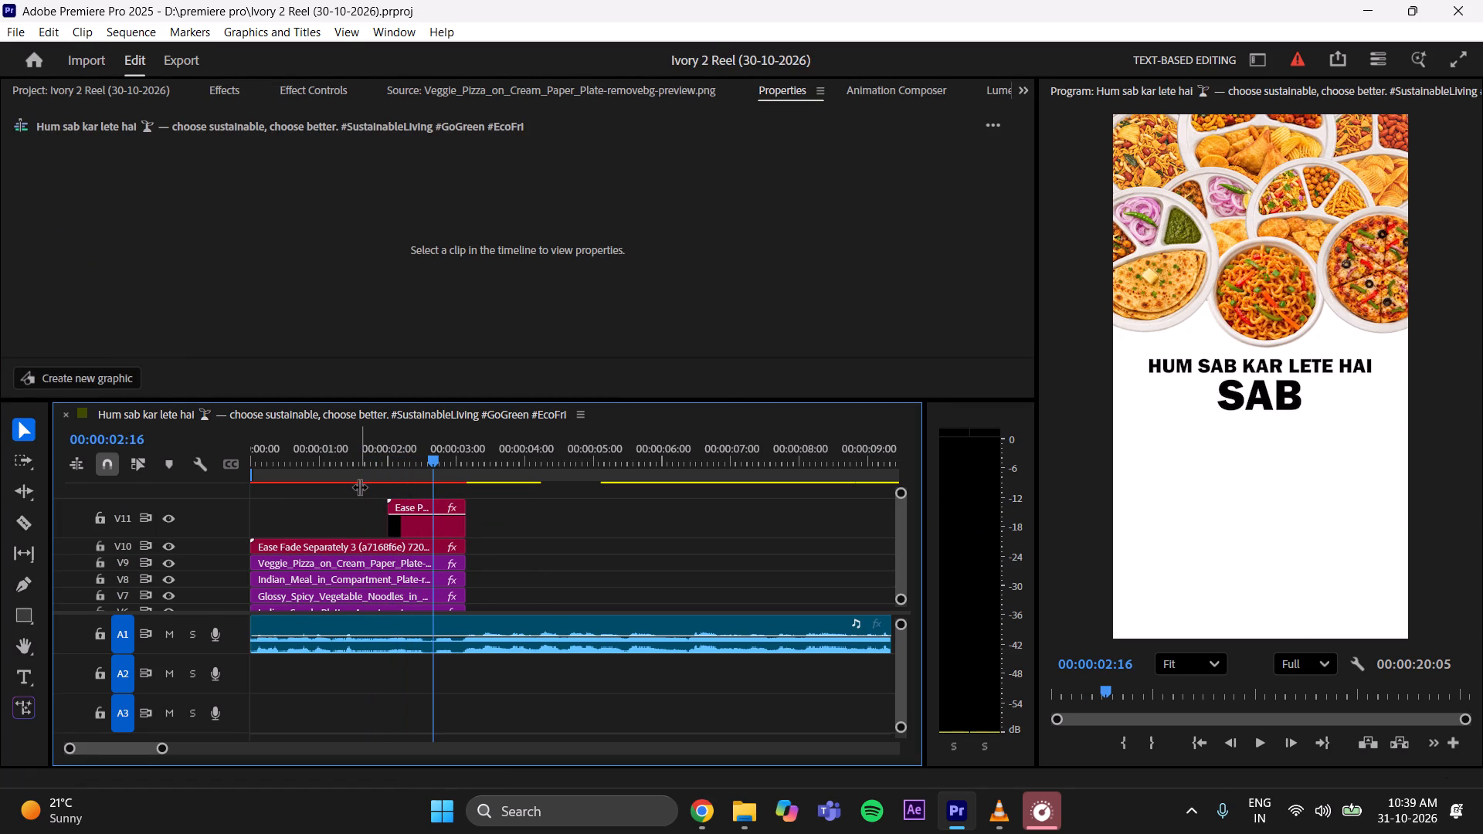
# Step frame by frame through the end of the SAB title's entrance to choose the plates' keyframe time, stopping at 00:00:02:07.
pyautogui.moveTo(439, 453); pyautogui.dragTo(421, 456)
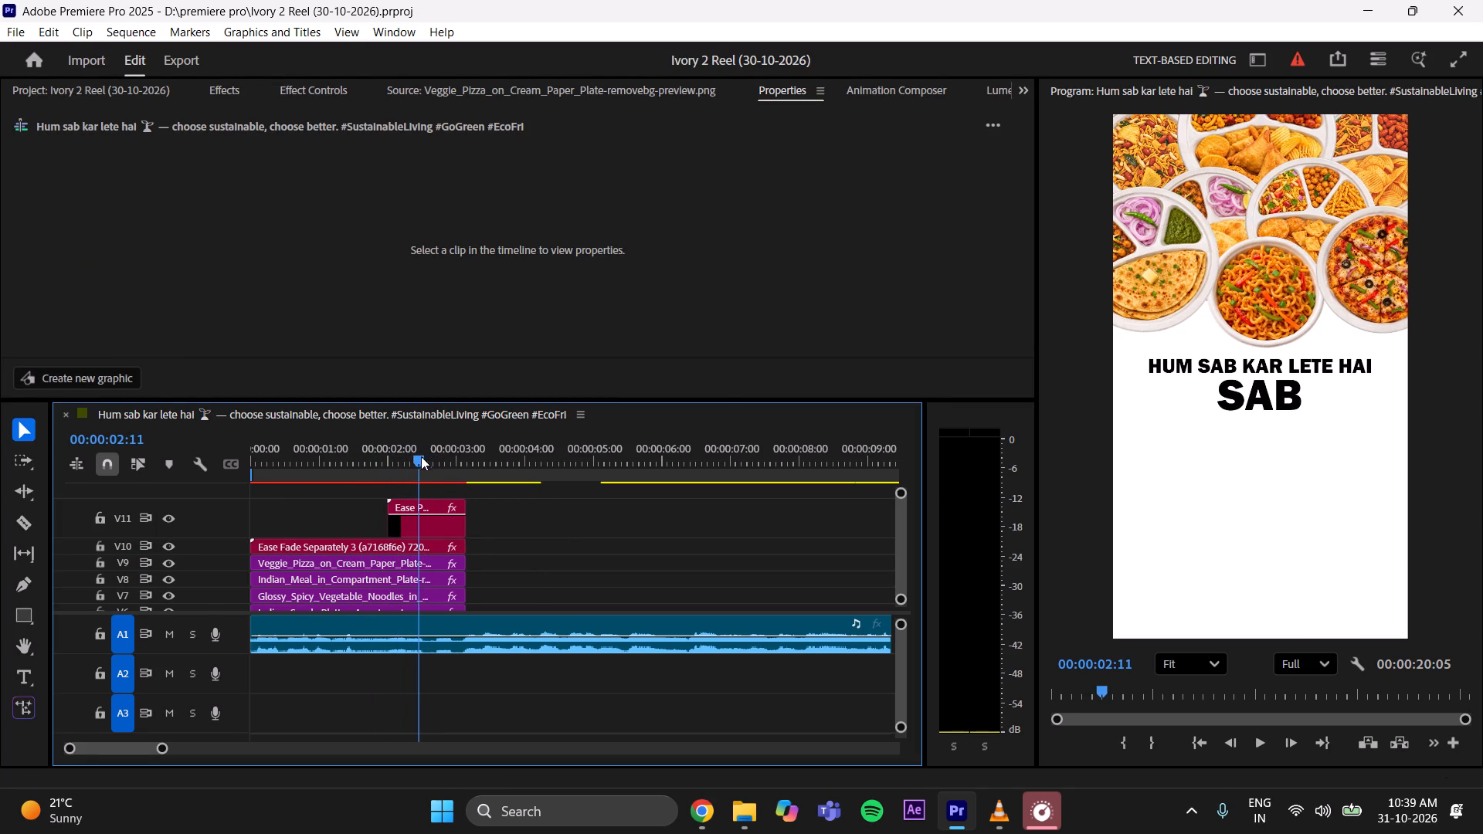
pyautogui.moveTo(421, 456); pyautogui.dragTo(406, 466)
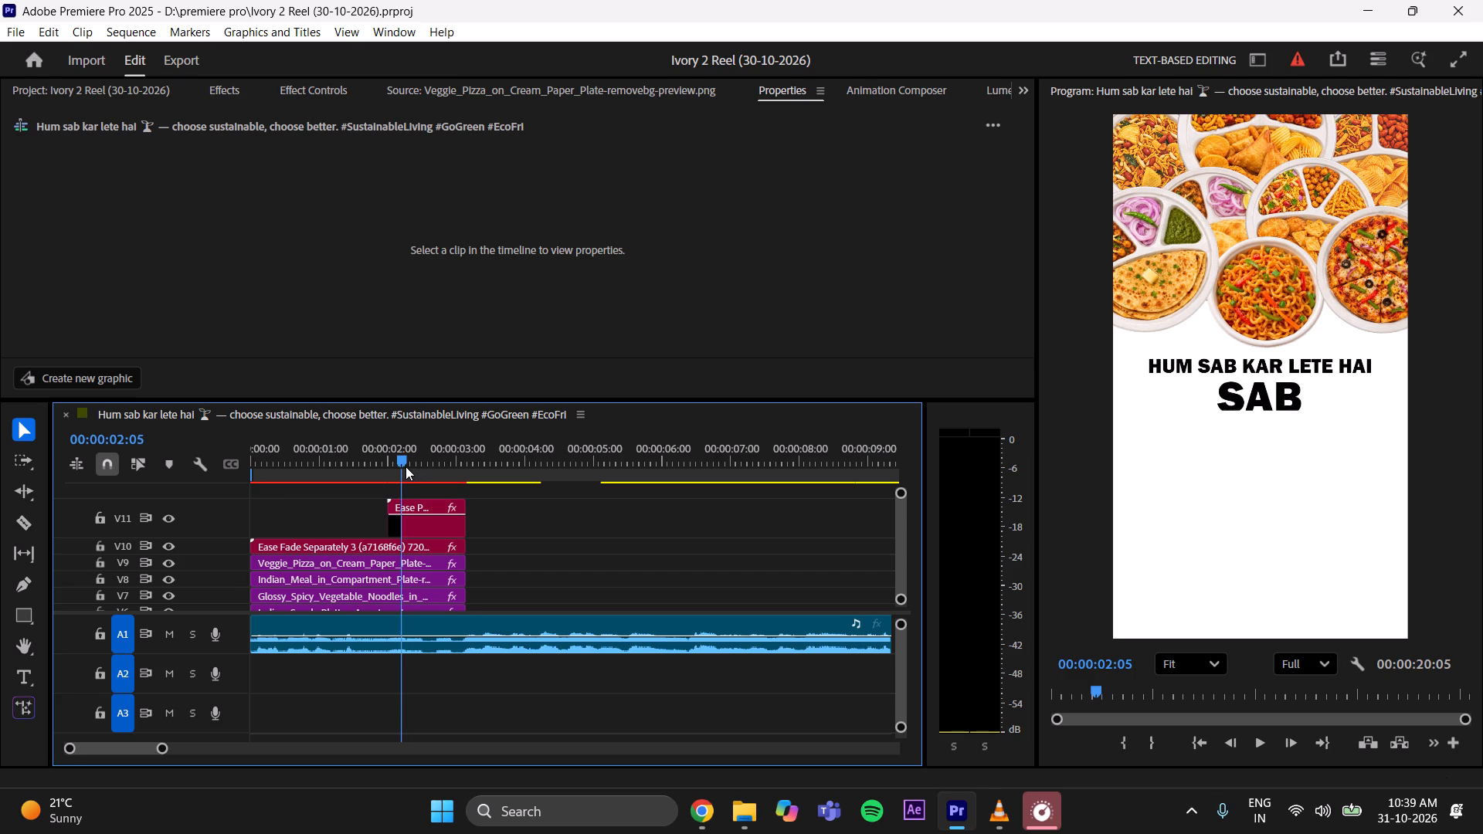
pyautogui.moveTo(406, 466); pyautogui.dragTo(412, 466)
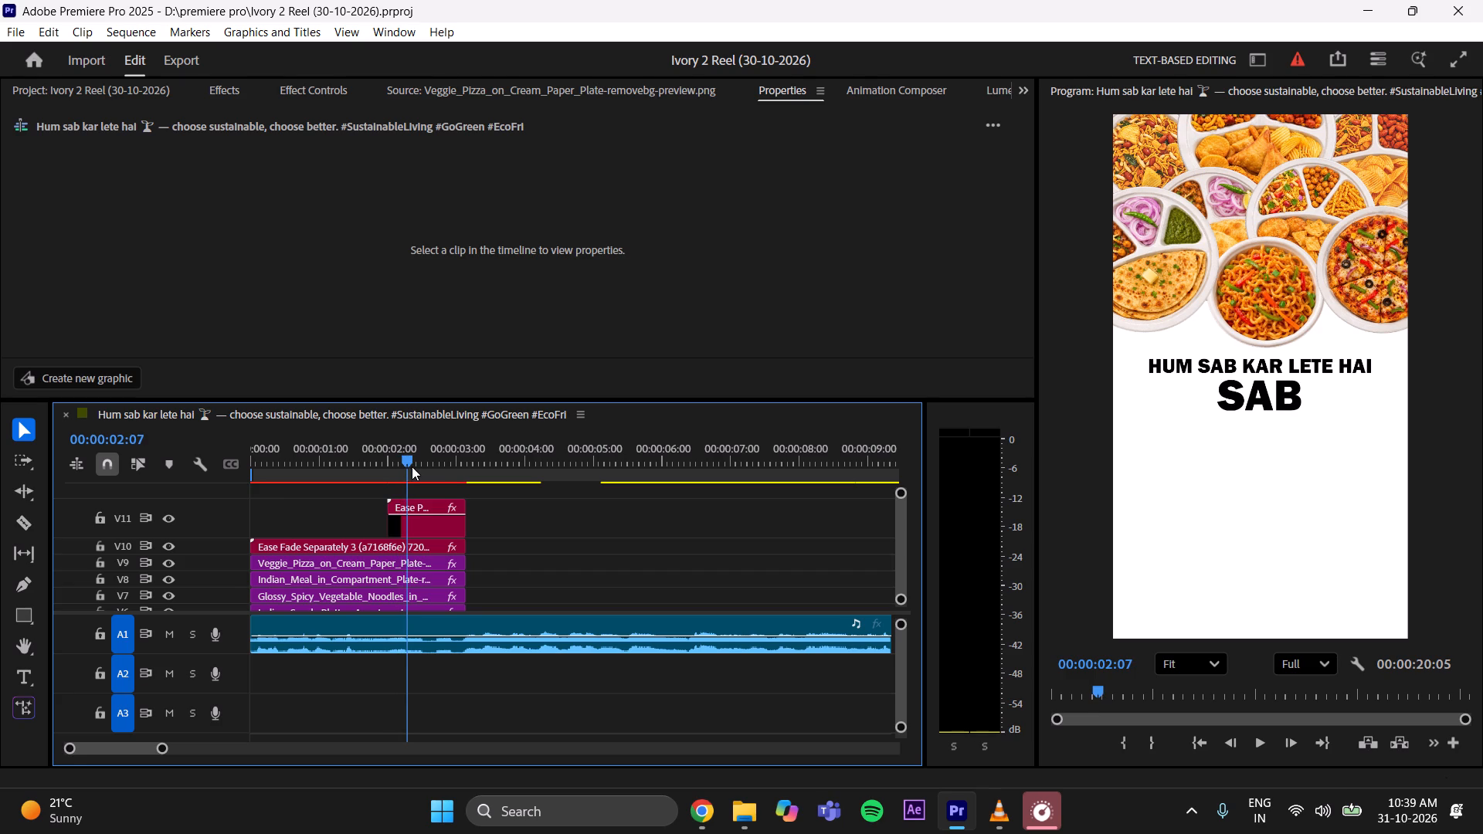
pyautogui.moveTo(412, 466); pyautogui.dragTo(404, 470)
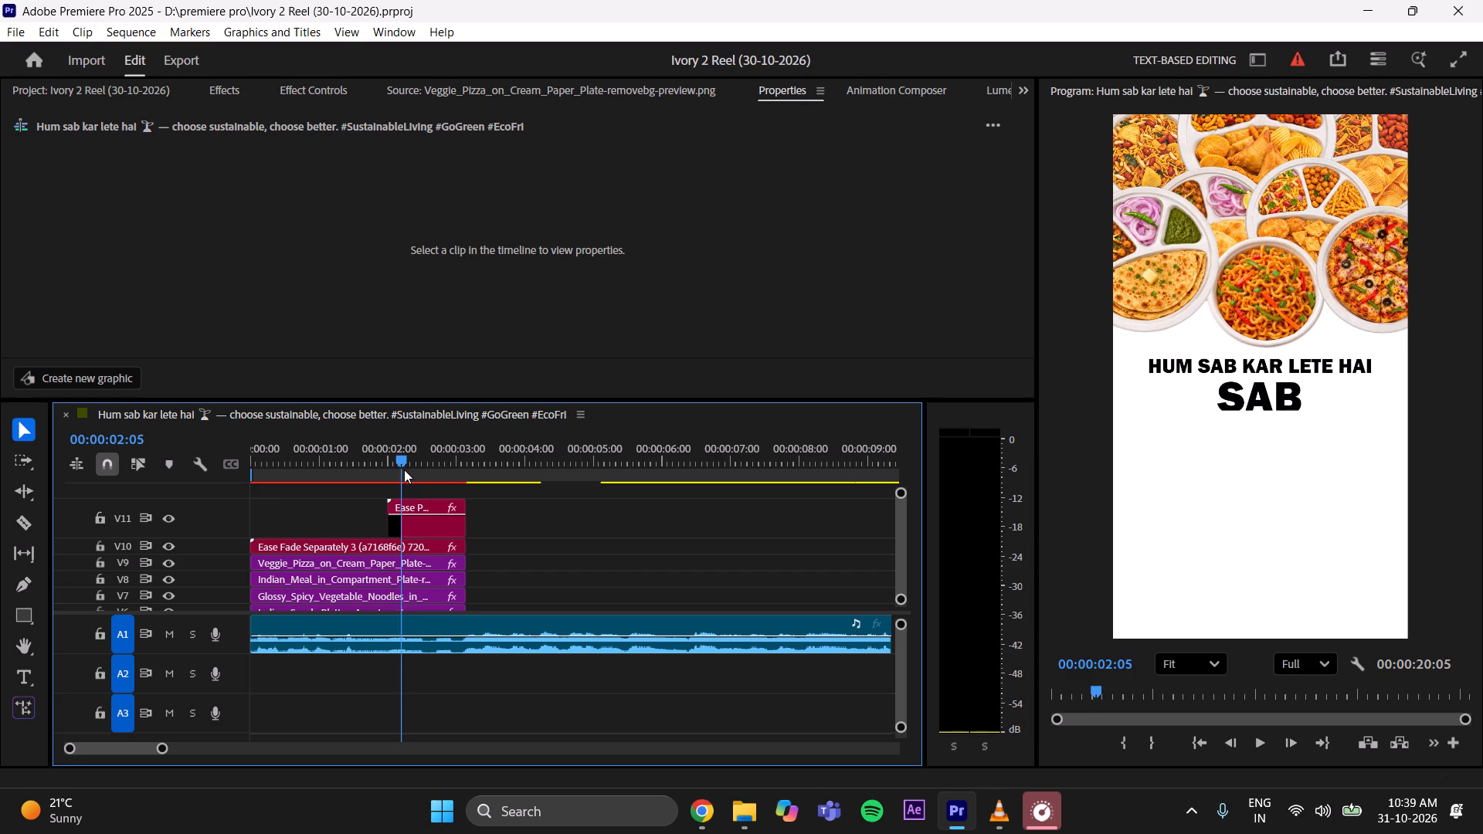
pyautogui.moveTo(404, 470); pyautogui.dragTo(405, 472)
pyautogui.press('Right')
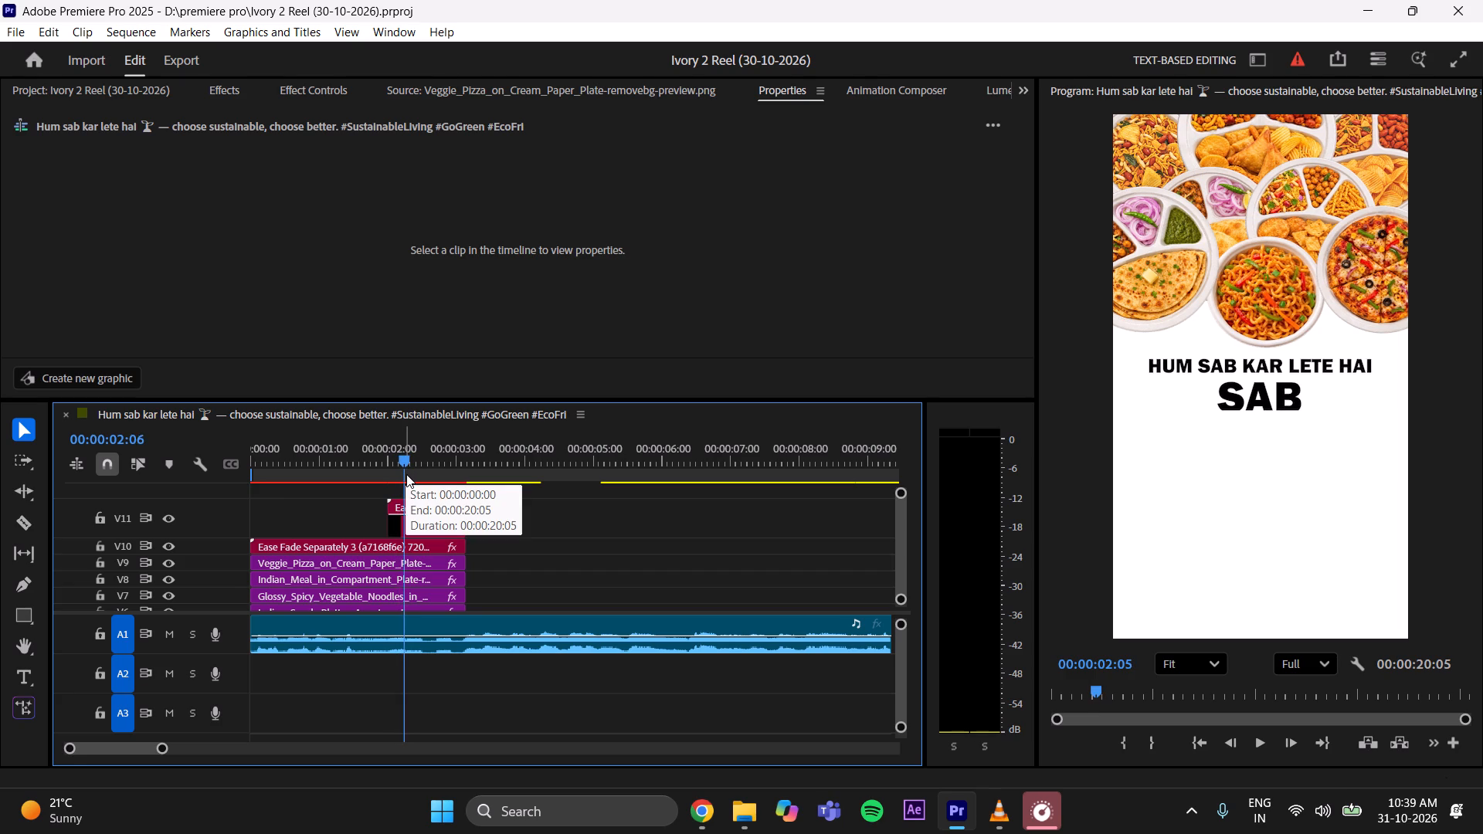
pyautogui.press('Right')
pyautogui.press('Right')
pyautogui.press('Right')
pyautogui.press('Left')
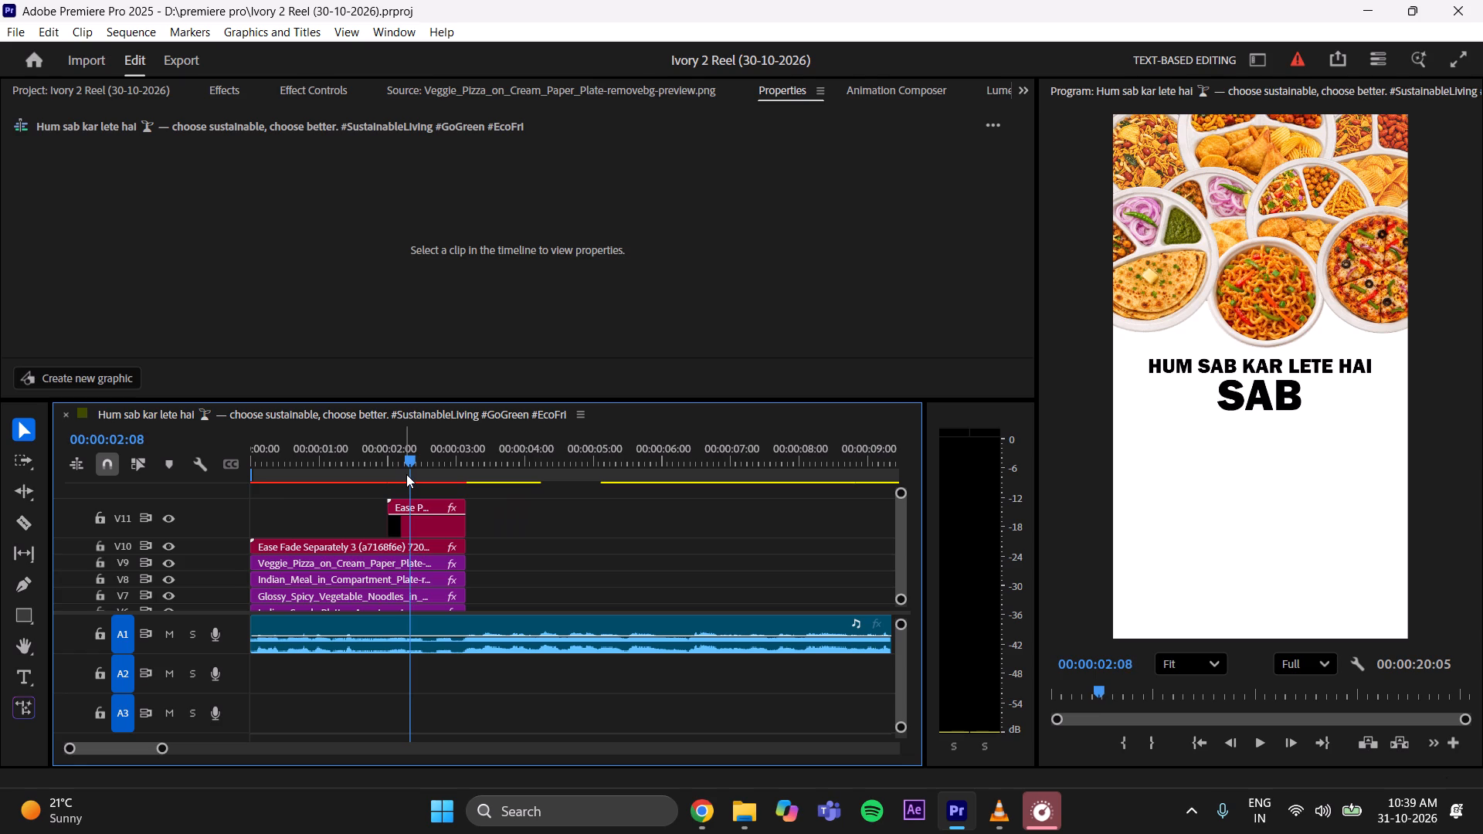
pyautogui.press('Left')
pyautogui.press('Left')
pyautogui.press('Left')
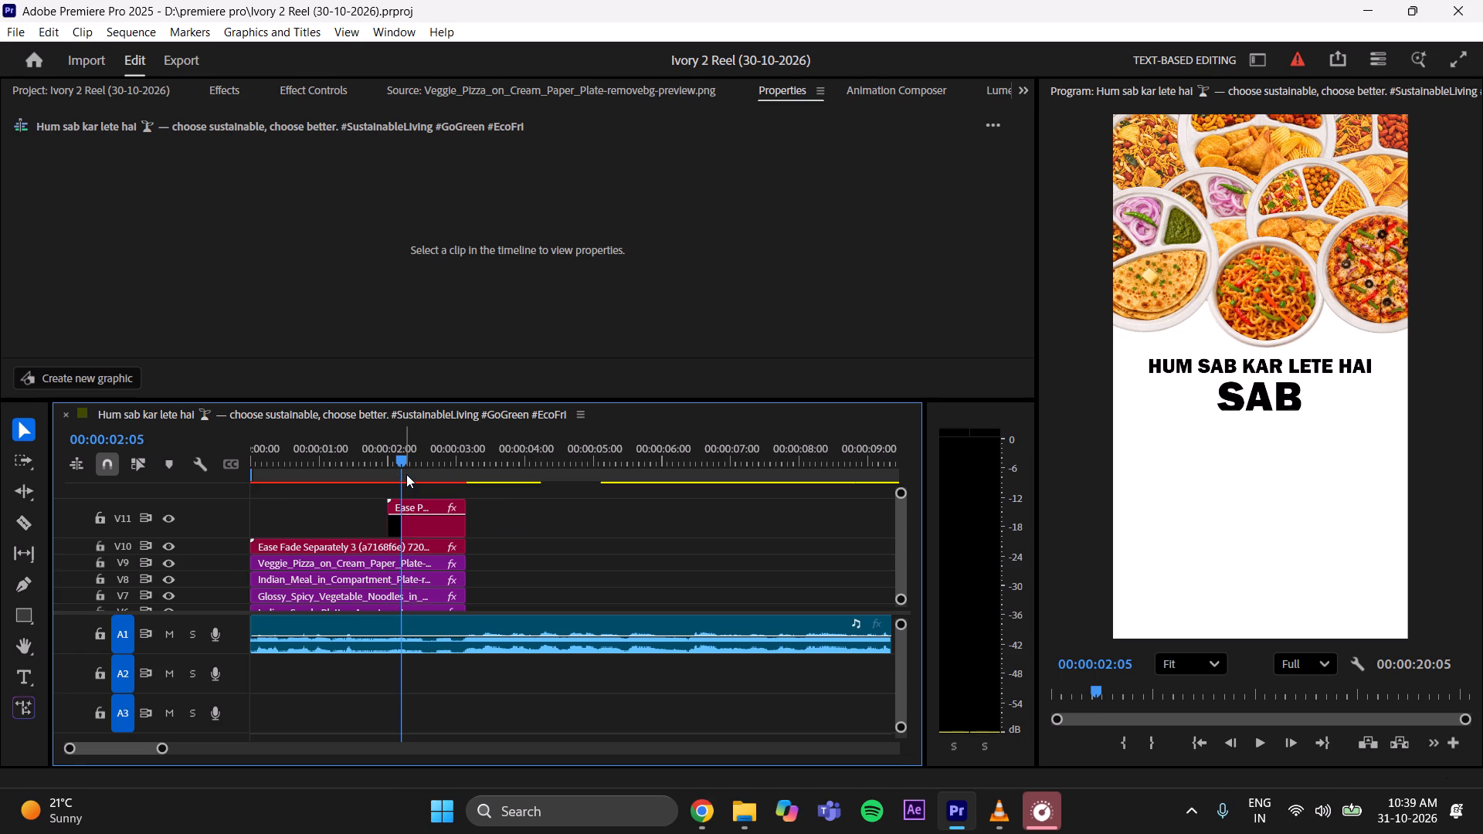
pyautogui.press('Right')
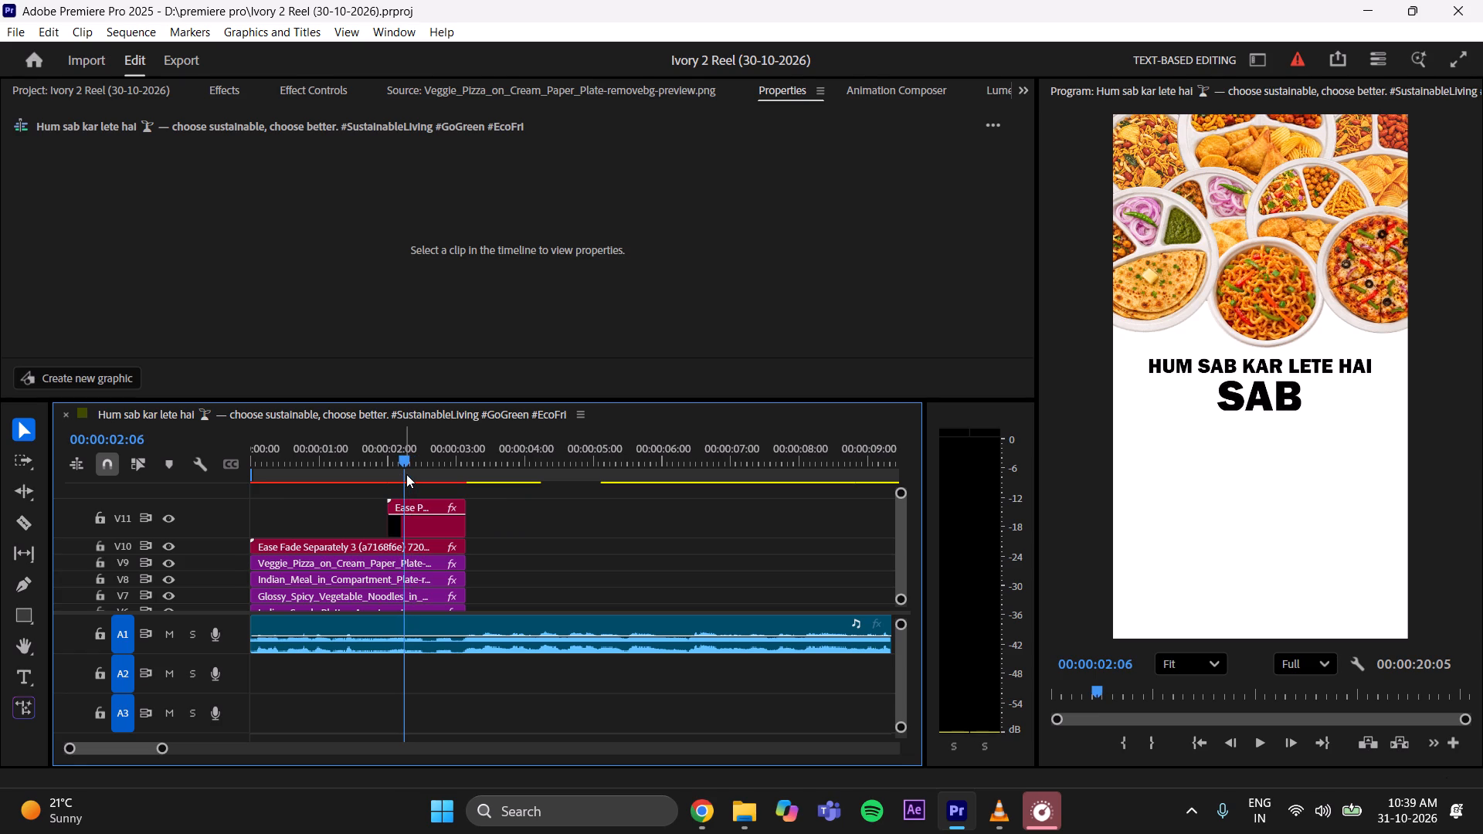
pyautogui.press('Right')
pyautogui.press('Left')
pyautogui.press('Left')
pyautogui.press('Right')
pyautogui.press('Right')
pyautogui.press('Right')
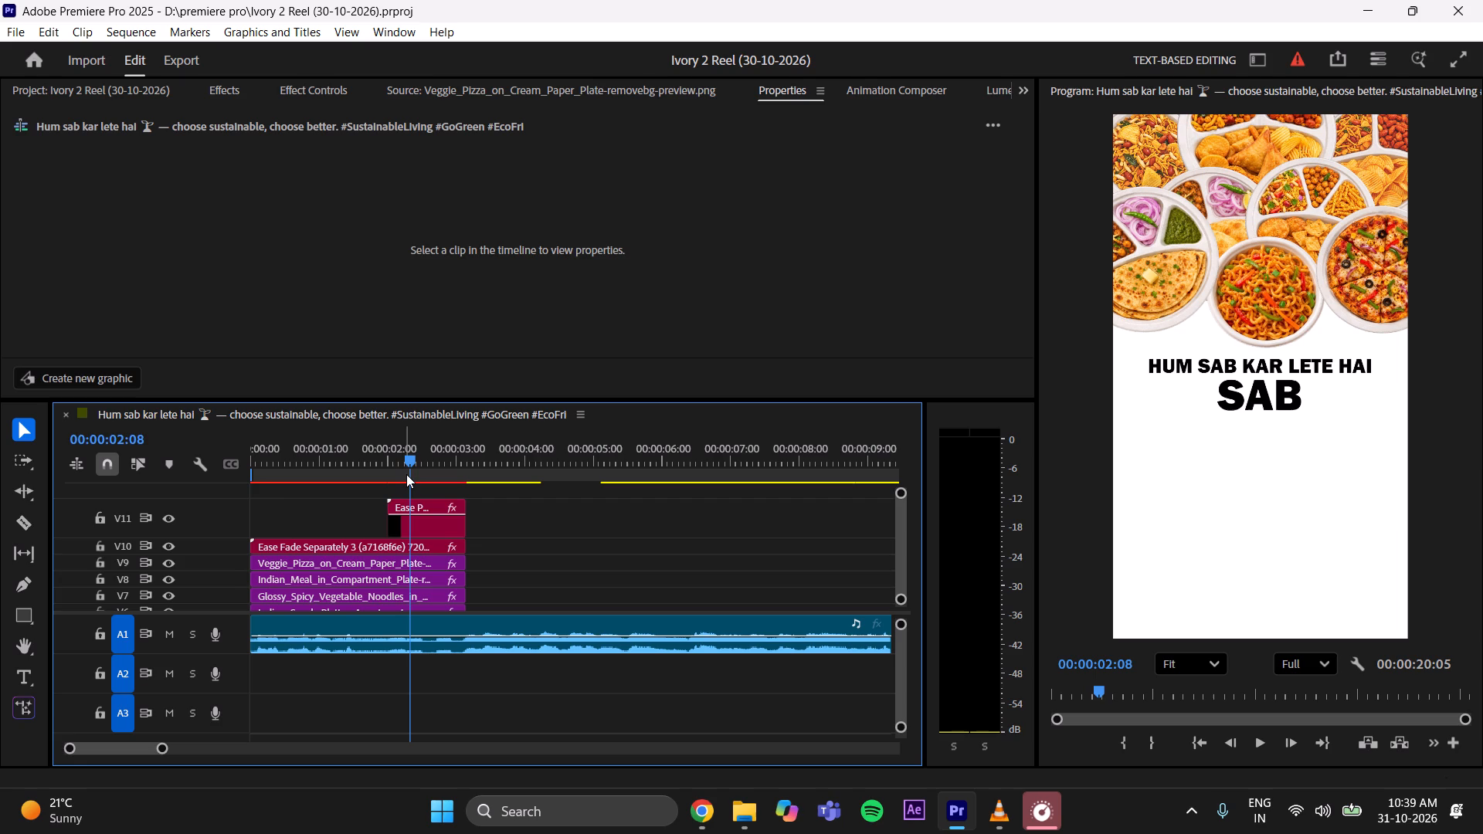
pyautogui.press('Right')
pyautogui.press('Left')
pyautogui.press('Left')
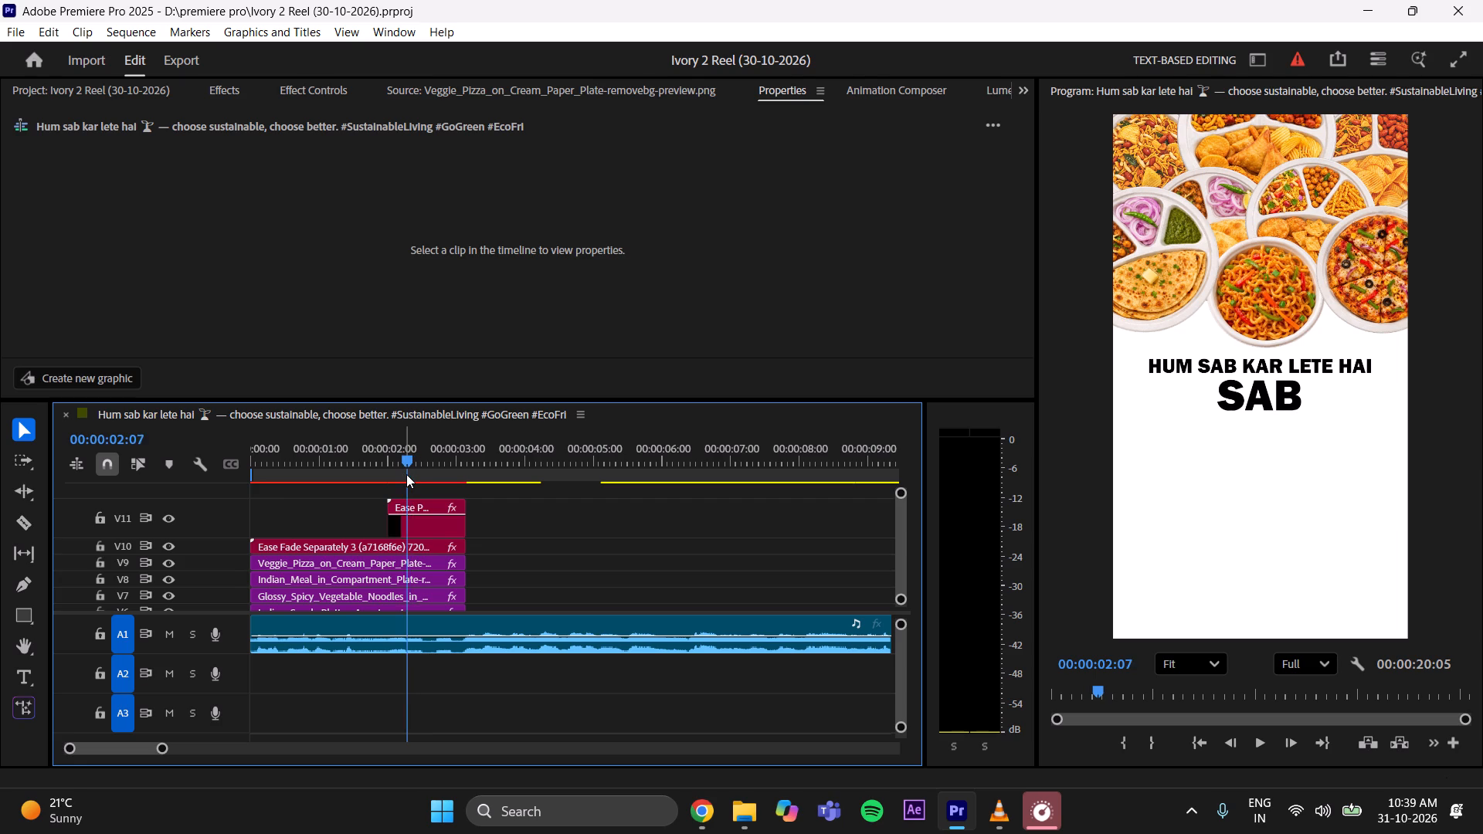
pyautogui.press('Left')
pyautogui.press('Right')
pyautogui.press('Left')
pyautogui.press('Right')
pyautogui.press('Left')
pyautogui.press('Left')
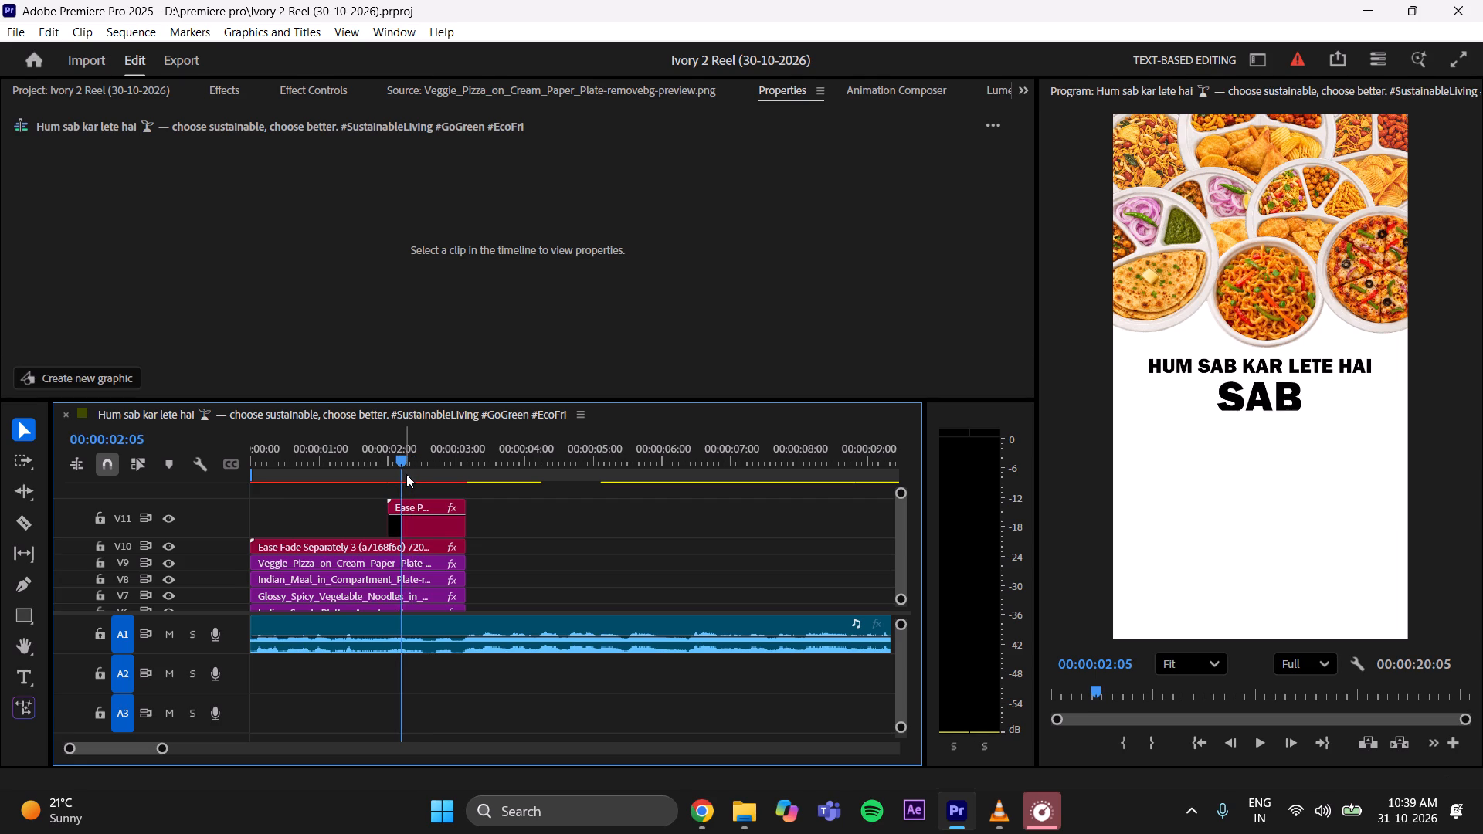
pyautogui.press('Right')
pyautogui.press('Right')
pyautogui.press('Left')
pyautogui.press('Right')
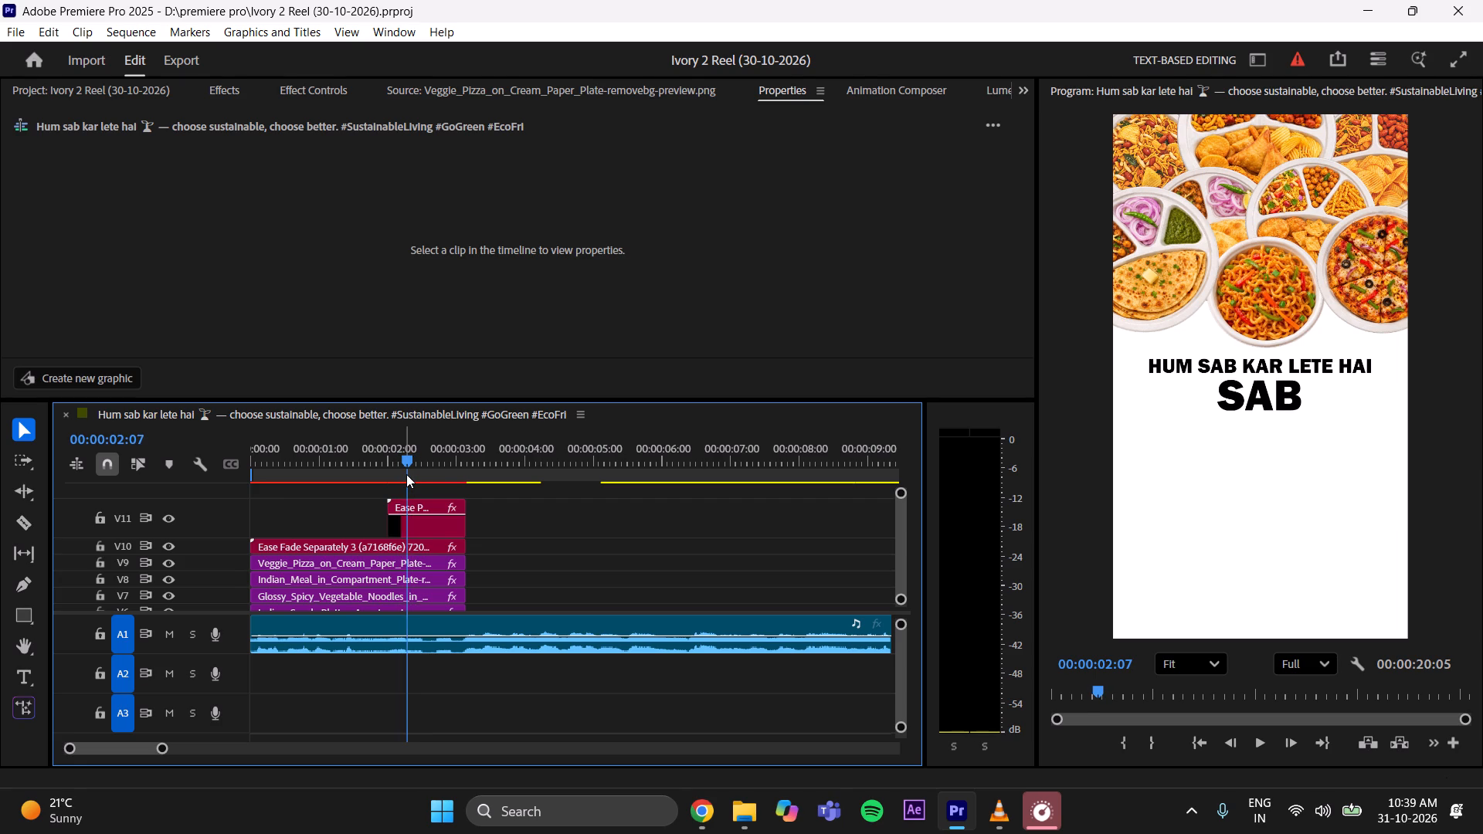
# Save the project.
pyautogui.hotkey('ctrl', 's')
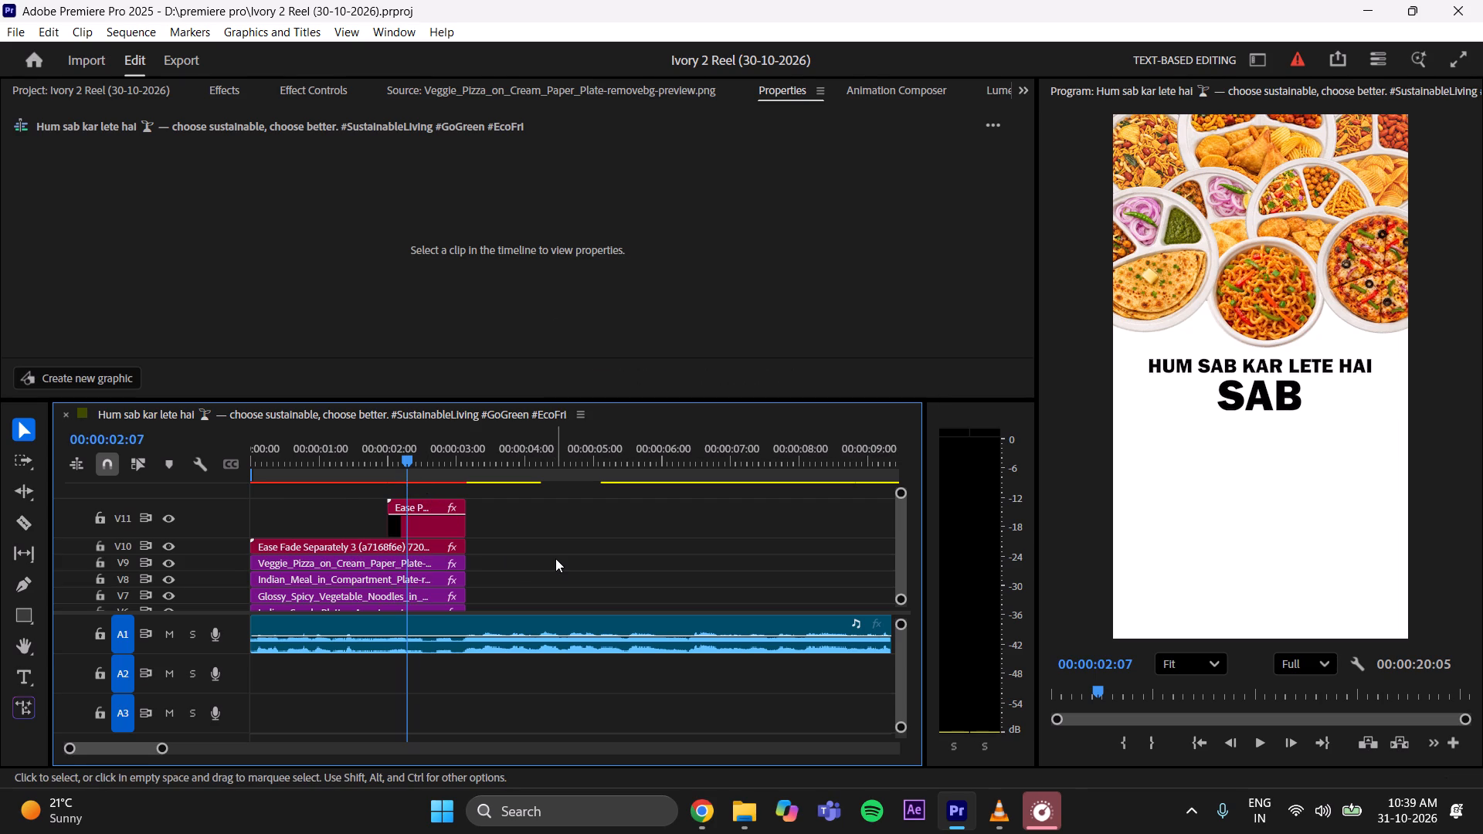
# Enable Scale keyframing at 00:00:02:07 on the Top-Down Indian Snack Mix, Three-Compartment and Indian Snack Platter in Compartment plate clips on V2 to V4.
pyautogui.scroll(-3, 556, 558)
pyautogui.scroll(10, 556, 558)
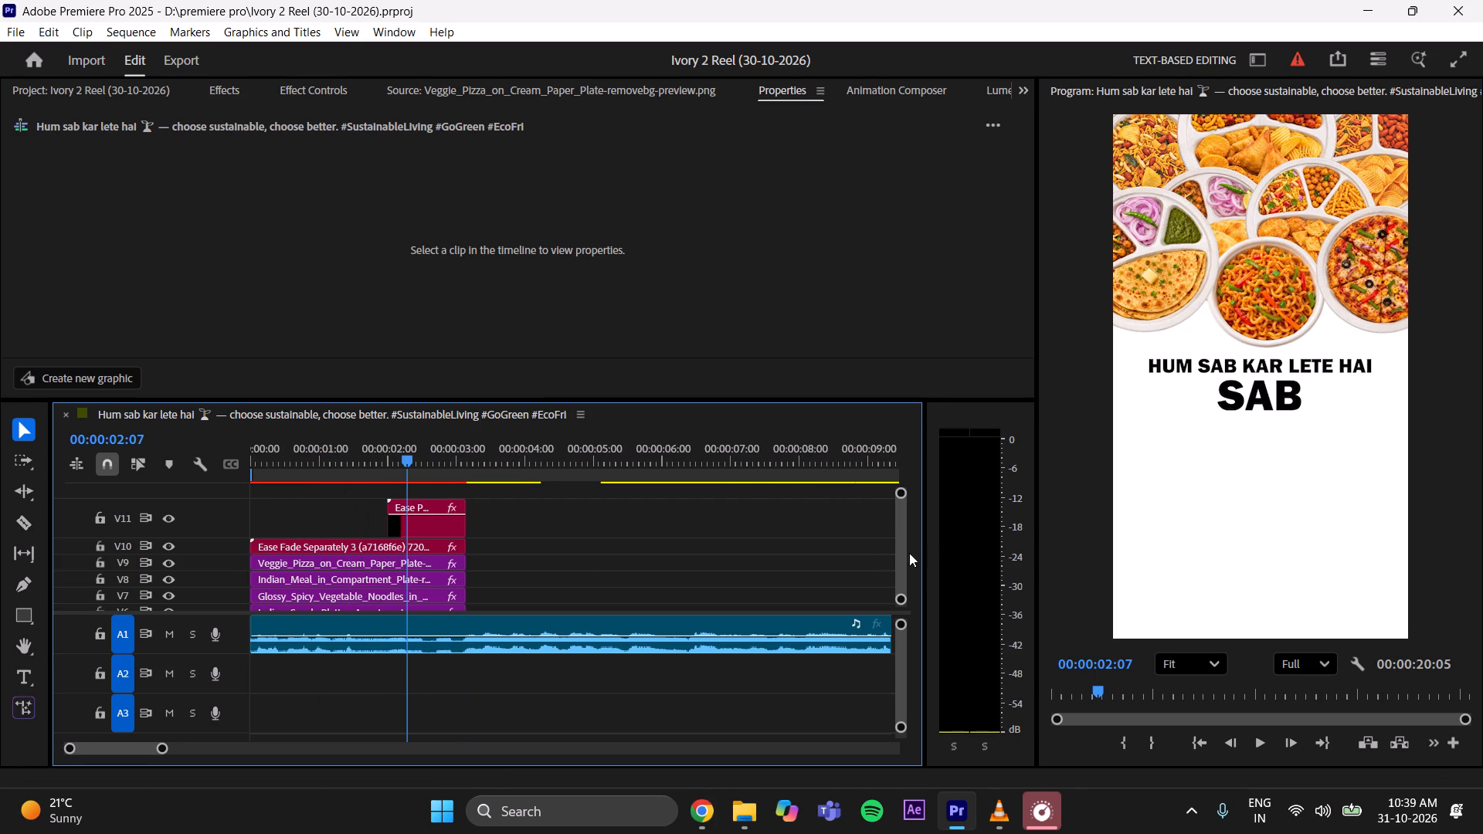
pyautogui.moveTo(902, 548); pyautogui.dragTo(906, 558)
pyautogui.click(399, 581)
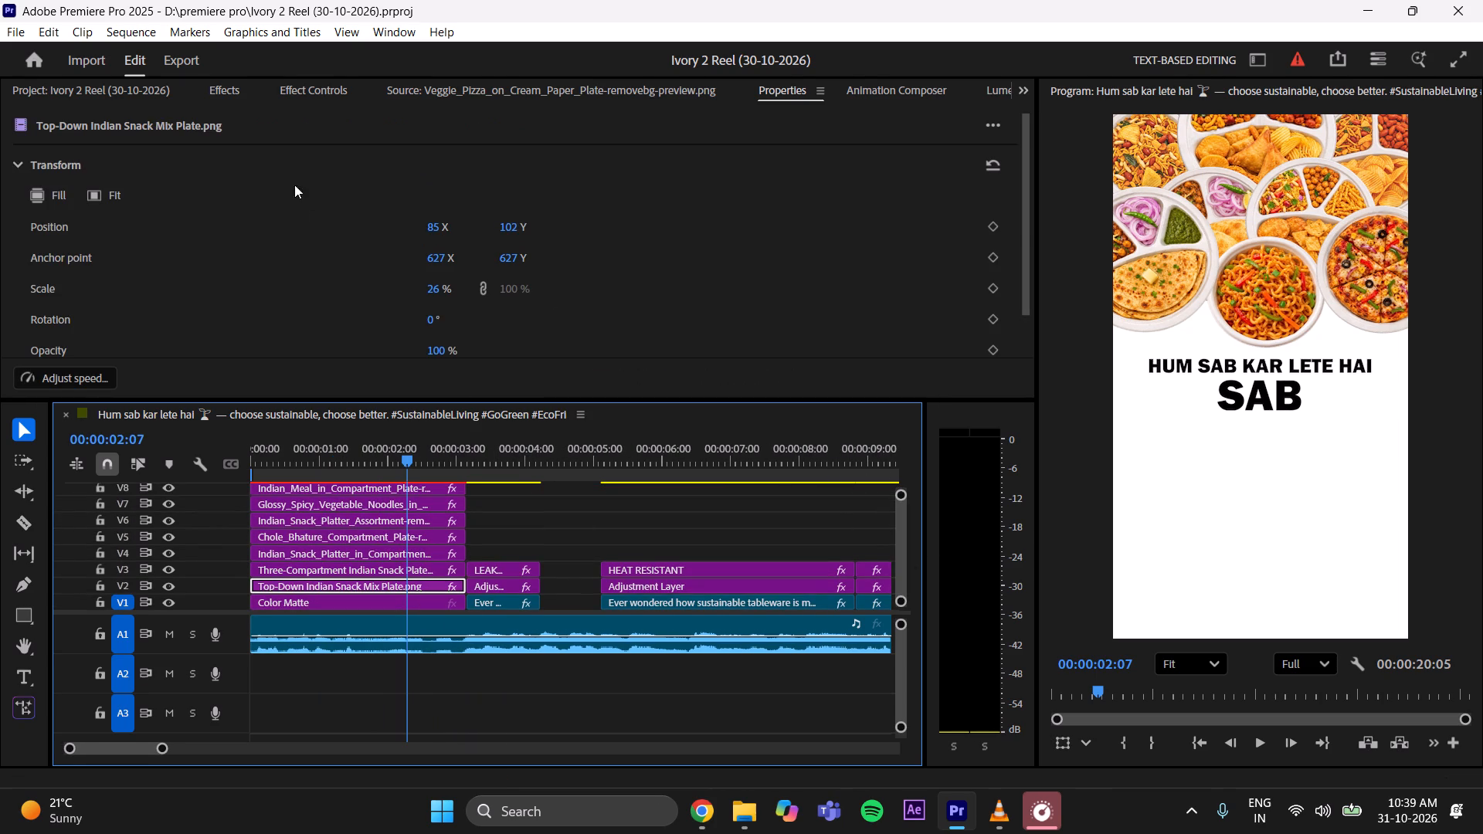
pyautogui.click(310, 94)
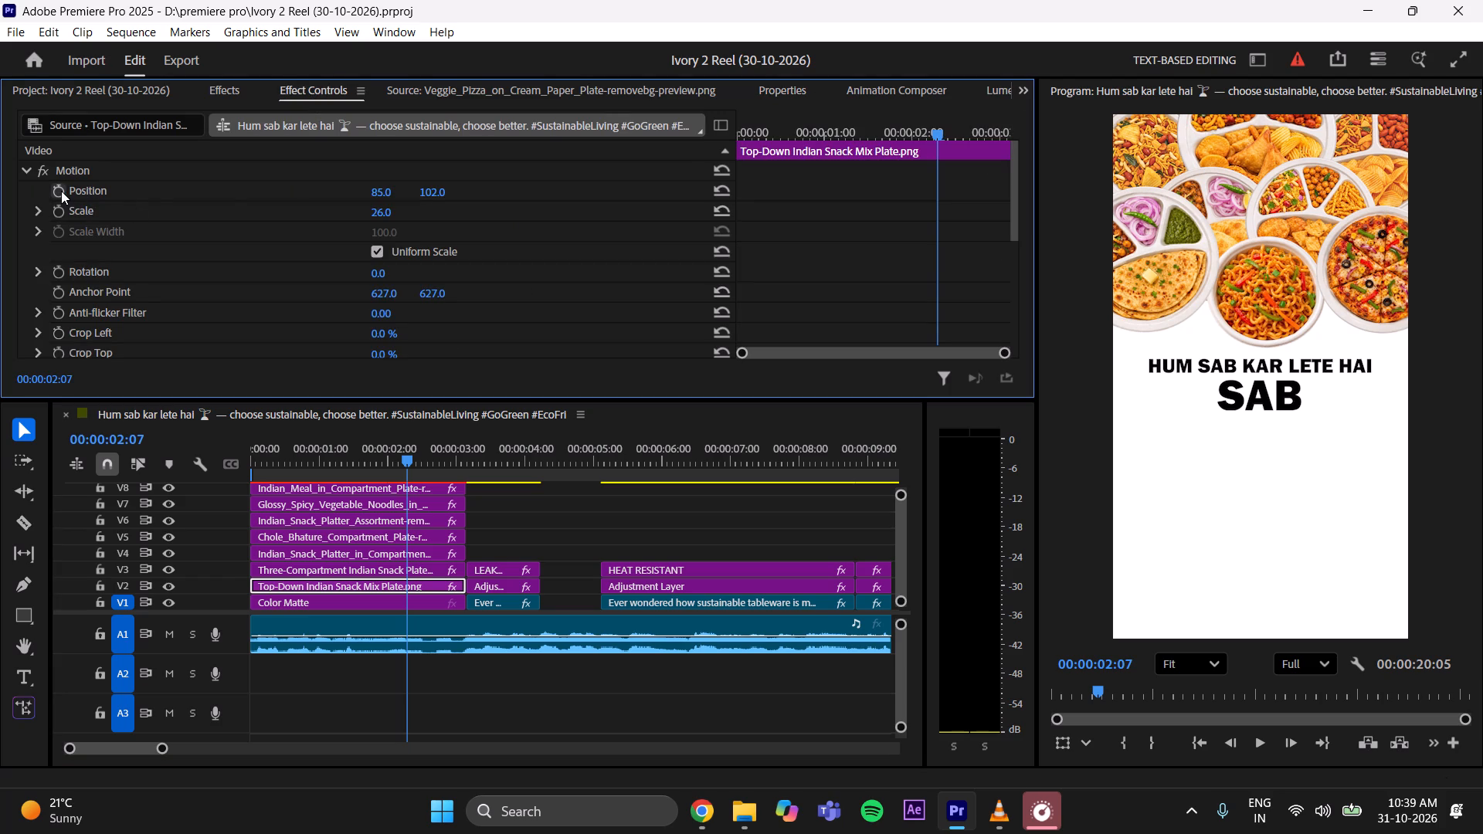
pyautogui.click(57, 212)
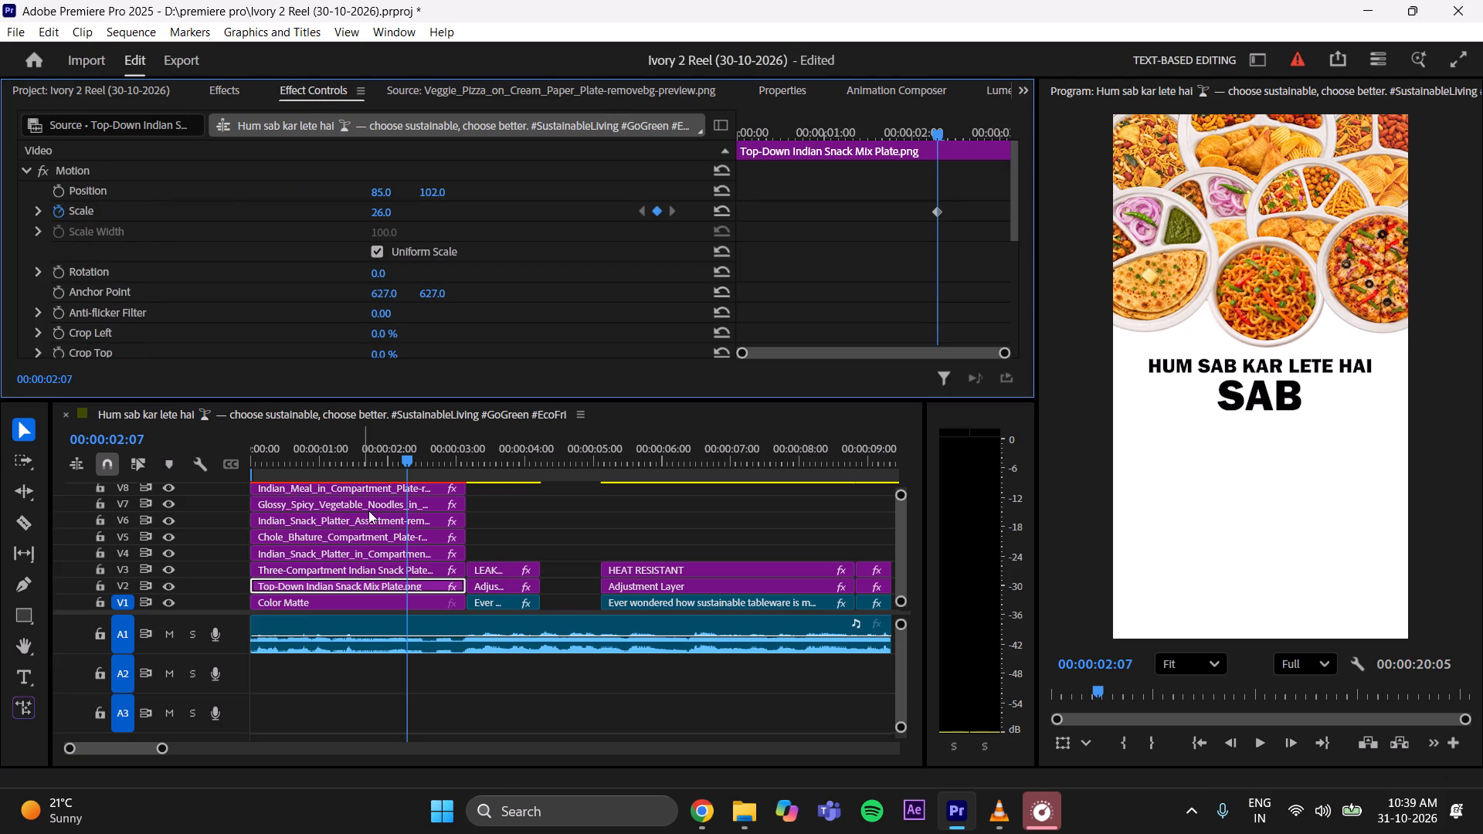
pyautogui.scroll(-3, 540, 518)
pyautogui.scroll(11, 530, 518)
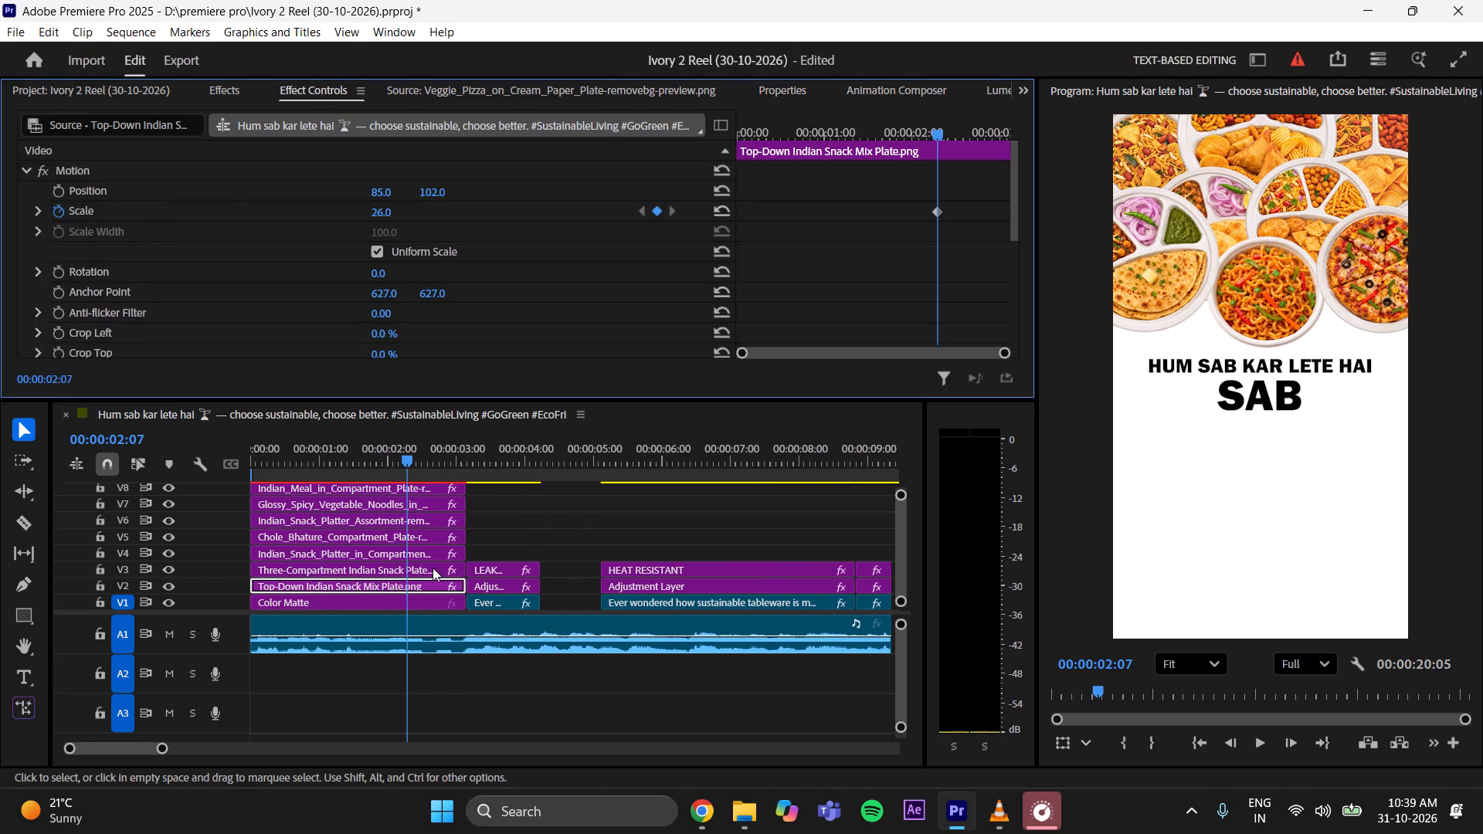
pyautogui.click(430, 564)
pyautogui.click(59, 216)
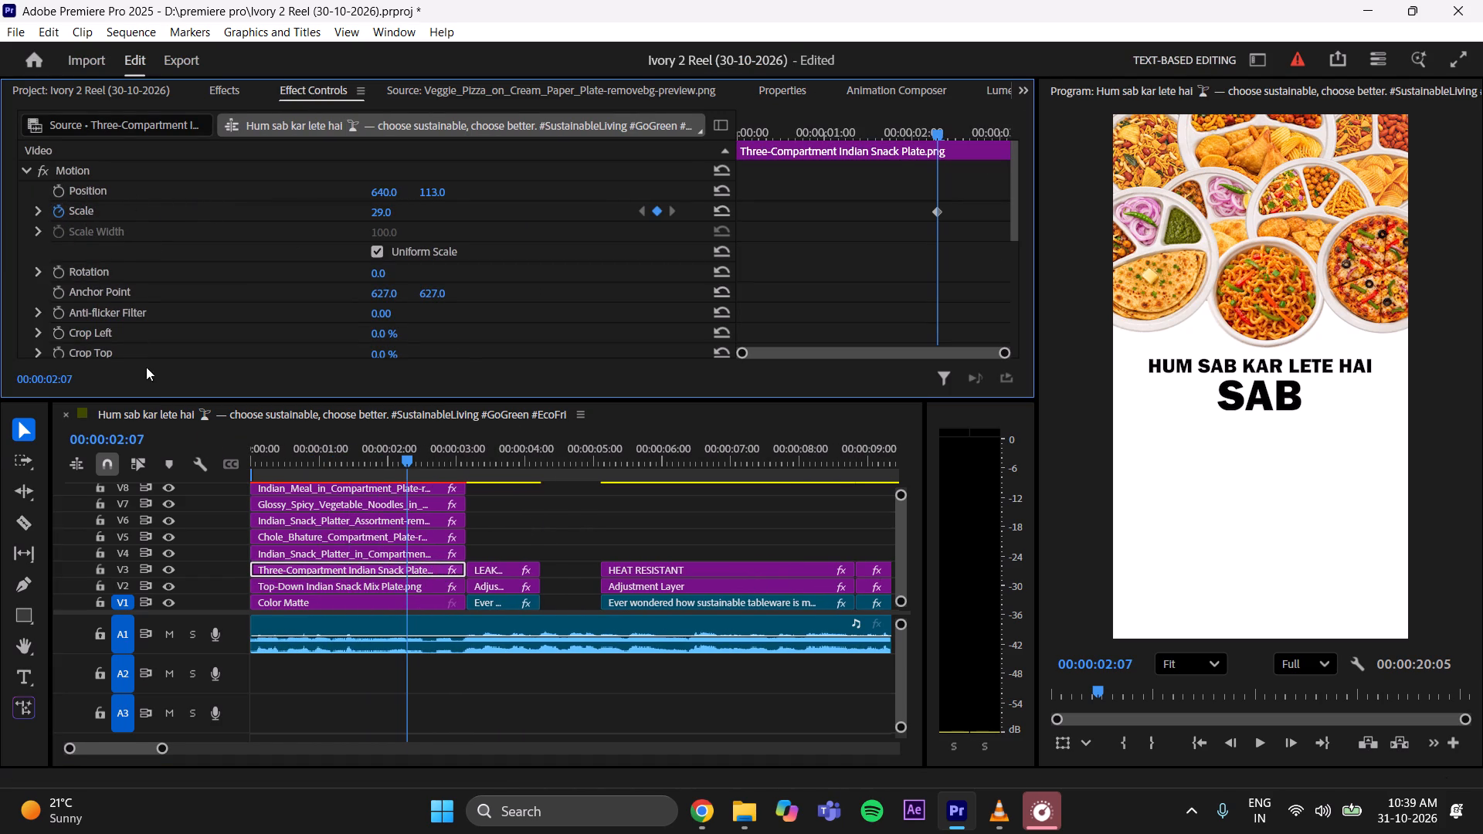
pyautogui.click(416, 549)
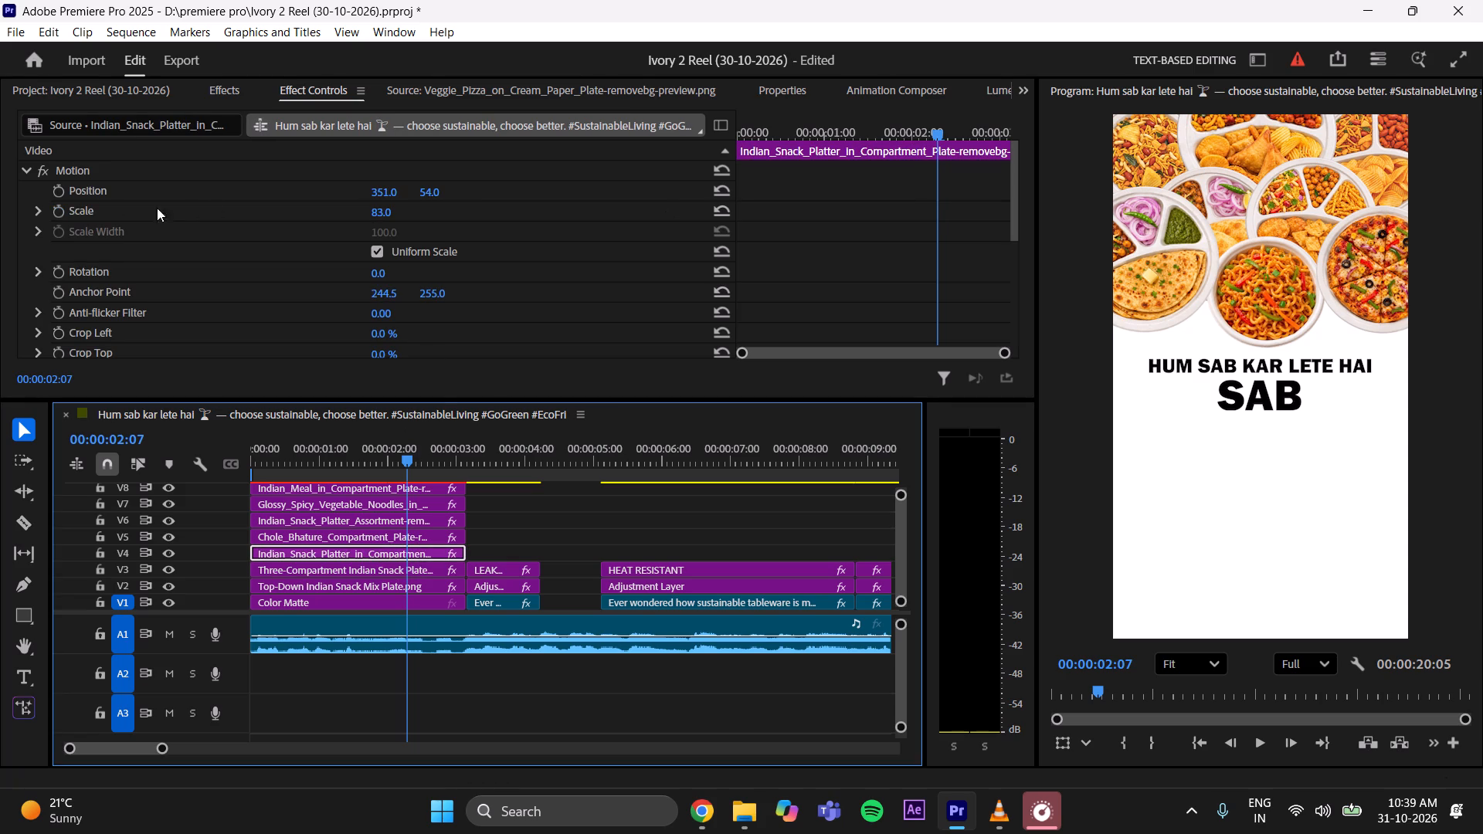
pyautogui.click(58, 212)
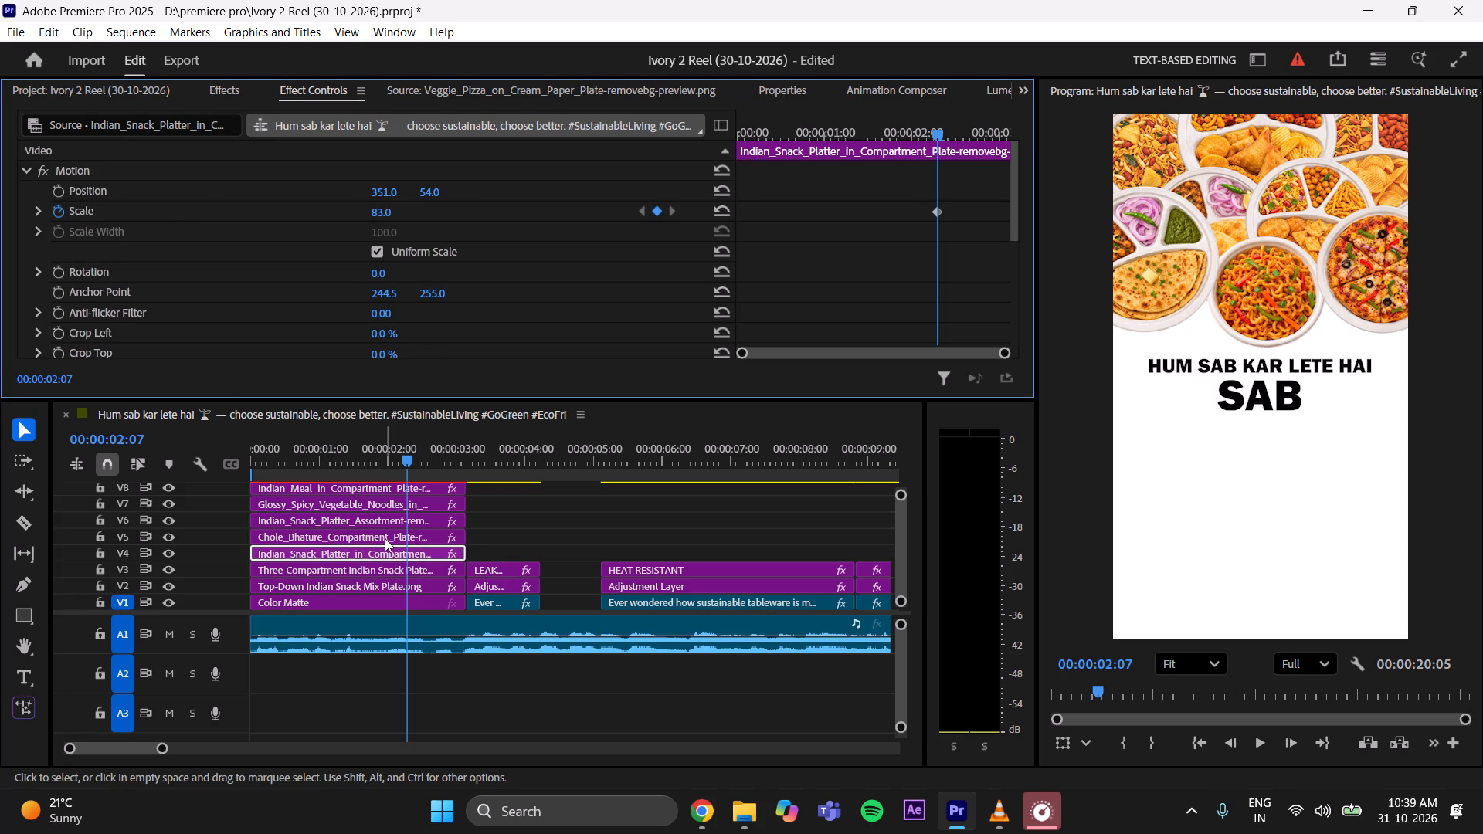
# Enable Scale keyframing at 00:00:02:07 on the Chole Bhature, Snack Platter Assortment, Noodles, Indian Meal and Veggie Pizza clips on V5 to V9.
pyautogui.click(386, 536)
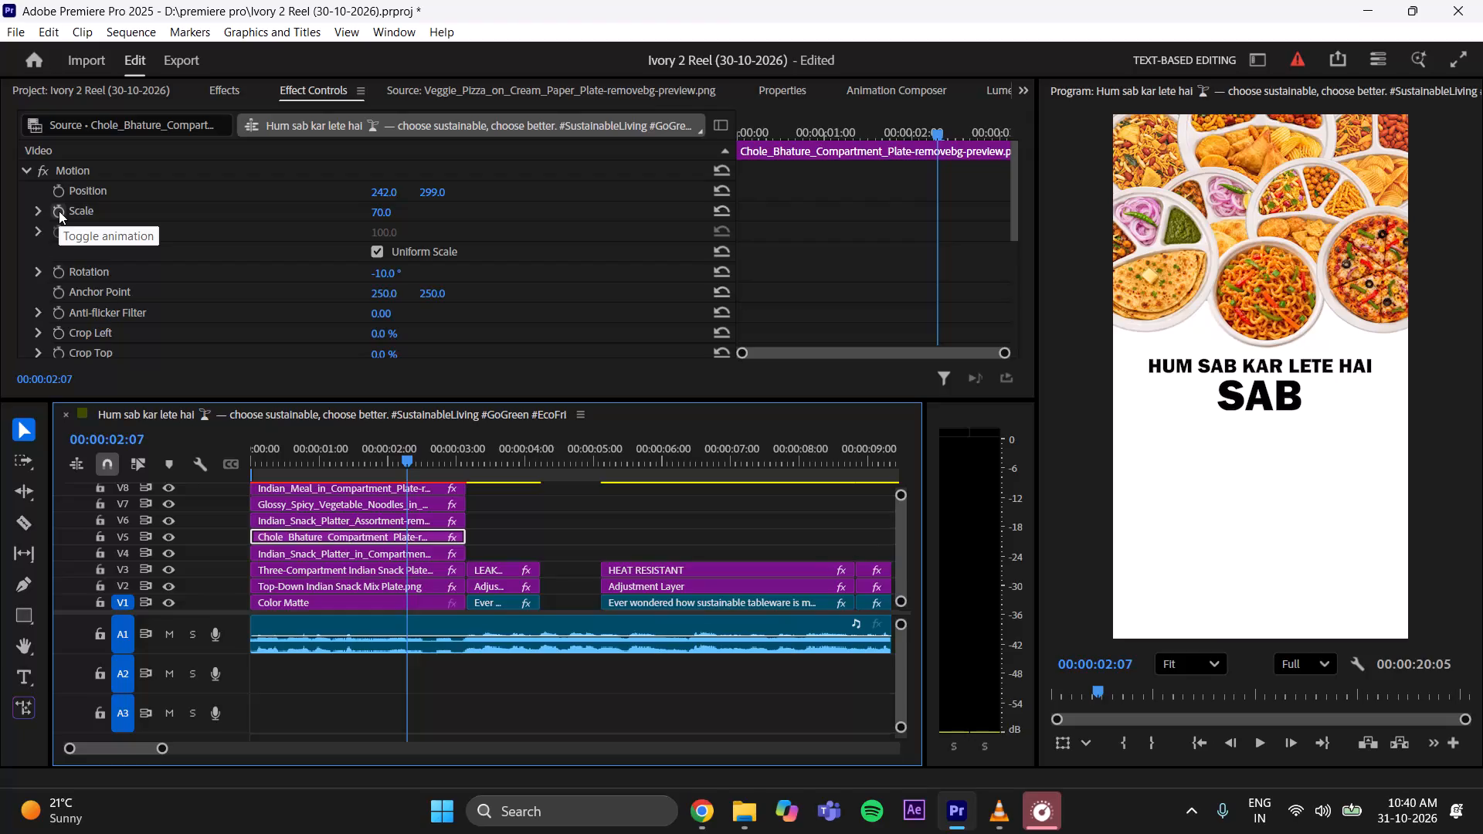
pyautogui.click(59, 211)
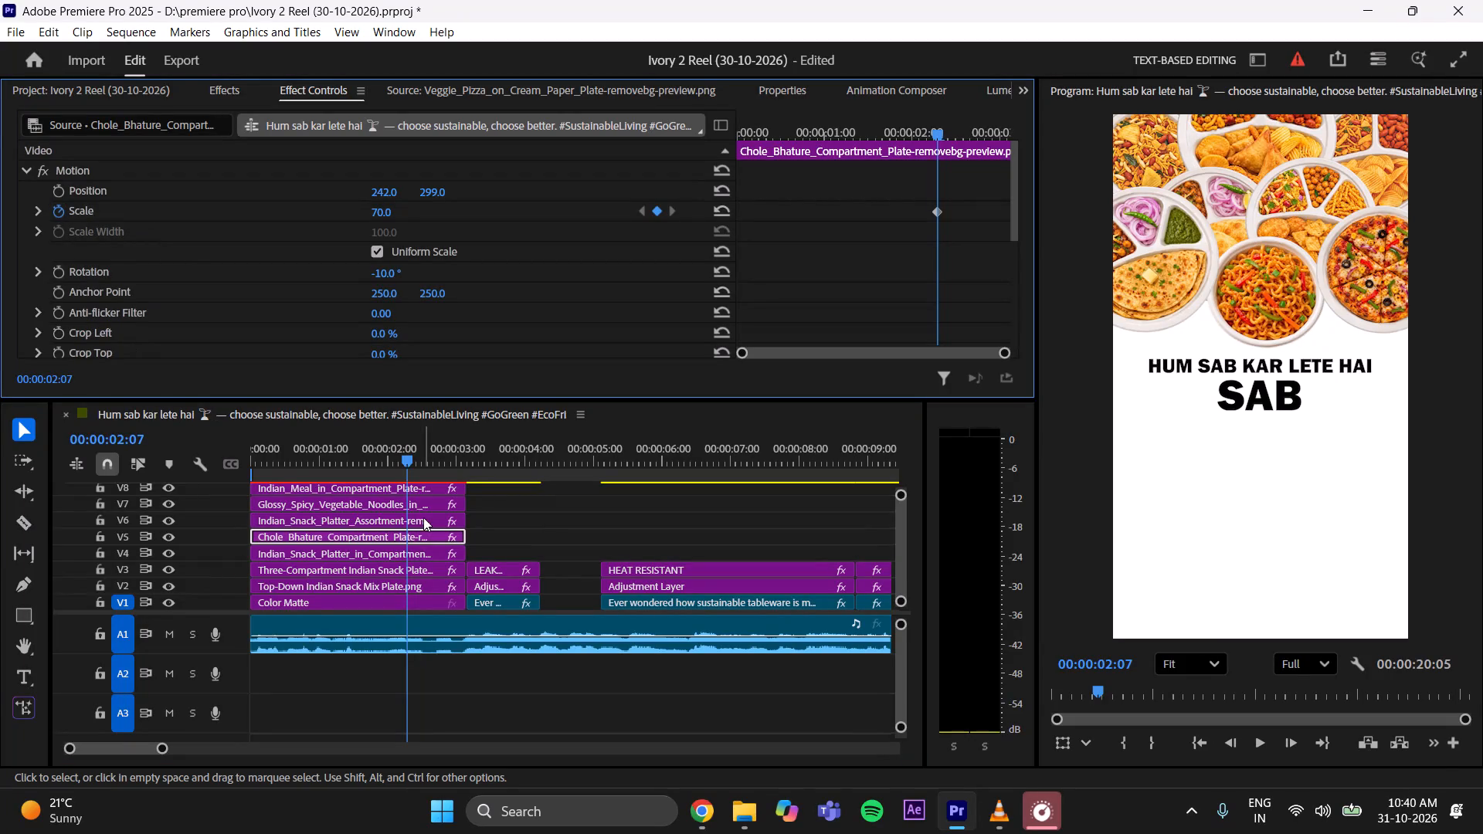
pyautogui.click(416, 516)
pyautogui.click(60, 210)
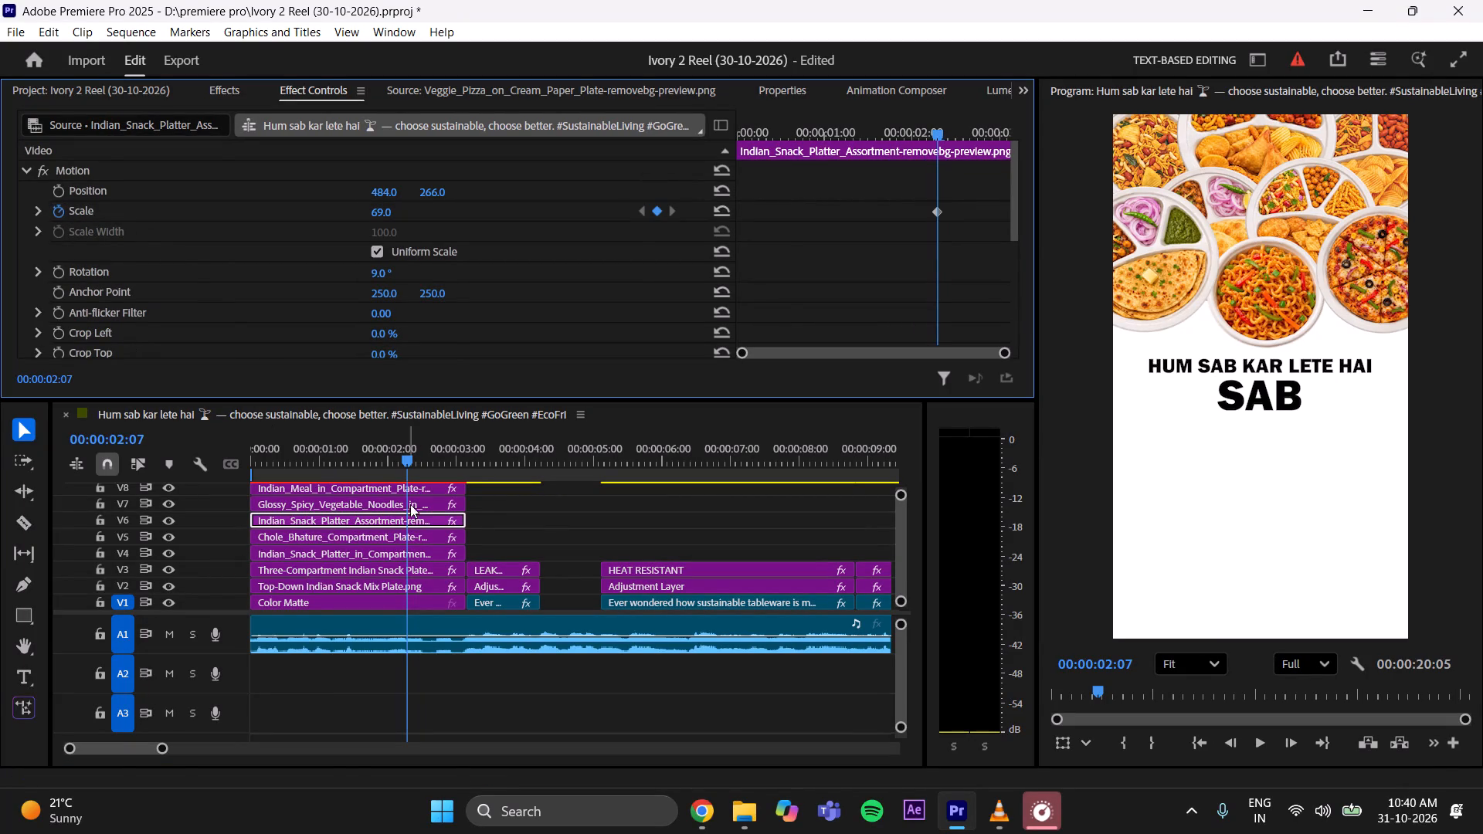
pyautogui.click(426, 507)
pyautogui.click(65, 207)
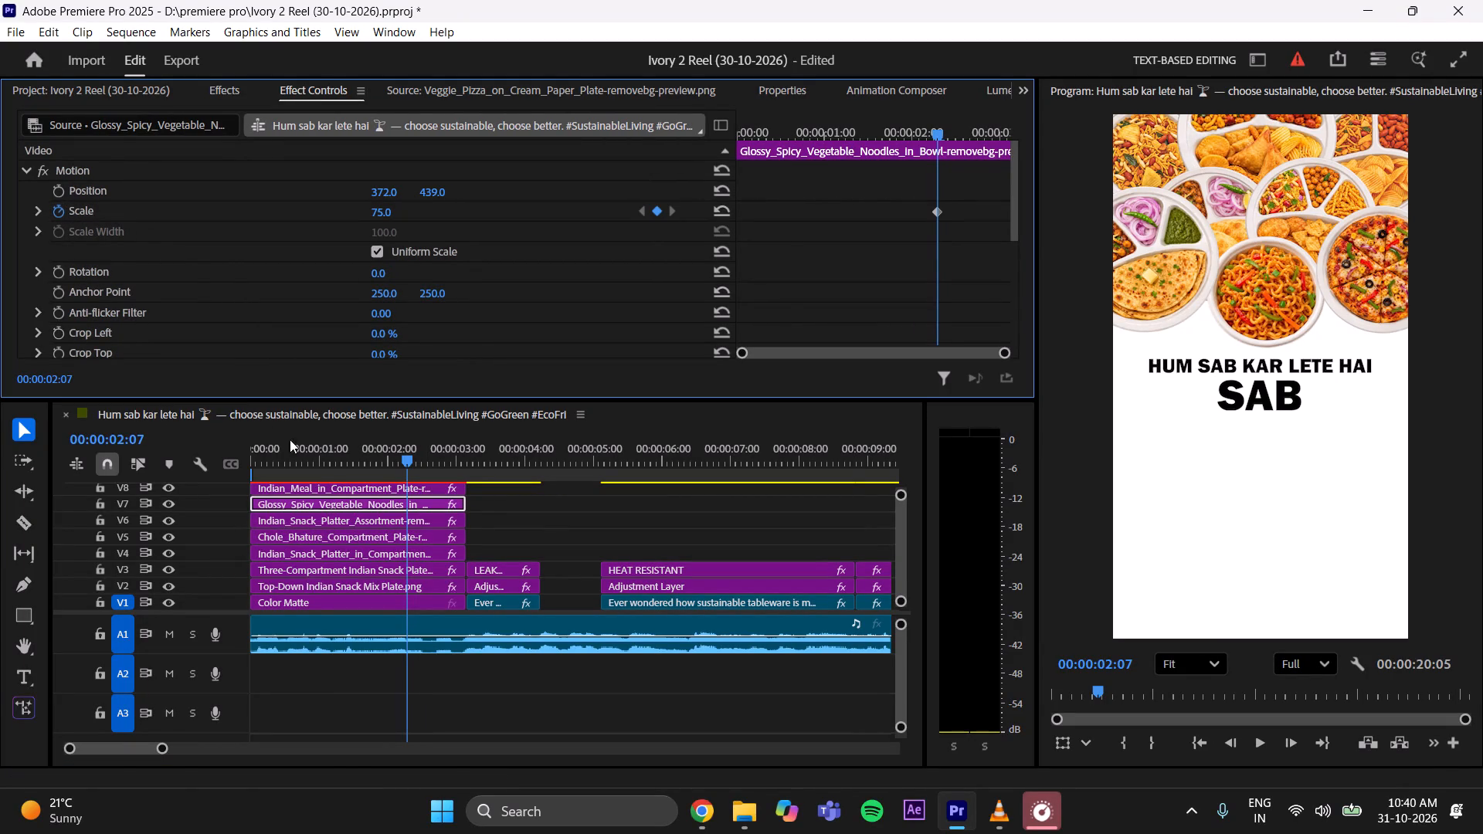
pyautogui.click(418, 488)
pyautogui.click(62, 208)
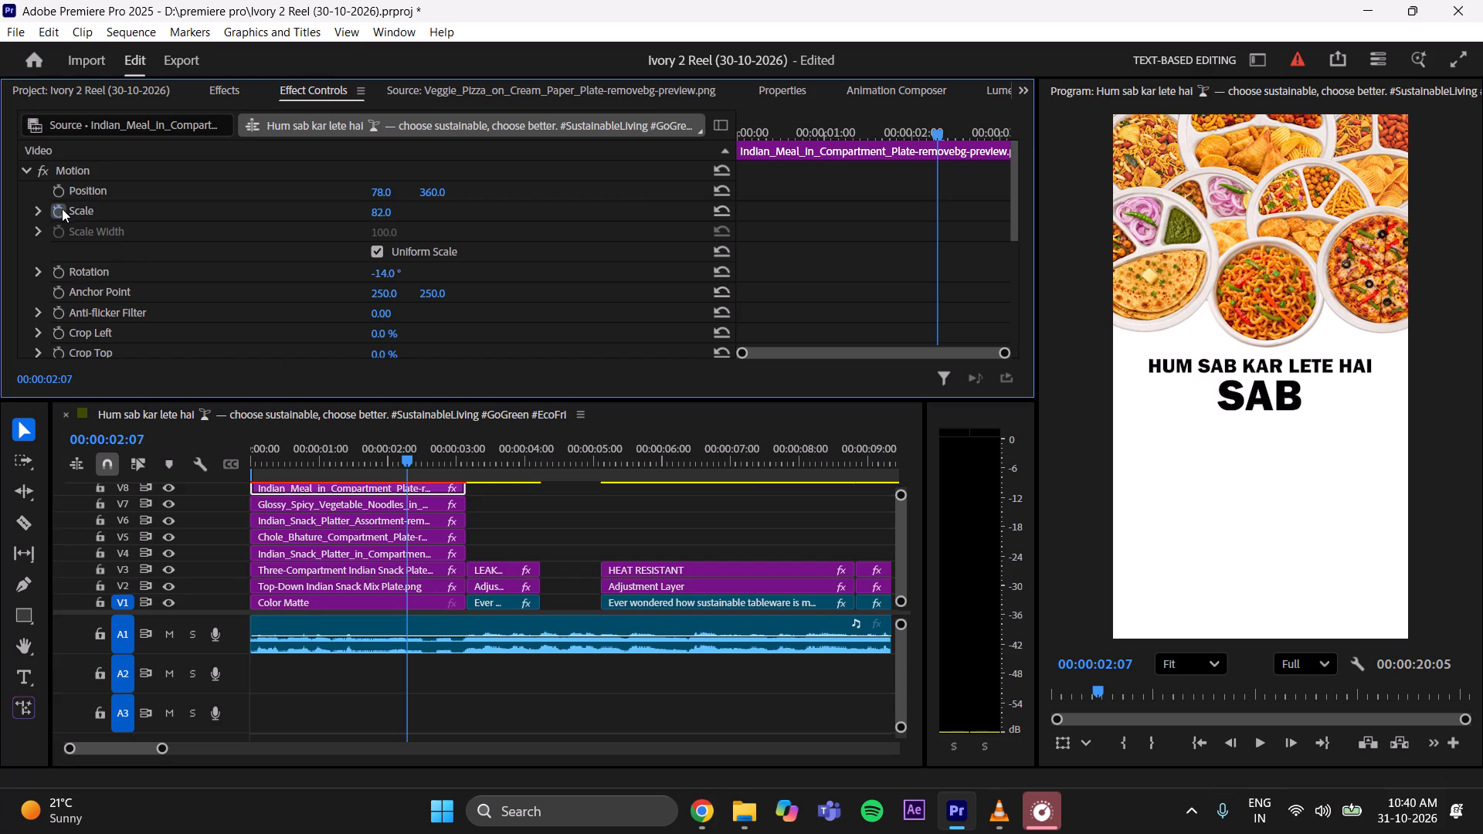
pyautogui.click(896, 544)
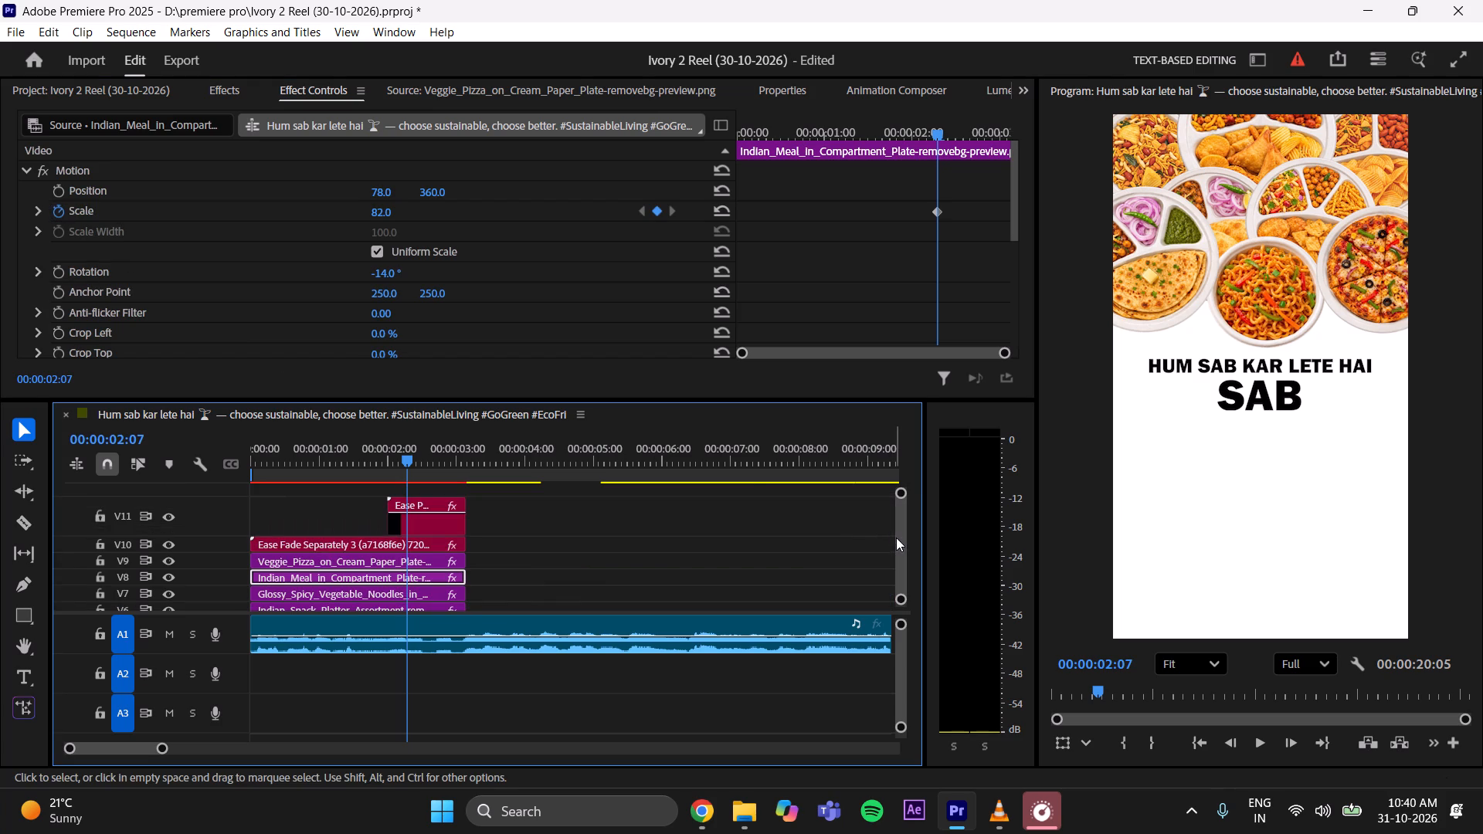
pyautogui.click(381, 564)
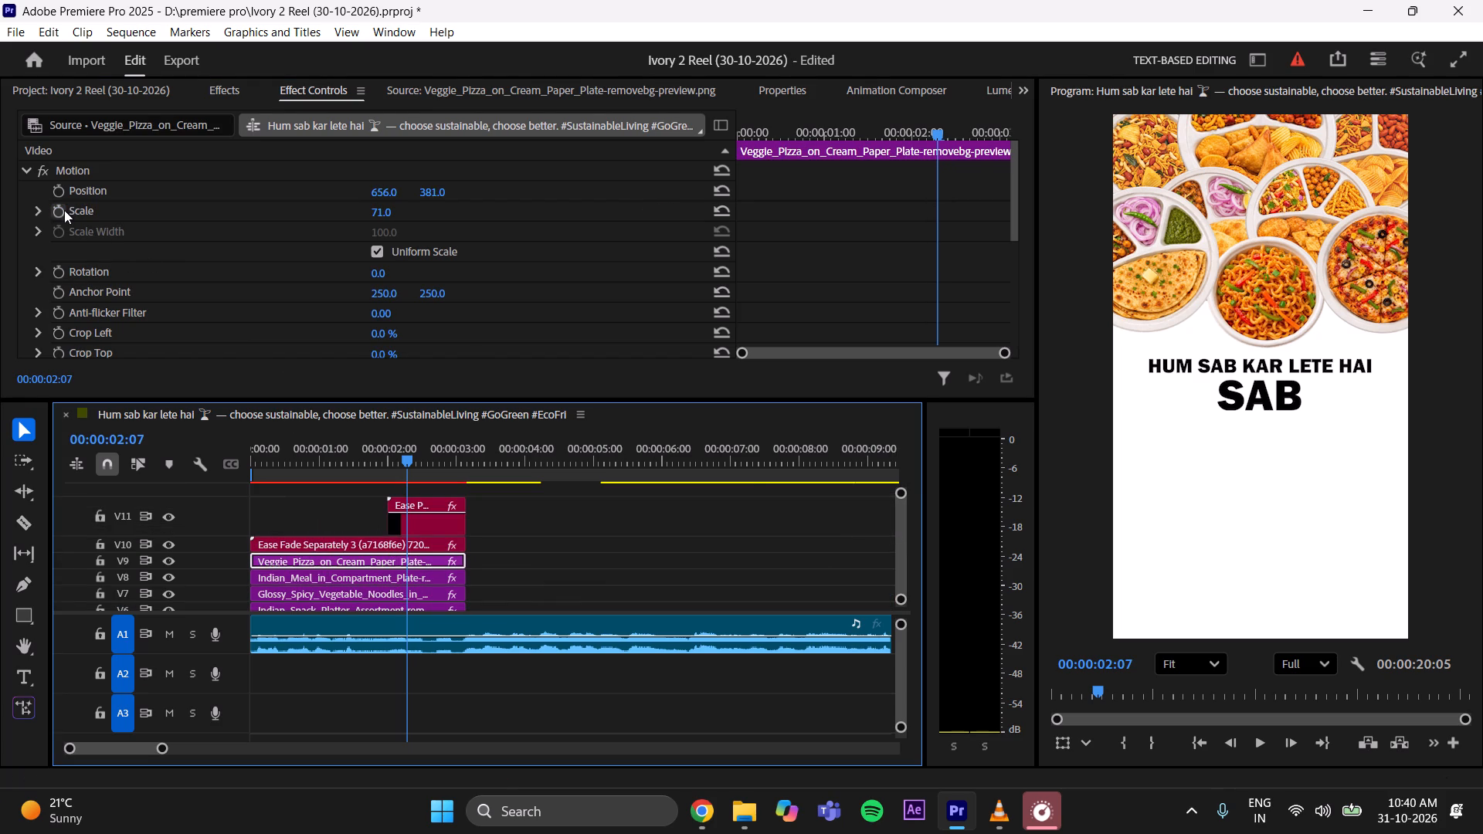
pyautogui.click(55, 210)
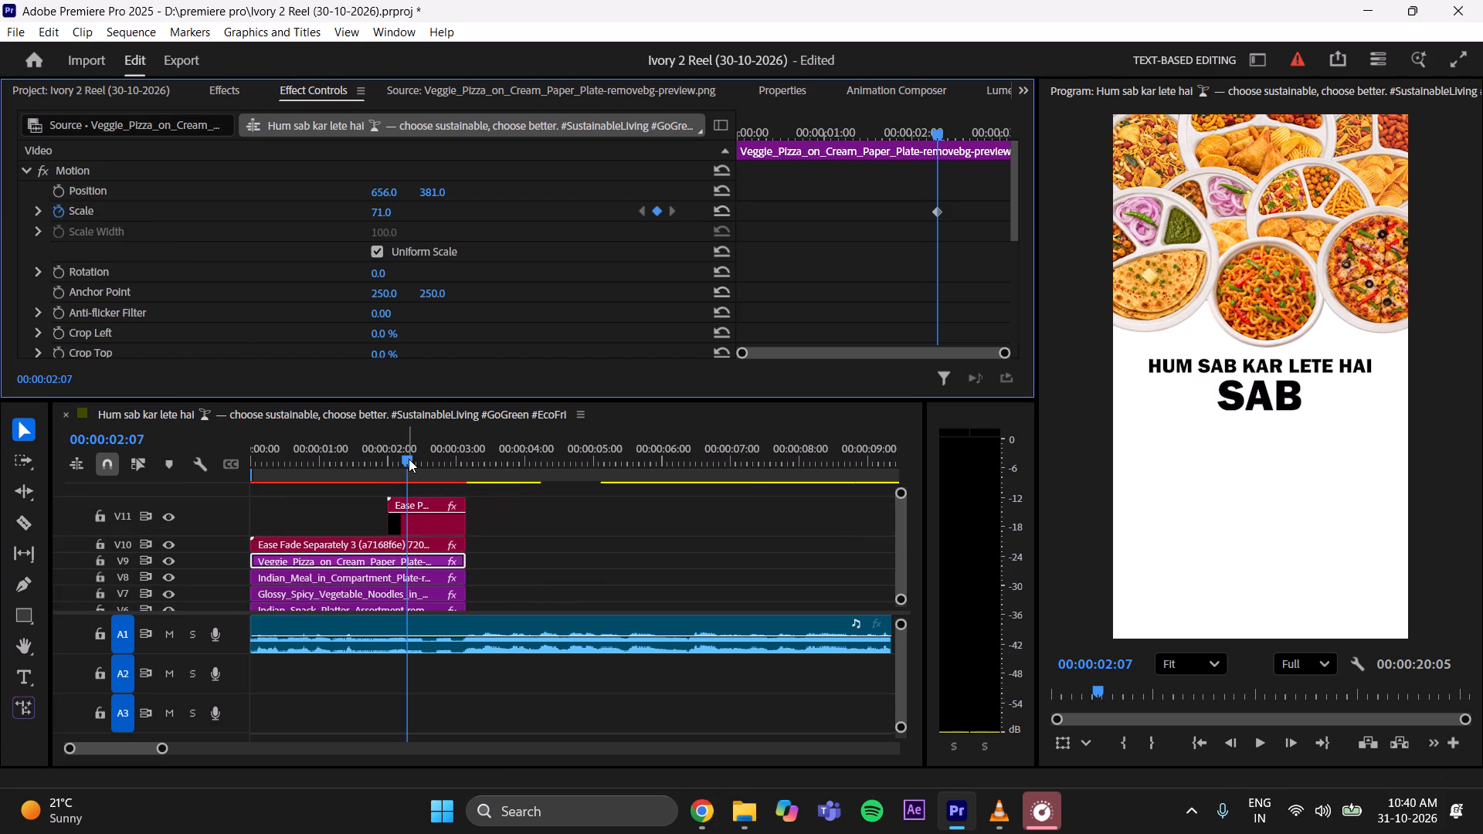
# Add a Scale keyframe of 0 at 00:00:02:03 to the Veggie Pizza plate clip on V9.
pyautogui.moveTo(409, 459); pyautogui.dragTo(400, 464)
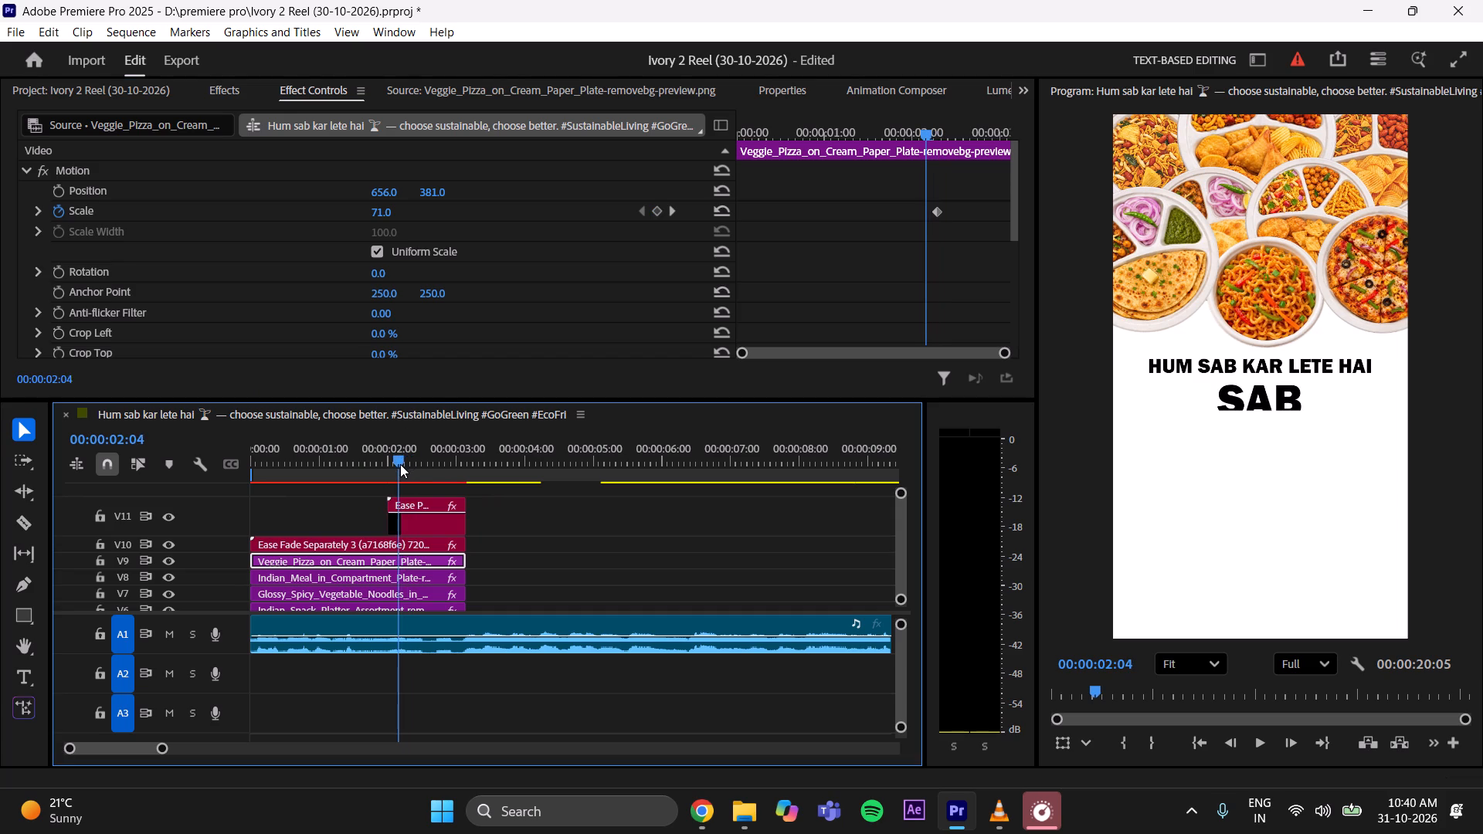
pyautogui.moveTo(400, 464); pyautogui.dragTo(399, 466)
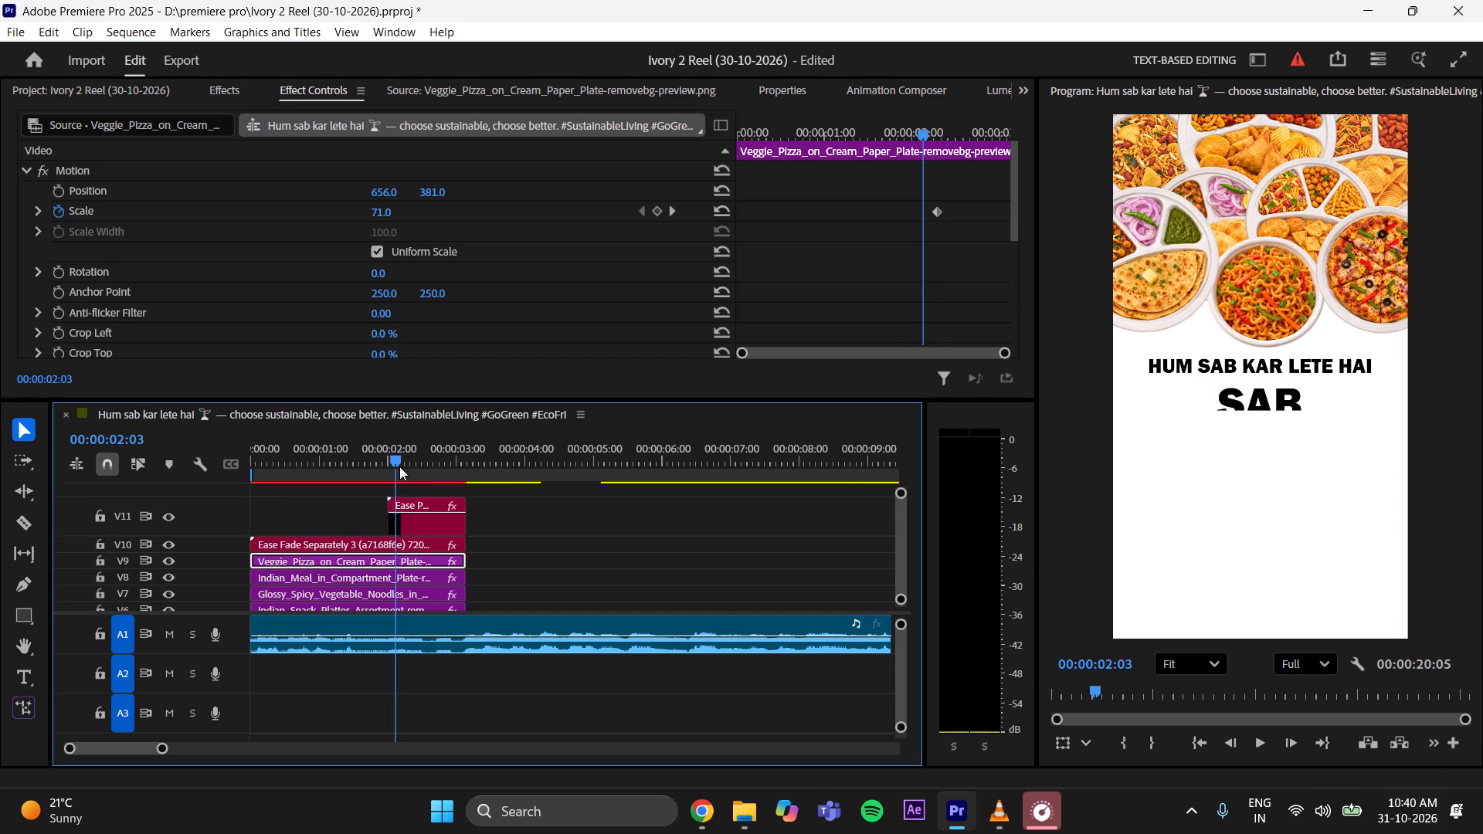
pyautogui.moveTo(399, 466); pyautogui.dragTo(399, 466)
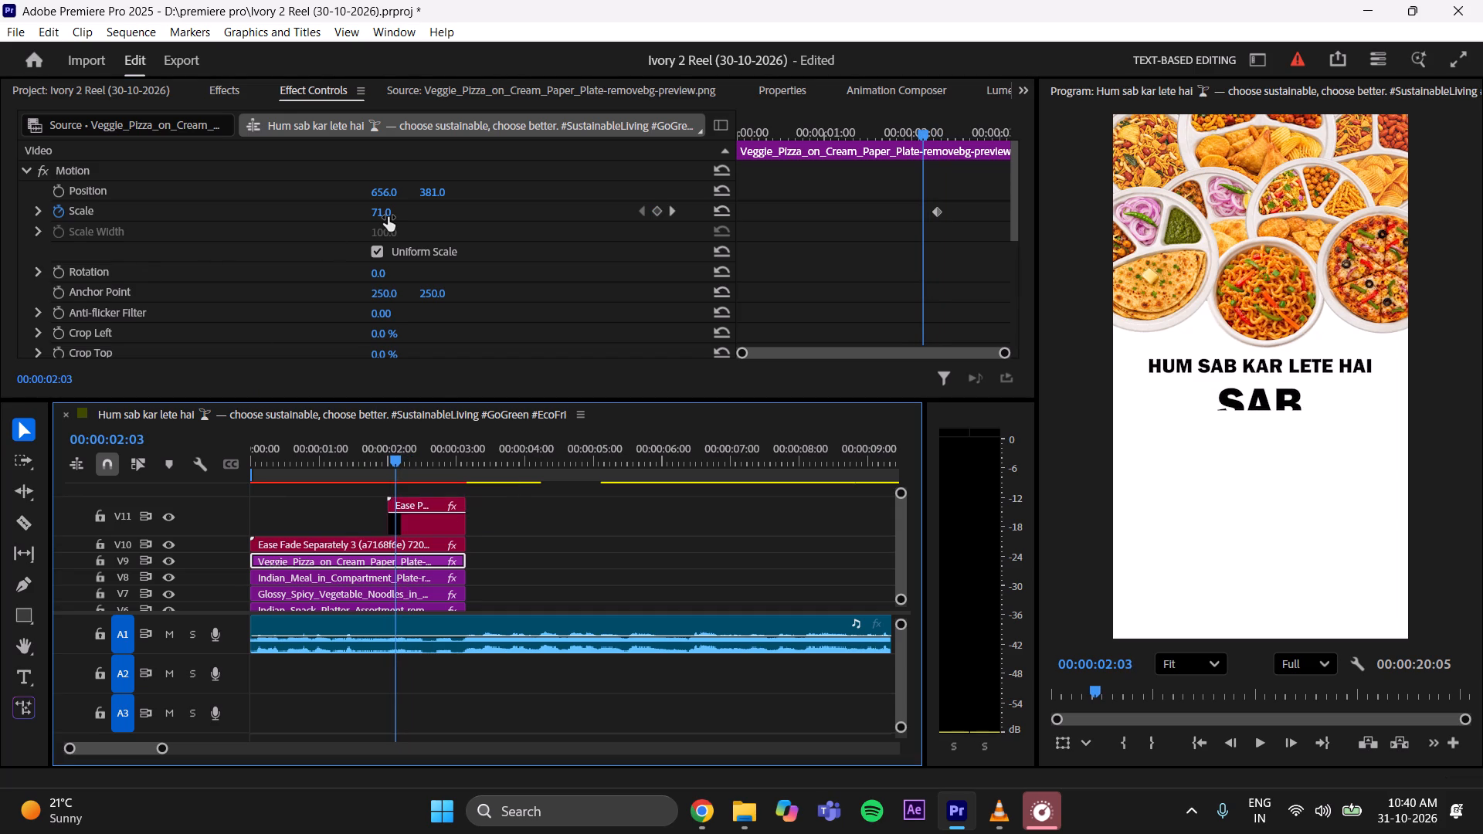
pyautogui.moveTo(388, 217); pyautogui.dragTo(208, 237)
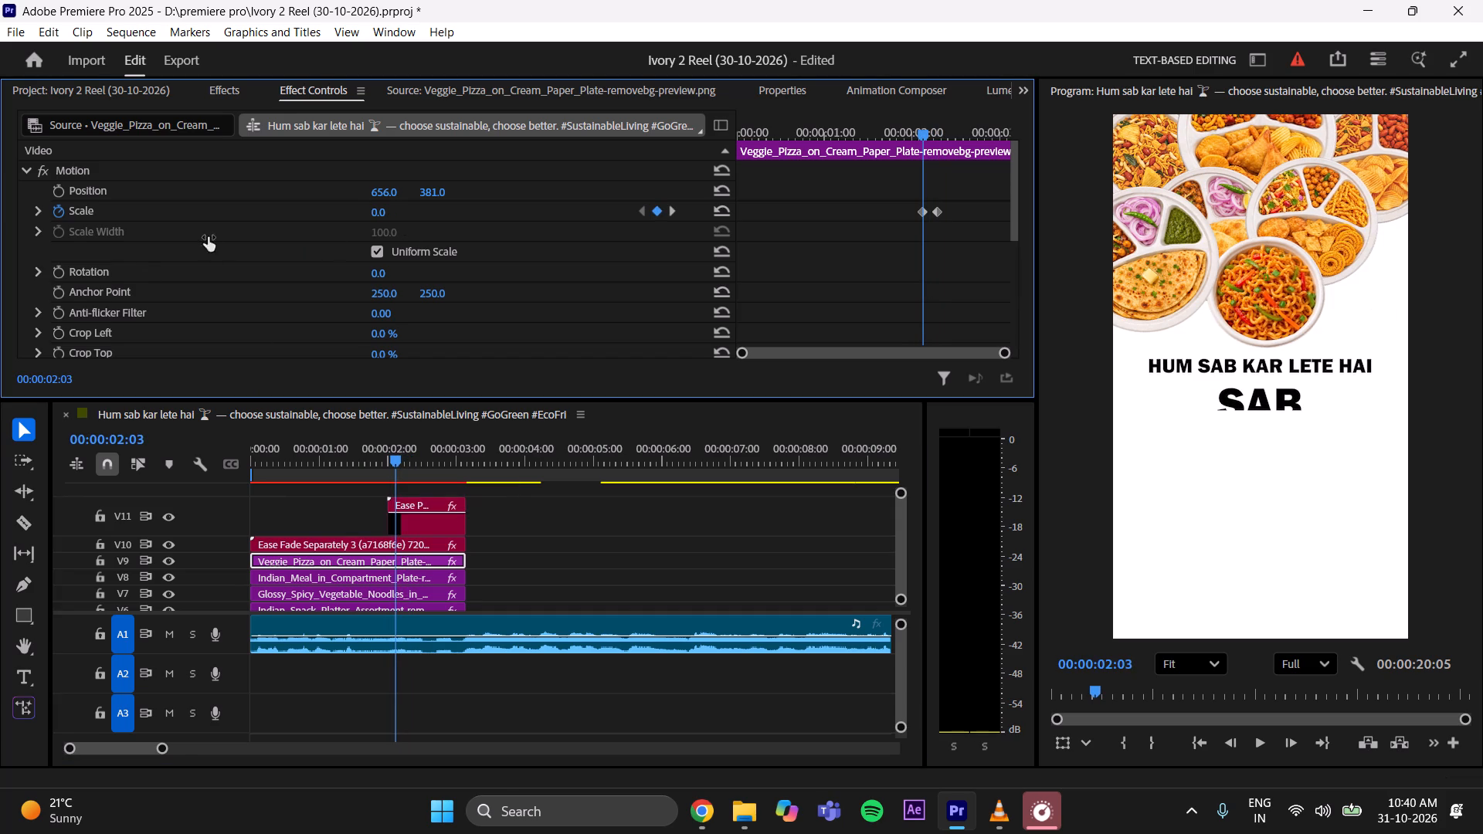
# Add Scale keyframes of 0 to the Indian Meal clip on V8 at 00:00:02:02 and the Noodles clip on V7 at 00:00:02:01.
pyautogui.click(429, 576)
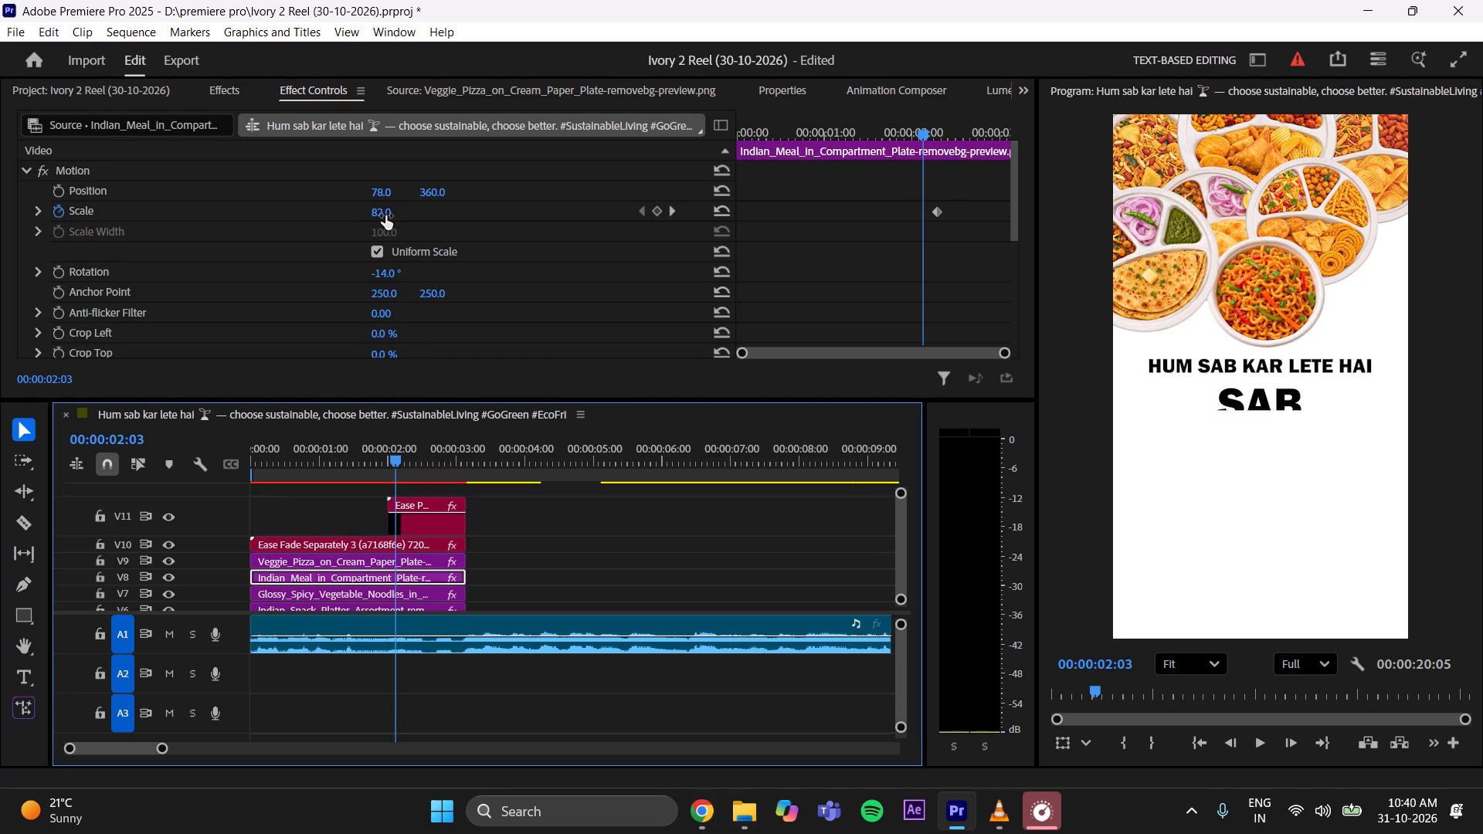
pyautogui.press('Left')
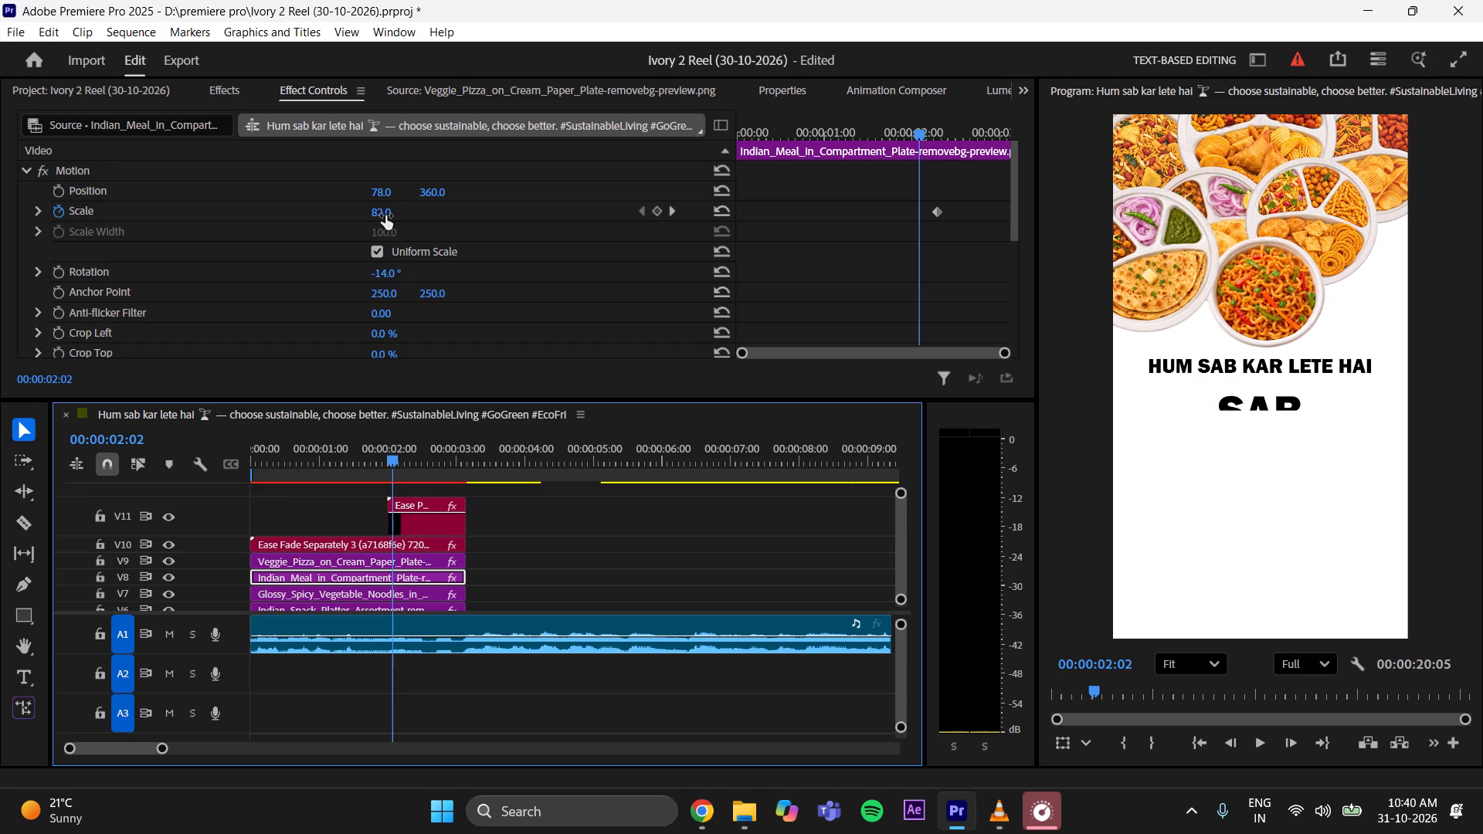
pyautogui.moveTo(385, 215); pyautogui.dragTo(195, 222)
pyautogui.press('Left')
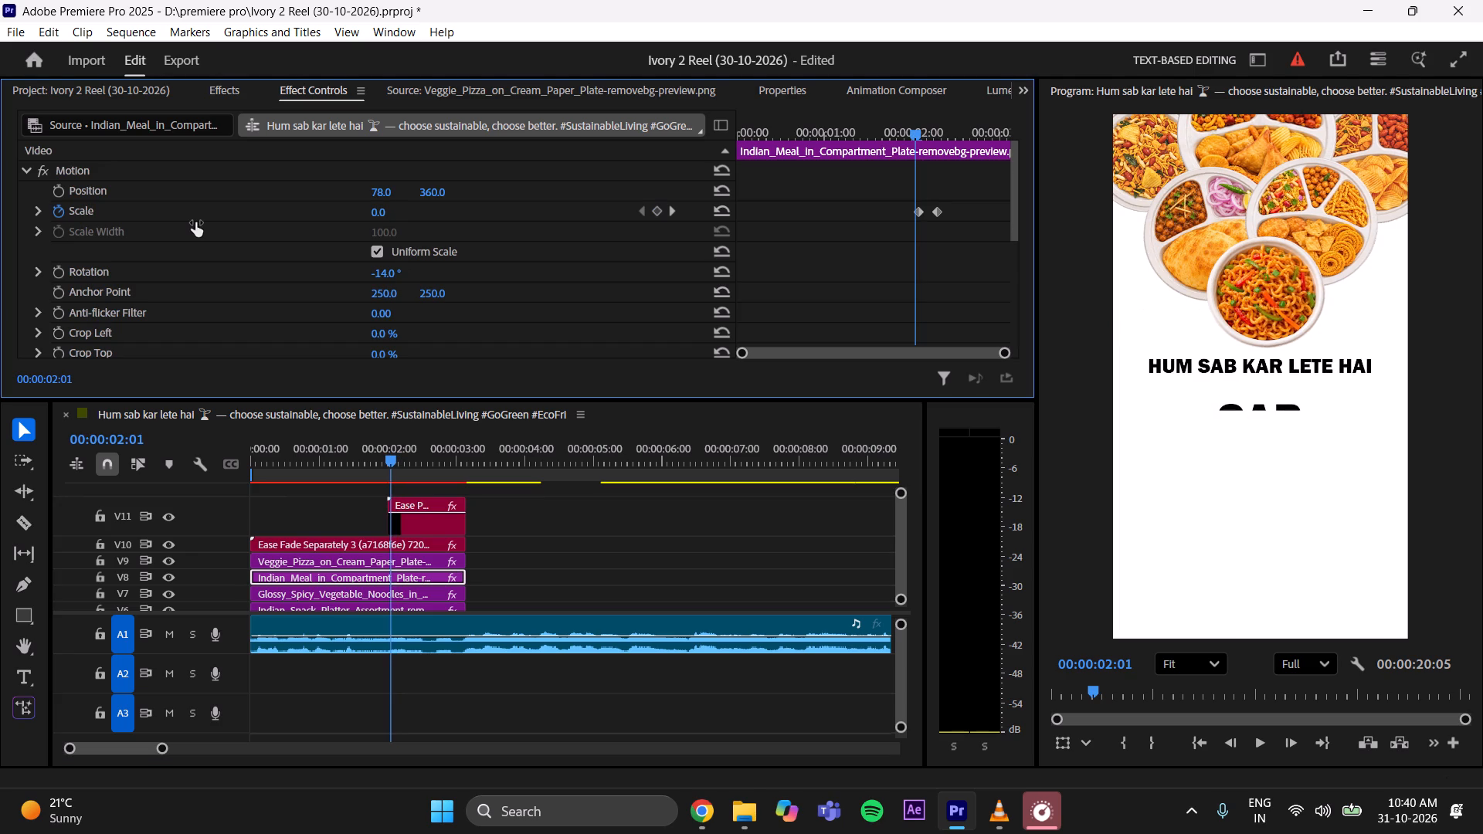
pyautogui.click(415, 592)
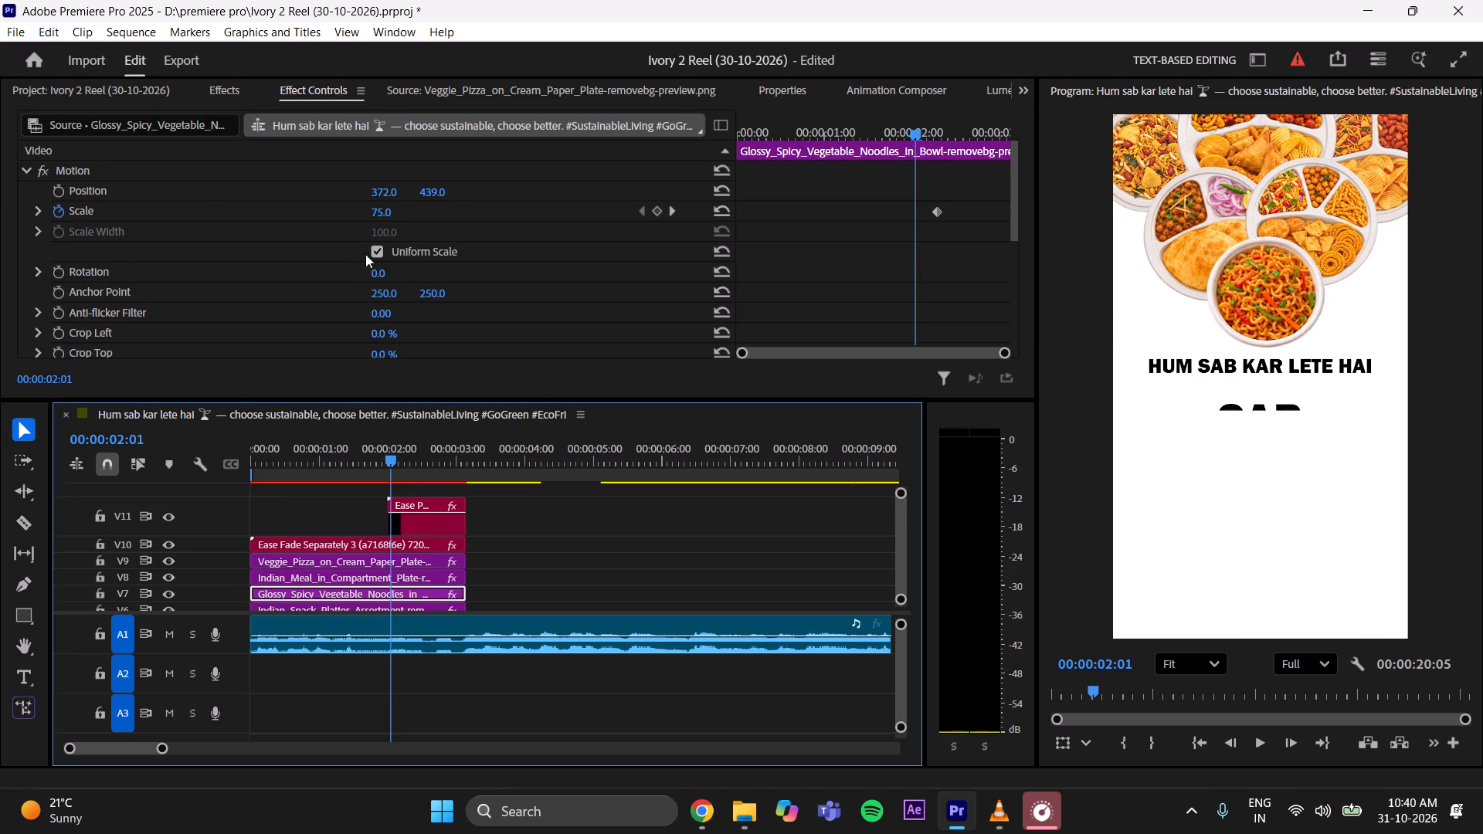
pyautogui.moveTo(383, 216); pyautogui.dragTo(144, 247)
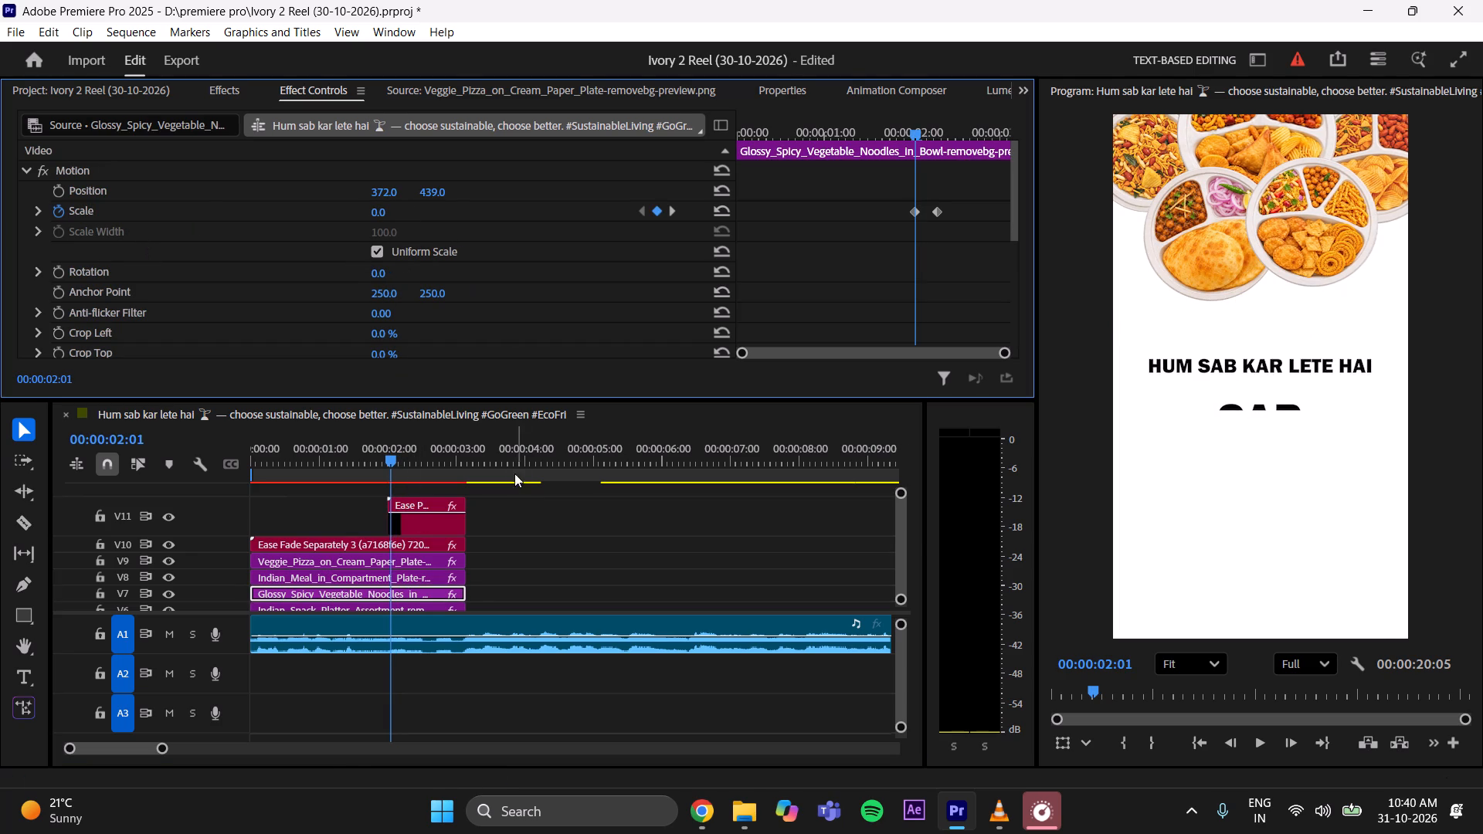
# Add Scale keyframes of 0 to the Snack Platter Assortment clip on V6 at 00:00:02:00 and the Chole Bhature clip on V5 at 00:00:01:23.
pyautogui.click(899, 546)
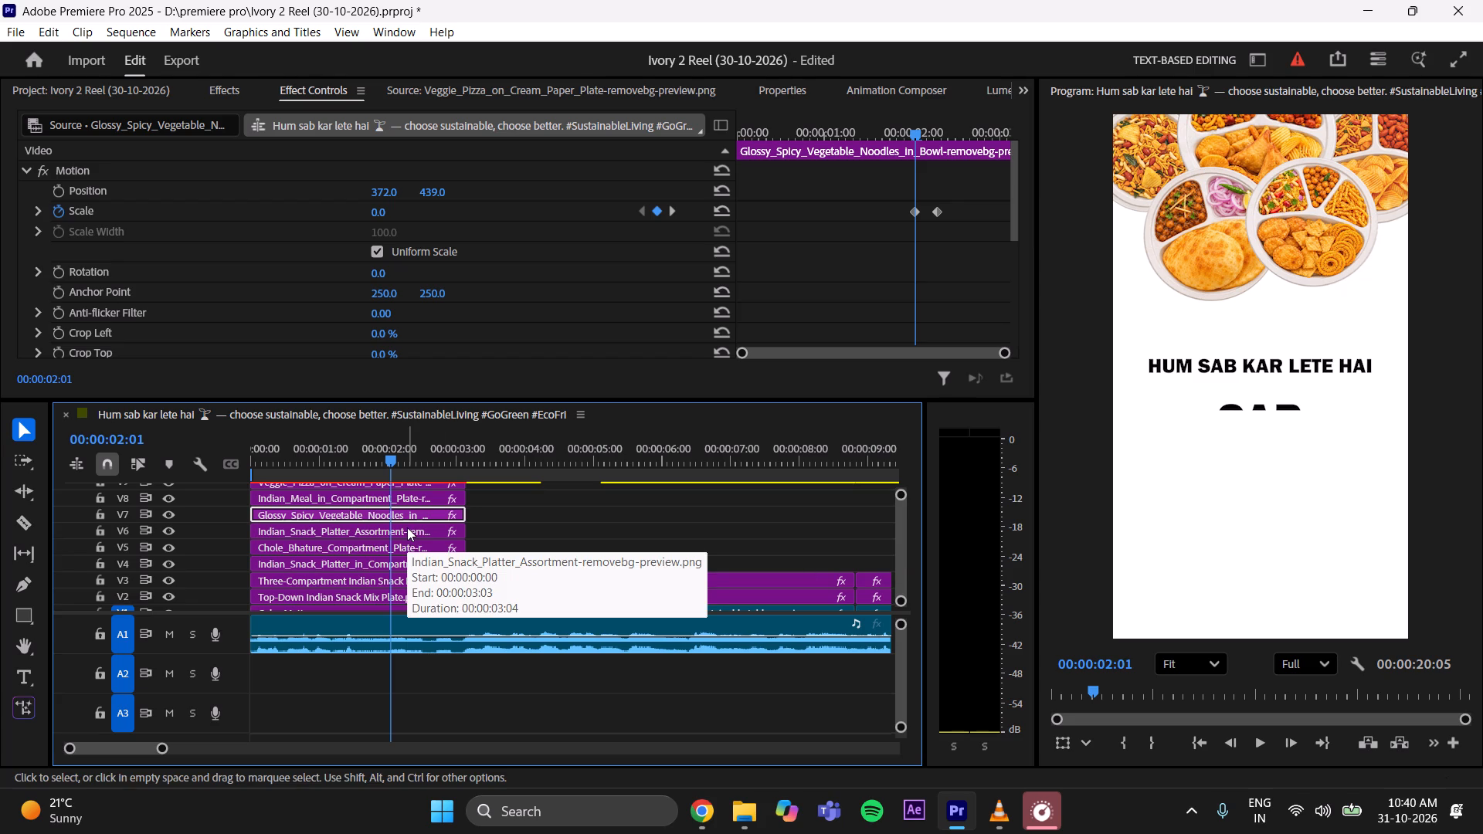
pyautogui.click(407, 527)
pyautogui.press('Left')
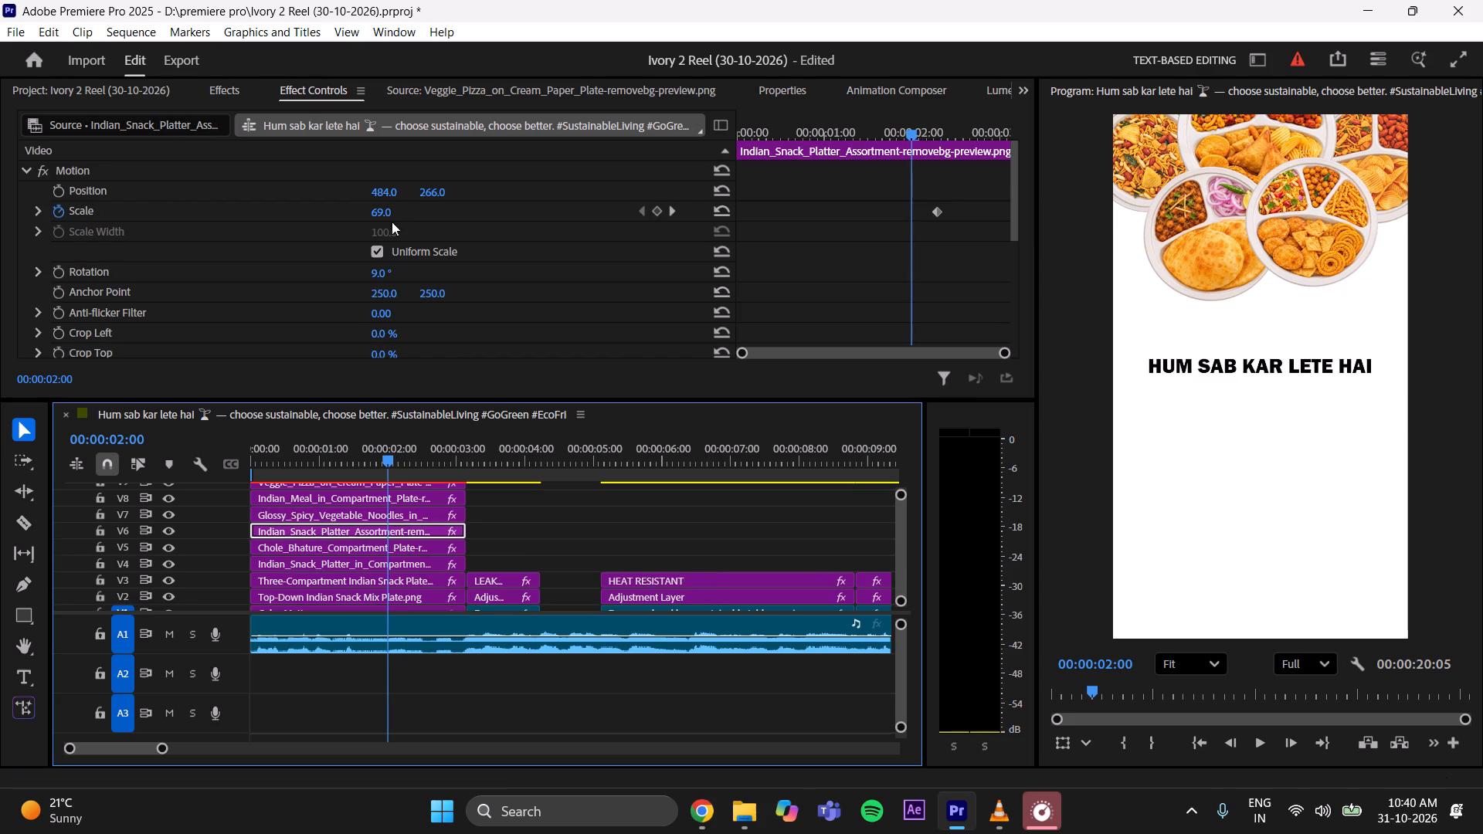
pyautogui.moveTo(389, 210); pyautogui.dragTo(182, 219)
pyautogui.click(421, 546)
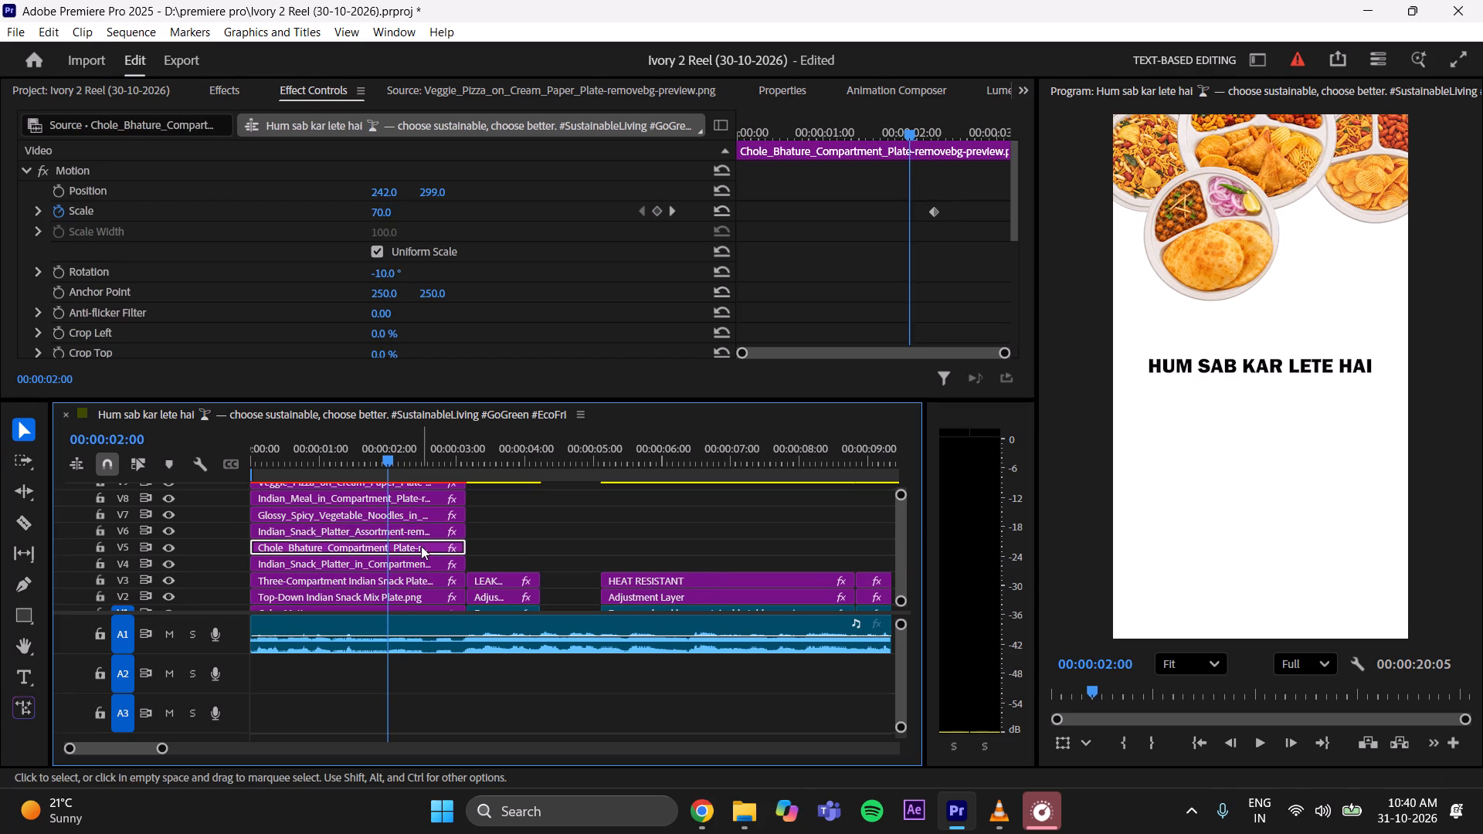
pyautogui.press('Left')
pyautogui.moveTo(383, 213); pyautogui.dragTo(216, 234)
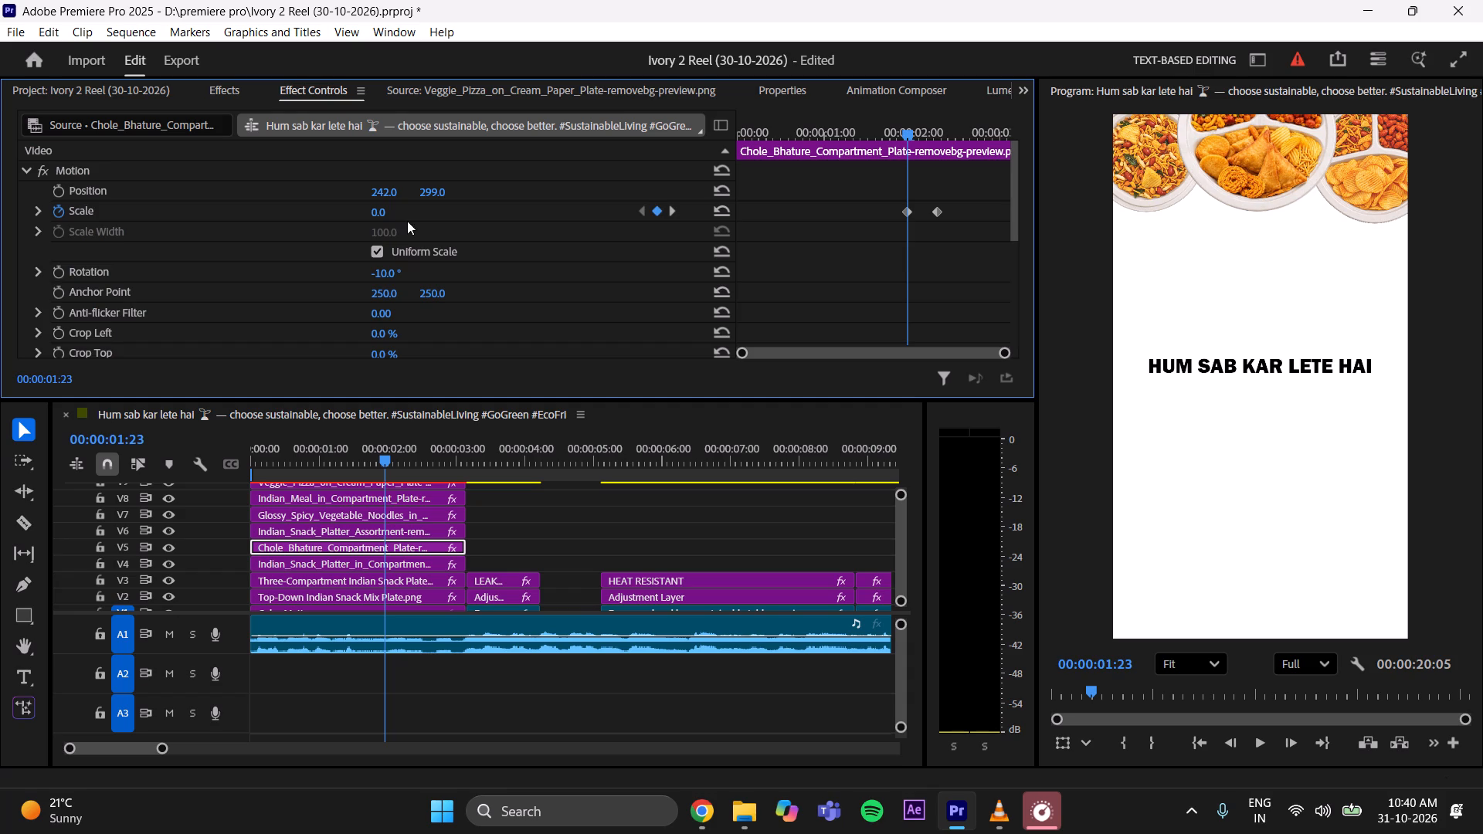
# Add Scale keyframes of 0 to the Indian Snack Platter clip on V4 at 00:00:01:22 and the Three-Compartment clip on V3 at 00:00:01:21.
pyautogui.click(407, 559)
pyautogui.press('Left')
pyautogui.moveTo(381, 207); pyautogui.dragTo(320, 215)
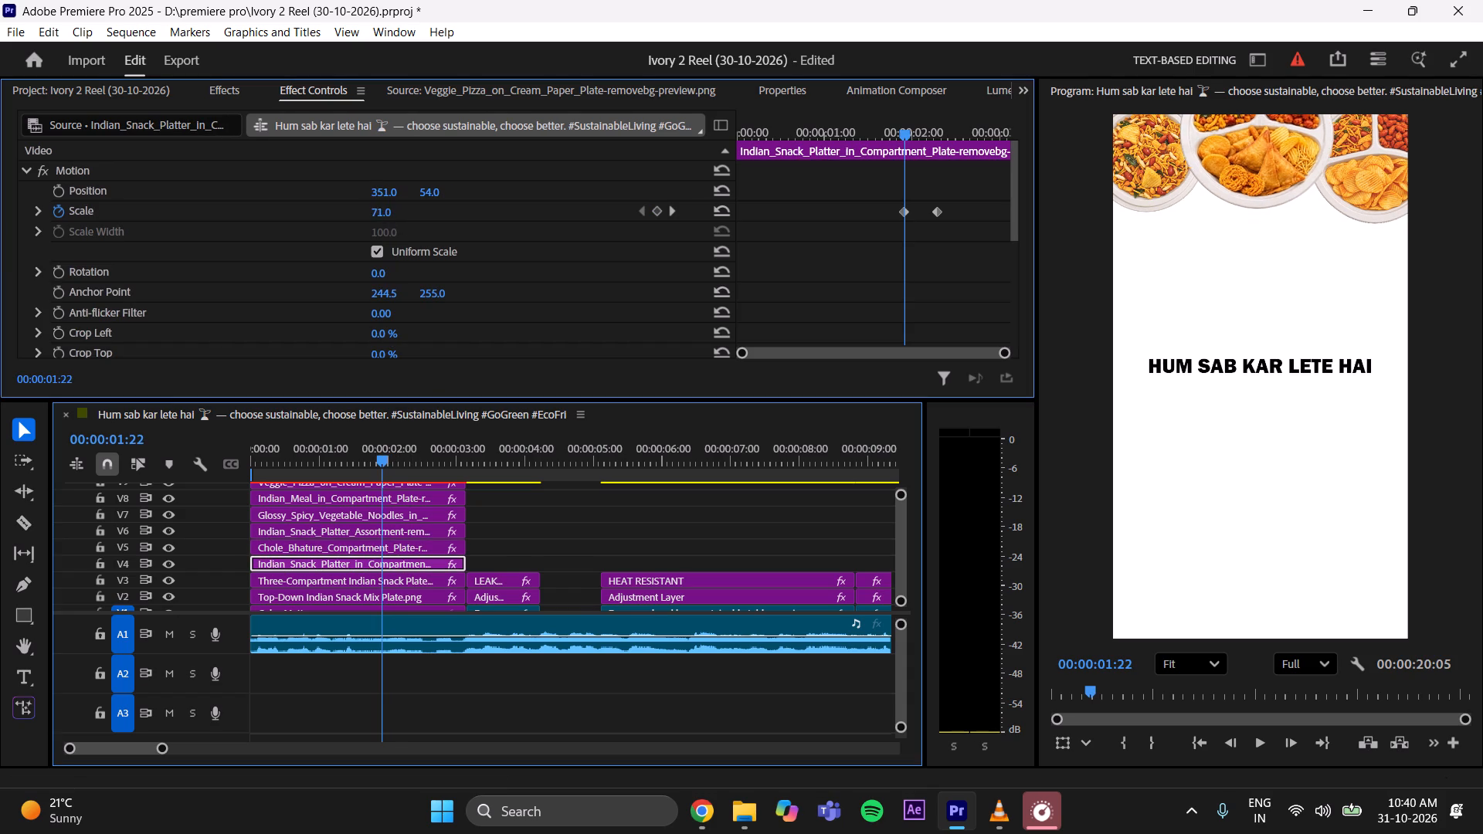
pyautogui.moveTo(320, 215); pyautogui.dragTo(6, 259)
pyautogui.click(409, 577)
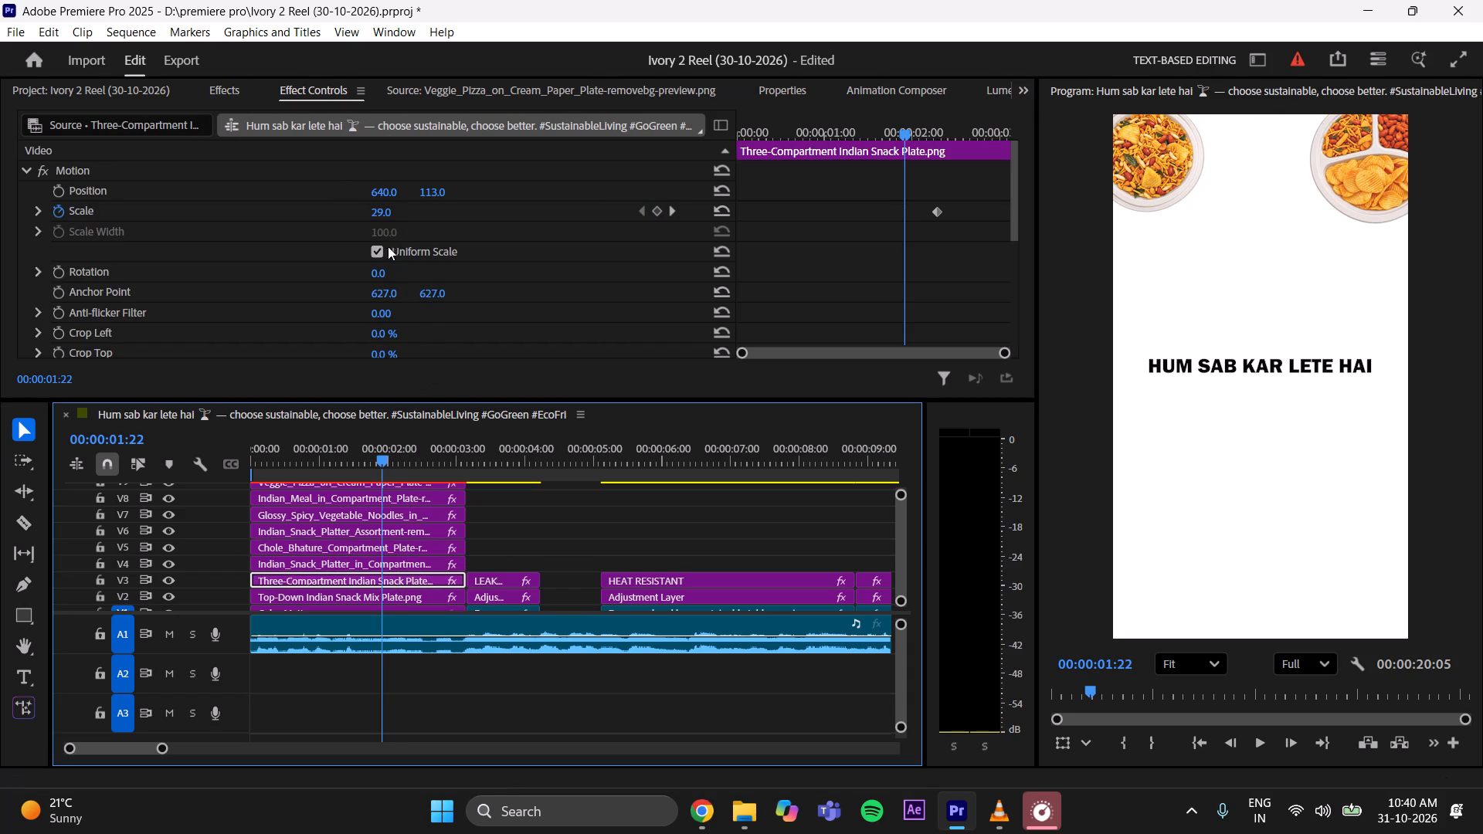
pyautogui.press('Left')
pyautogui.moveTo(382, 214); pyautogui.dragTo(112, 253)
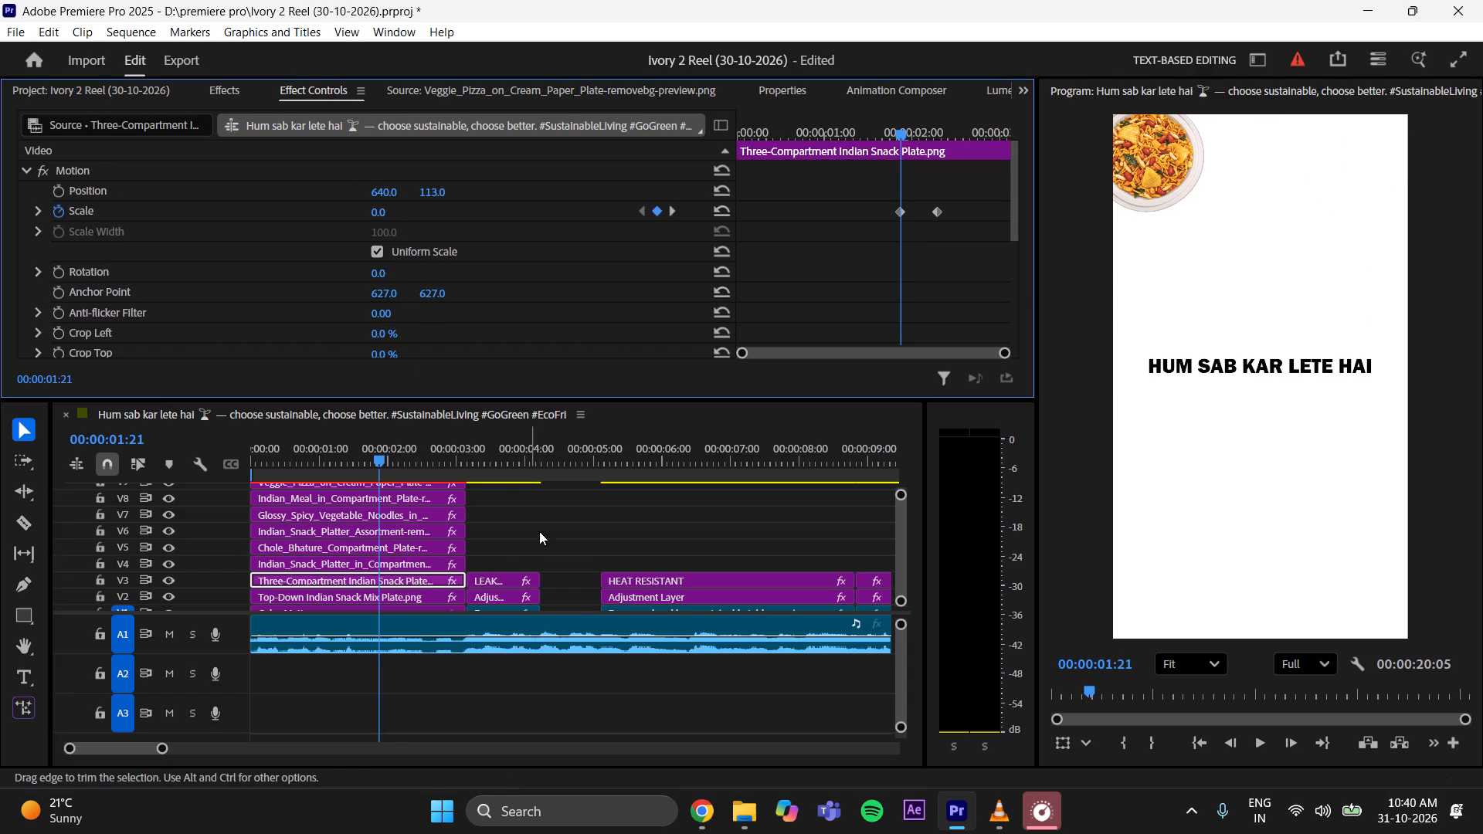
# Add a Scale keyframe of 0 at 00:00:01:20 to the Top-Down Indian Snack Mix plate clip on V2.
pyautogui.scroll(-3, 546, 528)
pyautogui.scroll(6, 515, 557)
pyautogui.moveTo(898, 560); pyautogui.dragTo(898, 572)
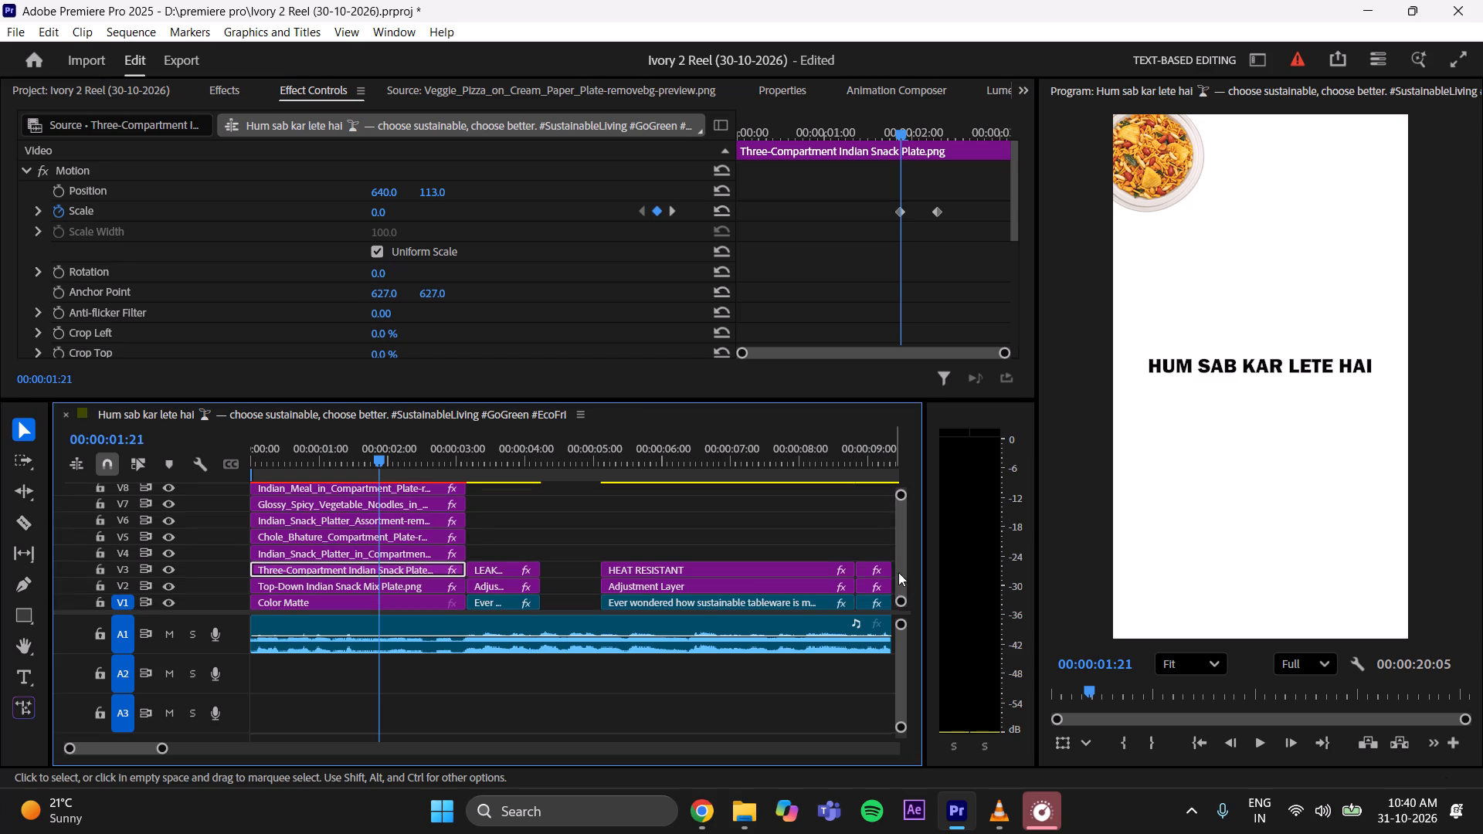
pyautogui.moveTo(898, 572); pyautogui.dragTo(898, 578)
pyautogui.click(402, 579)
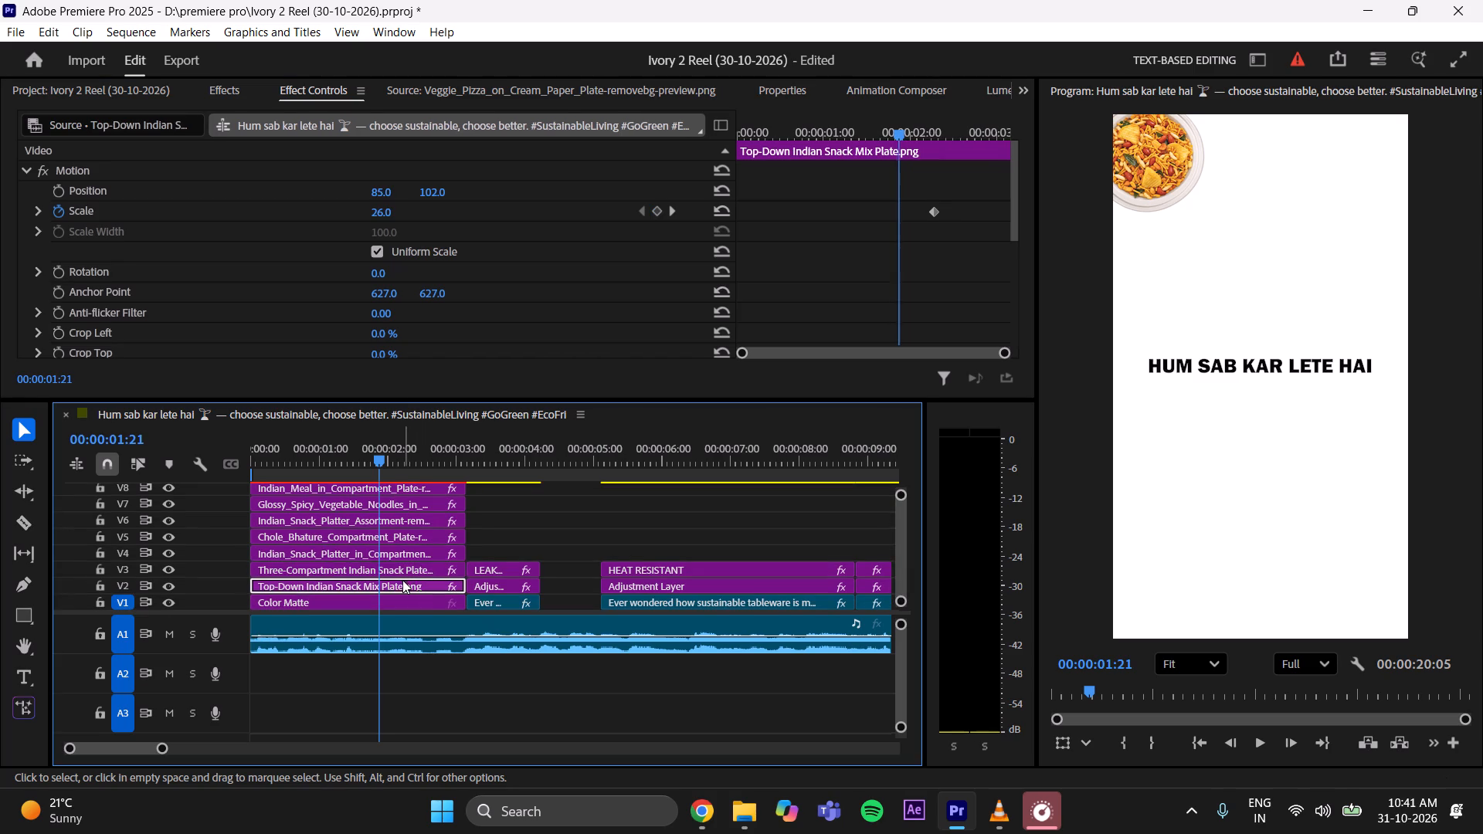
pyautogui.press('Left')
pyautogui.moveTo(382, 213); pyautogui.dragTo(87, 252)
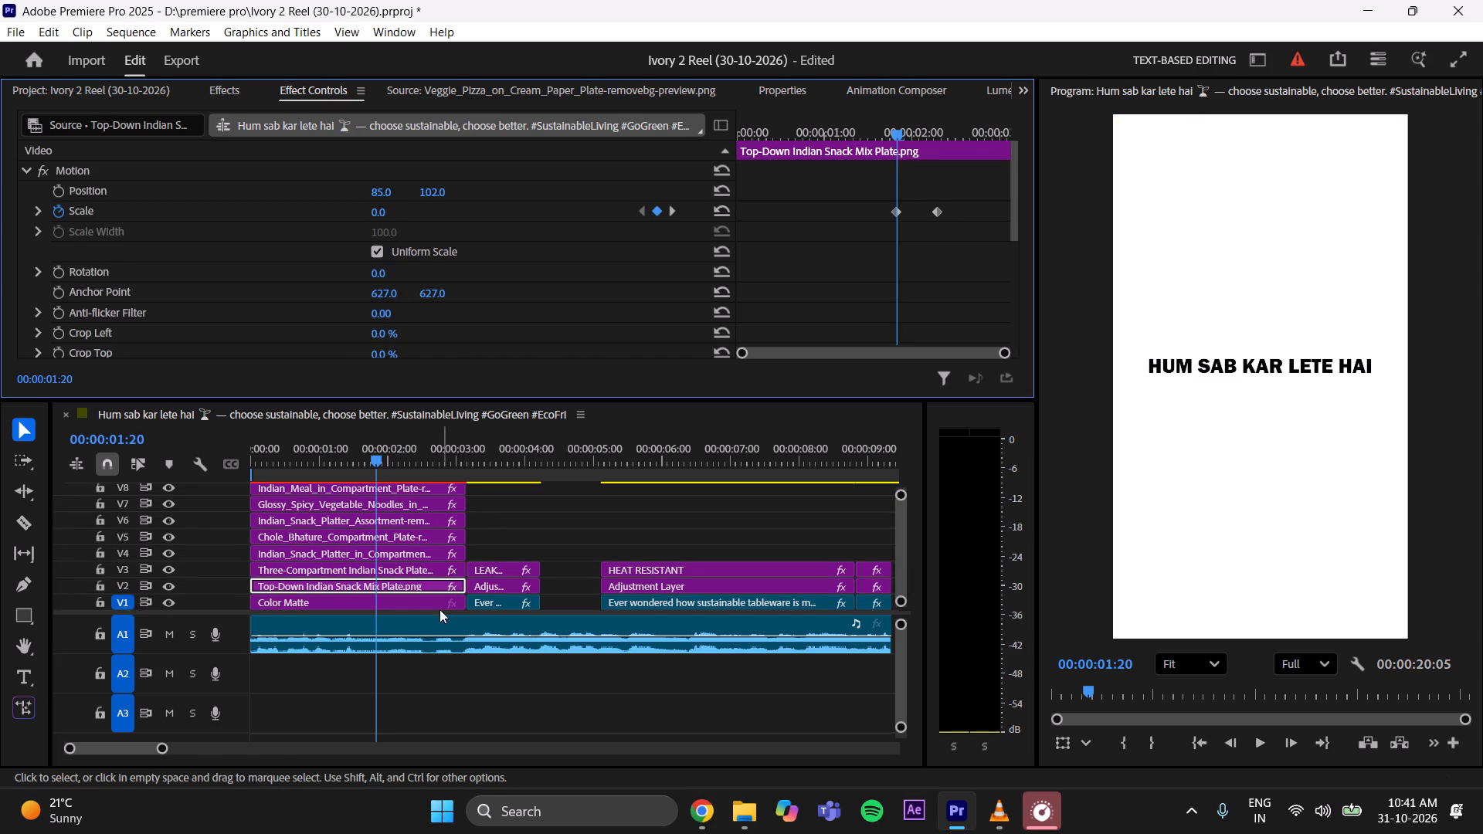
# Deselect the clips and save the project.
pyautogui.click(605, 532)
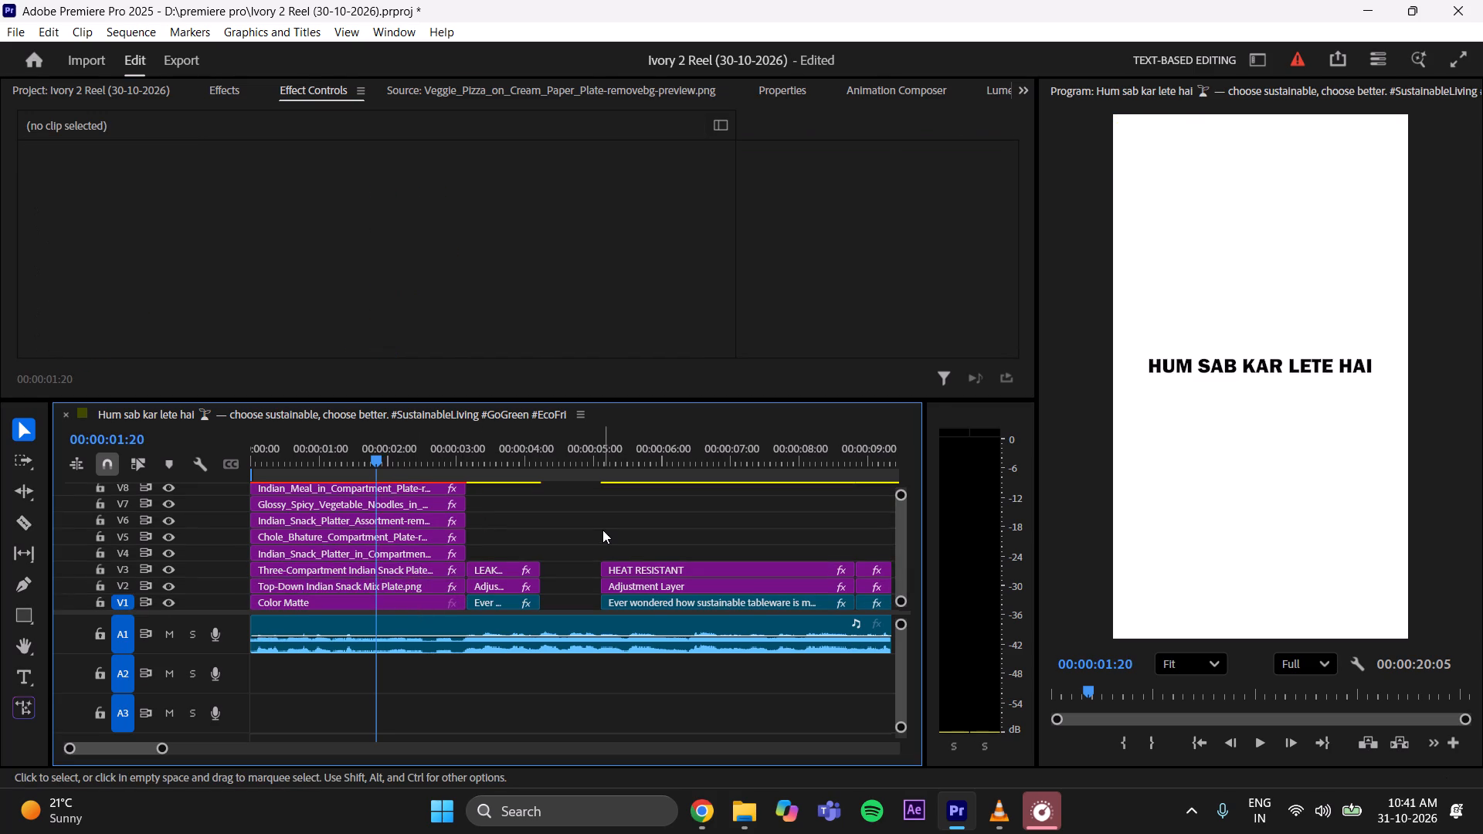
pyautogui.hotkey('ctrl', 's')
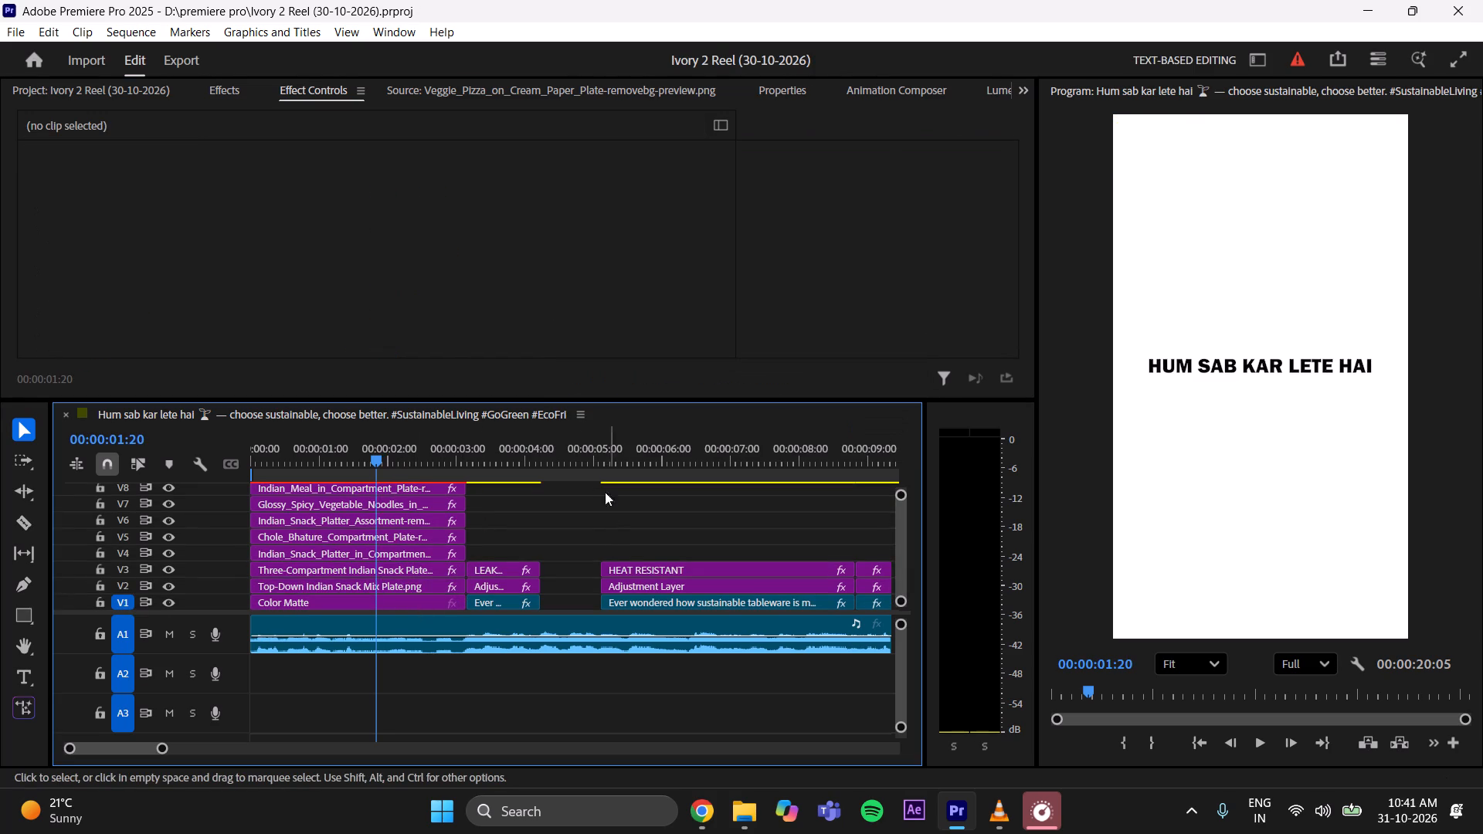
# Play back the opening several times to review the staggered plate scale-in and title animations, keeping the project saved.
pyautogui.moveTo(377, 459); pyautogui.dragTo(43, 500)
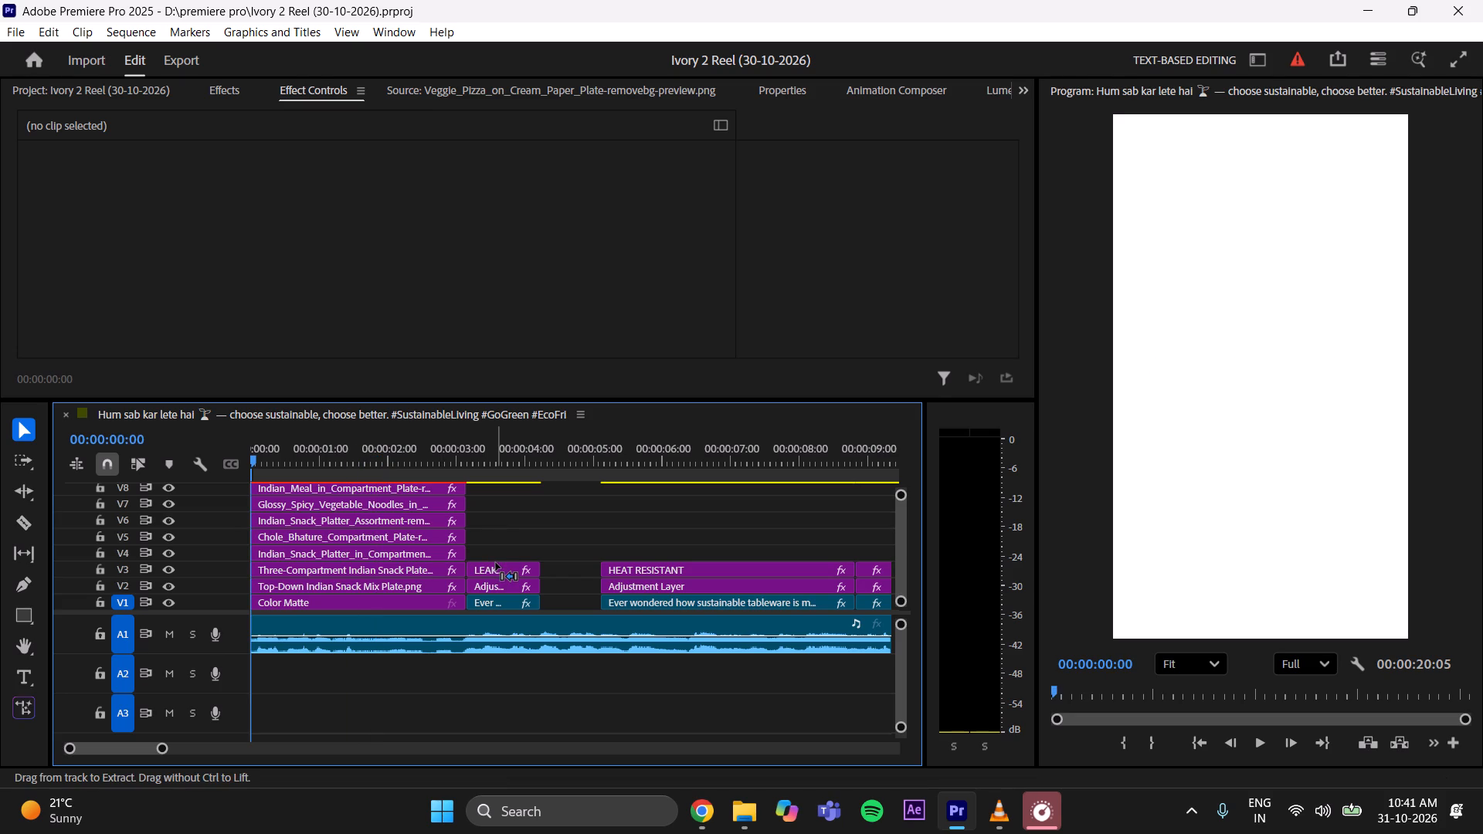
pyautogui.hotkey('ctrl', 's')
pyautogui.press('space')
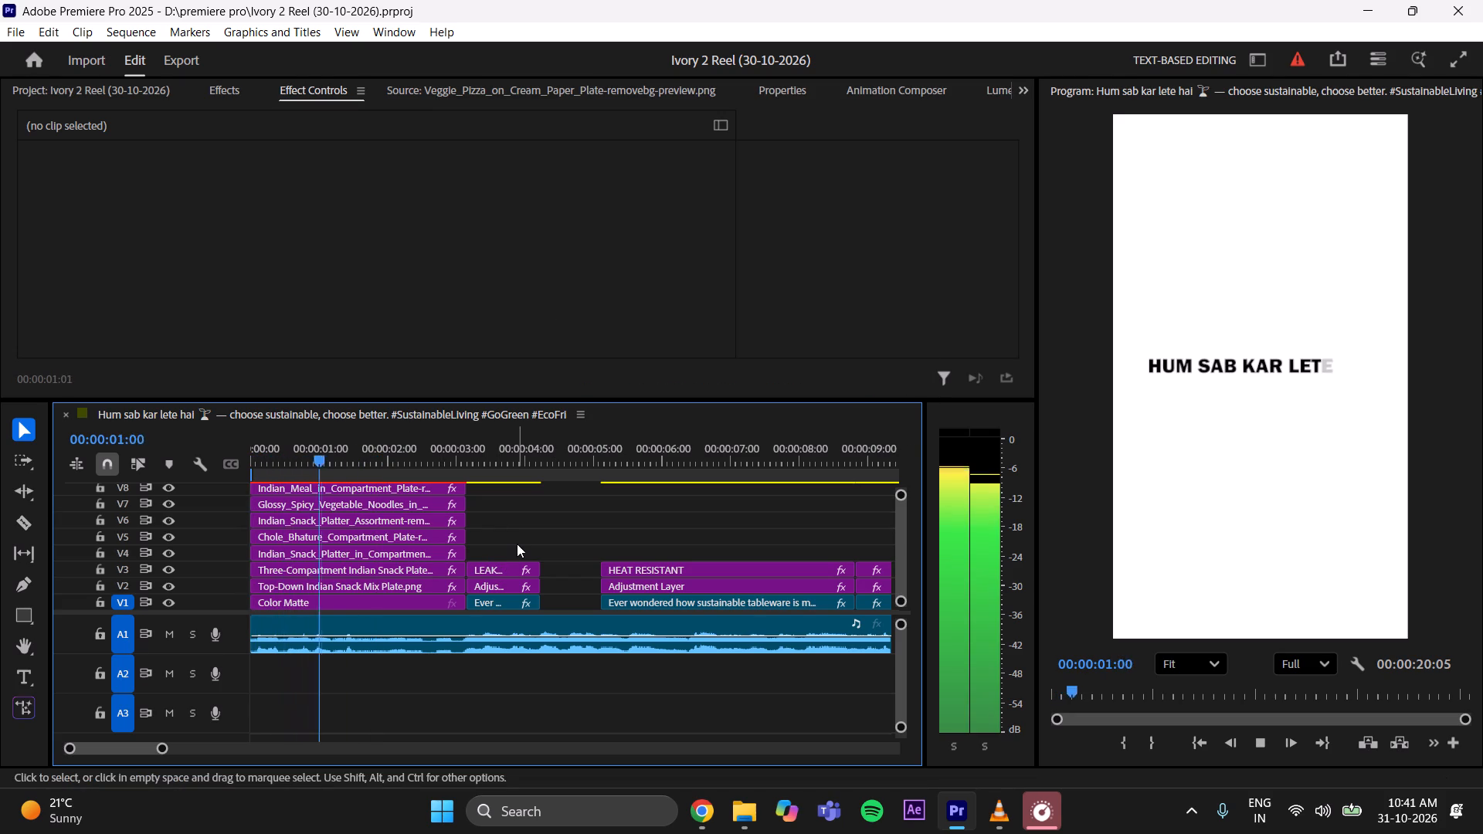
pyautogui.press('space')
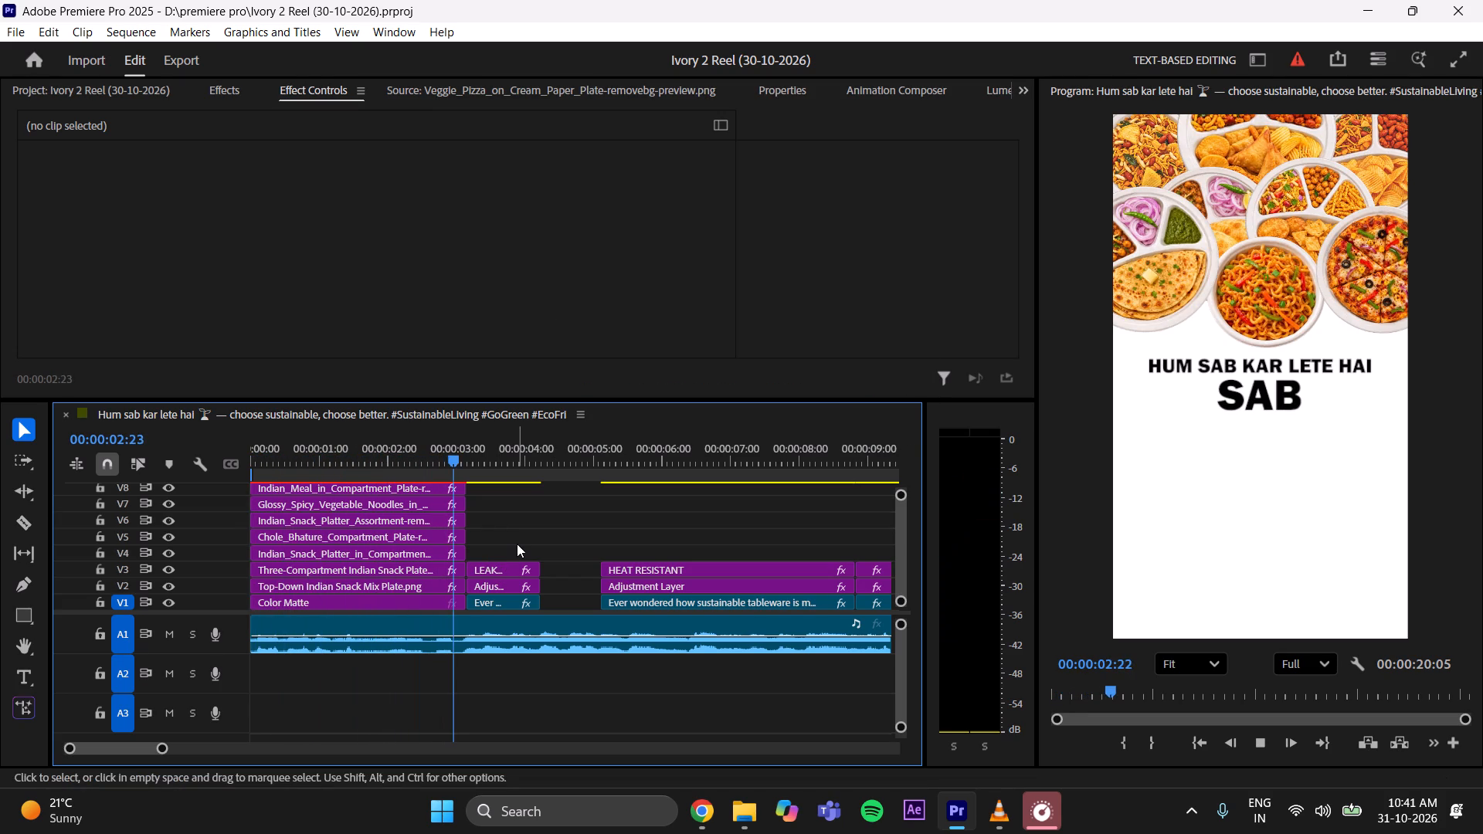
pyautogui.moveTo(454, 458); pyautogui.dragTo(324, 506)
pyautogui.press('space')
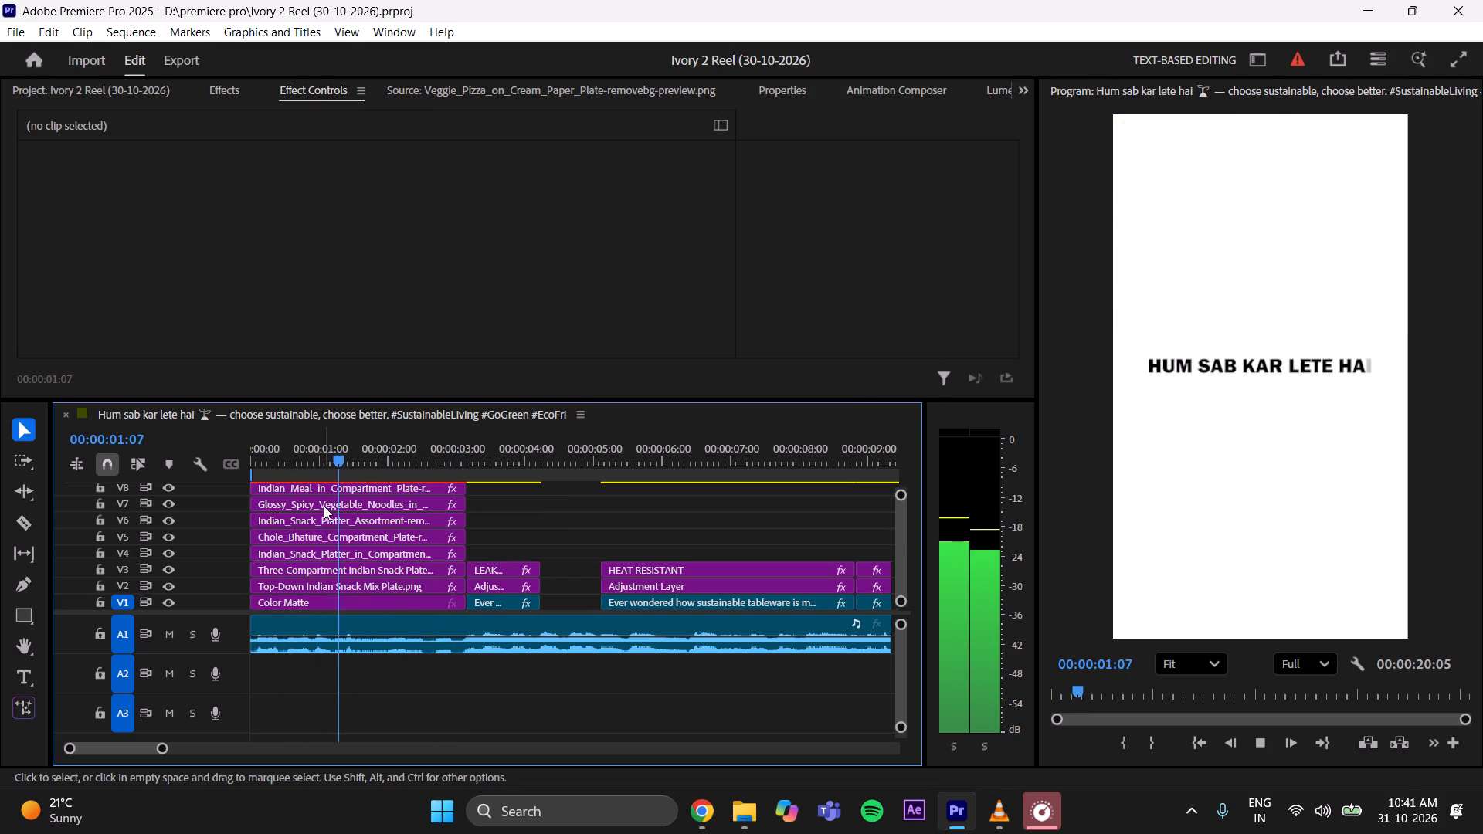
pyautogui.press('space')
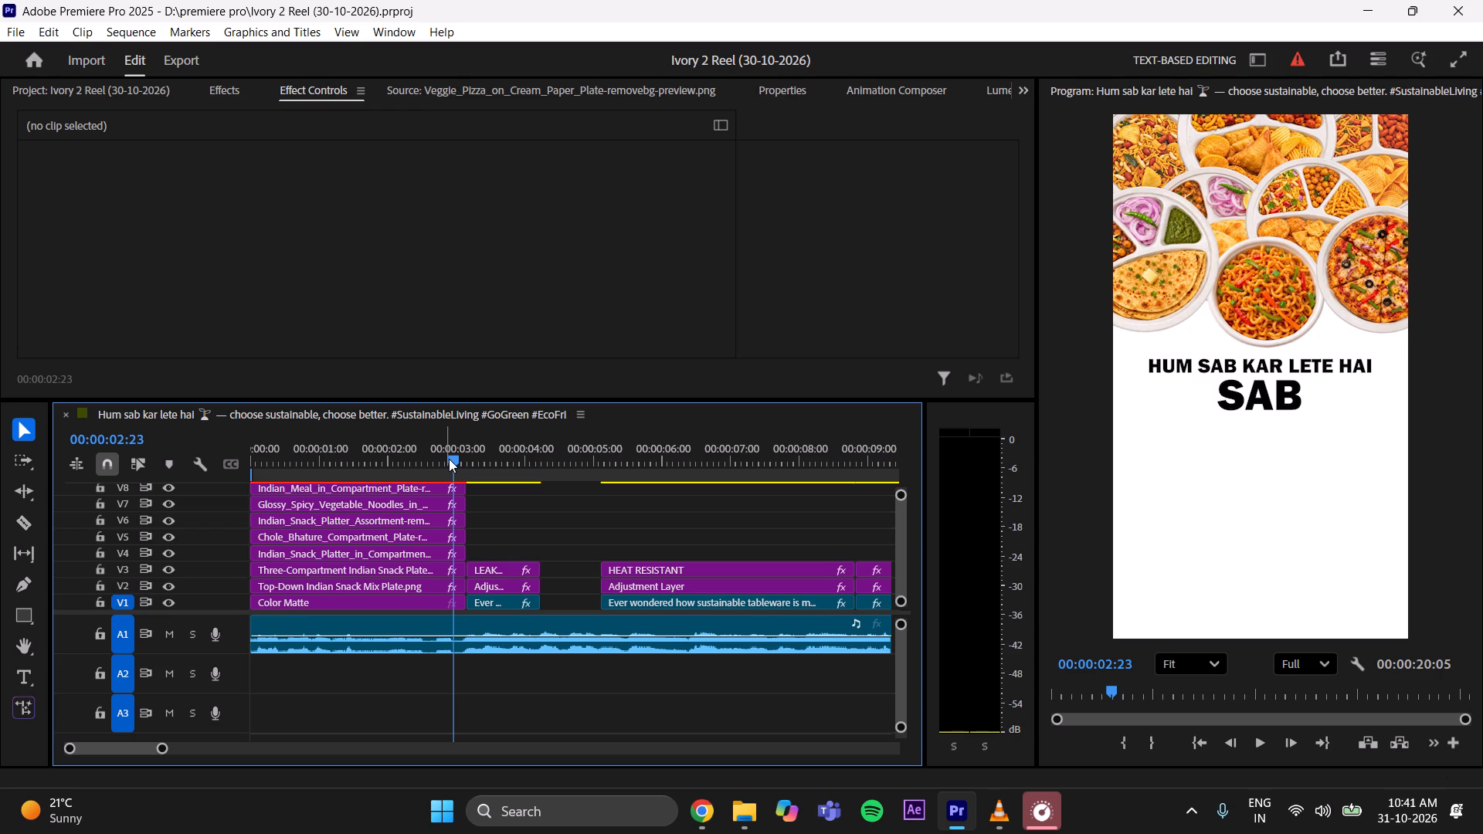
pyautogui.moveTo(450, 459); pyautogui.dragTo(87, 500)
pyautogui.press('space')
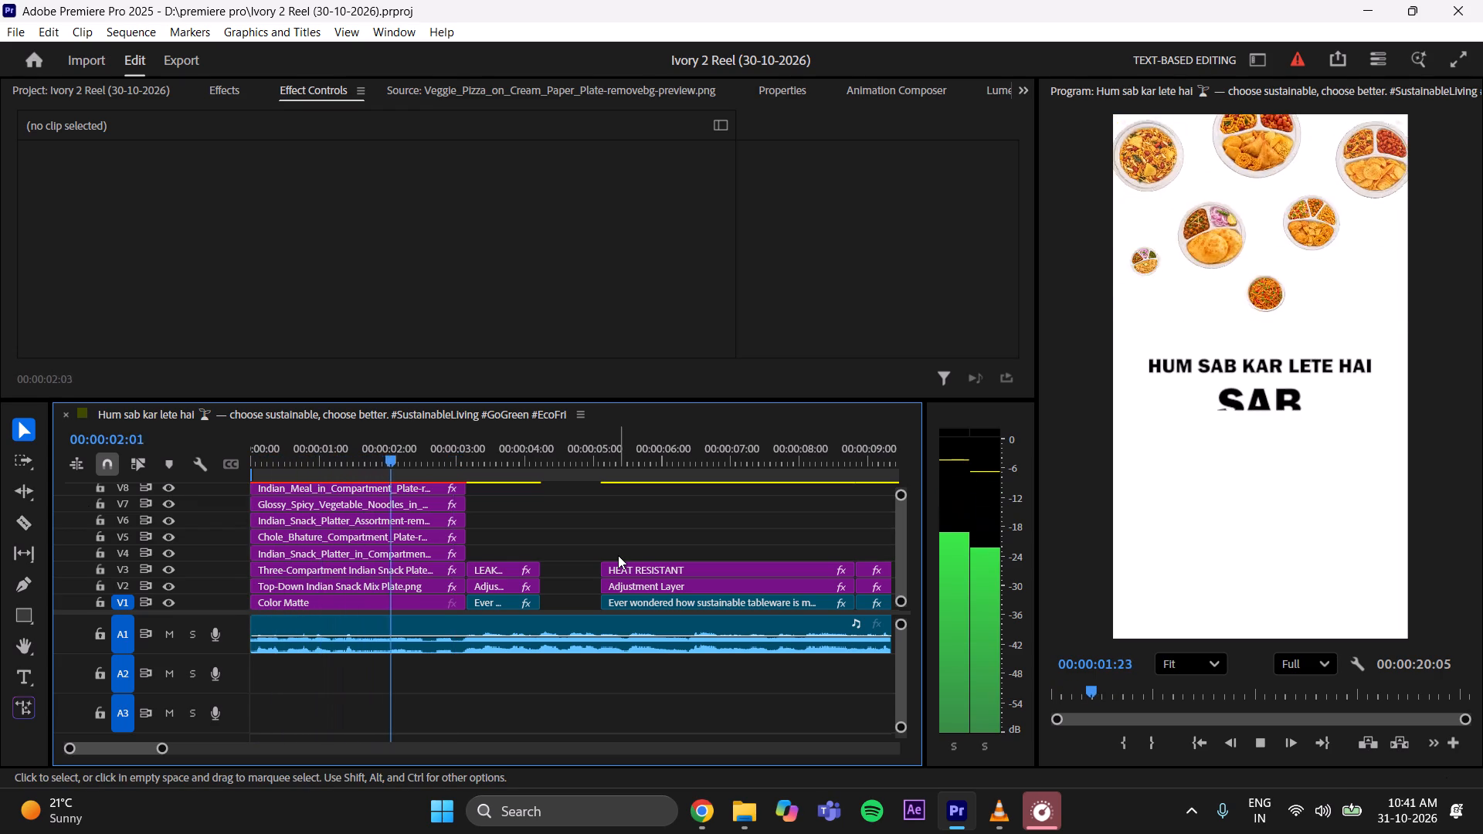
pyautogui.press('space')
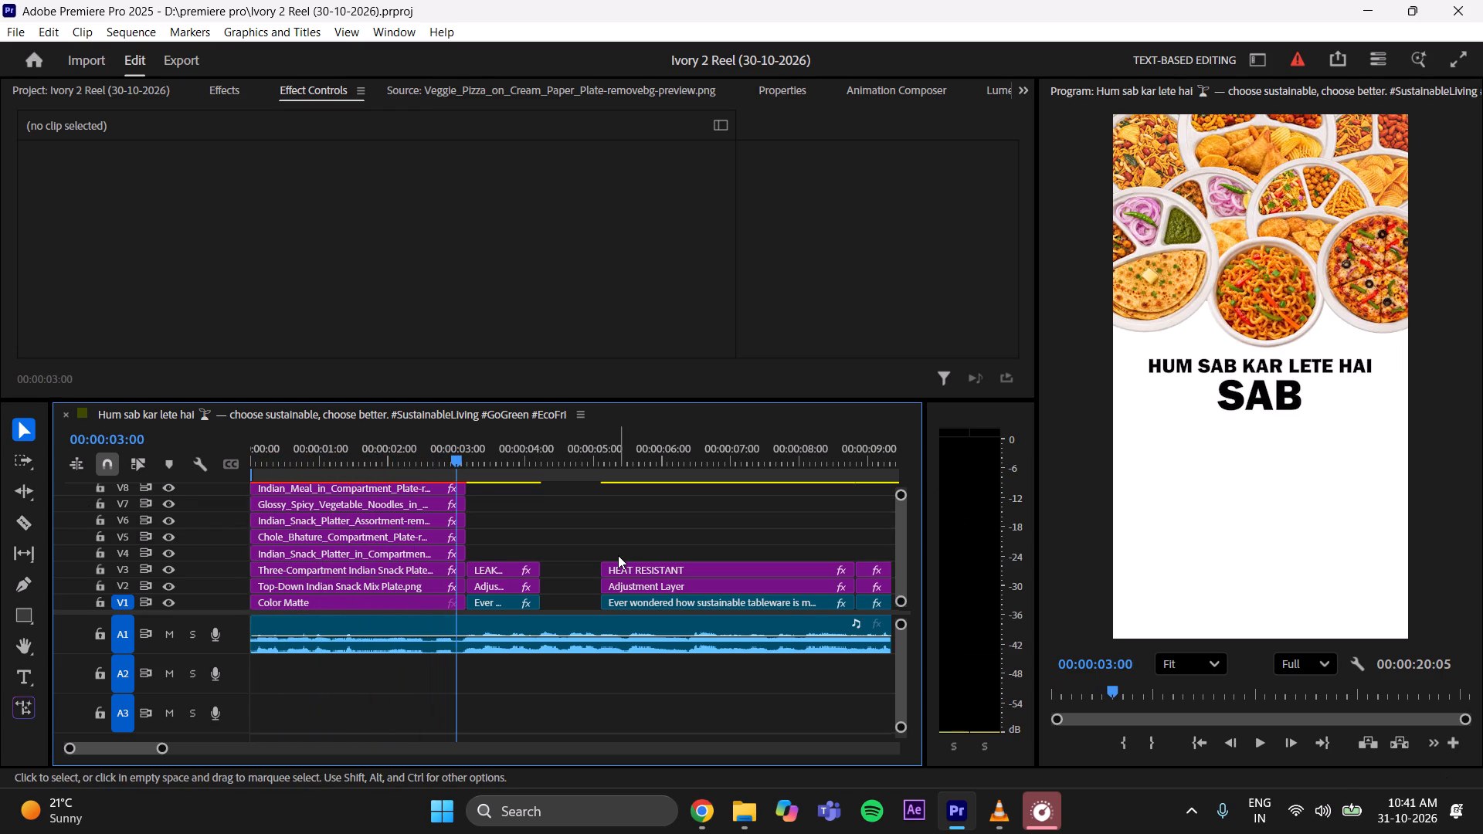
pyautogui.press('space')
pyautogui.press('space')
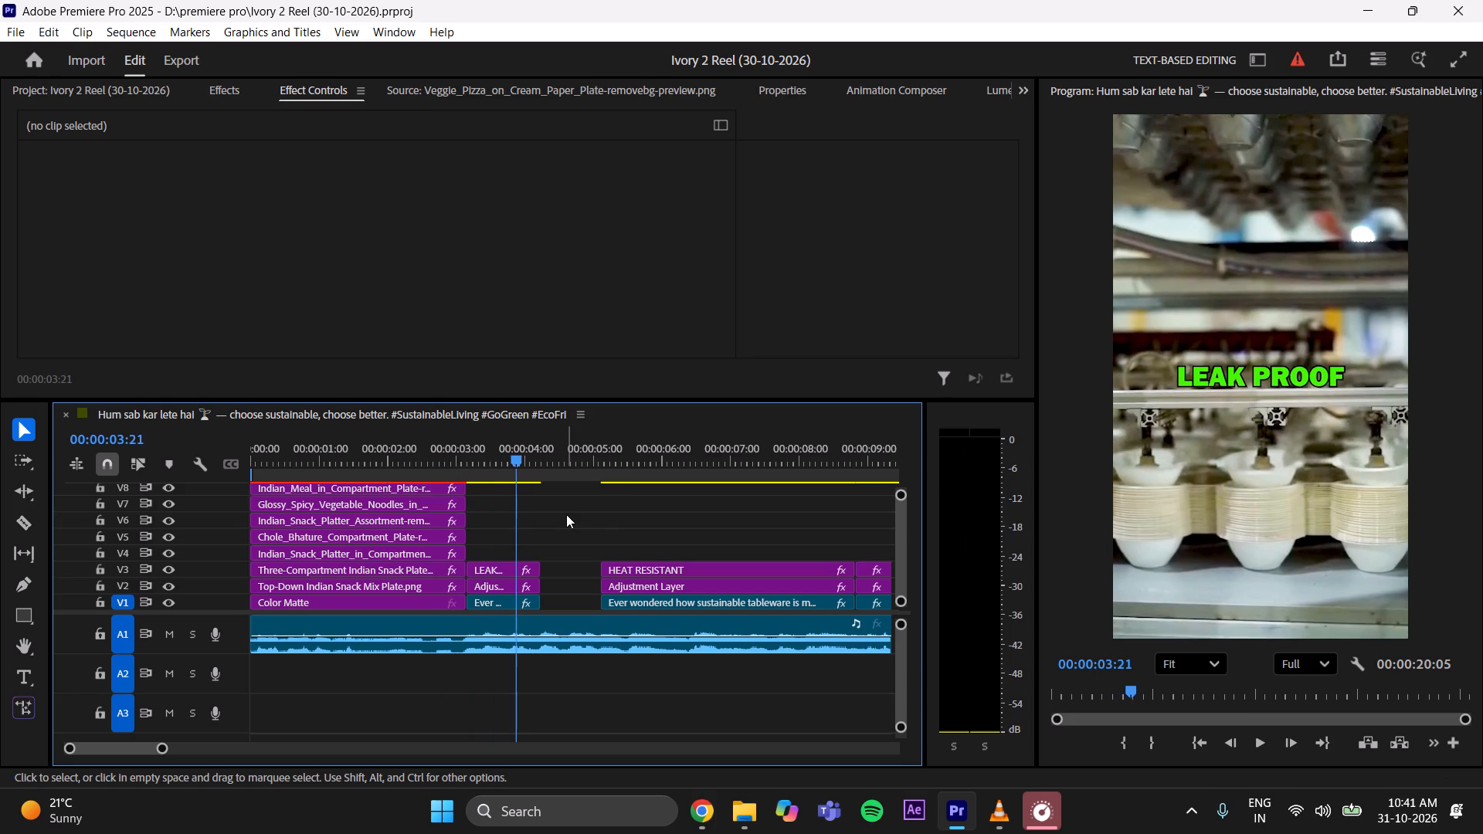
pyautogui.hotkey('ctrl', 's')
pyautogui.moveTo(518, 456); pyautogui.dragTo(426, 487)
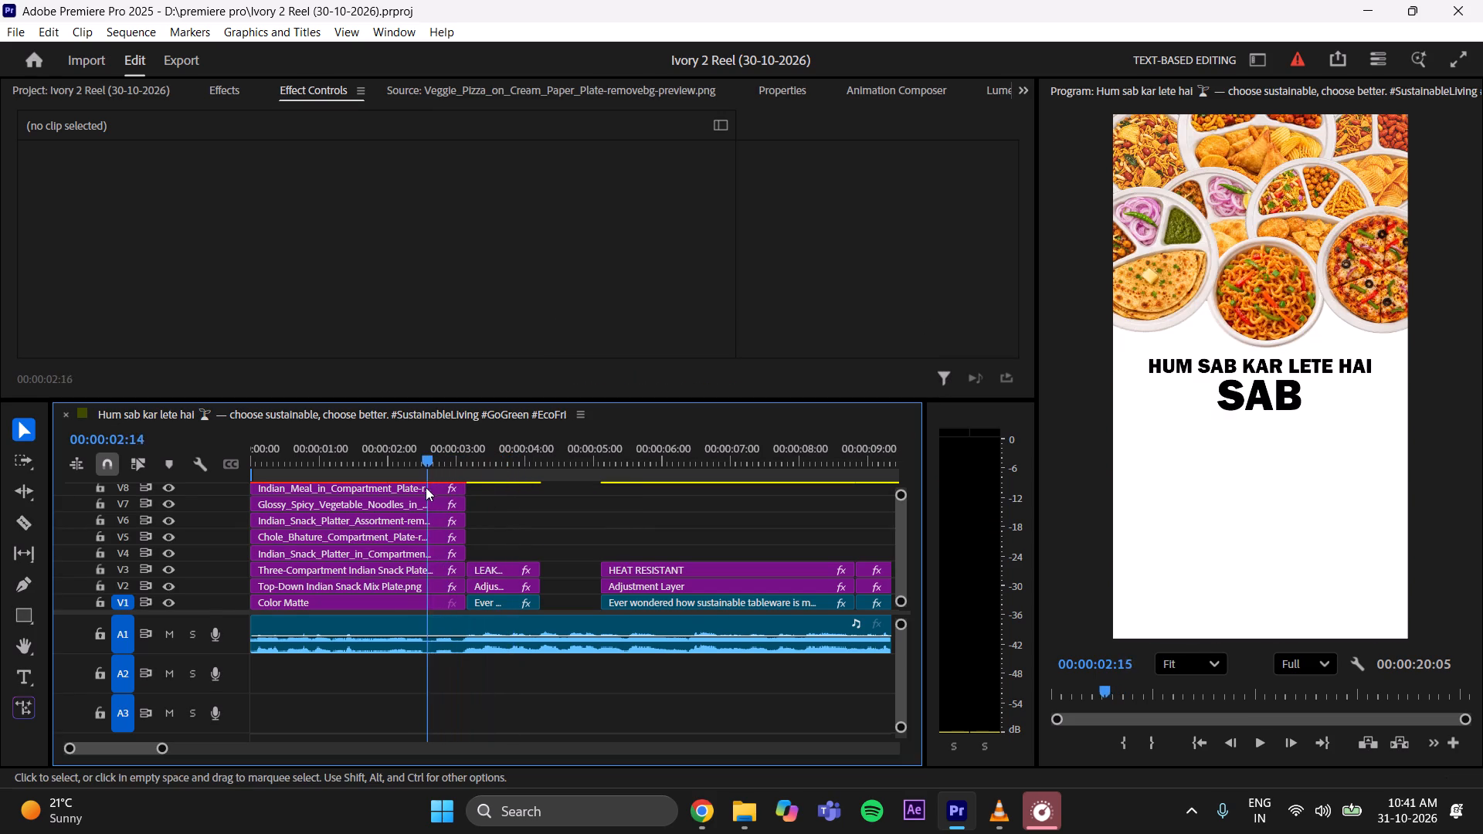
pyautogui.moveTo(426, 487); pyautogui.dragTo(155, 521)
pyautogui.press('space')
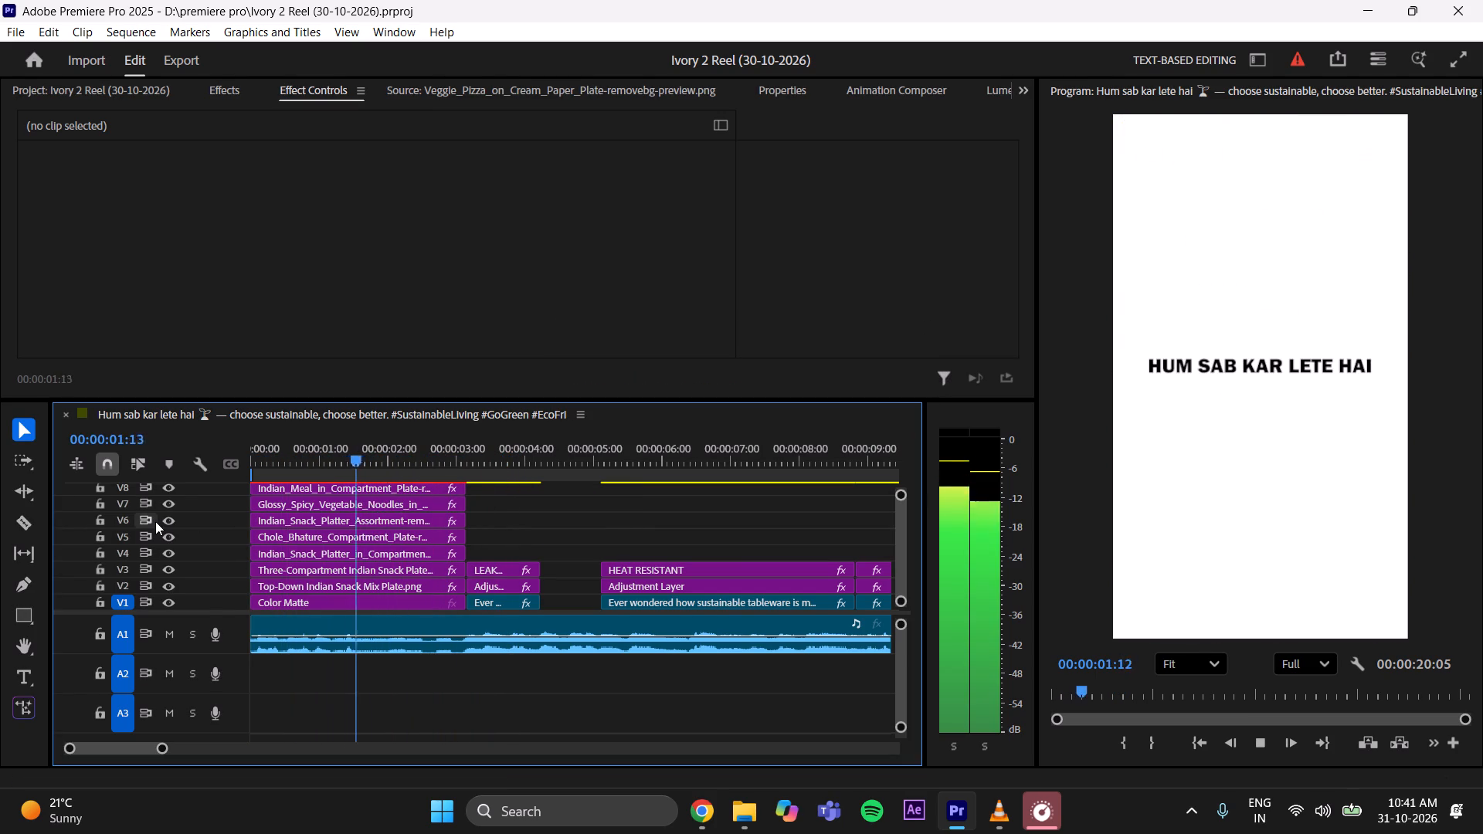
pyautogui.press('space')
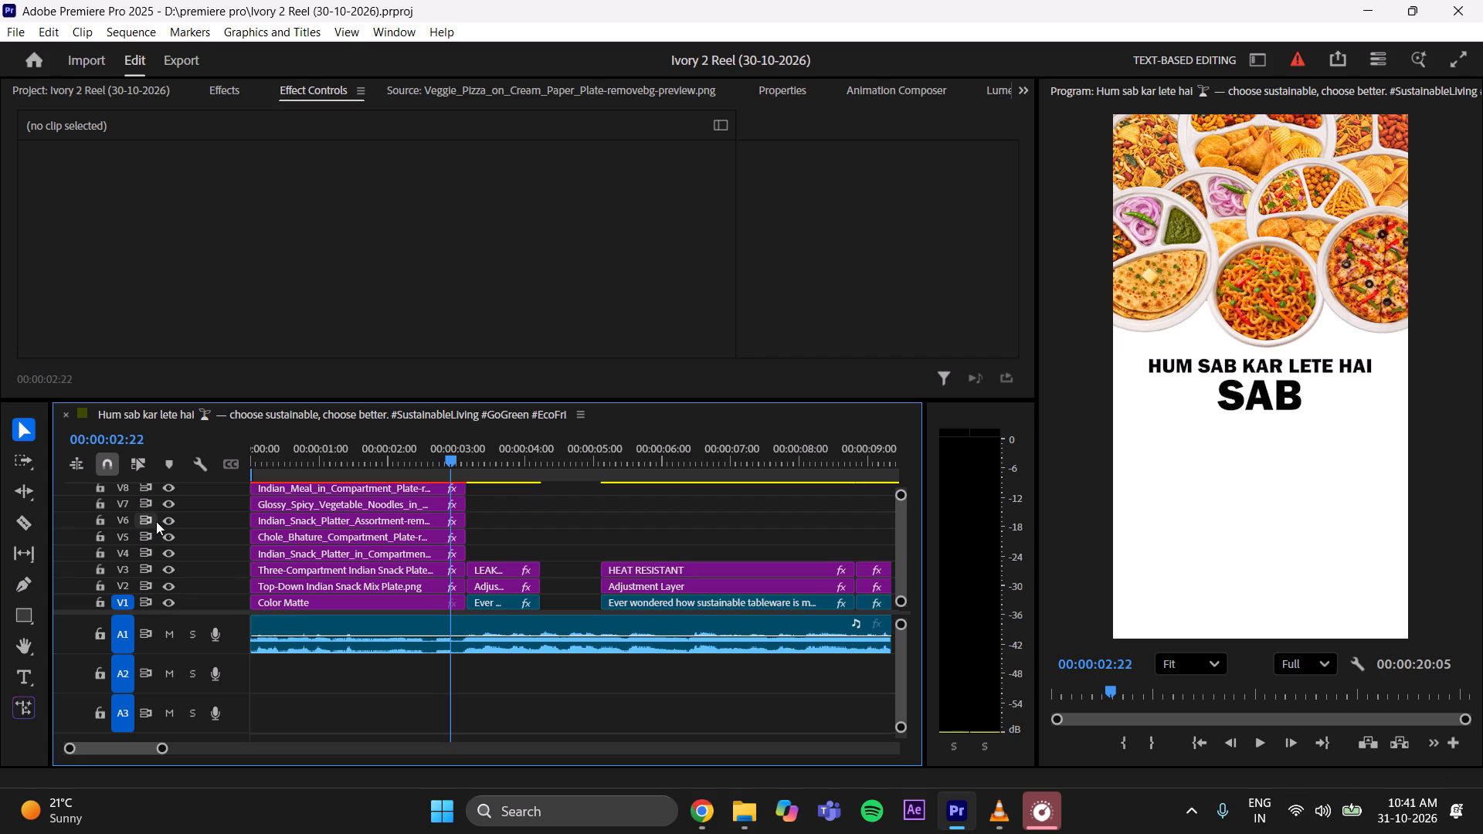
pyautogui.hotkey('ctrl', 's')
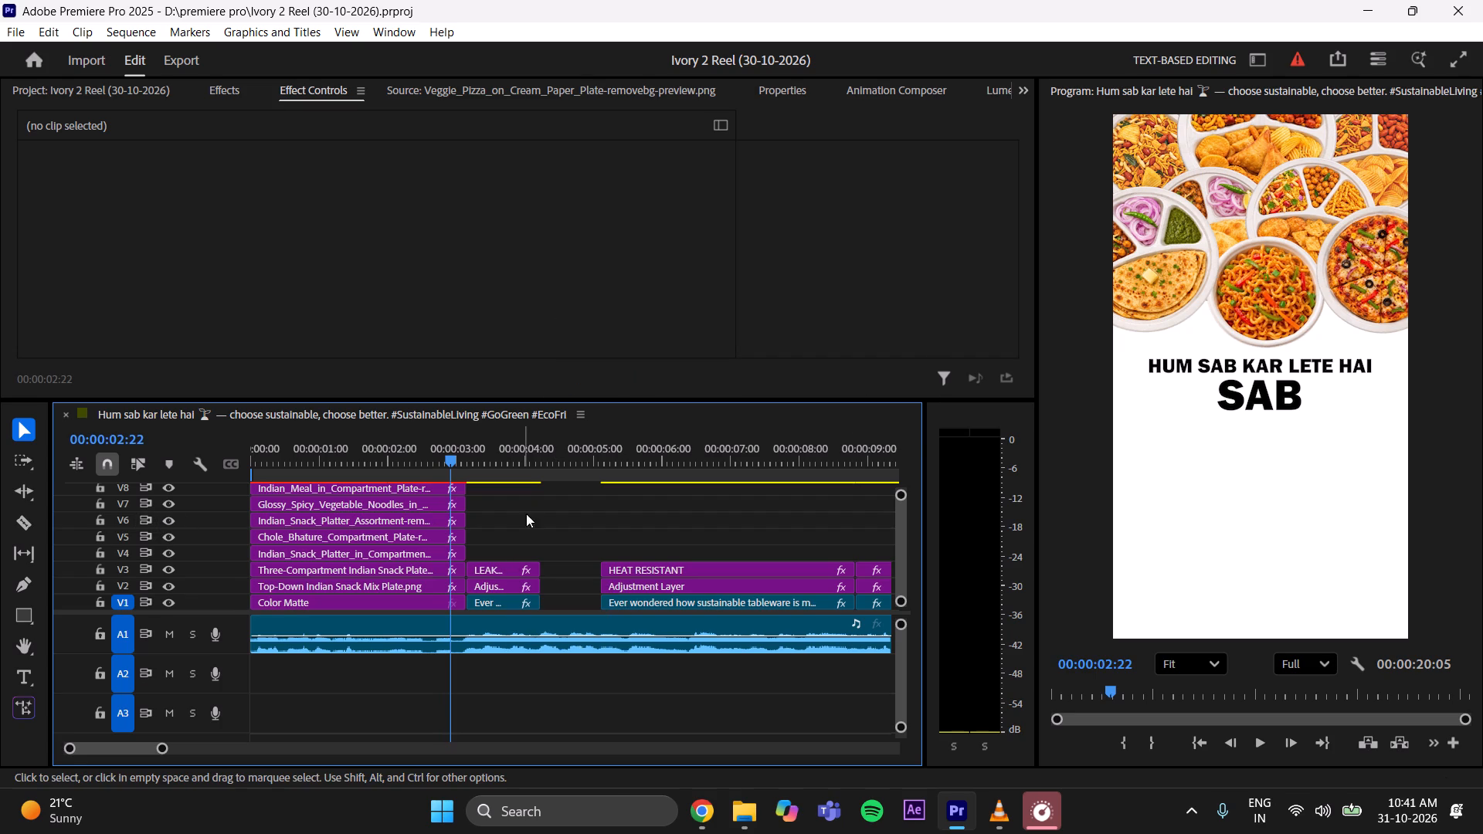
# Switch to File Explorer and look through the Downloads folder's images, videos and audio files for media to use in the reel.
pyautogui.click(567, 96)
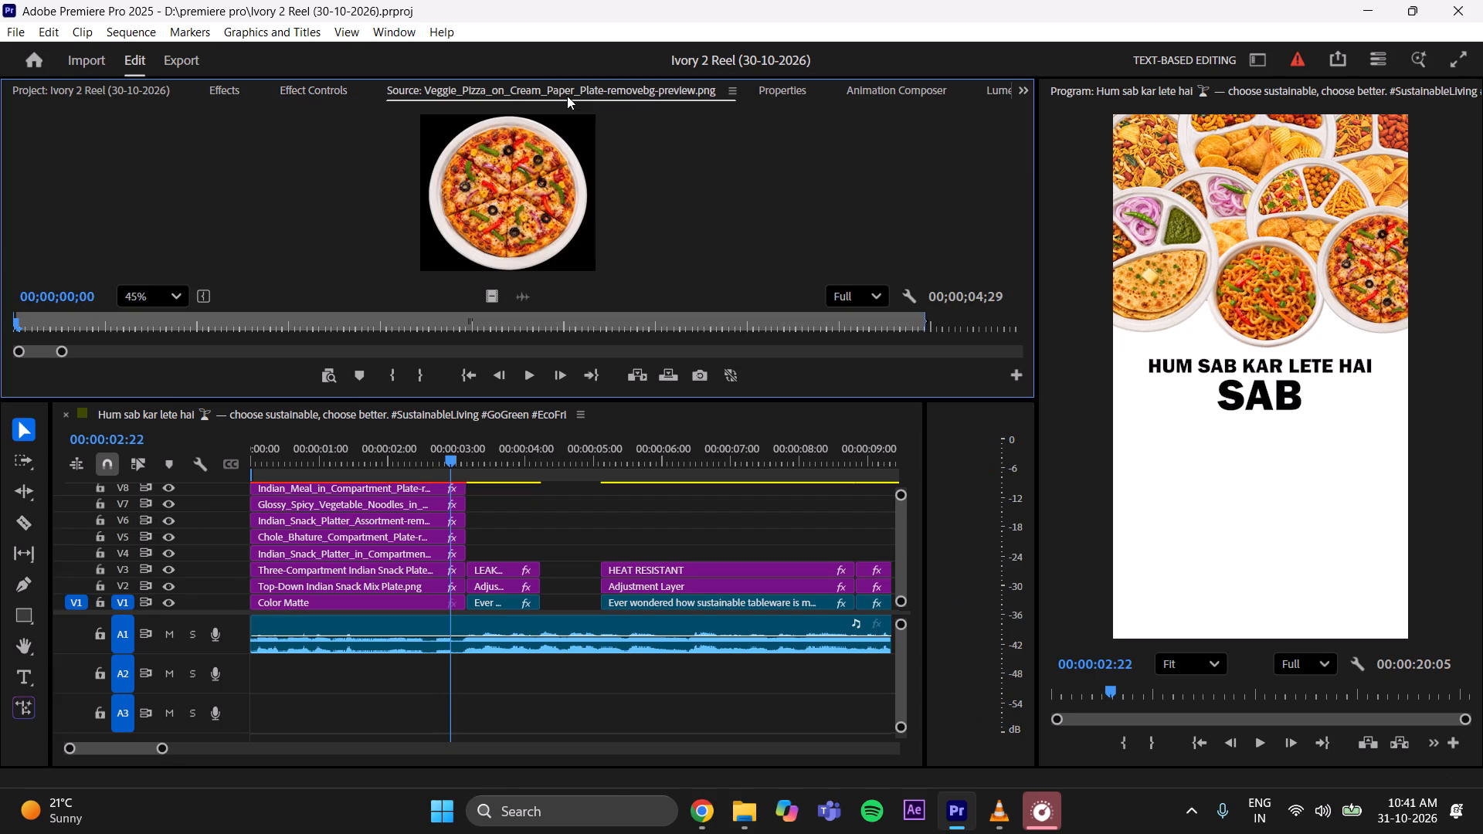
pyautogui.click(750, 812)
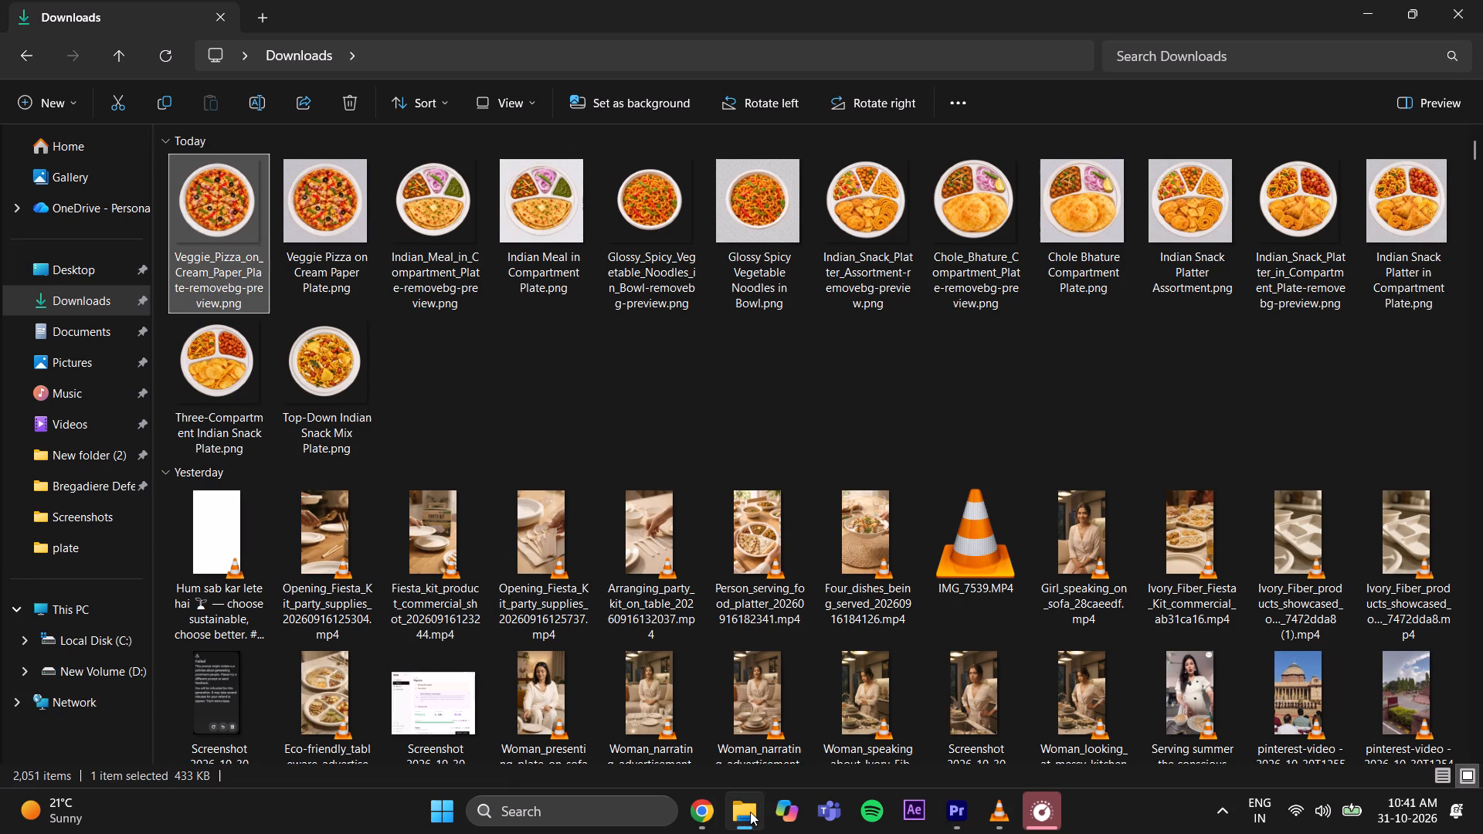
pyautogui.click(551, 425)
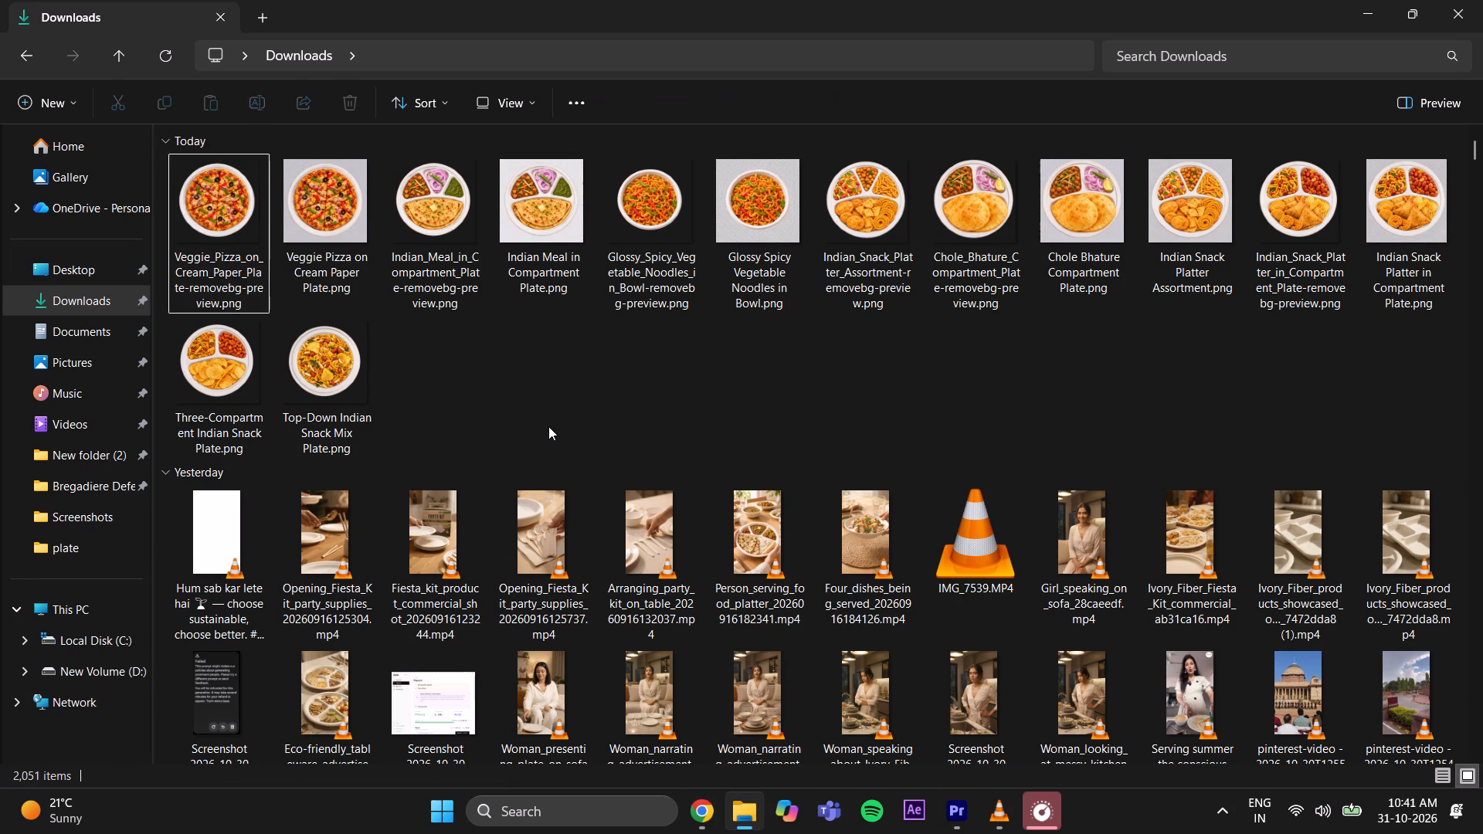
pyautogui.scroll(-2, 548, 428)
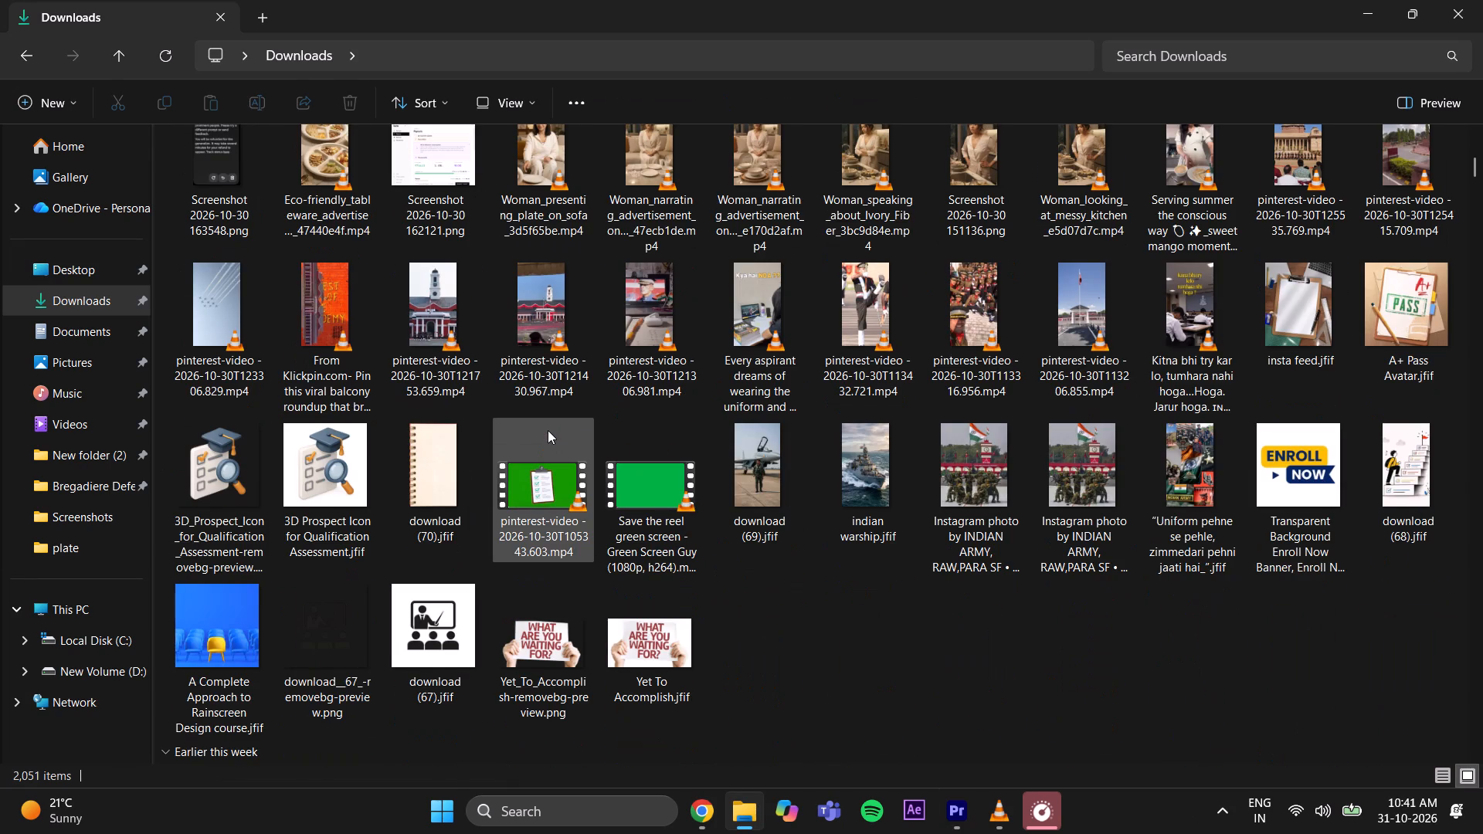
pyautogui.scroll(-1, 548, 430)
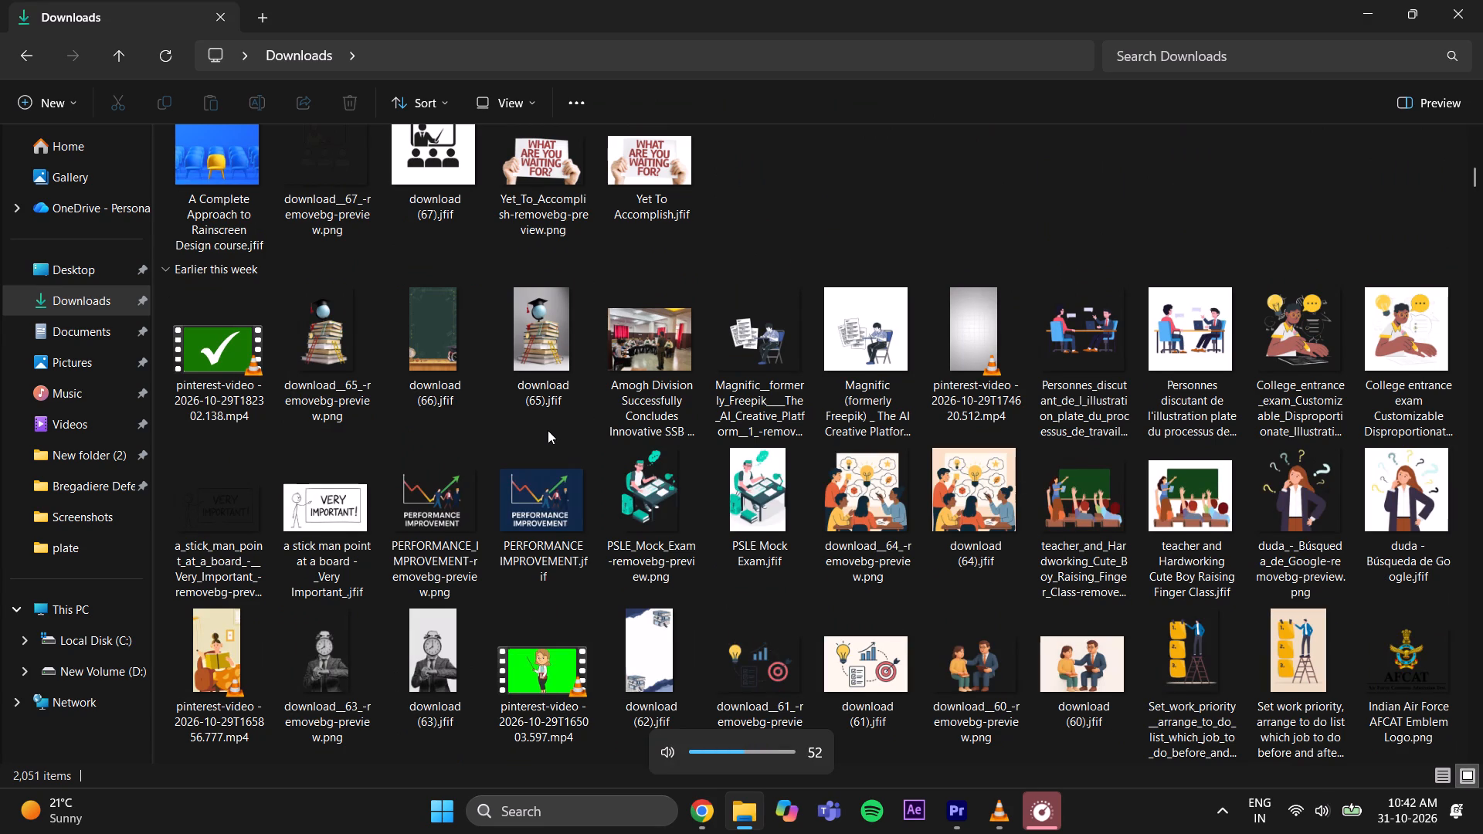
pyautogui.scroll(-1, 548, 430)
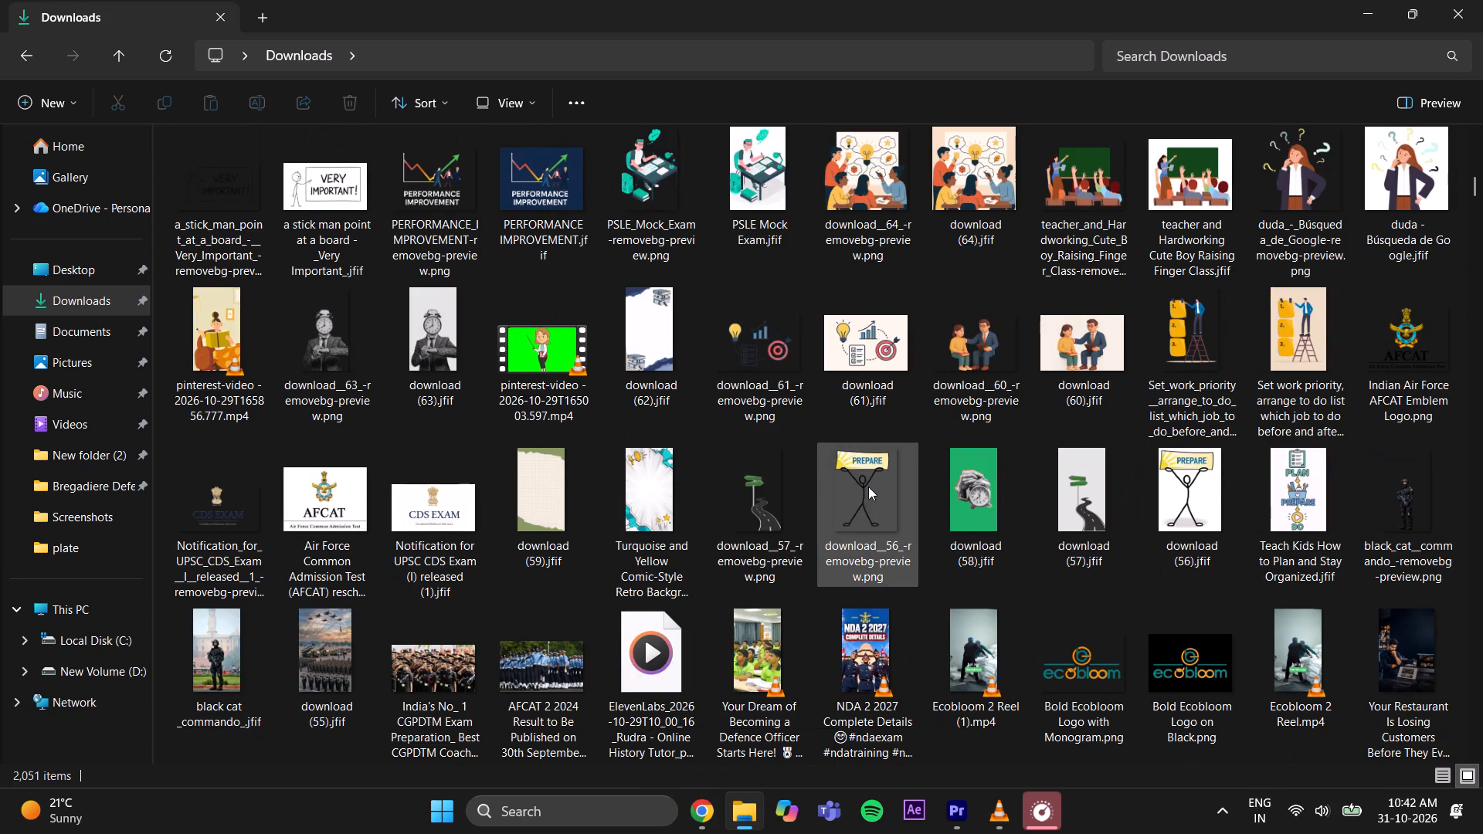
pyautogui.scroll(-1, 868, 486)
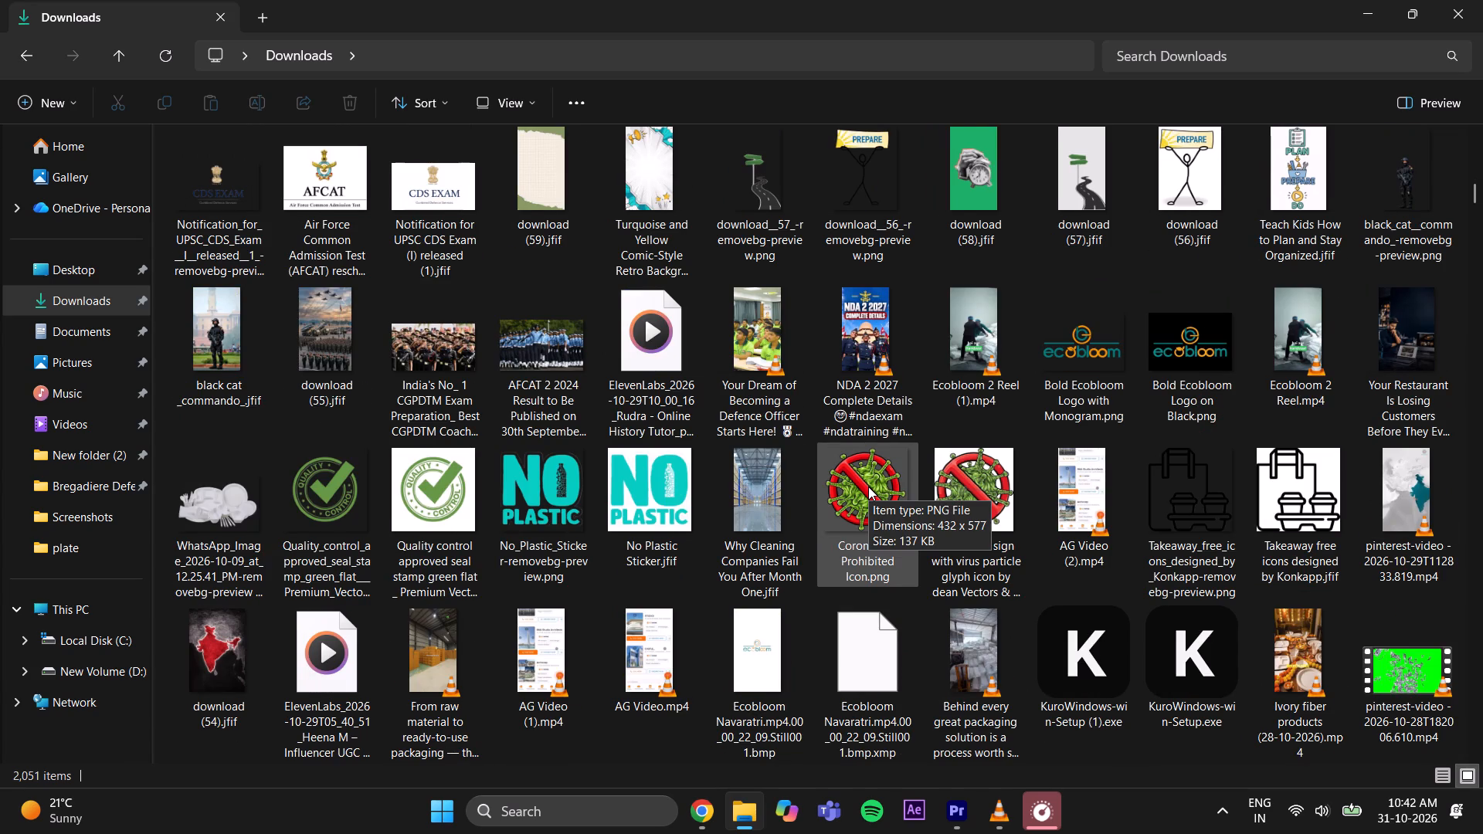
pyautogui.scroll(-1, 868, 486)
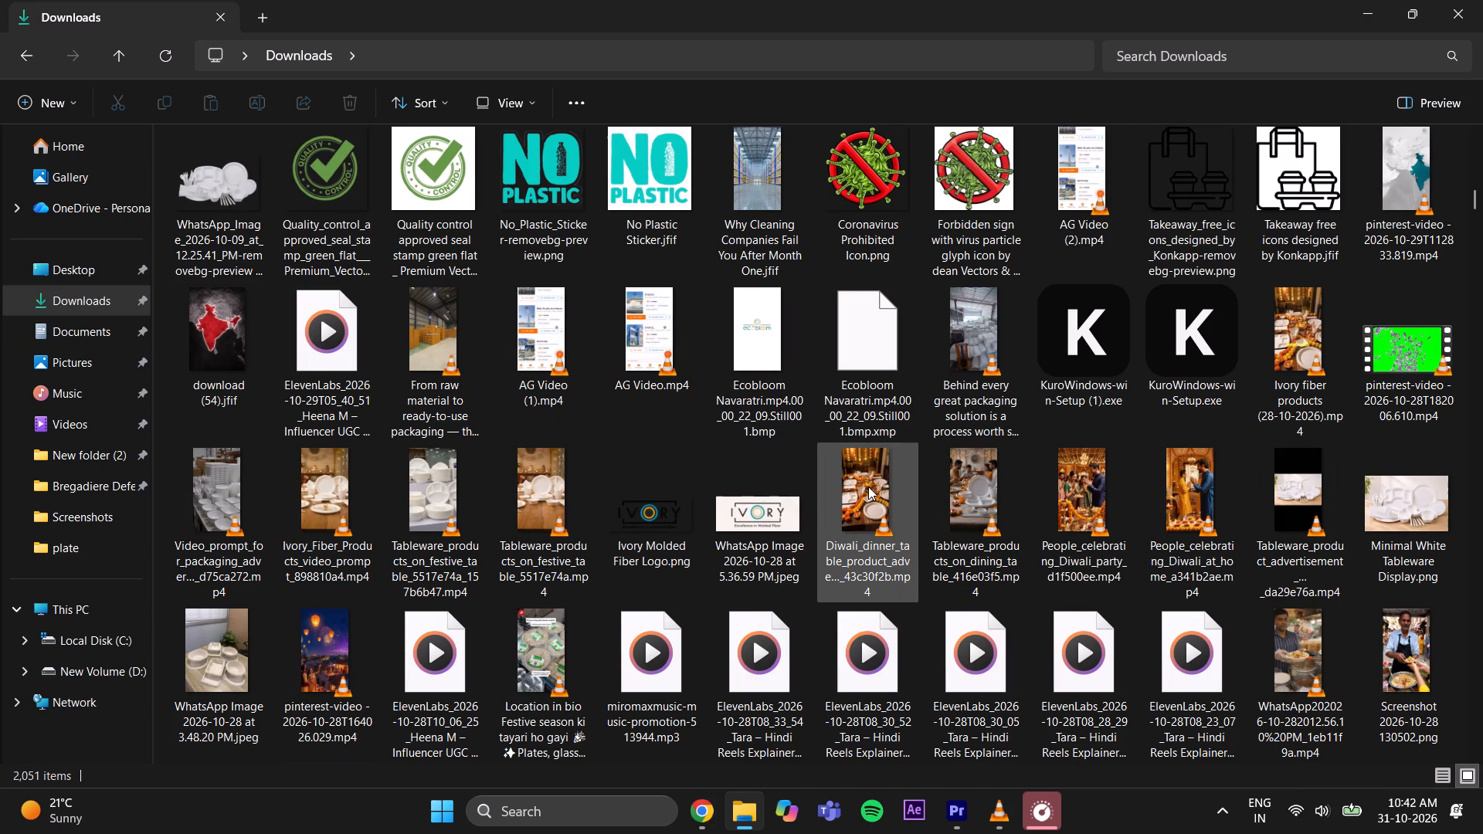
pyautogui.scroll(-1, 868, 486)
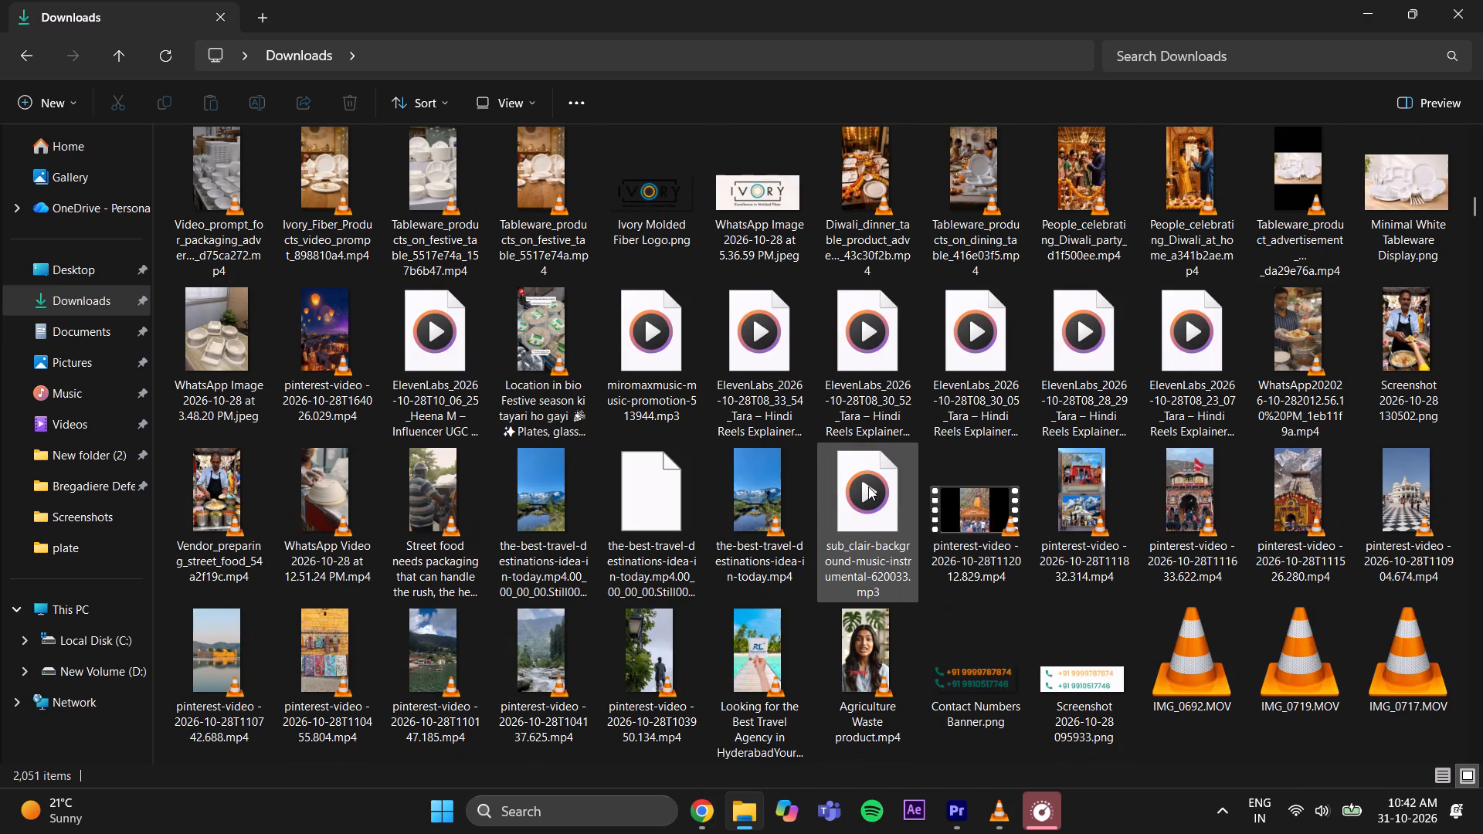
pyautogui.scroll(-1, 868, 486)
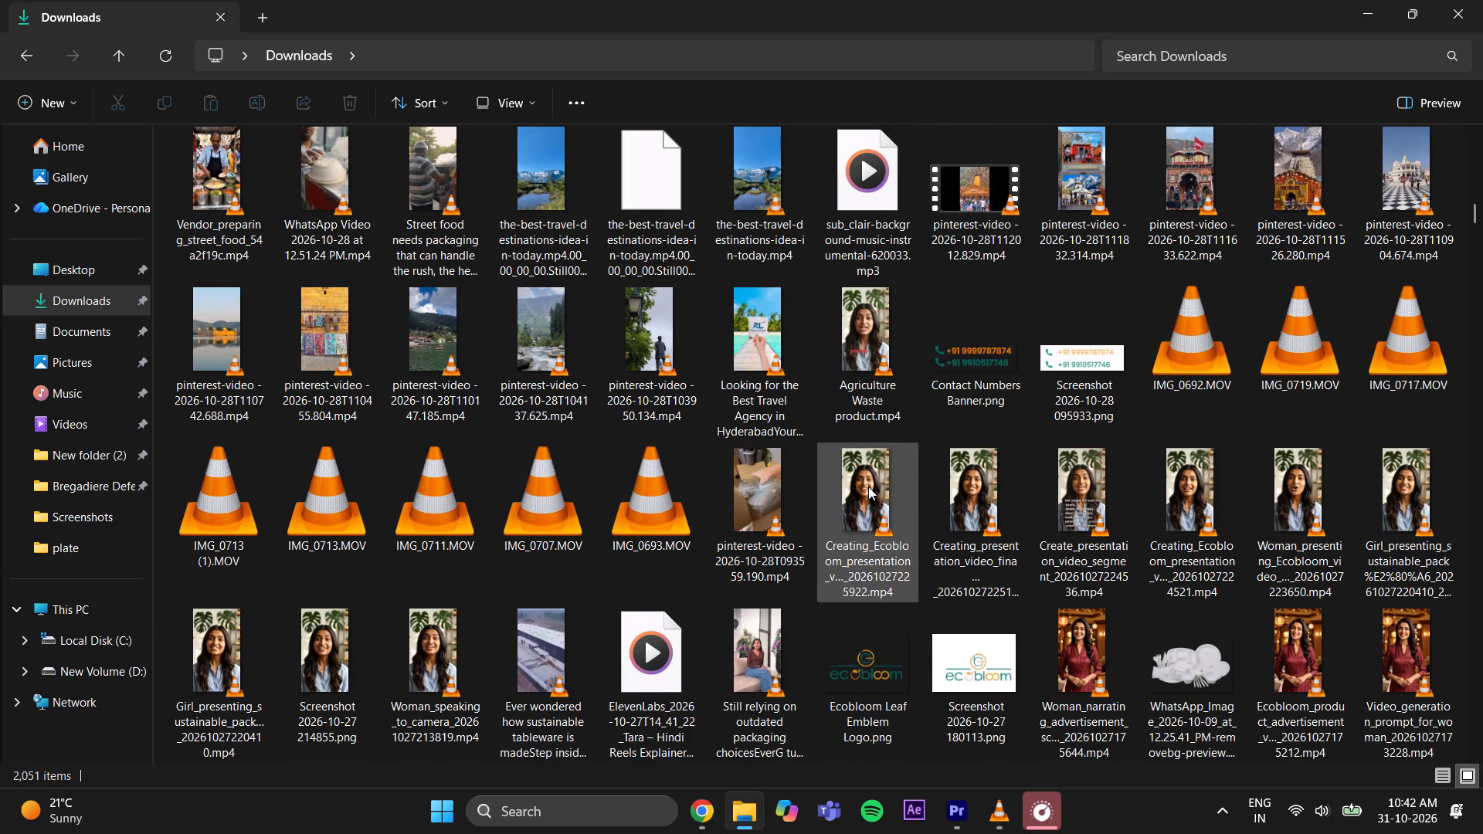
pyautogui.scroll(-1, 868, 486)
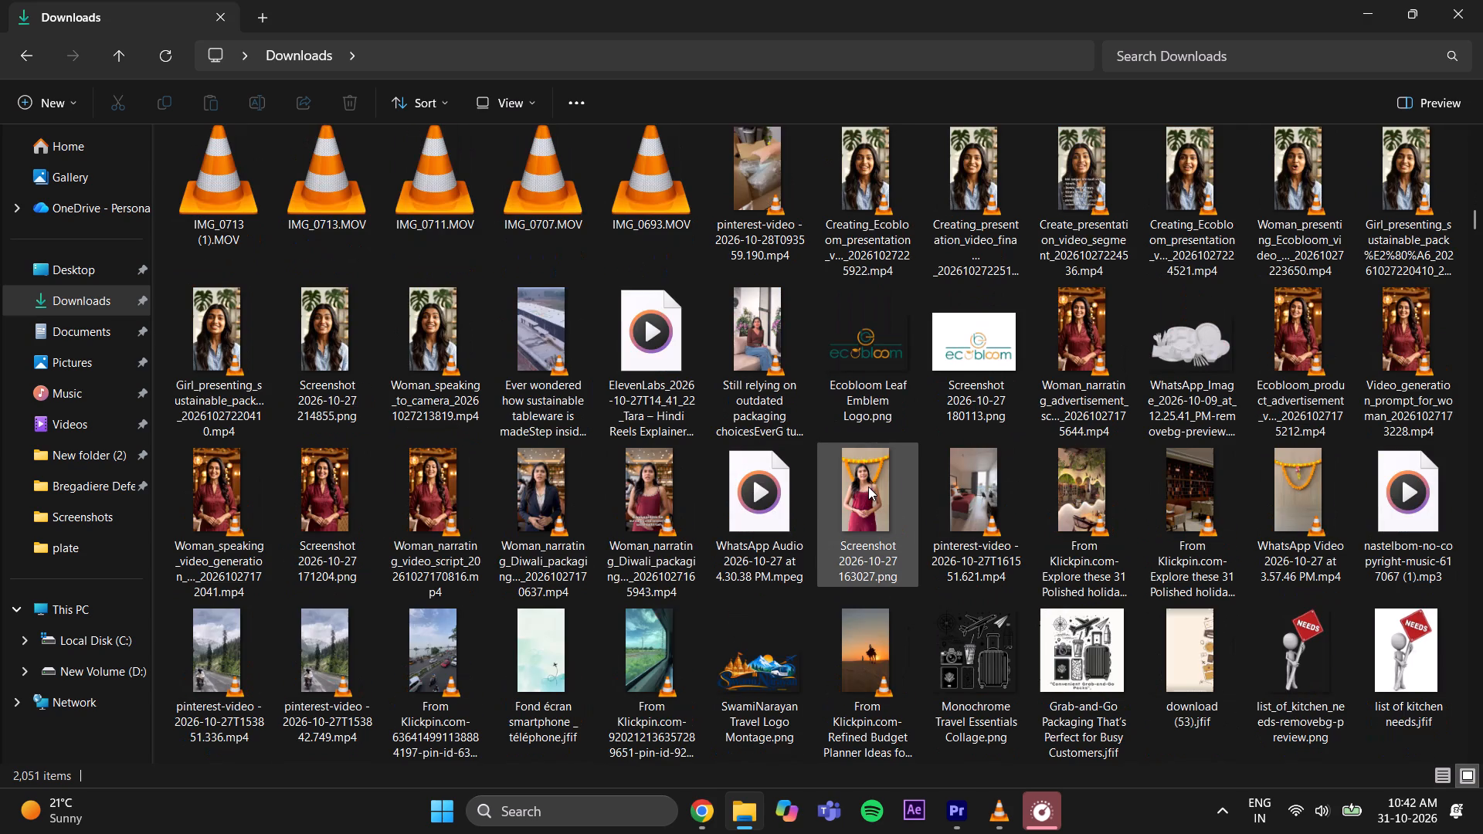
pyautogui.scroll(-1, 868, 486)
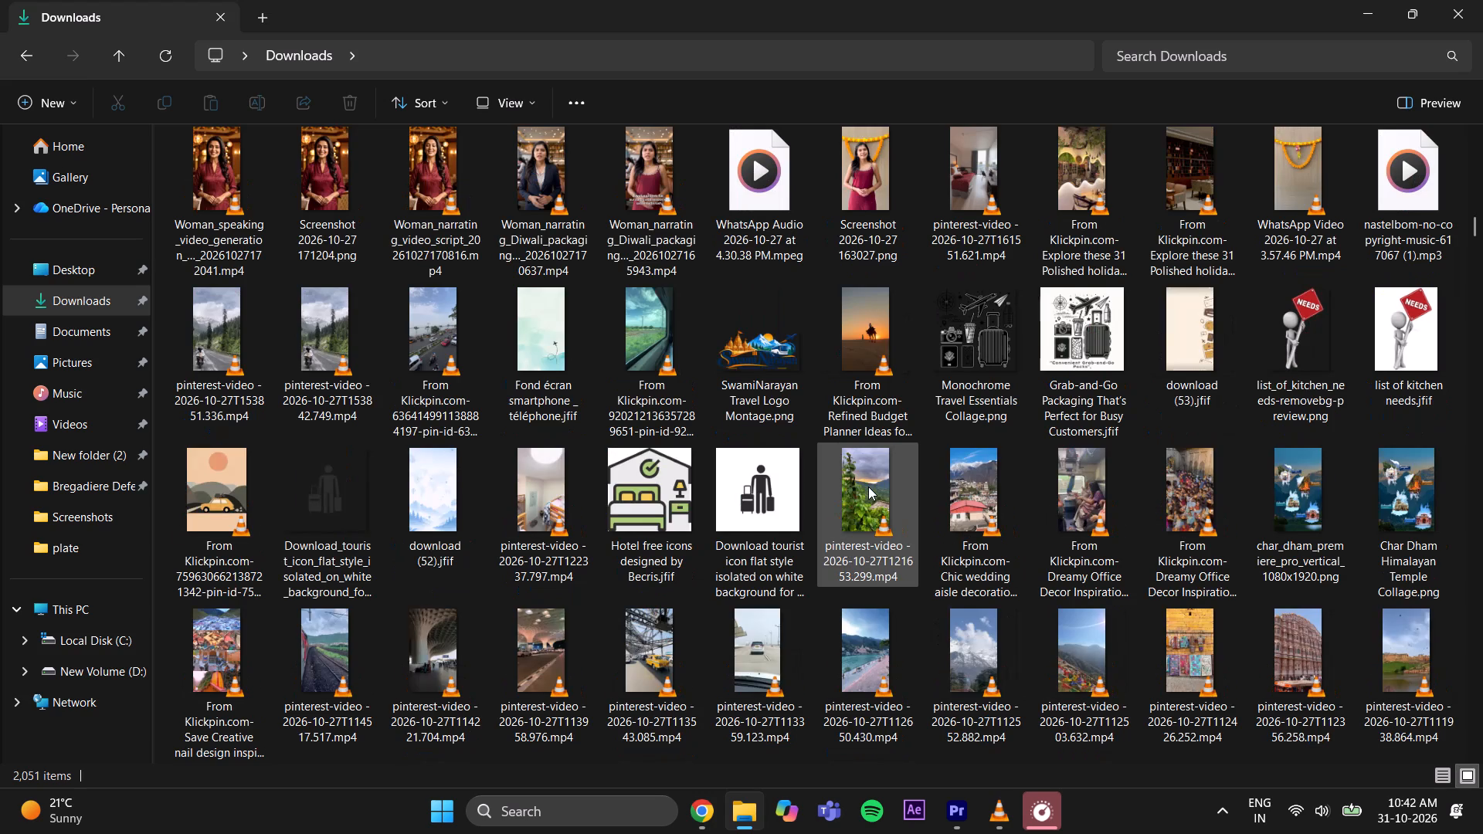
pyautogui.scroll(-1, 868, 486)
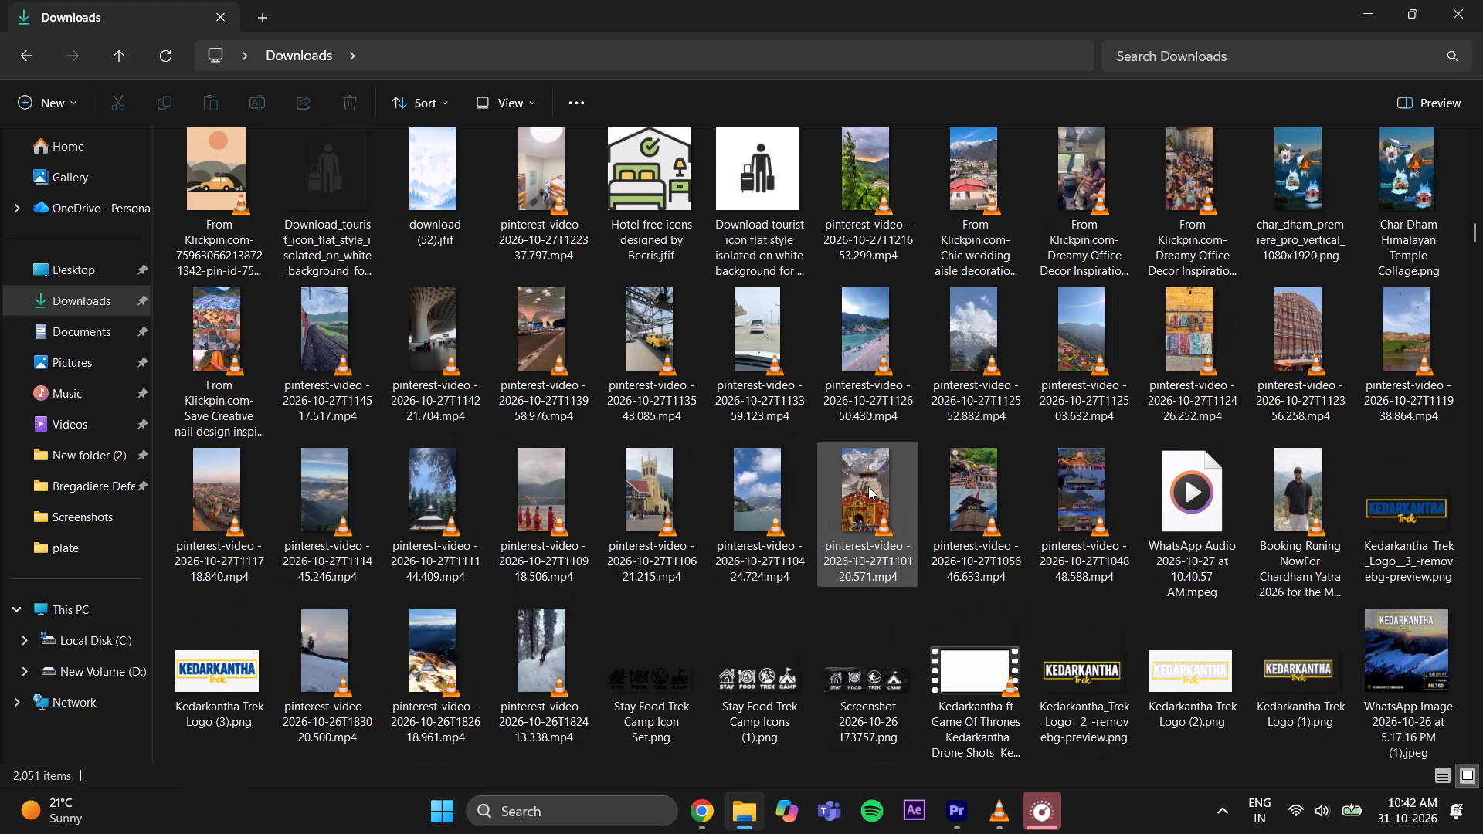
pyautogui.scroll(-1, 868, 486)
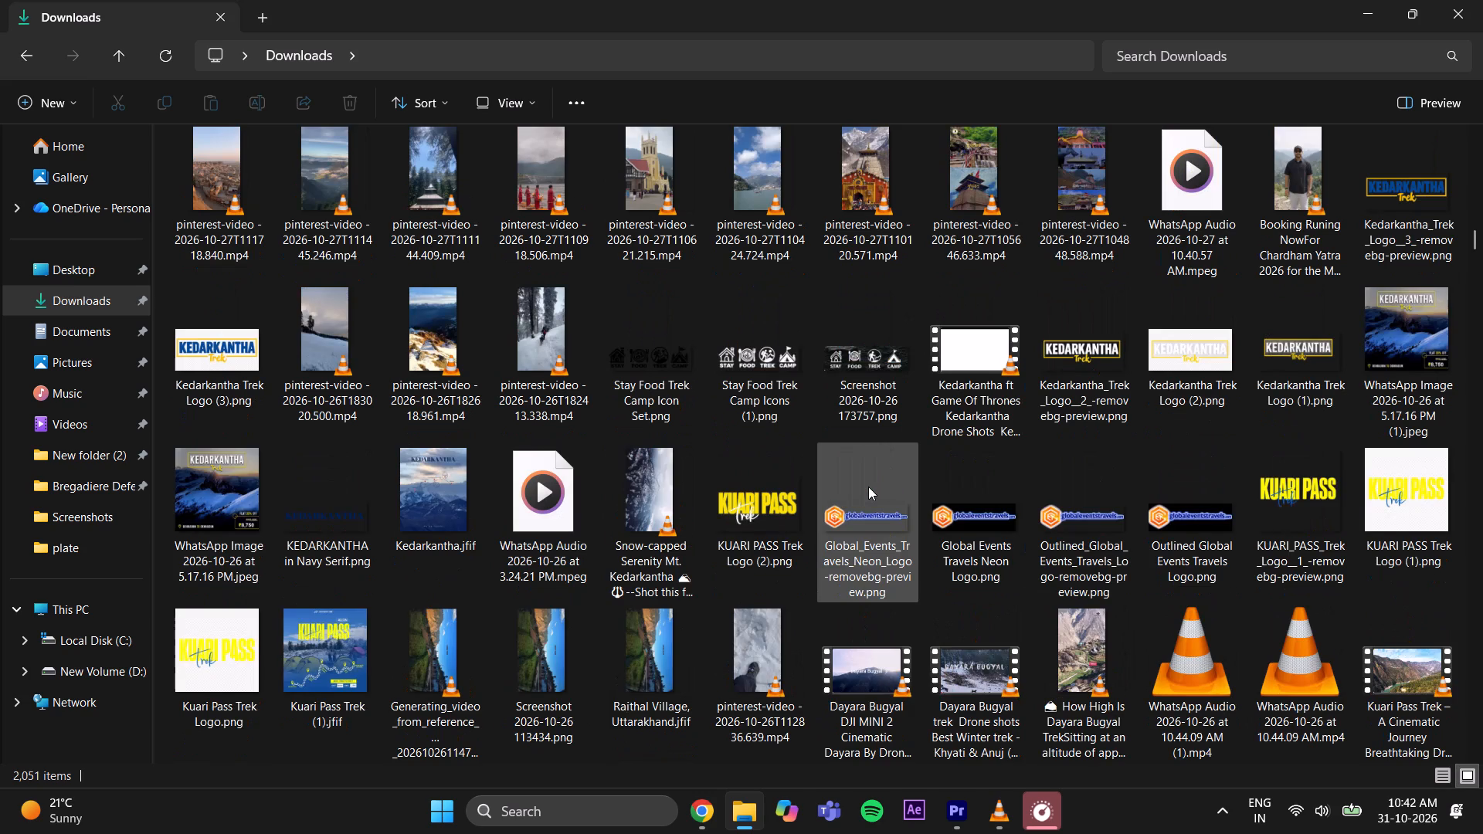
pyautogui.scroll(-2, 868, 486)
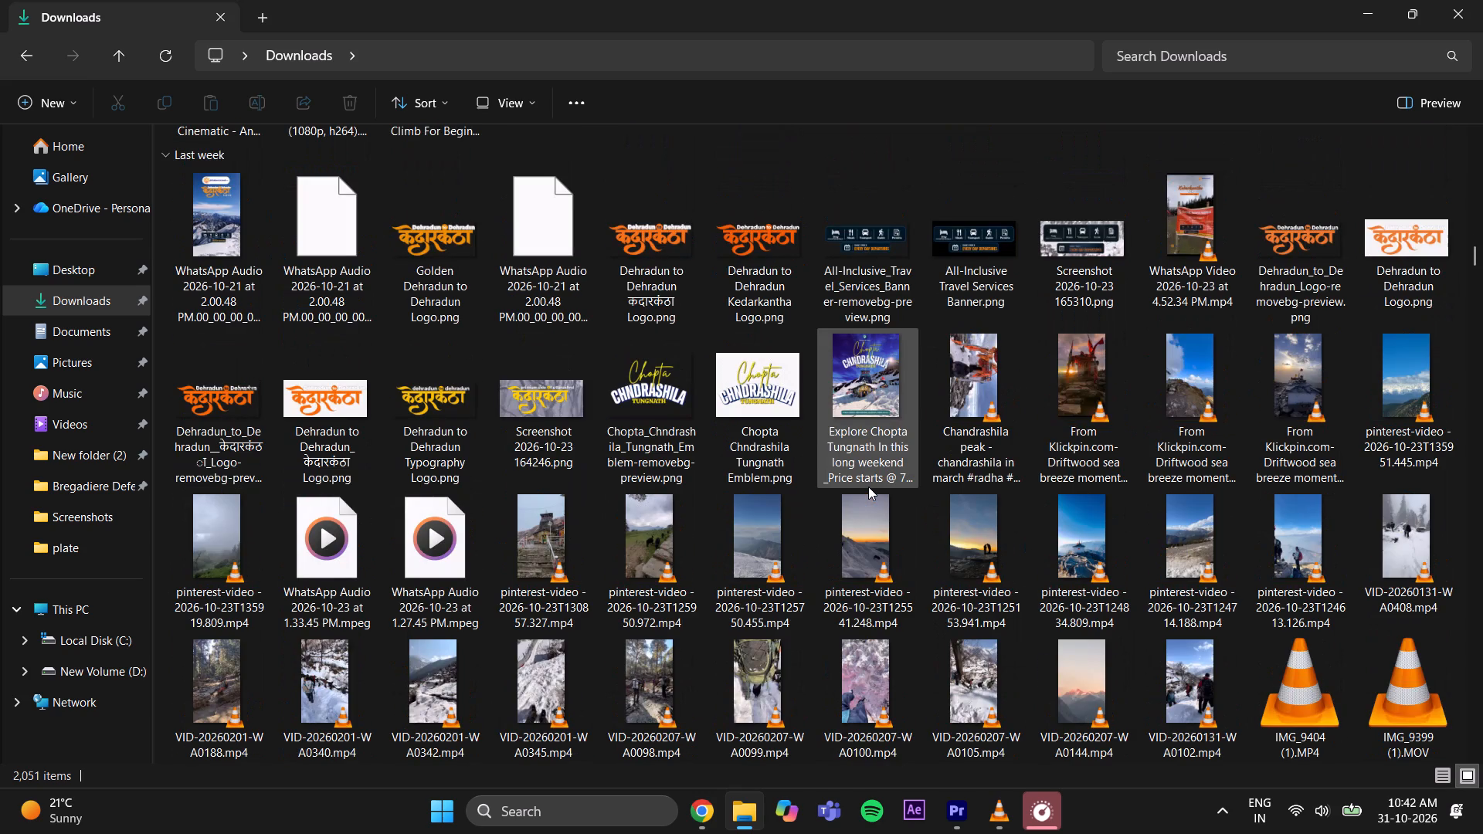
pyautogui.scroll(-2, 868, 486)
pyautogui.scroll(9, 868, 486)
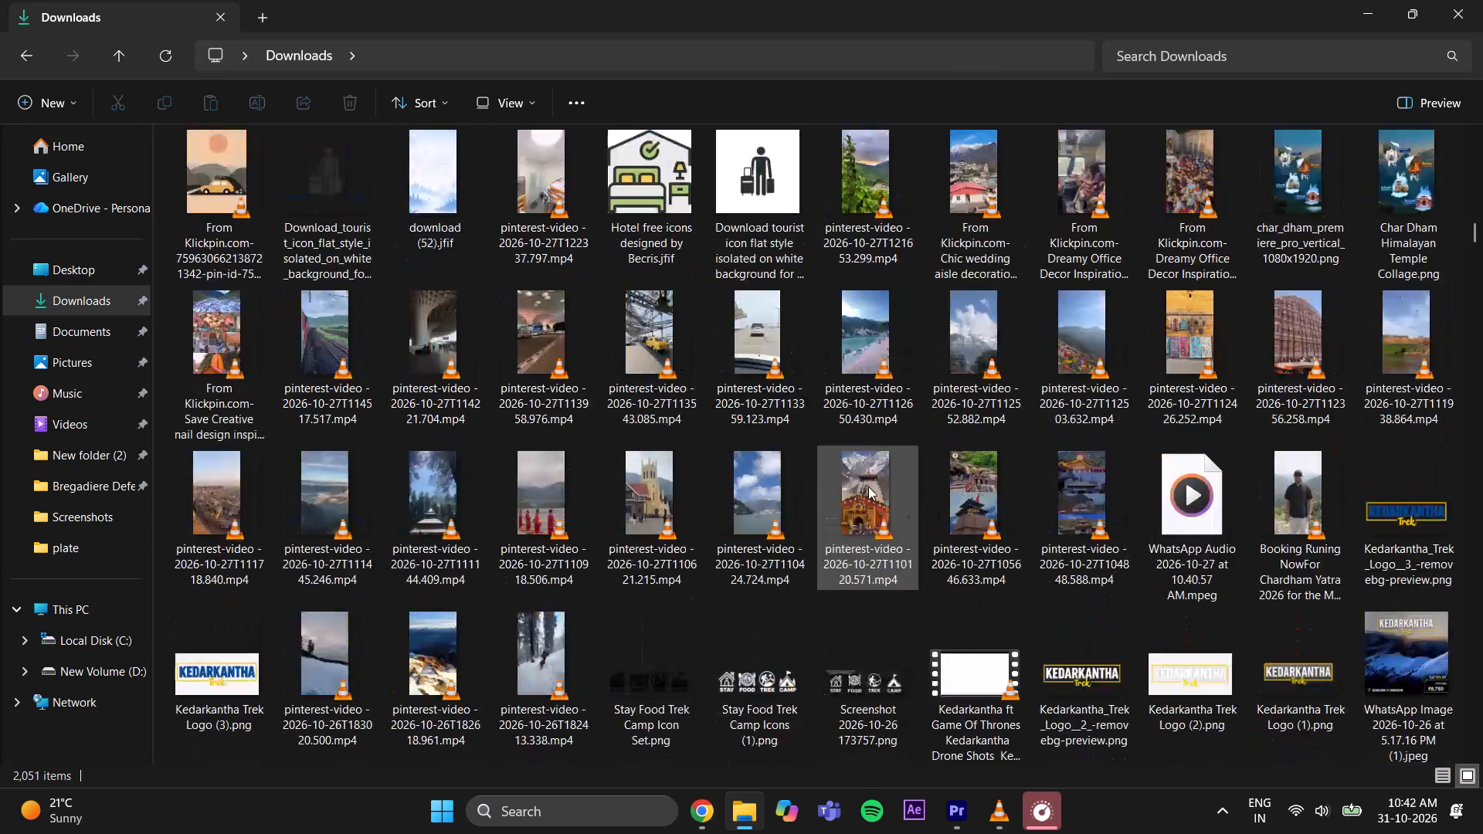
pyautogui.scroll(5, 868, 486)
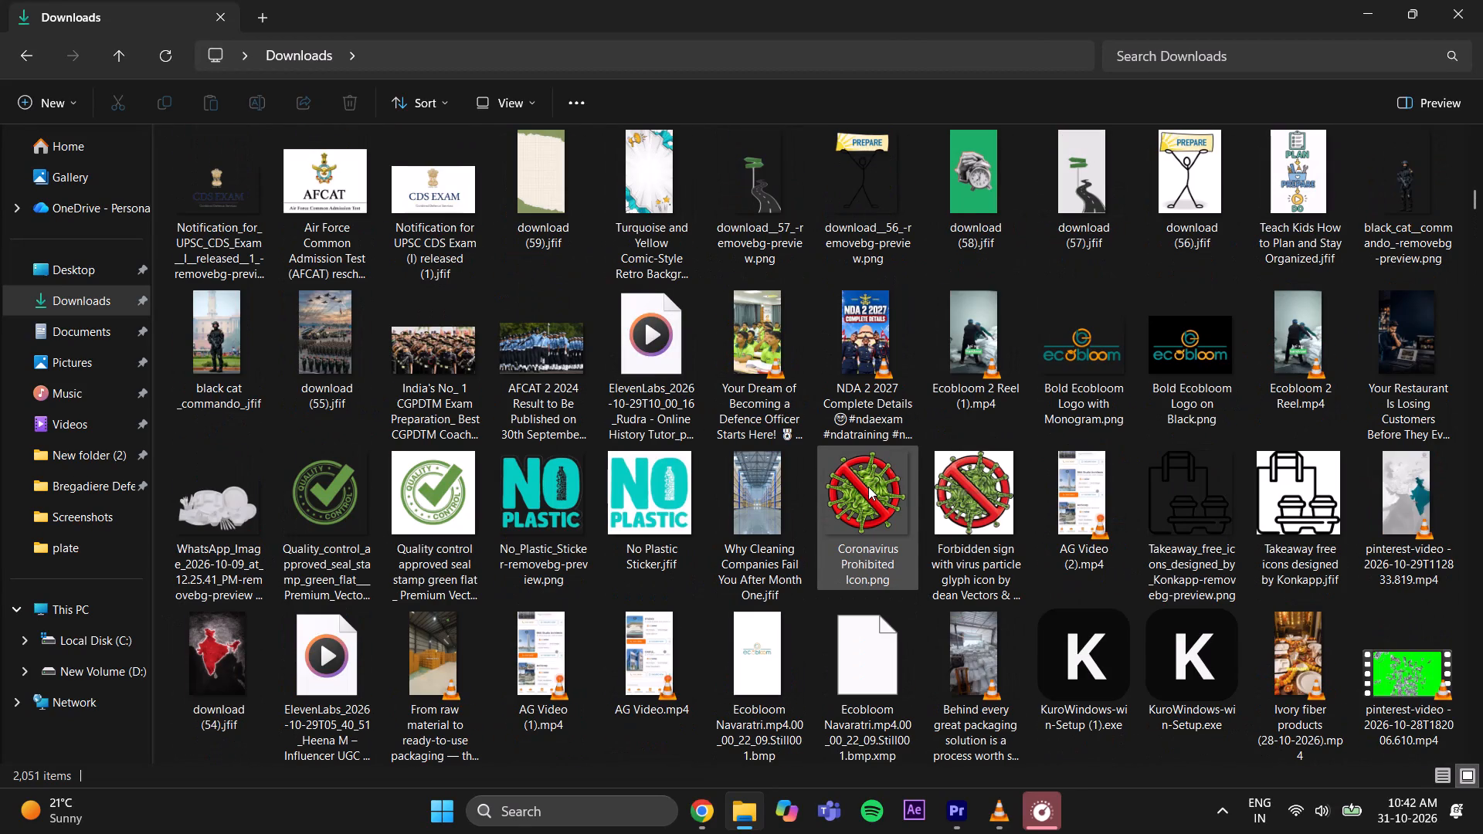
pyautogui.scroll(9, 868, 486)
pyautogui.scroll(-2, 868, 486)
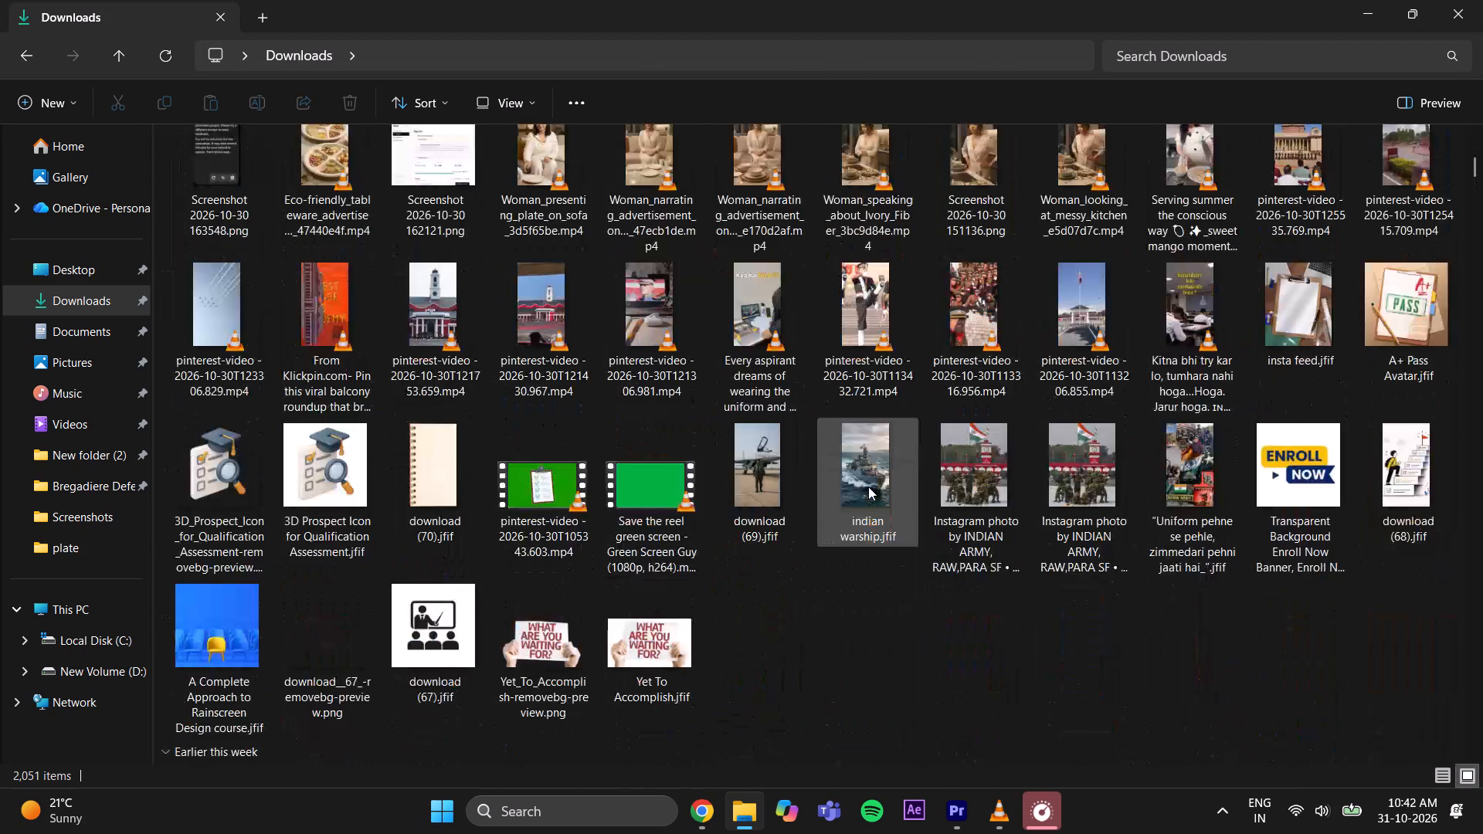
pyautogui.scroll(-1, 868, 486)
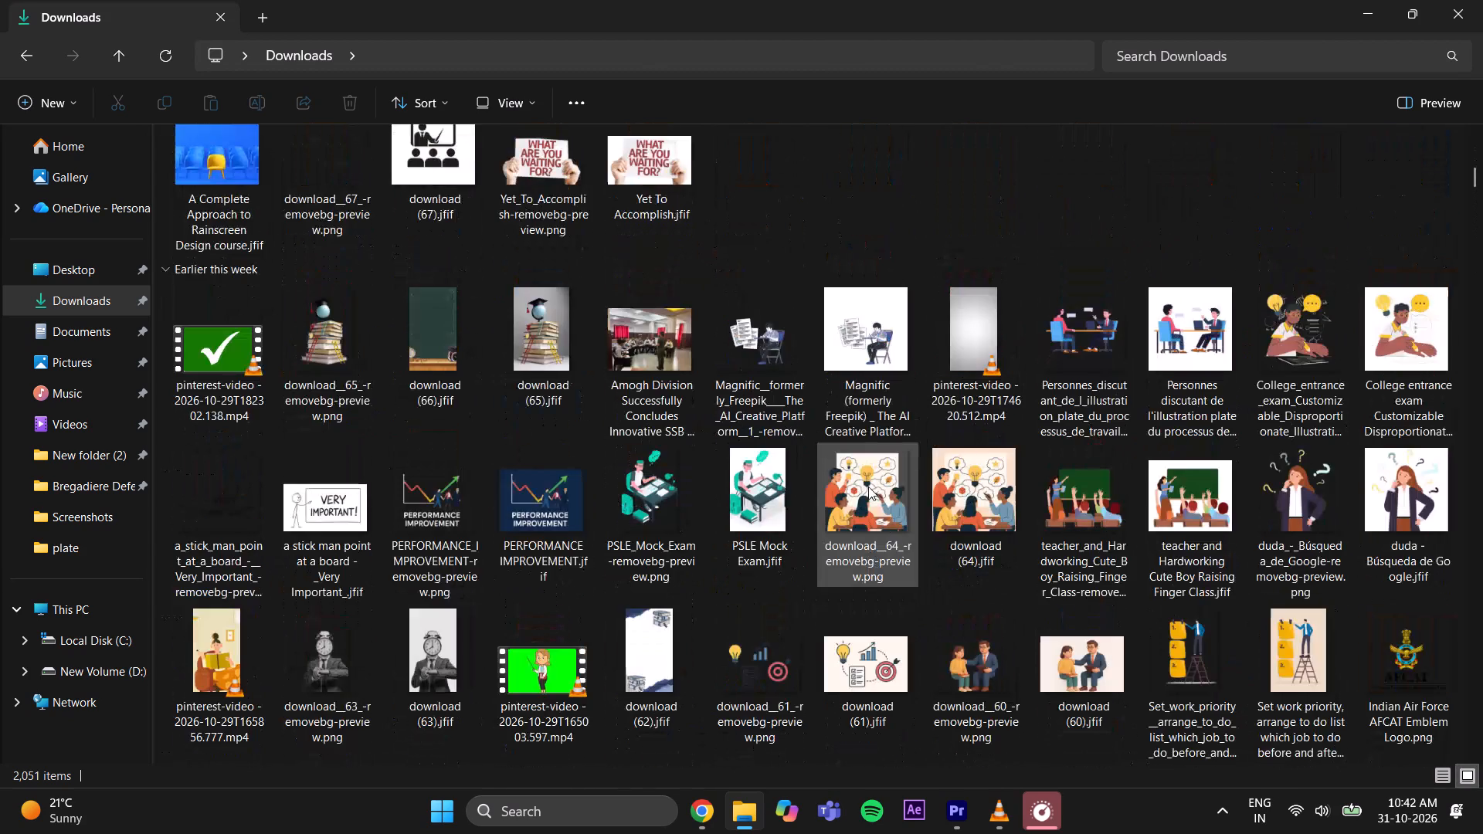
pyautogui.scroll(-2, 868, 486)
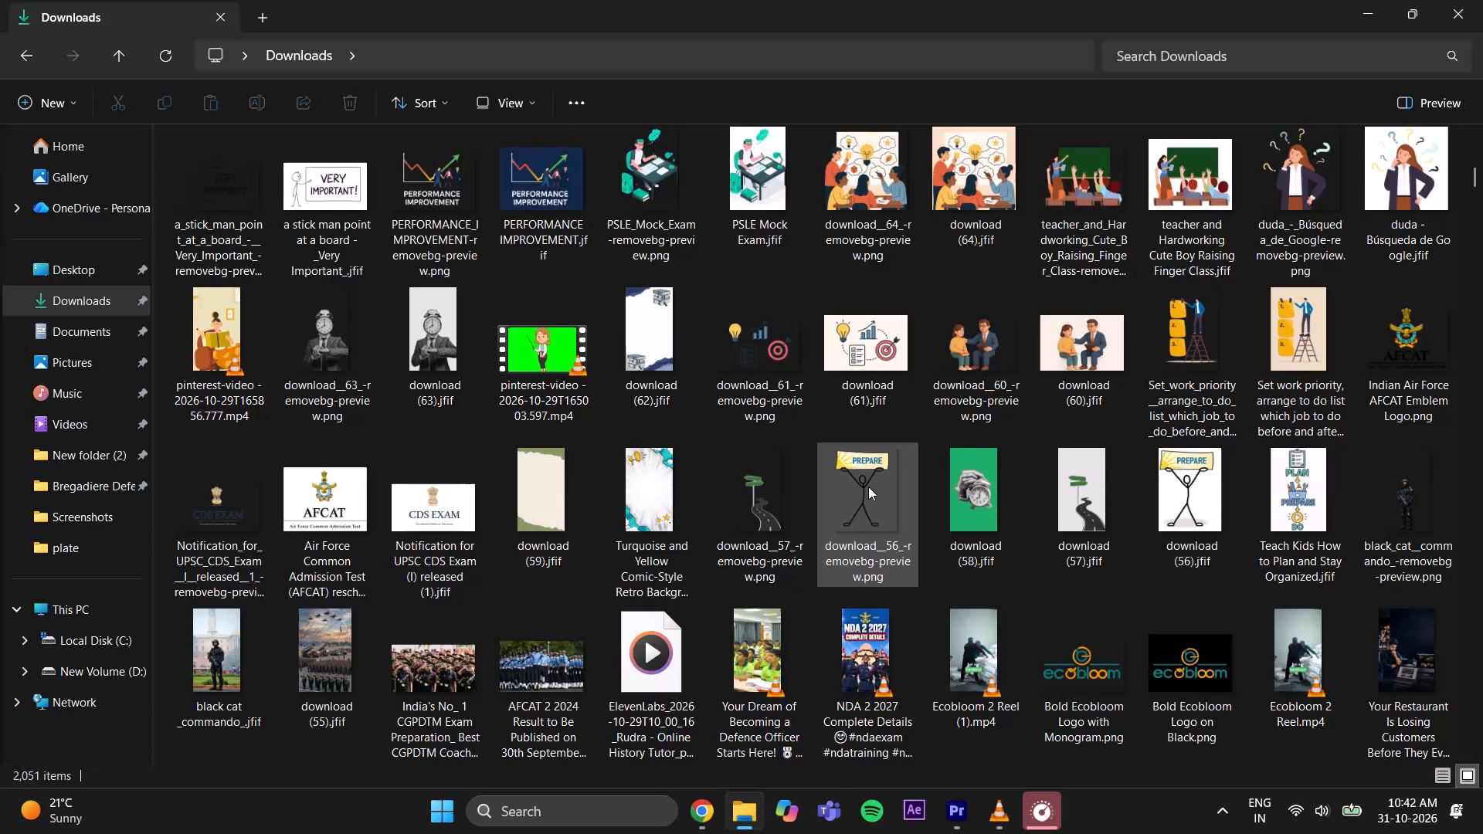
pyautogui.scroll(-2, 868, 486)
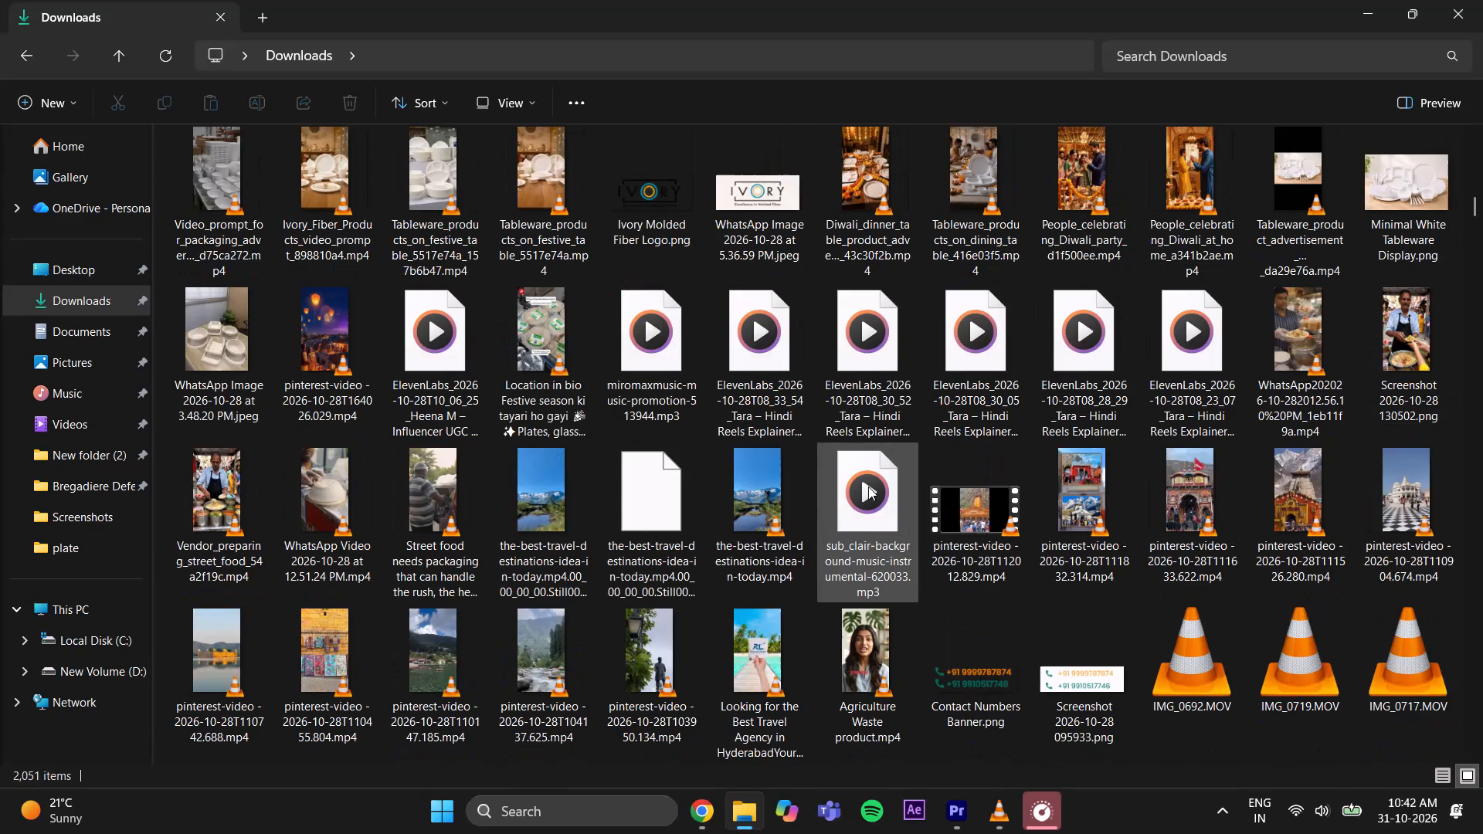
pyautogui.scroll(1, 868, 486)
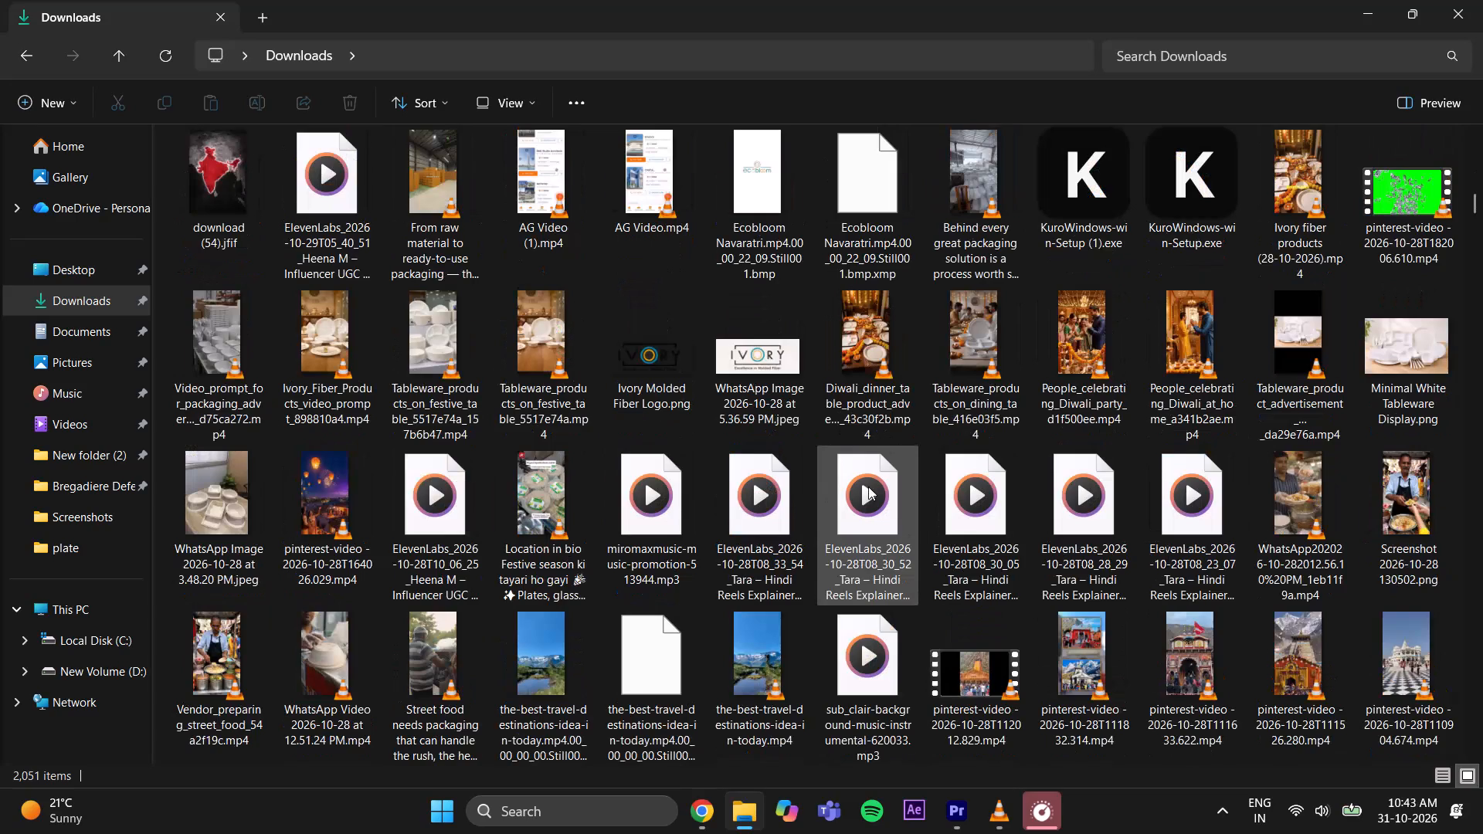
pyautogui.scroll(-1, 868, 486)
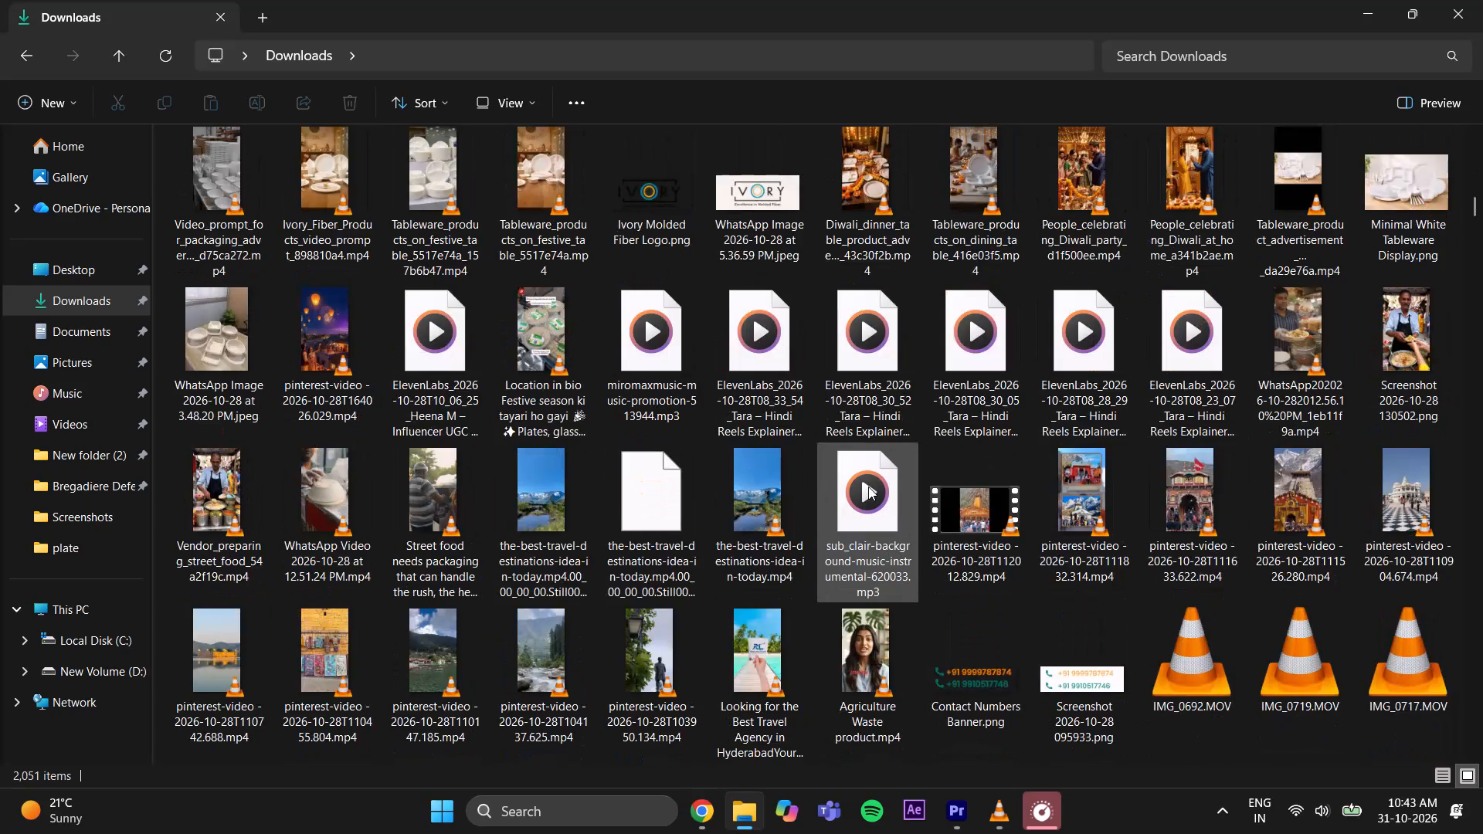
pyautogui.scroll(-2, 868, 486)
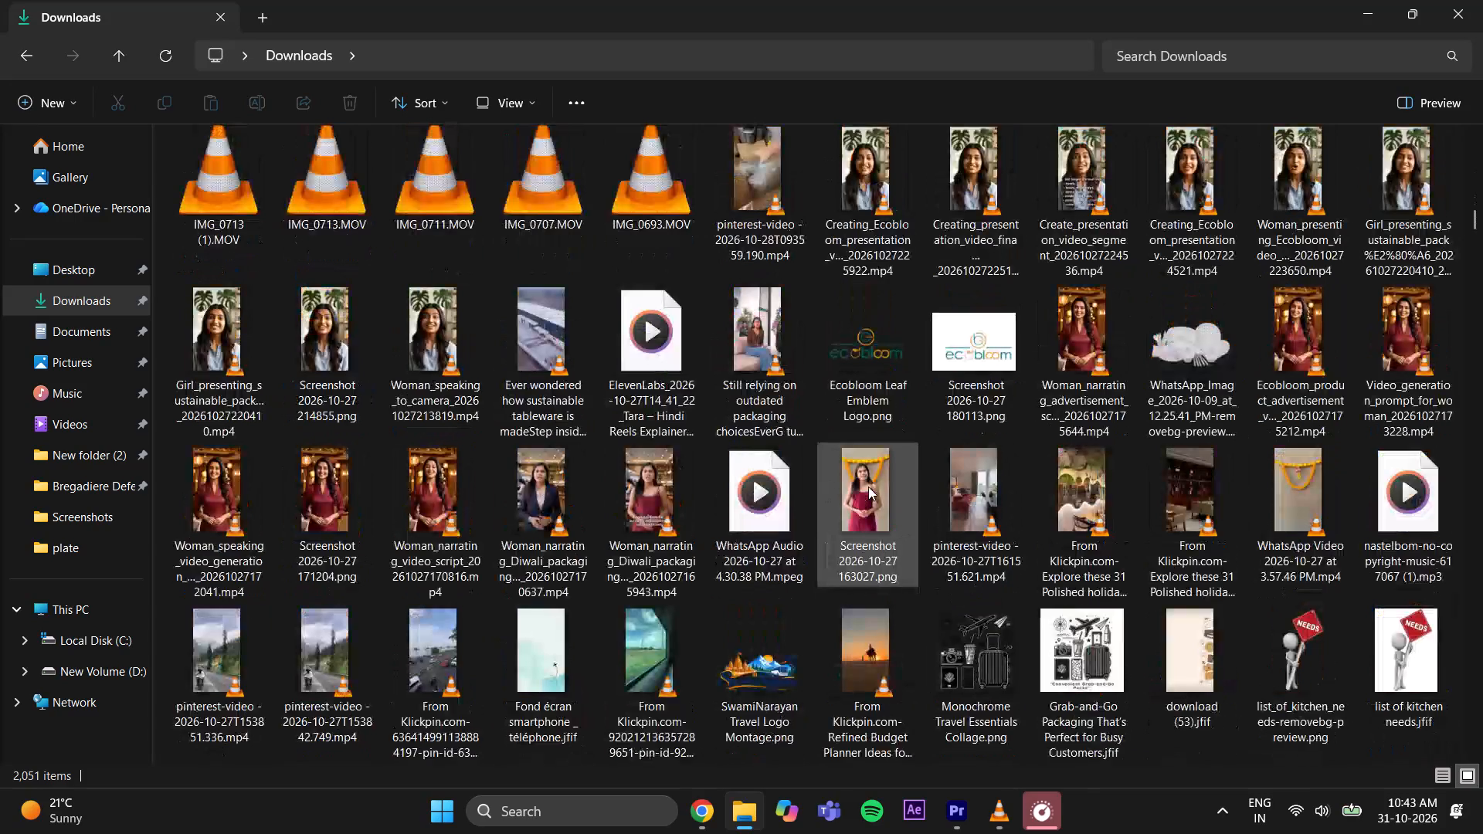
pyautogui.scroll(-2, 868, 486)
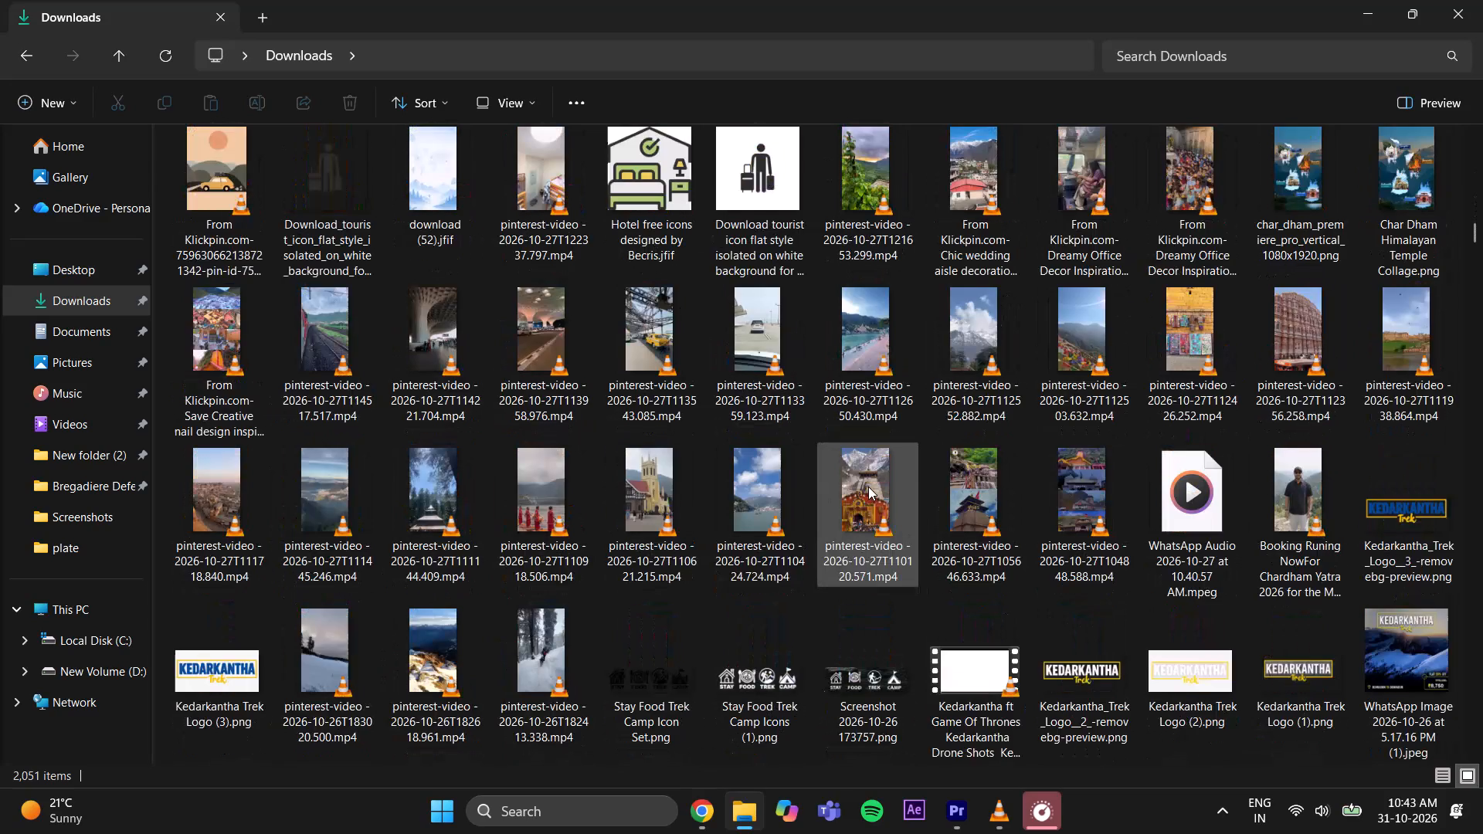
pyautogui.scroll(-2, 868, 486)
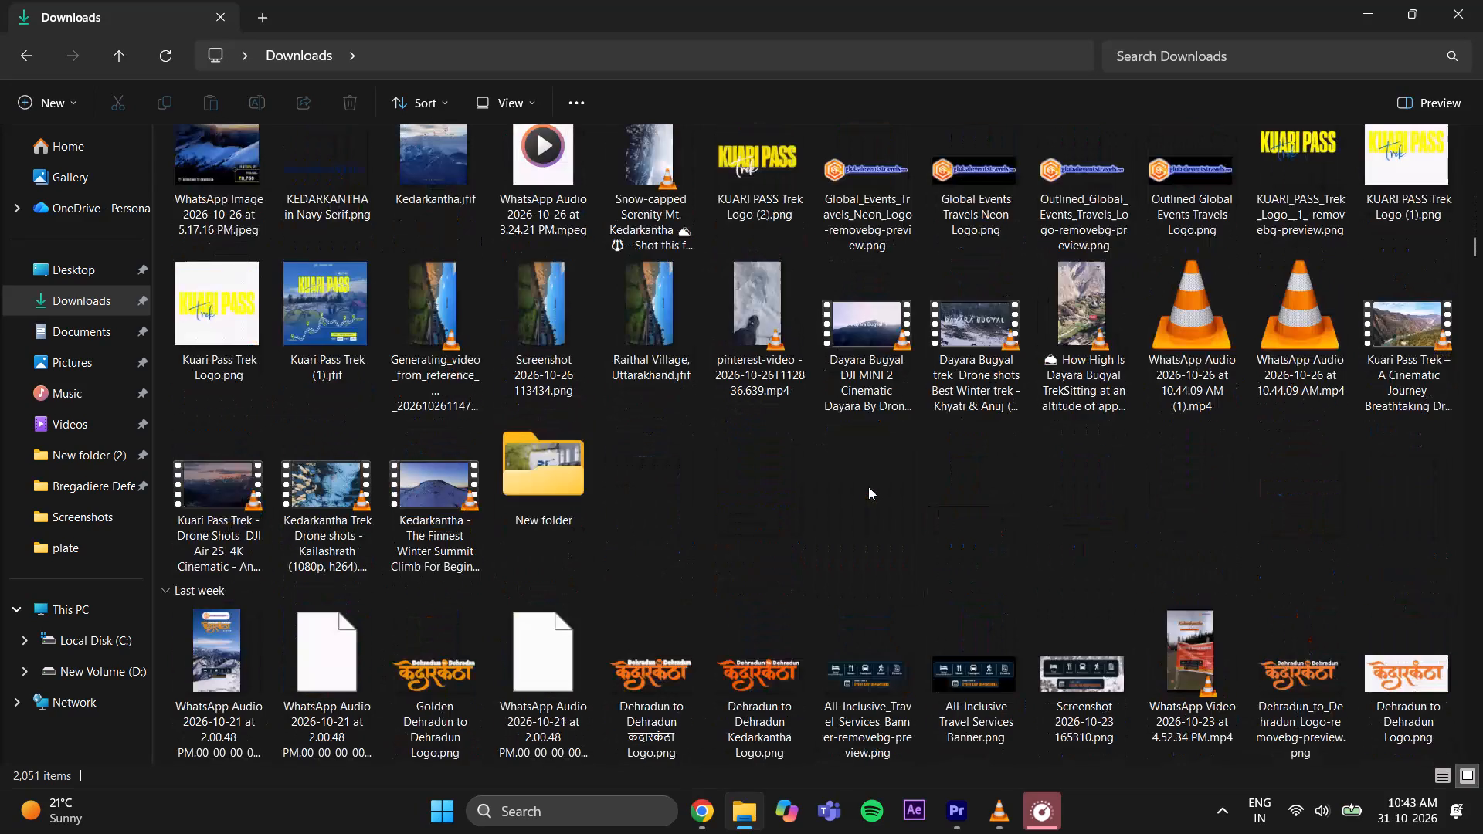
pyautogui.scroll(-1, 868, 486)
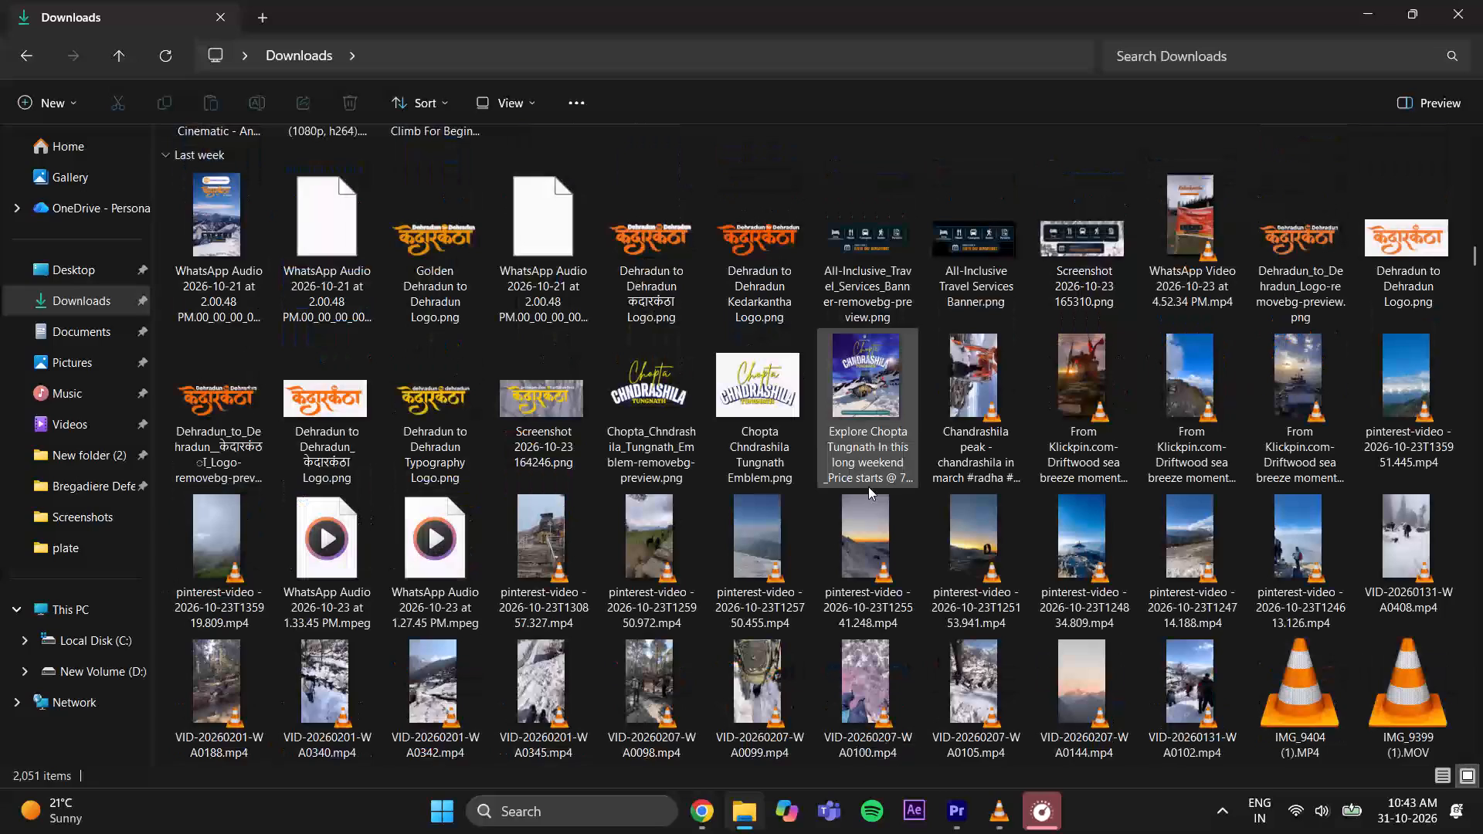
pyautogui.scroll(-1, 868, 486)
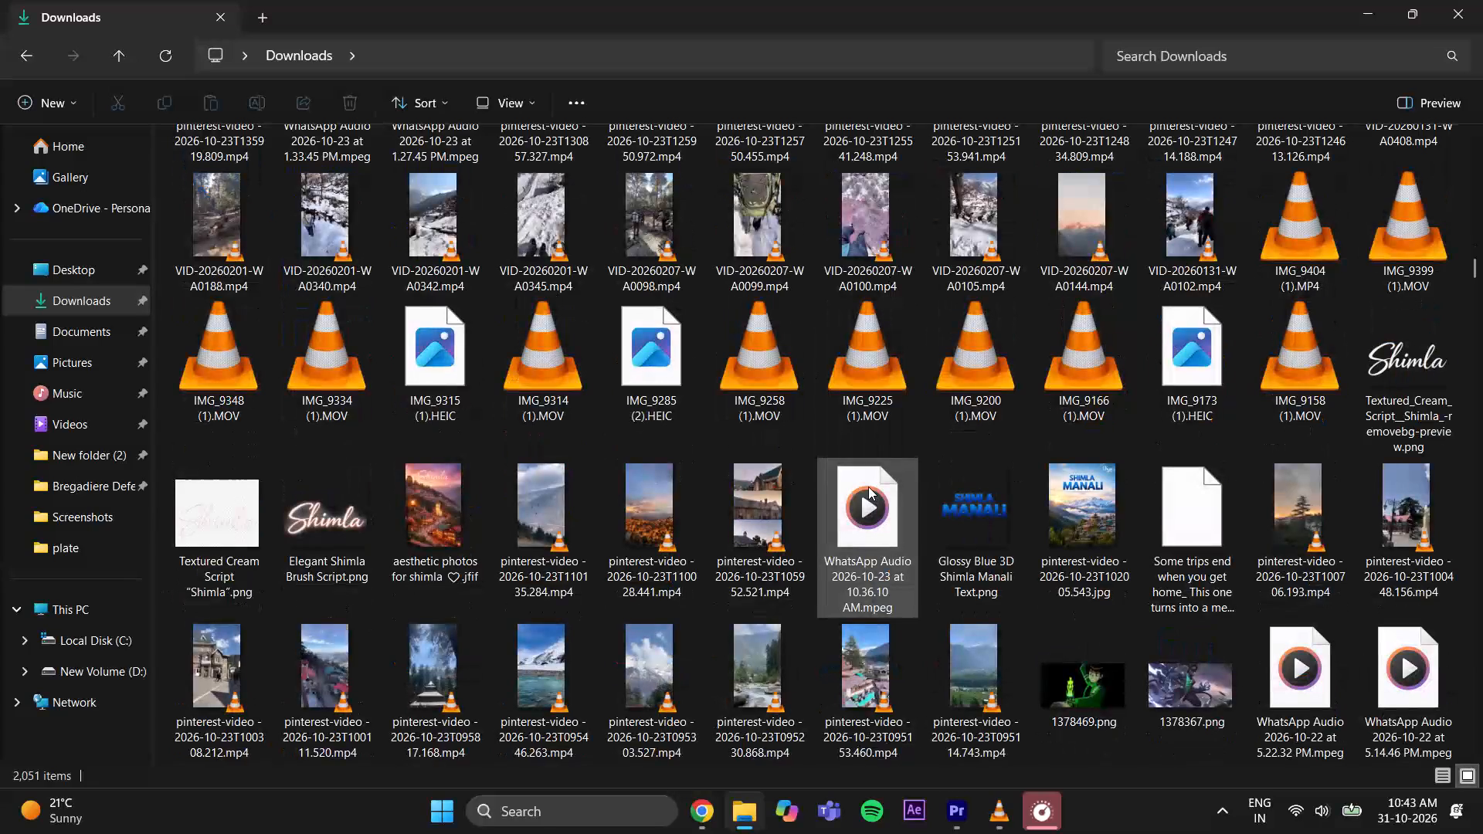
pyautogui.scroll(-3, 868, 486)
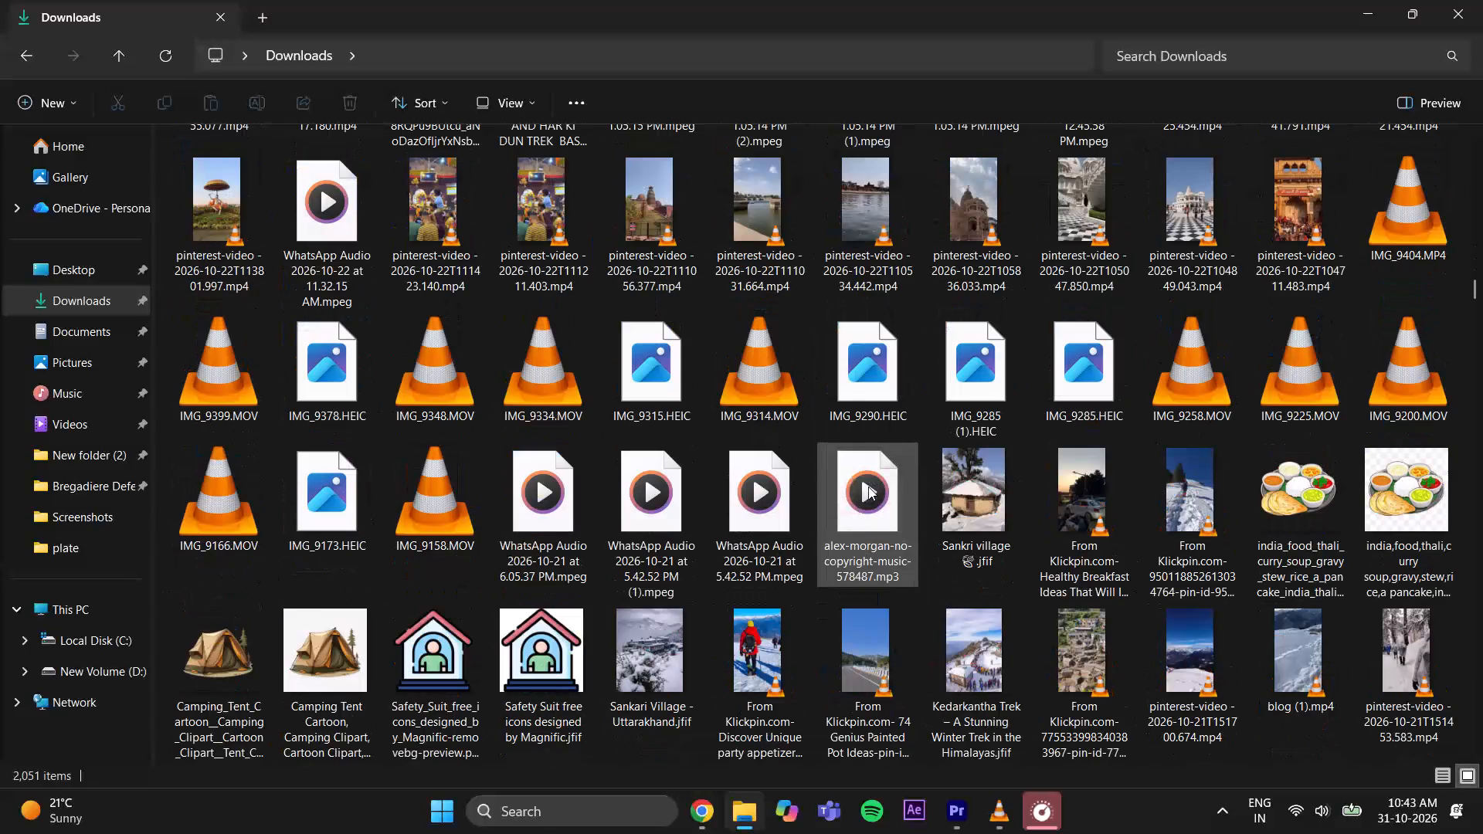
pyautogui.scroll(-2, 868, 486)
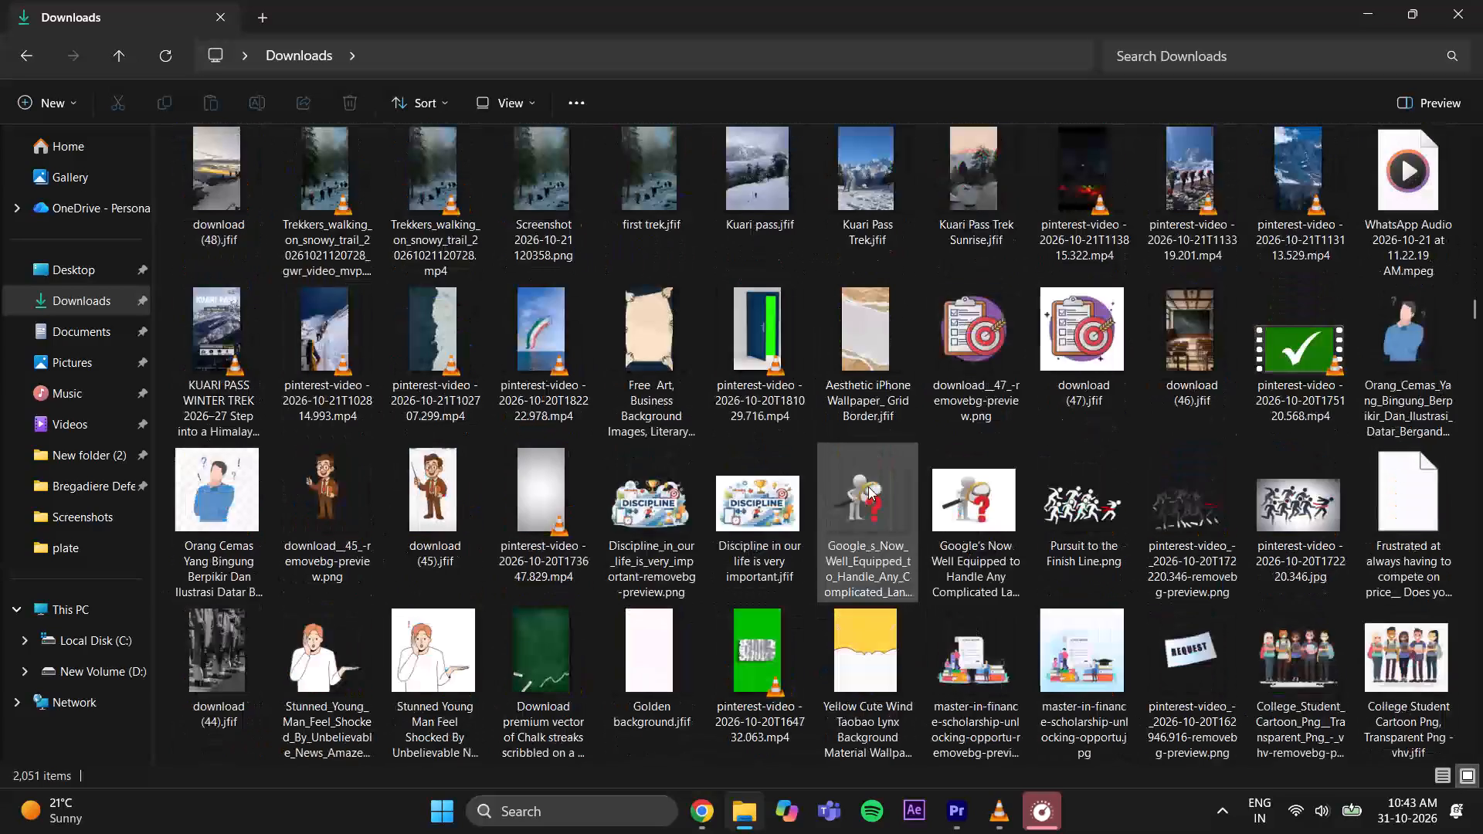
pyautogui.scroll(-3, 868, 486)
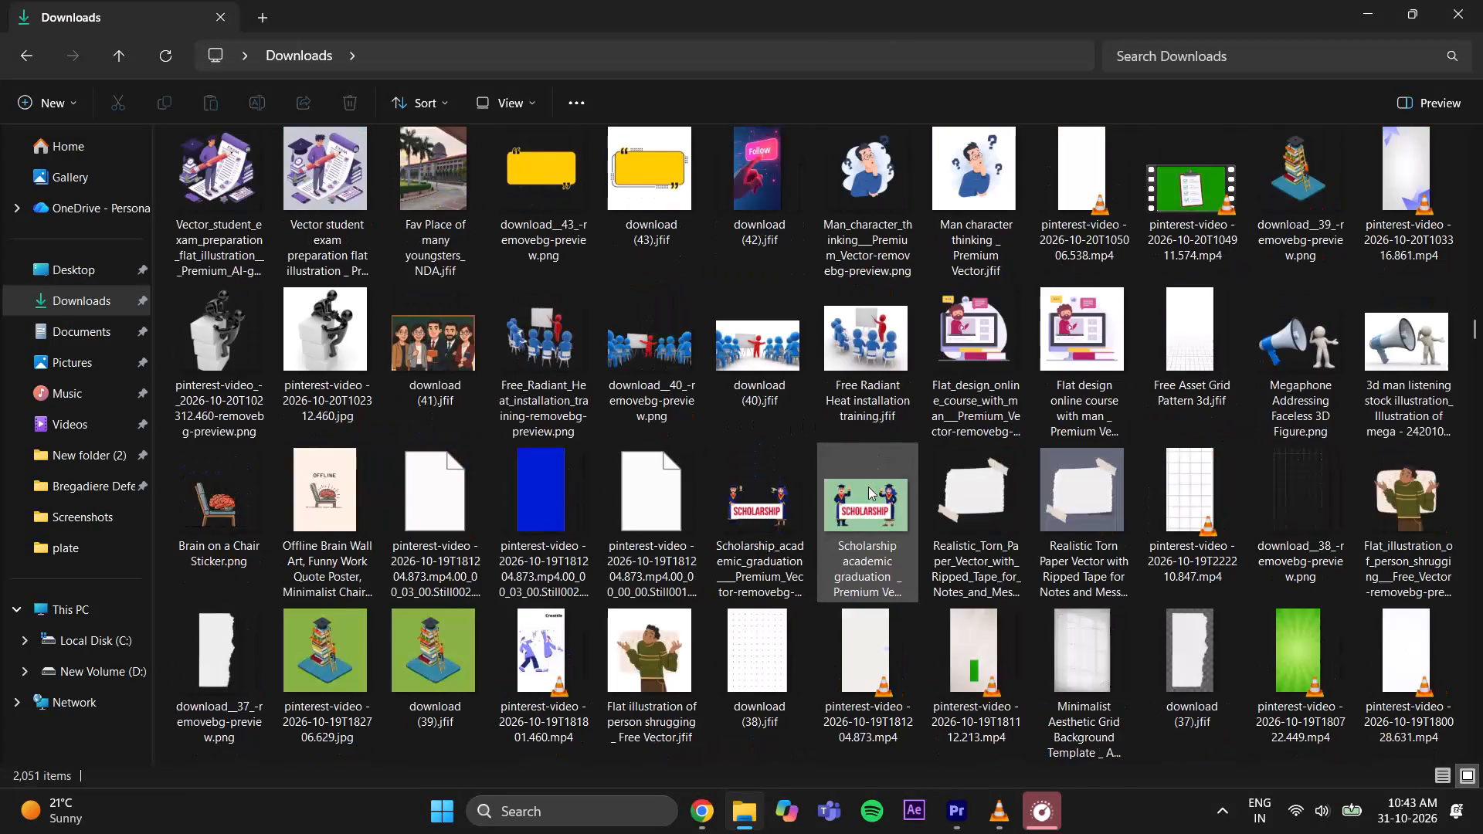
pyautogui.scroll(-5, 868, 486)
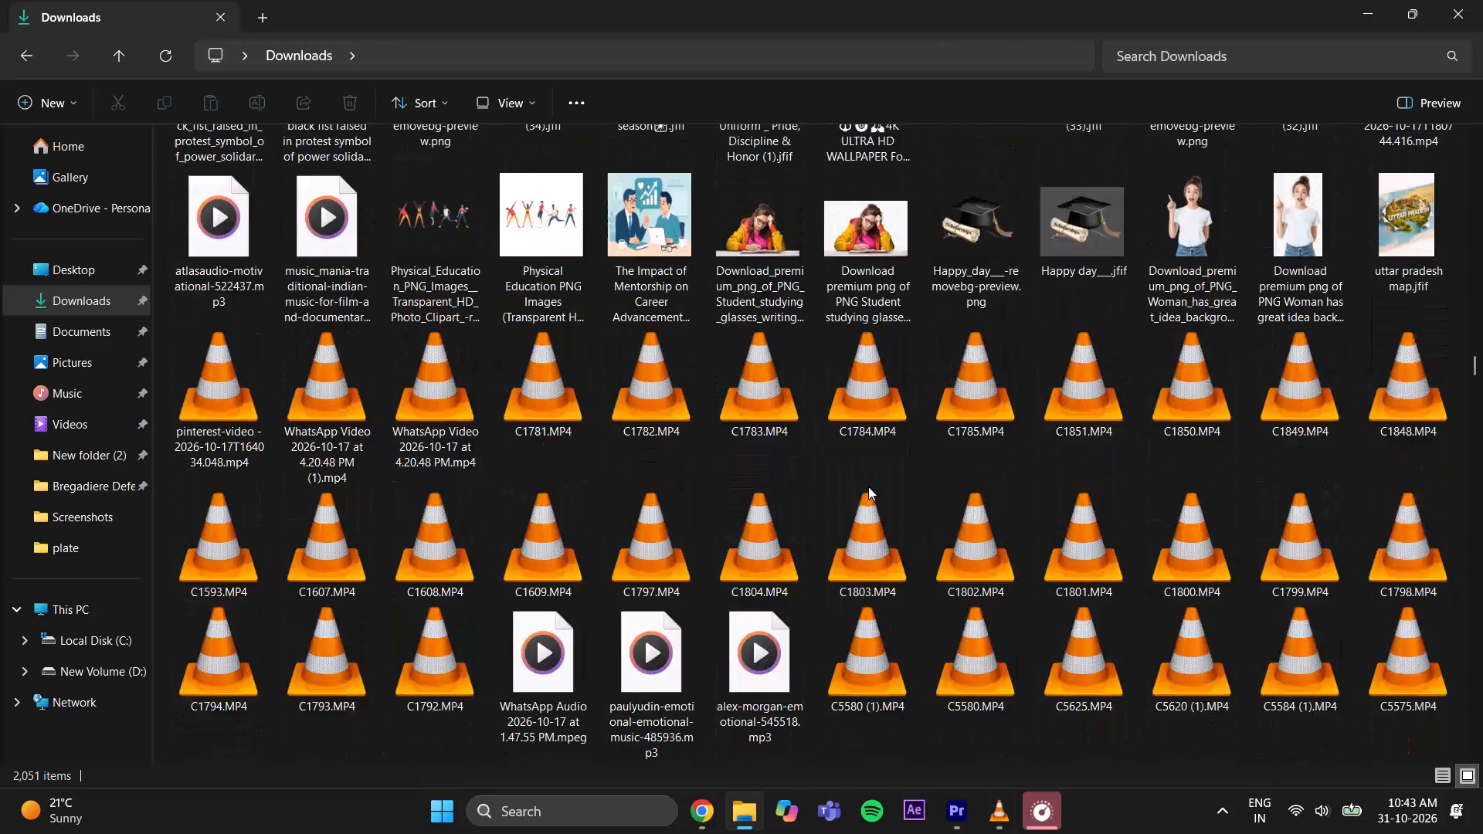
pyautogui.scroll(-1, 868, 486)
pyautogui.scroll(20, 868, 486)
pyautogui.scroll(7, 868, 486)
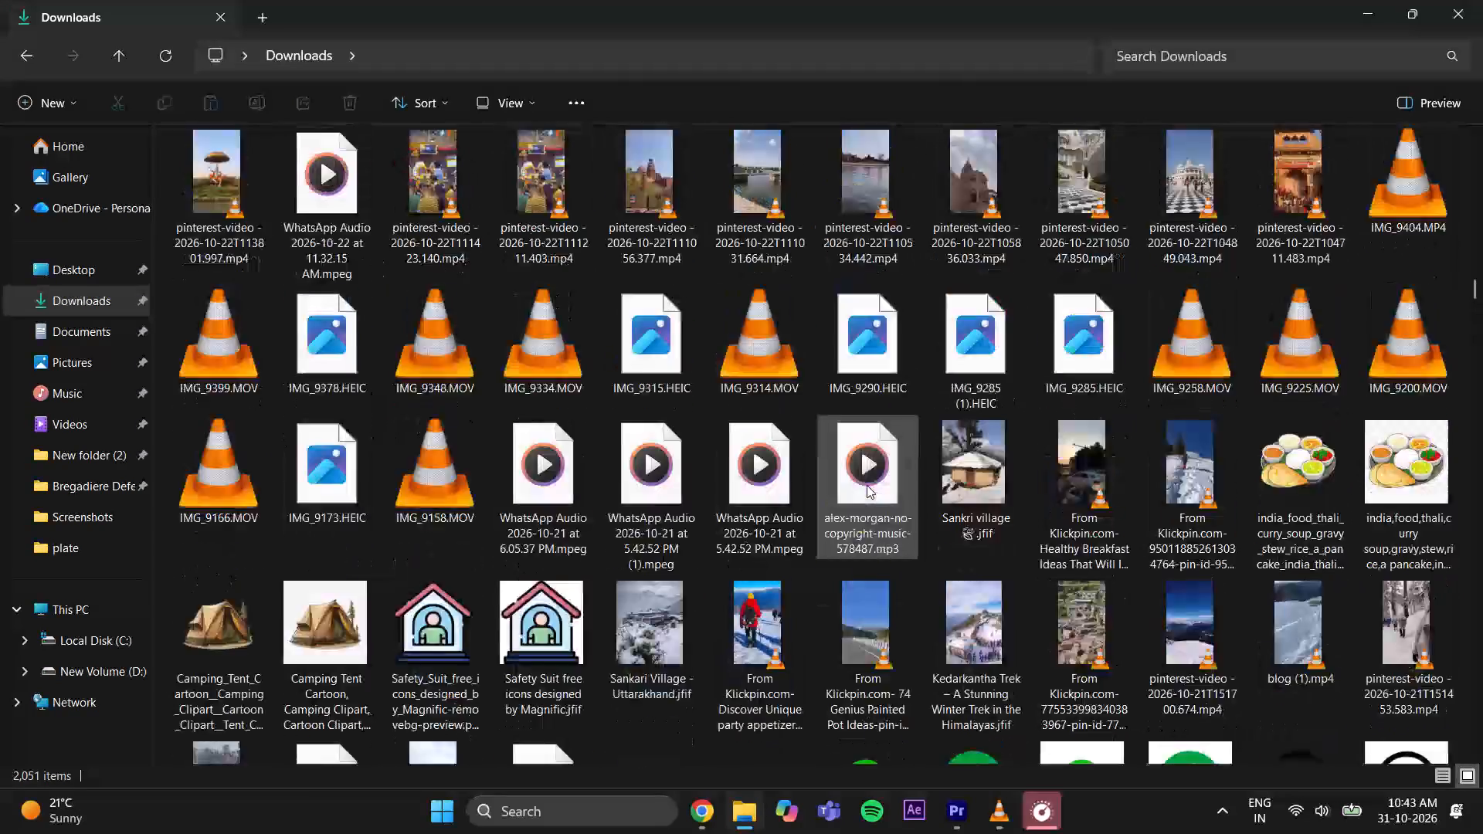
pyautogui.scroll(20, 867, 485)
pyautogui.scroll(20, 867, 485)
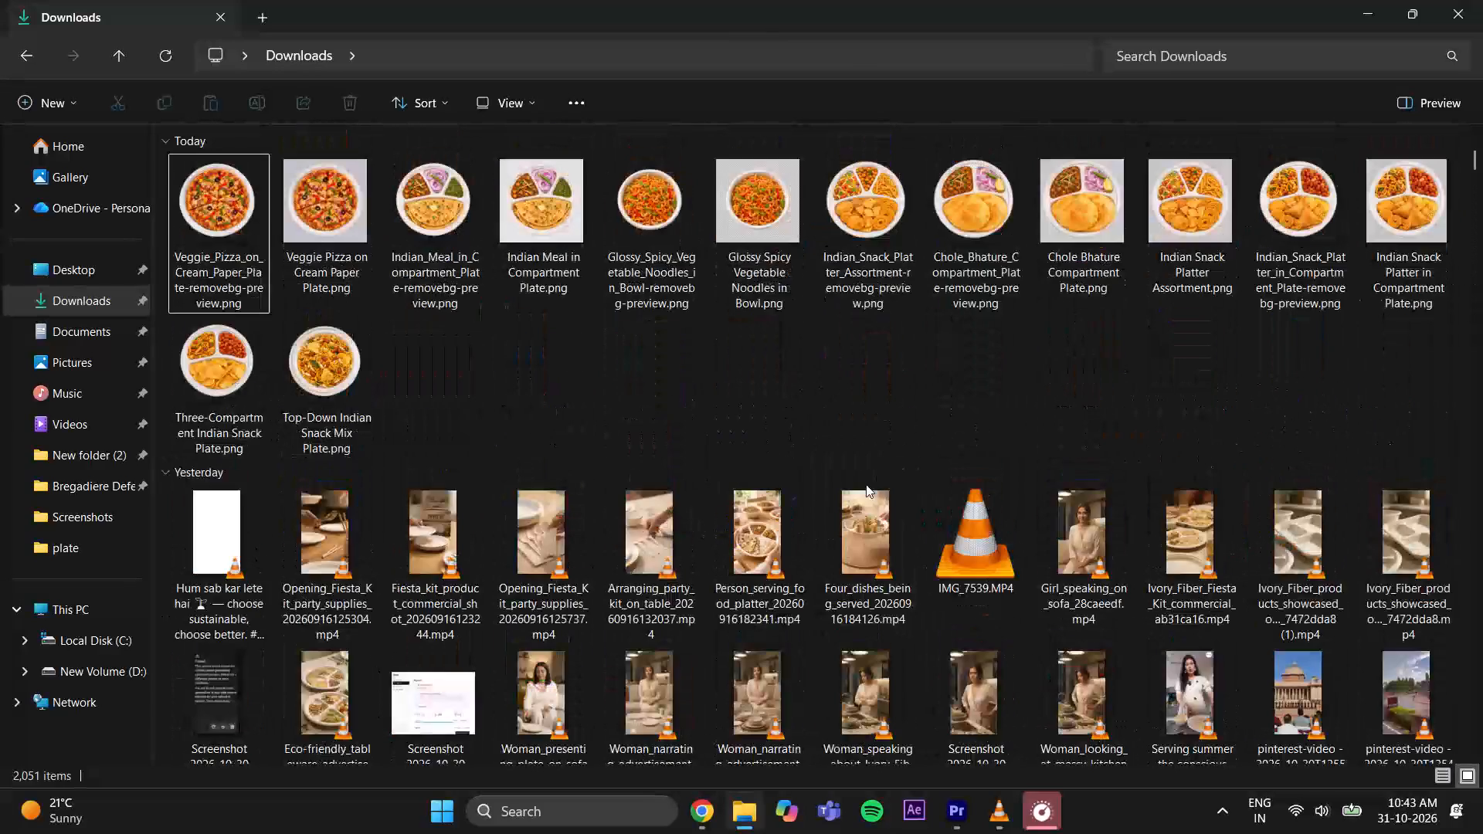
pyautogui.scroll(4, 866, 484)
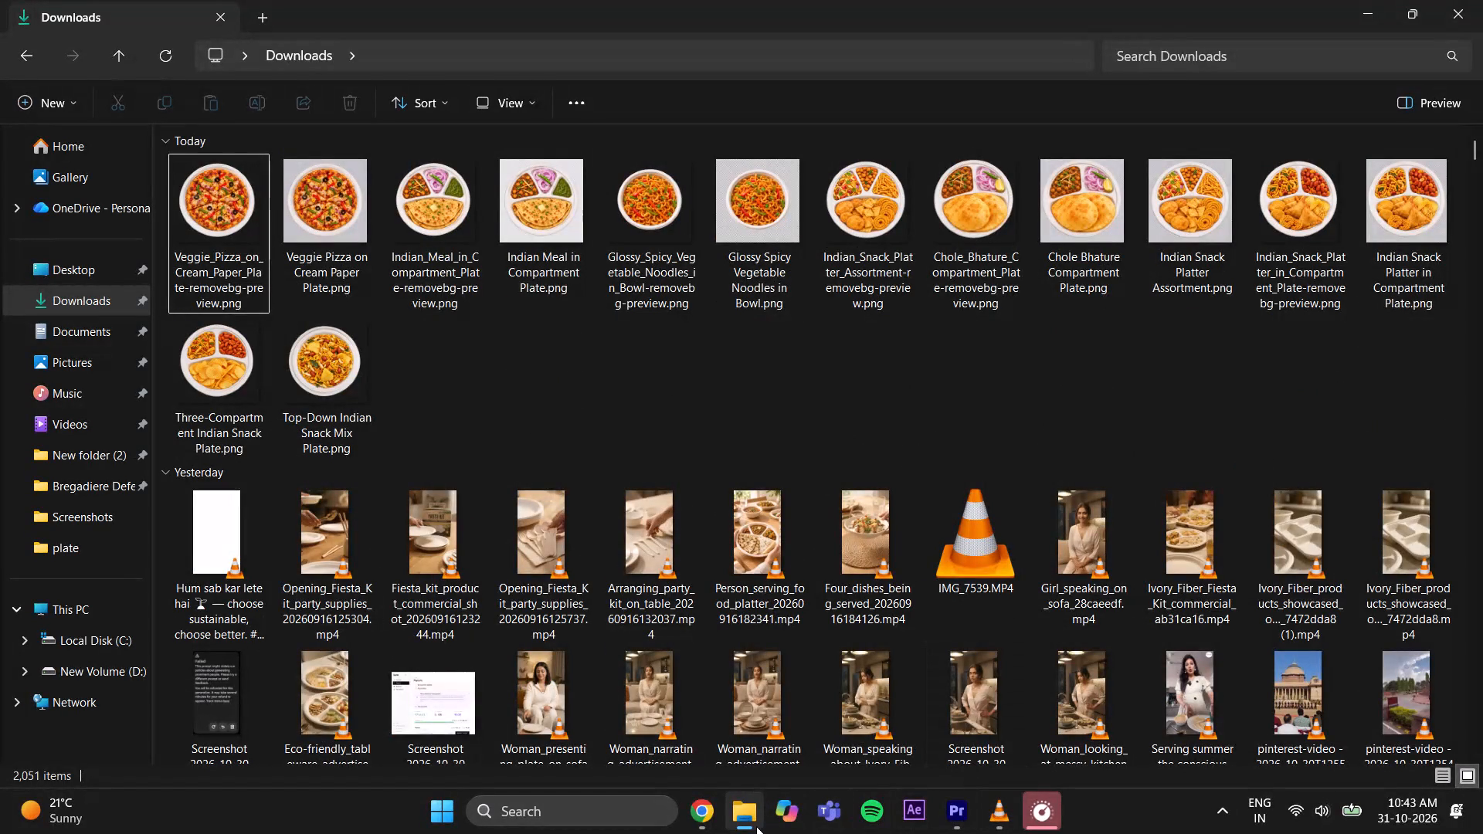
# Switch to File Explorer and open Ivory fiber products (28-10-2026).mp4 from plate > New folder (2) > New folder in VLC.
pyautogui.click(747, 829)
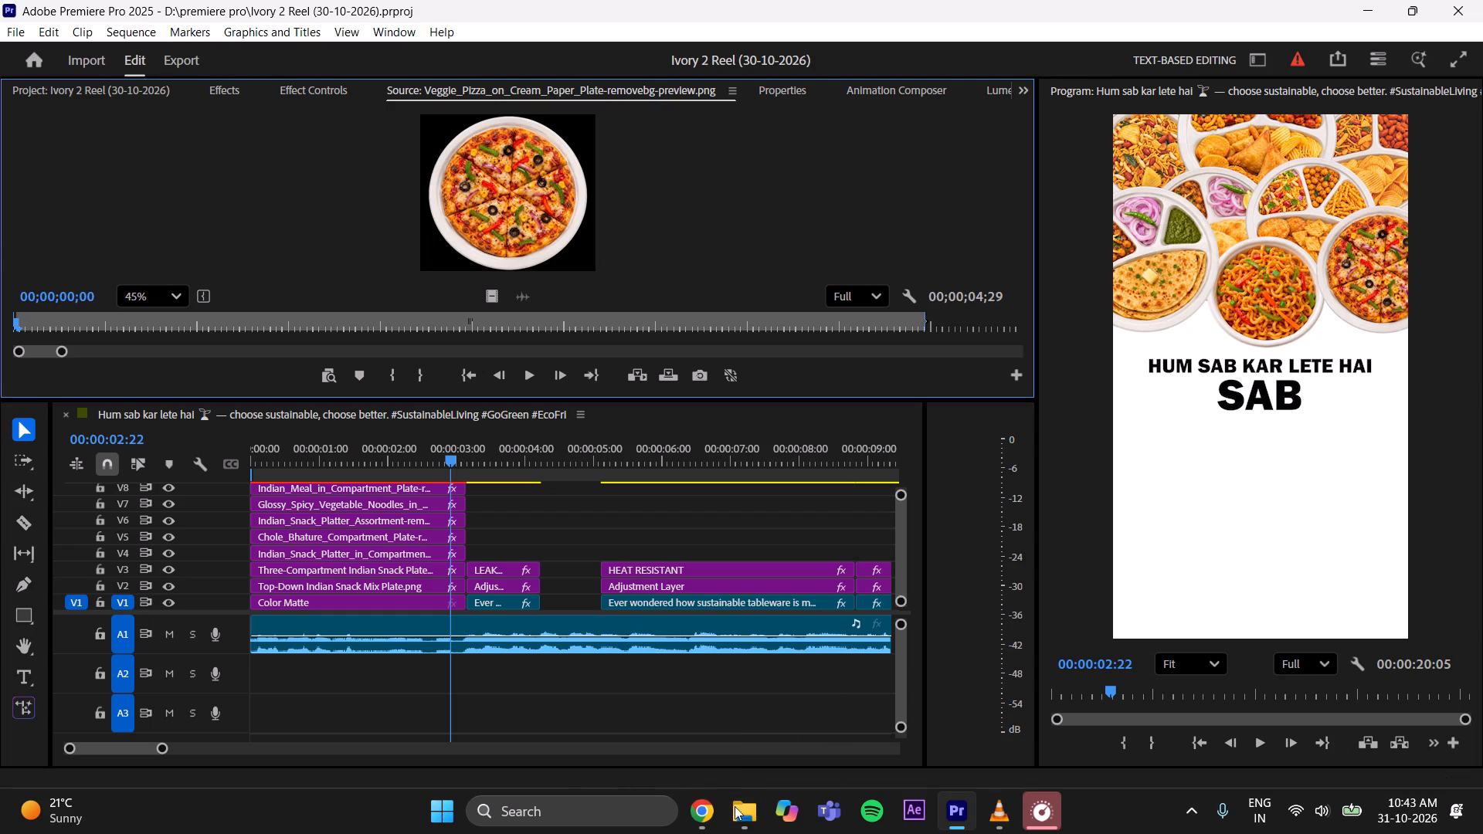
pyautogui.click(697, 813)
pyautogui.click(733, 815)
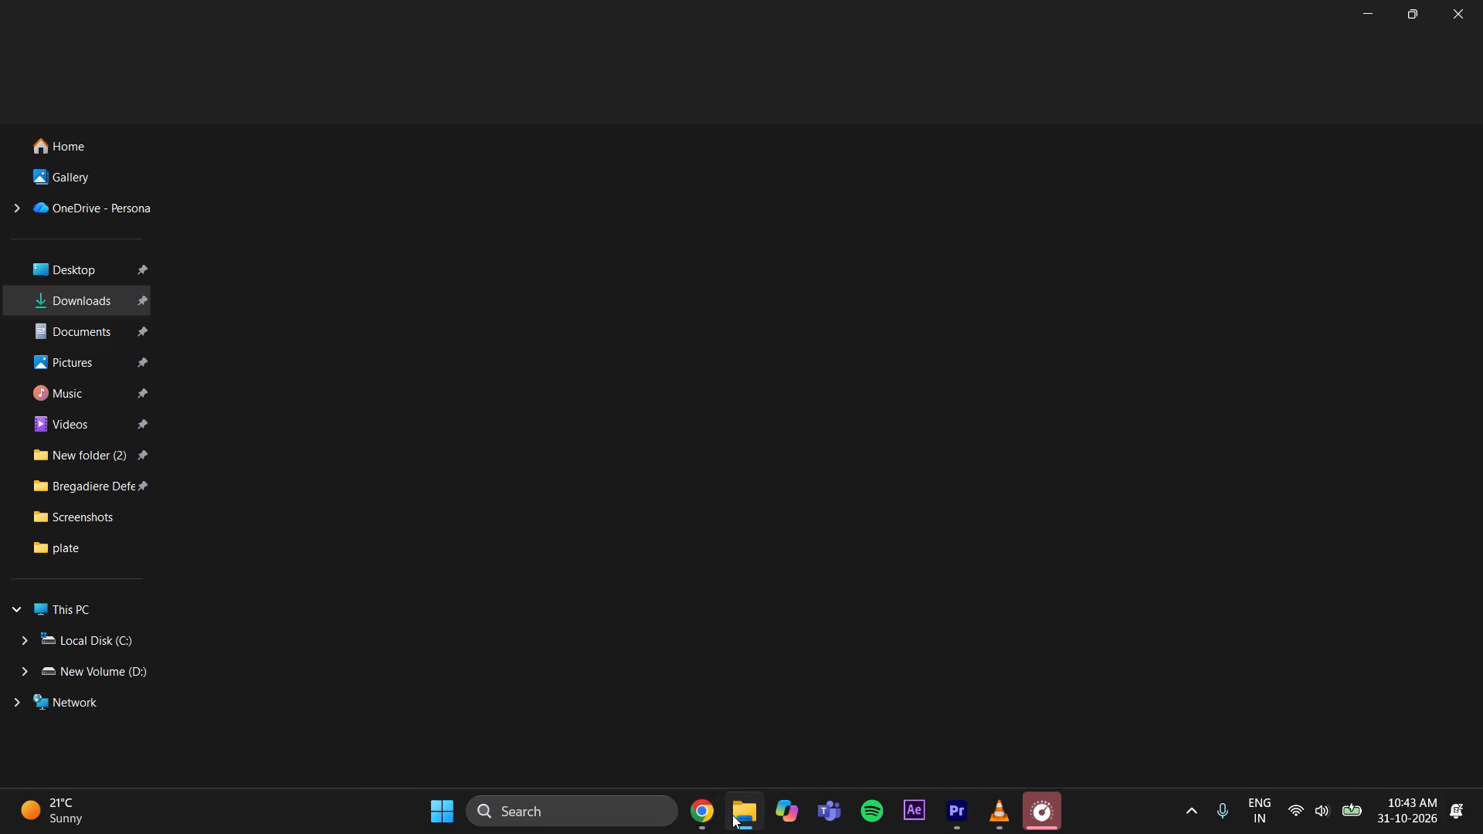
pyautogui.click(80, 559)
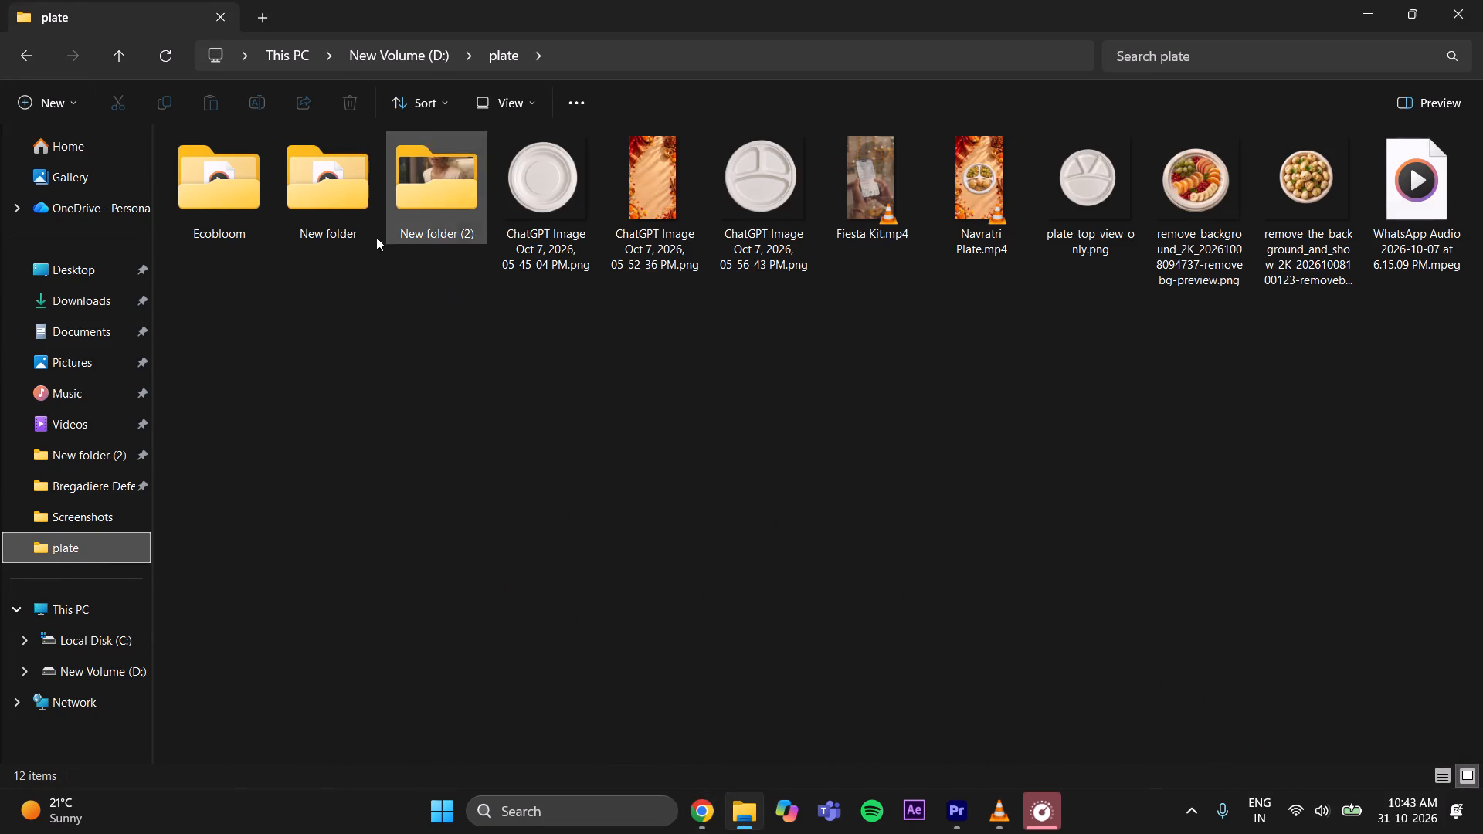
pyautogui.doubleClick(443, 223)
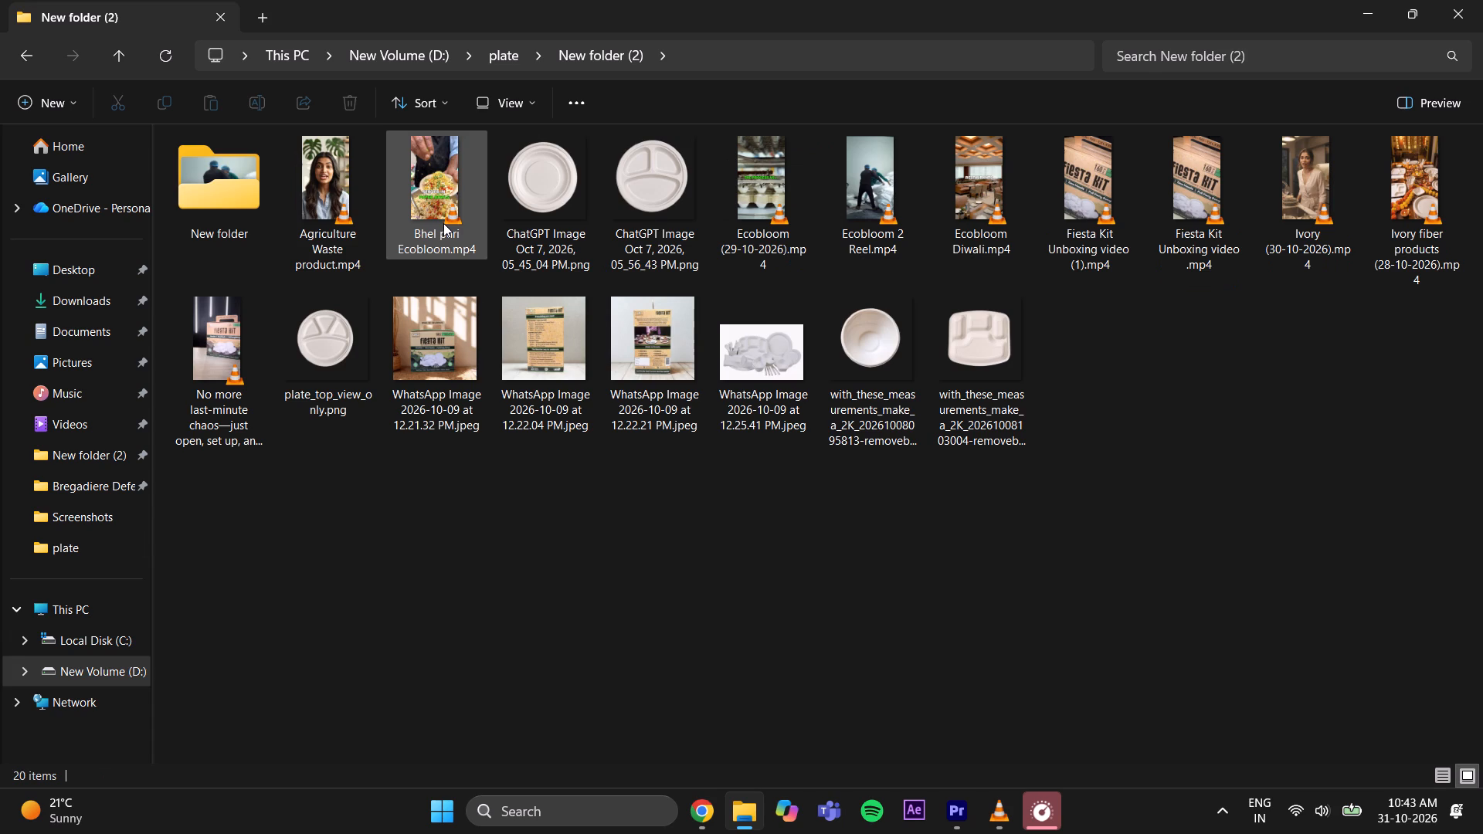
pyautogui.doubleClick(246, 219)
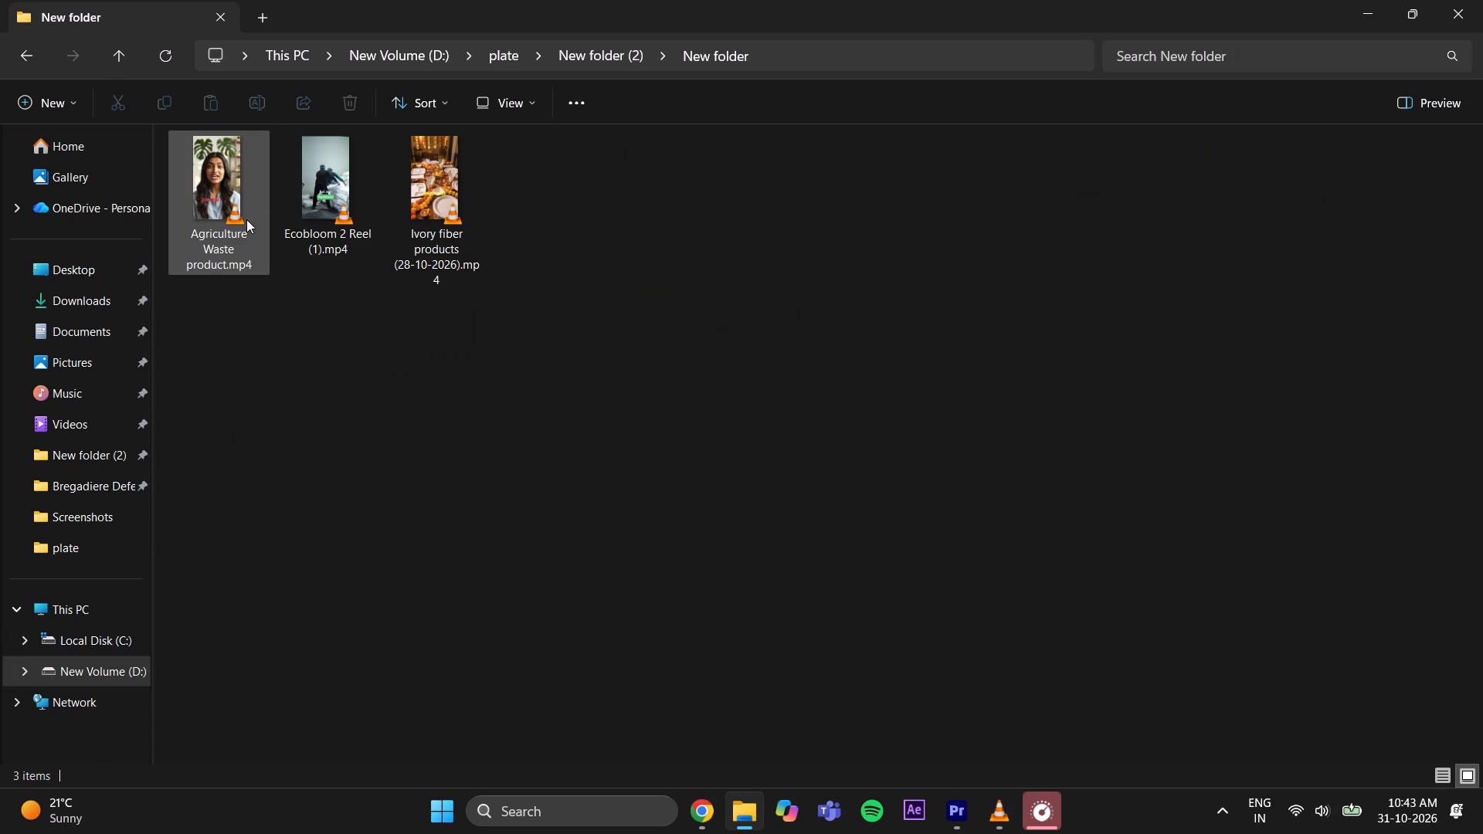
pyautogui.doubleClick(443, 208)
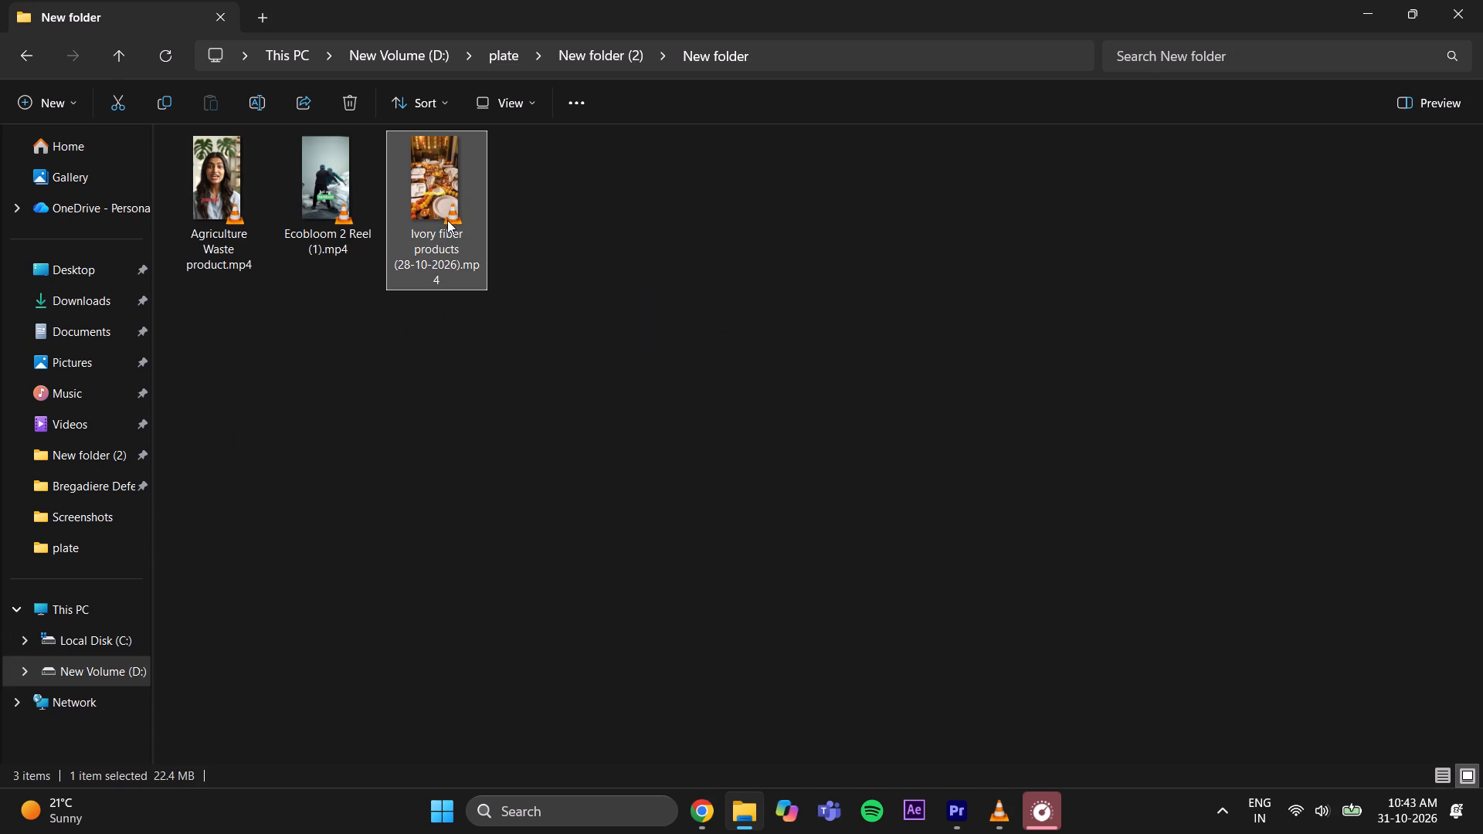
pyautogui.press('space')
pyautogui.click(1002, 822)
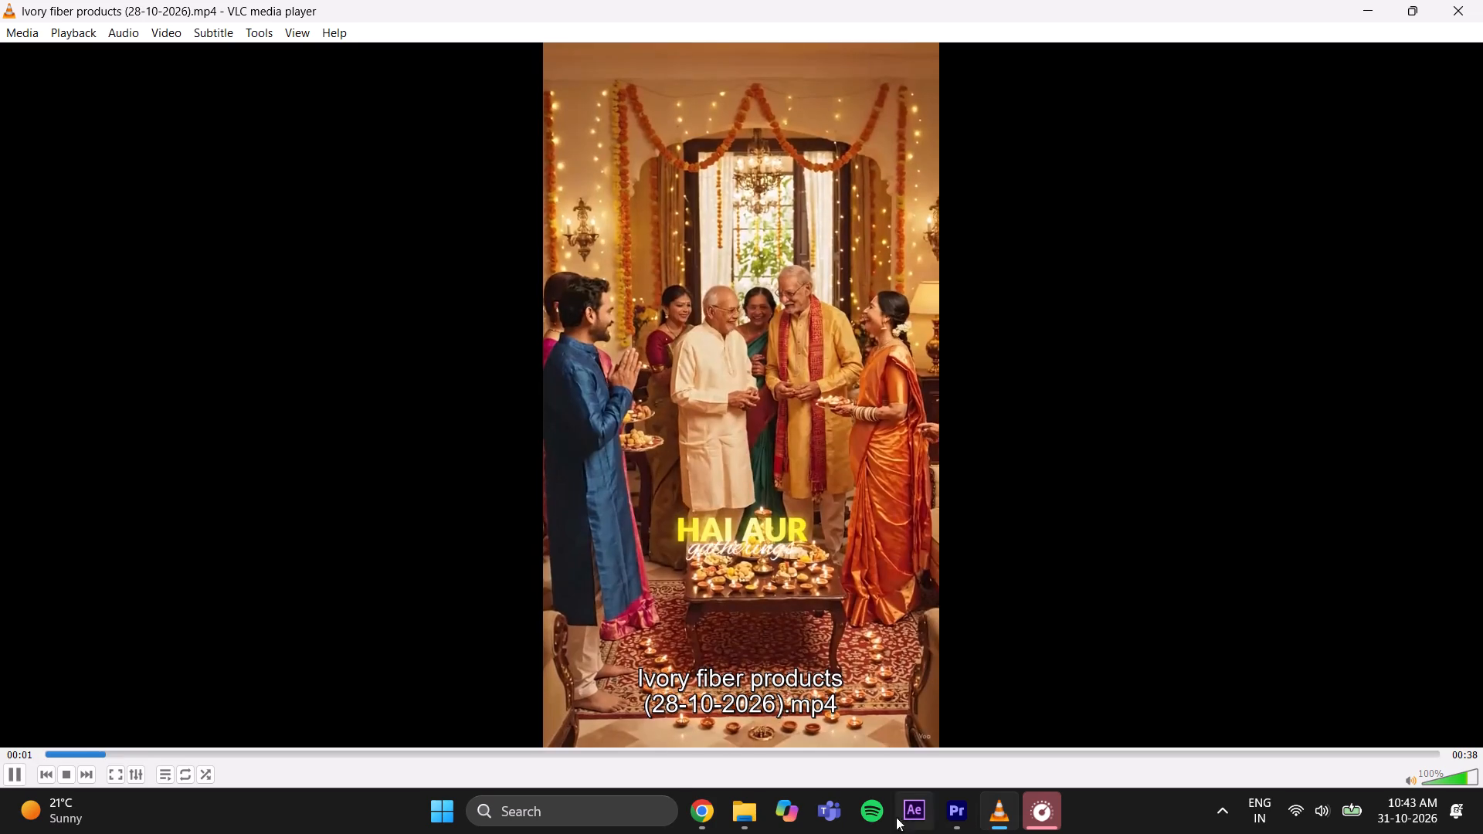
# Find the Ivory "Fiesta Kit is Now a Blink Away" end card in the video and pause it at about 00:35.
pyautogui.moveTo(164, 754); pyautogui.dragTo(1395, 781)
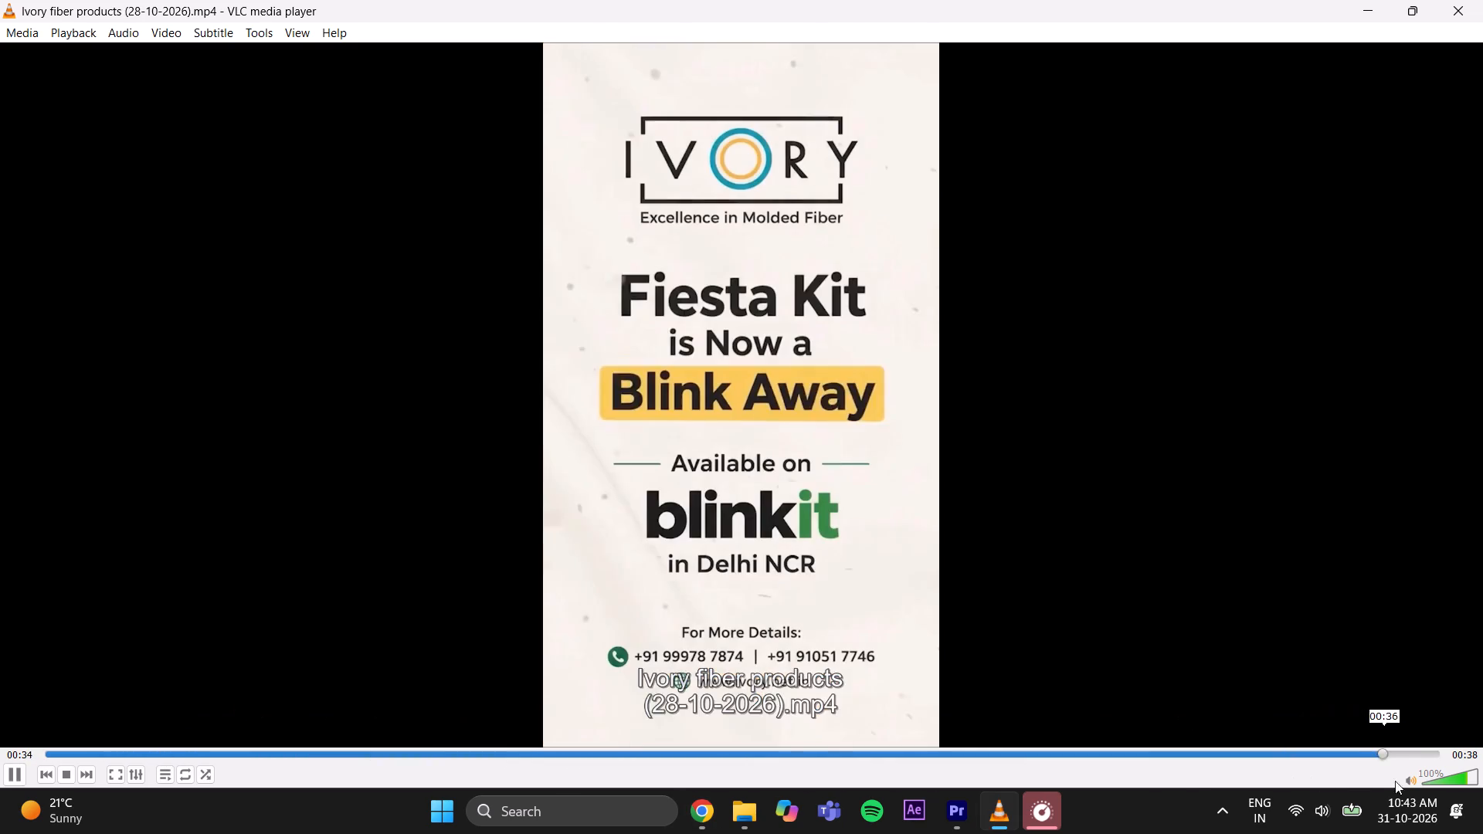
pyautogui.moveTo(1395, 781); pyautogui.dragTo(1442, 772)
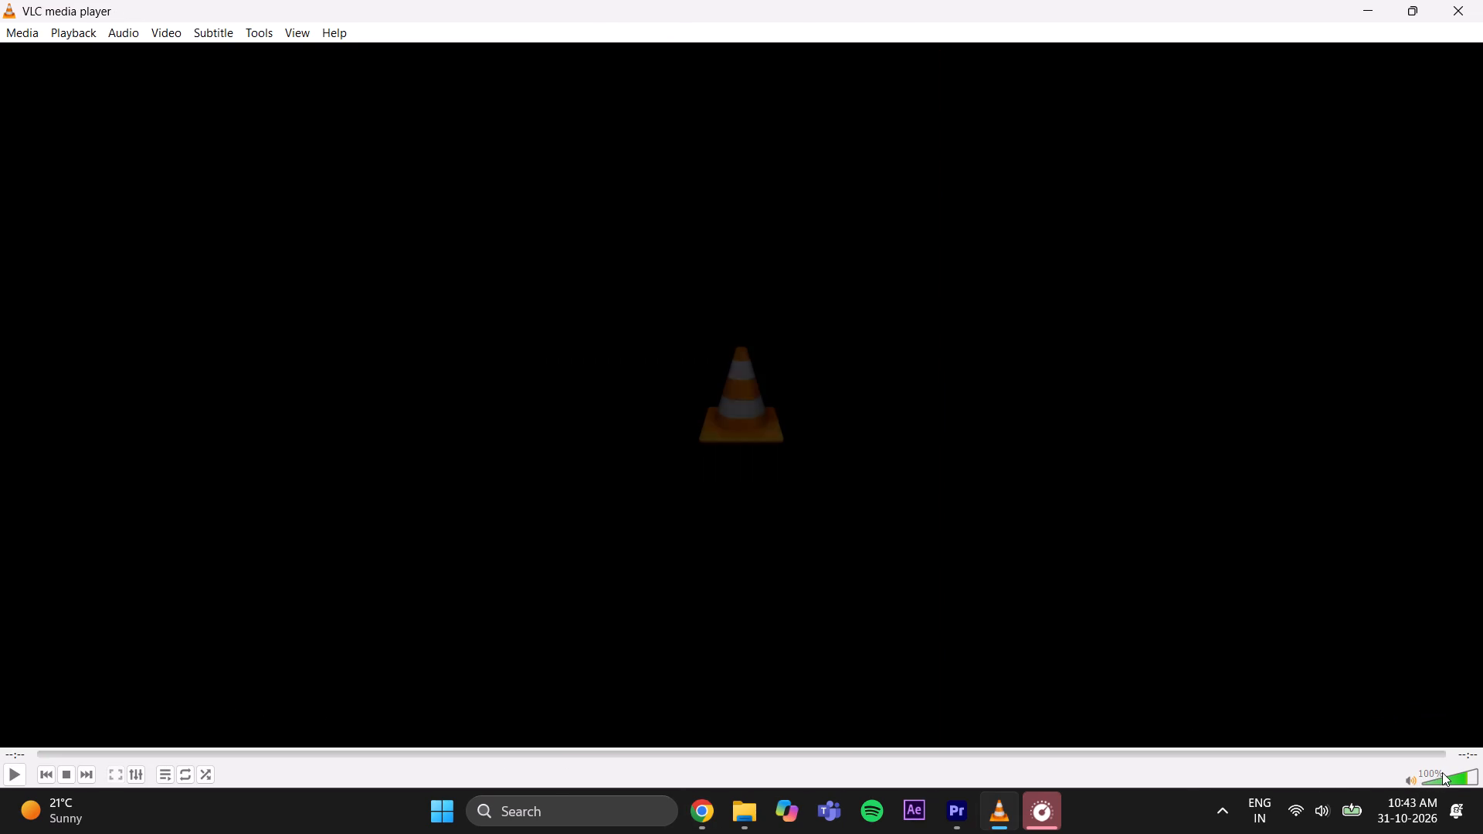
pyautogui.moveTo(1442, 772); pyautogui.dragTo(1410, 778)
pyautogui.moveTo(1410, 751); pyautogui.dragTo(1373, 761)
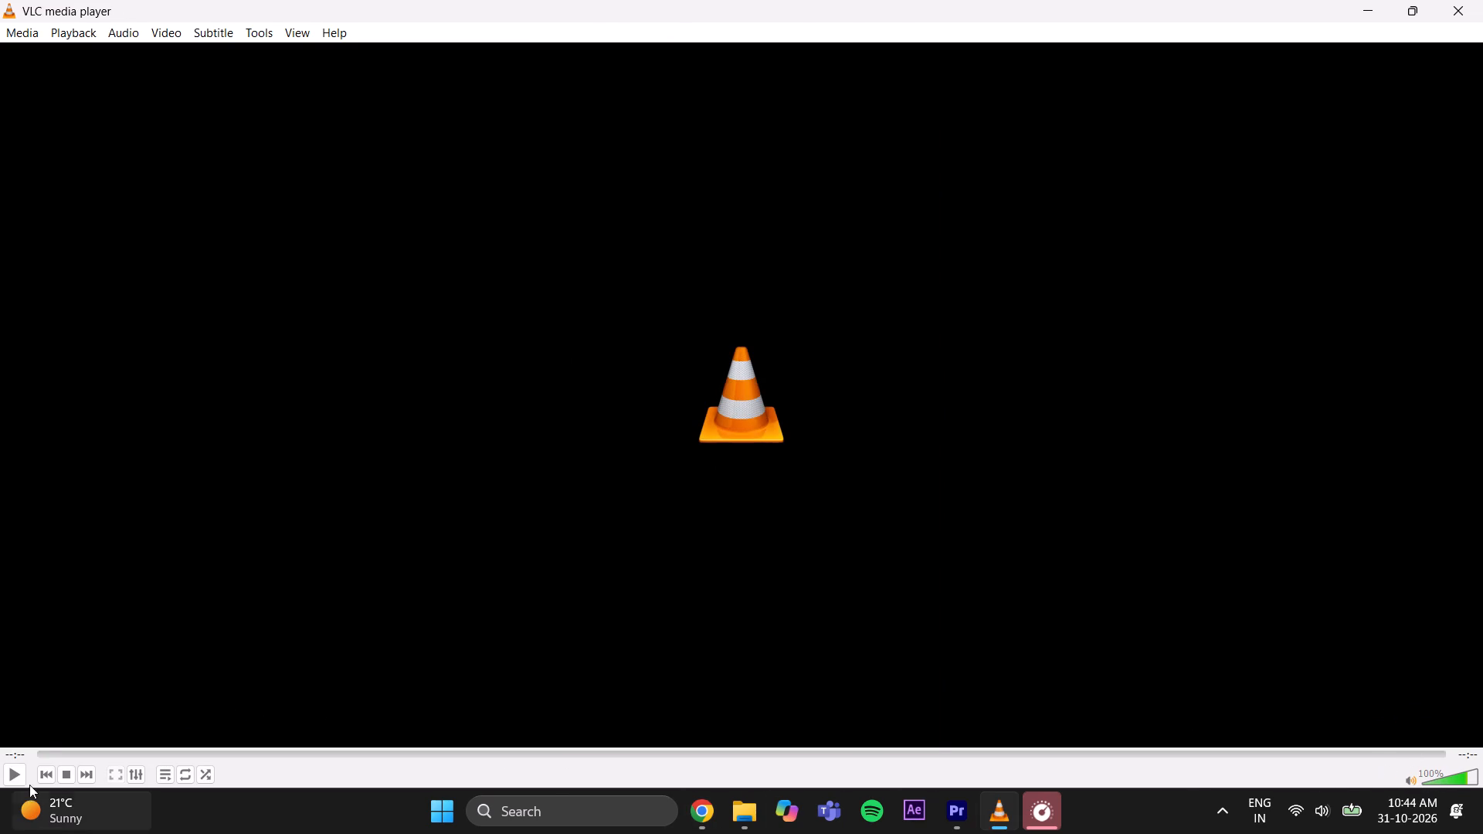
pyautogui.click(25, 771)
pyautogui.moveTo(66, 758); pyautogui.dragTo(1199, 769)
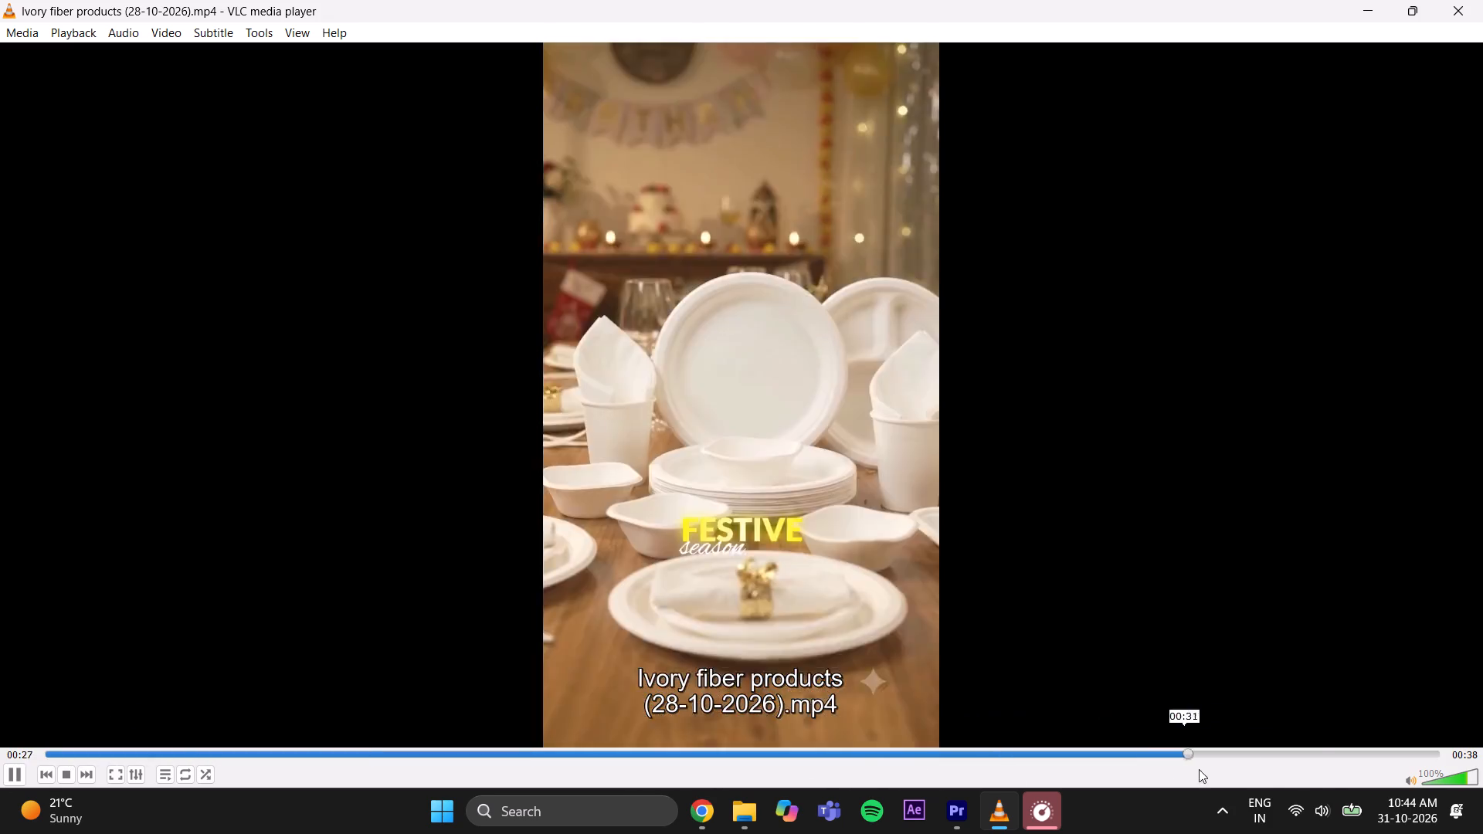
pyautogui.moveTo(1199, 769); pyautogui.dragTo(1327, 771)
pyautogui.click(21, 775)
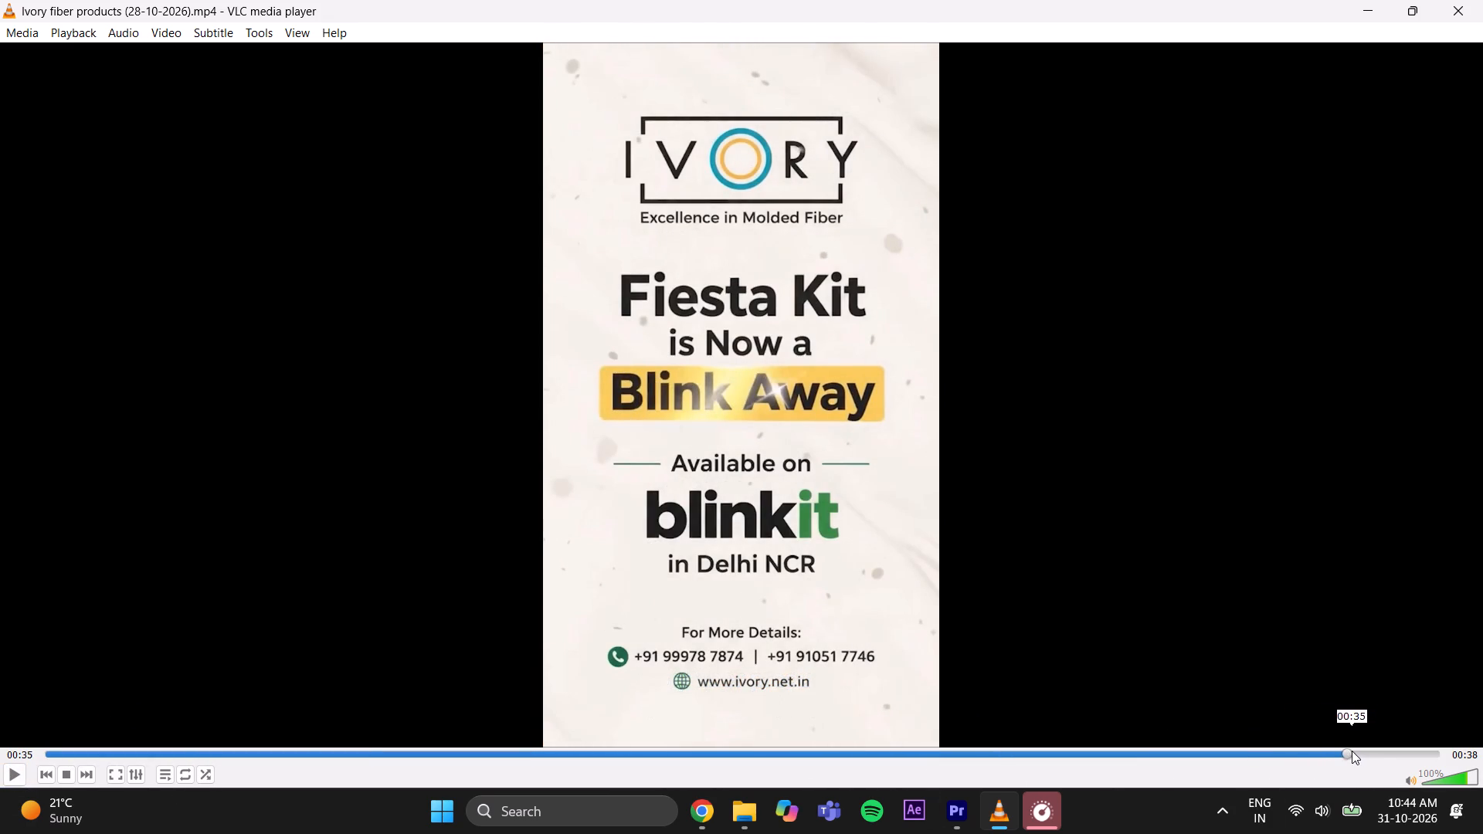
pyautogui.moveTo(1352, 751); pyautogui.dragTo(1359, 751)
pyautogui.press('Right')
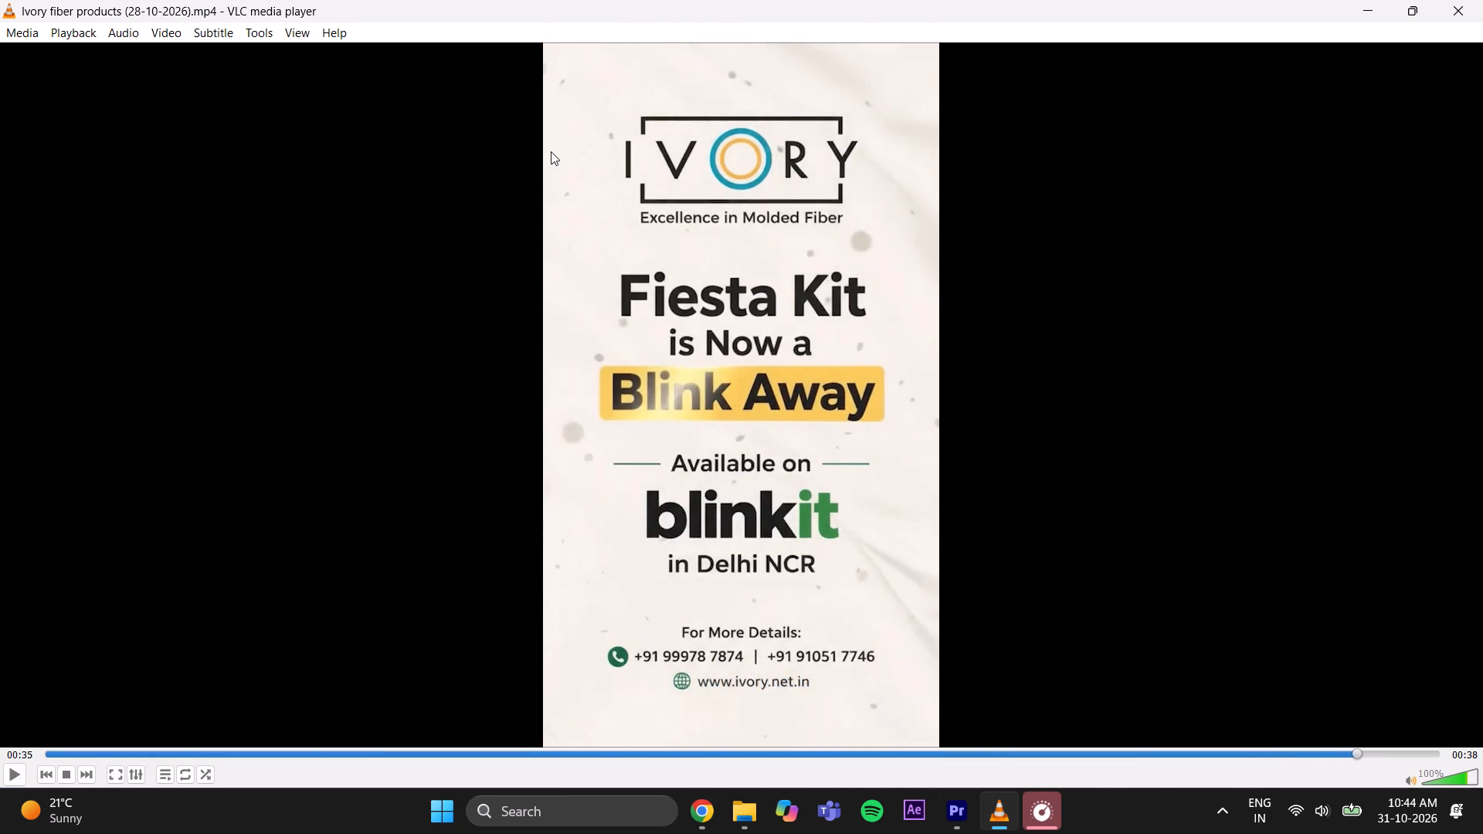
# Capture the Ivory logo with its "Excellence in Molded Fiber" tagline from the end card and save the snip as a PNG in Downloads.
pyautogui.press('Print')
pyautogui.moveTo(596, 97); pyautogui.dragTo(894, 241)
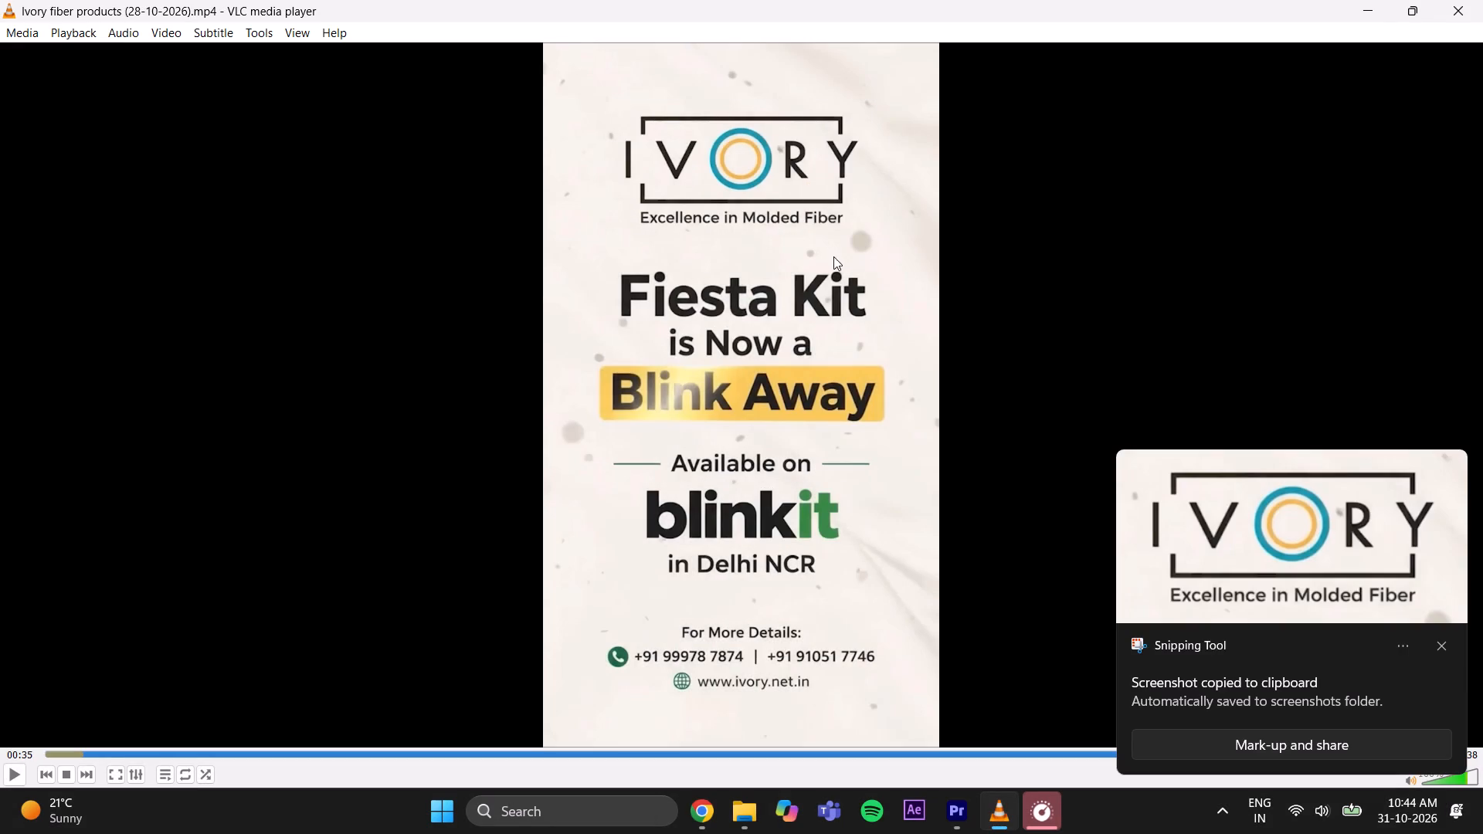
pyautogui.click(1348, 526)
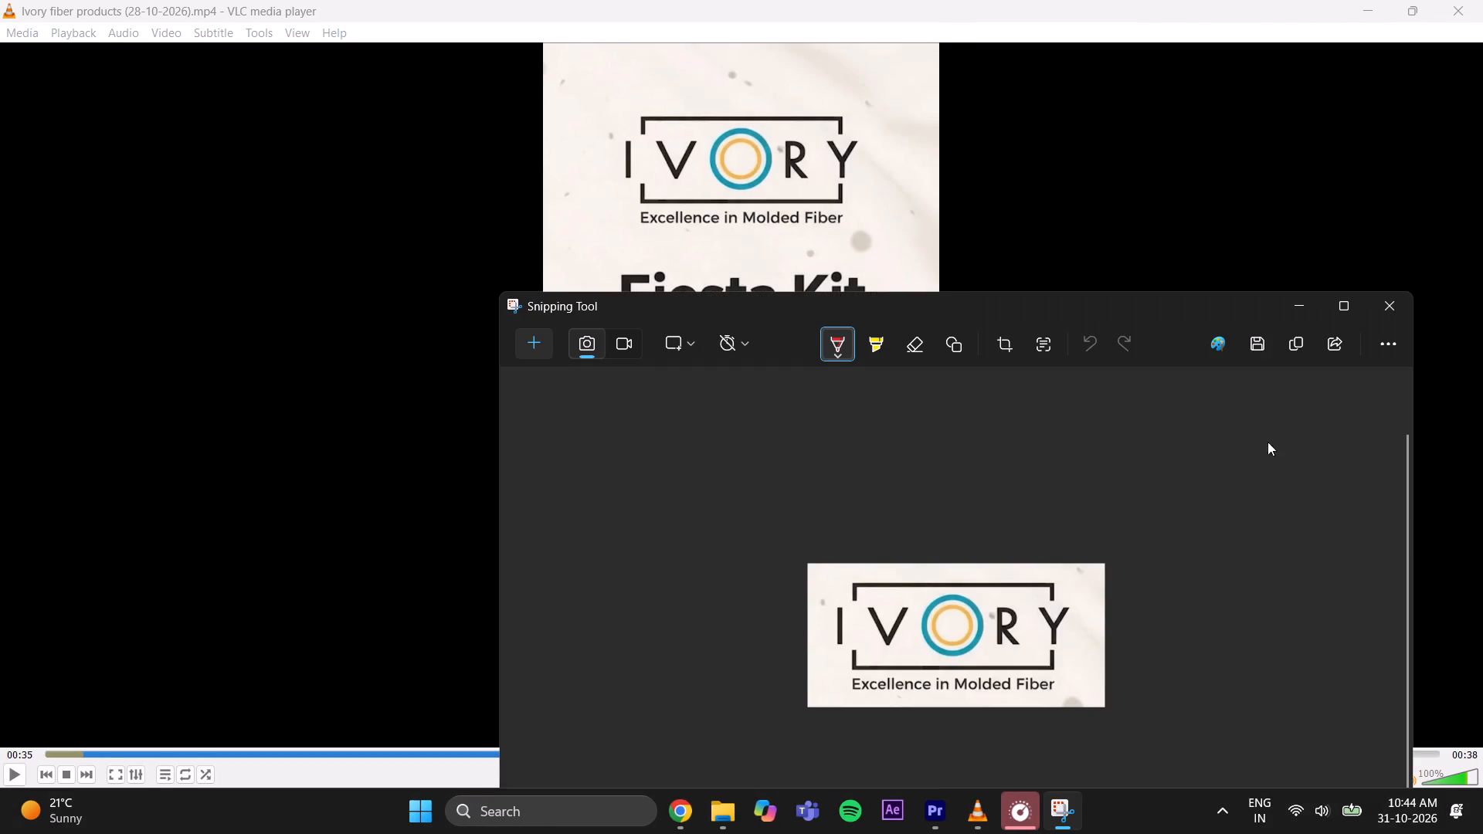
pyautogui.click(1261, 352)
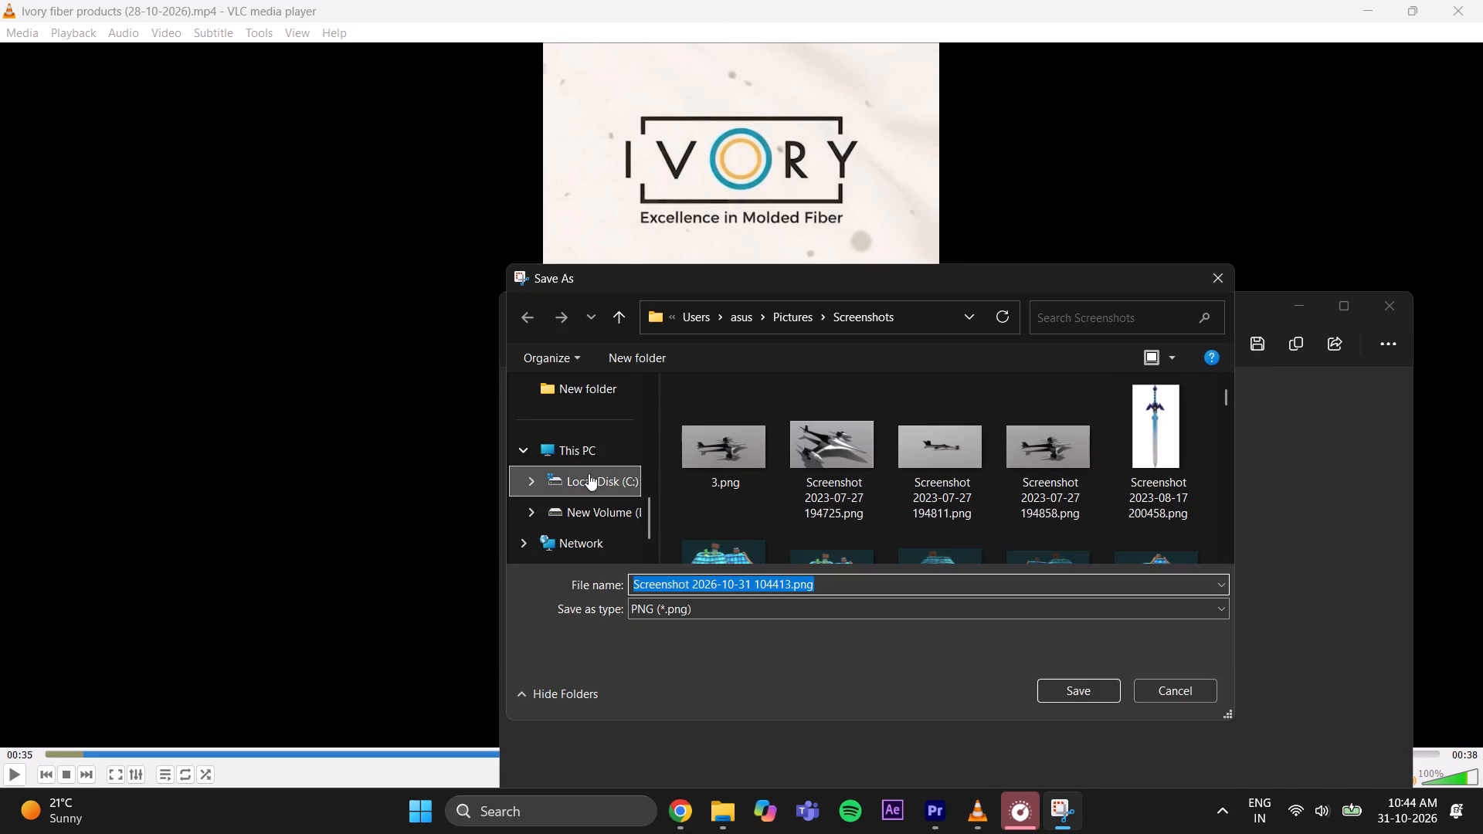
pyautogui.scroll(6, 588, 474)
pyautogui.click(579, 540)
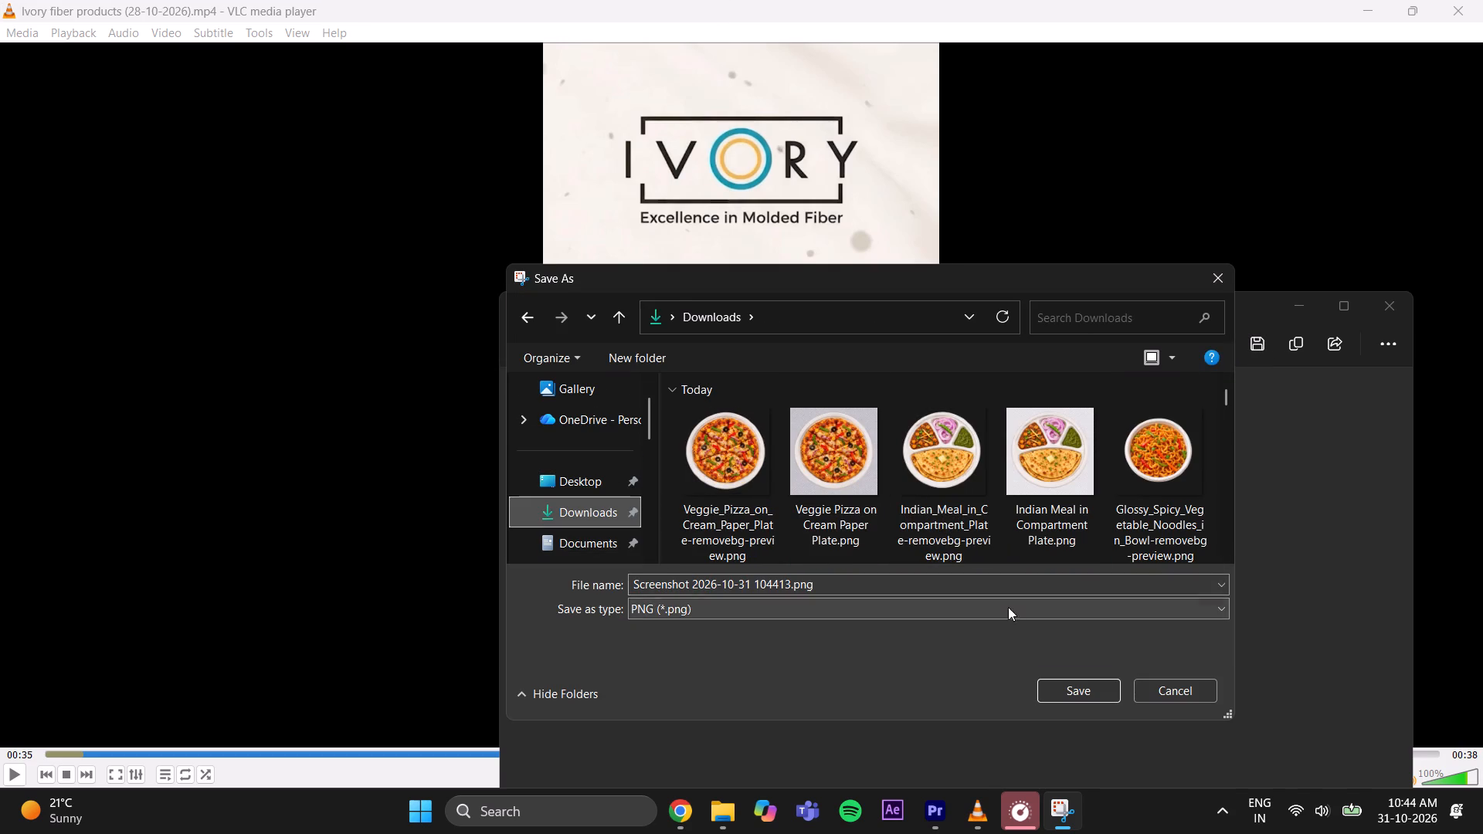
pyautogui.click(1060, 693)
pyautogui.click(1390, 296)
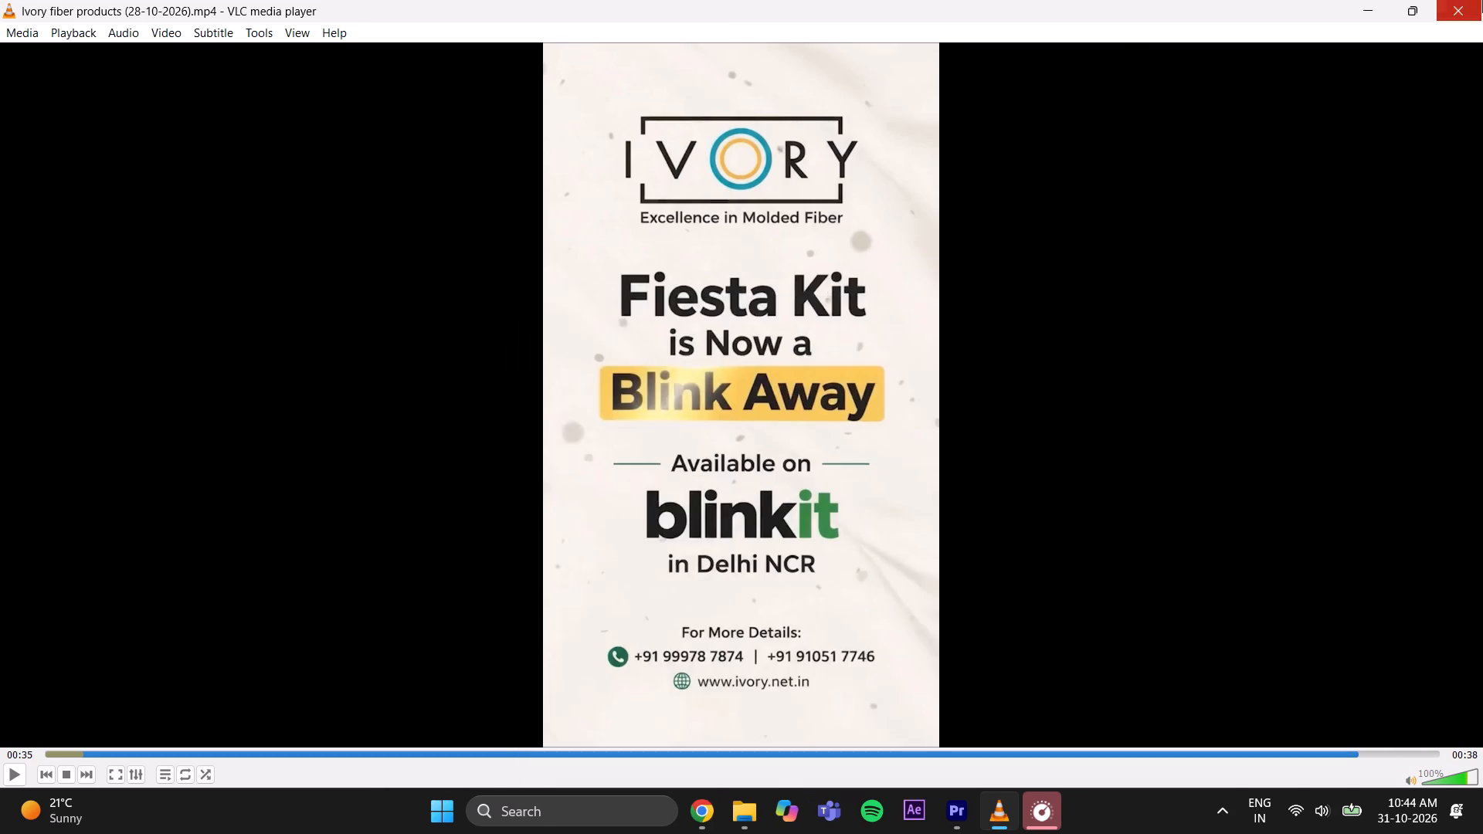
pyautogui.click(1482, 0)
pyautogui.click(74, 303)
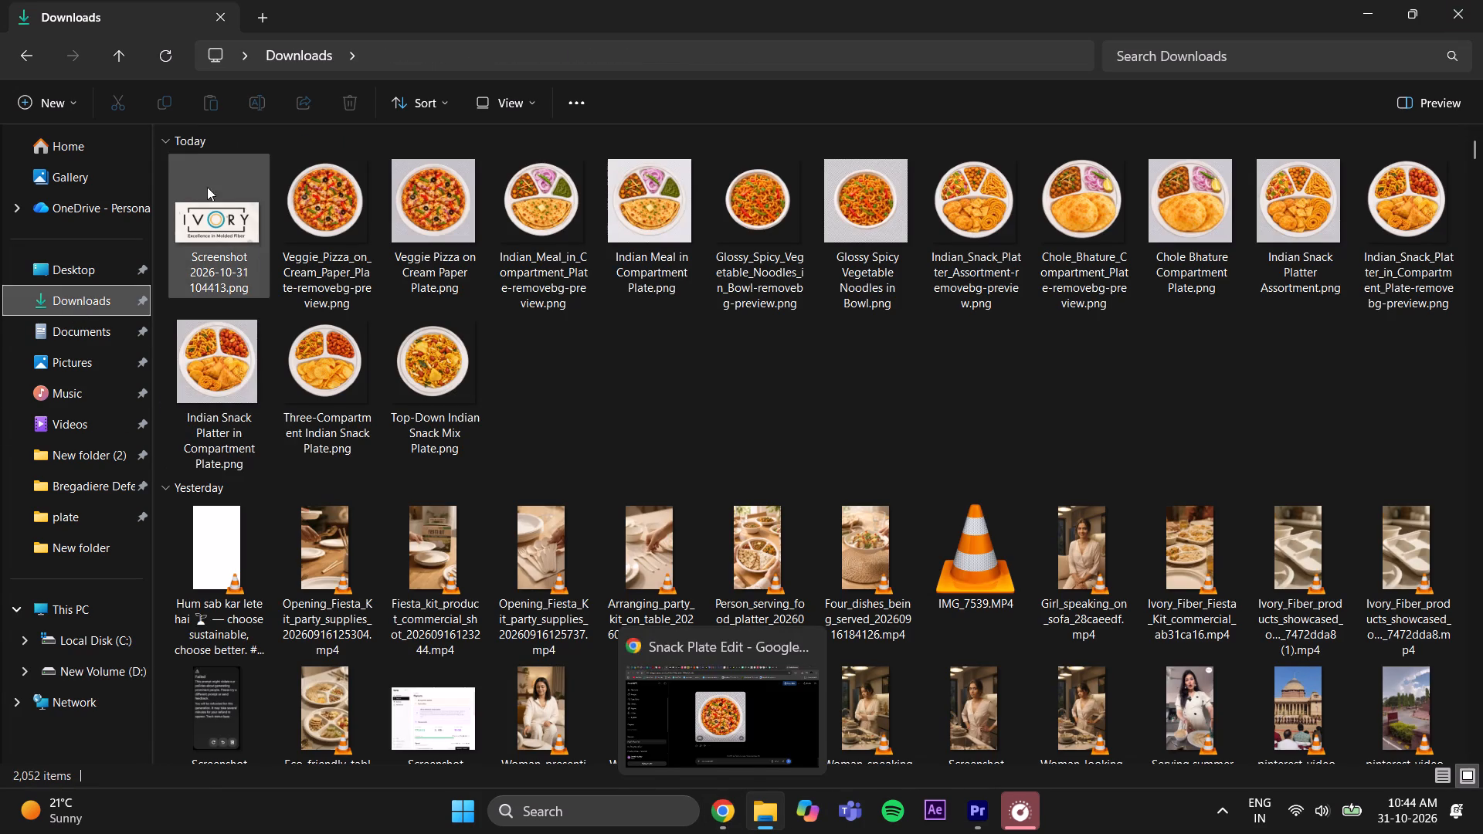
pyautogui.click(170, 83)
pyautogui.click(161, 59)
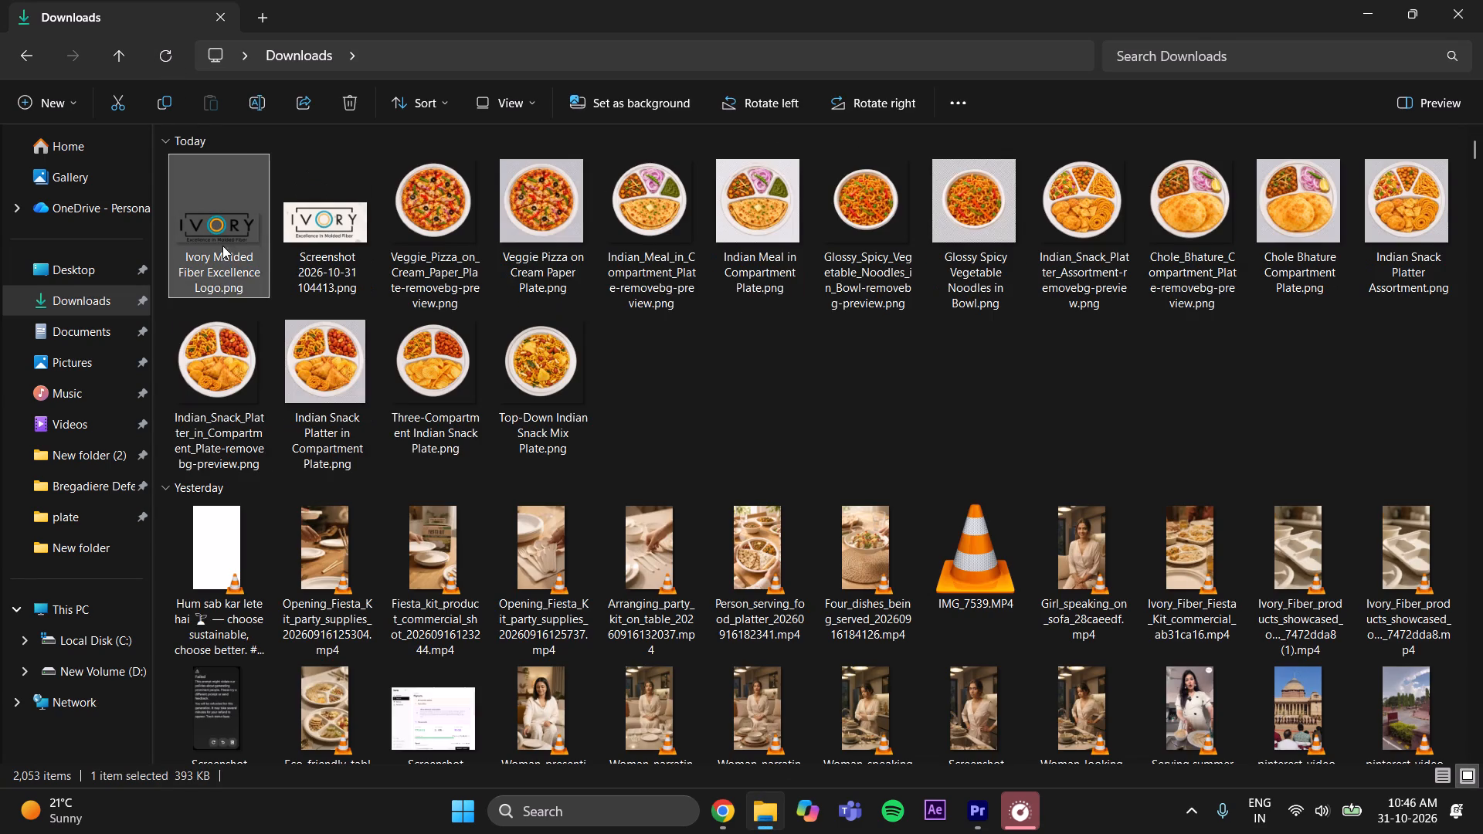
pyautogui.moveTo(222, 246); pyautogui.dragTo(943, 812)
pyautogui.moveTo(943, 812); pyautogui.dragTo(499, 185)
pyautogui.moveTo(903, 570); pyautogui.dragTo(899, 532)
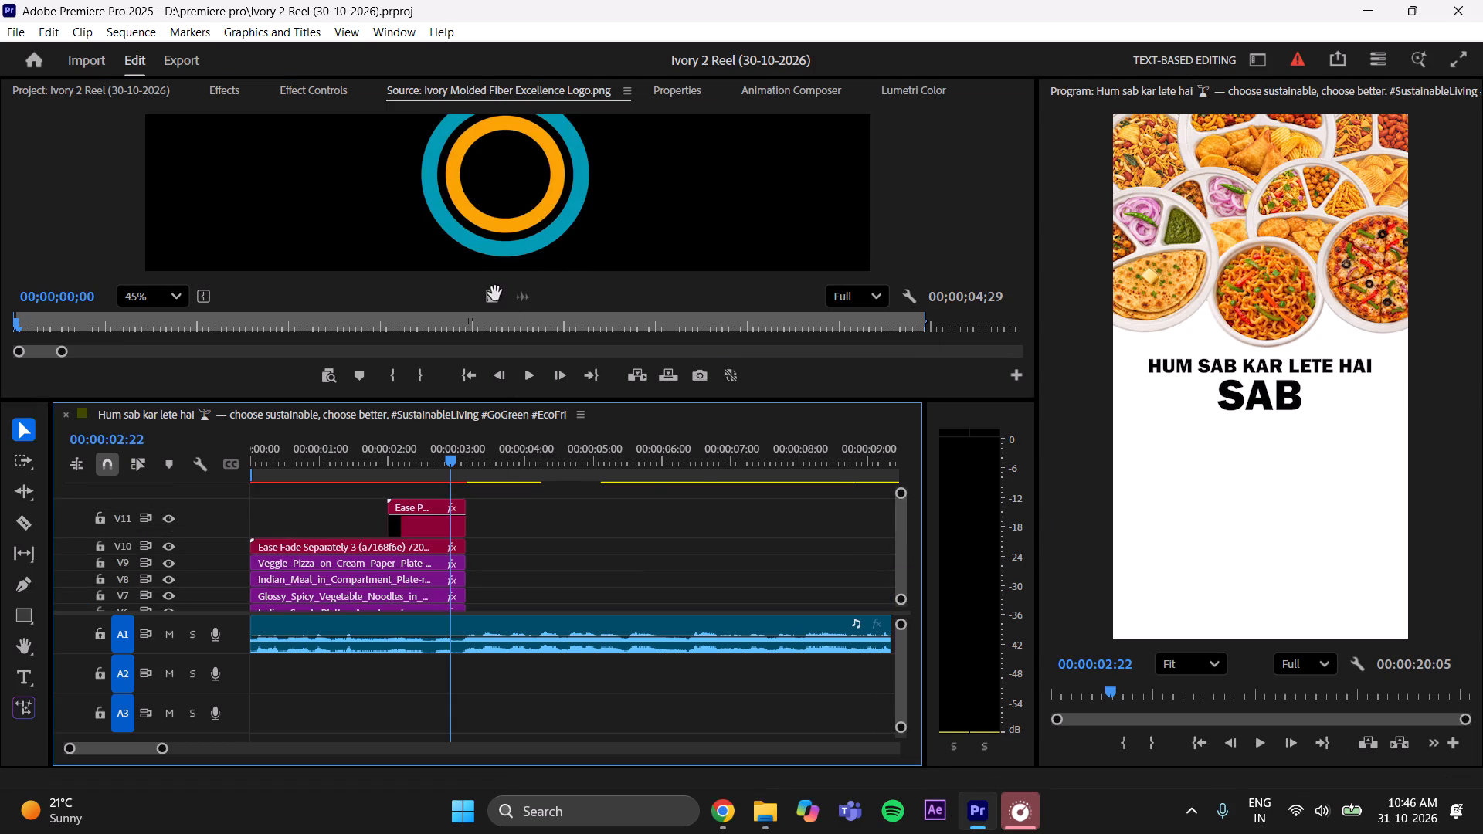
pyautogui.moveTo(494, 293); pyautogui.dragTo(241, 489)
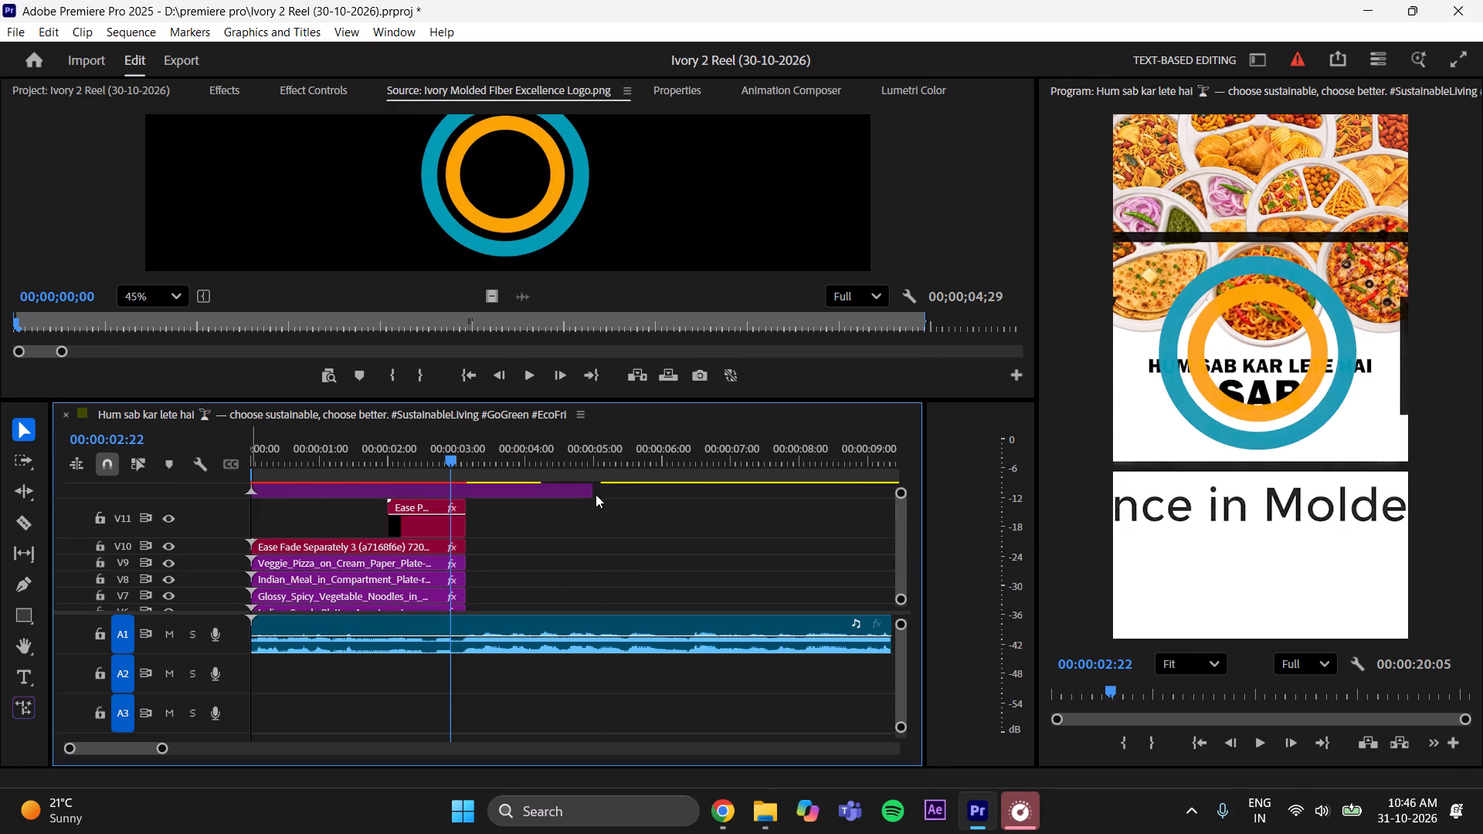
pyautogui.moveTo(901, 561); pyautogui.dragTo(927, 492)
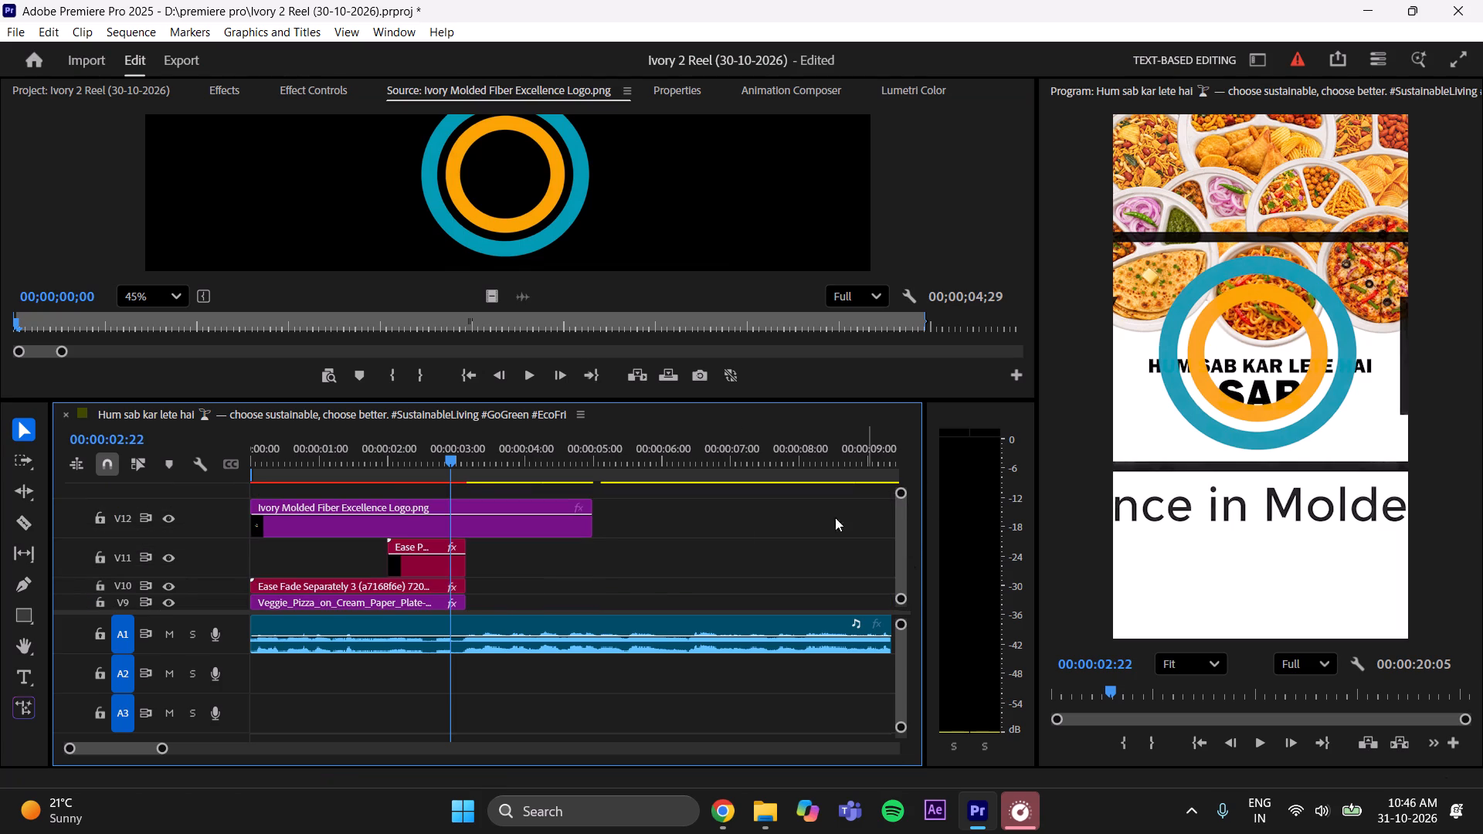
# Trim the end of the Ivory logo clip on V12 to line up with the ends of the title clips below it.
pyautogui.moveTo(604, 524); pyautogui.dragTo(467, 551)
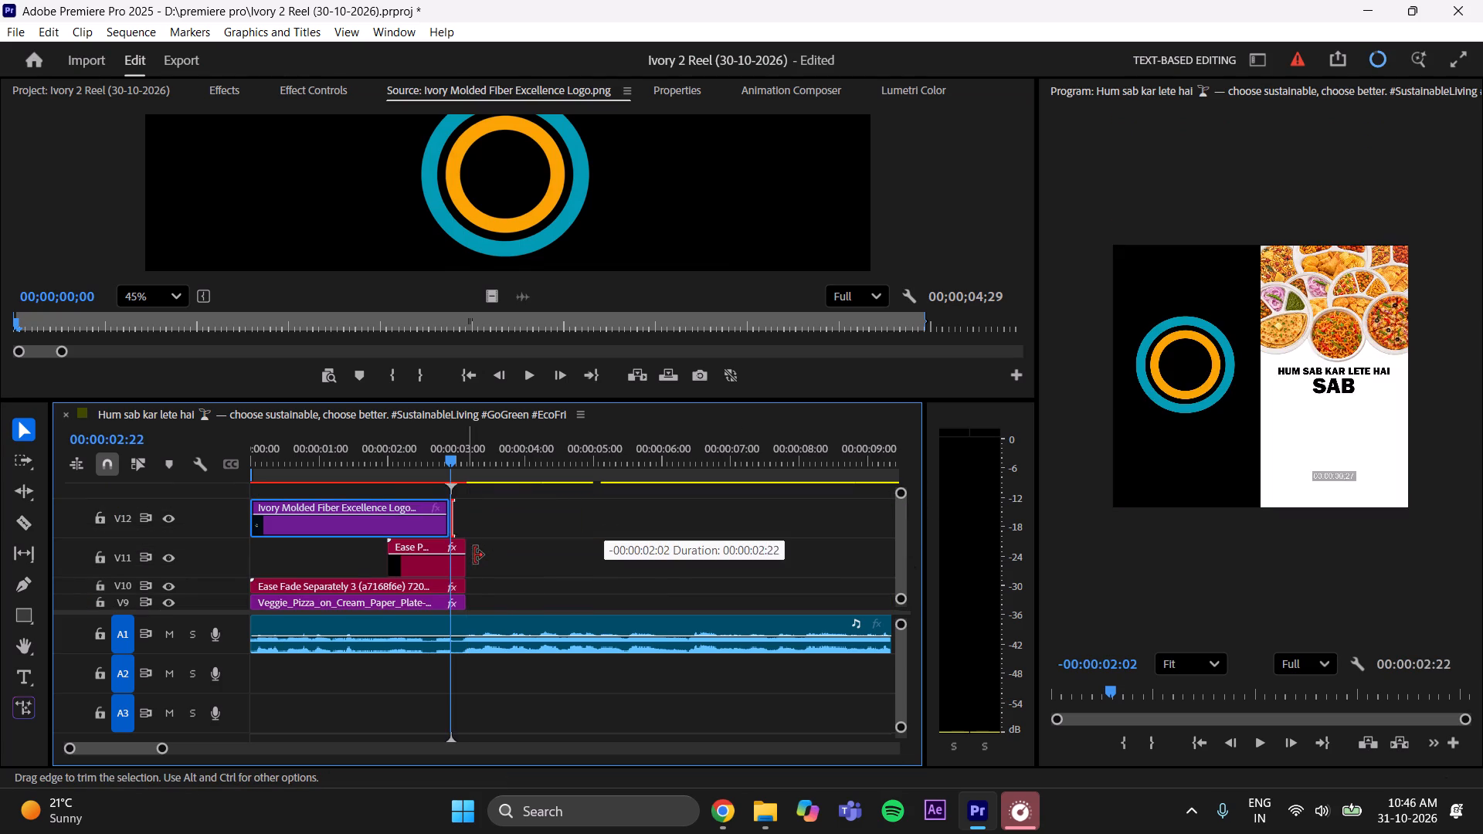
pyautogui.click(475, 555)
pyautogui.moveTo(446, 519); pyautogui.dragTo(456, 519)
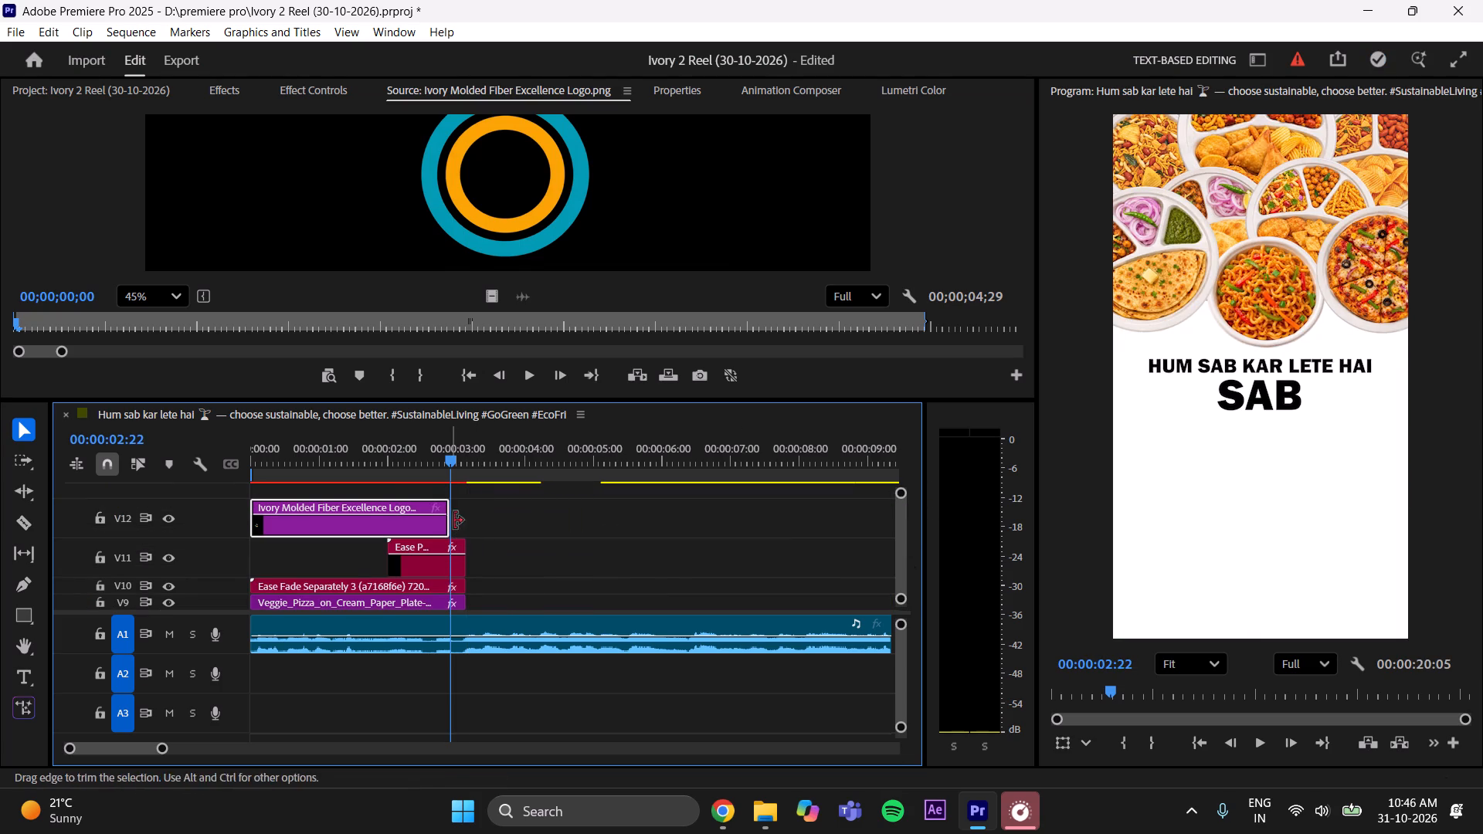
pyautogui.moveTo(454, 524); pyautogui.dragTo(466, 524)
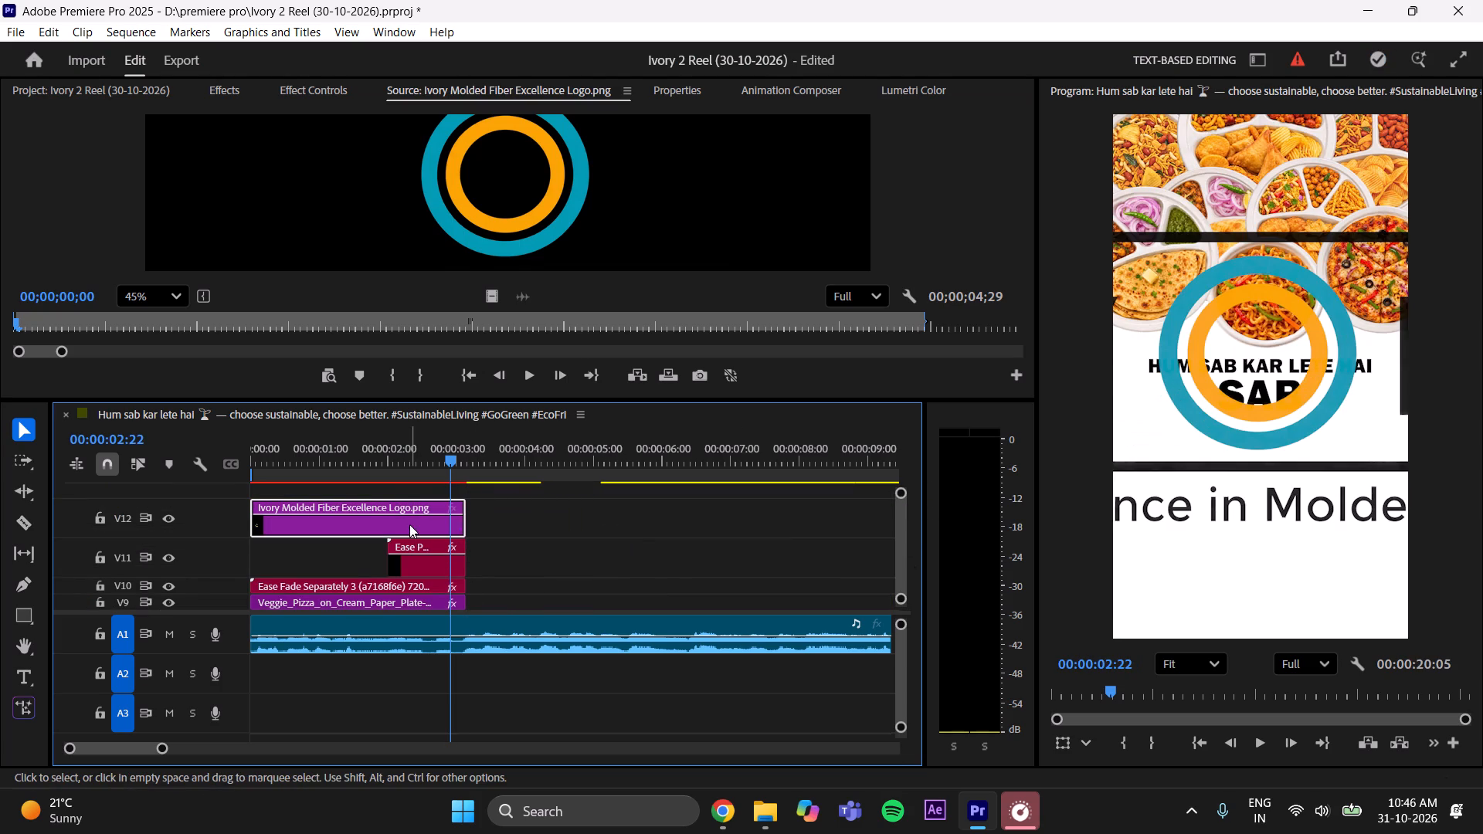
# Scale the Ivory logo to 22 and place it centred beneath the SAB title at about 360, 881.
pyautogui.click(409, 524)
pyautogui.click(280, 85)
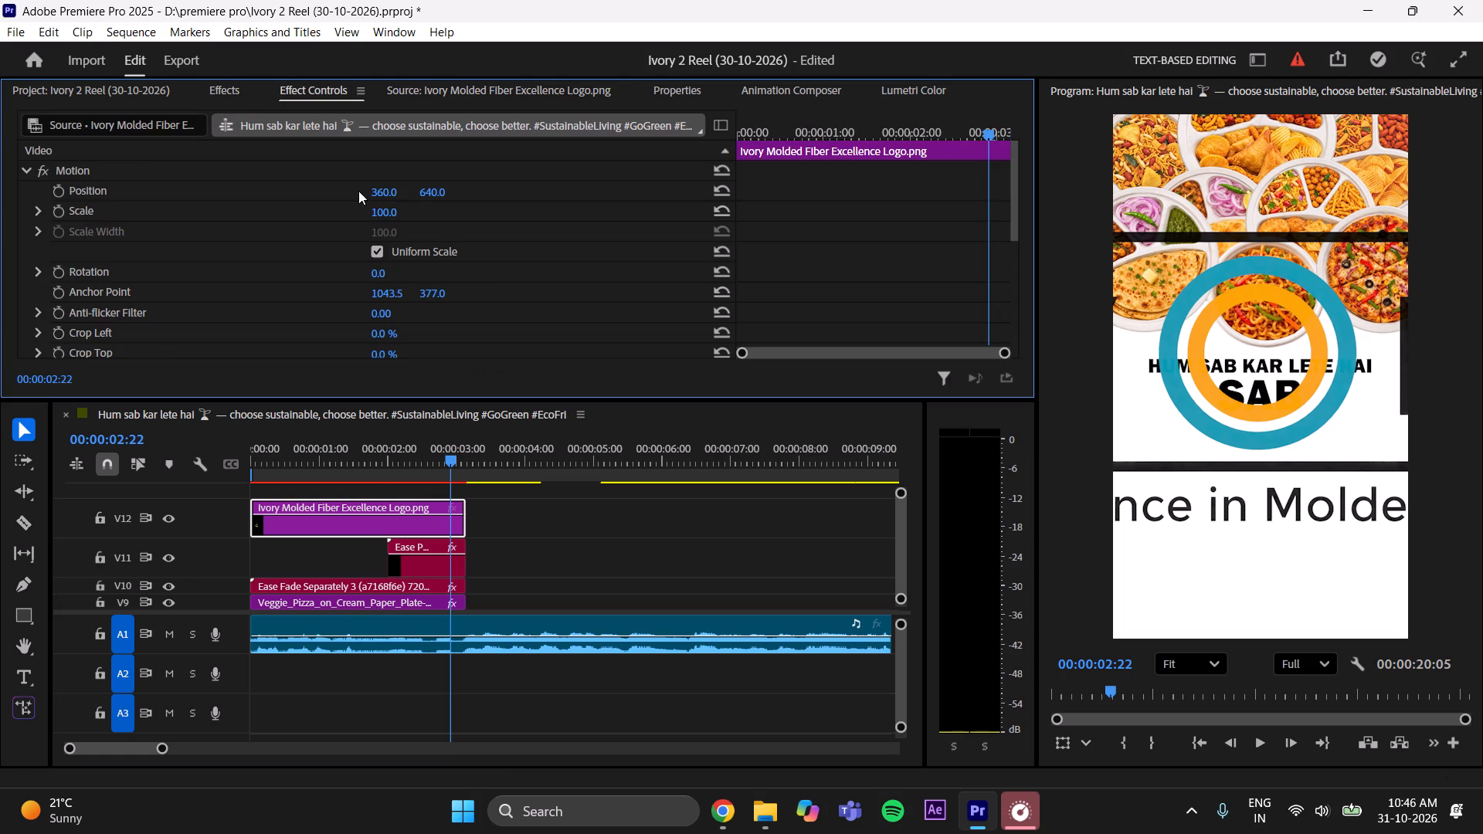
pyautogui.moveTo(385, 215); pyautogui.dragTo(302, 255)
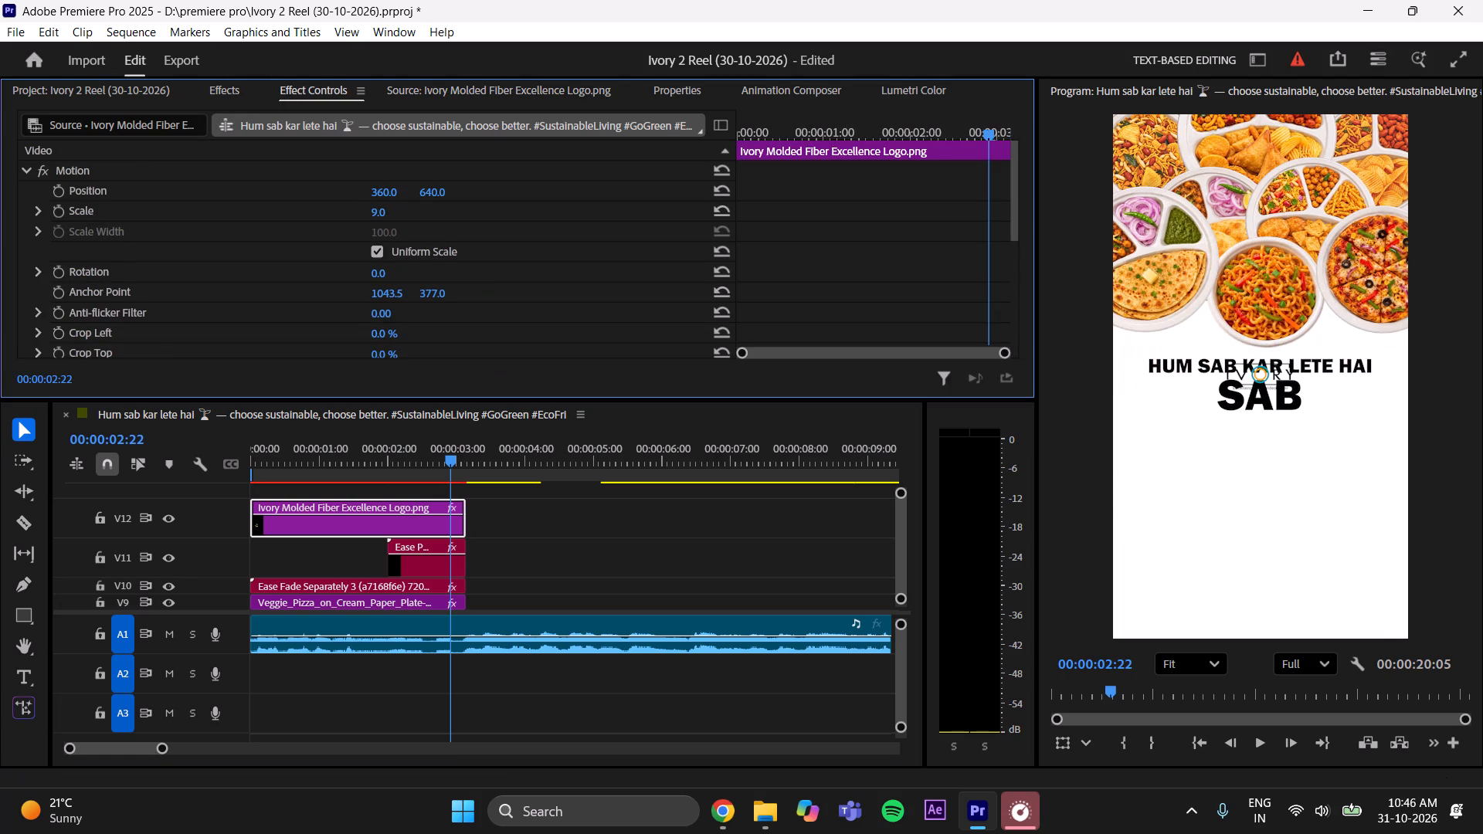
pyautogui.moveTo(302, 255); pyautogui.dragTo(310, 254)
pyautogui.moveTo(443, 195); pyautogui.dragTo(249, 195)
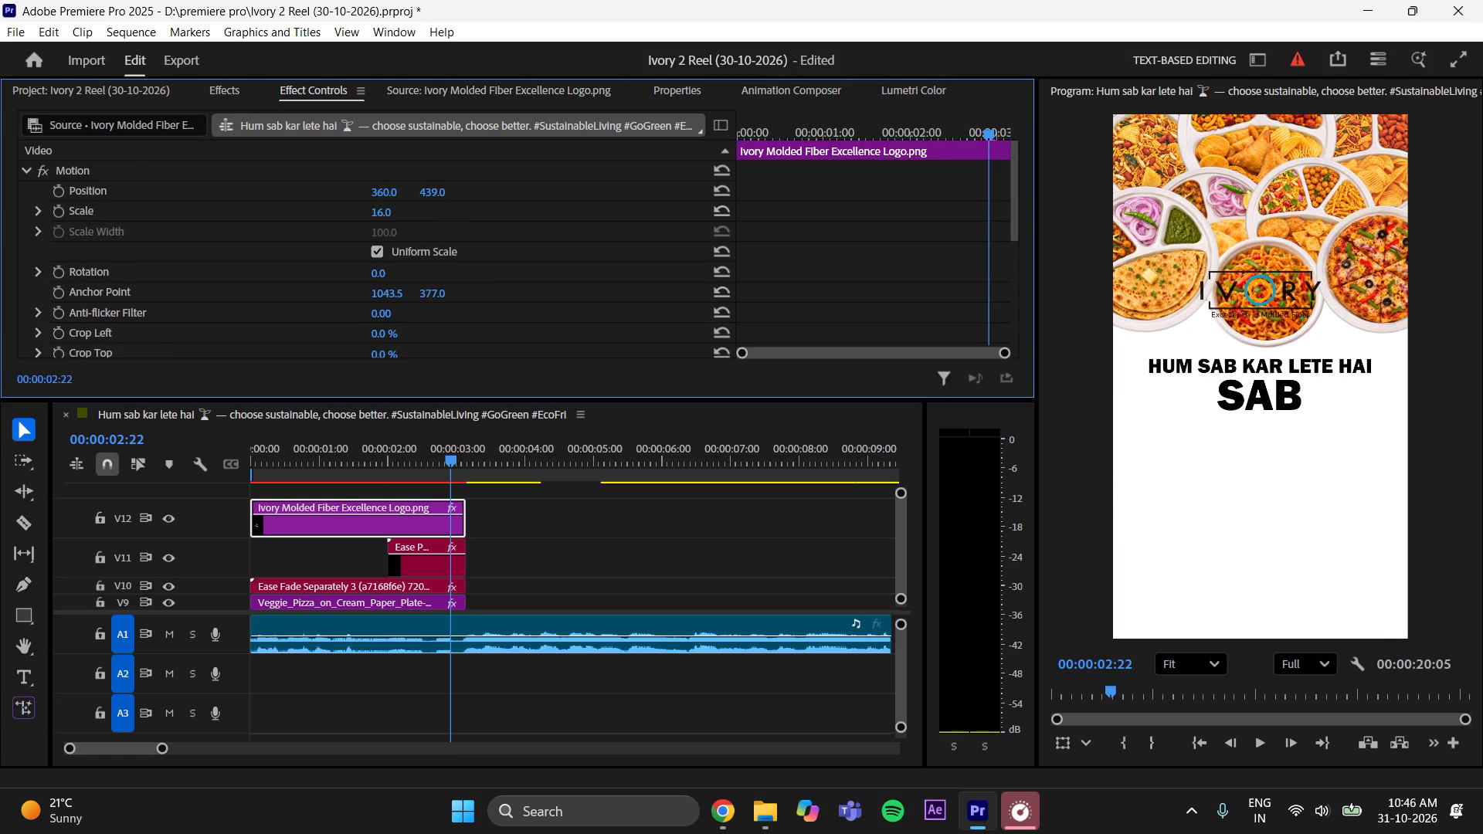
pyautogui.moveTo(249, 195); pyautogui.dragTo(438, 213)
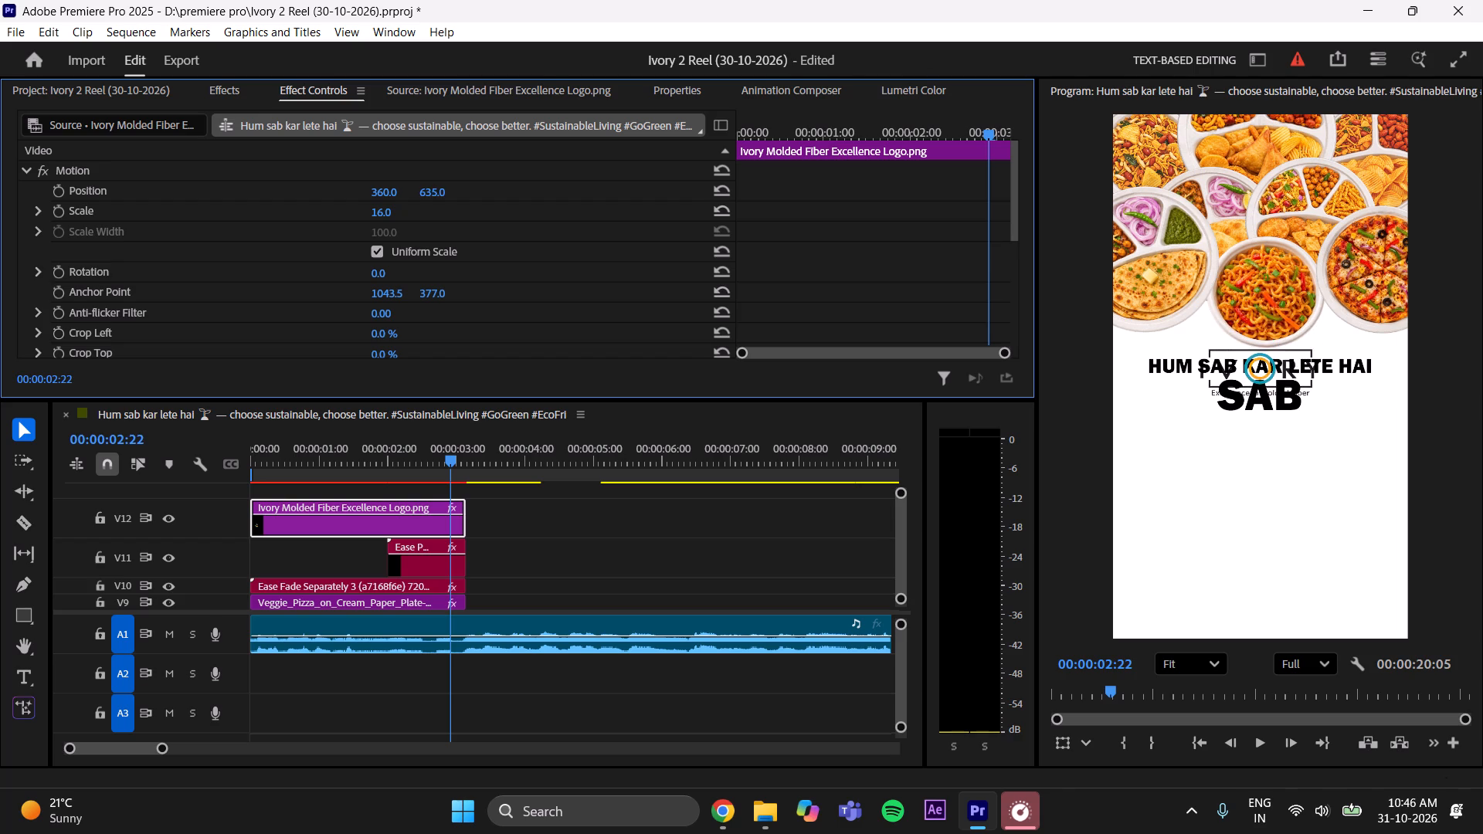
pyautogui.moveTo(438, 213); pyautogui.dragTo(610, 233)
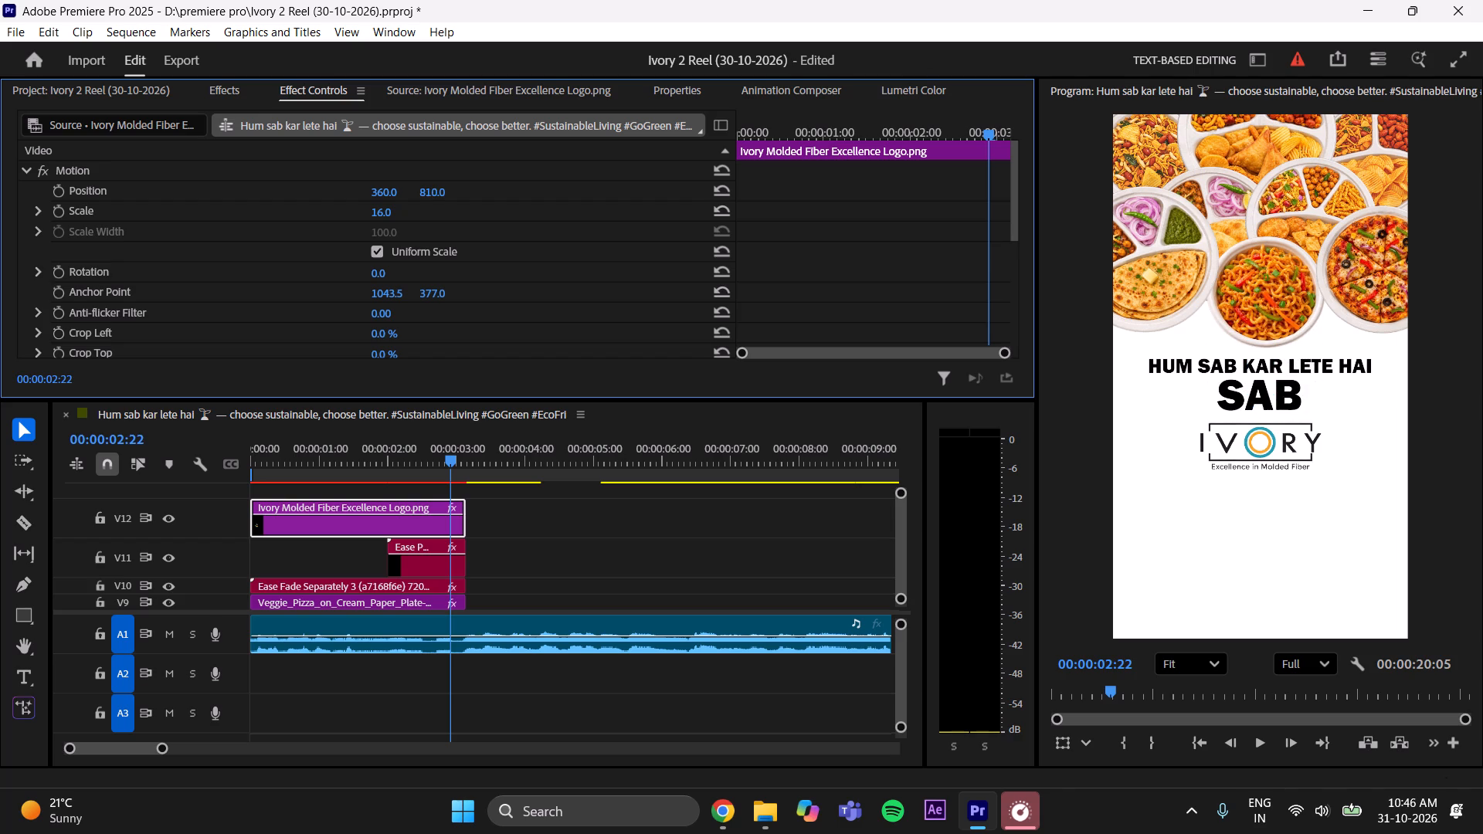
pyautogui.moveTo(610, 233); pyautogui.dragTo(655, 214)
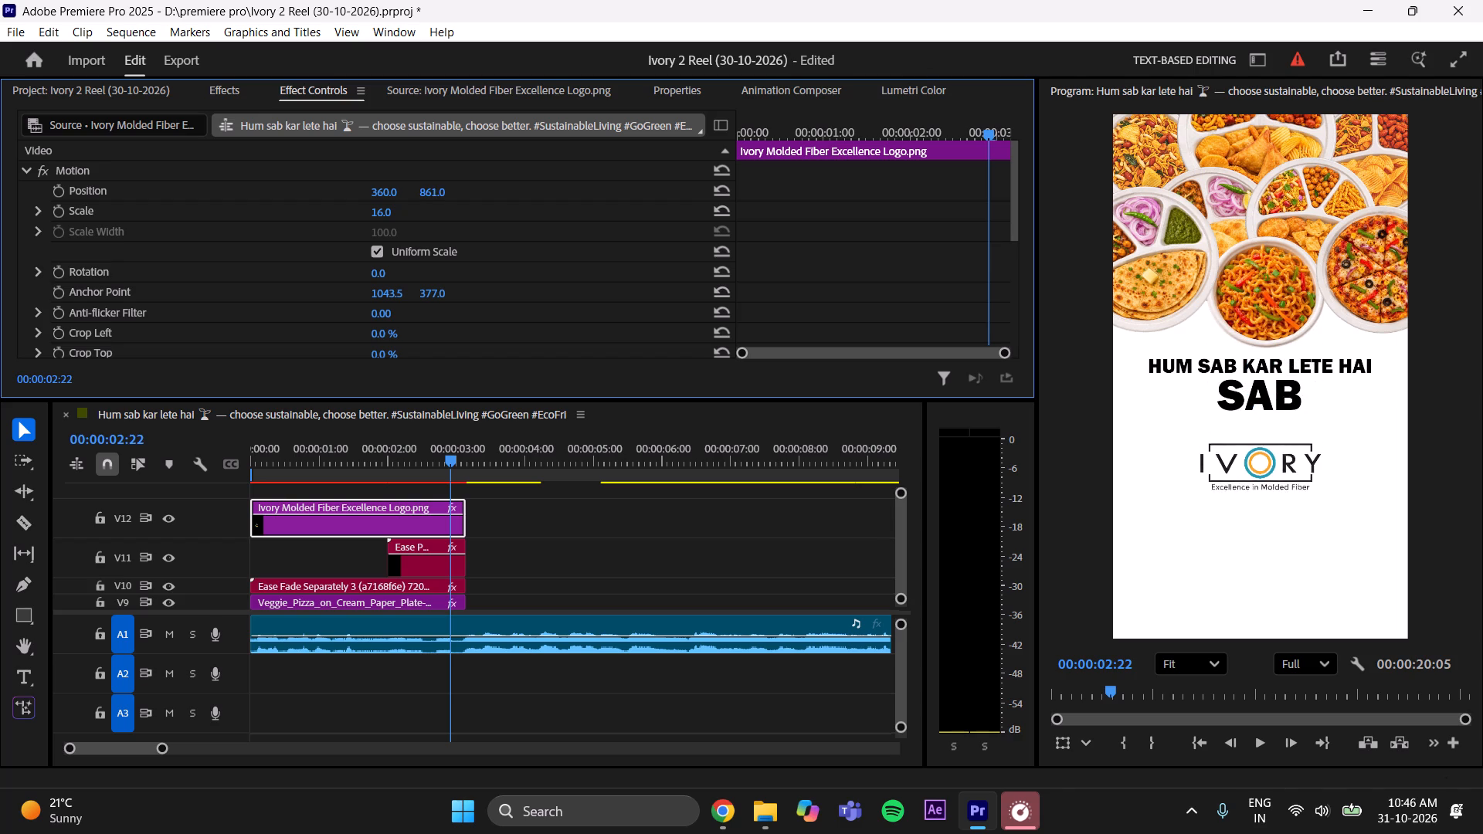
pyautogui.moveTo(655, 214); pyautogui.dragTo(666, 211)
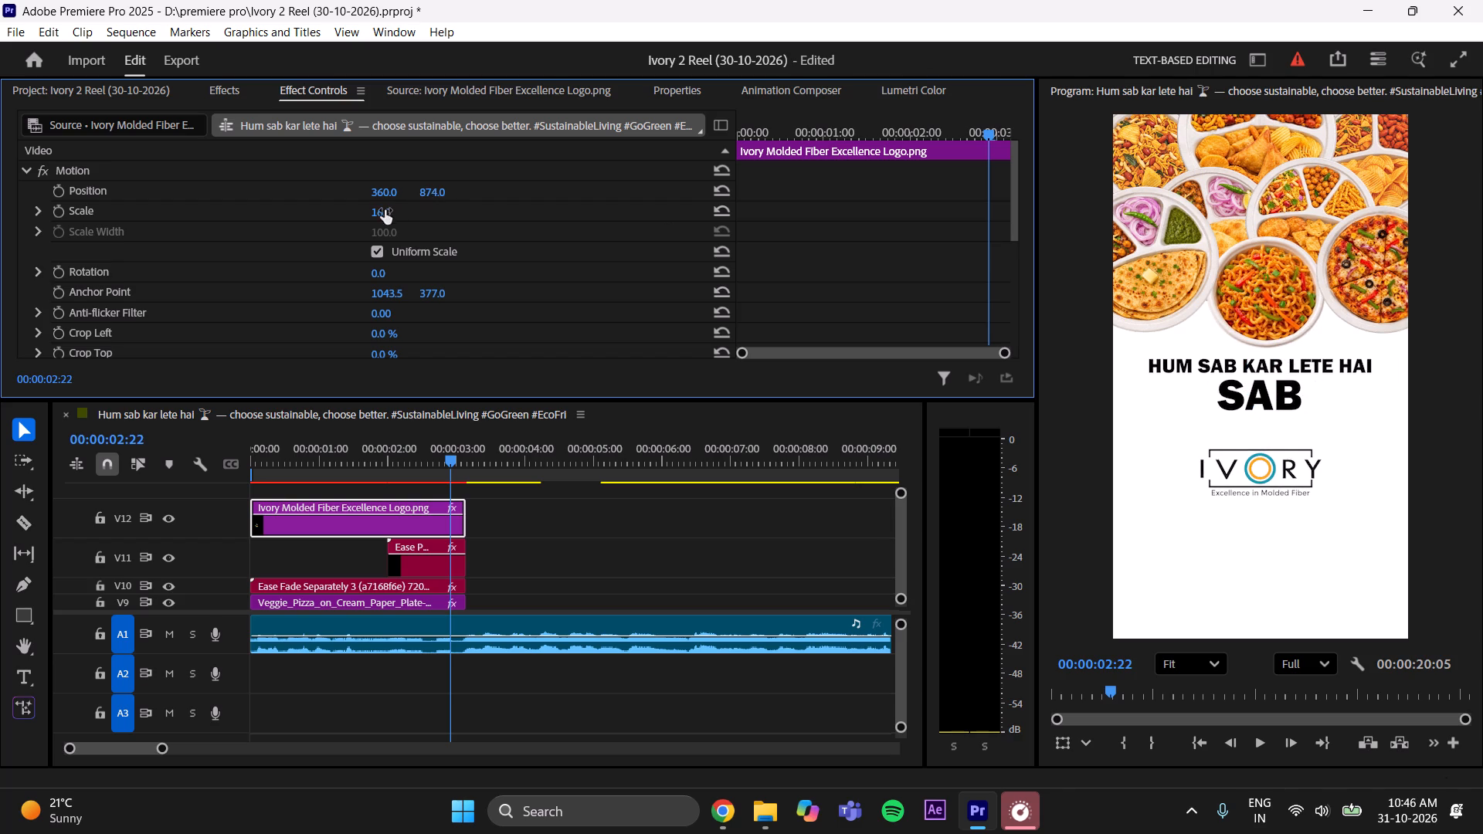
pyautogui.moveTo(384, 210); pyautogui.dragTo(391, 210)
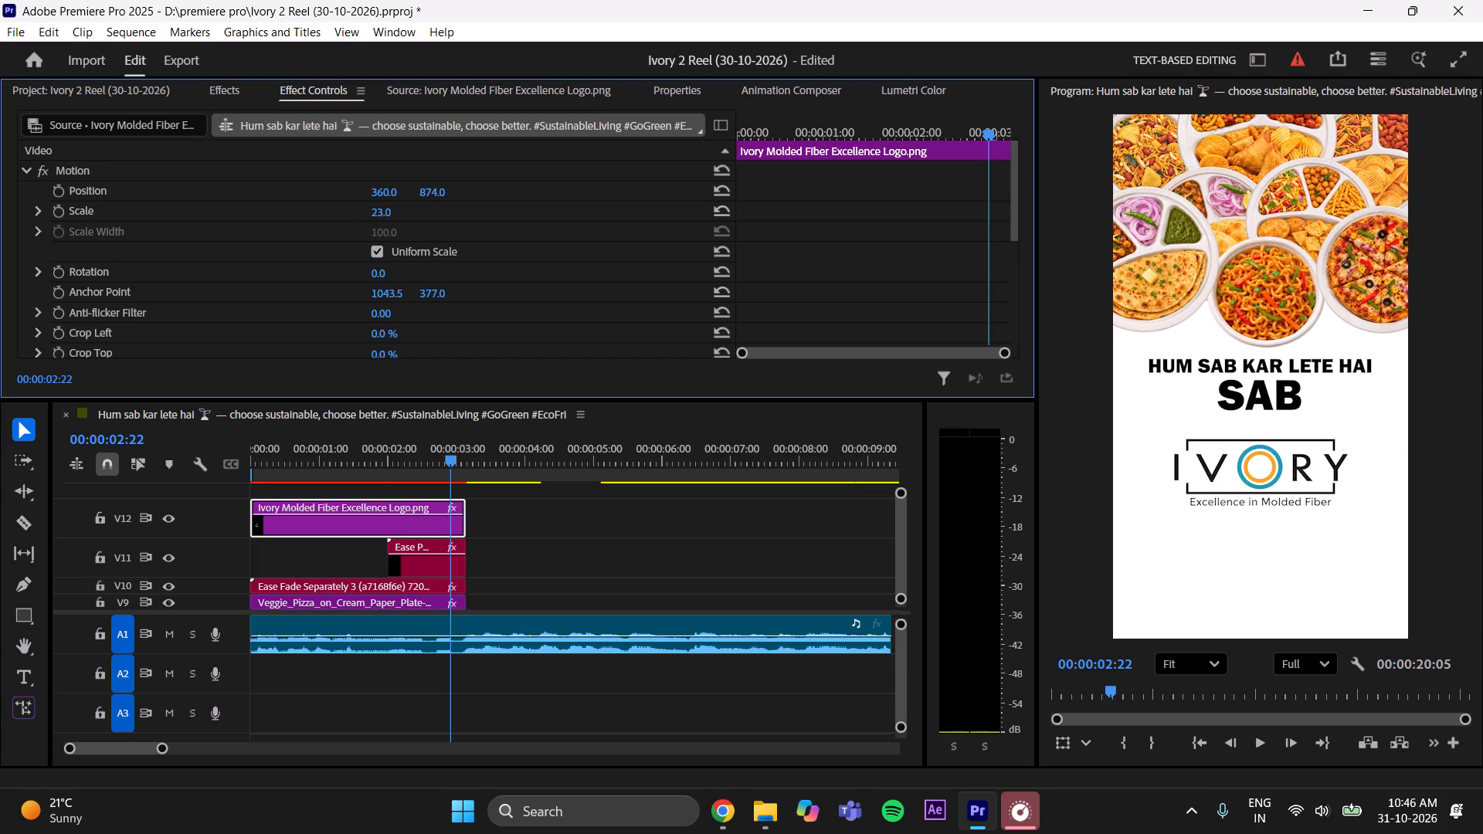
pyautogui.moveTo(391, 210); pyautogui.dragTo(391, 212)
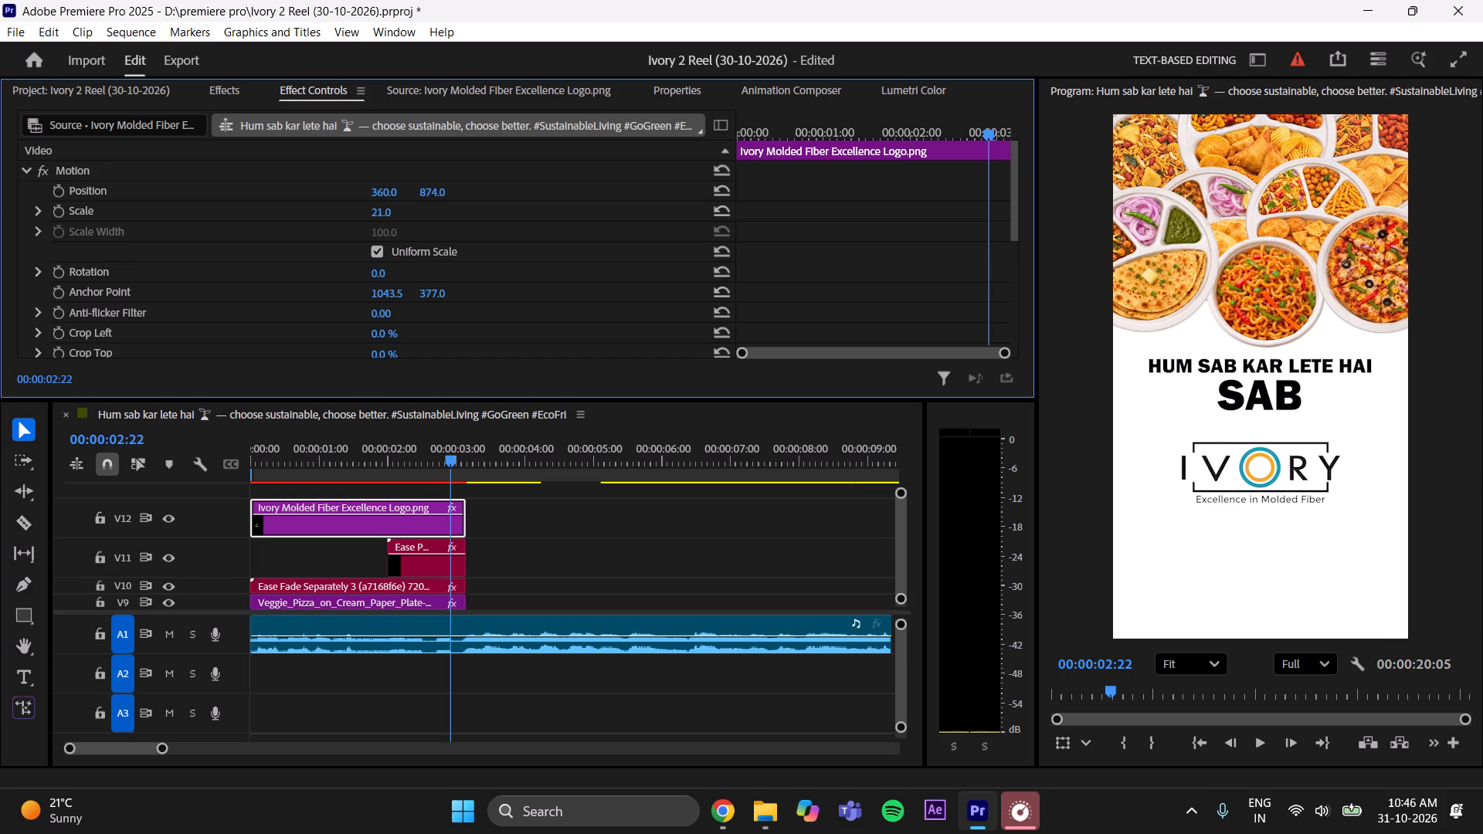
pyautogui.moveTo(391, 212); pyautogui.dragTo(391, 211)
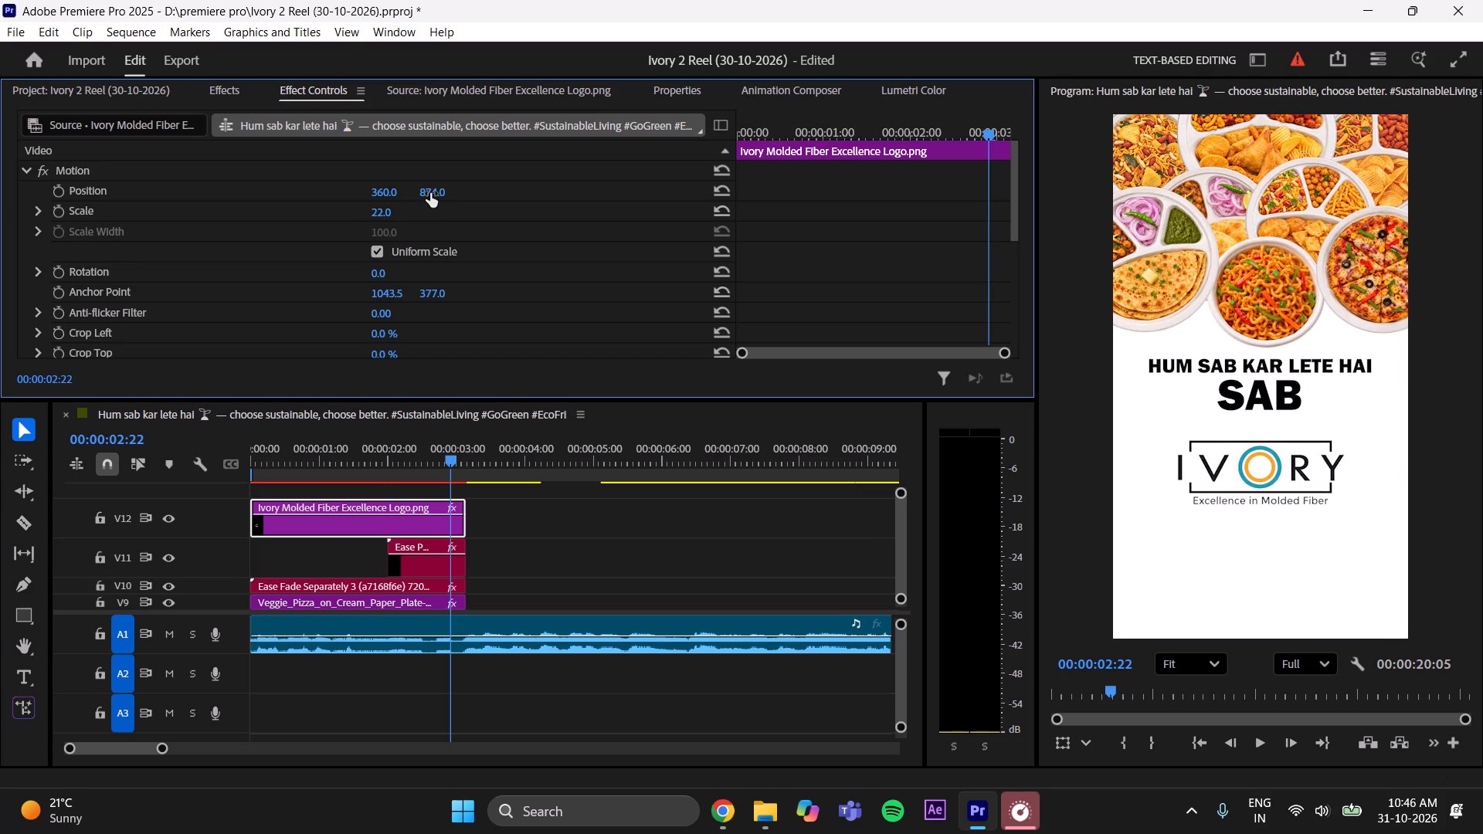
pyautogui.moveTo(430, 194); pyautogui.dragTo(439, 194)
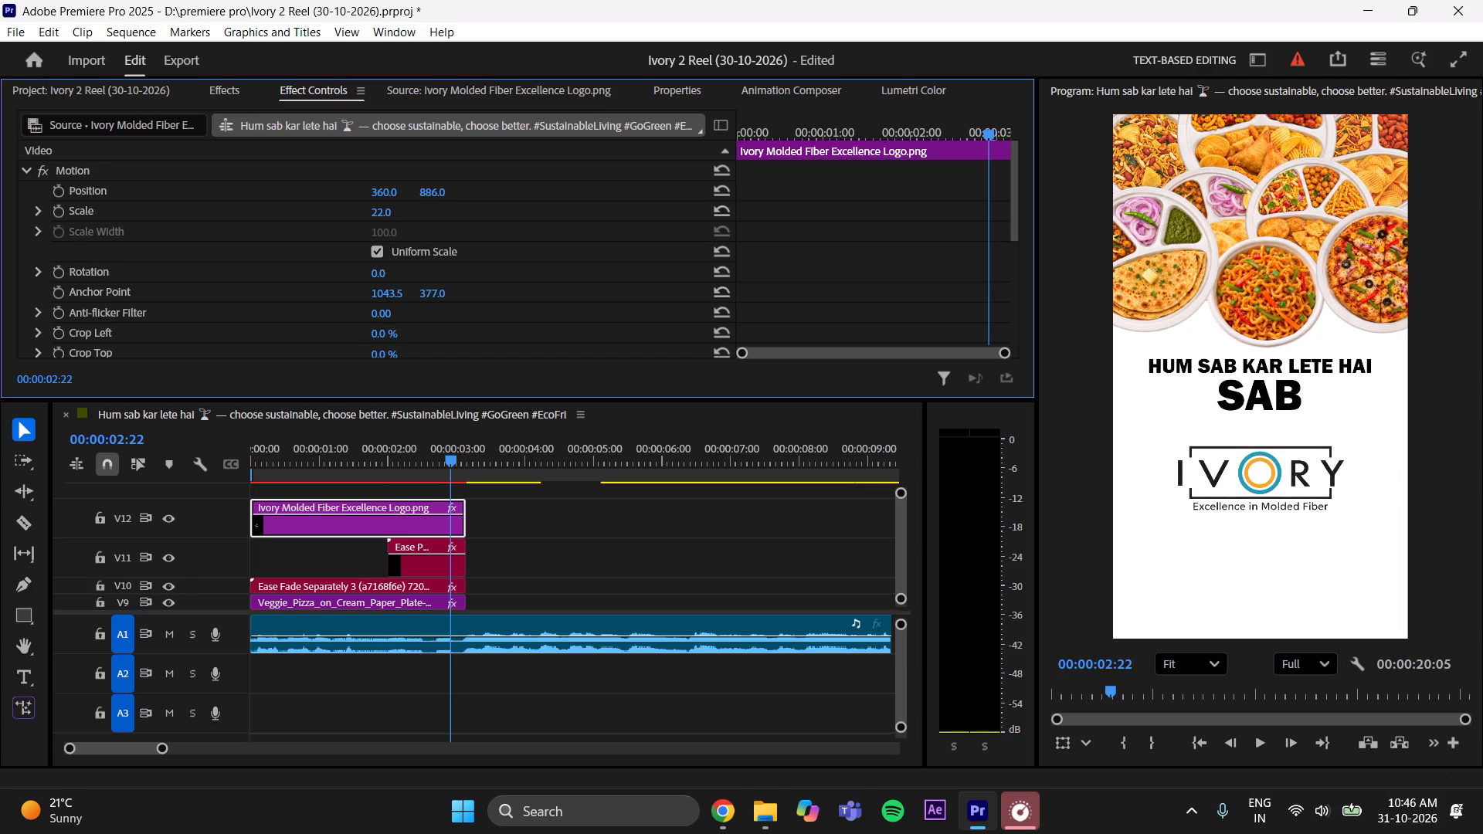
pyautogui.moveTo(439, 194); pyautogui.dragTo(437, 195)
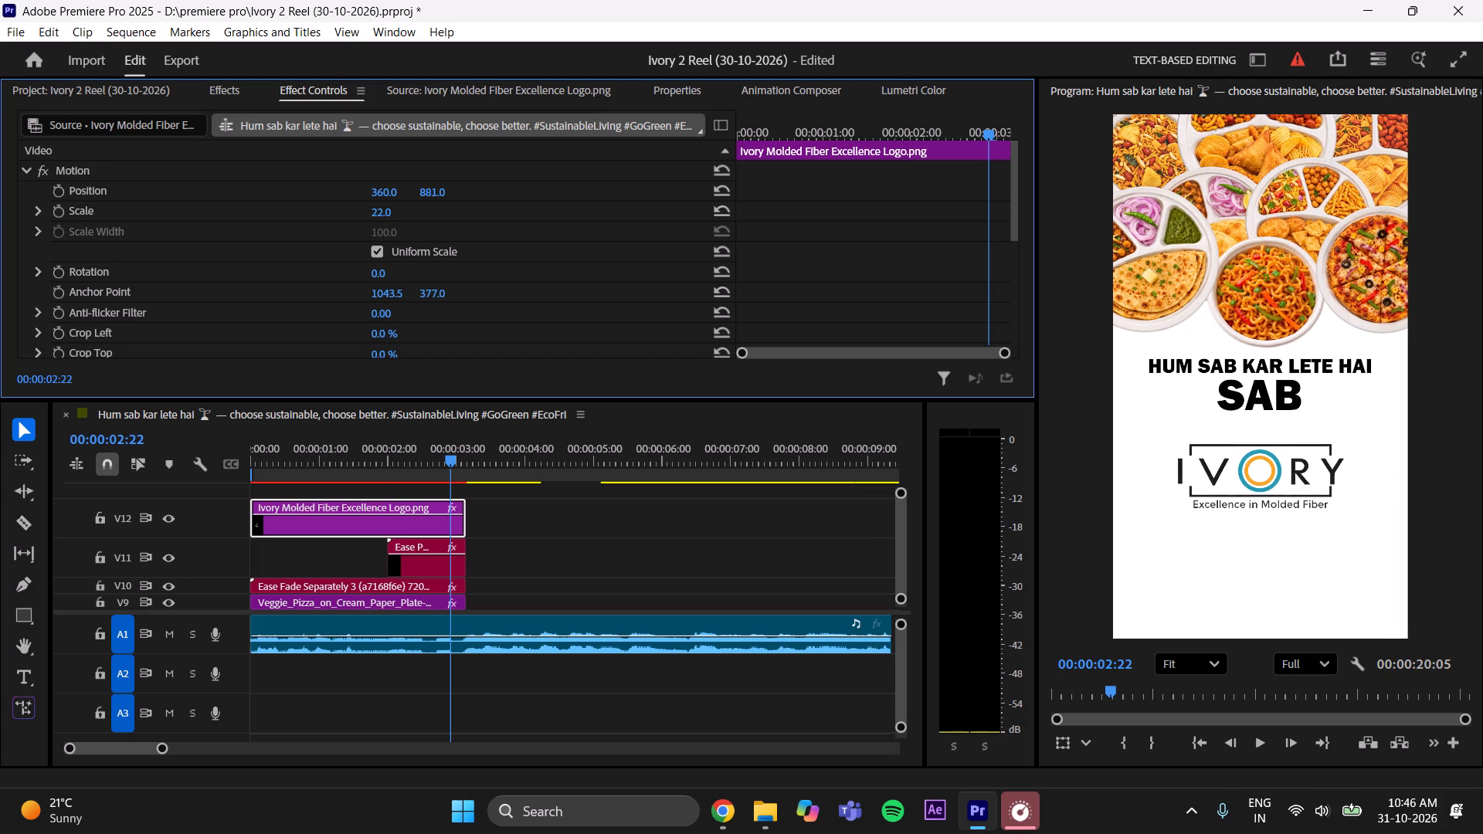
pyautogui.moveTo(437, 195); pyautogui.dragTo(439, 195)
# Lower the SAB title on V11 to a vertical position of 653 and save the project.
pyautogui.click(426, 563)
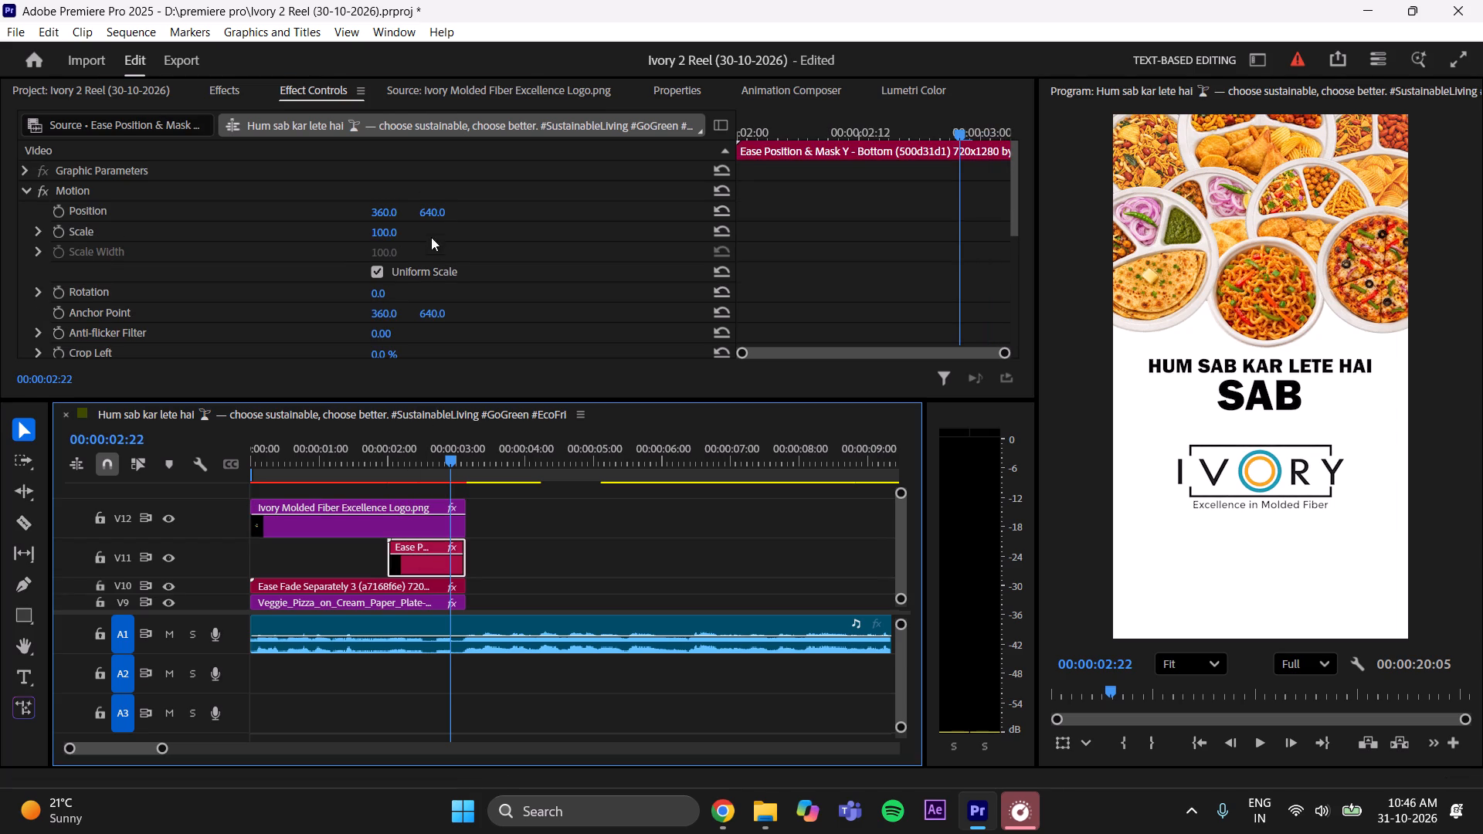
pyautogui.moveTo(436, 211); pyautogui.dragTo(443, 209)
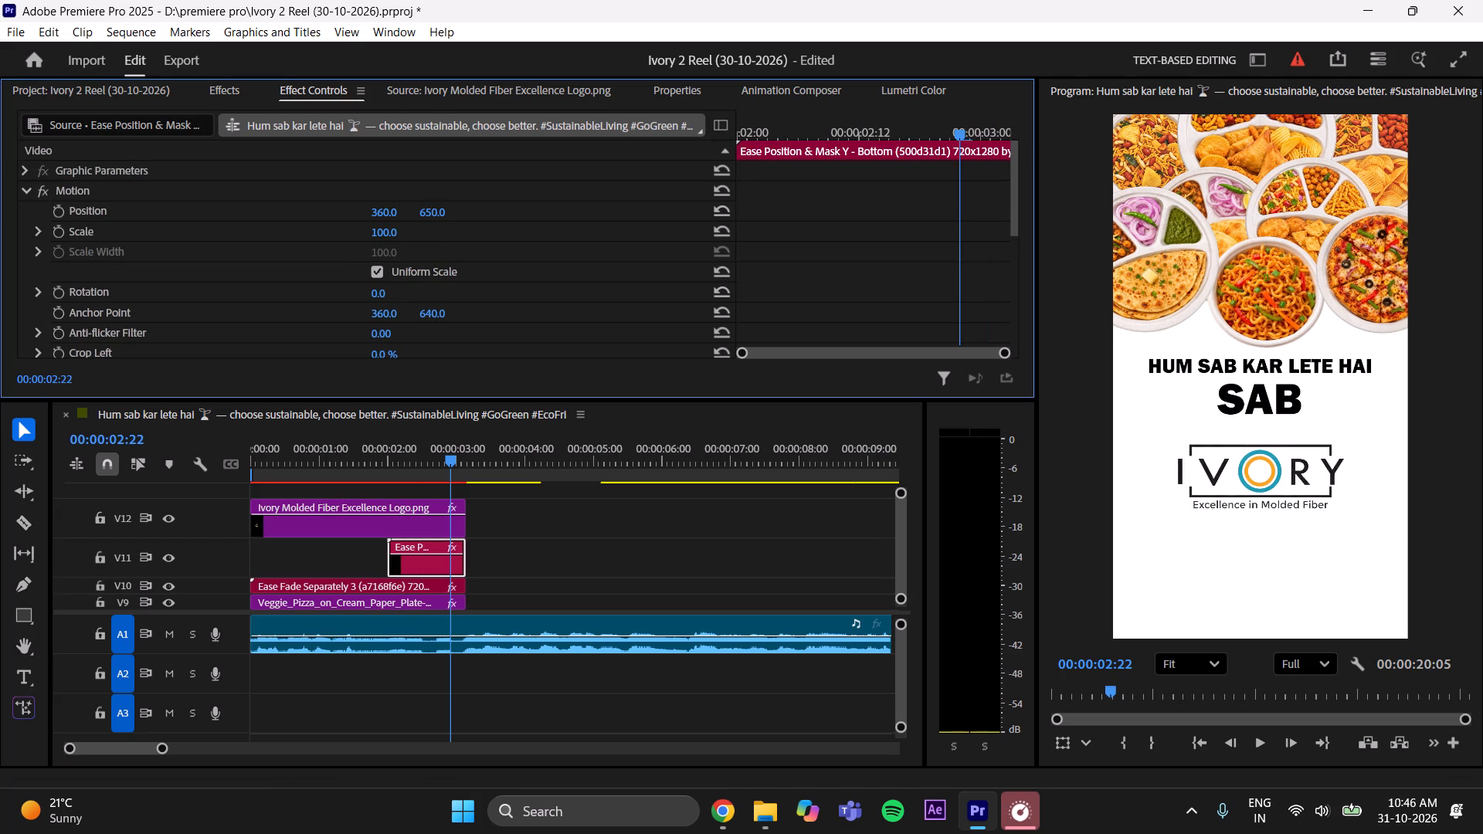
pyautogui.moveTo(443, 209); pyautogui.dragTo(446, 208)
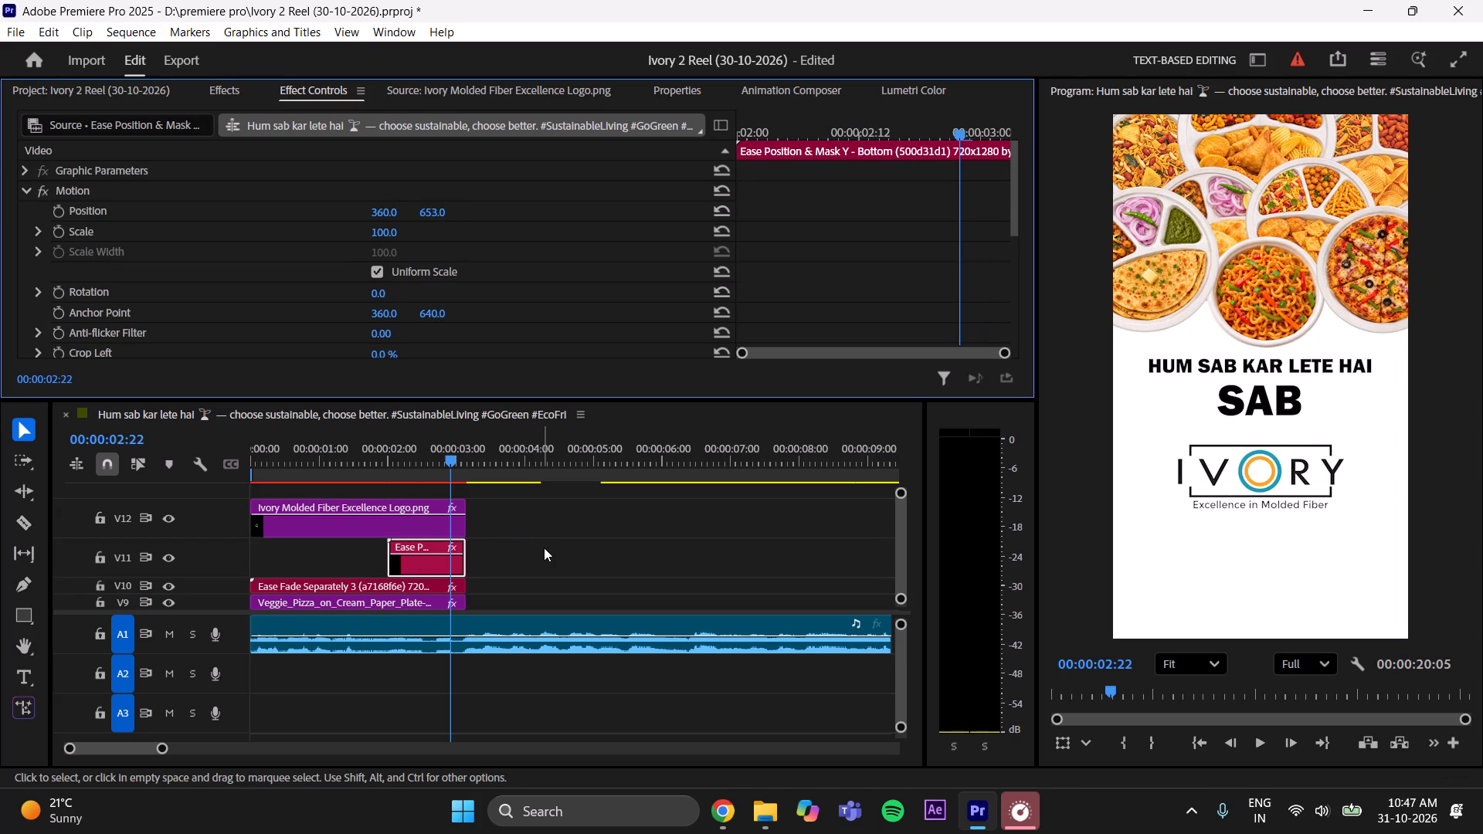
pyautogui.click(546, 548)
pyautogui.hotkey('ctrl', 's')
pyautogui.hotkey('ctrl', 's')
pyautogui.hotkey('ctrl', 's')
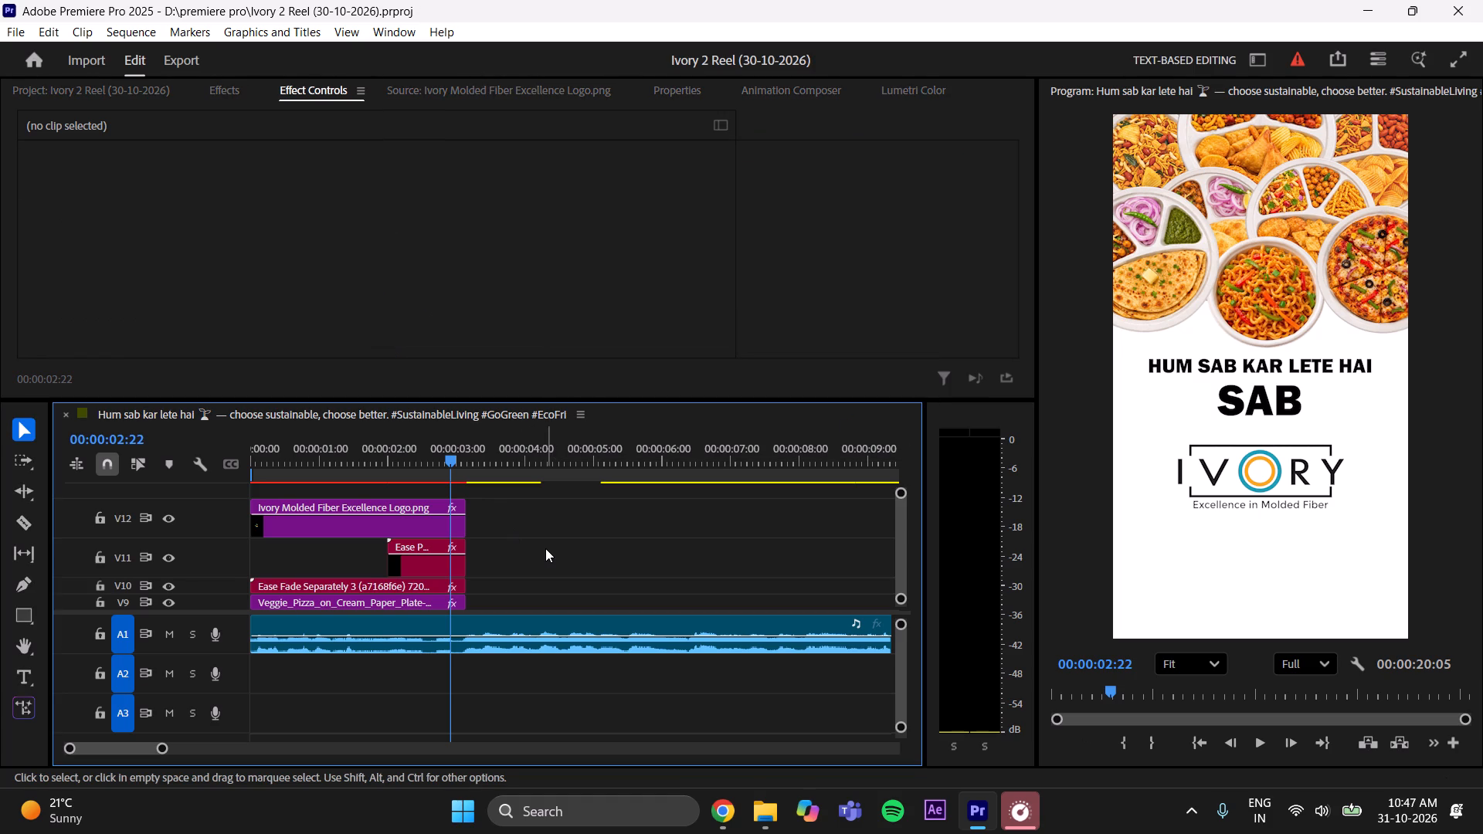
# Recolour the "HUM SAB KAR LETE HAI" title's fill with the teal sampled from the logo's outer ring.
pyautogui.scroll(12, 1264, 480)
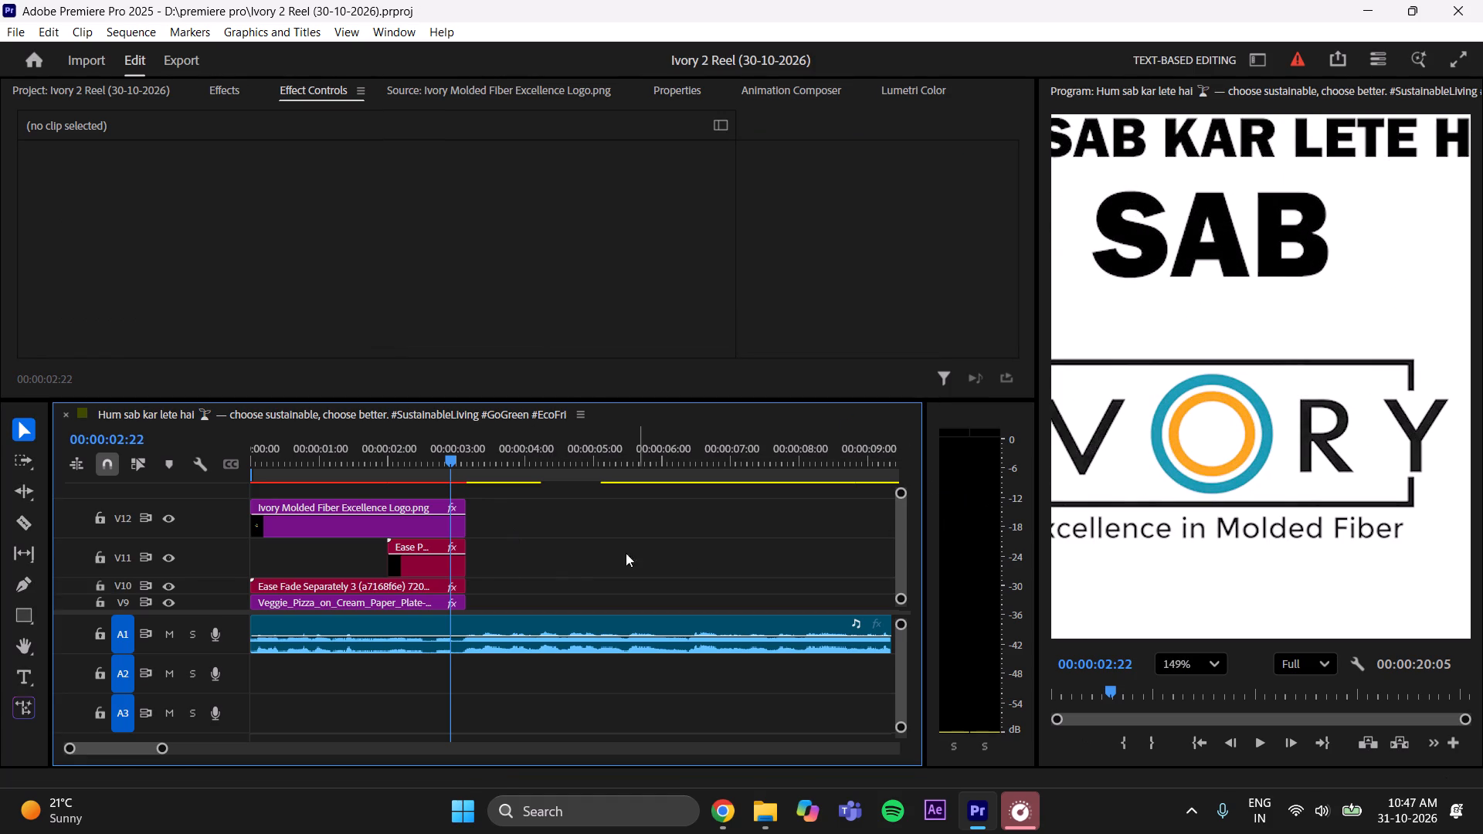
pyautogui.click(378, 583)
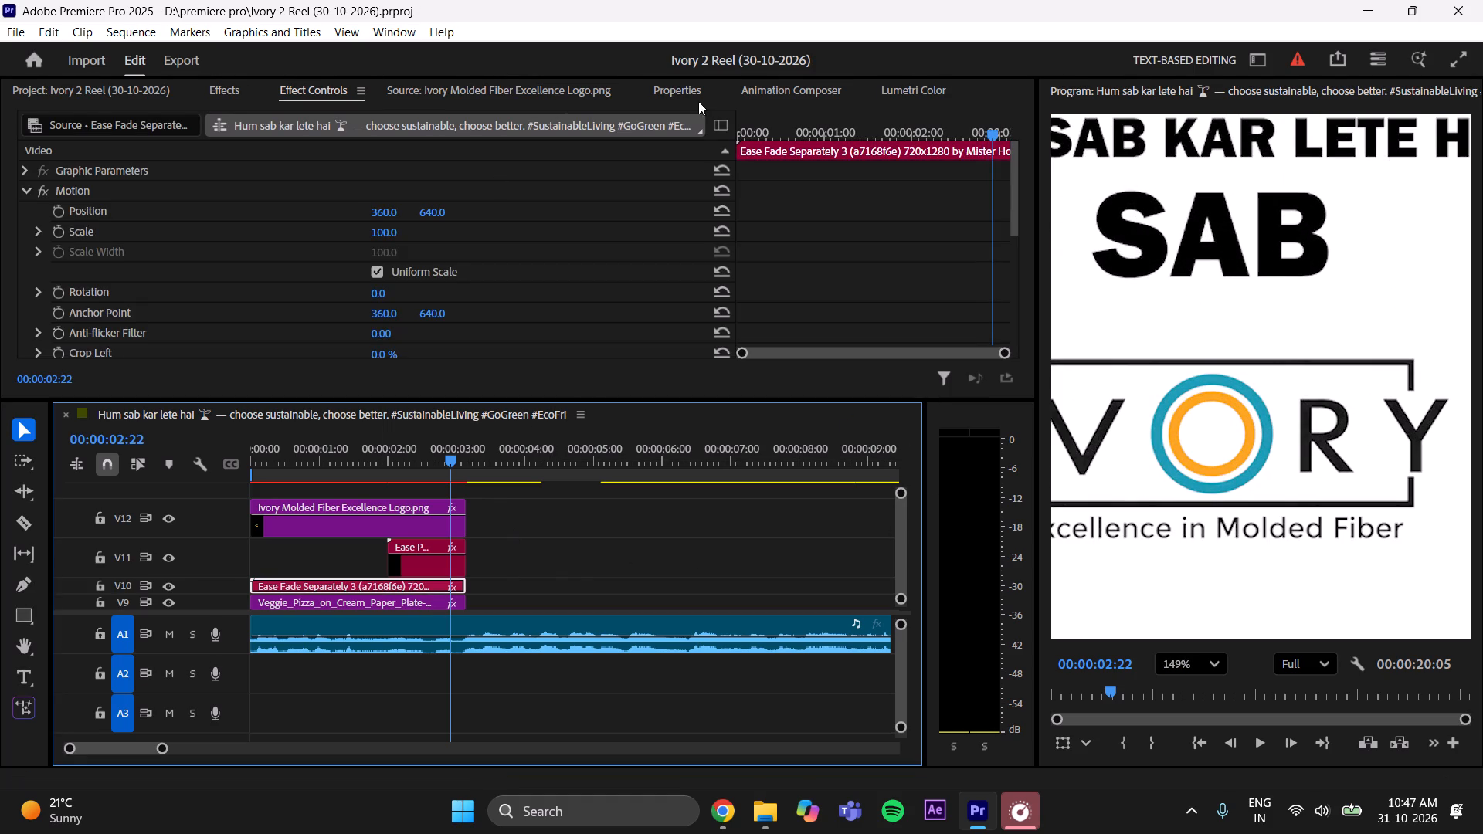
pyautogui.click(673, 90)
pyautogui.scroll(-20, 300, 227)
pyautogui.scroll(-8, 300, 227)
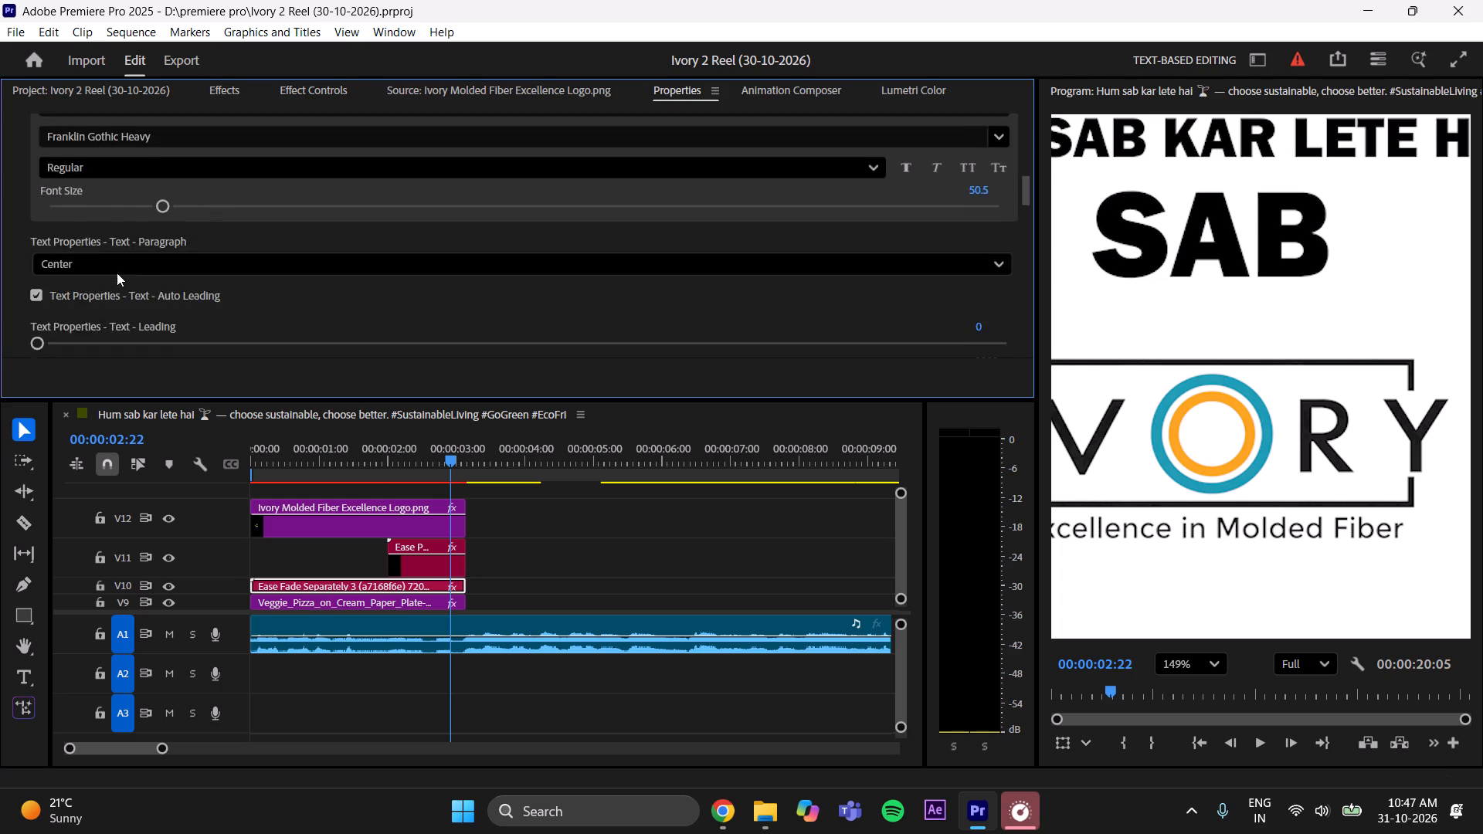
pyautogui.scroll(-11, 117, 273)
pyautogui.click(96, 230)
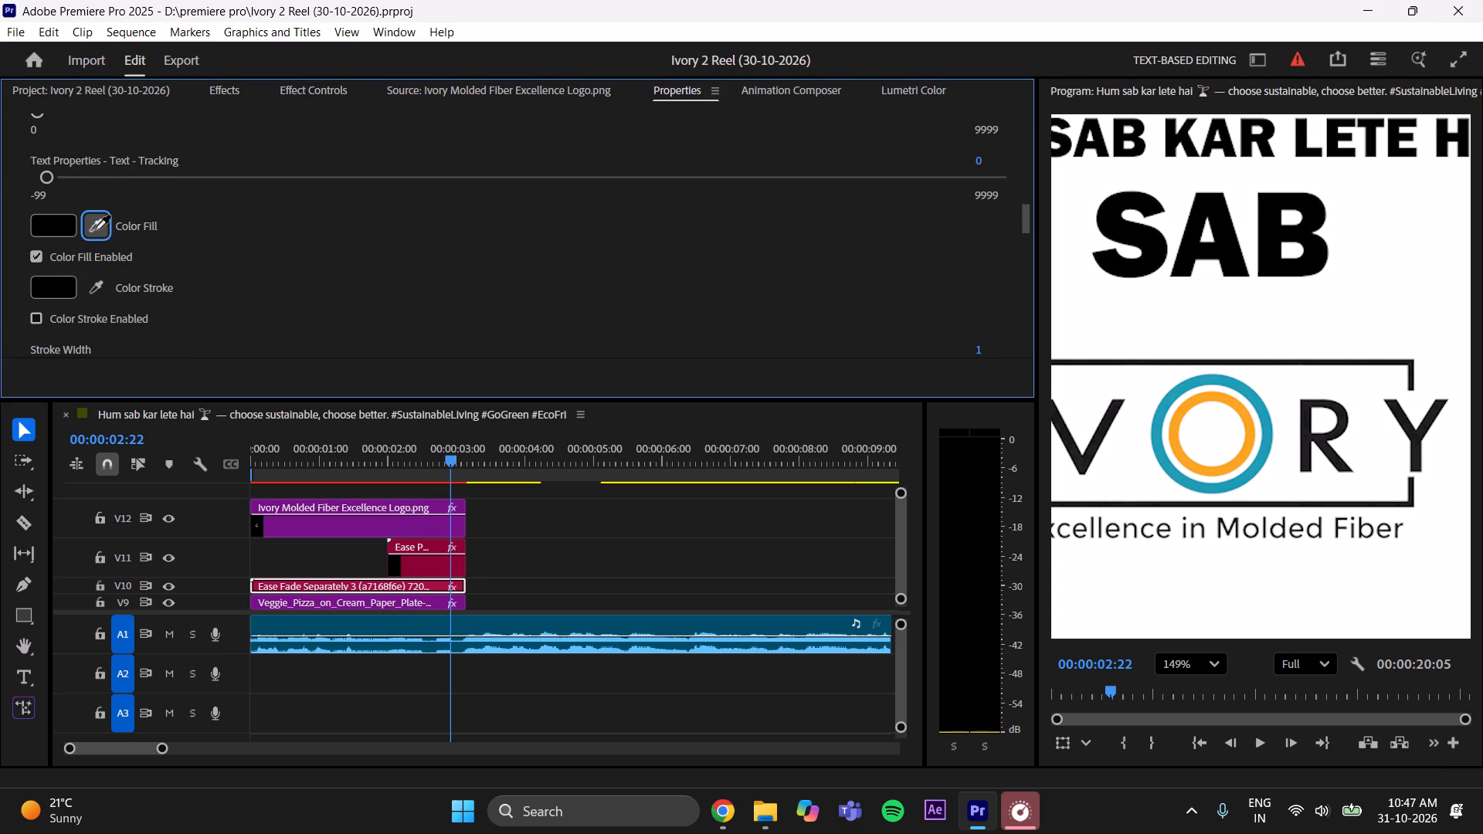
pyautogui.click(1238, 387)
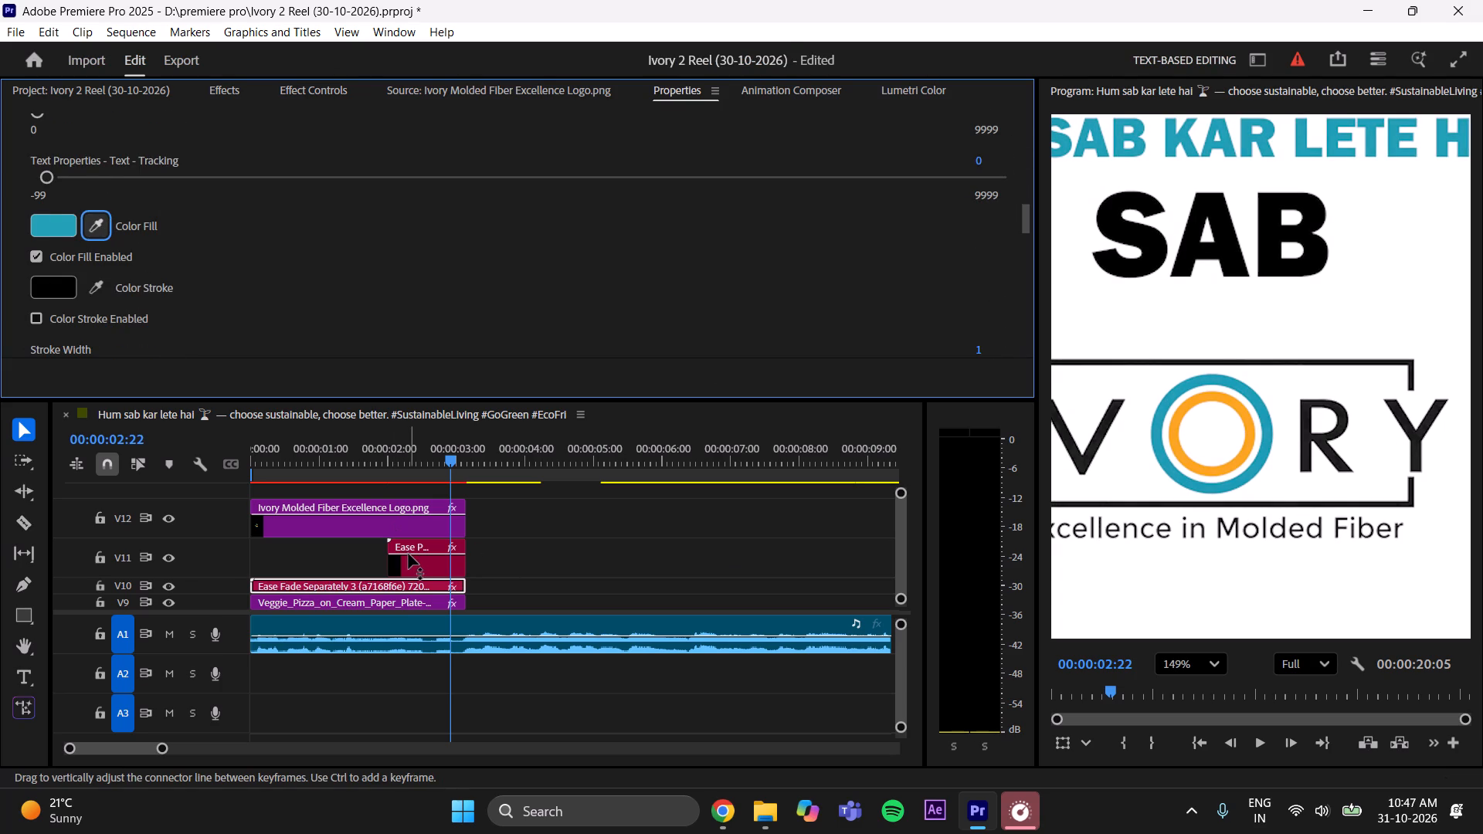
# Recolour the SAB title's fill with the orange sampled from the logo's inner ring.
pyautogui.click(409, 554)
pyautogui.scroll(-20, 223, 250)
pyautogui.scroll(-11, 223, 250)
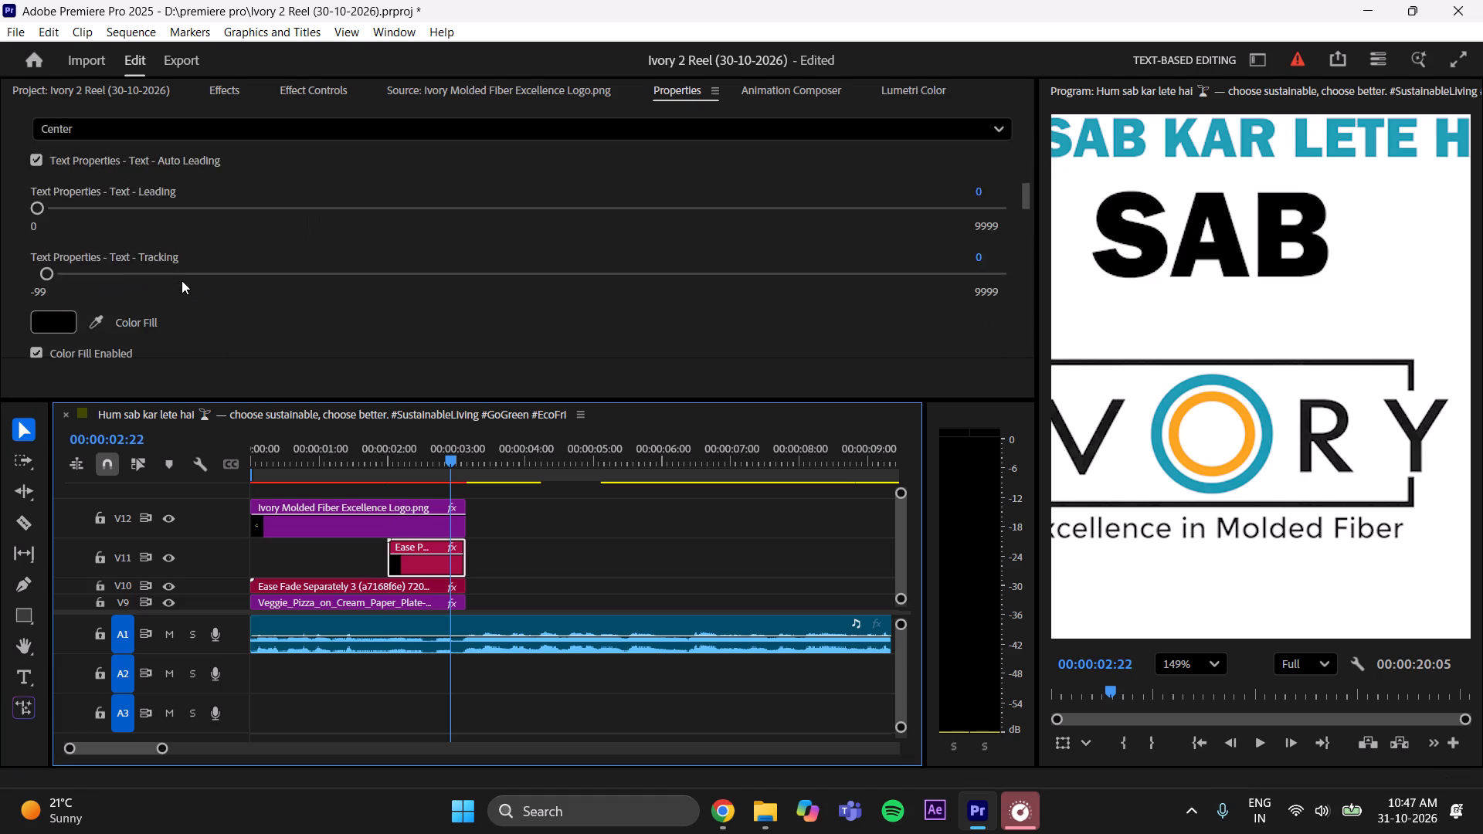
pyautogui.scroll(-9, 182, 280)
pyautogui.click(94, 208)
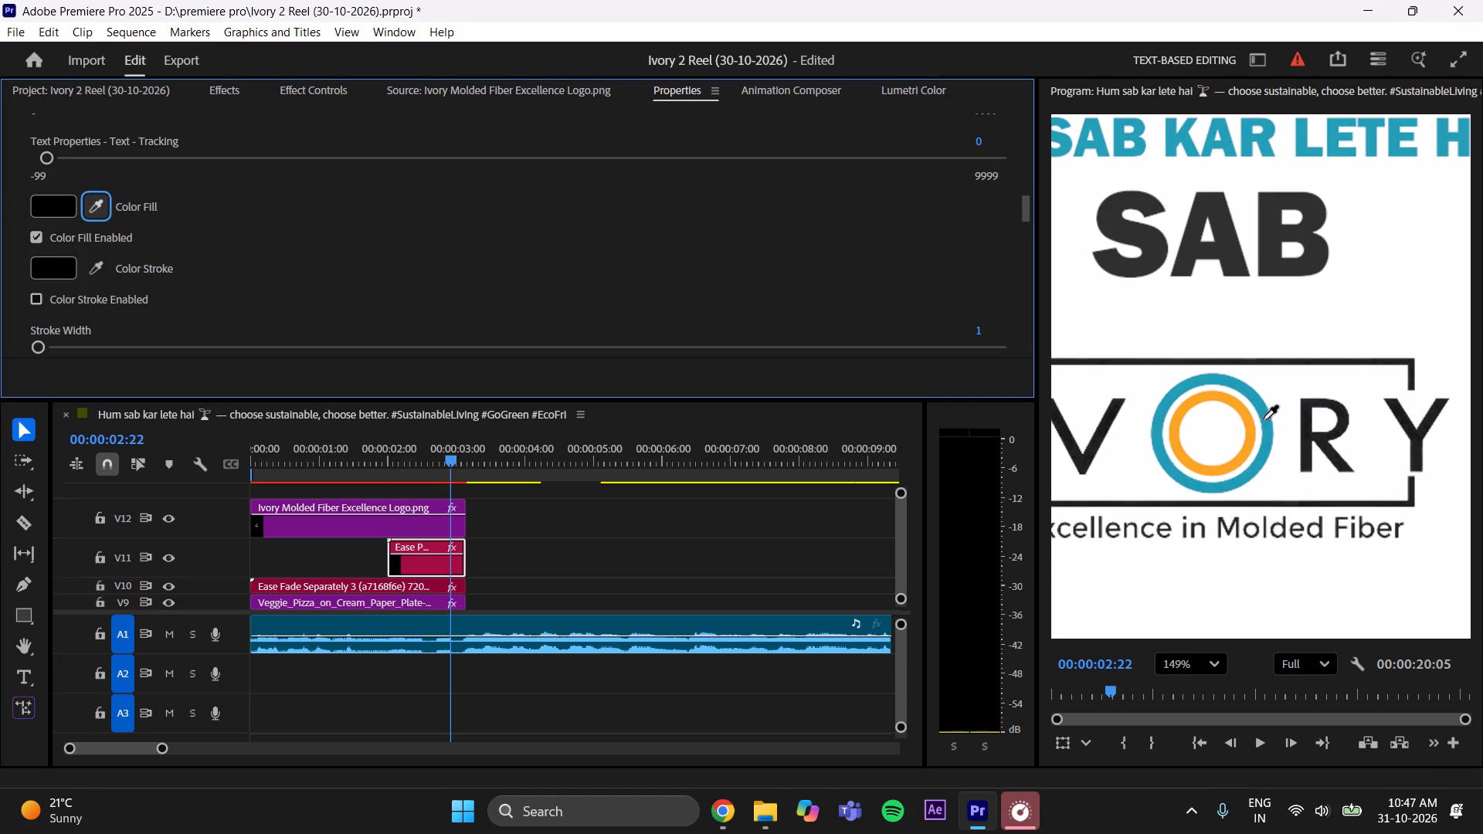
pyautogui.click(1242, 414)
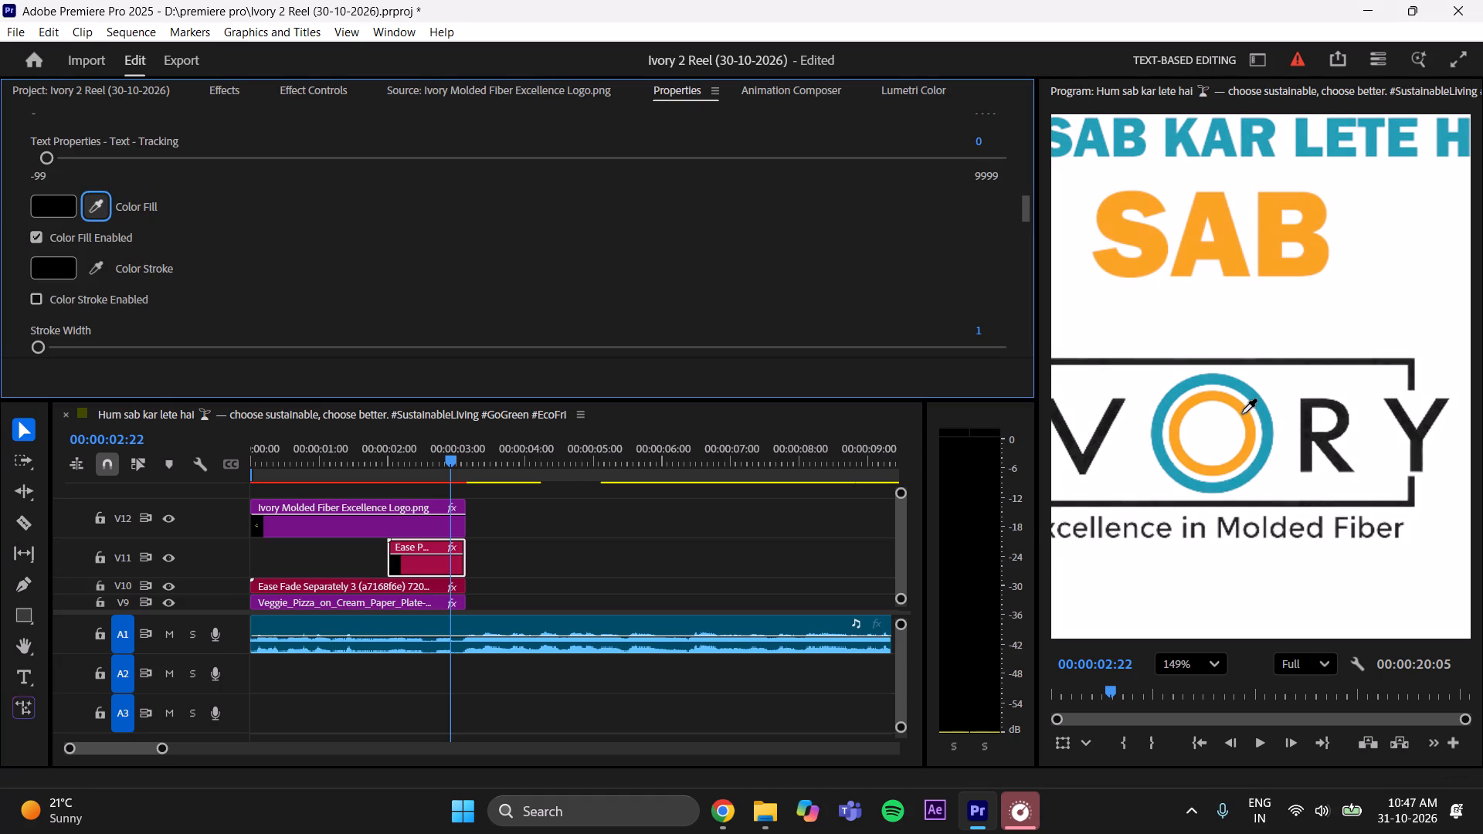
pyautogui.click(587, 548)
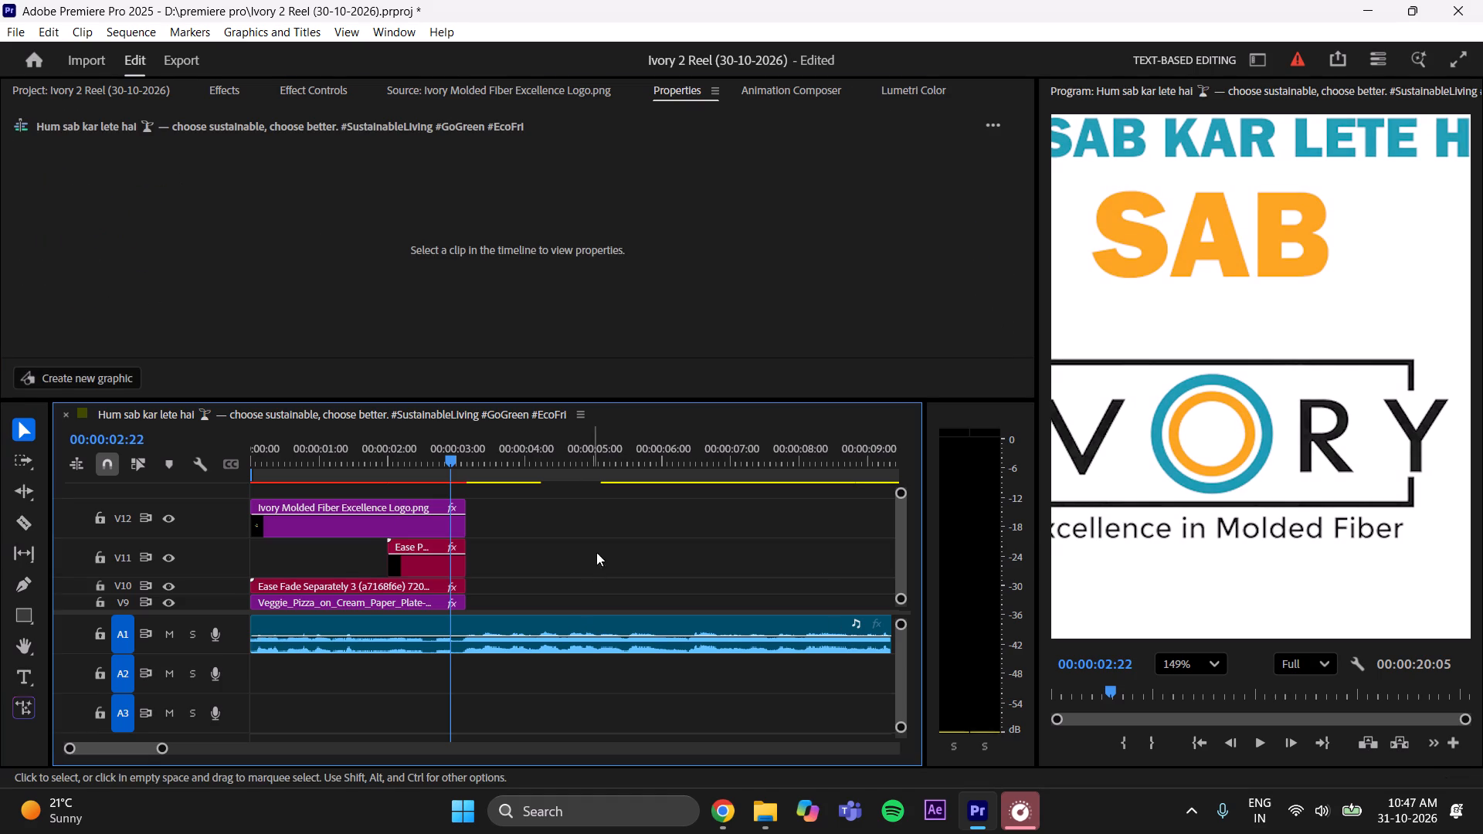
# Lower the "HUM SAB KAR LETE HAI" title on V10 to a vertical position of about 638.
pyautogui.click(1221, 664)
pyautogui.click(1209, 387)
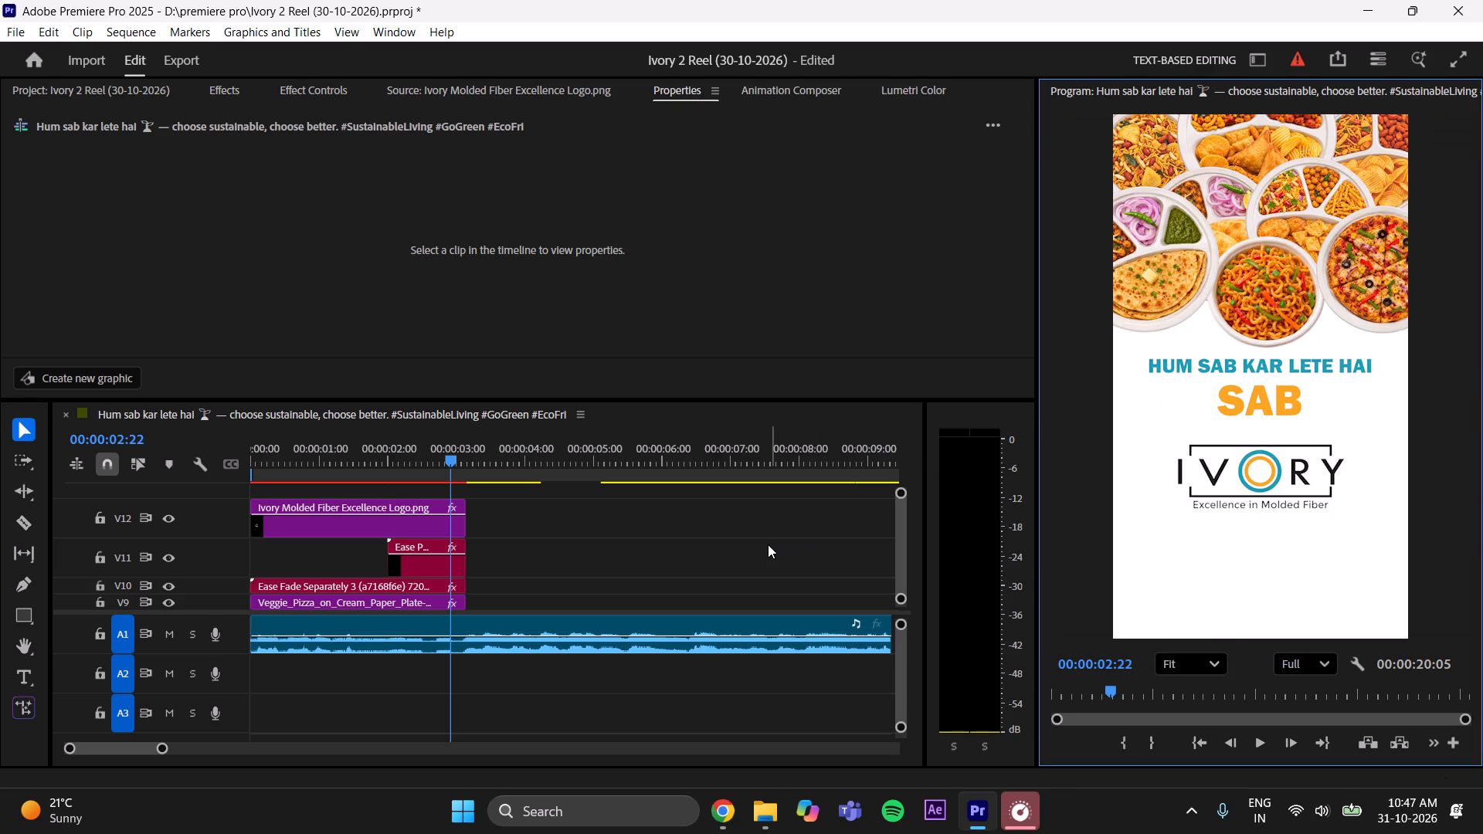
pyautogui.click(392, 586)
pyautogui.moveTo(521, 276); pyautogui.dragTo(521, 276)
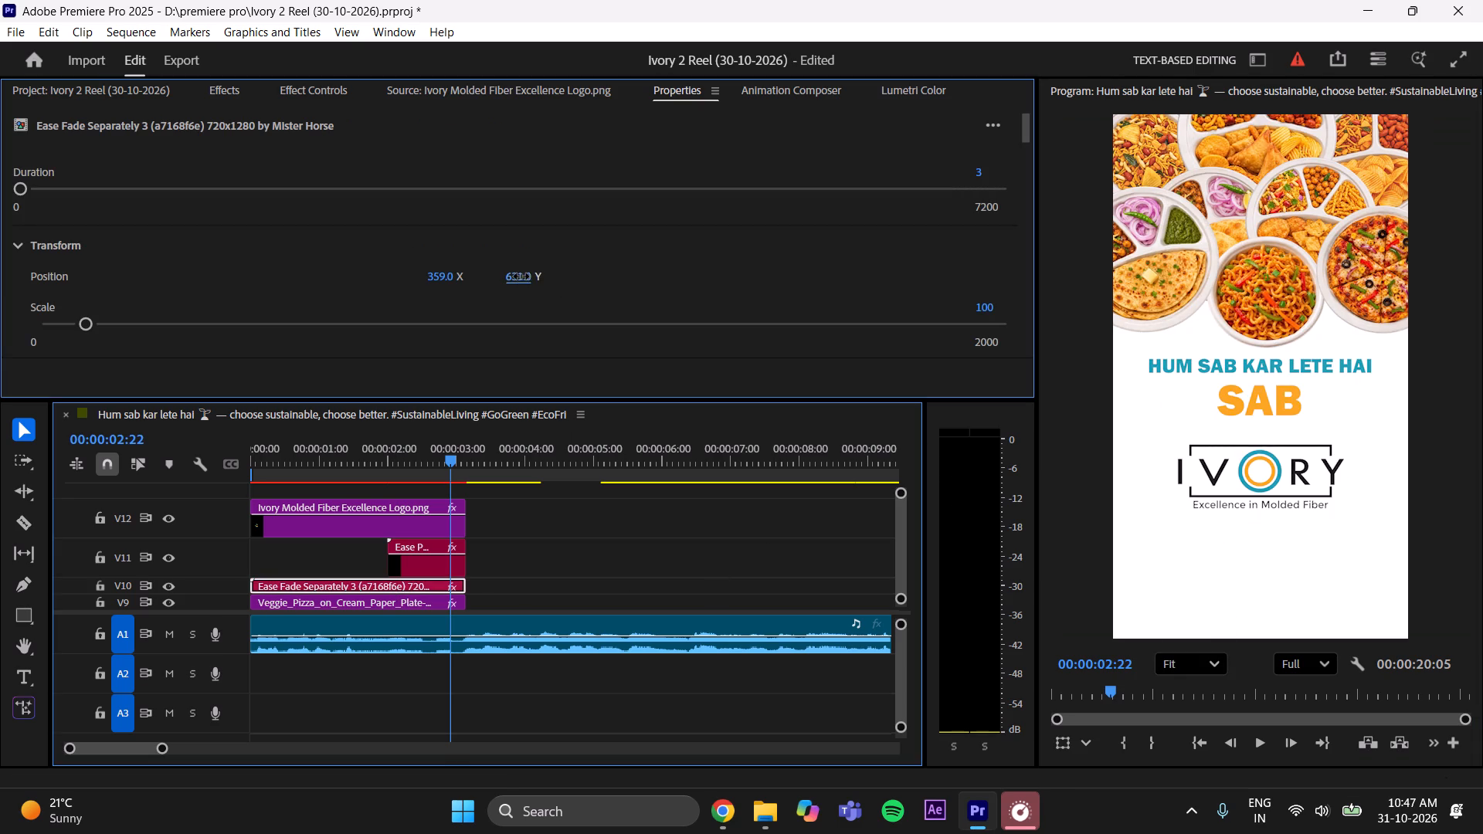
pyautogui.moveTo(521, 276); pyautogui.dragTo(534, 280)
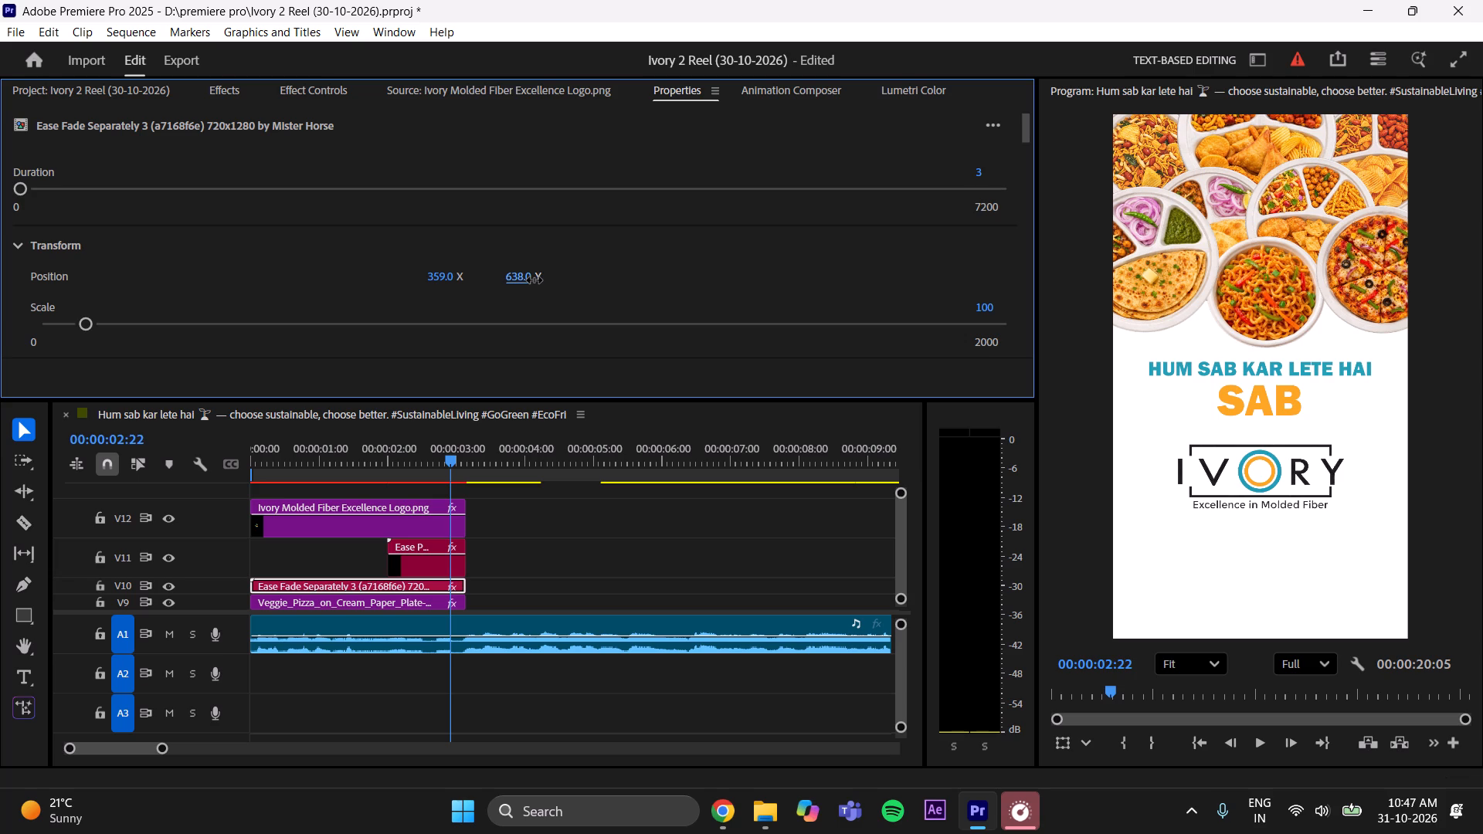
pyautogui.moveTo(534, 280); pyautogui.dragTo(537, 280)
# Lower the SAB title on V11 to a vertical position of 733 and save the project.
pyautogui.click(399, 564)
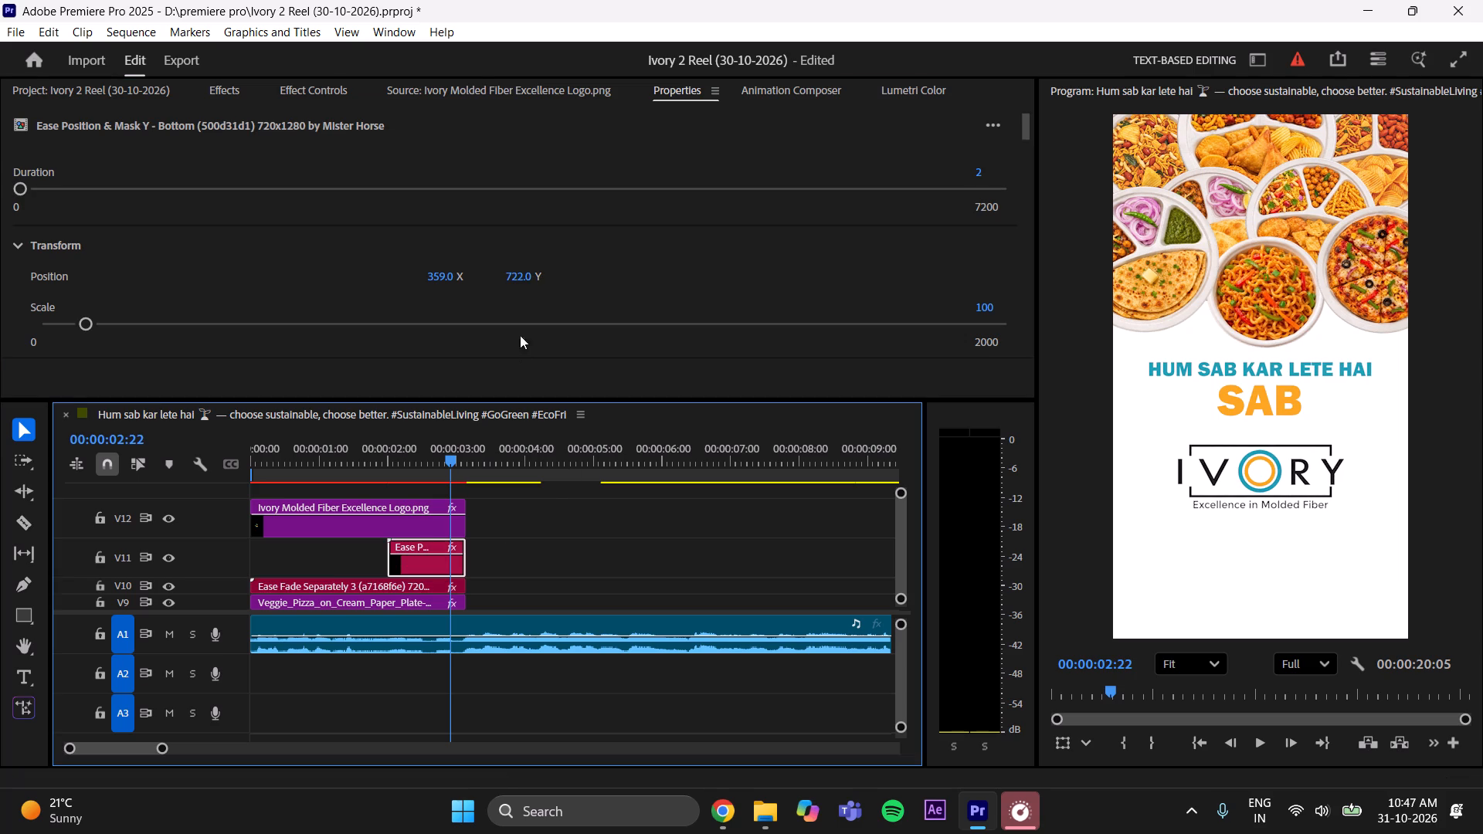
pyautogui.moveTo(526, 280); pyautogui.dragTo(536, 274)
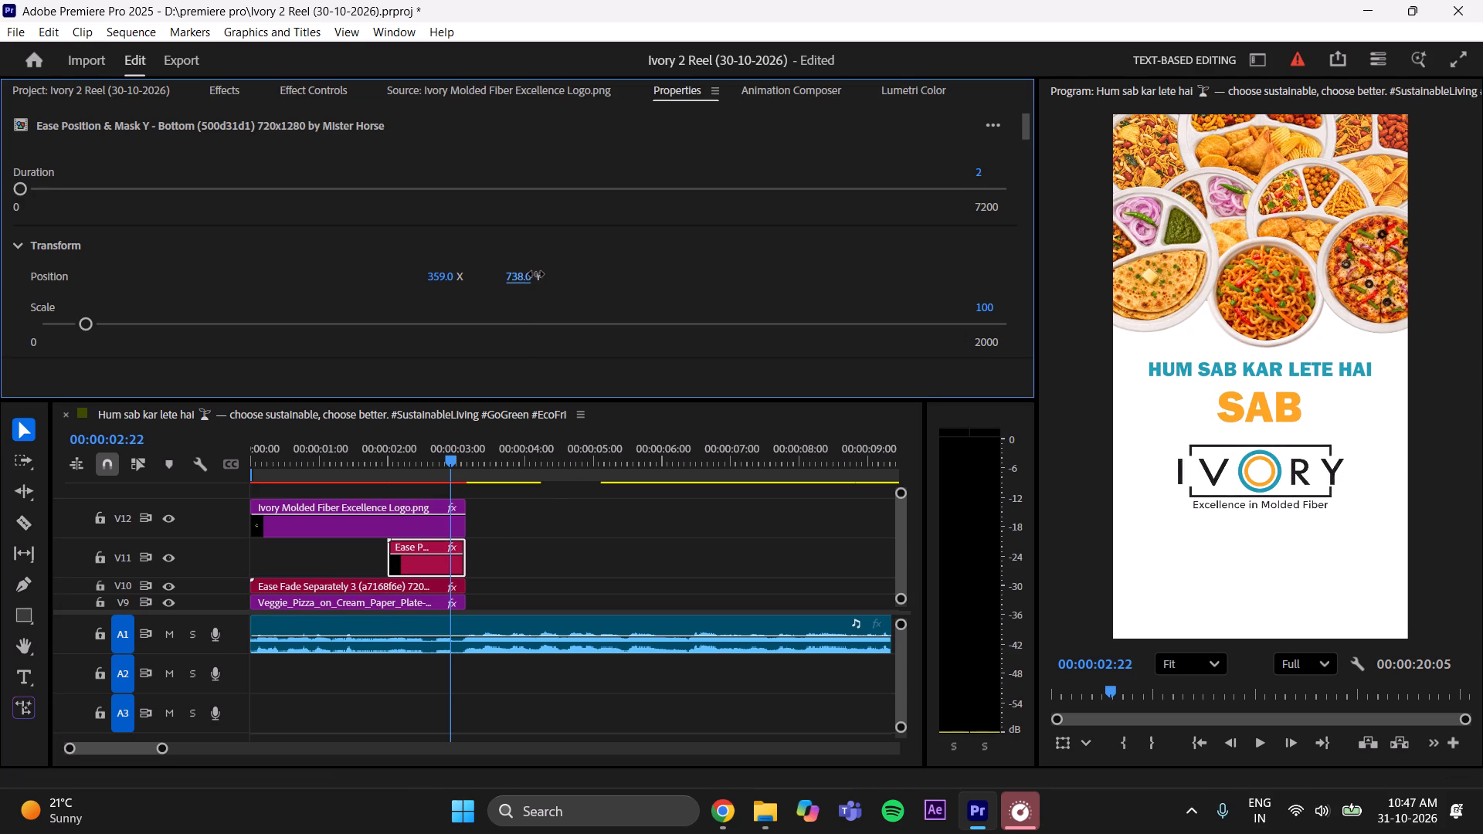
pyautogui.moveTo(536, 274); pyautogui.dragTo(534, 276)
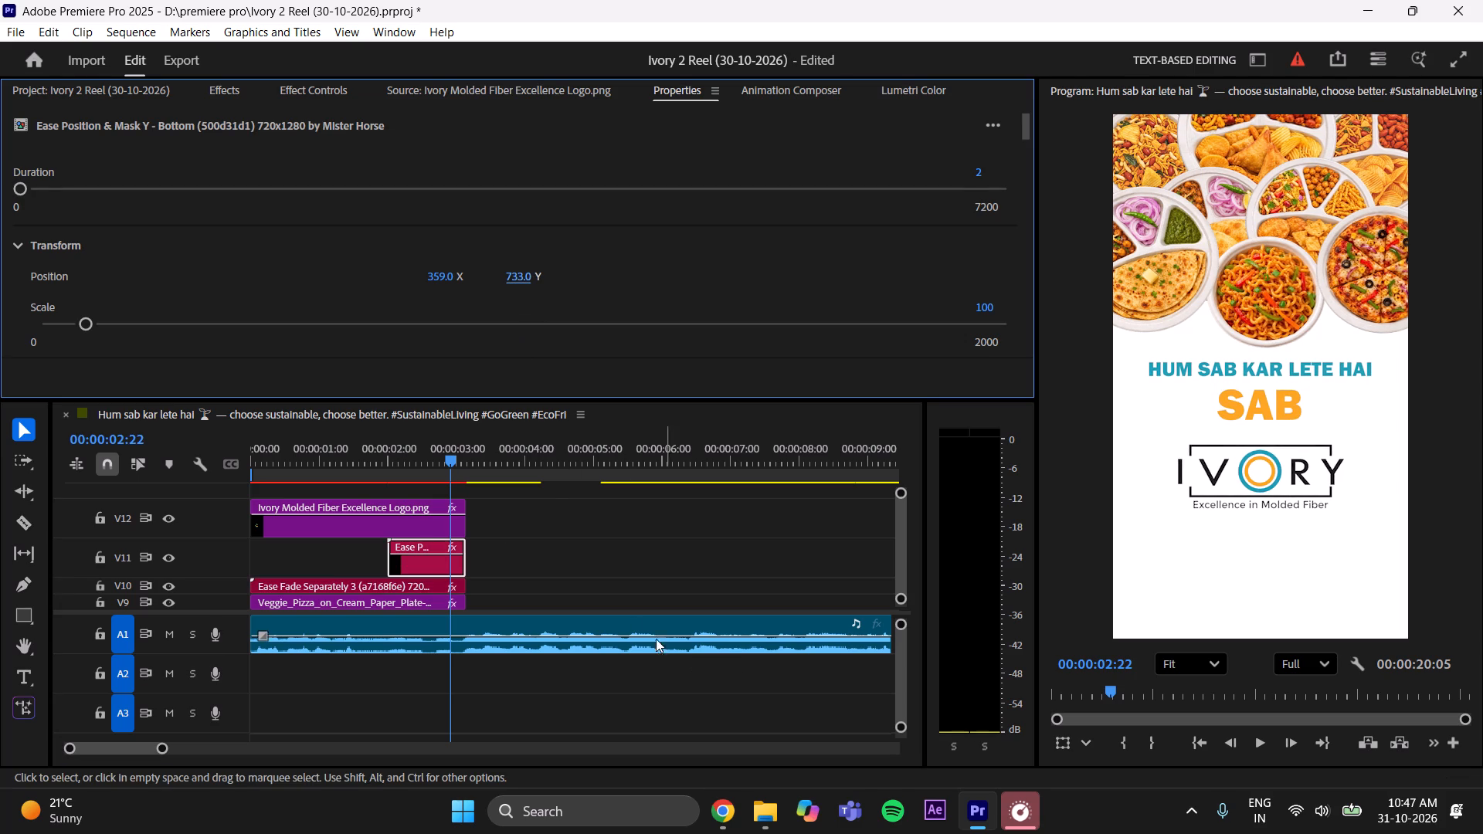
pyautogui.click(580, 554)
pyautogui.hotkey('ctrl', 's')
pyautogui.hotkey('ctrl', 's')
pyautogui.hotkey('ctrl', 's')
pyautogui.hotkey('ctrl', 's')
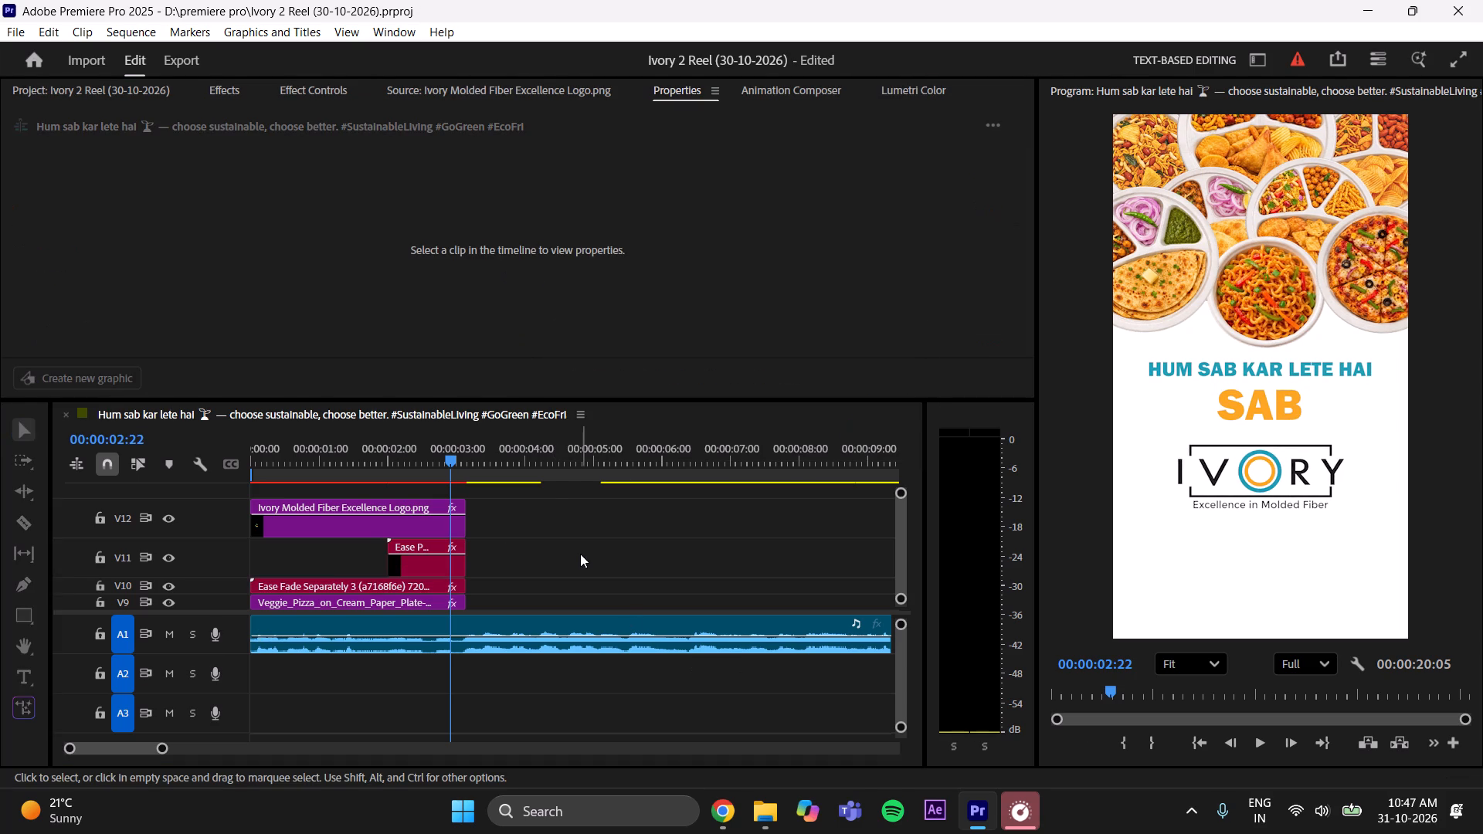
# Open the effect settings of the Ivory logo clip on V12 and park the playhead at 00:00:00:04.
pyautogui.moveTo(904, 533); pyautogui.dragTo(922, 643)
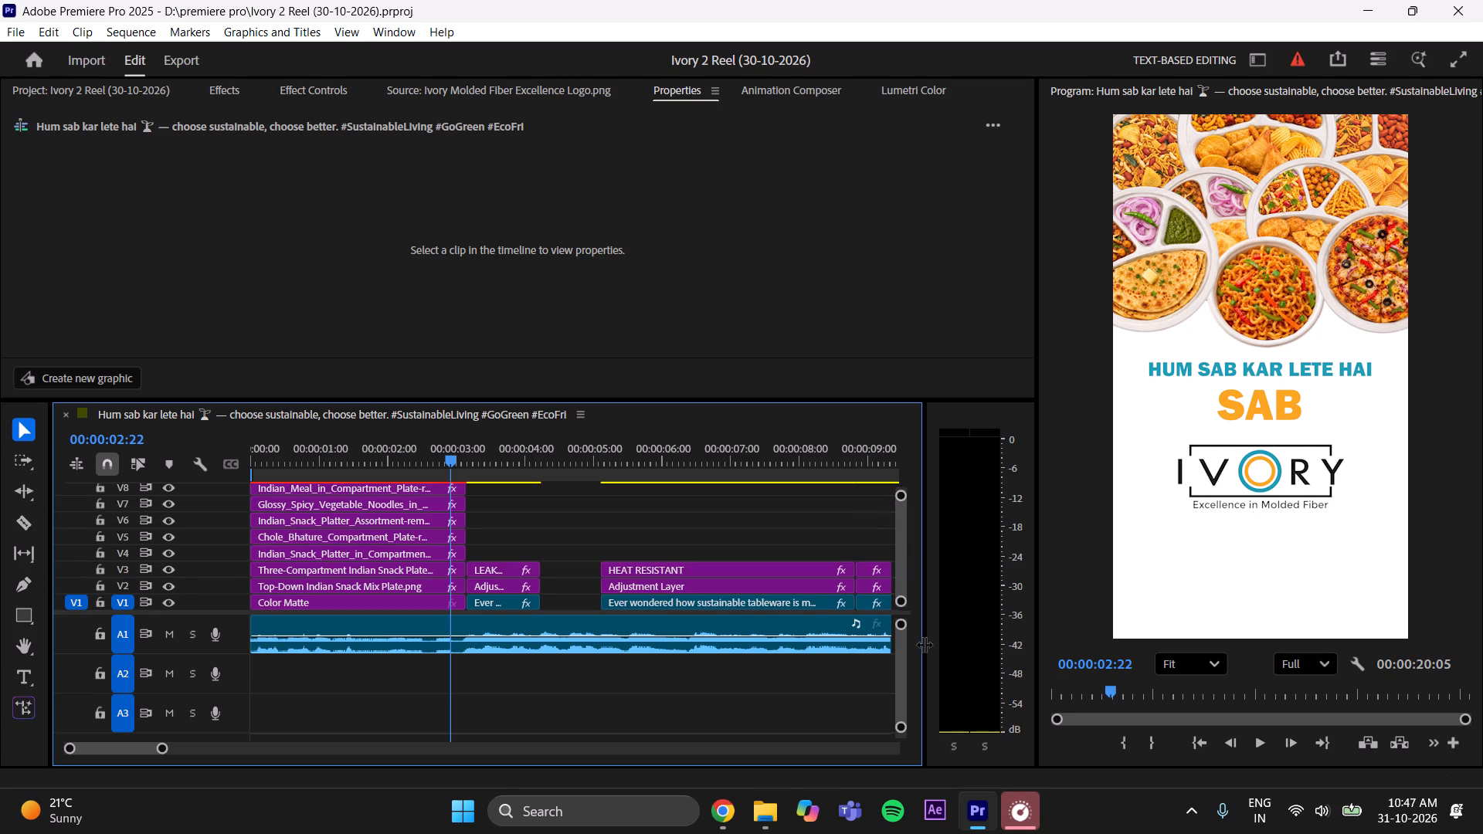
pyautogui.moveTo(453, 460); pyautogui.dragTo(0, 458)
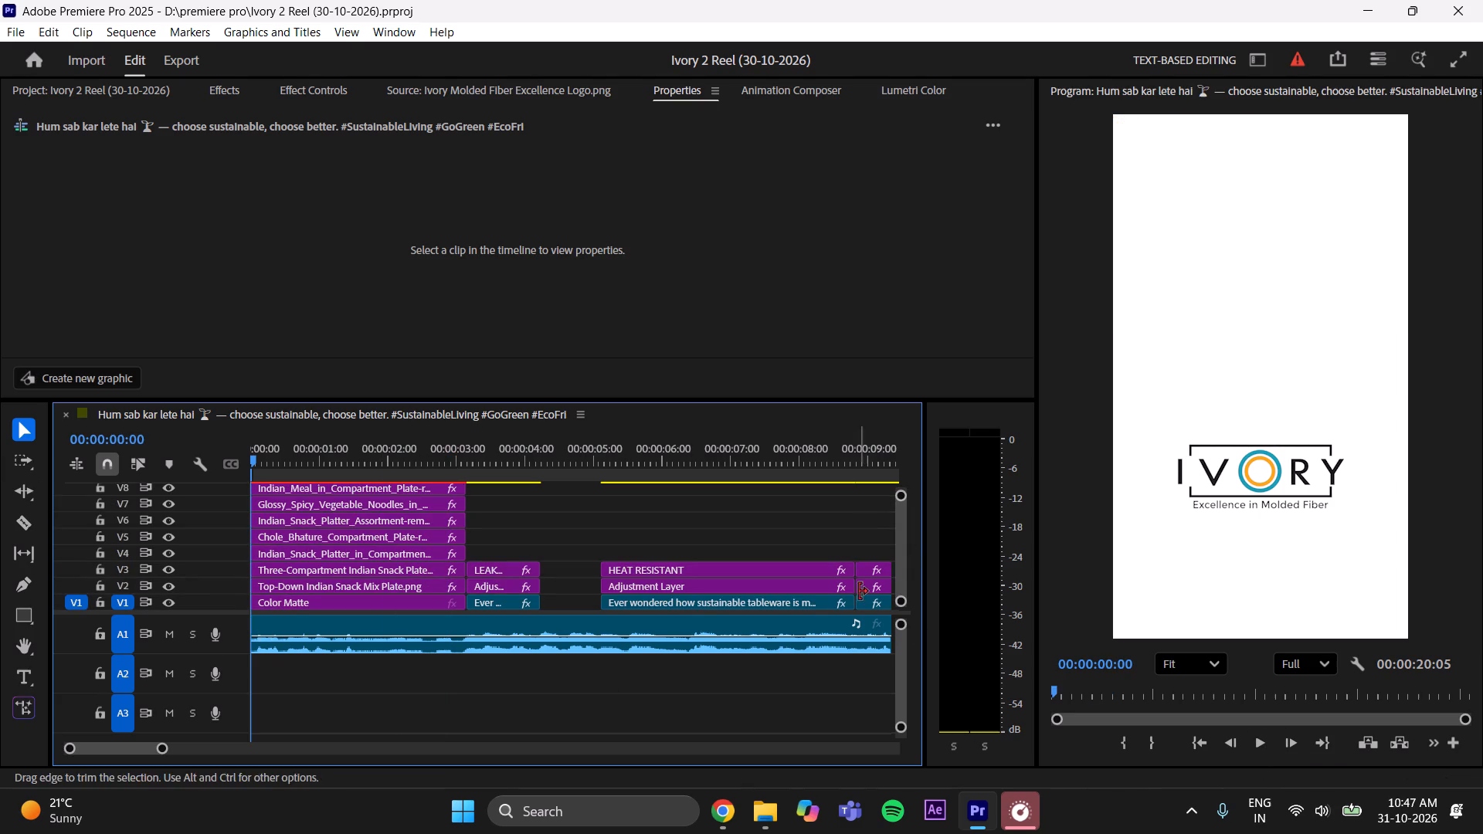
pyautogui.moveTo(898, 563); pyautogui.dragTo(905, 526)
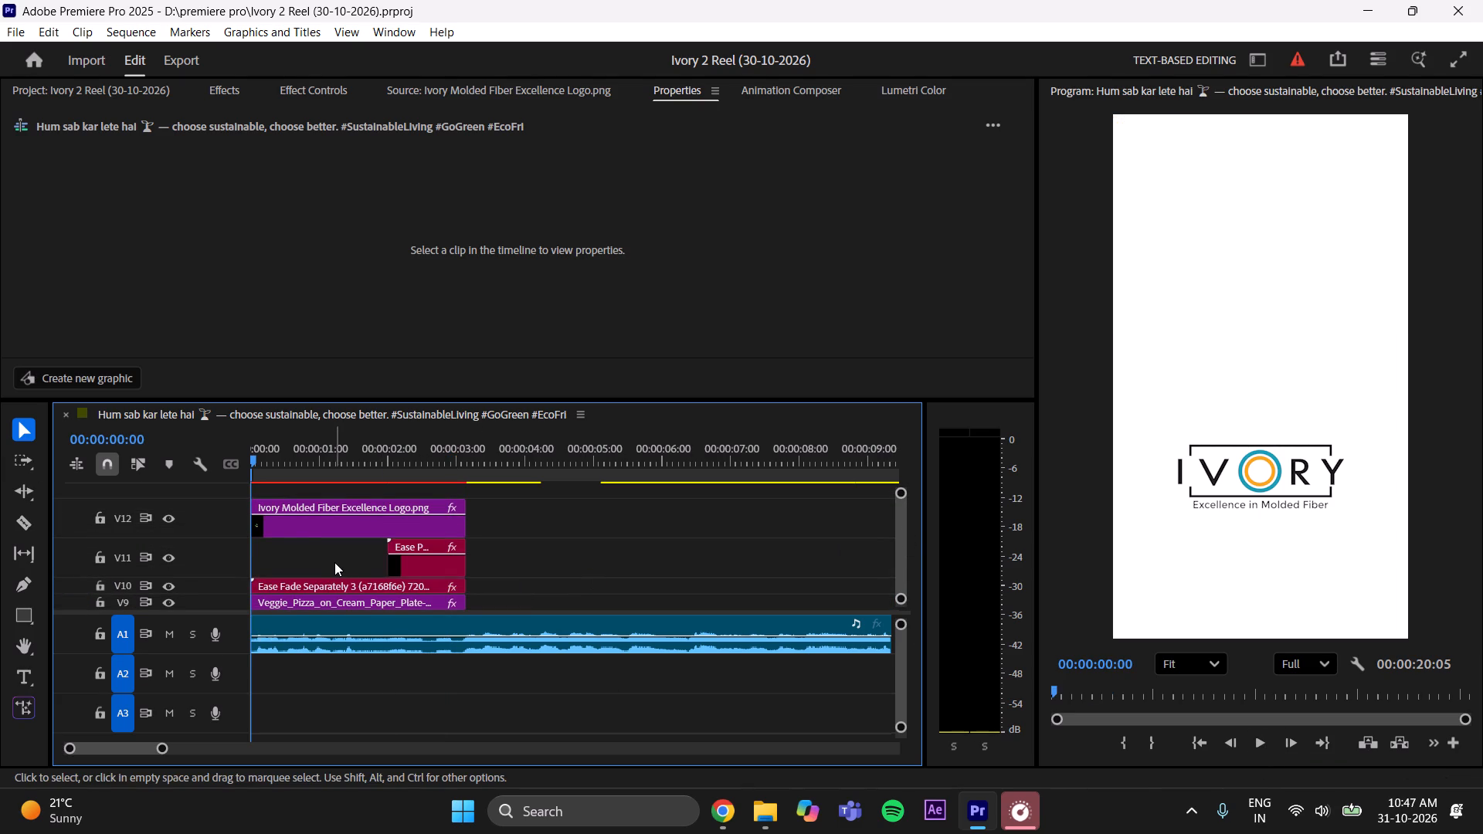
pyautogui.click(285, 527)
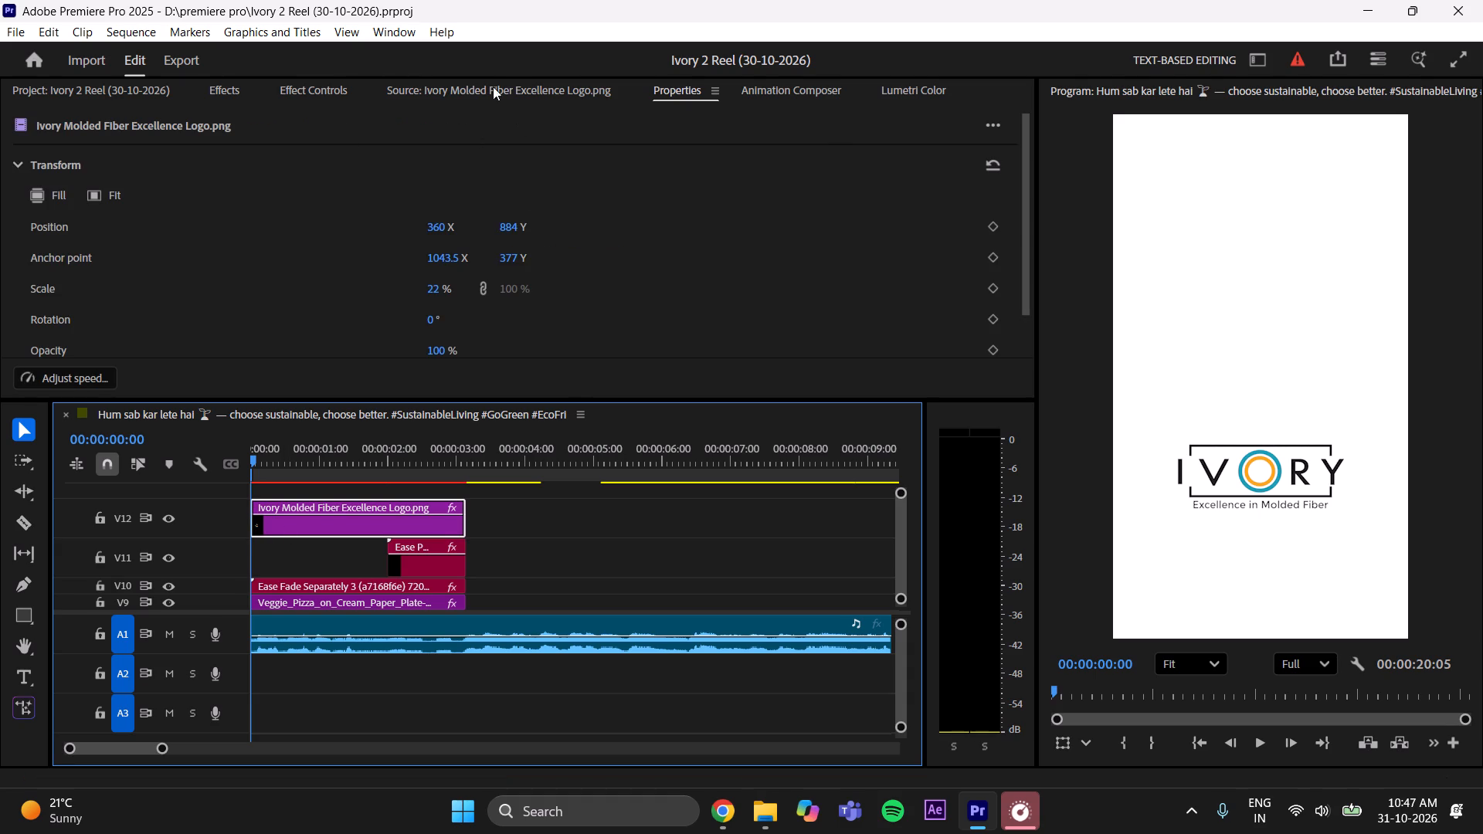
pyautogui.click(321, 84)
pyautogui.press('Down')
pyautogui.press('Right')
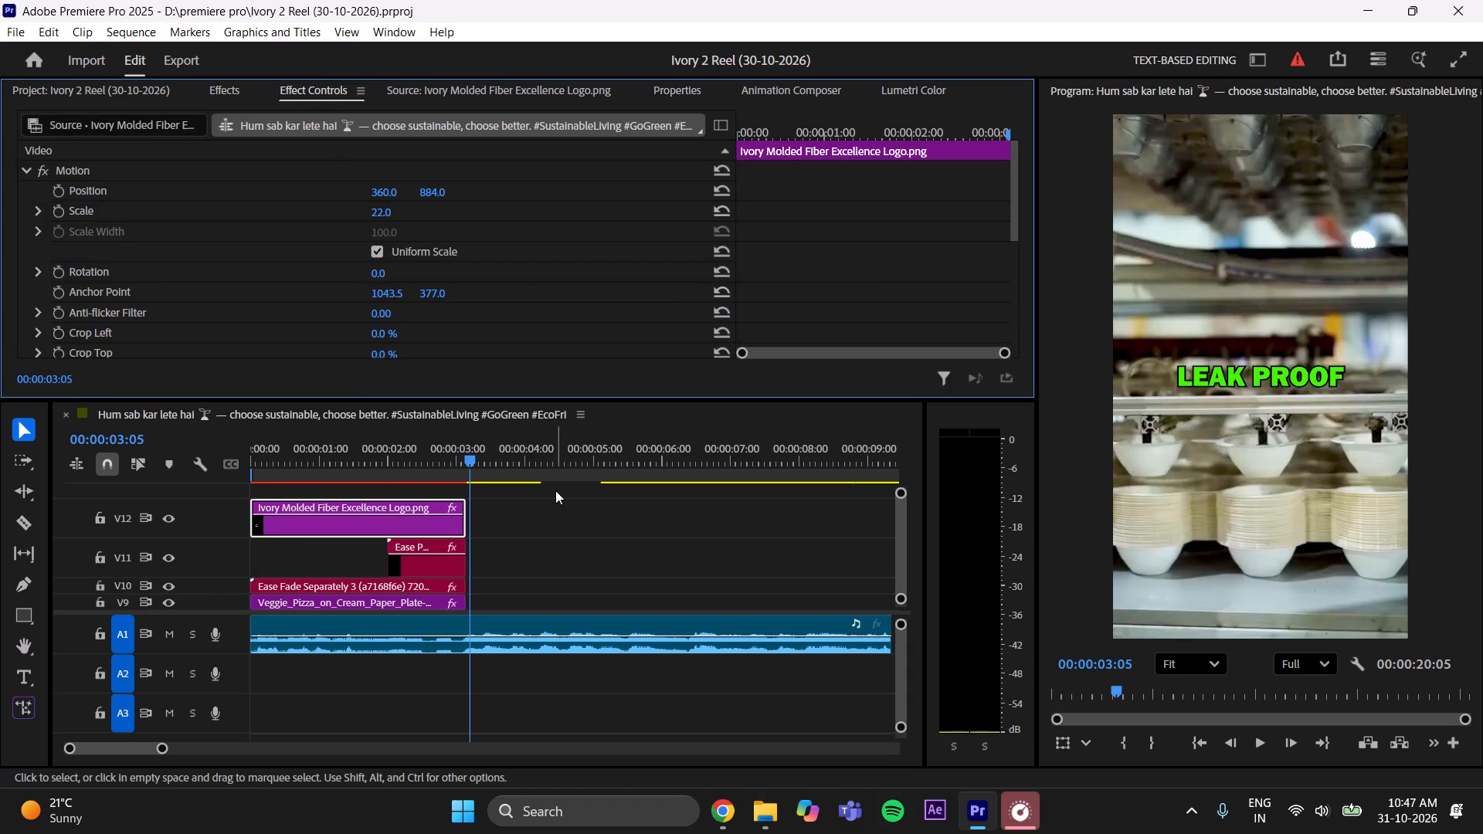
pyautogui.moveTo(453, 450); pyautogui.dragTo(71, 514)
pyautogui.press('Right')
pyautogui.press('Right')
pyautogui.press('Right')
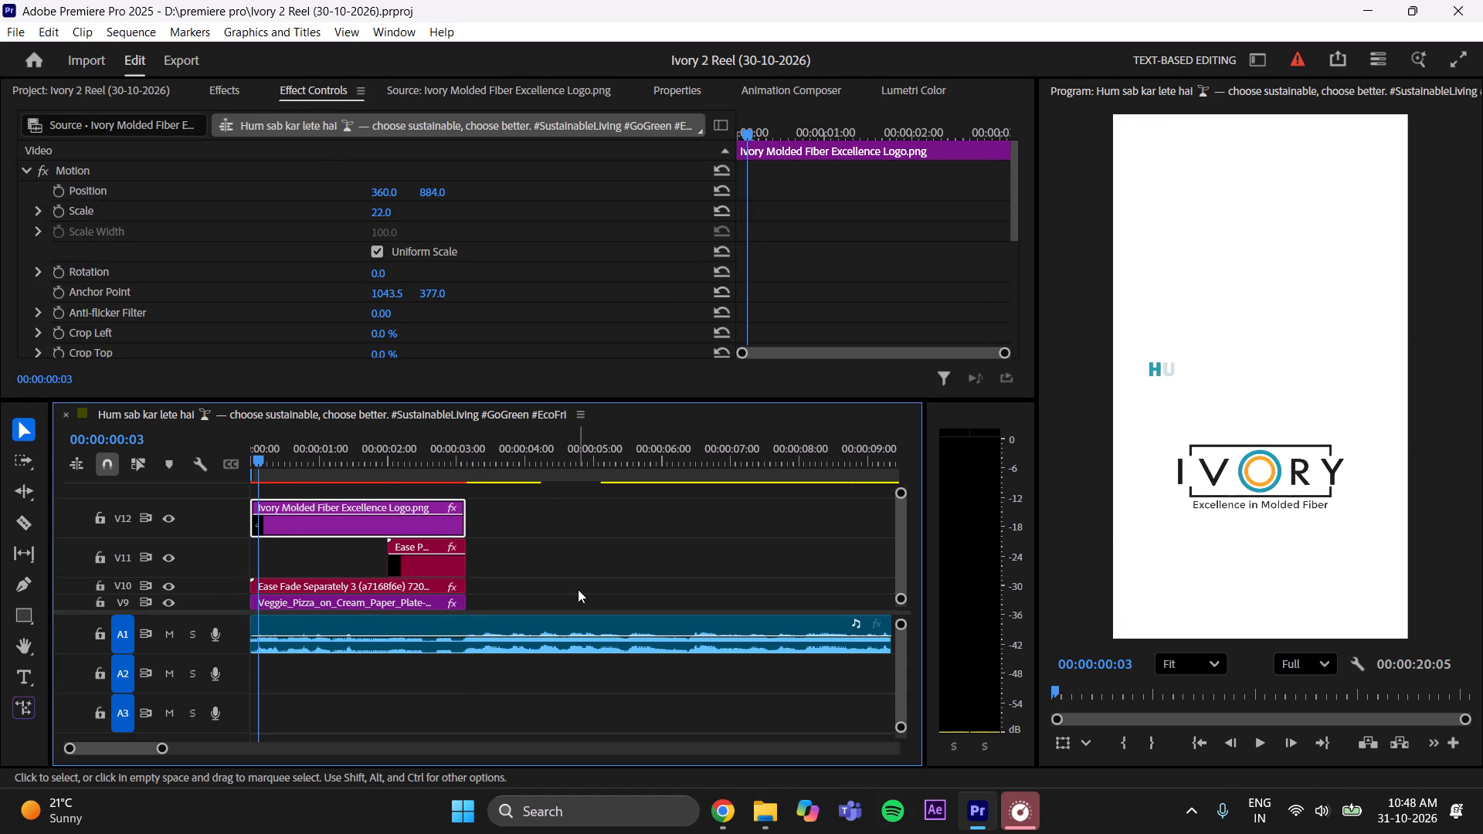
pyautogui.press('Right')
pyautogui.press('Left')
pyautogui.press('Left')
pyautogui.press('Left')
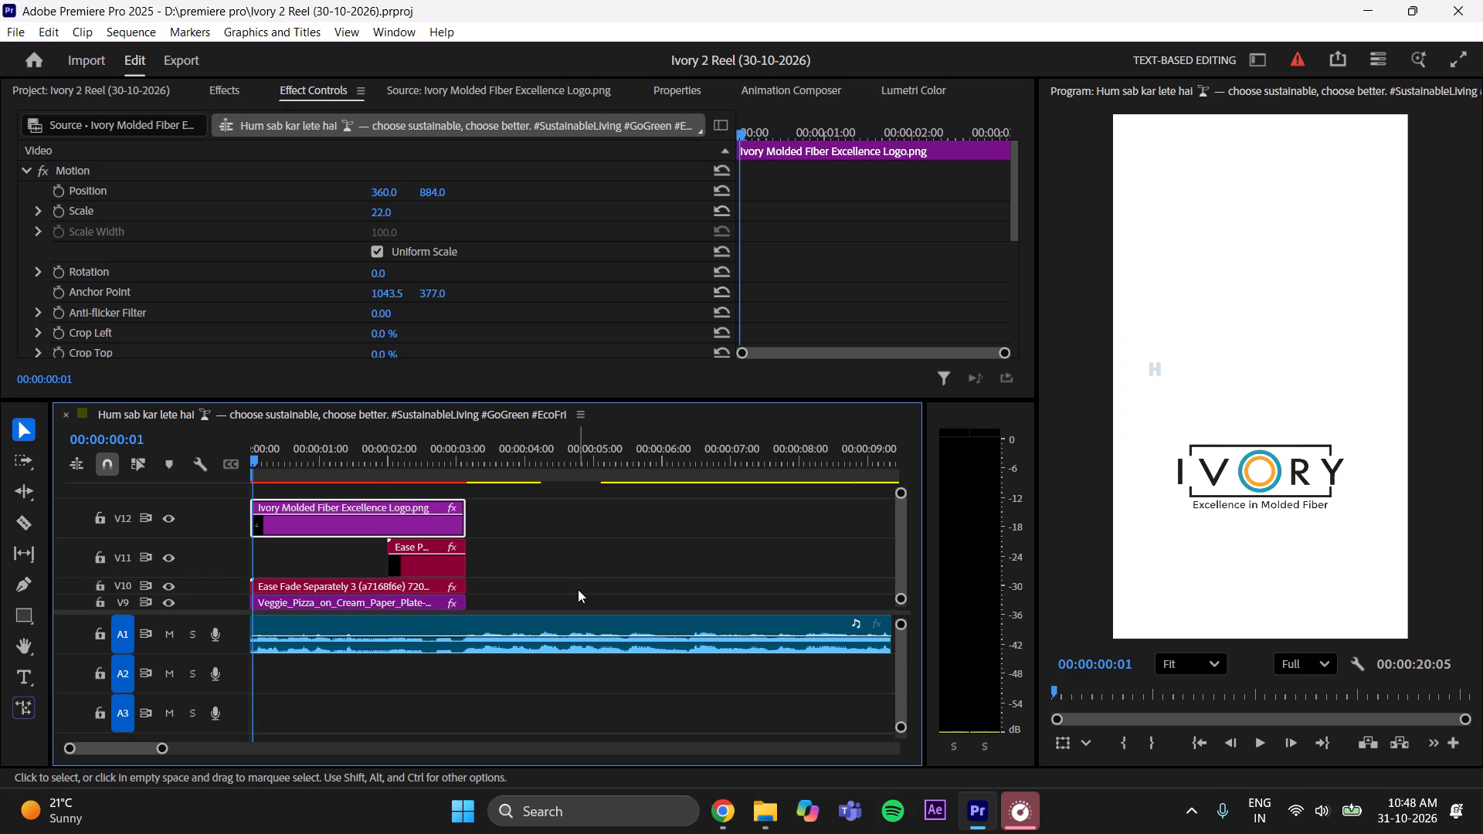
pyautogui.press('Right')
pyautogui.press('Right')
pyautogui.press('Right')
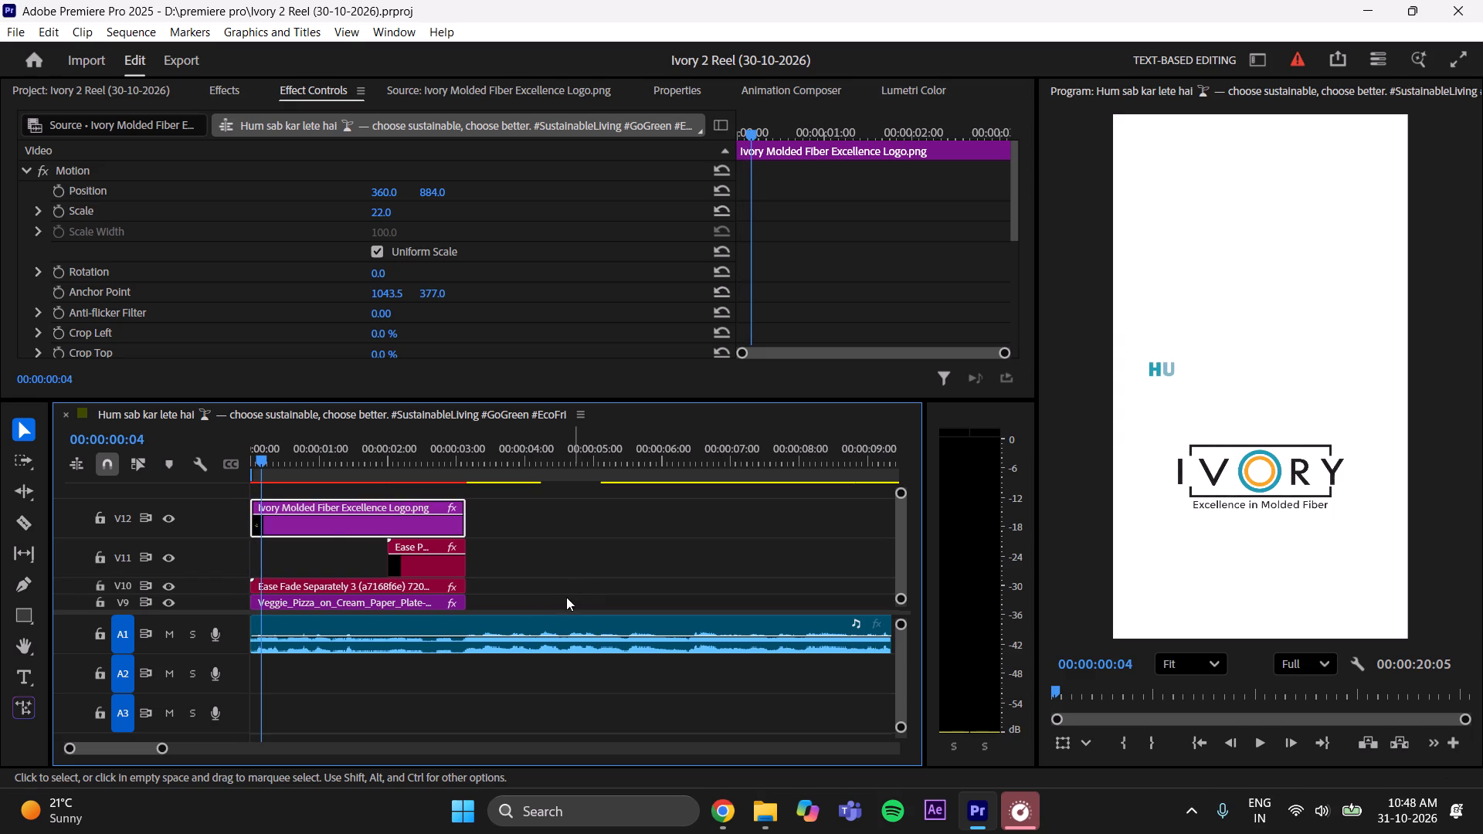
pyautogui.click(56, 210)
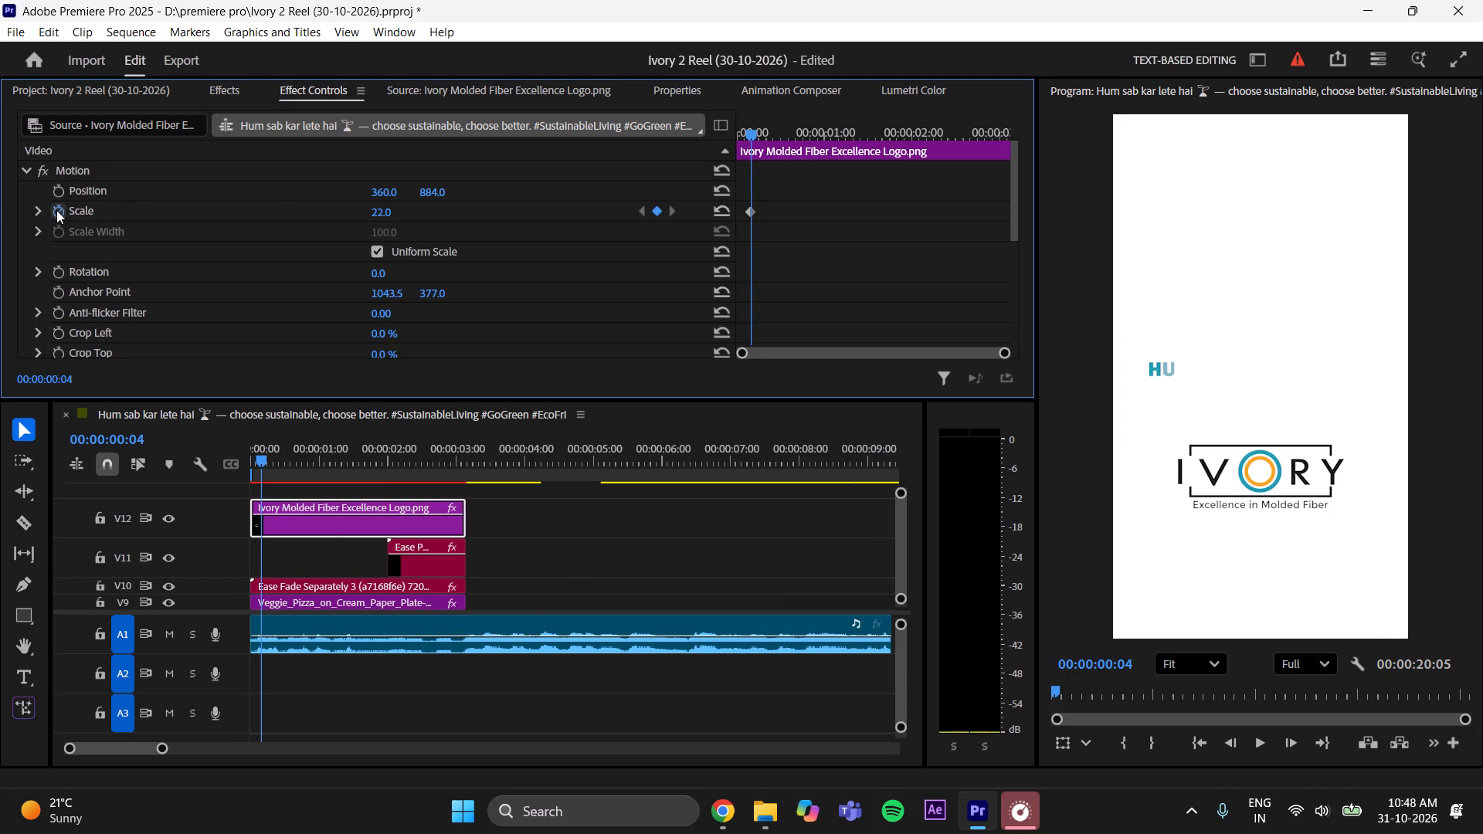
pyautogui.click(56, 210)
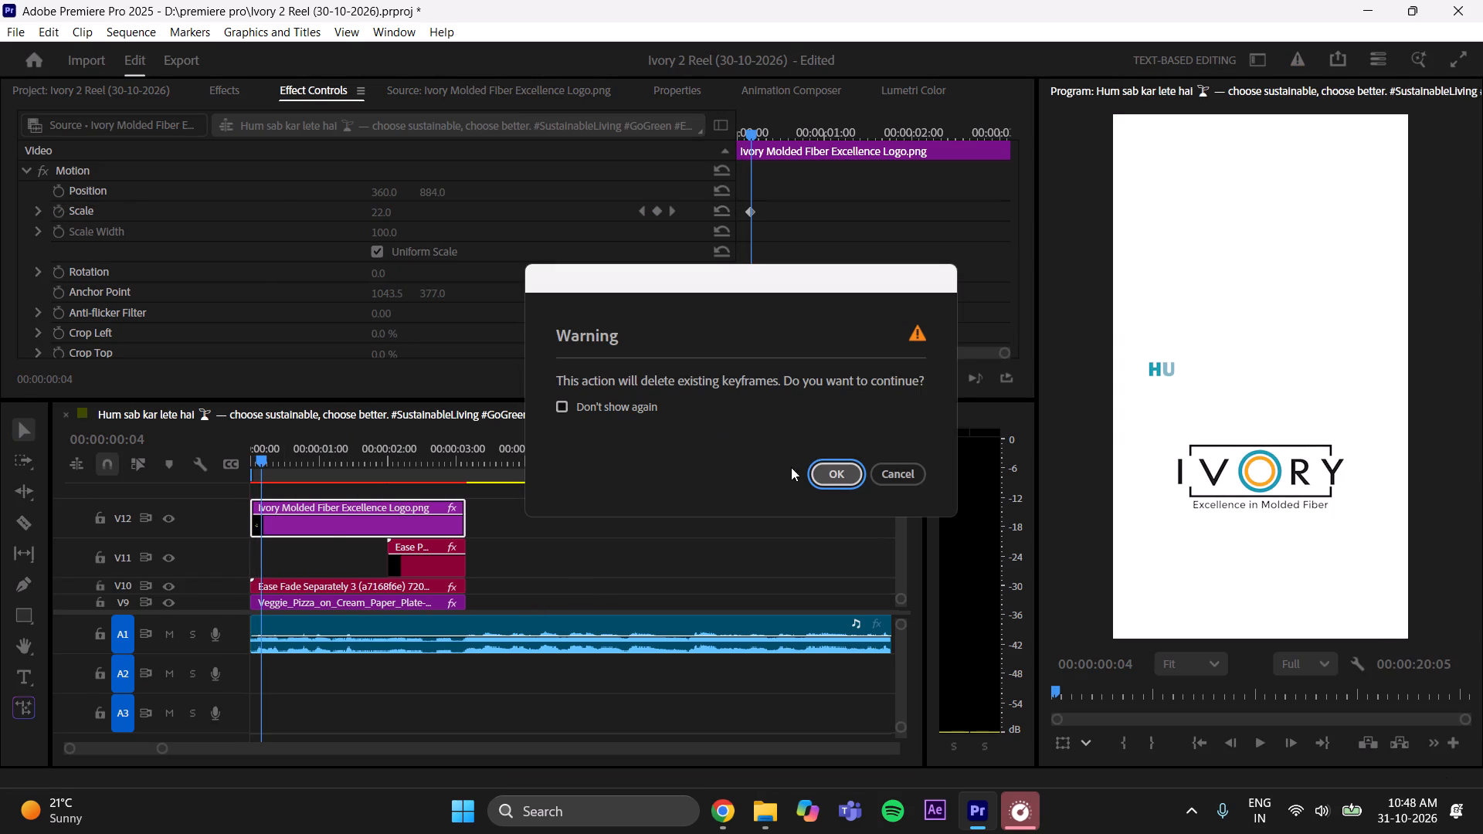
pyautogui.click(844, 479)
# Fade in the Ivory logo with opacity keyframes, from fully transparent at 00:00:00:00 to 100% at 00:00:00:04.
pyautogui.scroll(-20, 185, 224)
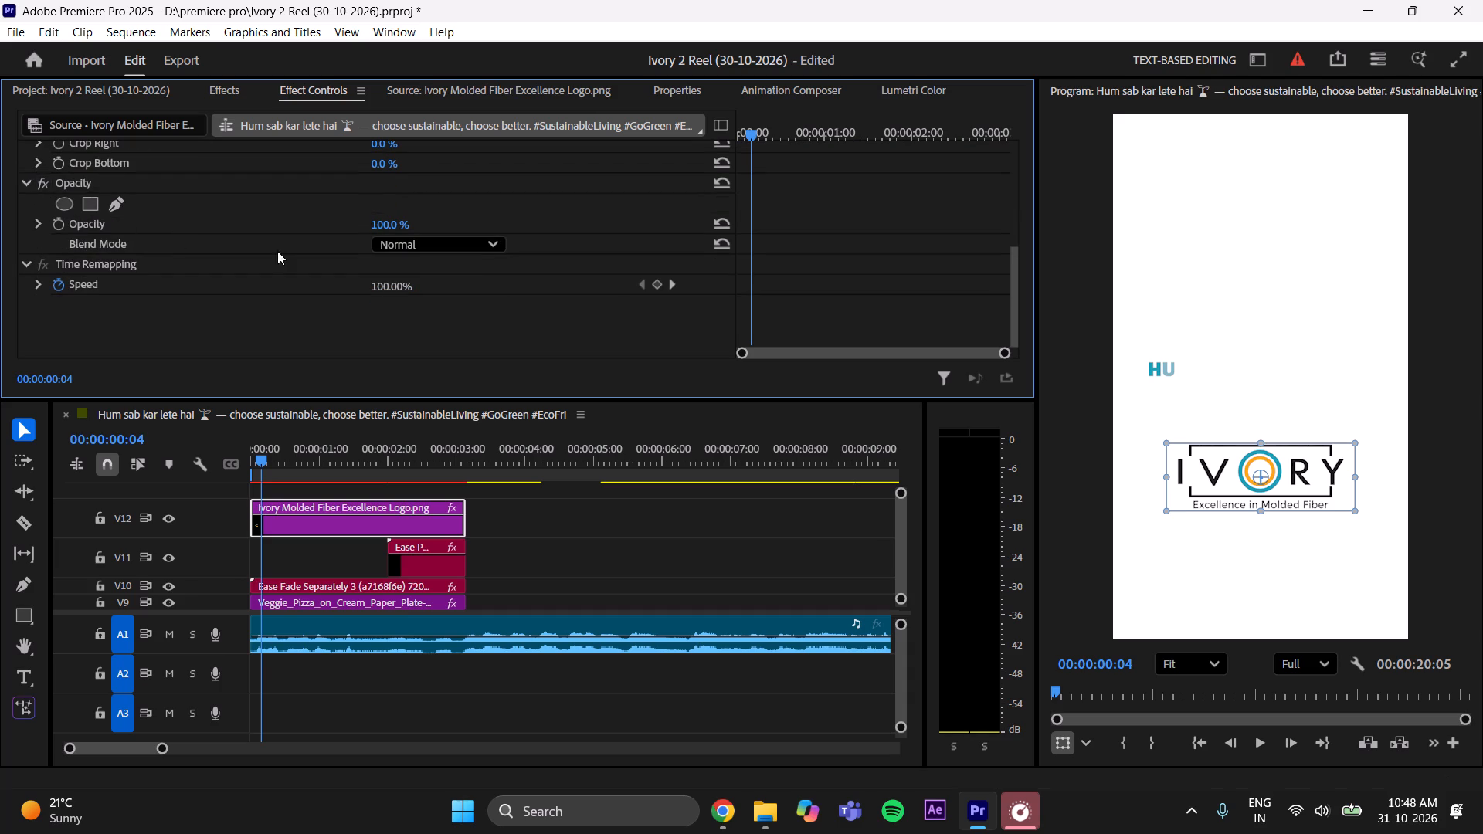
pyautogui.click(54, 224)
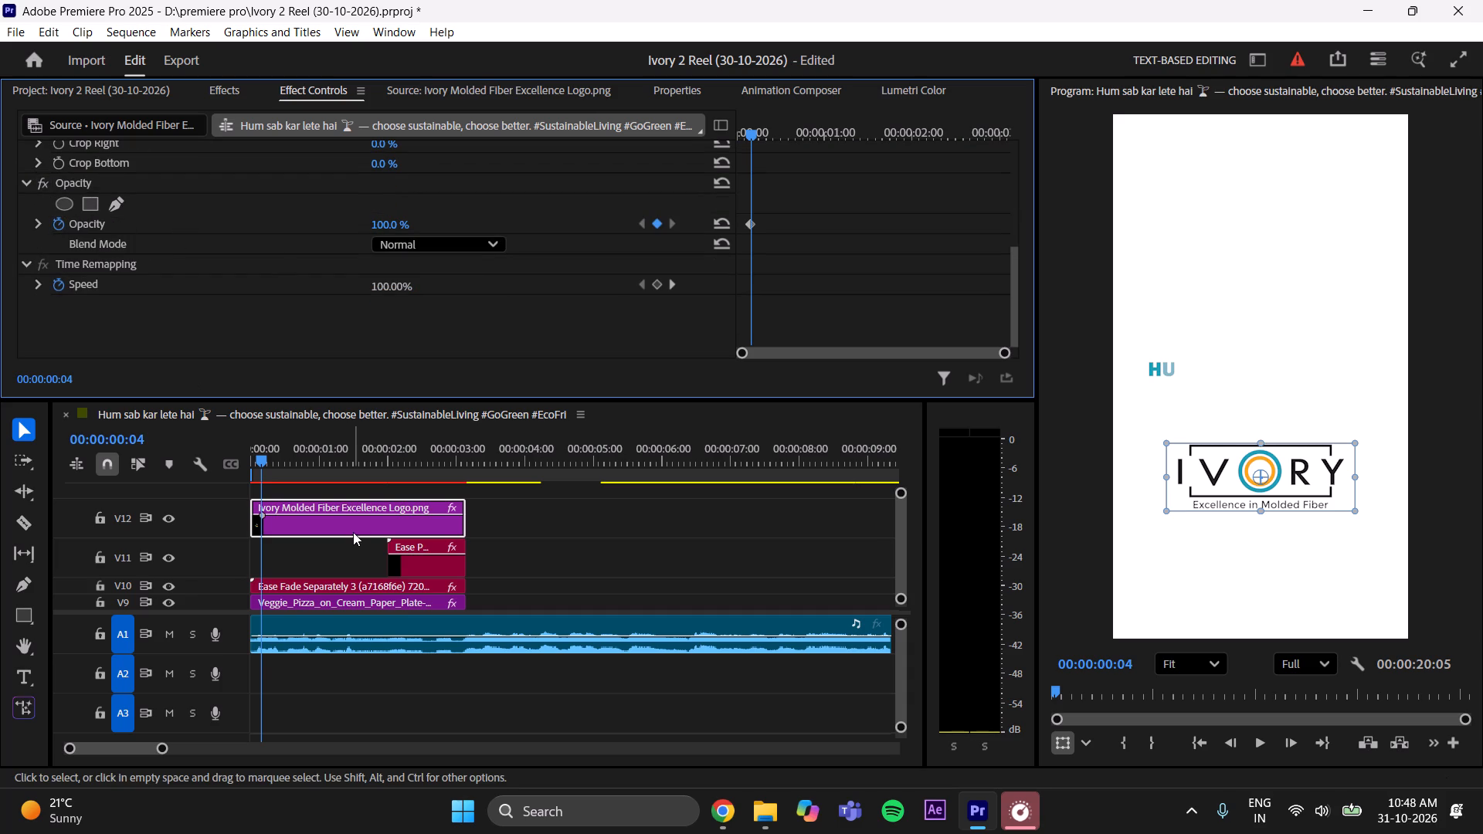
pyautogui.moveTo(261, 462); pyautogui.dragTo(154, 468)
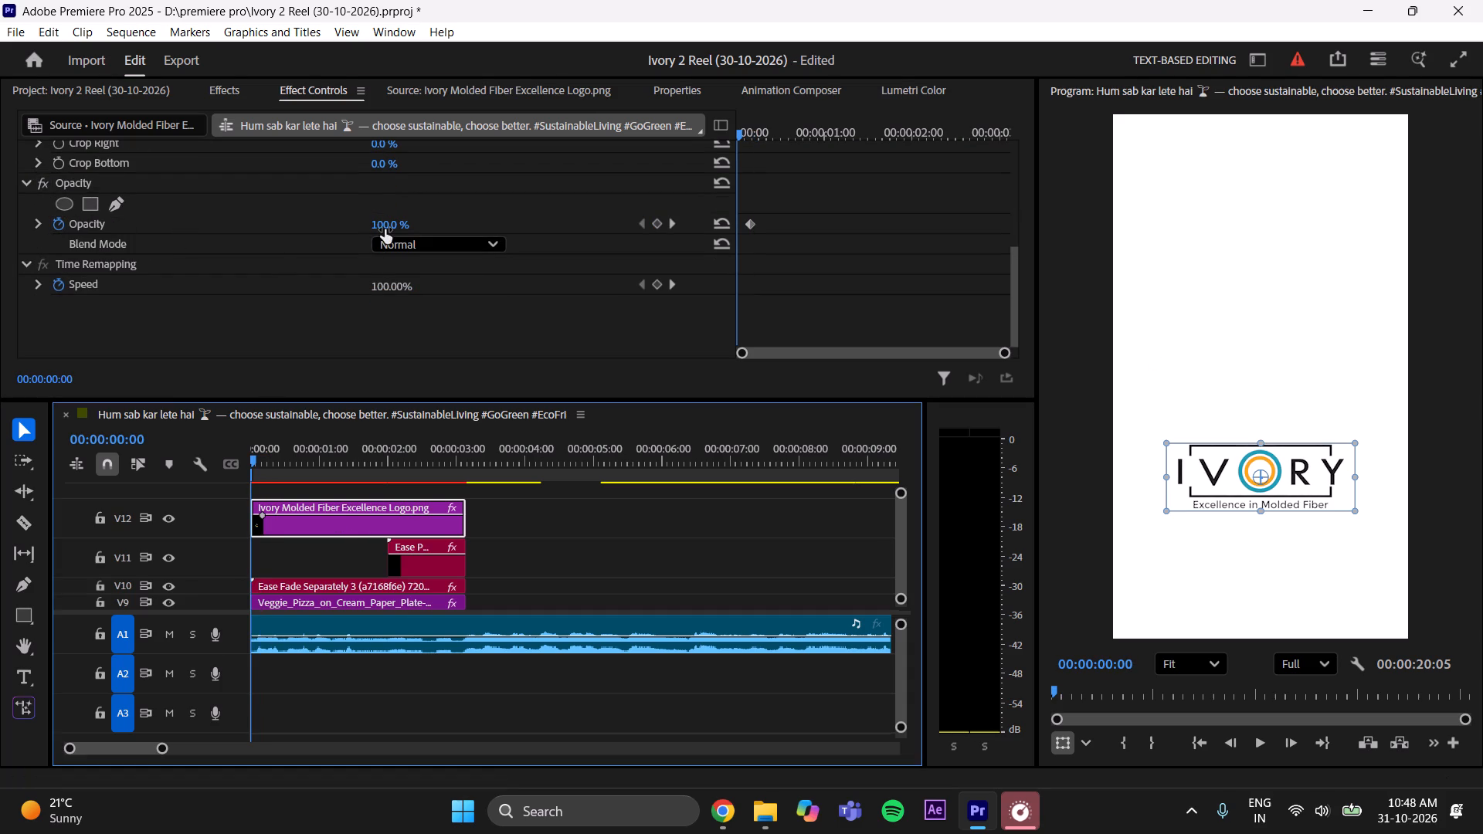
pyautogui.moveTo(385, 228); pyautogui.dragTo(78, 230)
pyautogui.click(660, 554)
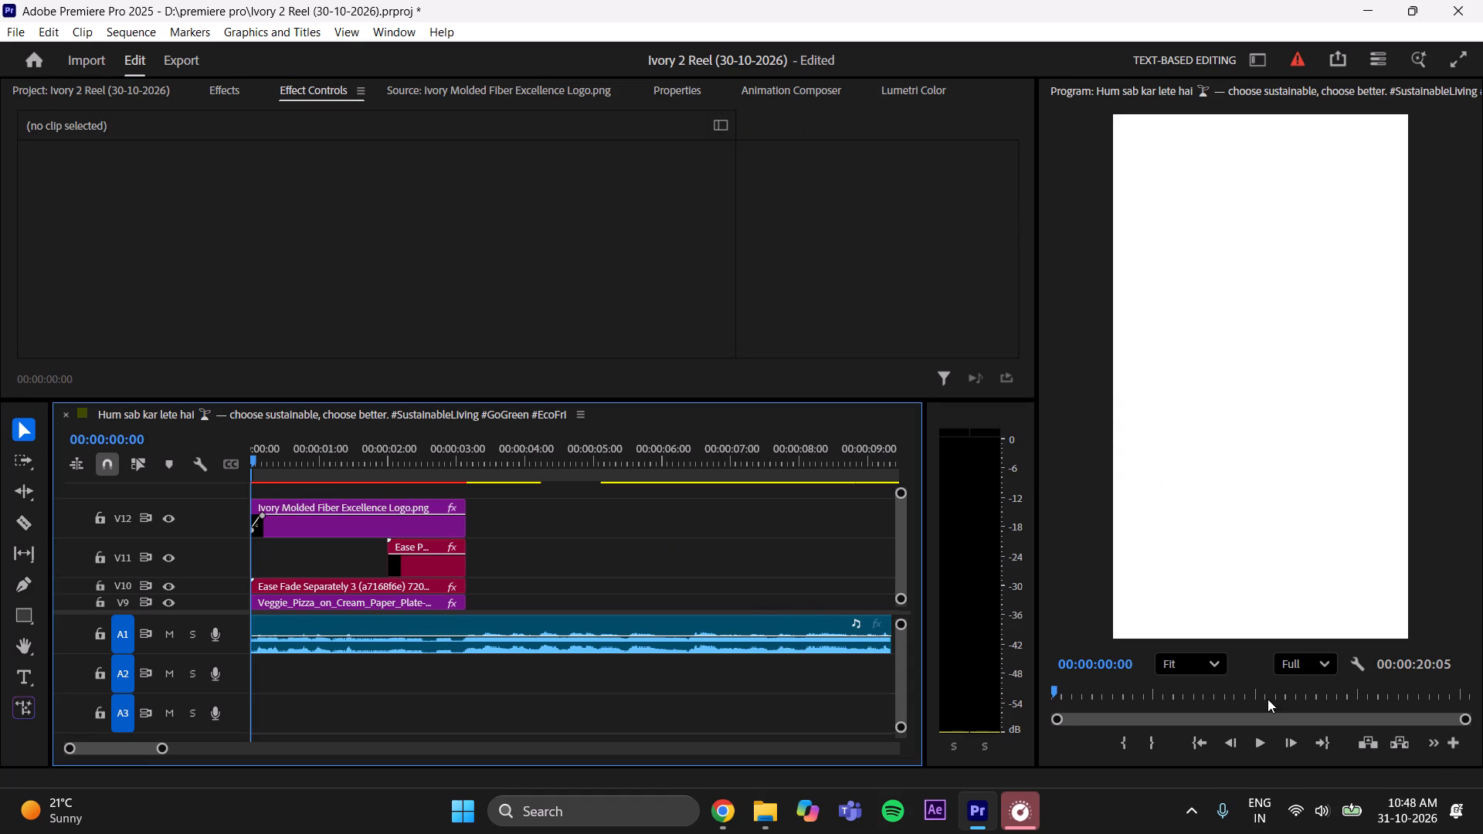
# Play back the opening food and title scene from the start and save the project.
pyautogui.click(1264, 744)
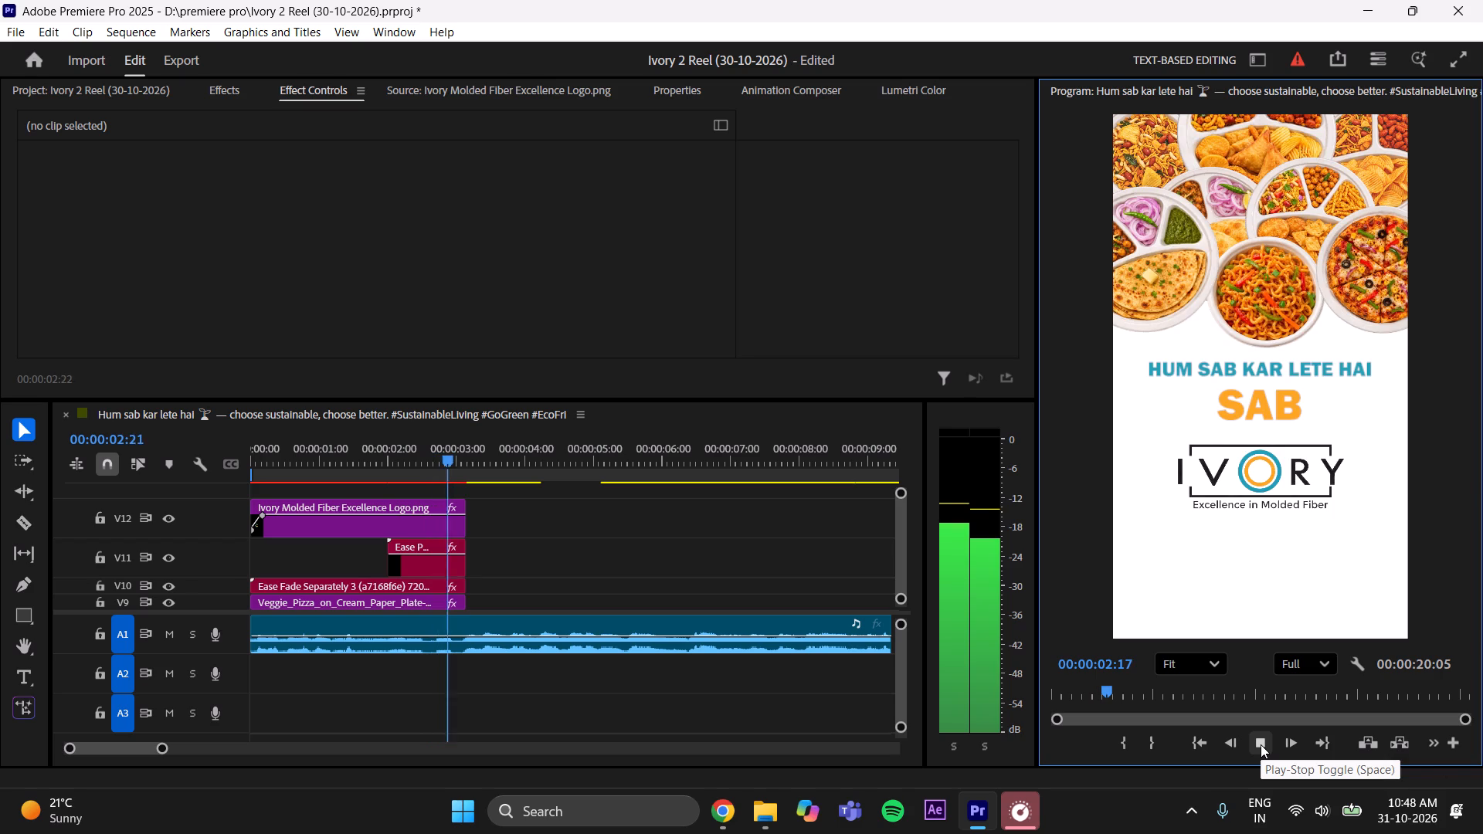
pyautogui.click(1261, 744)
pyautogui.hotkey('ctrl', 's')
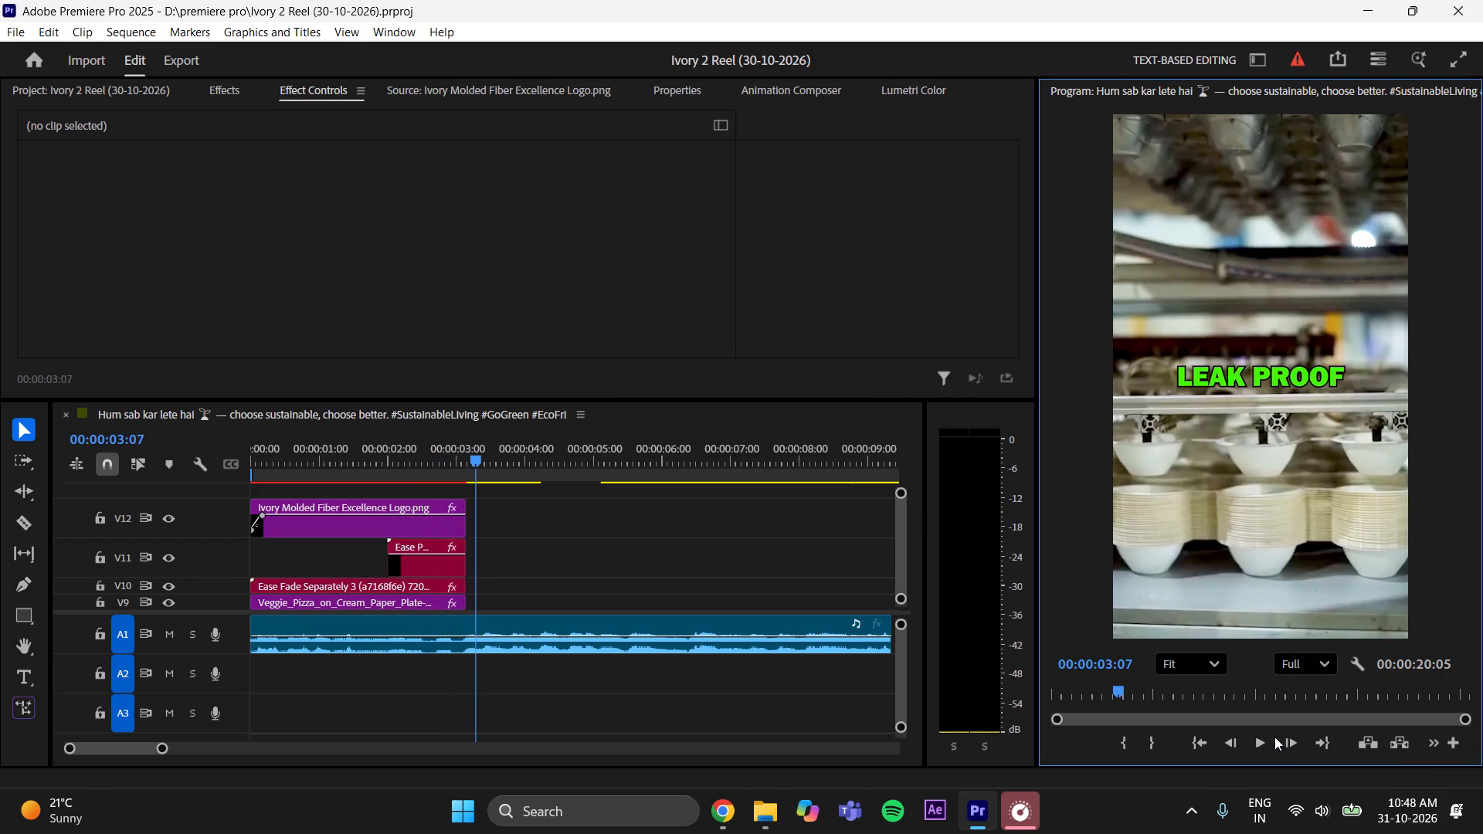
# Add the Rotate 1 CCW camera transition with its sound from Animation Composer near the cut to the LEAK PROOF clip.
pyautogui.moveTo(898, 549); pyautogui.dragTo(899, 588)
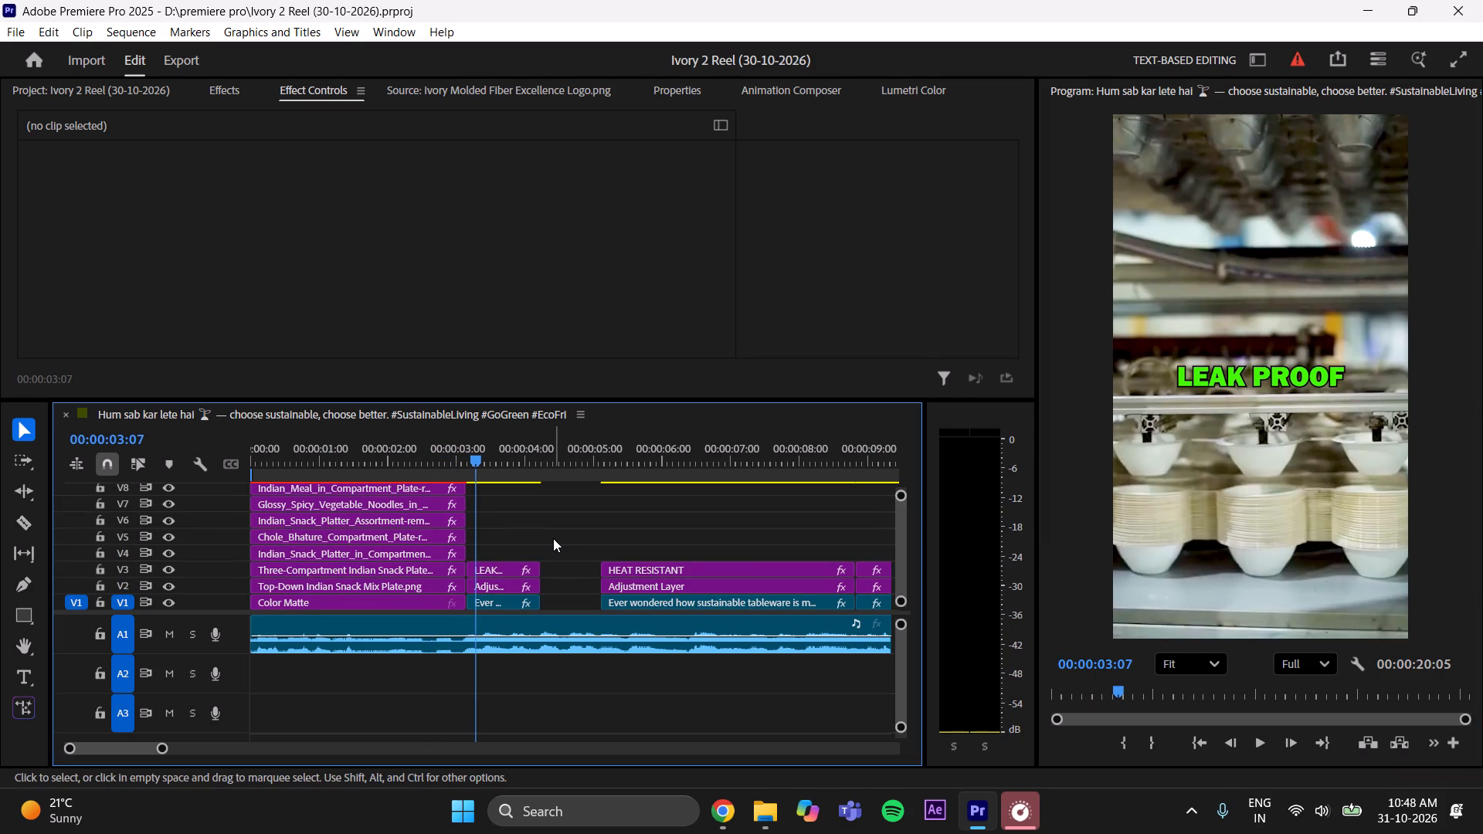
pyautogui.moveTo(901, 565); pyautogui.dragTo(901, 558)
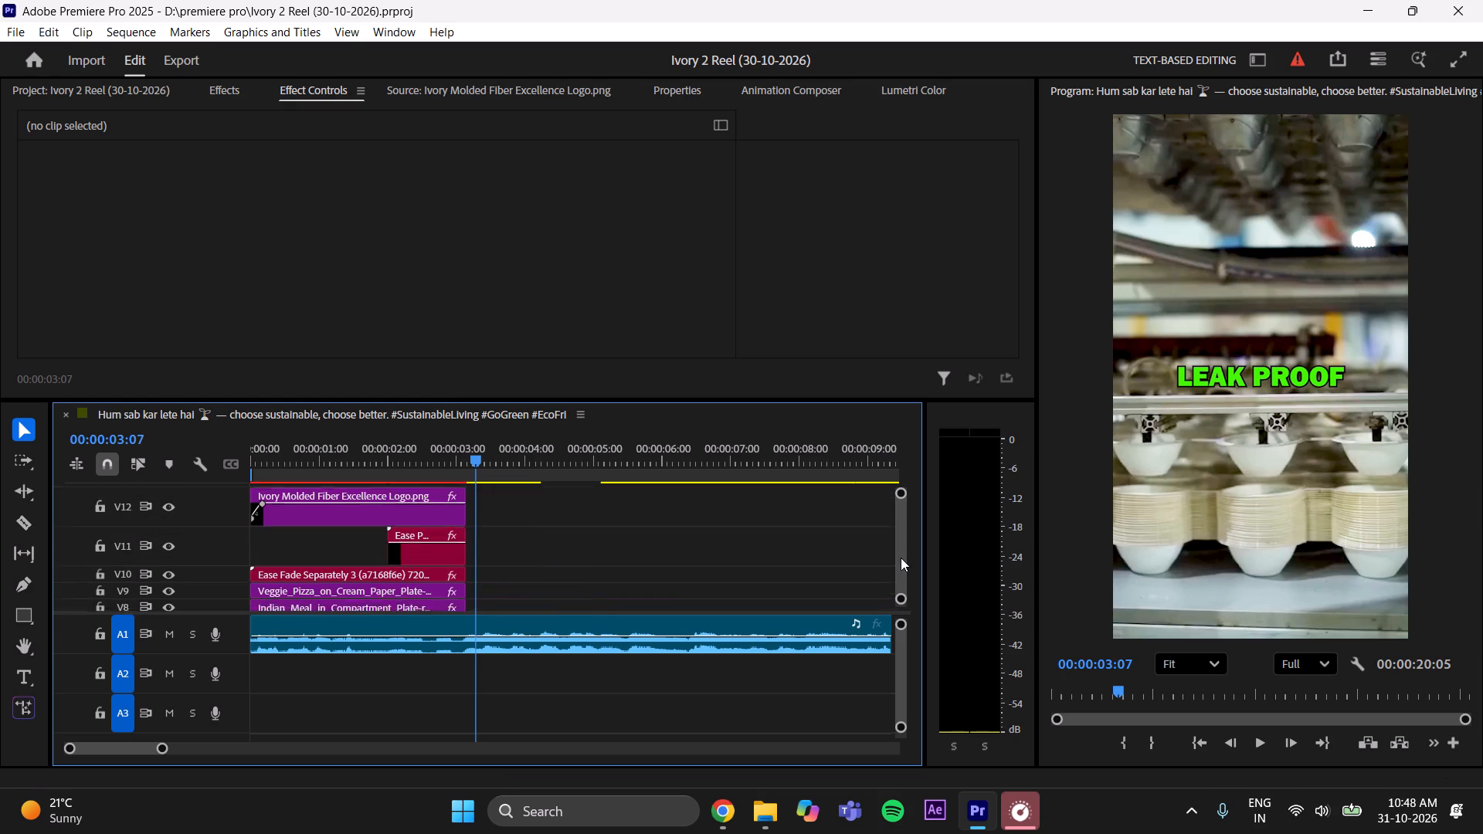
pyautogui.moveTo(901, 558); pyautogui.dragTo(903, 535)
pyautogui.click(783, 83)
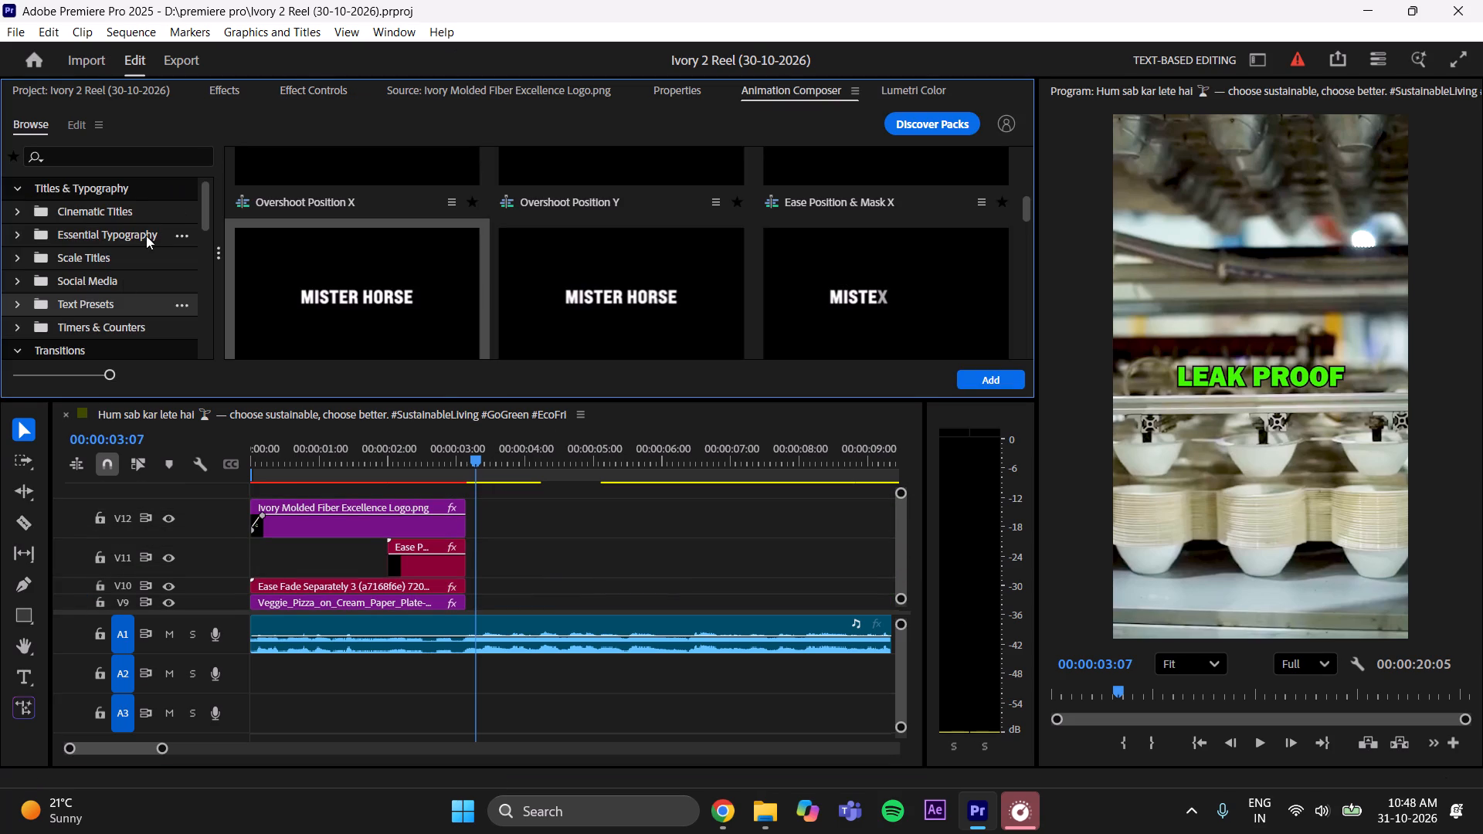
pyautogui.scroll(-3, 120, 293)
pyautogui.scroll(1, 109, 258)
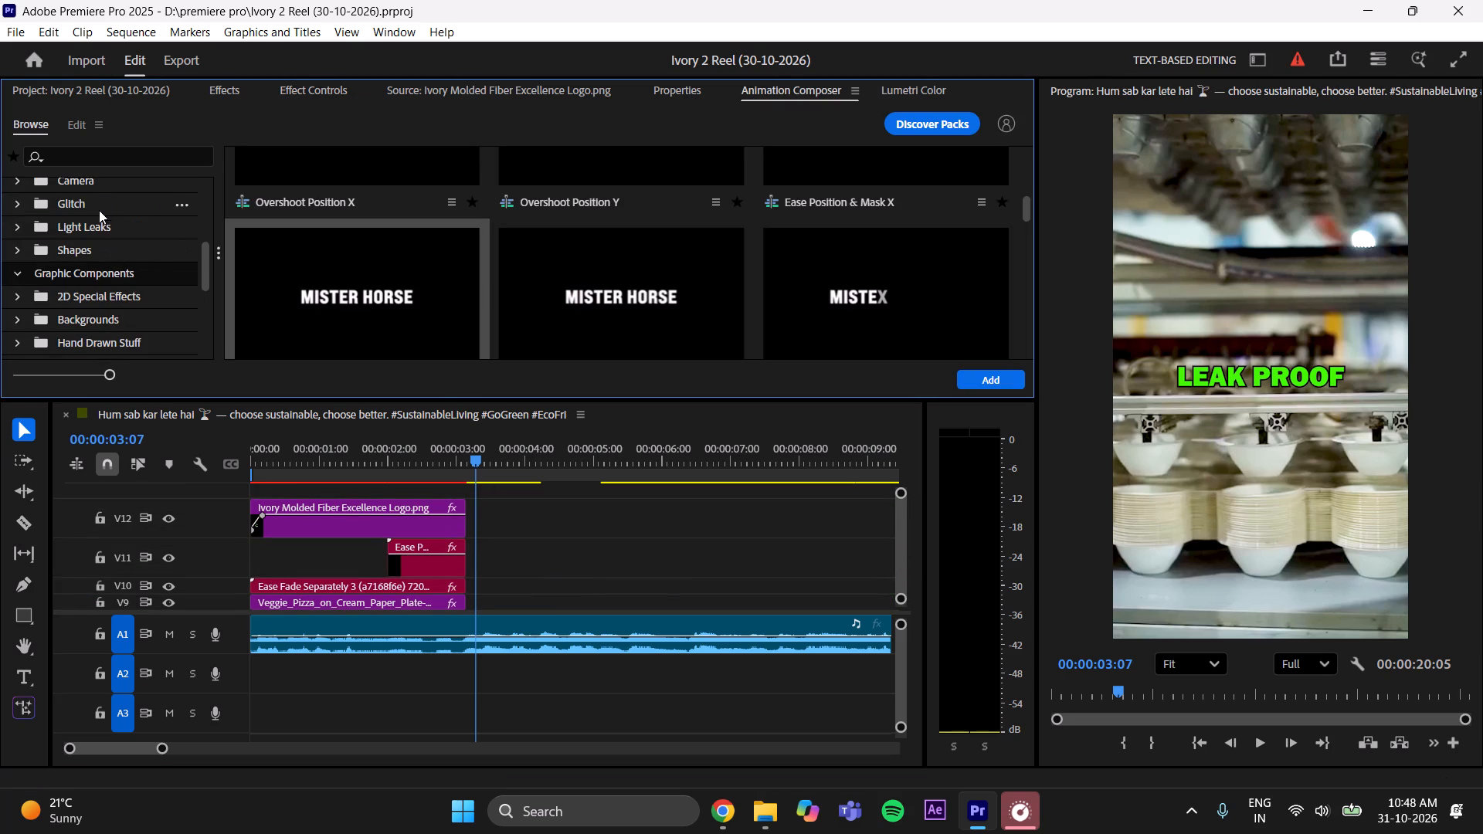
pyautogui.click(97, 188)
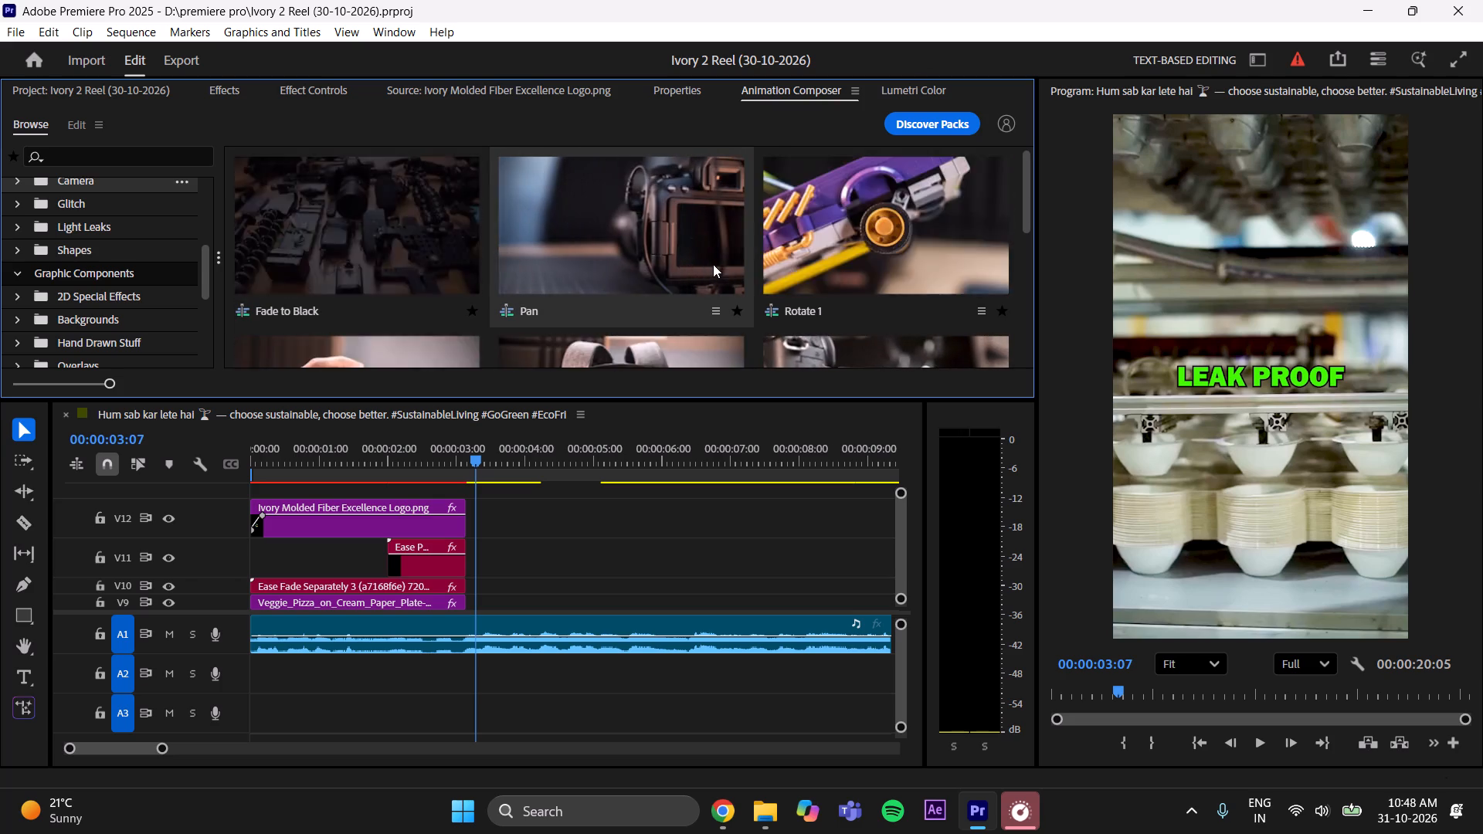
pyautogui.click(865, 244)
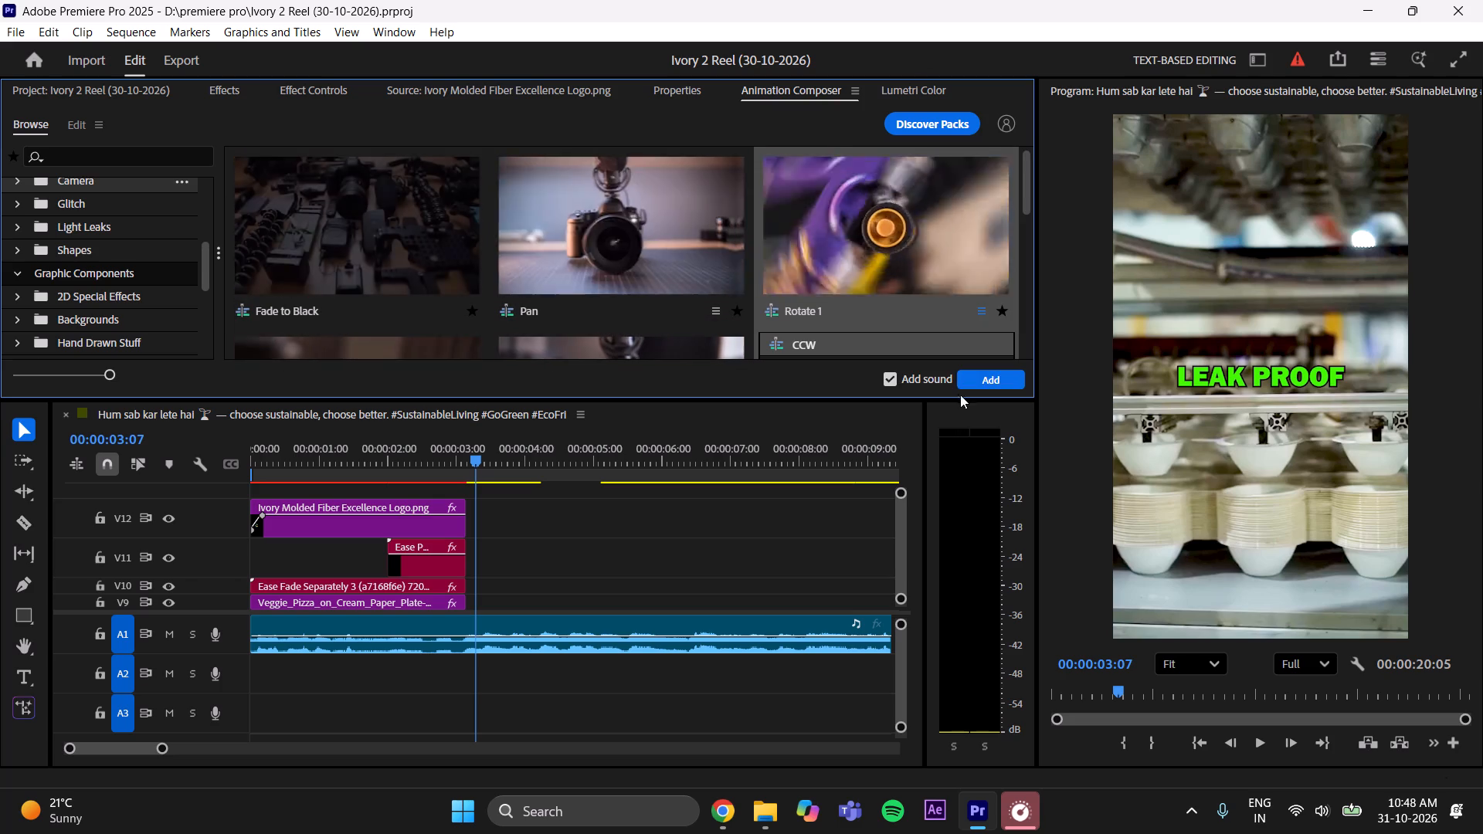
pyautogui.click(977, 377)
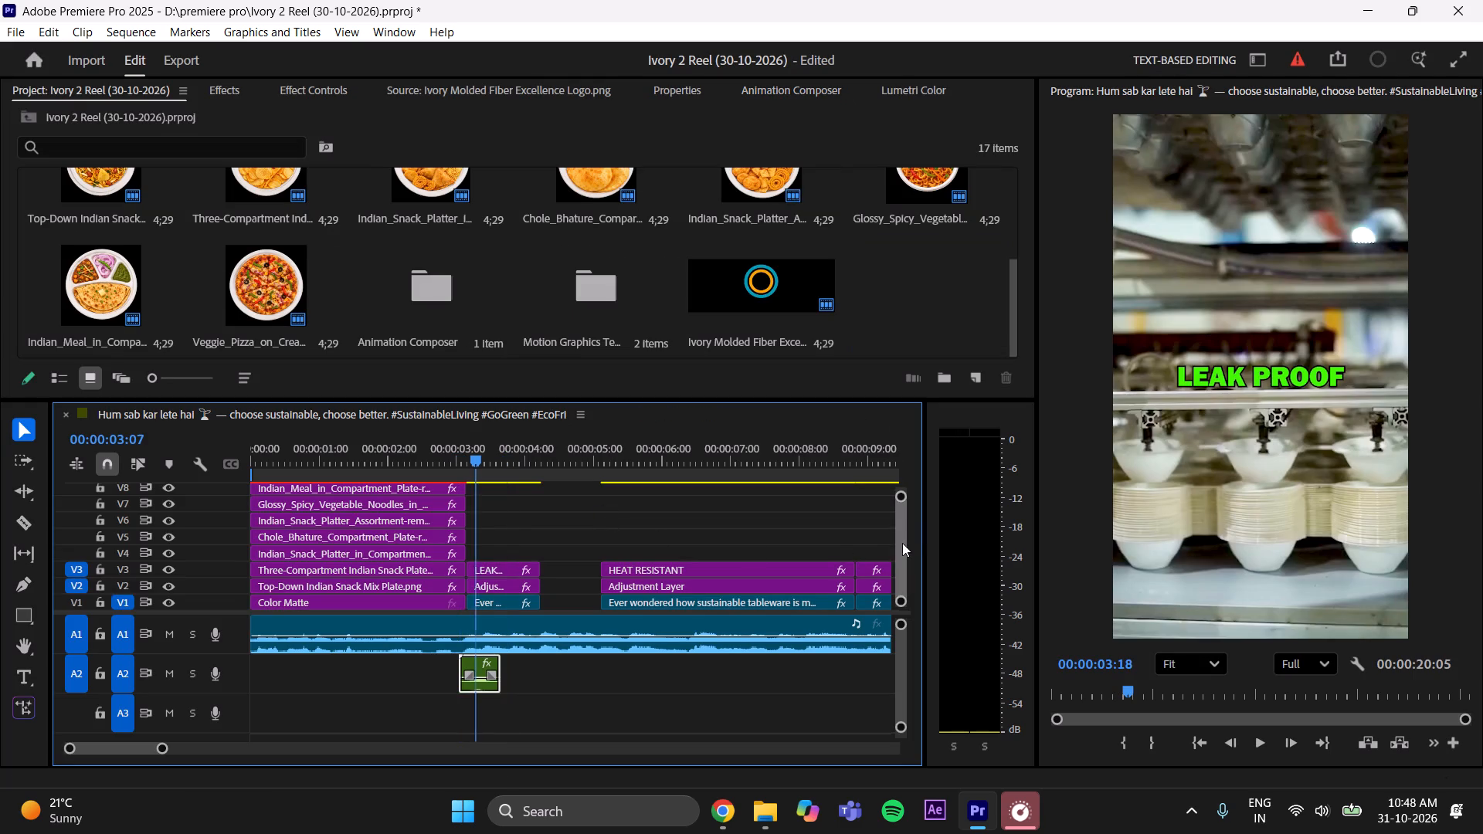
# Shift the Rotate 1 transition clips and their sound slightly earlier so they straddle the end of the opening scene.
pyautogui.moveTo(902, 543); pyautogui.dragTo(907, 505)
pyautogui.moveTo(489, 568); pyautogui.dragTo(481, 571)
pyautogui.click(586, 578)
# Play back the reel from 00:00:02:00 through the Rotate 1 transition and LEAK PROOF clip, and save the project.
pyautogui.moveTo(479, 449); pyautogui.dragTo(390, 469)
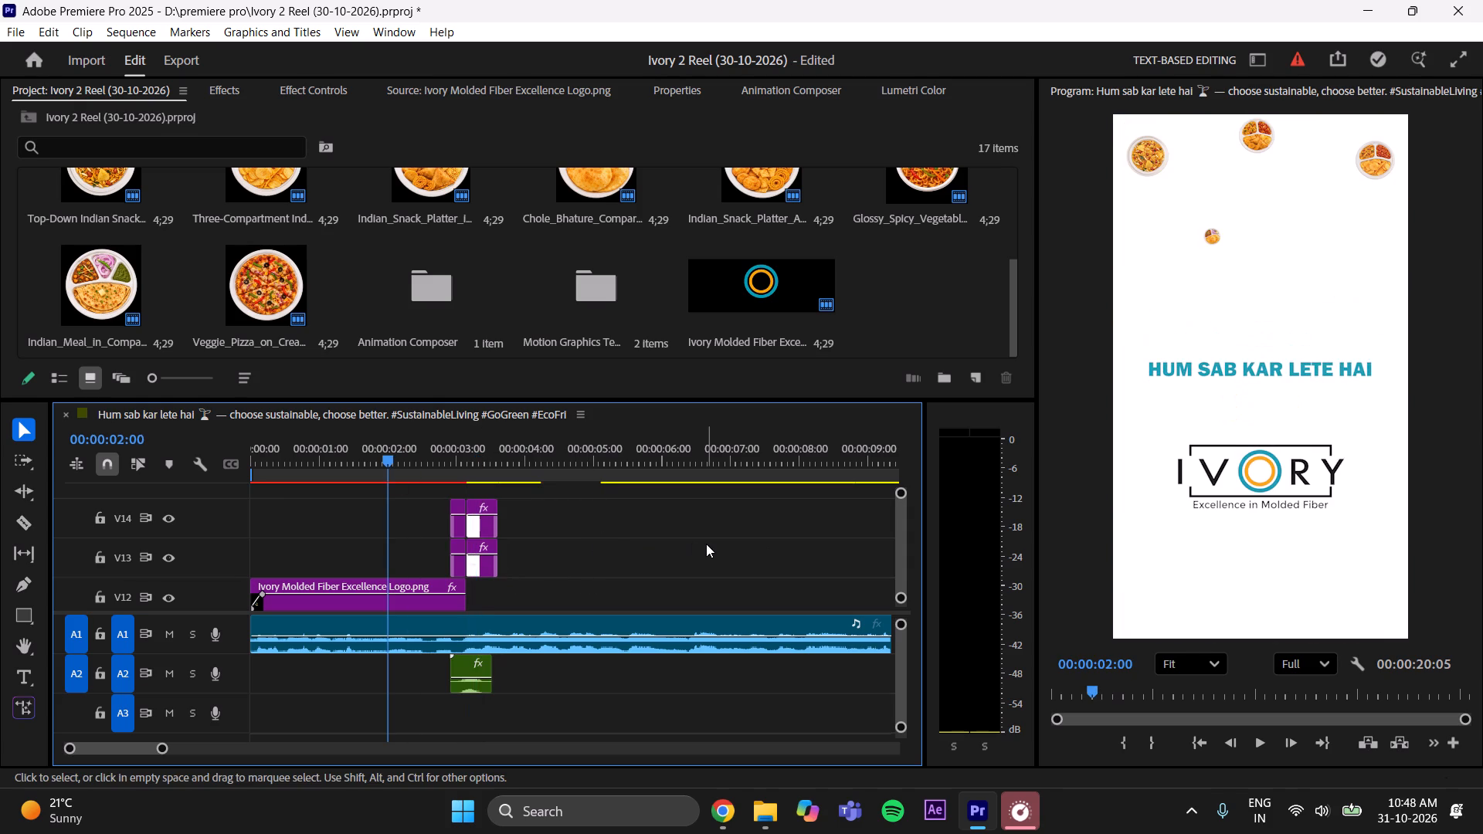
pyautogui.press('space')
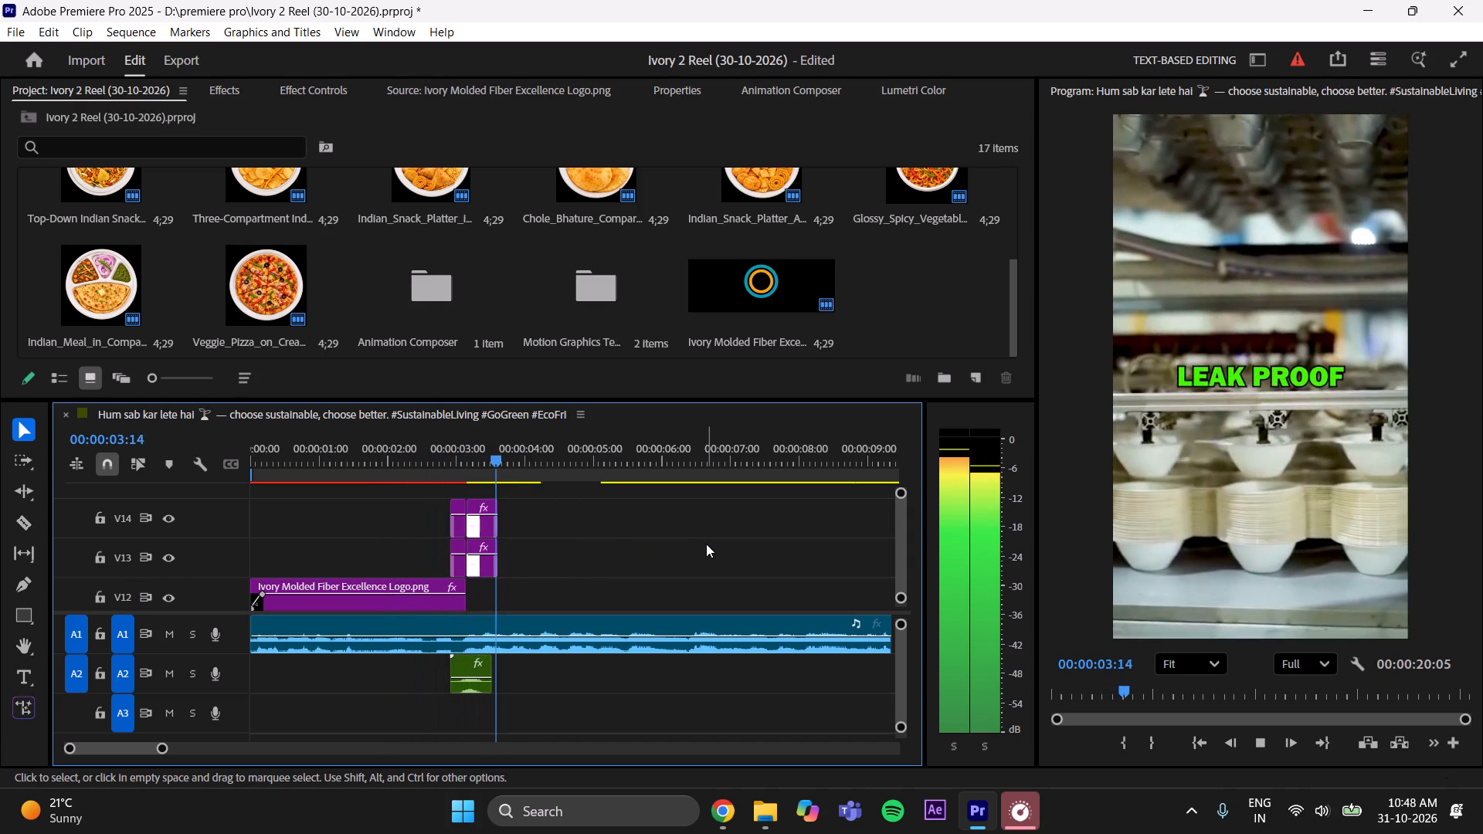
pyautogui.press('space')
pyautogui.hotkey('ctrl', 's')
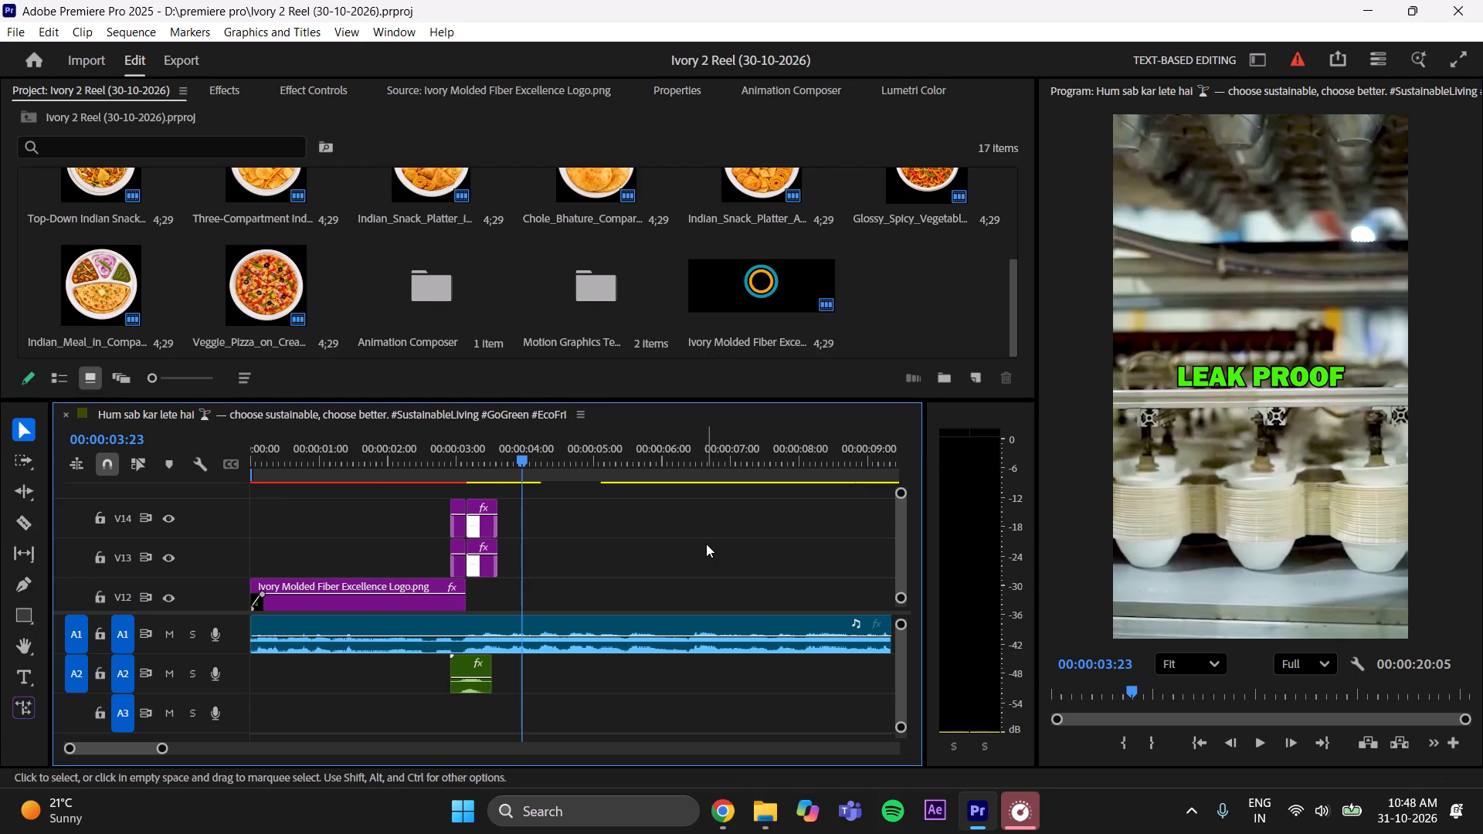
pyautogui.moveTo(904, 554); pyautogui.dragTo(897, 585)
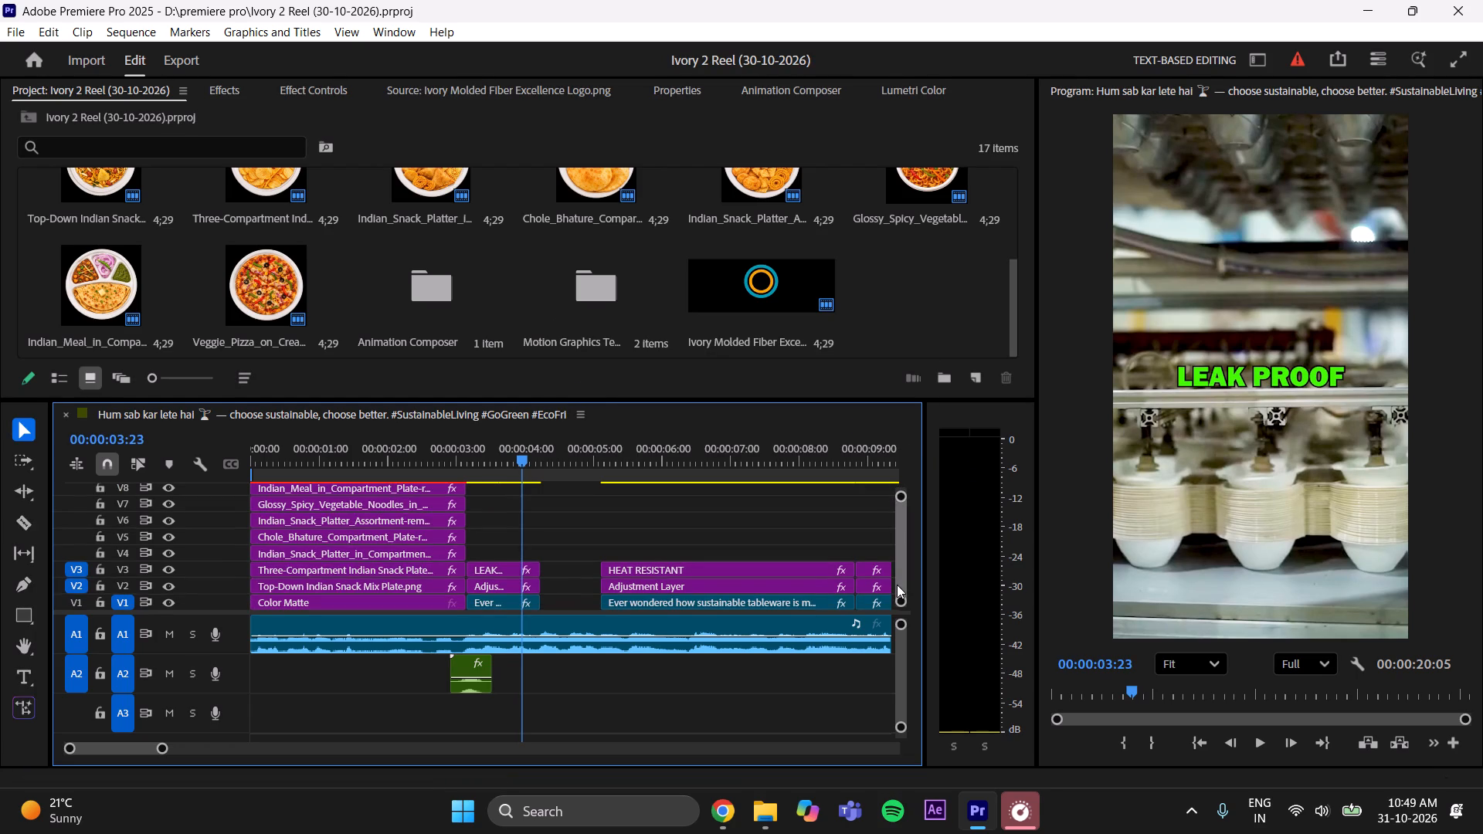
pyautogui.press('space')
pyautogui.press('space')
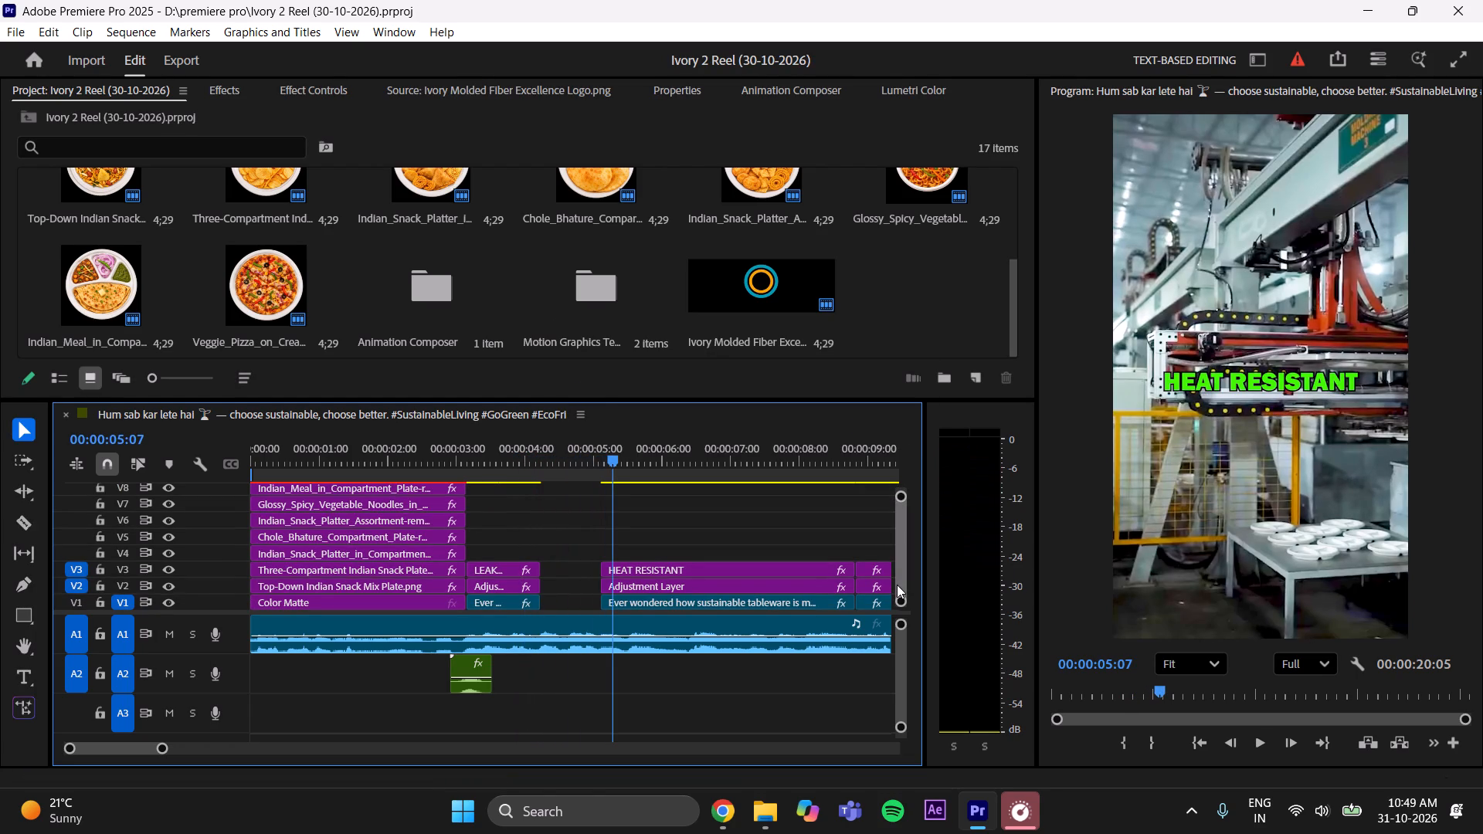
# Open the "Ever wondered how sustainable tableware is made" source video and mark its In point at 00:00:02:08, on the plate-lifting shot.
pyautogui.click(475, 95)
pyautogui.click(110, 85)
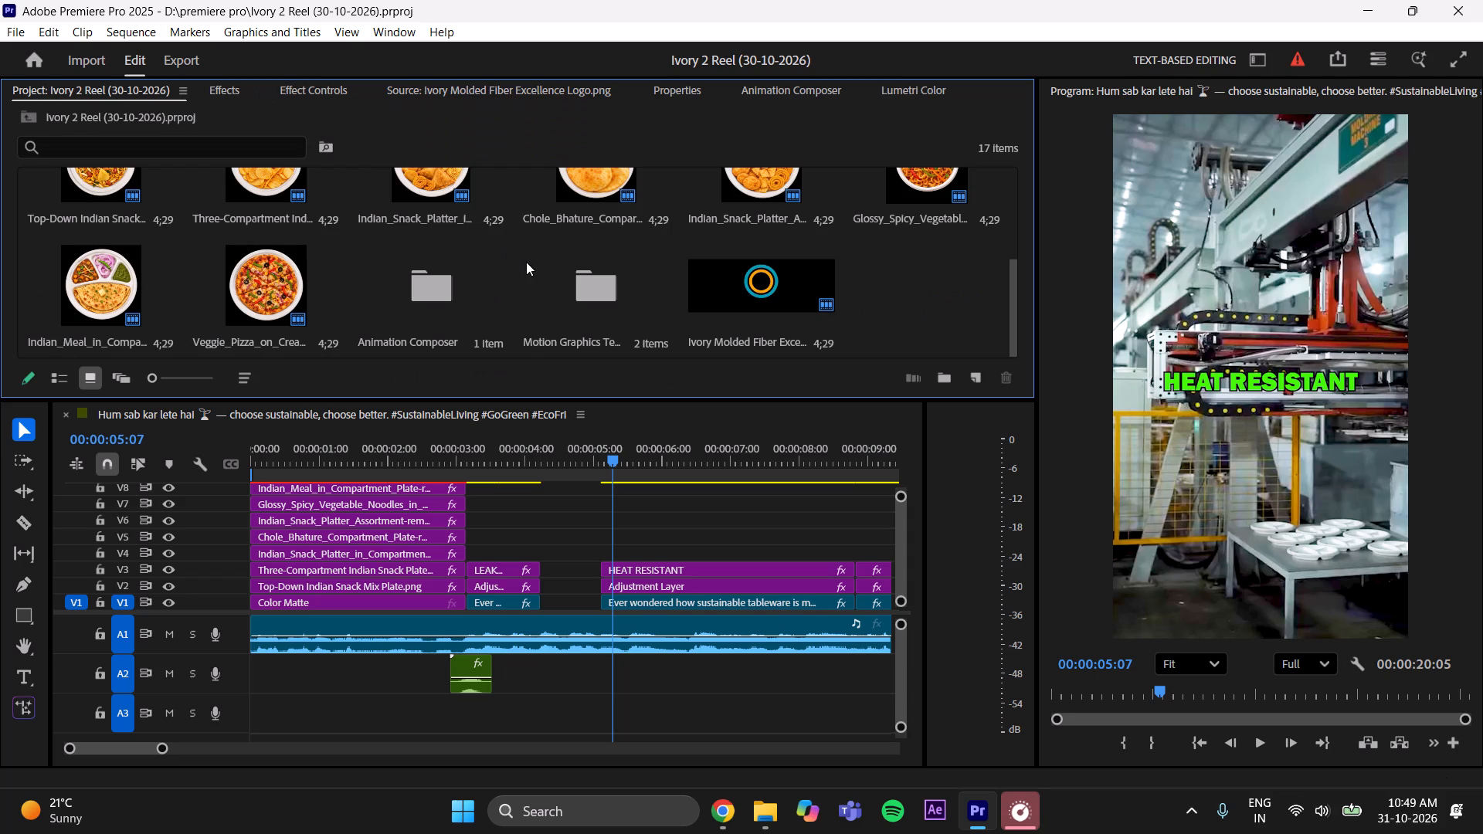
pyautogui.scroll(8, 526, 262)
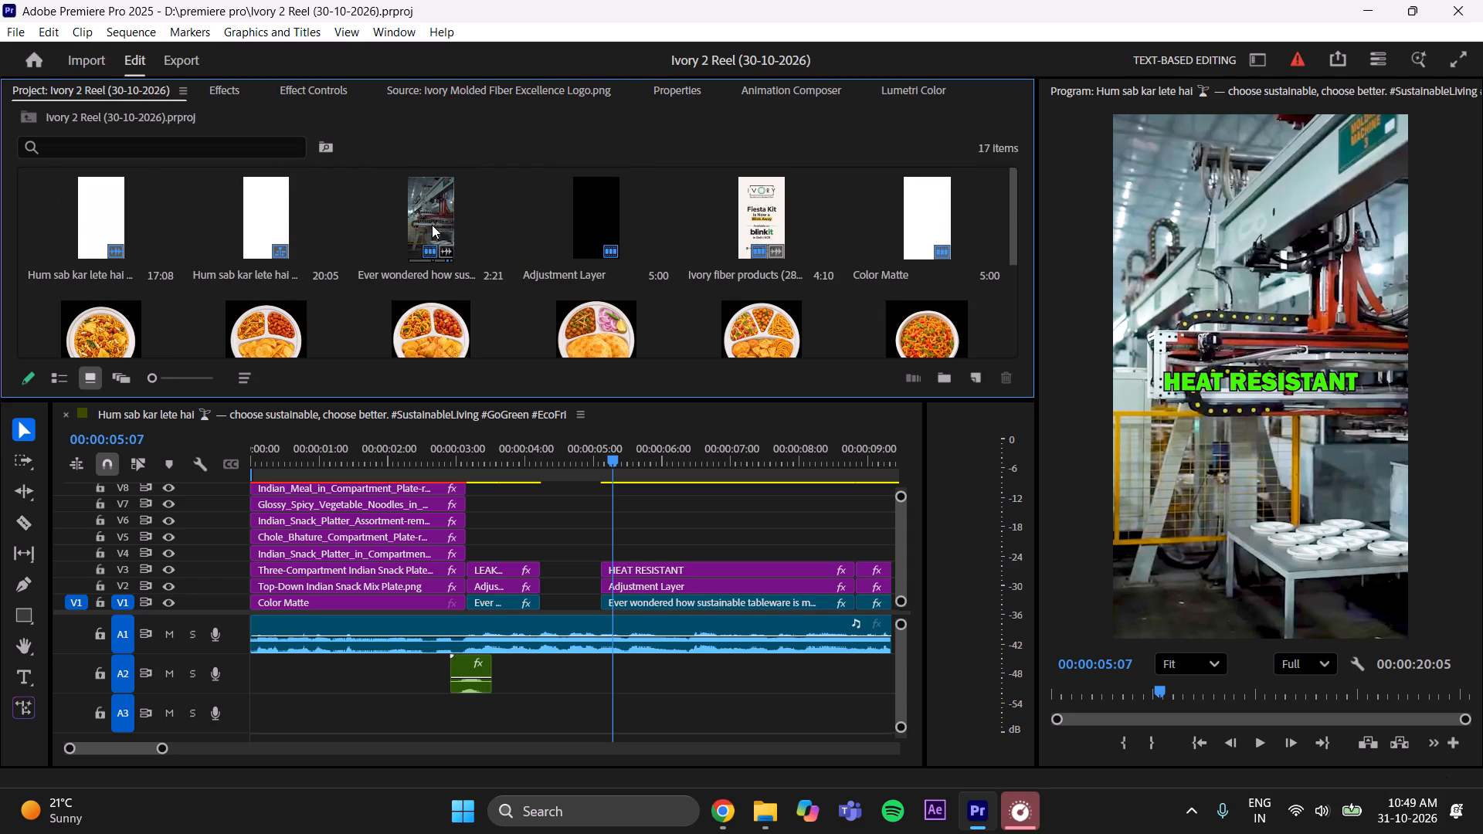
pyautogui.doubleClick(432, 225)
pyautogui.moveTo(547, 324); pyautogui.dragTo(464, 328)
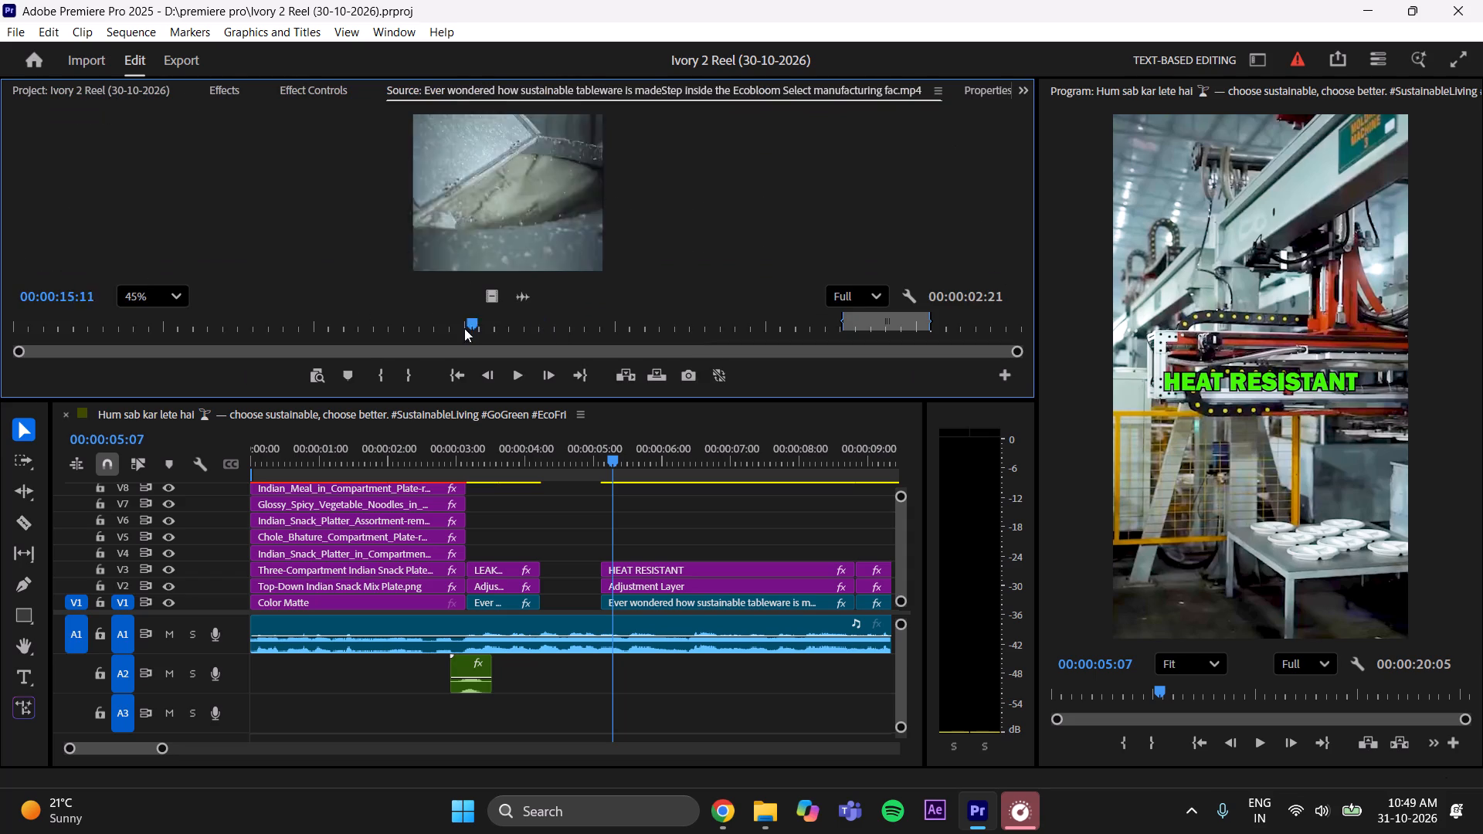
pyautogui.moveTo(464, 328); pyautogui.dragTo(116, 353)
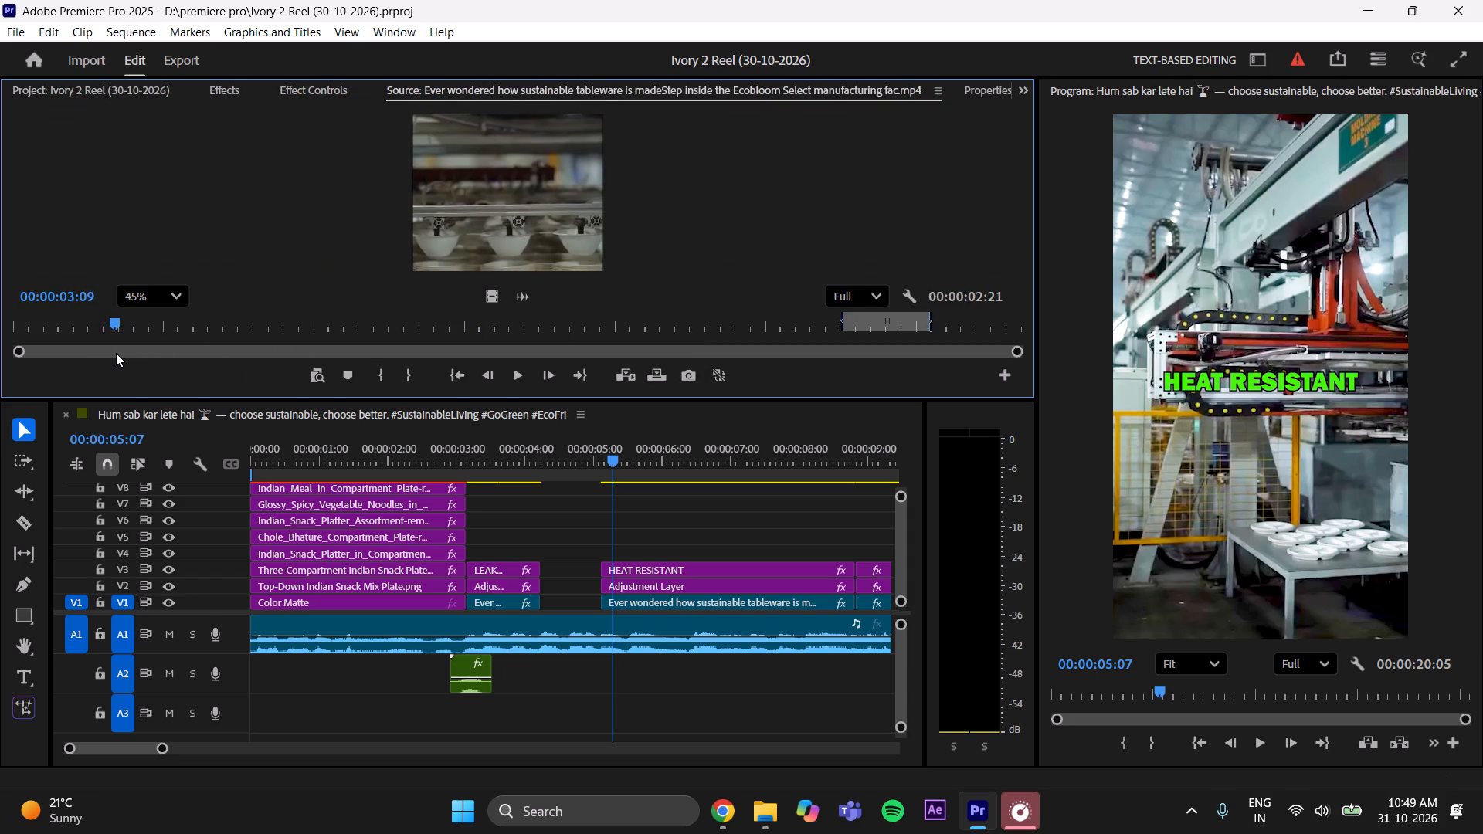
pyautogui.moveTo(116, 353); pyautogui.dragTo(143, 358)
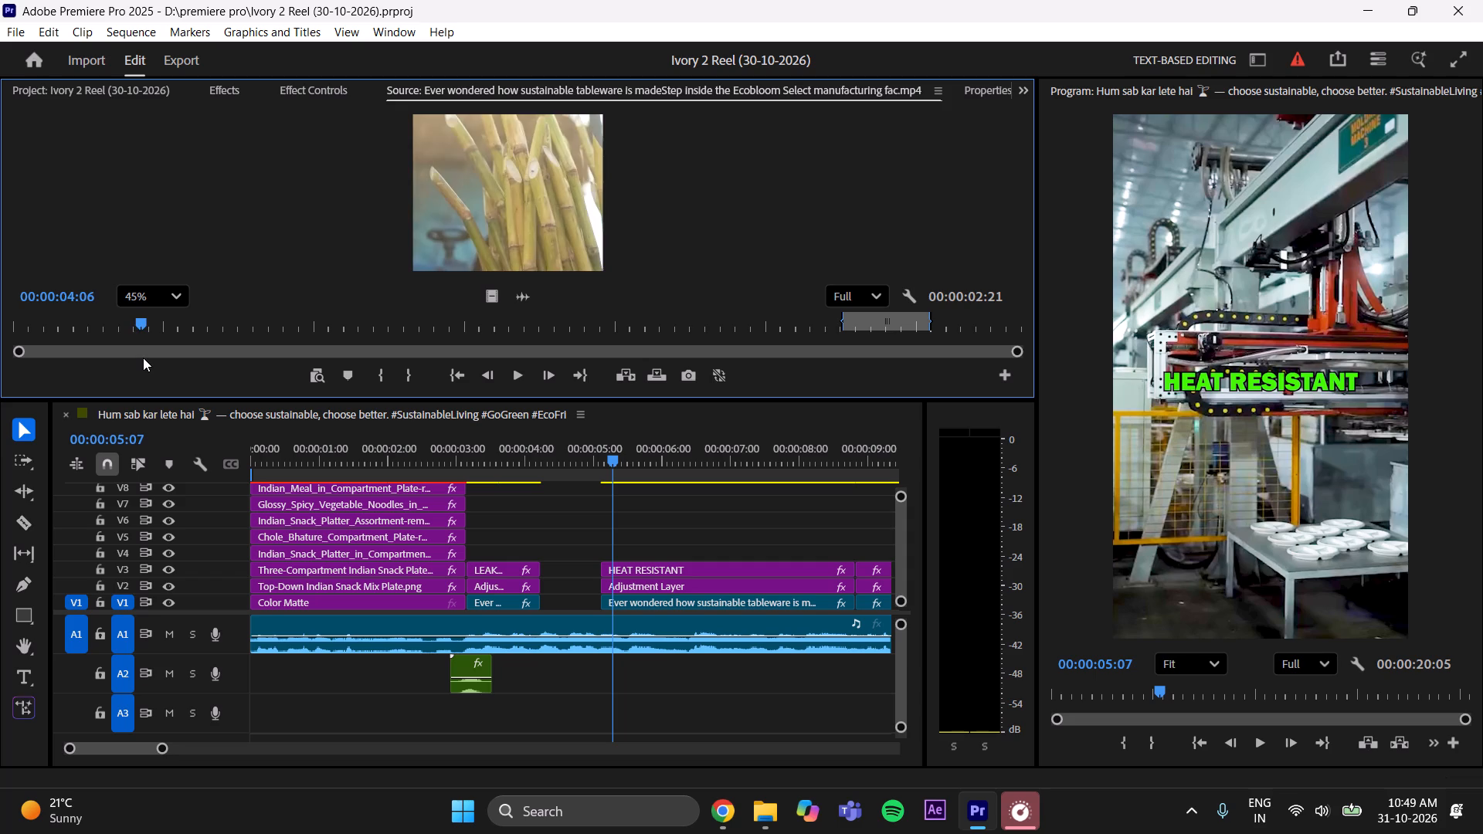
pyautogui.moveTo(143, 358); pyautogui.dragTo(88, 360)
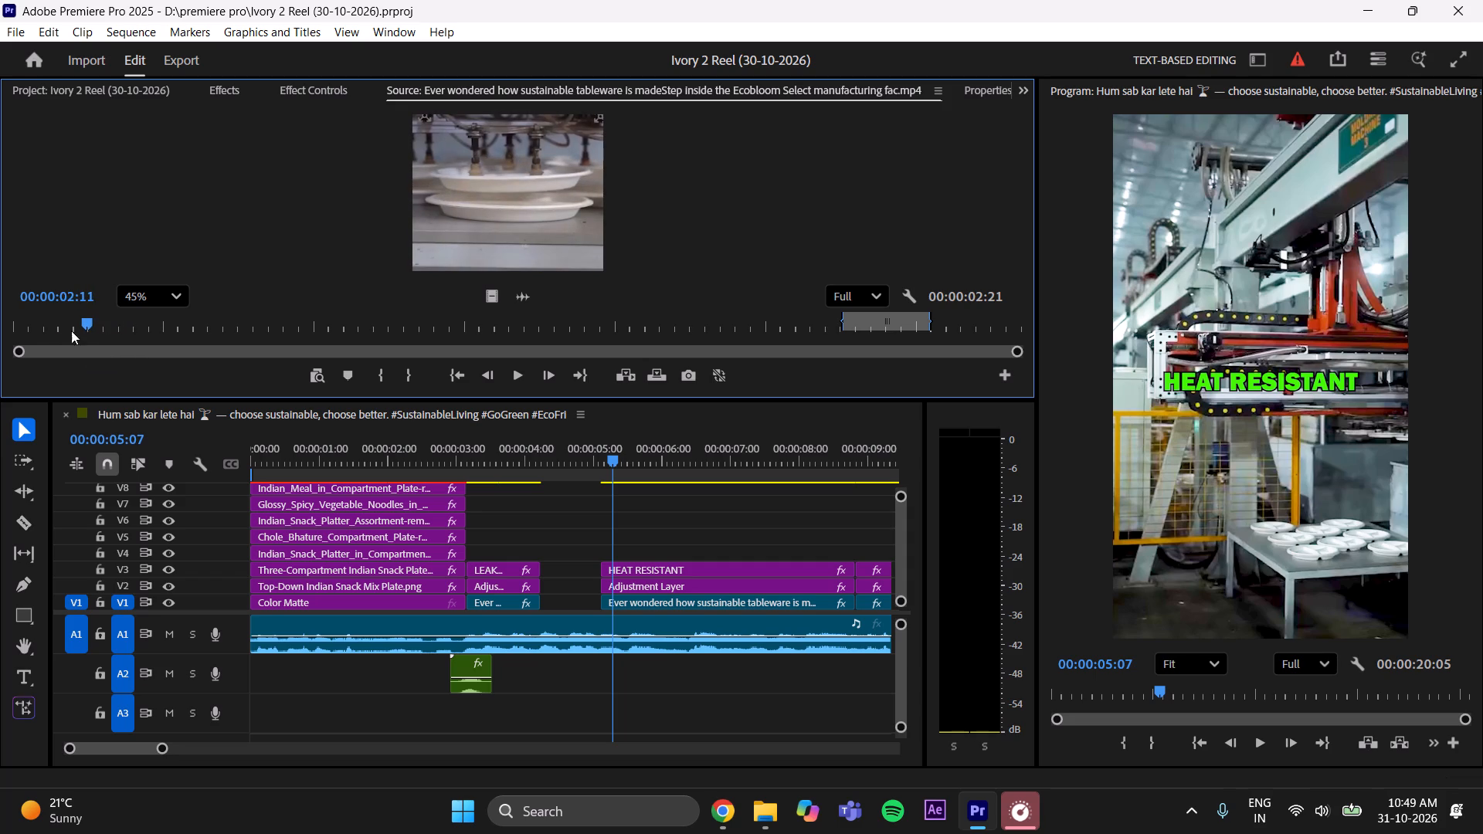
pyautogui.moveTo(85, 324); pyautogui.dragTo(78, 326)
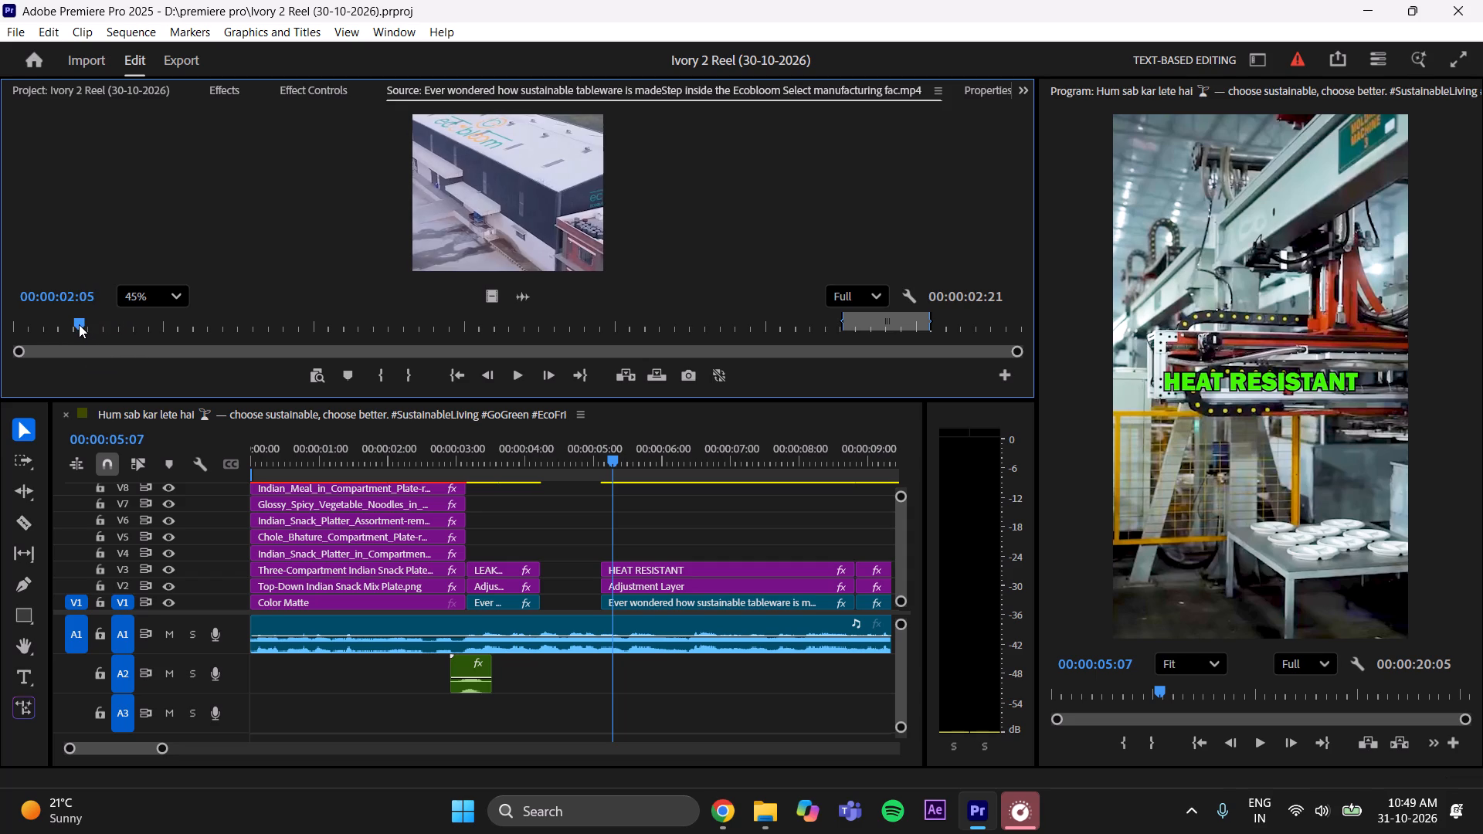
pyautogui.press('Right')
pyautogui.press('Right')
pyautogui.press('Right')
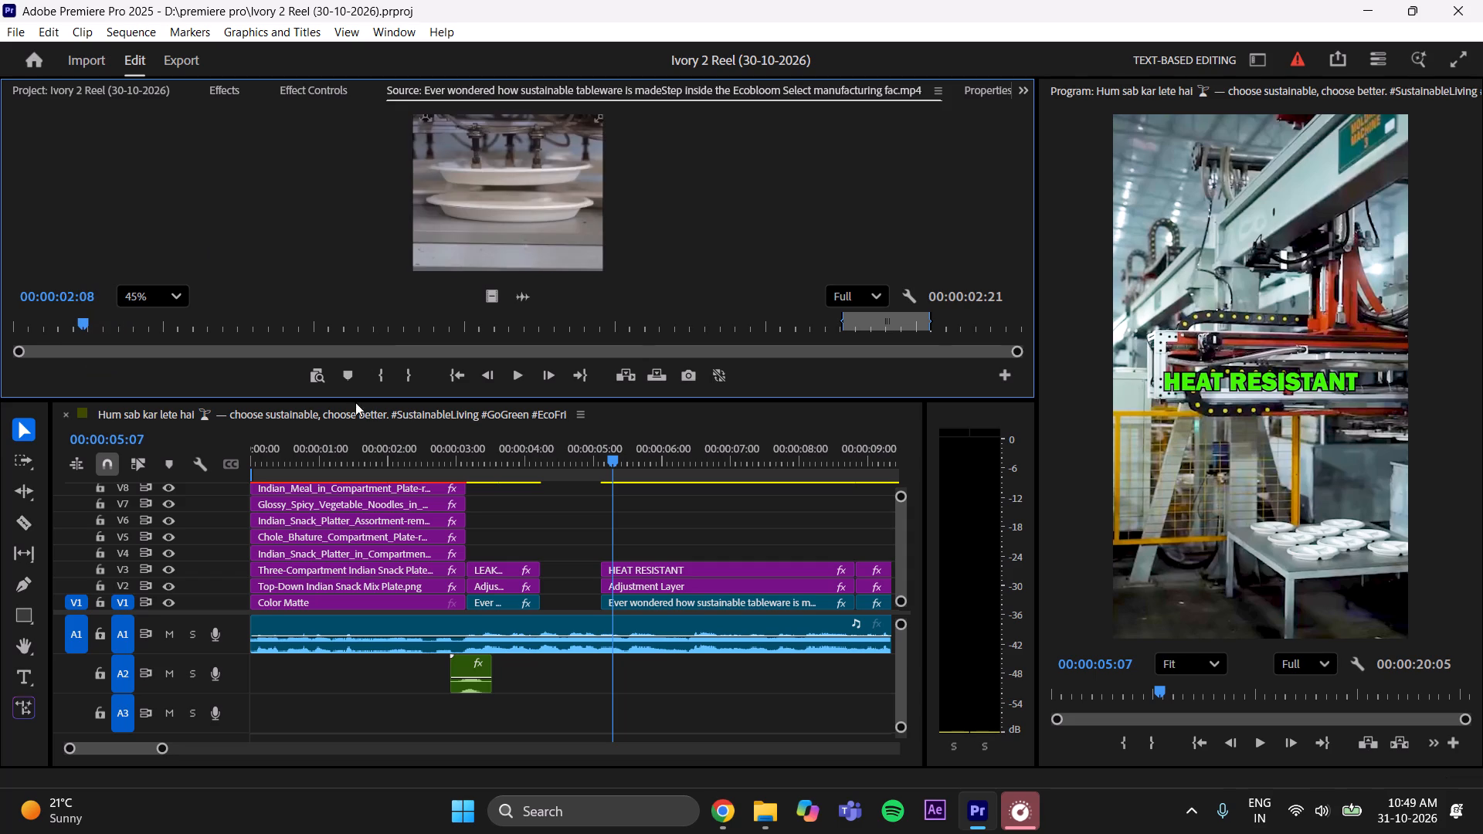
pyautogui.click(376, 381)
# Mark the source video's Out point at 00:00:03:01, on the last frame of the plate-lifting shot.
pyautogui.doubleClick(534, 375)
pyautogui.tripleClick(534, 375)
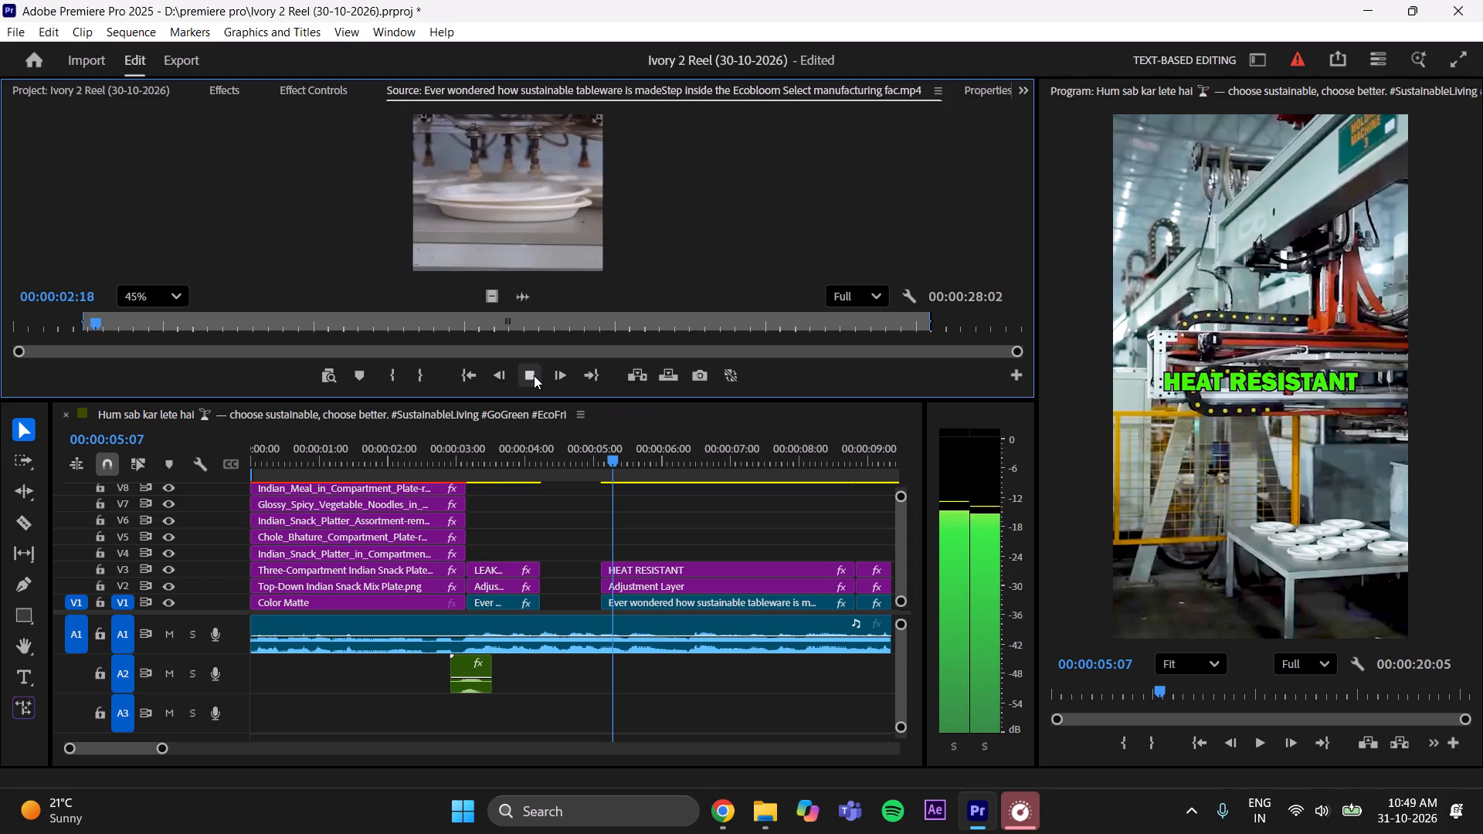
pyautogui.click(534, 375)
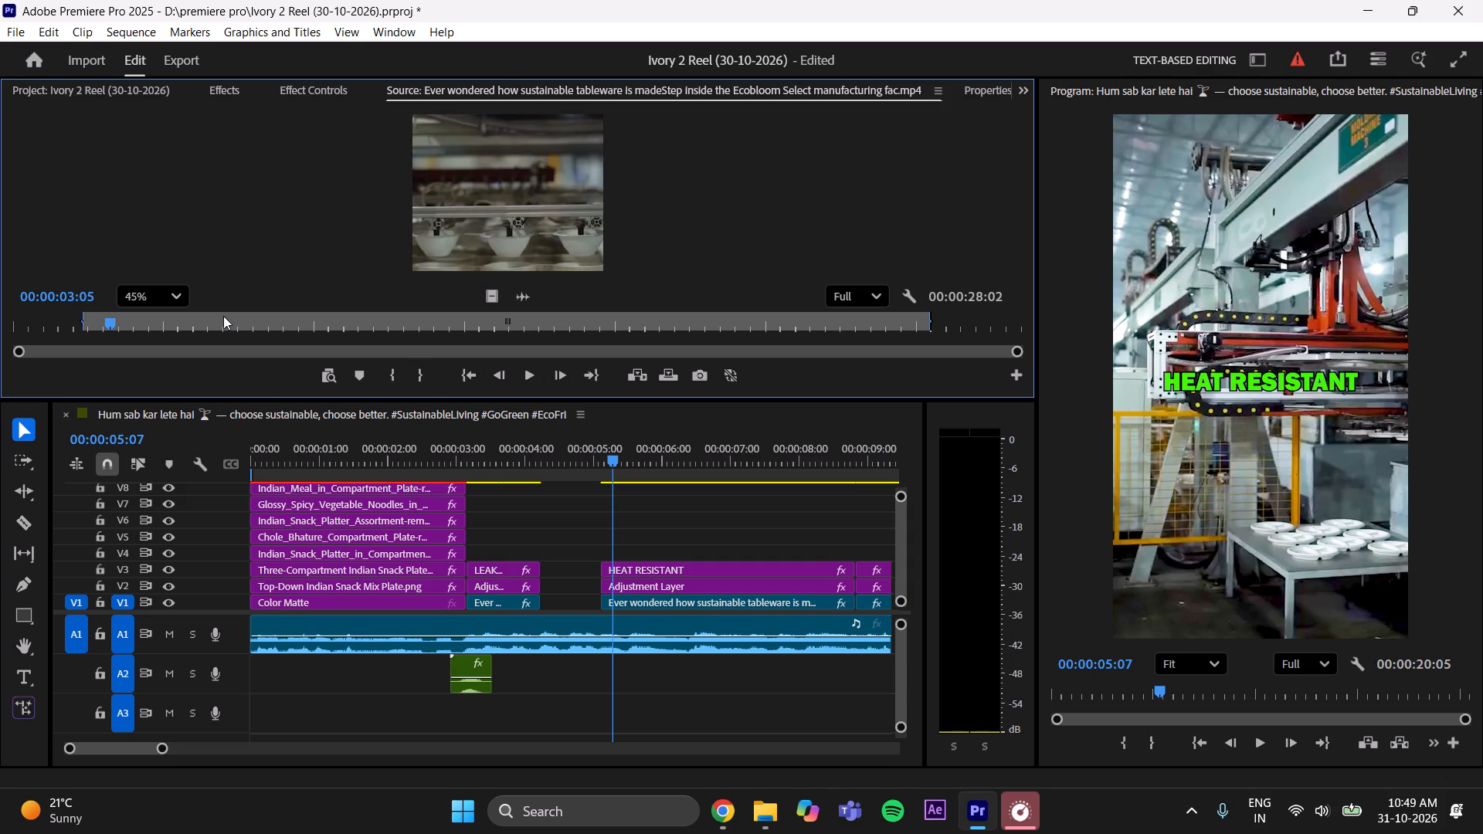
pyautogui.press('Left')
pyautogui.press('Left')
pyautogui.press('Left')
pyautogui.press('Left')
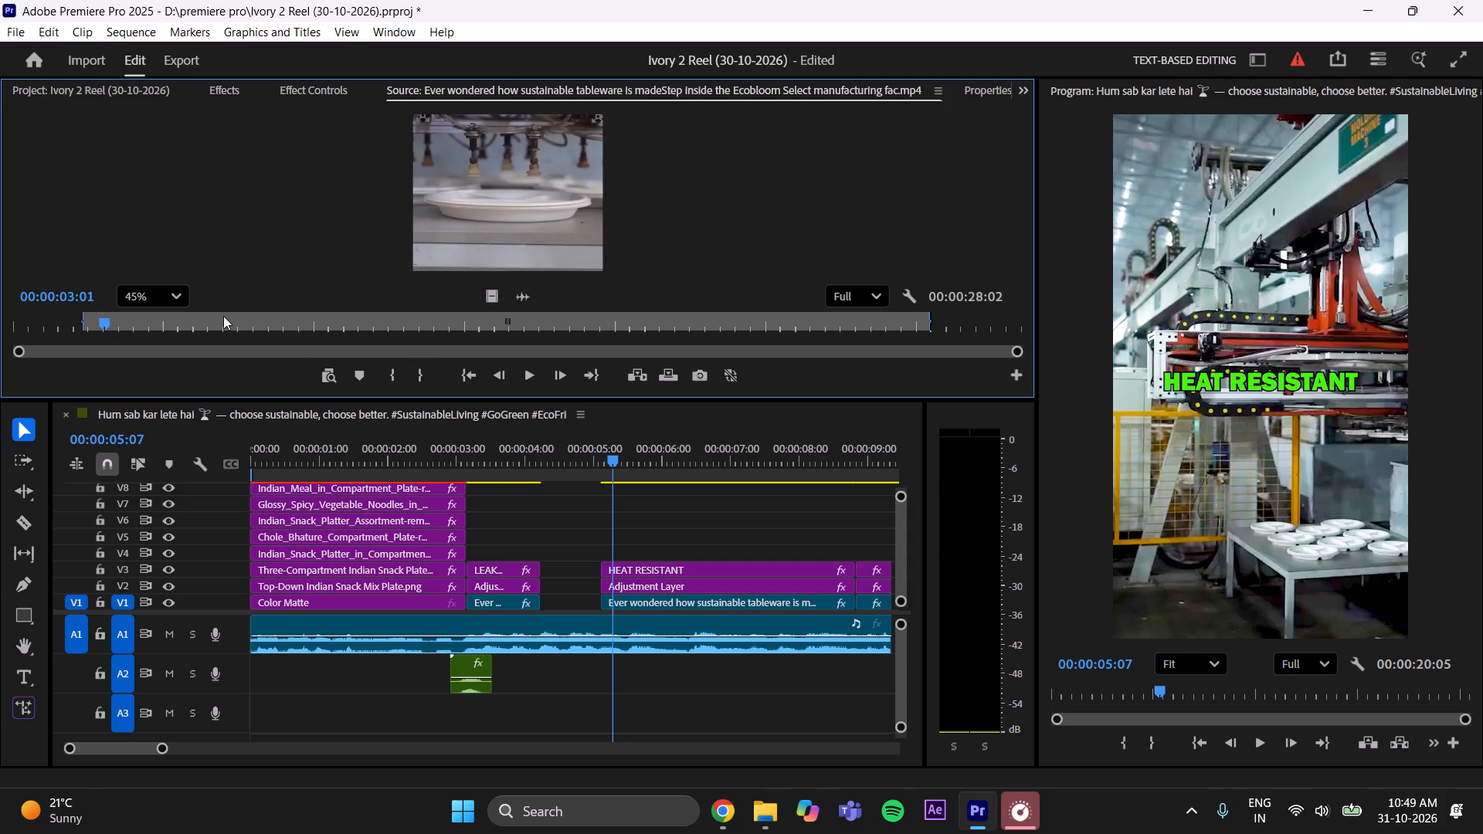
pyautogui.press('Right')
pyautogui.press('Left')
pyautogui.click(423, 368)
# Place the marked plate shot, video only, on V1 directly after the LEAK PROOF footage and scale it to frame size.
pyautogui.moveTo(489, 300); pyautogui.dragTo(543, 554)
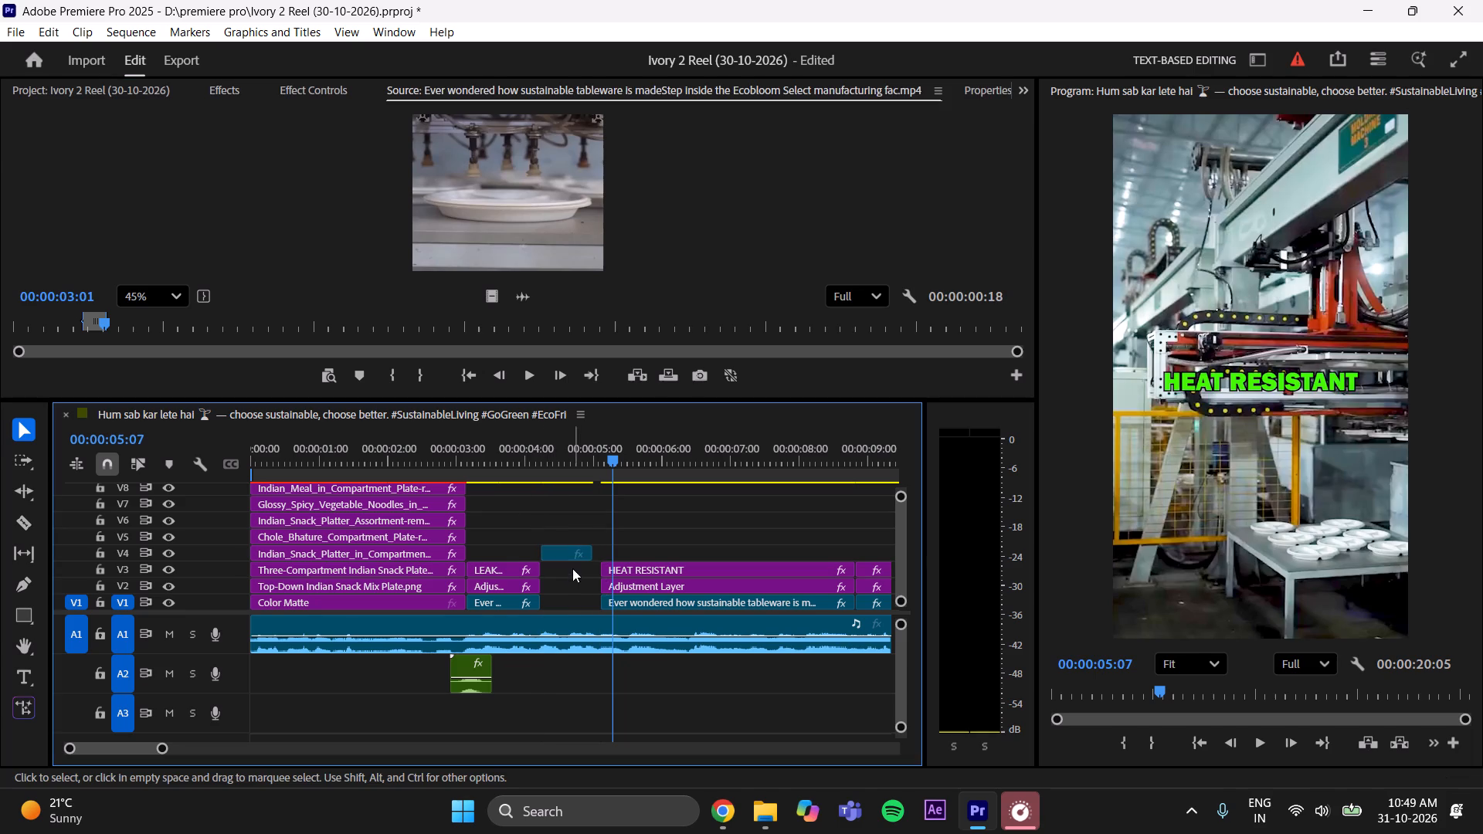
pyautogui.moveTo(562, 554); pyautogui.dragTo(560, 604)
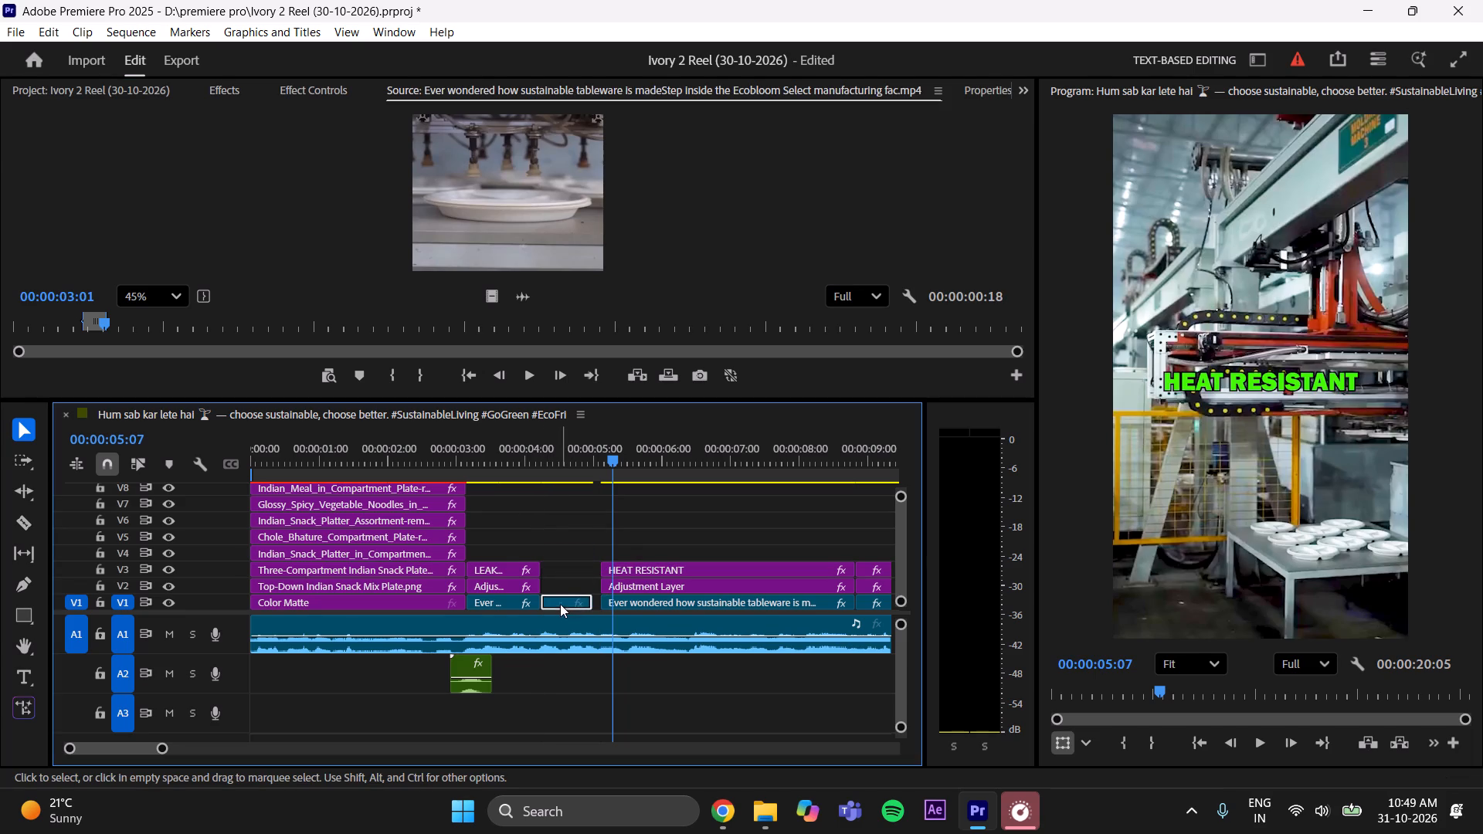
pyautogui.click(560, 600)
pyautogui.rightClick(558, 600)
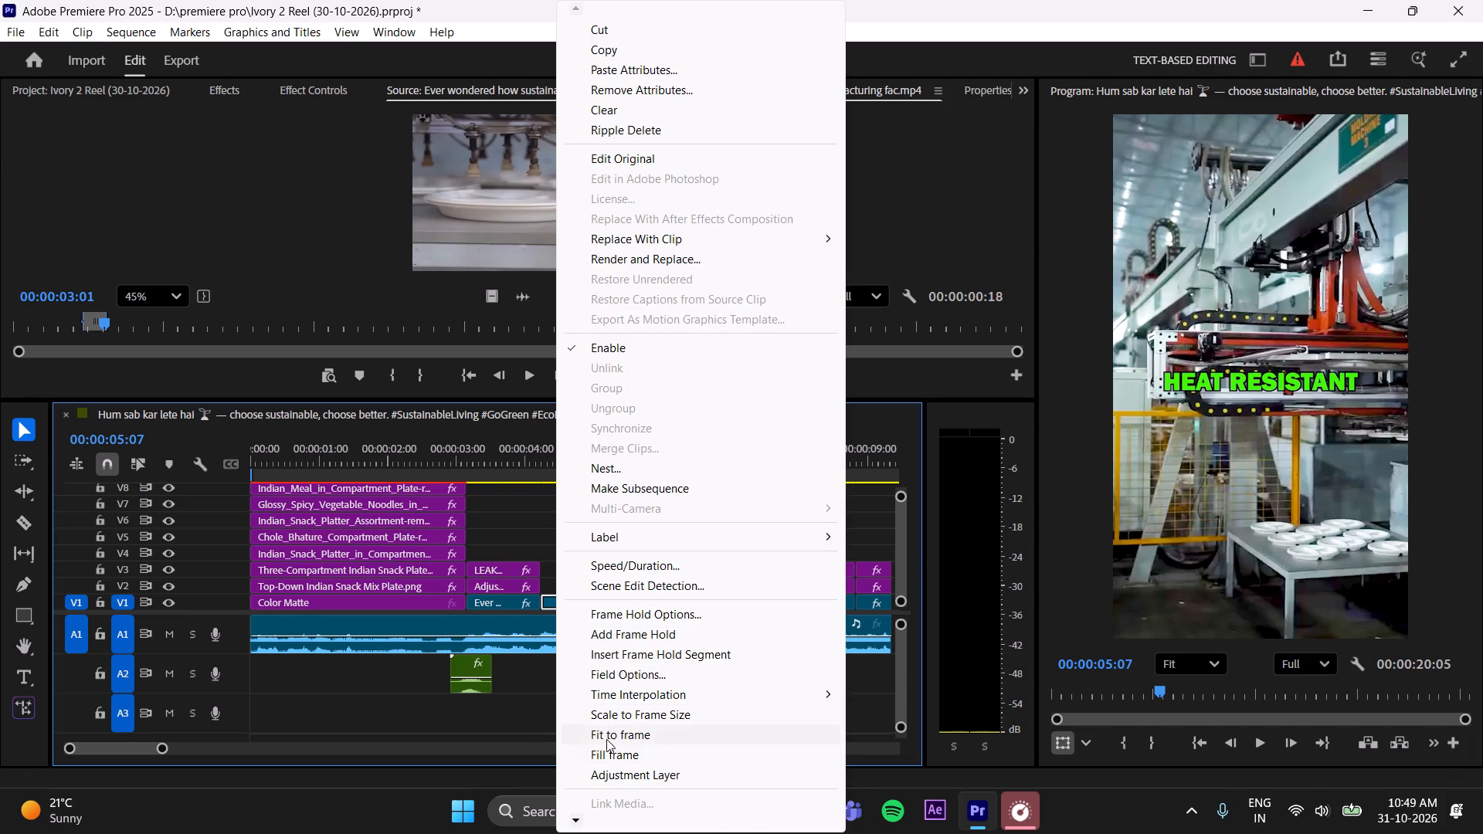
pyautogui.click(608, 714)
pyautogui.moveTo(626, 461); pyautogui.dragTo(558, 499)
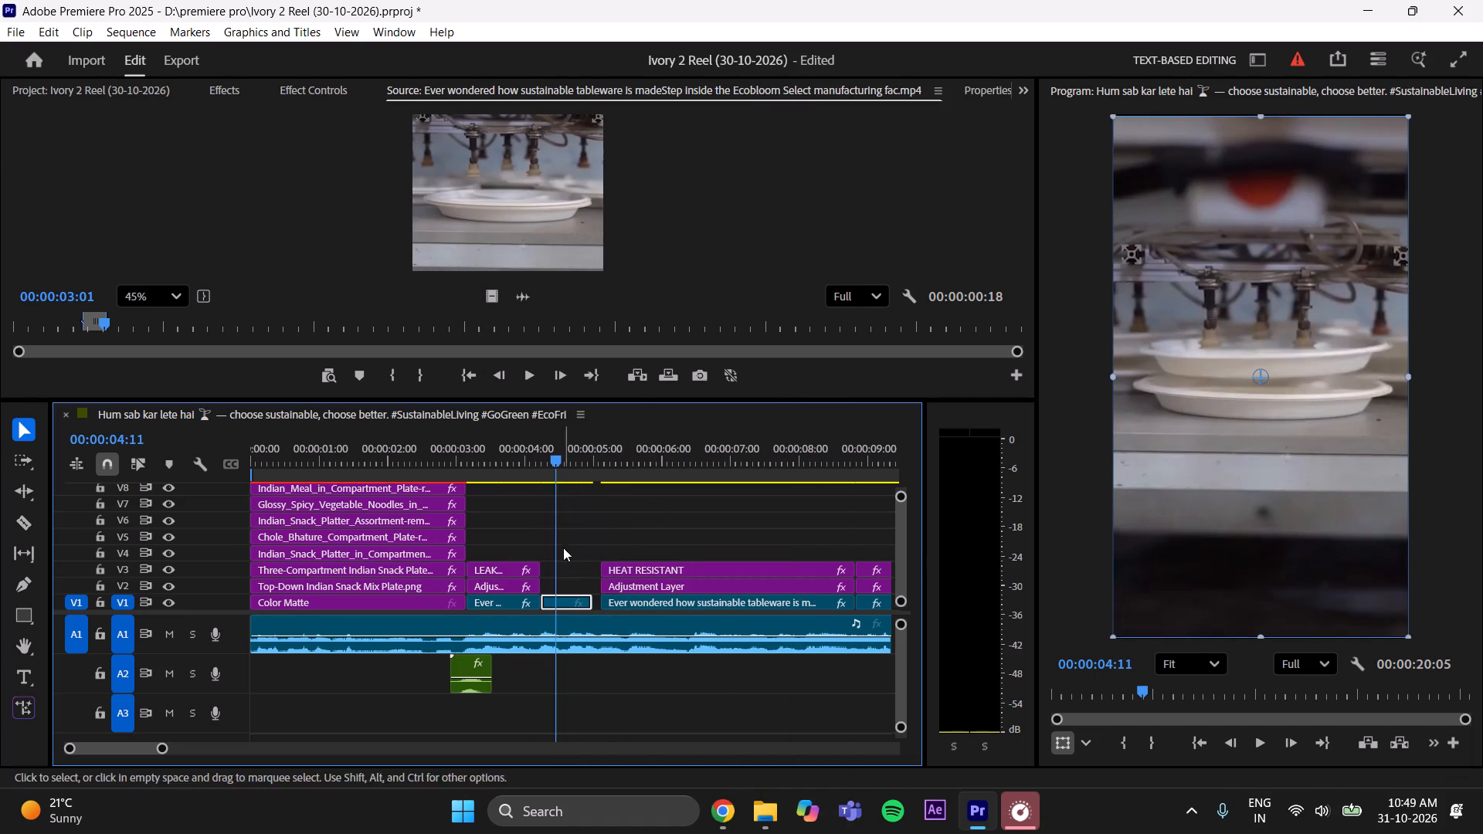
# Extend the adjustment layer and LEAK PROOF title to the end of the added plate shot, and play back the section.
pyautogui.moveTo(542, 585); pyautogui.dragTo(591, 592)
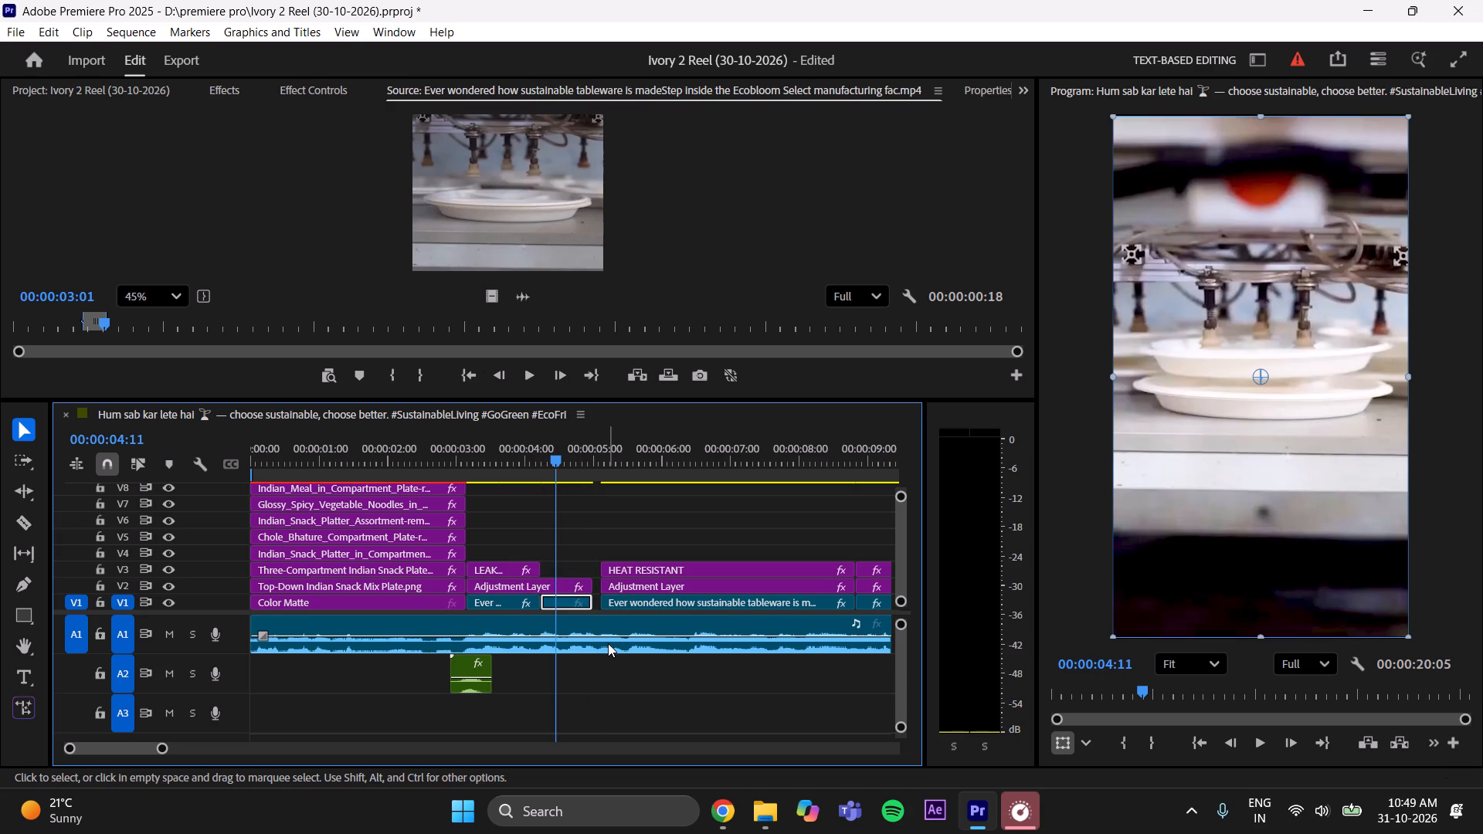
pyautogui.click(573, 534)
pyautogui.moveTo(560, 456); pyautogui.dragTo(558, 456)
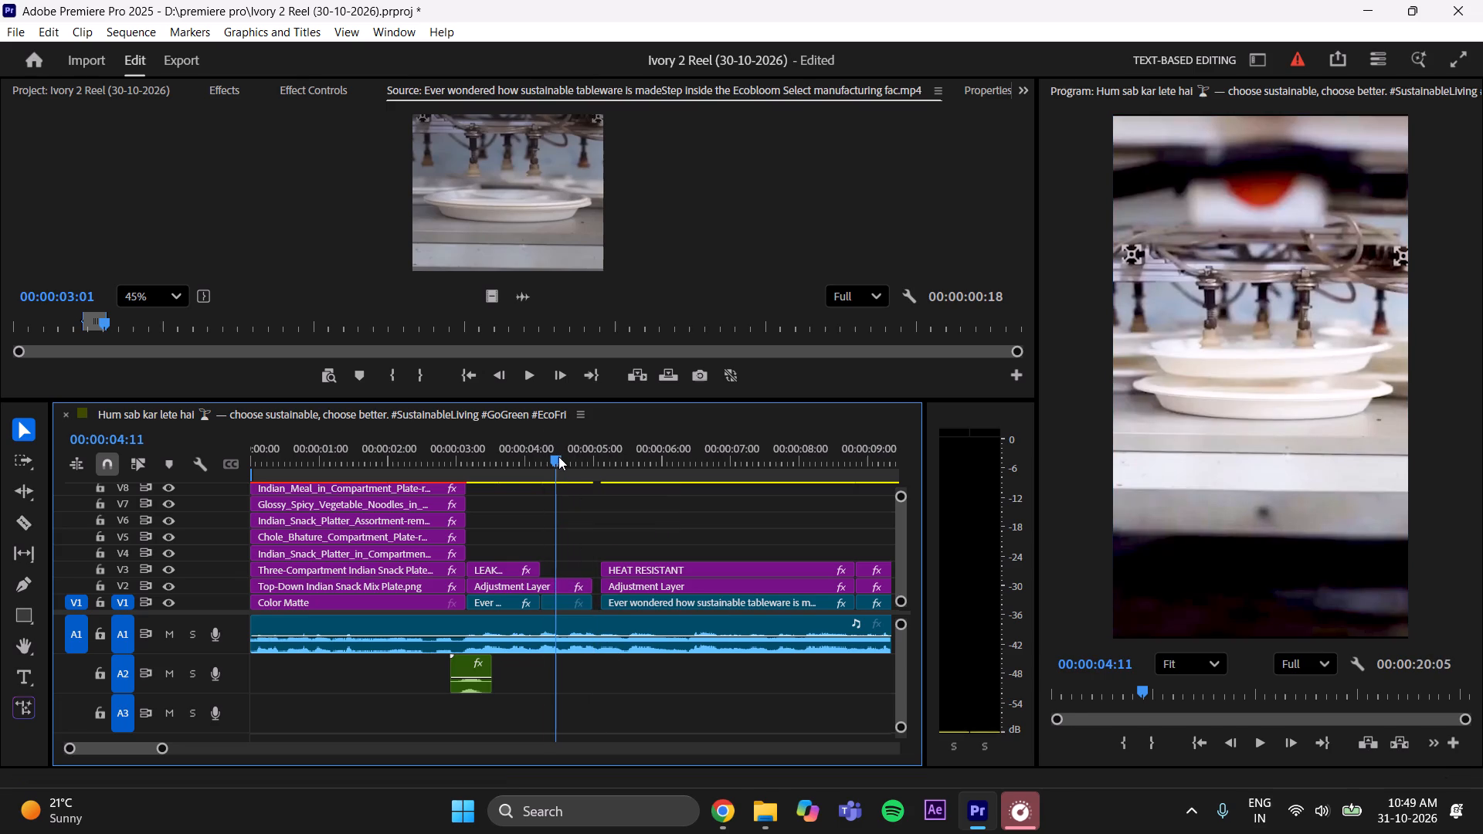
pyautogui.moveTo(558, 456); pyautogui.dragTo(558, 463)
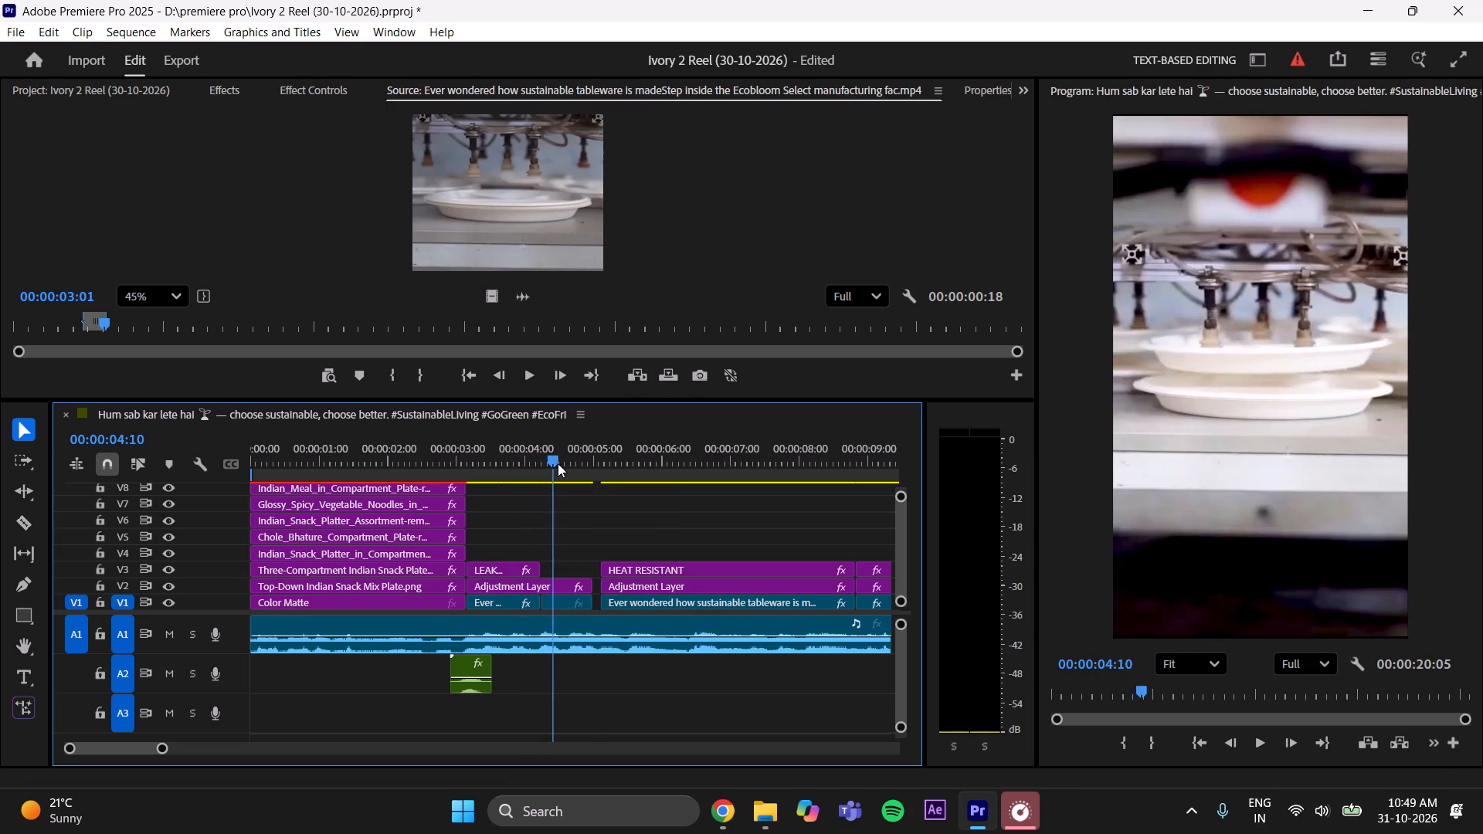
pyautogui.moveTo(558, 463); pyautogui.dragTo(537, 471)
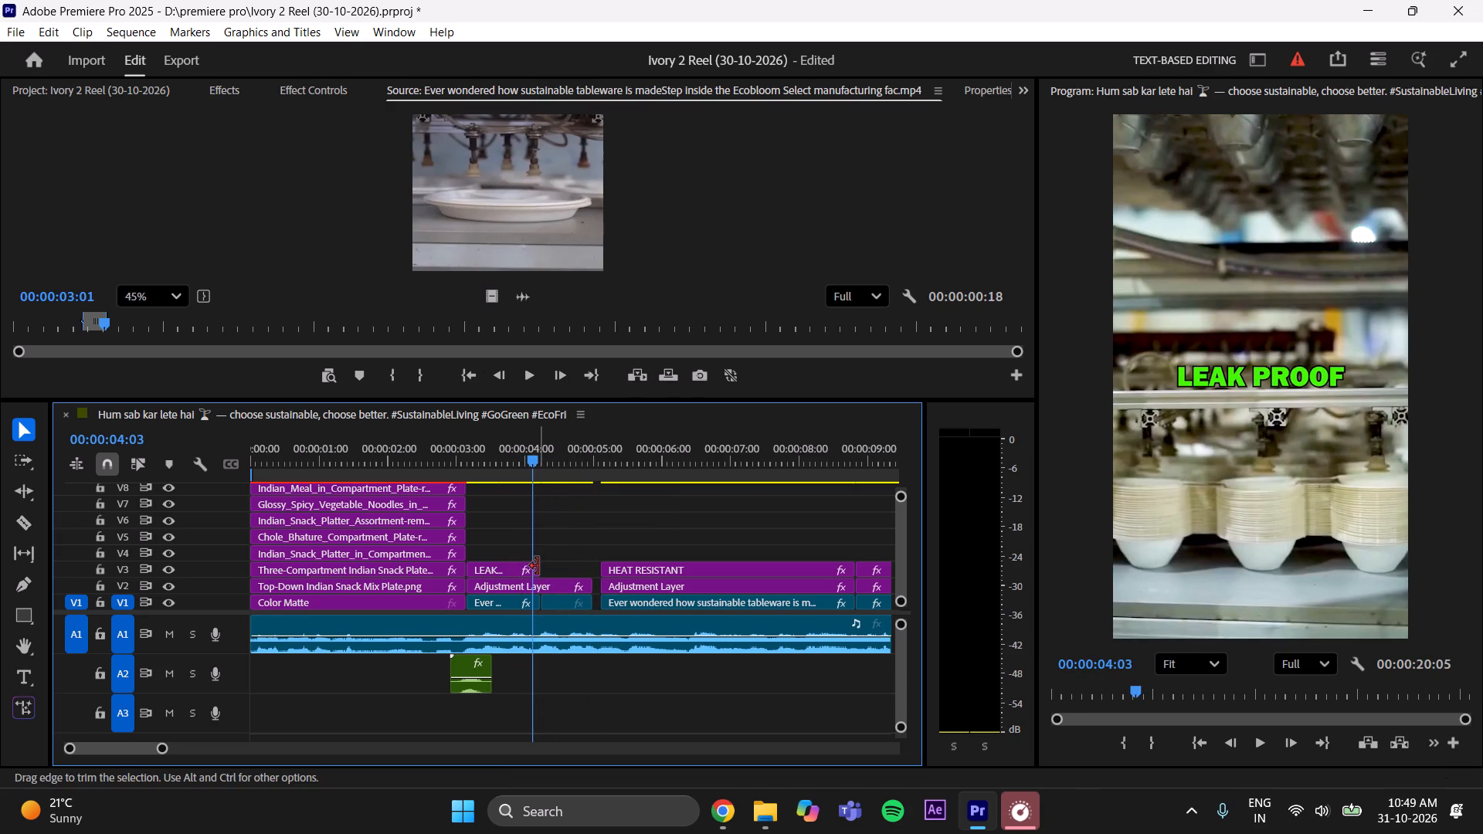
pyautogui.moveTo(538, 566); pyautogui.dragTo(589, 578)
pyautogui.click(621, 531)
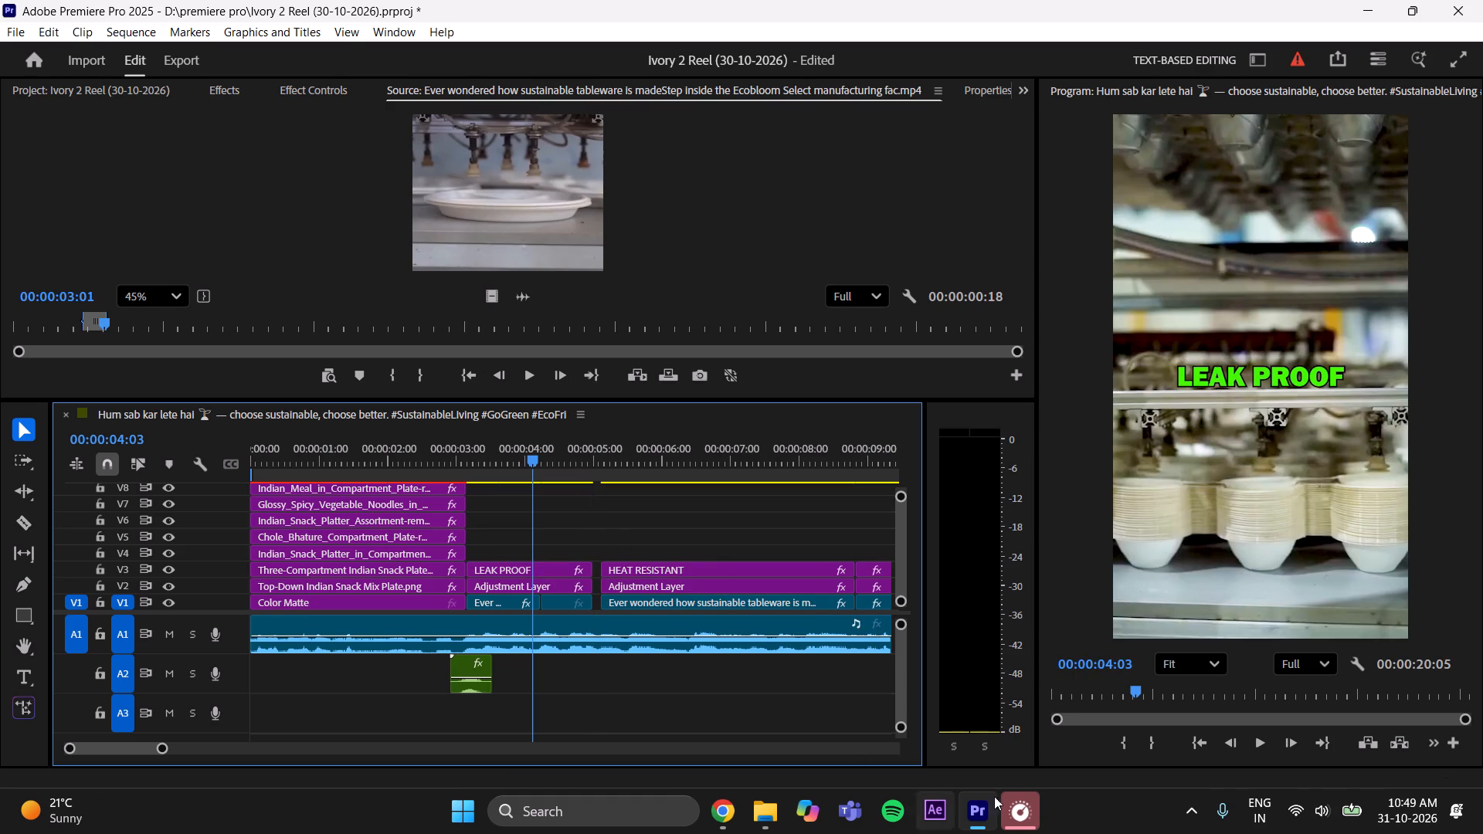
pyautogui.click(1257, 747)
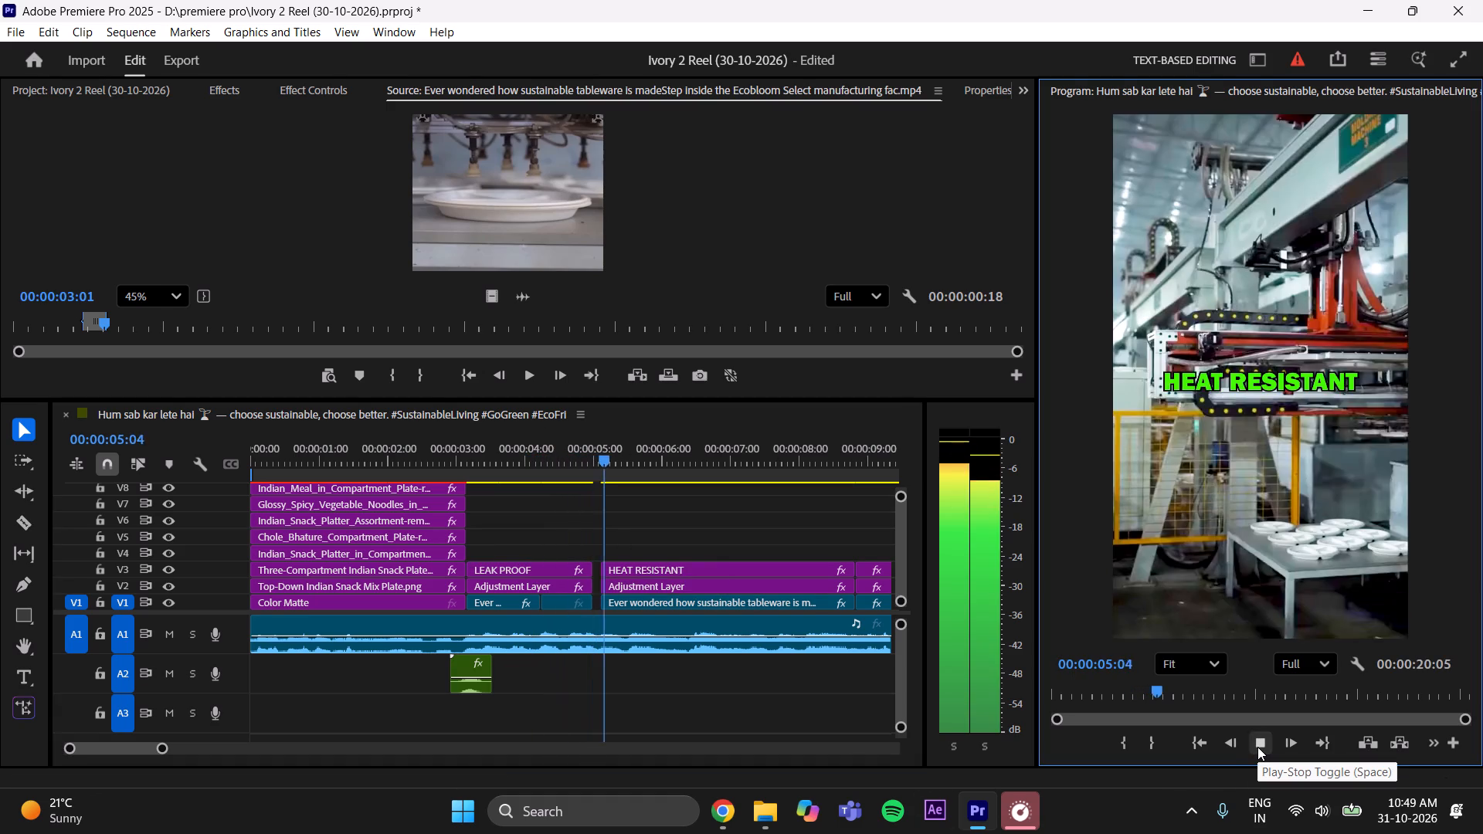
pyautogui.click(1257, 747)
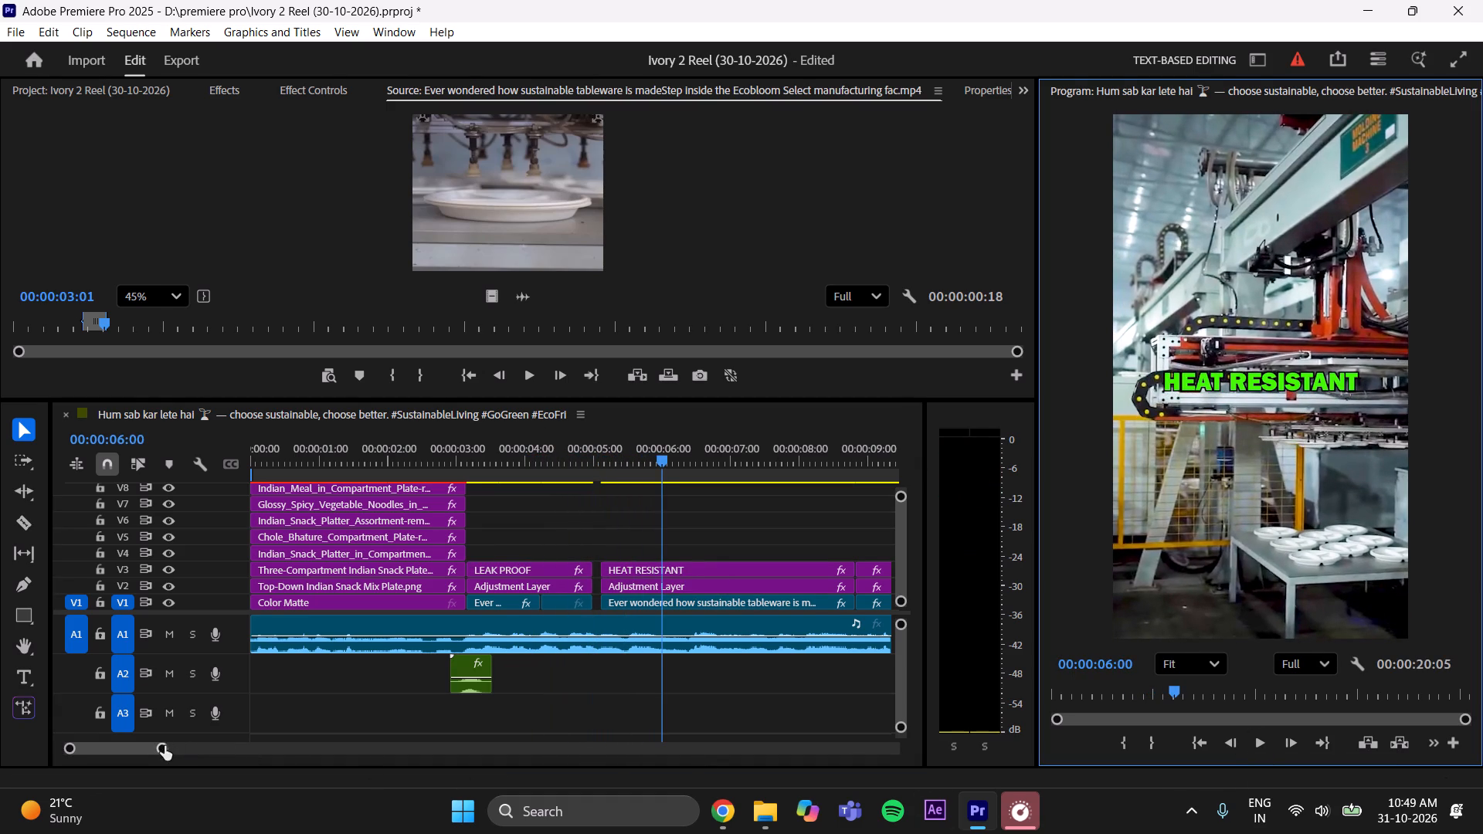
# Move all clips from HEAT RESISTANT through BULK ORDERS earlier to close the gap after the LEAK PROOF section.
pyautogui.moveTo(165, 746); pyautogui.dragTo(228, 746)
pyautogui.moveTo(625, 509); pyautogui.dragTo(528, 607)
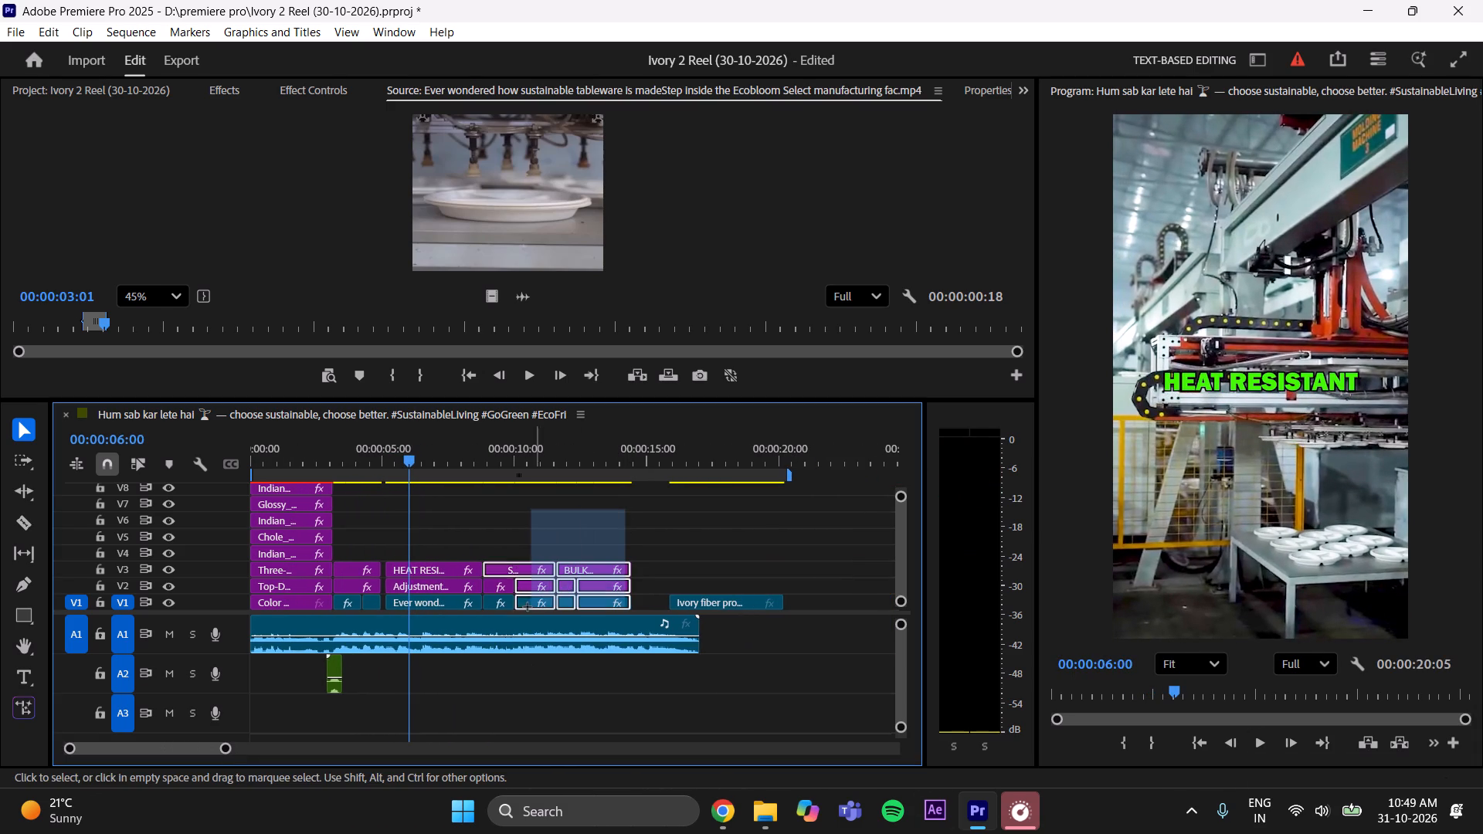
pyautogui.moveTo(528, 607); pyautogui.dragTo(436, 603)
pyautogui.click(436, 605)
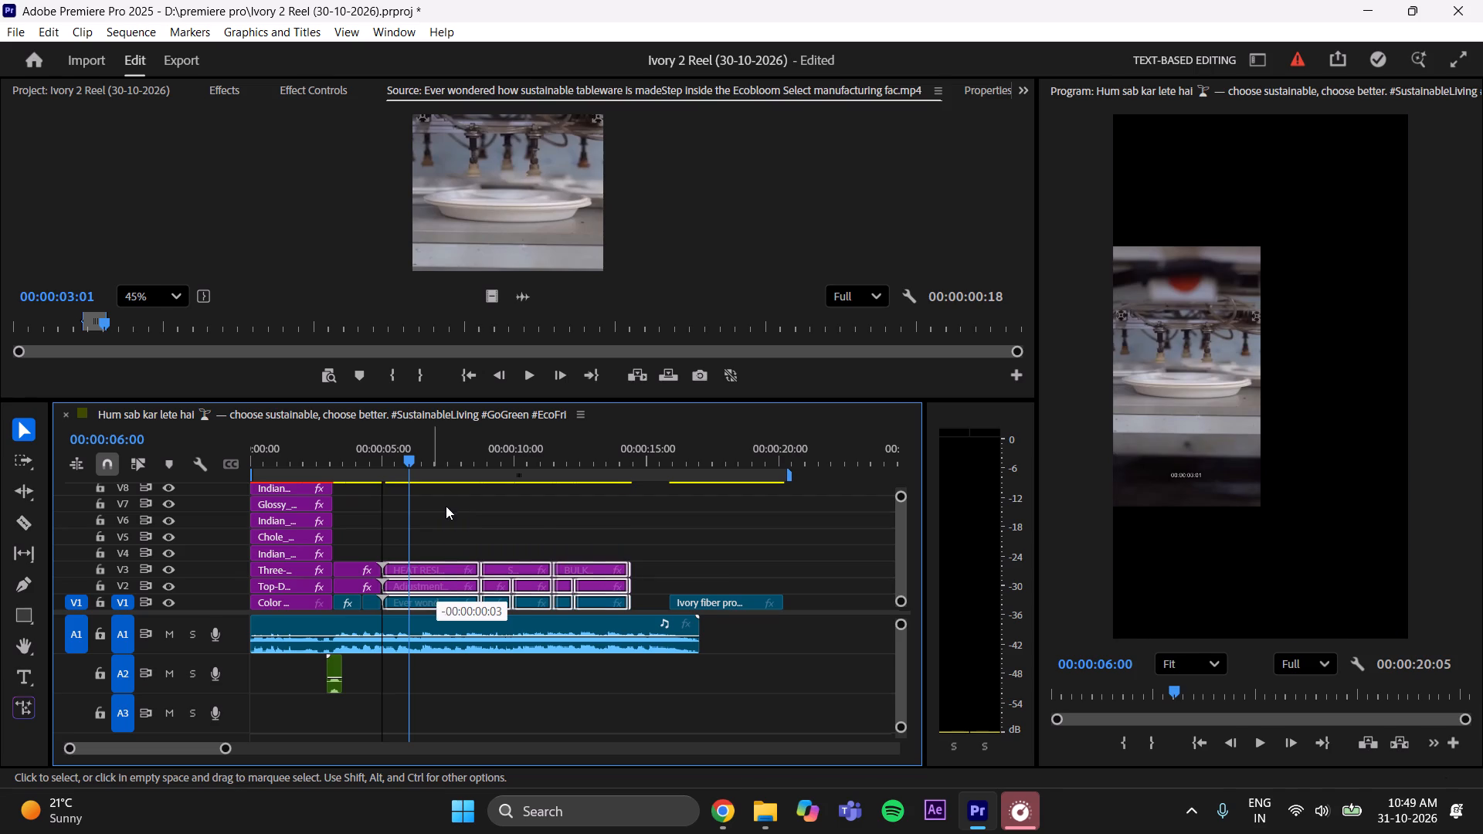
pyautogui.click(446, 504)
# Play back the reel from the LEAK PROOF section through the end of the BULK ORDERS section.
pyautogui.moveTo(409, 453); pyautogui.dragTo(352, 483)
pyautogui.click(1264, 748)
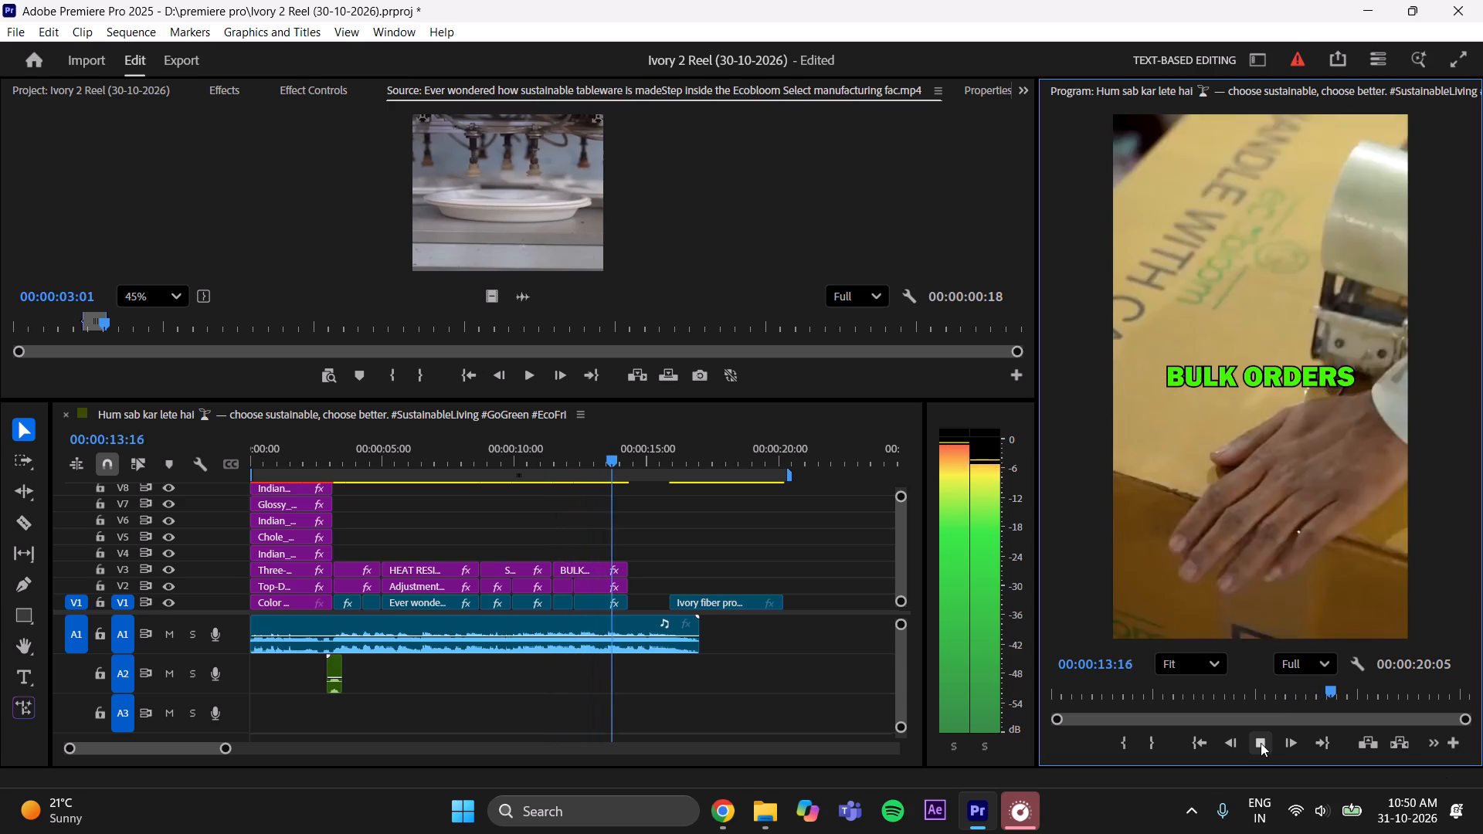
pyautogui.press('space')
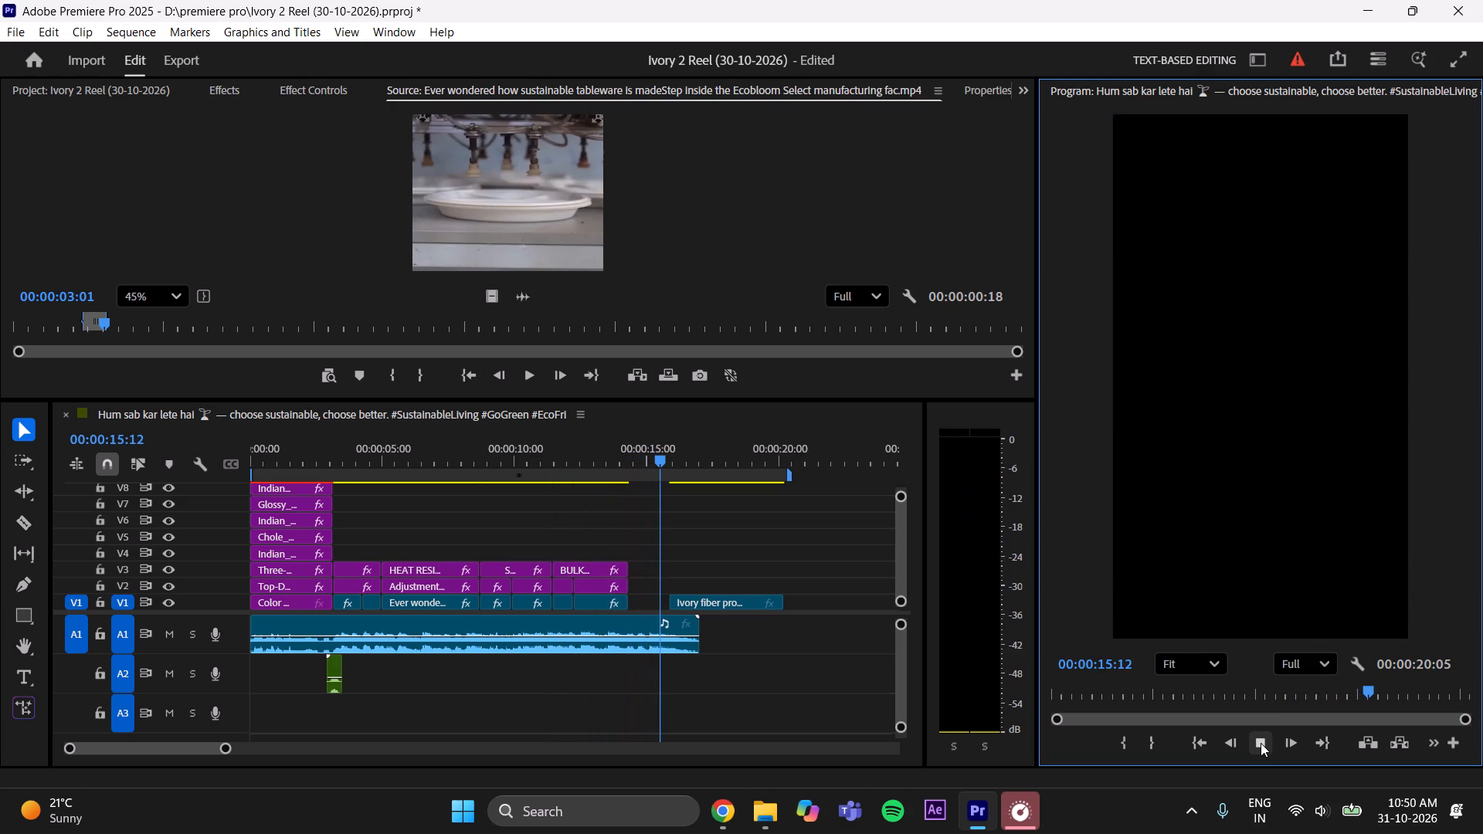
# Move the Ivory fiber products clip on V1 directly against the end of the BULK ORDERS section and save the project.
pyautogui.moveTo(655, 453); pyautogui.dragTo(610, 483)
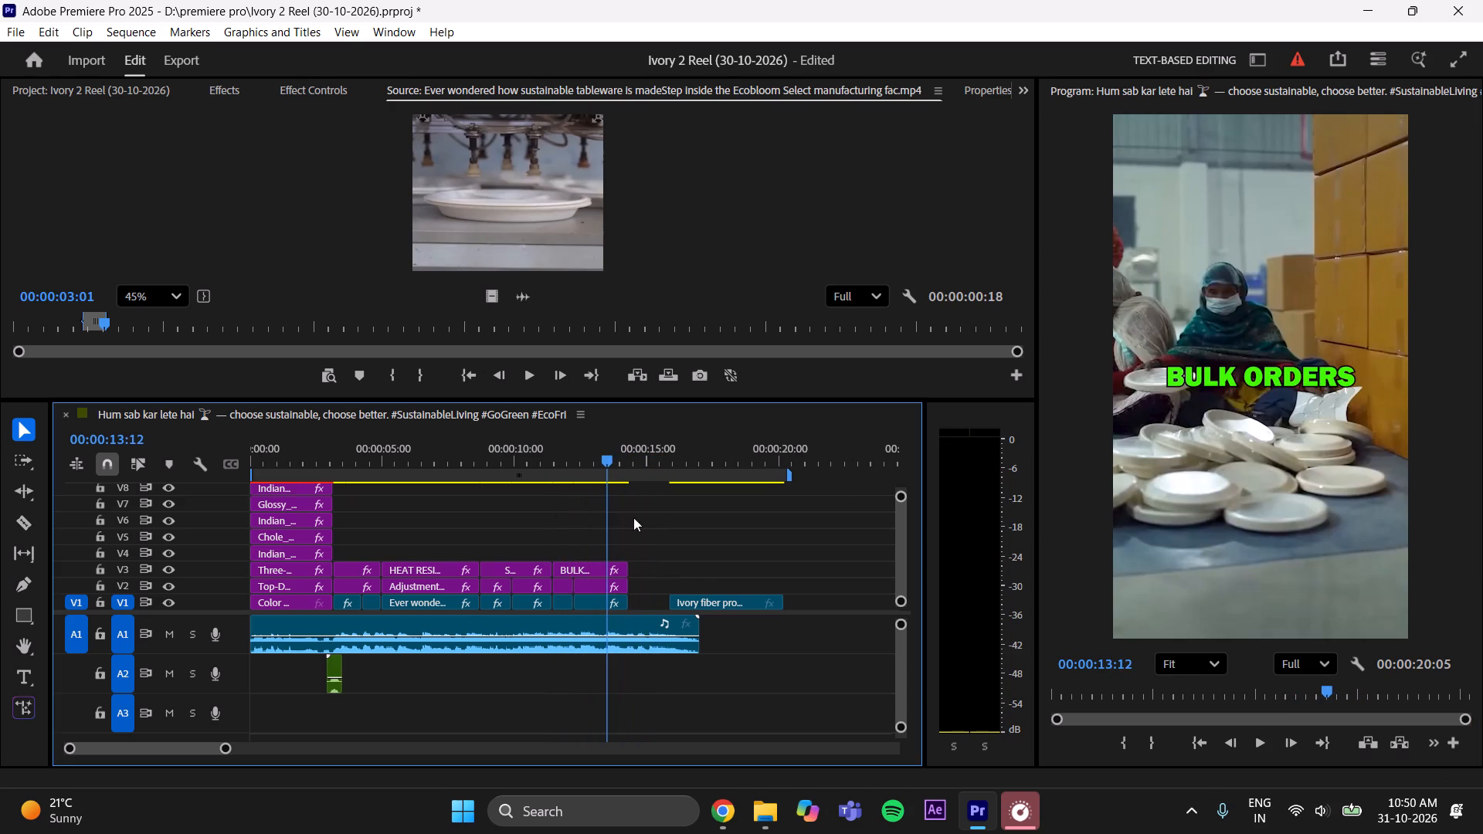
pyautogui.moveTo(701, 604); pyautogui.dragTo(667, 617)
pyautogui.click(696, 548)
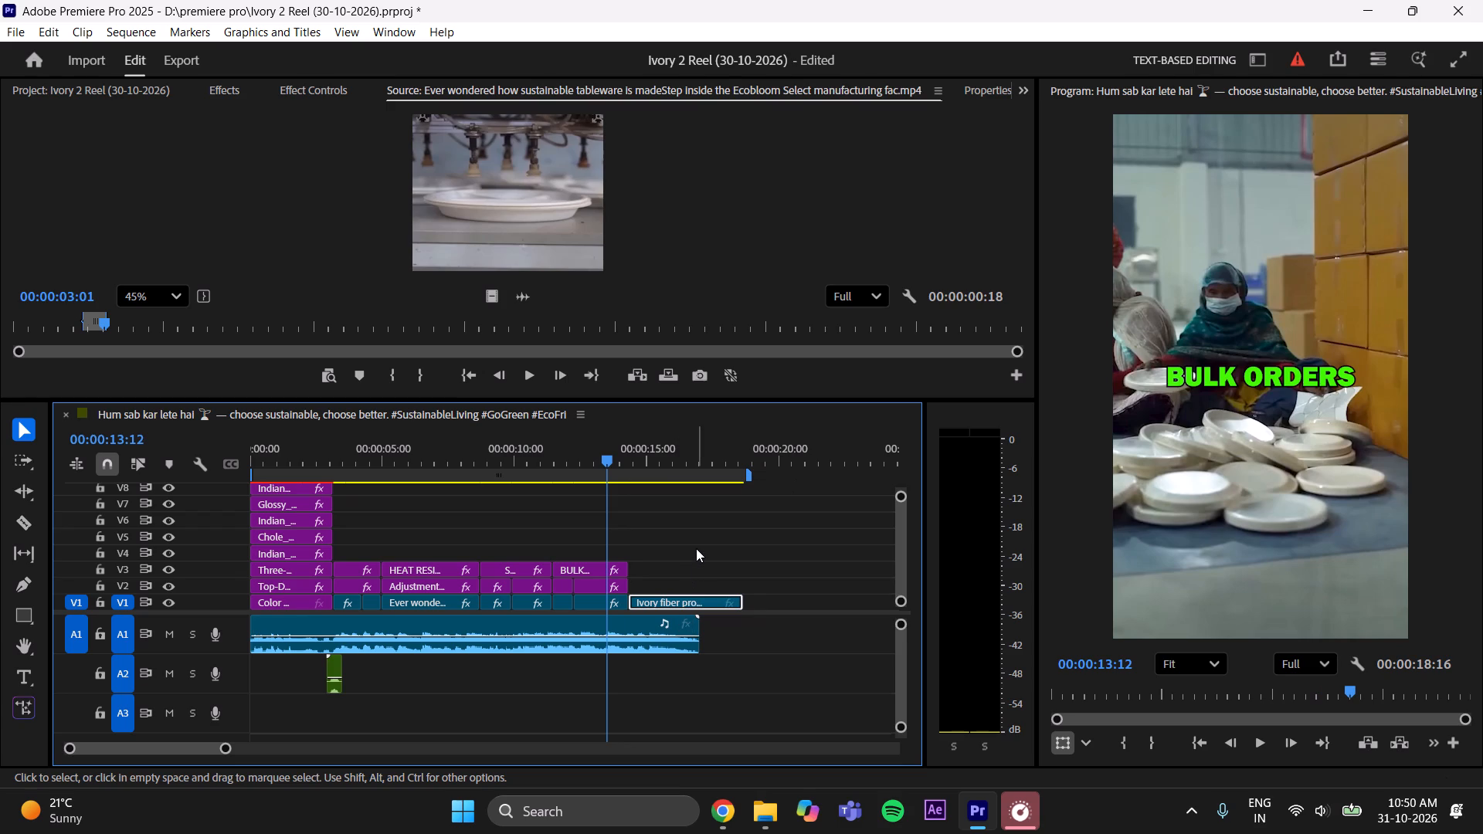
pyautogui.hotkey('ctrl', 's')
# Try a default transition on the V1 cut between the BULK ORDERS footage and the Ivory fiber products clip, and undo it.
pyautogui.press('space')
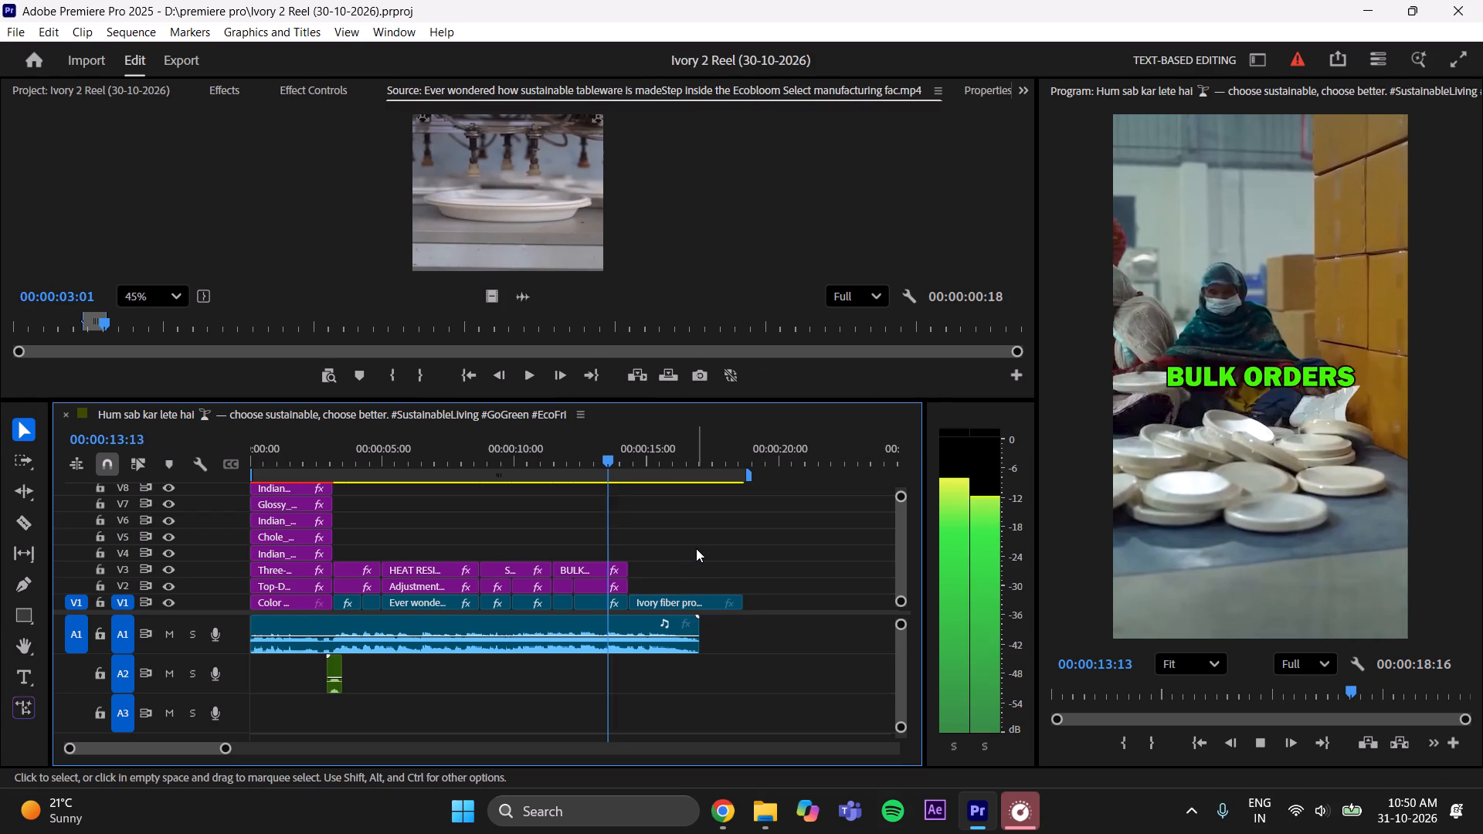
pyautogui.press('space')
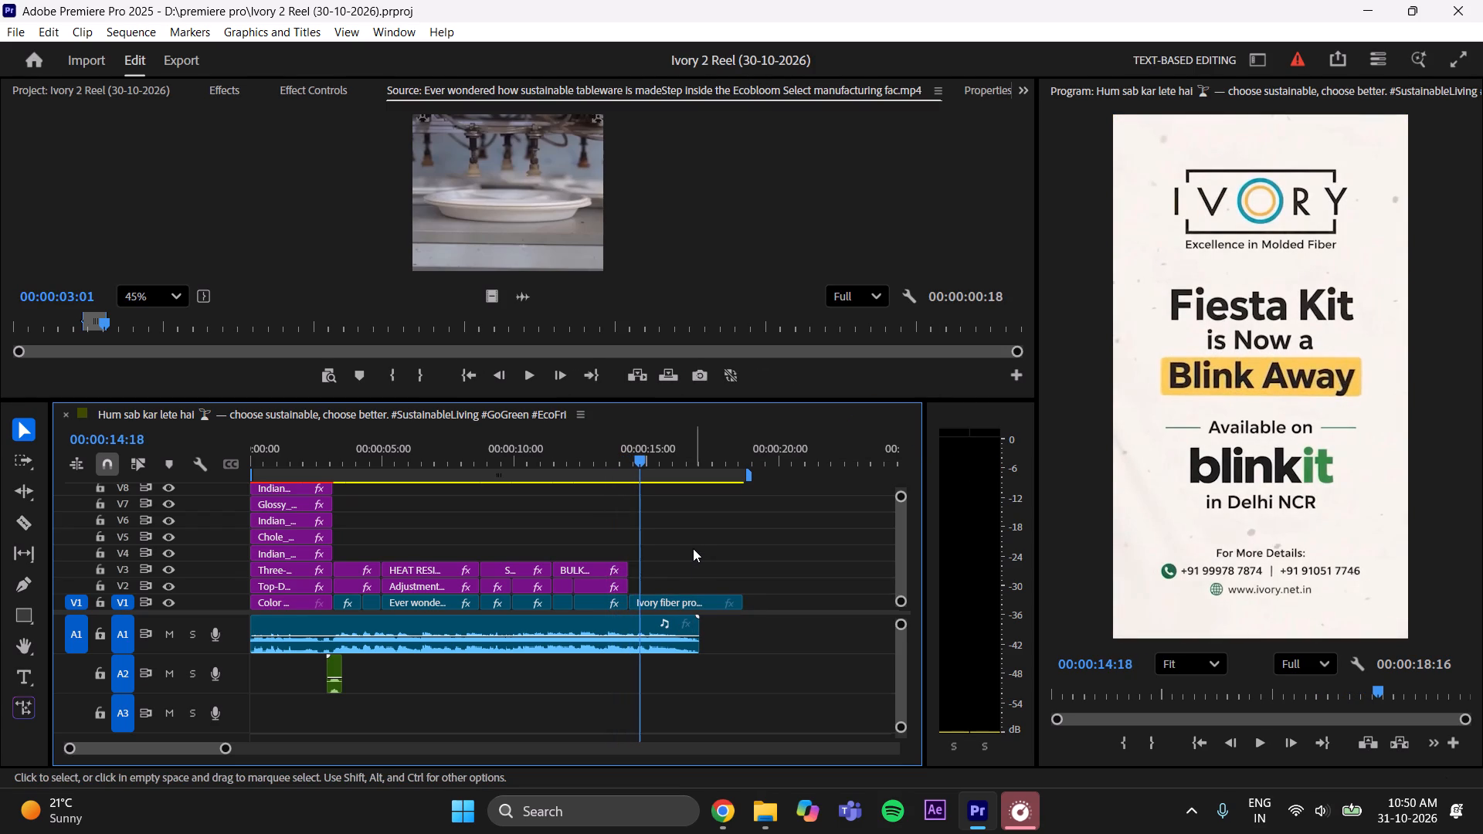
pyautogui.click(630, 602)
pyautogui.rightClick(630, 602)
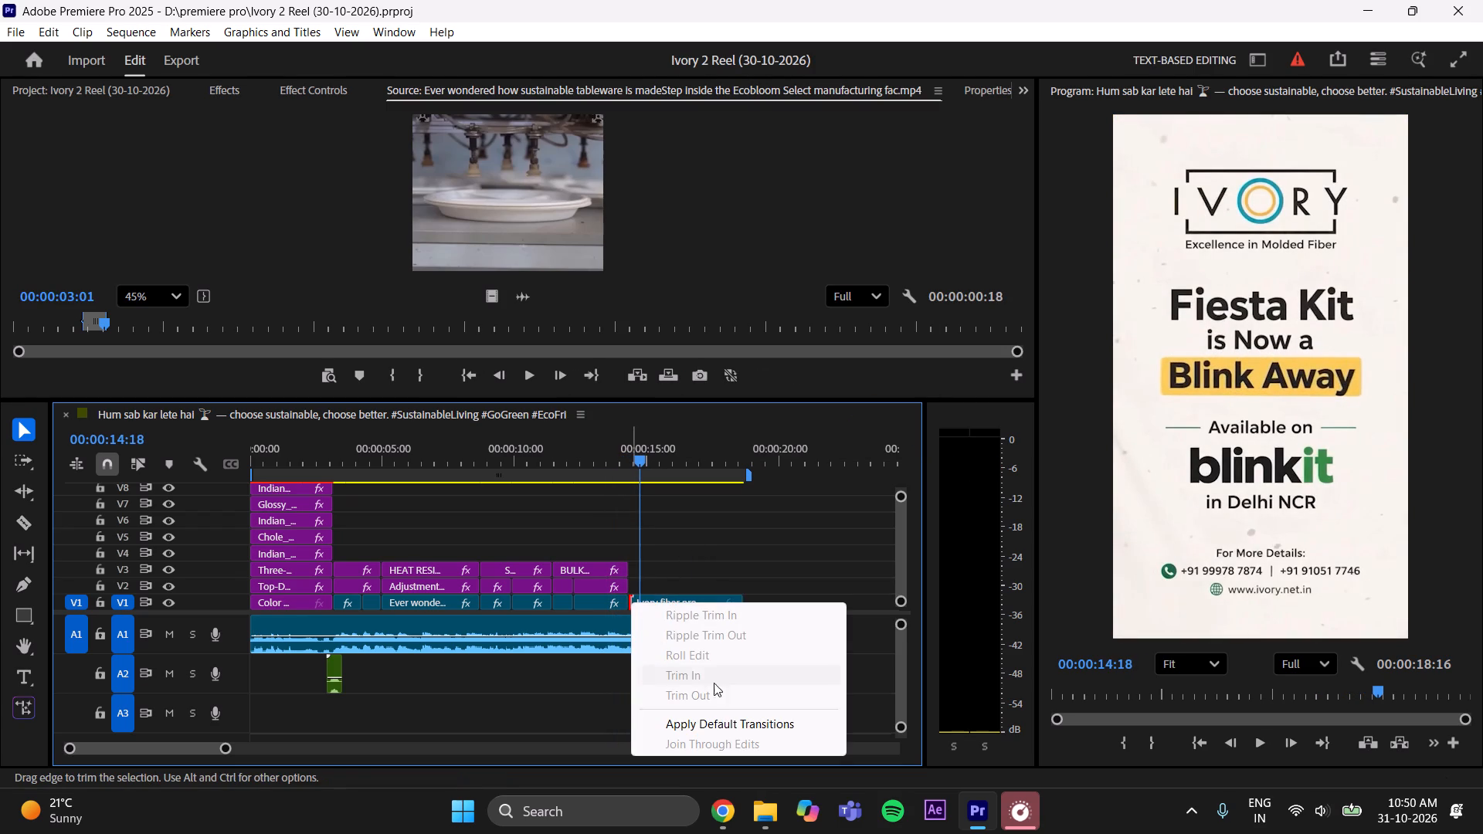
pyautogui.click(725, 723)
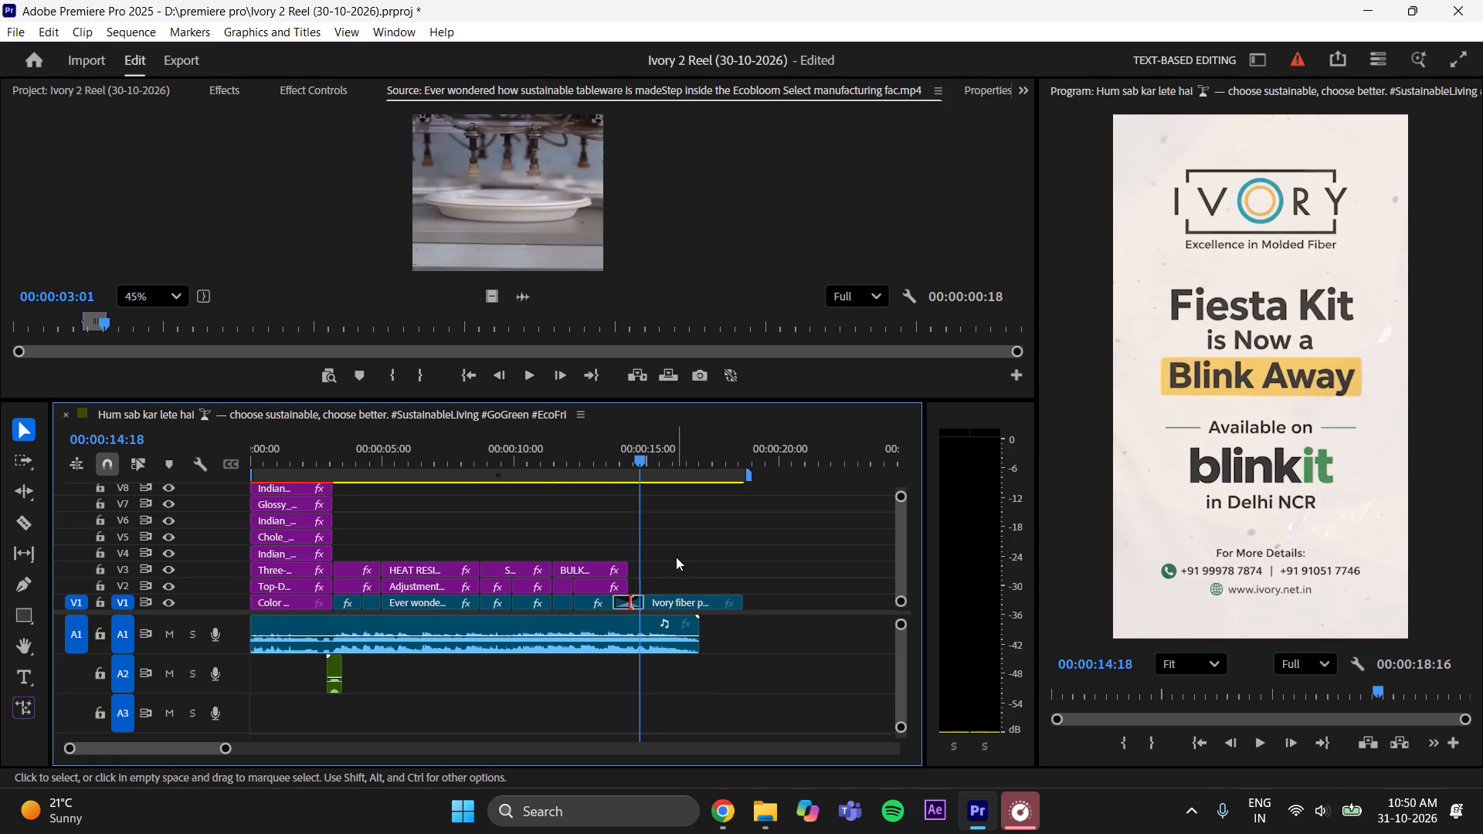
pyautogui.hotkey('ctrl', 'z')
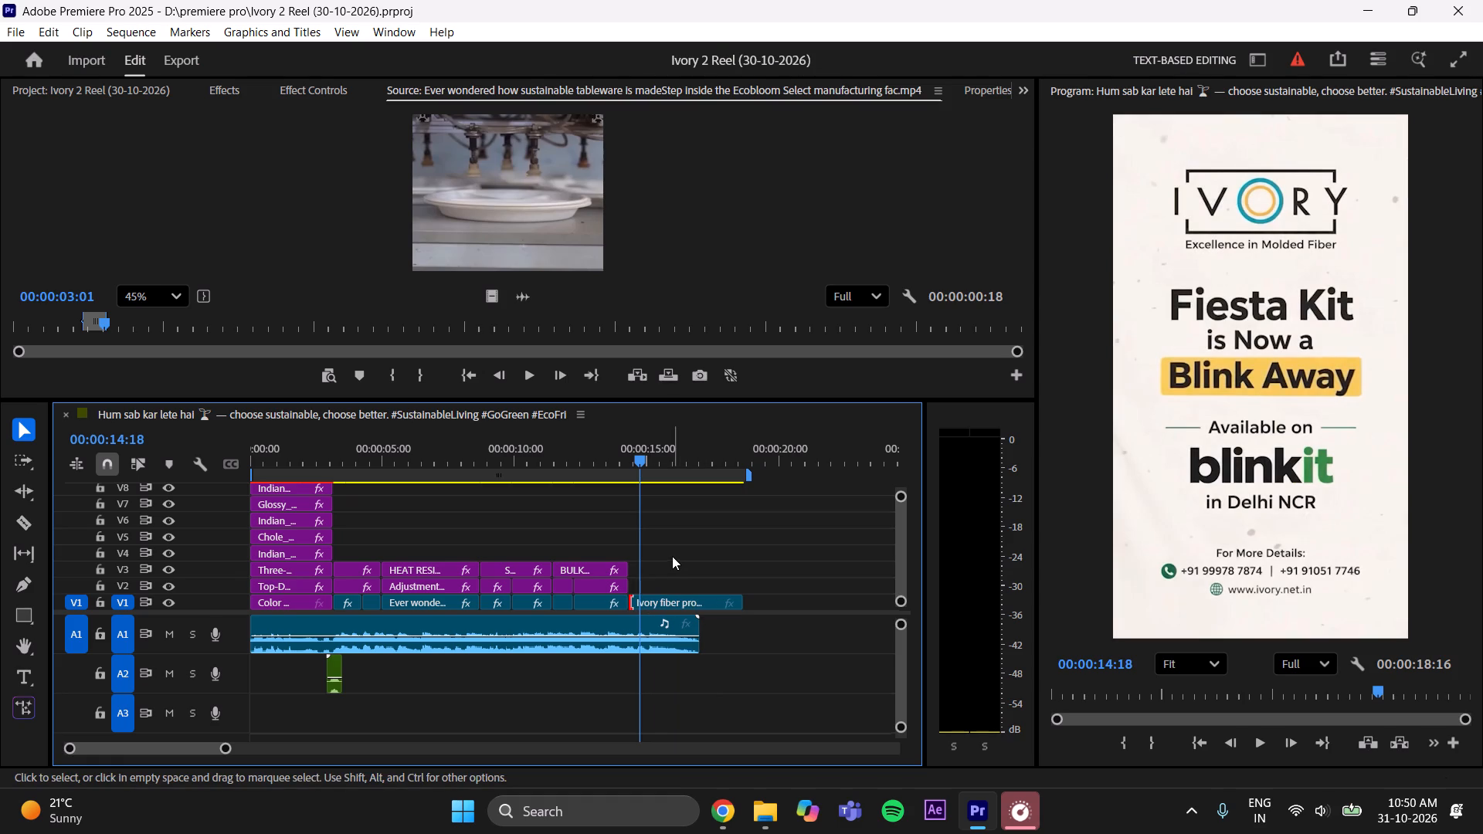
# Nest the BULK ORDERS title, its adjustment layers and the factory footage beneath them into a single sequence with the default name.
pyautogui.moveTo(617, 505); pyautogui.dragTo(566, 606)
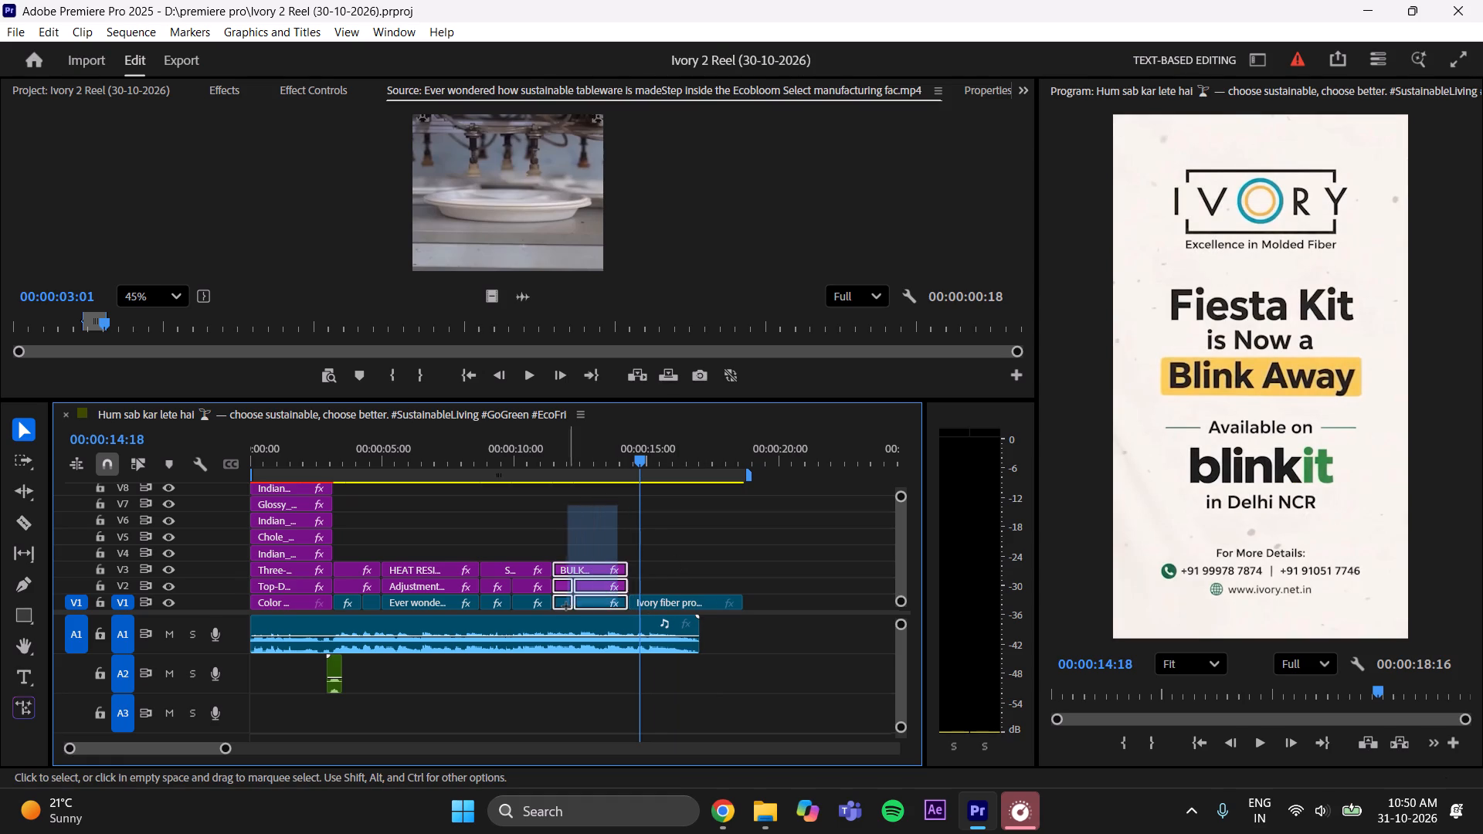
pyautogui.moveTo(566, 606); pyautogui.dragTo(565, 606)
pyautogui.rightClick(599, 605)
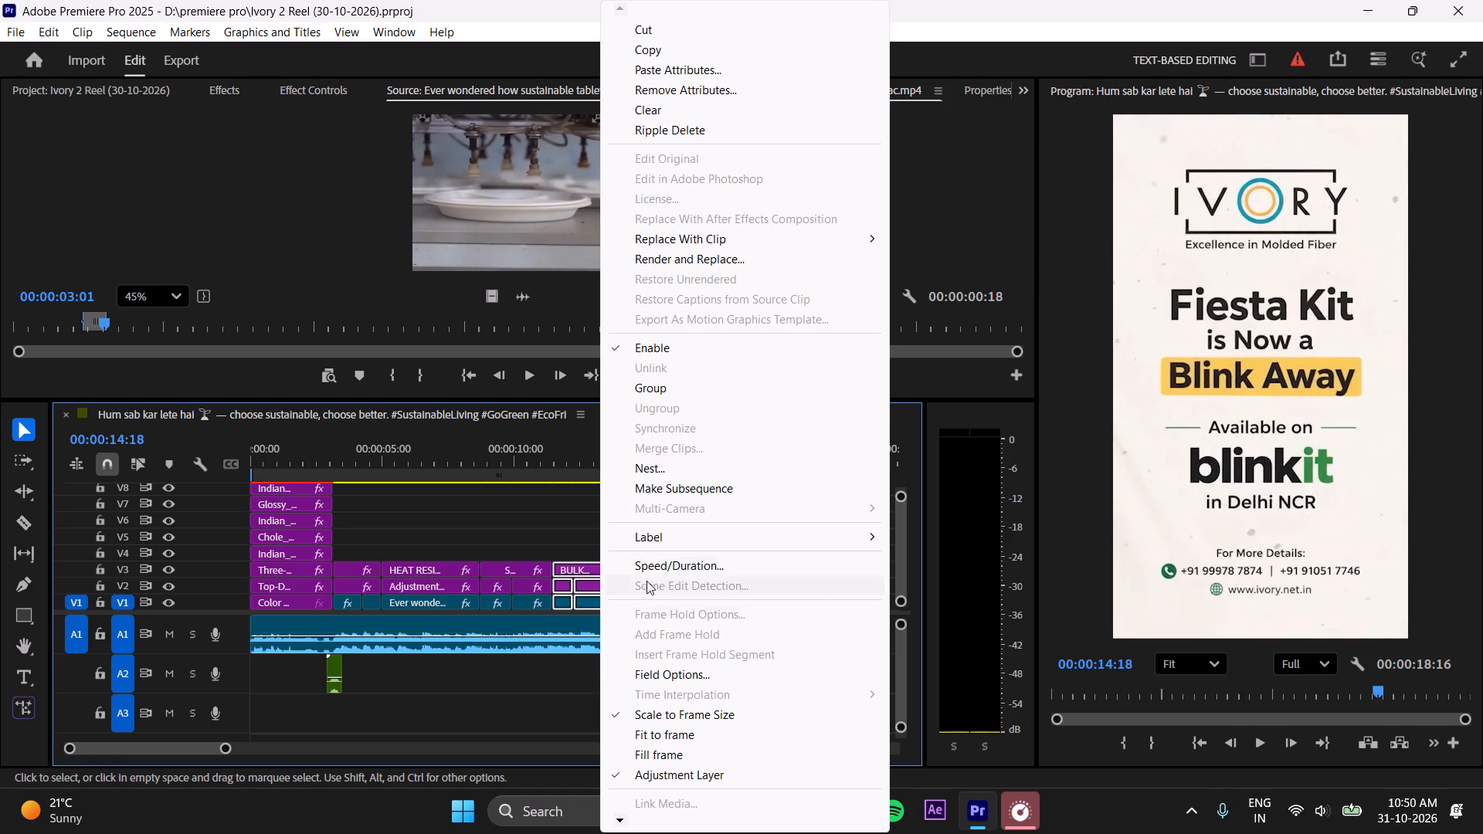
pyautogui.click(659, 470)
pyautogui.click(779, 421)
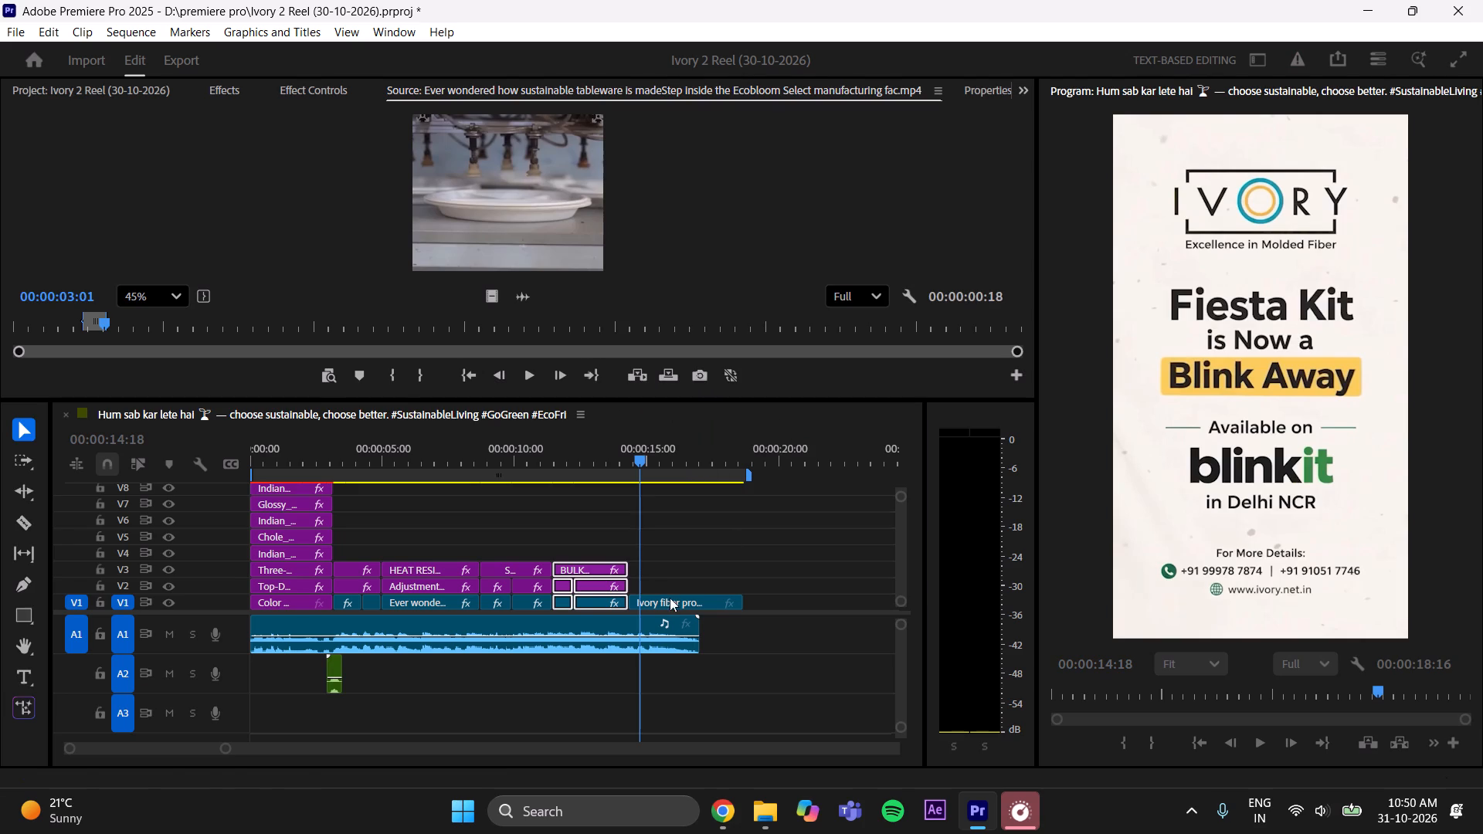
# Apply the default transition between the nested BULK ORDERS section and the Ivory fiber products clip, centred at the cut and shortened to about 18 frames.
pyautogui.click(633, 602)
pyautogui.rightClick(633, 602)
pyautogui.click(676, 724)
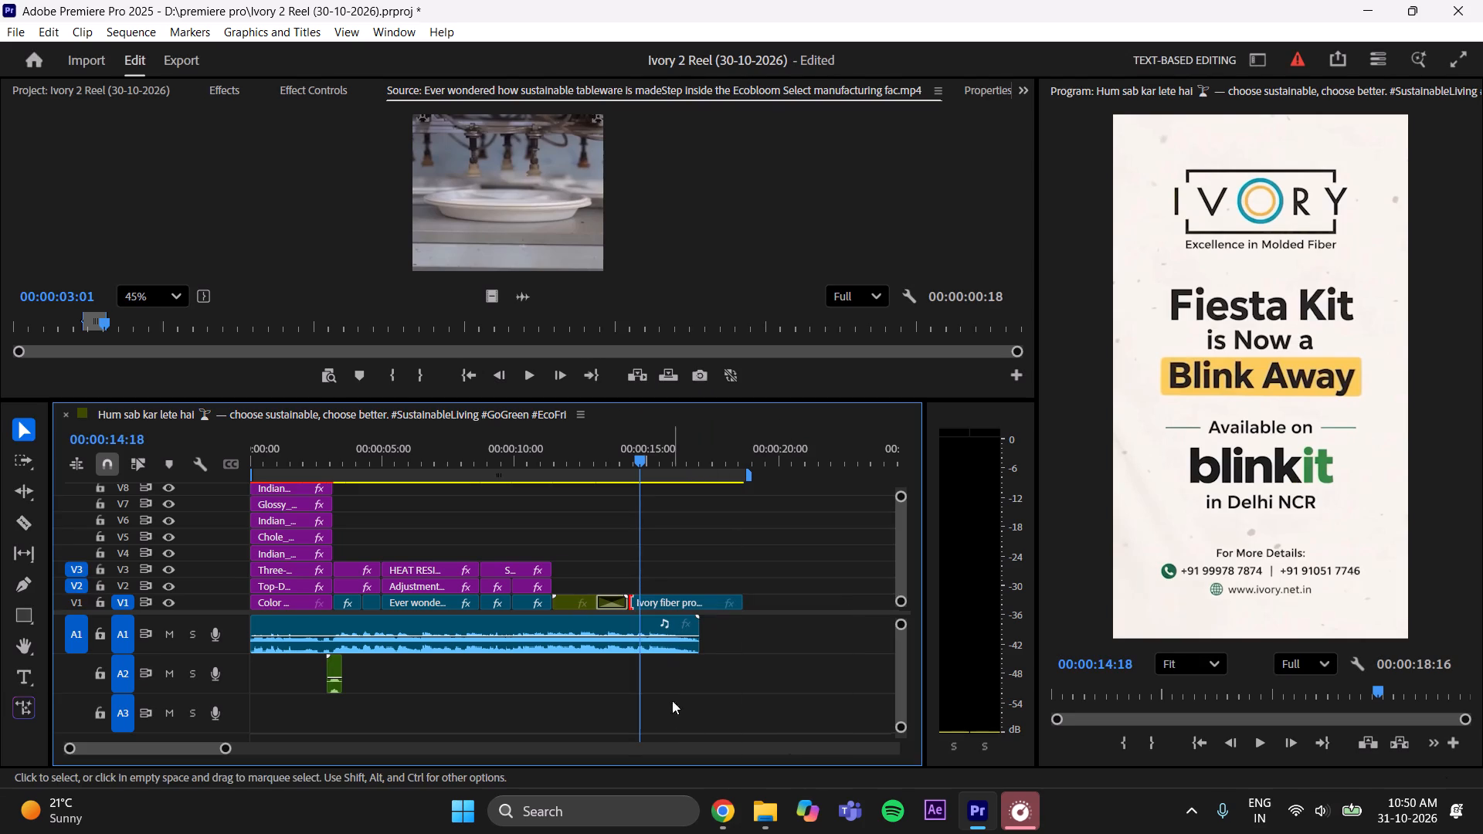
pyautogui.click(616, 599)
pyautogui.click(311, 91)
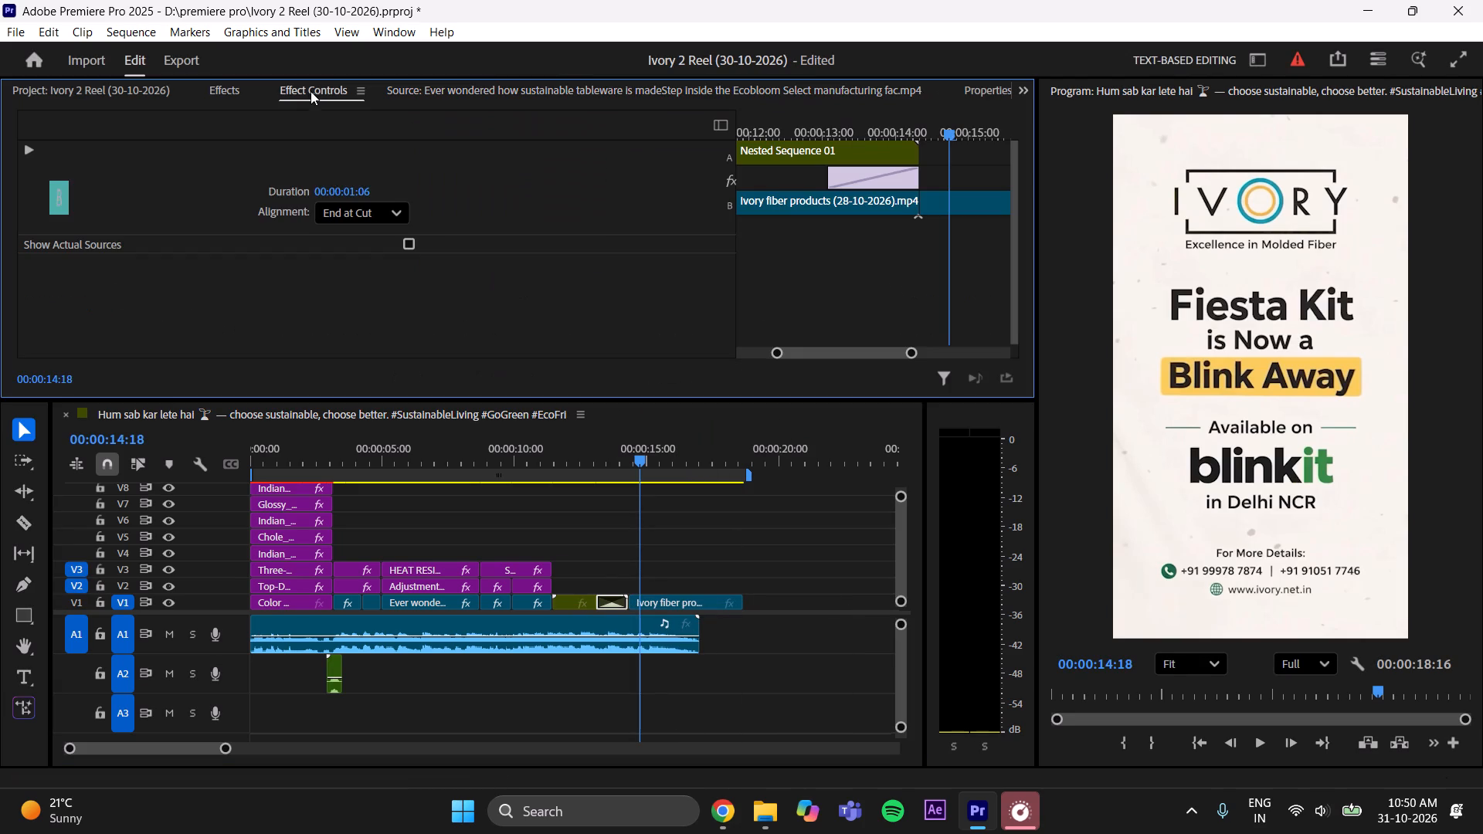
pyautogui.click(348, 215)
pyautogui.click(365, 253)
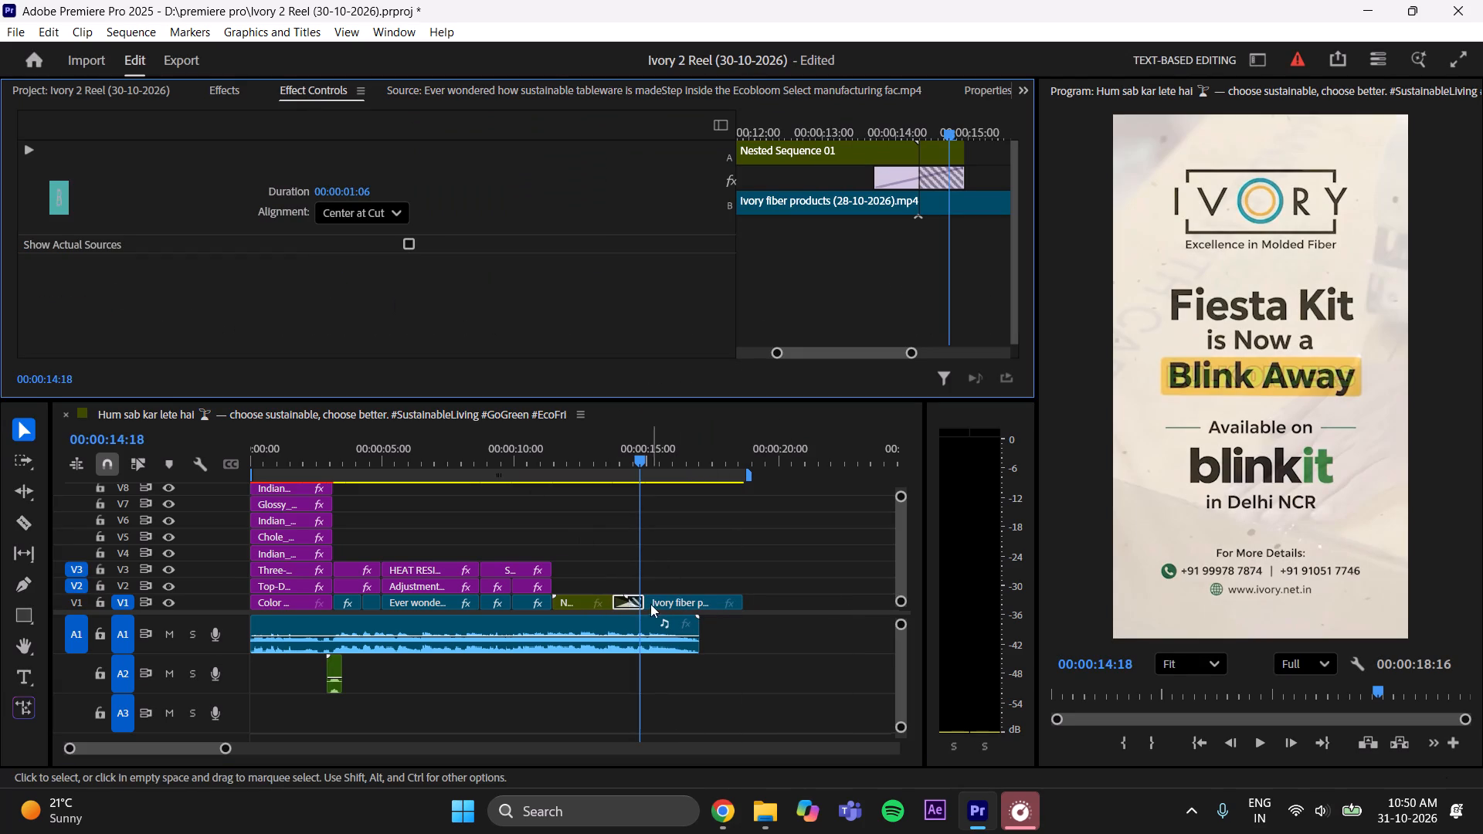
pyautogui.moveTo(643, 598); pyautogui.dragTo(636, 625)
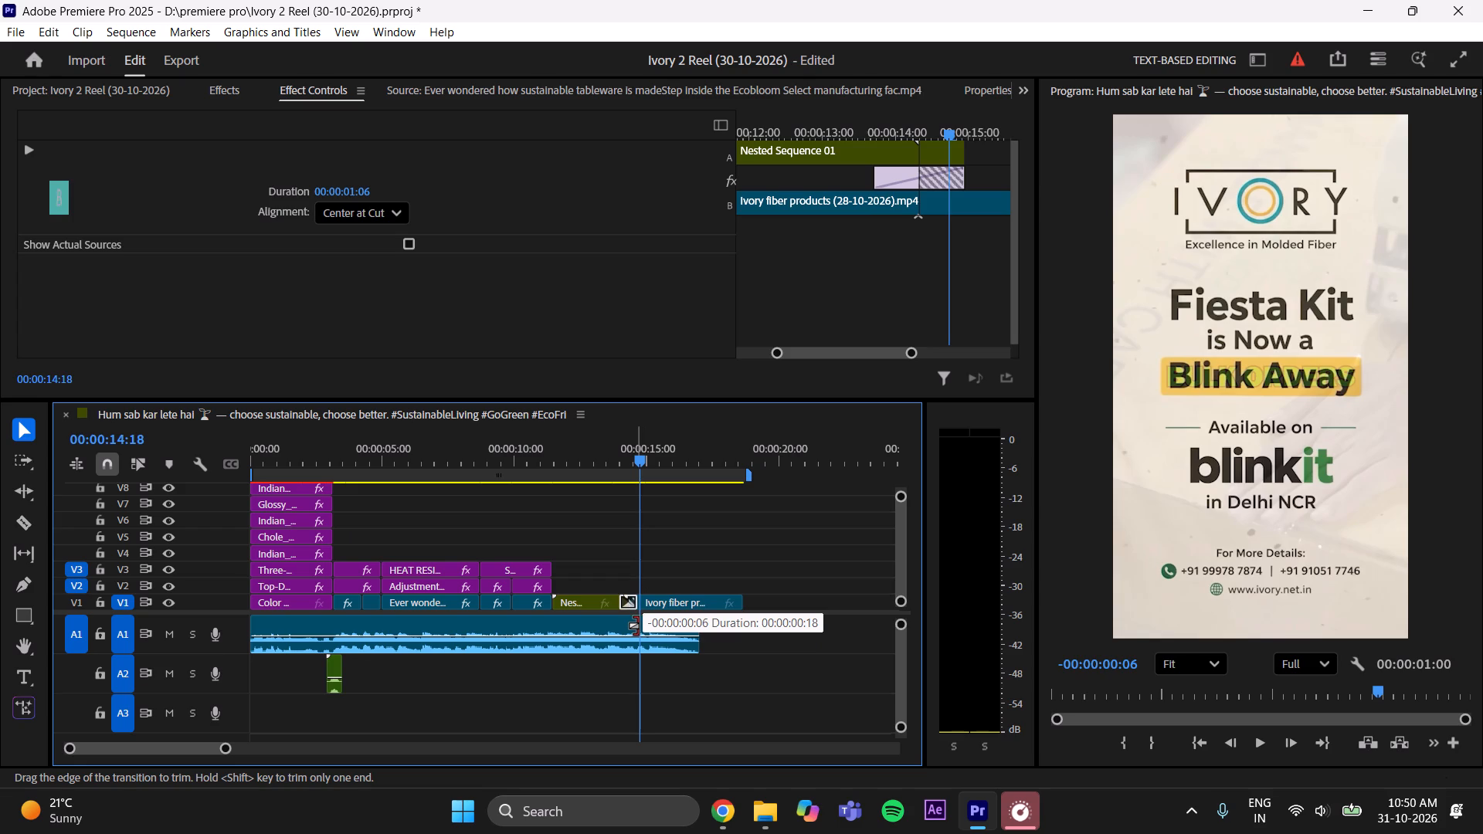
pyautogui.moveTo(636, 625); pyautogui.dragTo(636, 626)
pyautogui.click(661, 575)
# Play back the transition from the BULK ORDERS section into the Ivory end card several times.
pyautogui.moveTo(640, 453); pyautogui.dragTo(602, 490)
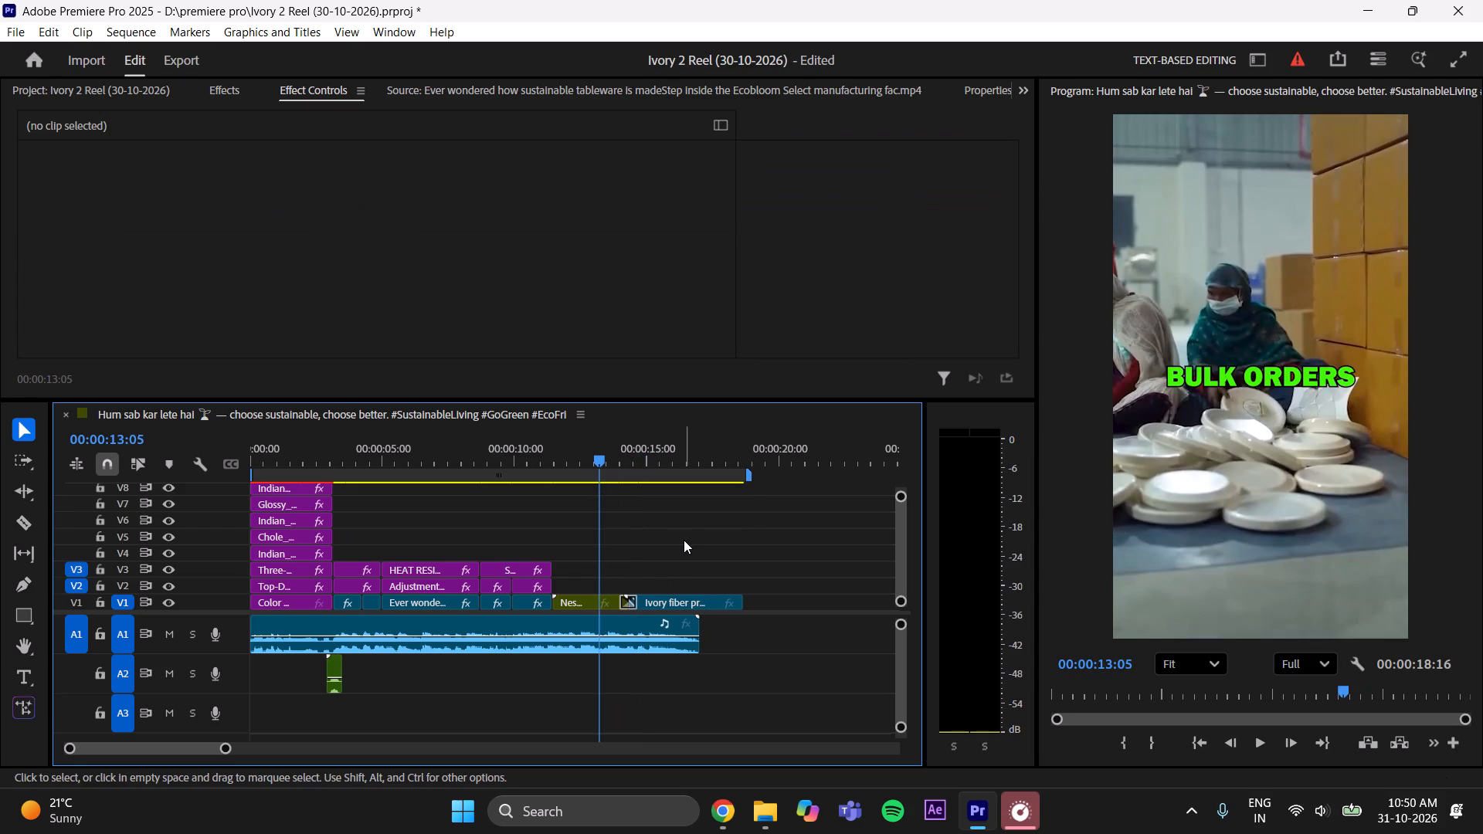
pyautogui.press('space')
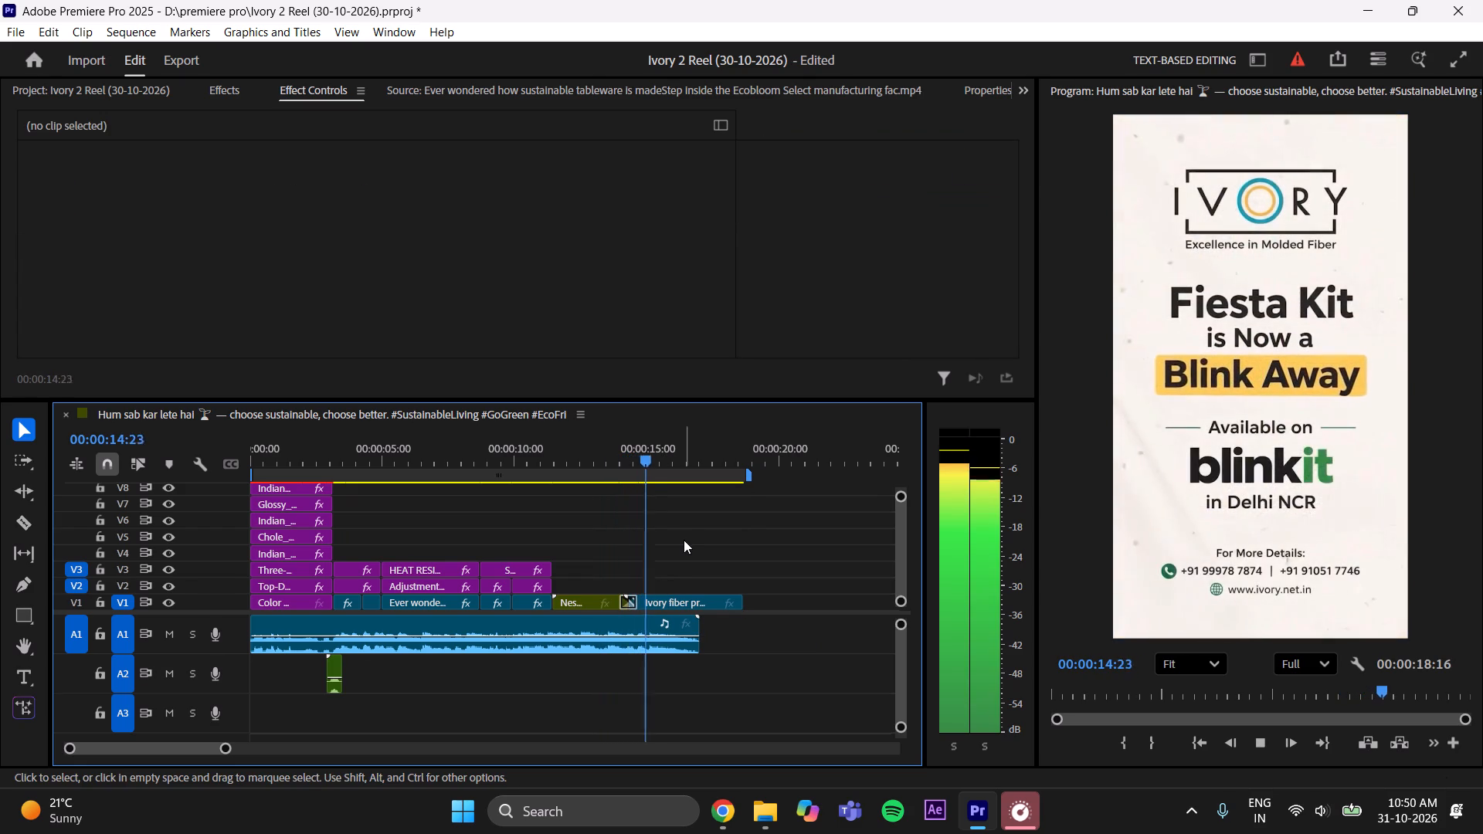
pyautogui.press('space')
pyautogui.moveTo(665, 445); pyautogui.dragTo(627, 492)
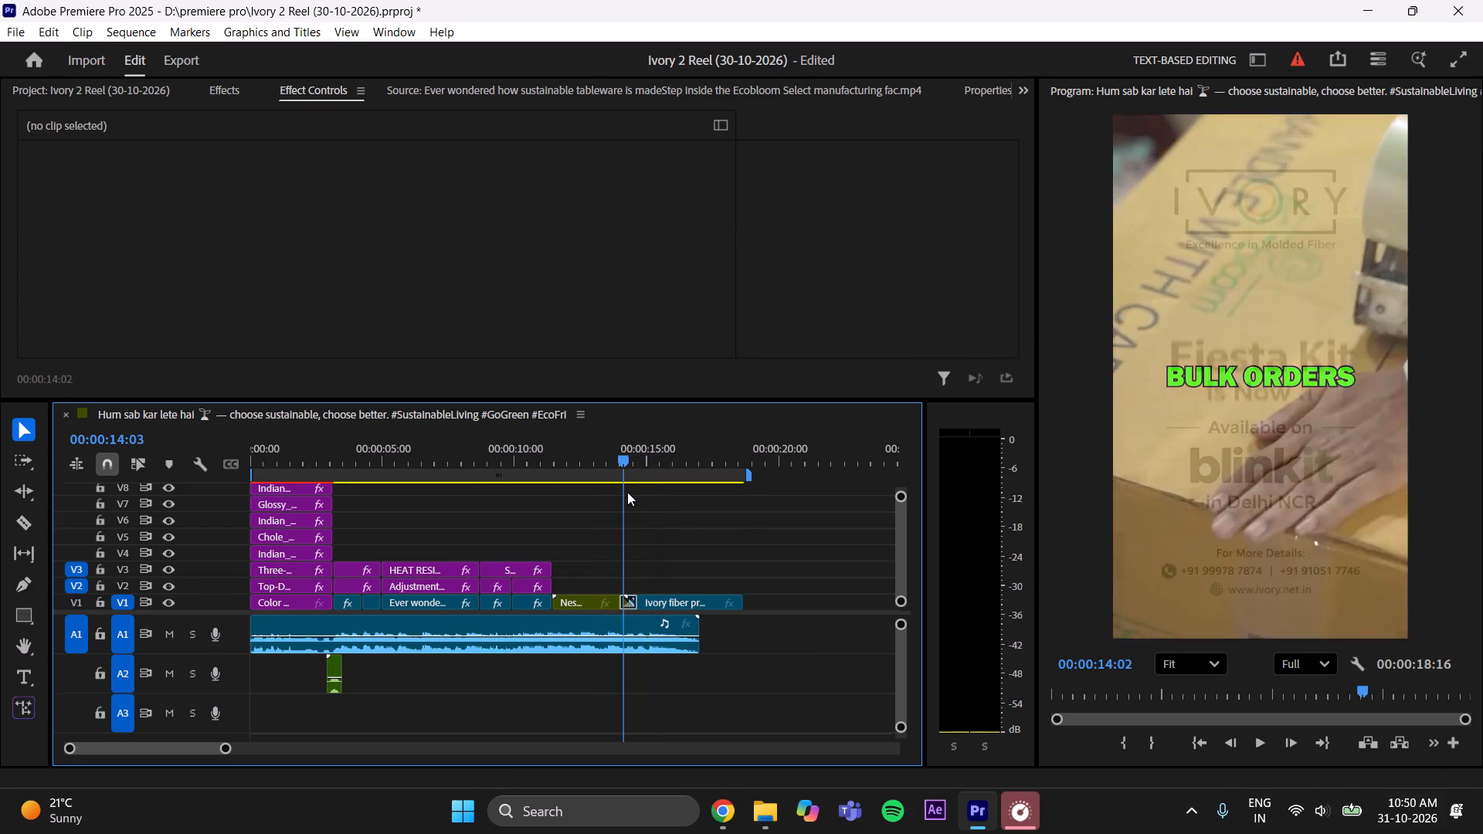
pyautogui.moveTo(627, 492); pyautogui.dragTo(611, 503)
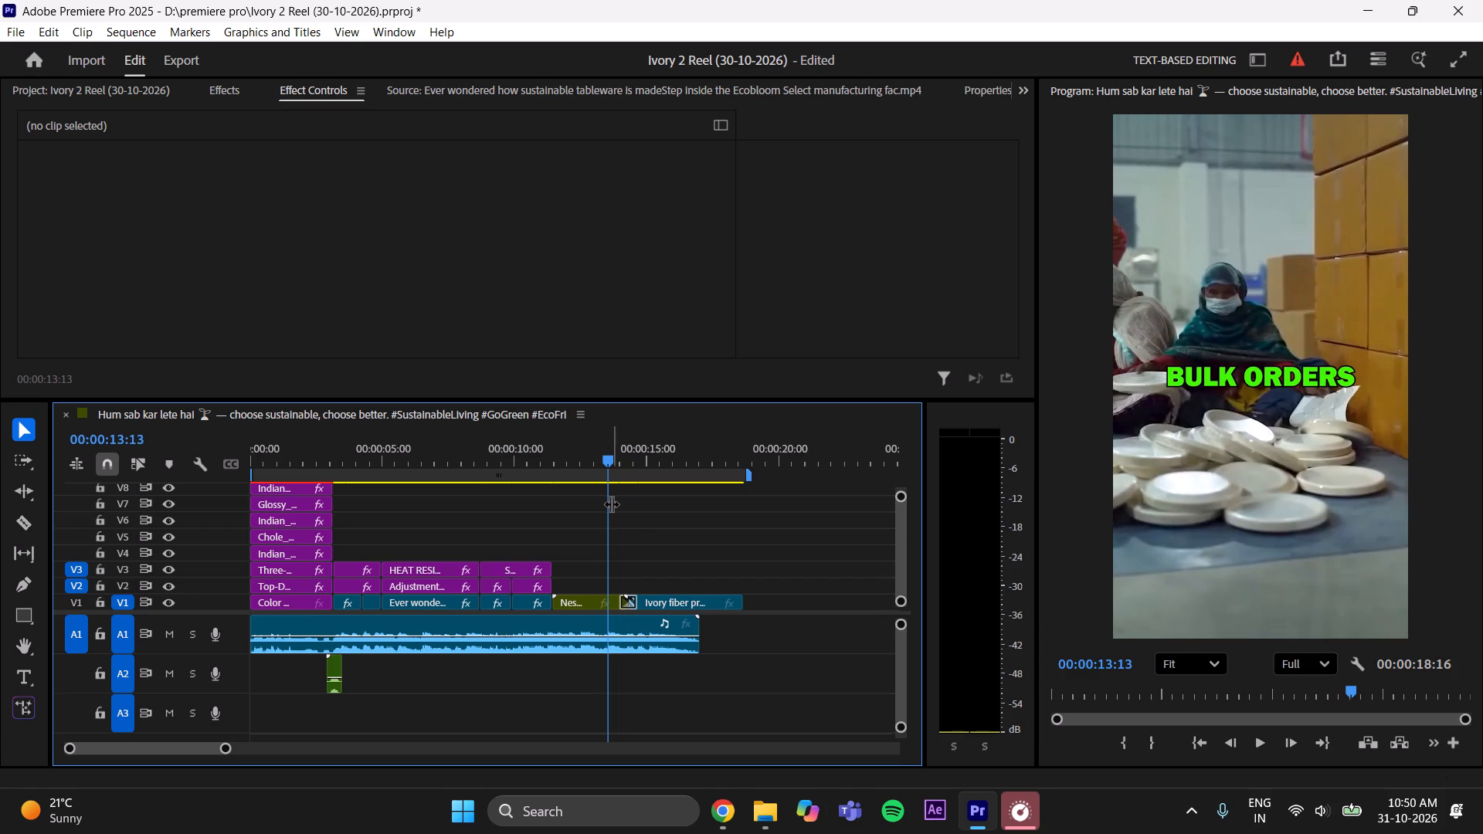
pyautogui.press('space')
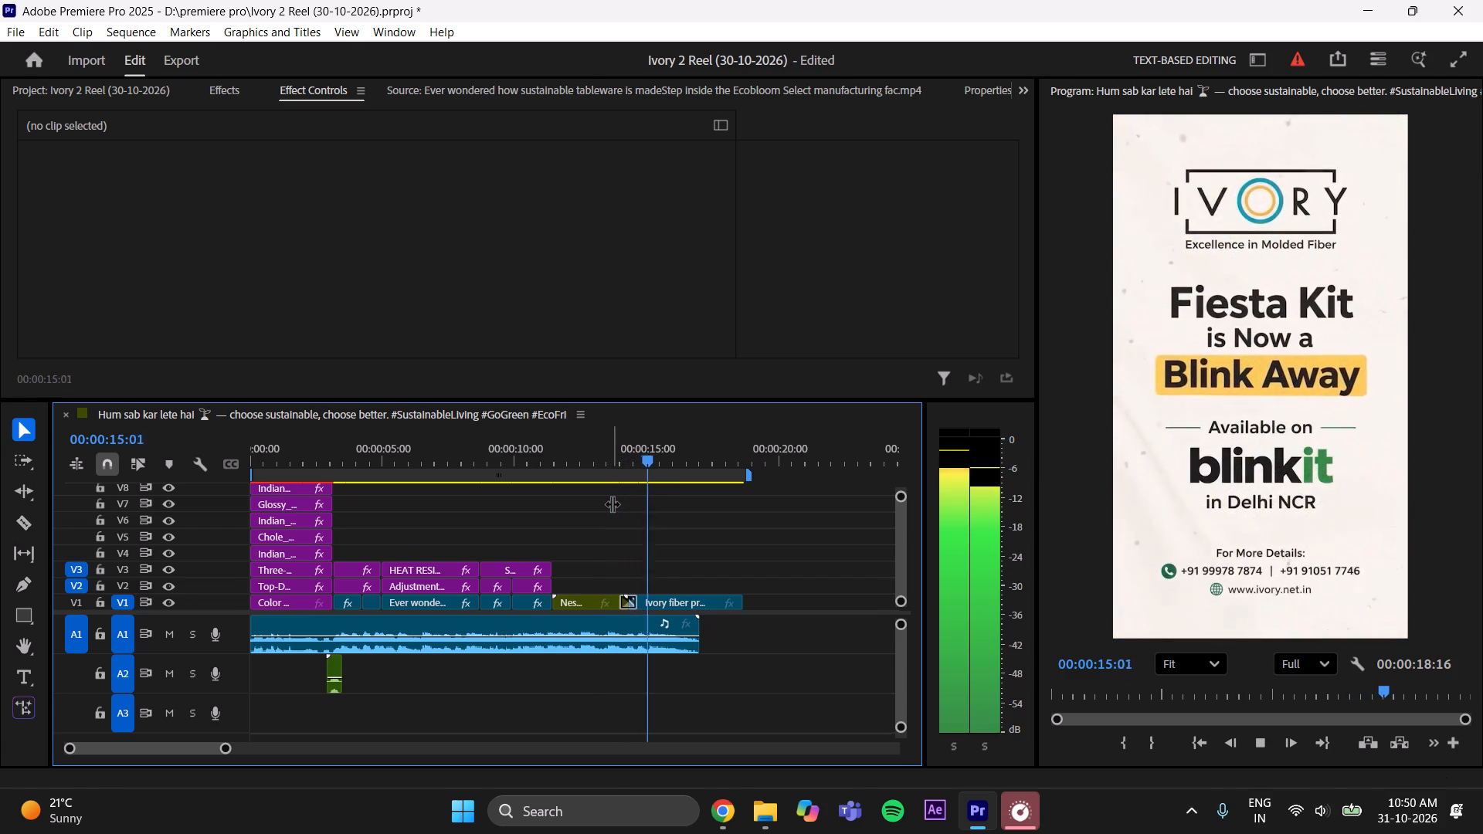
pyautogui.press('space')
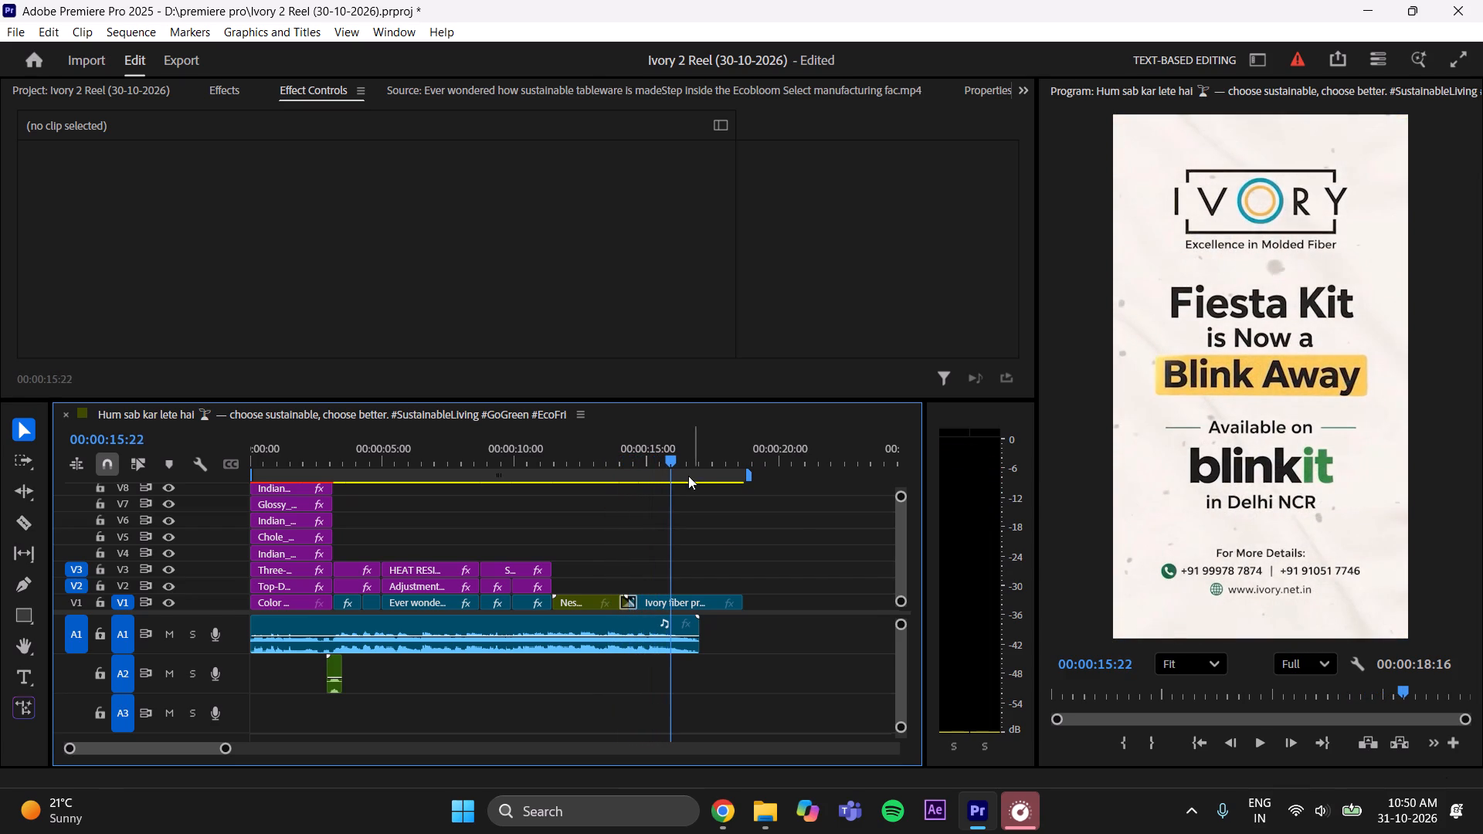
pyautogui.moveTo(679, 466); pyautogui.dragTo(622, 531)
pyautogui.press('space')
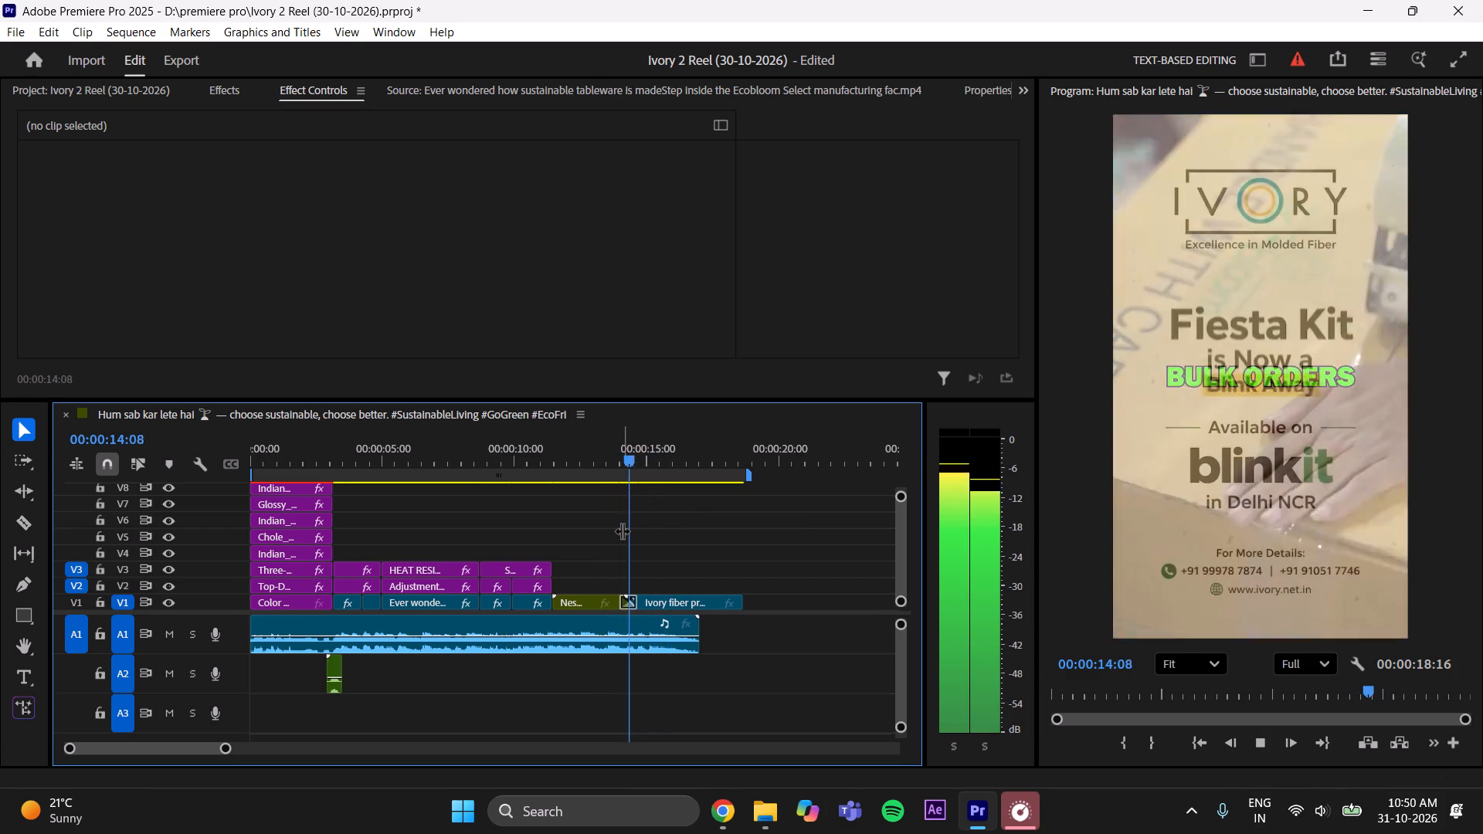
pyautogui.press('space')
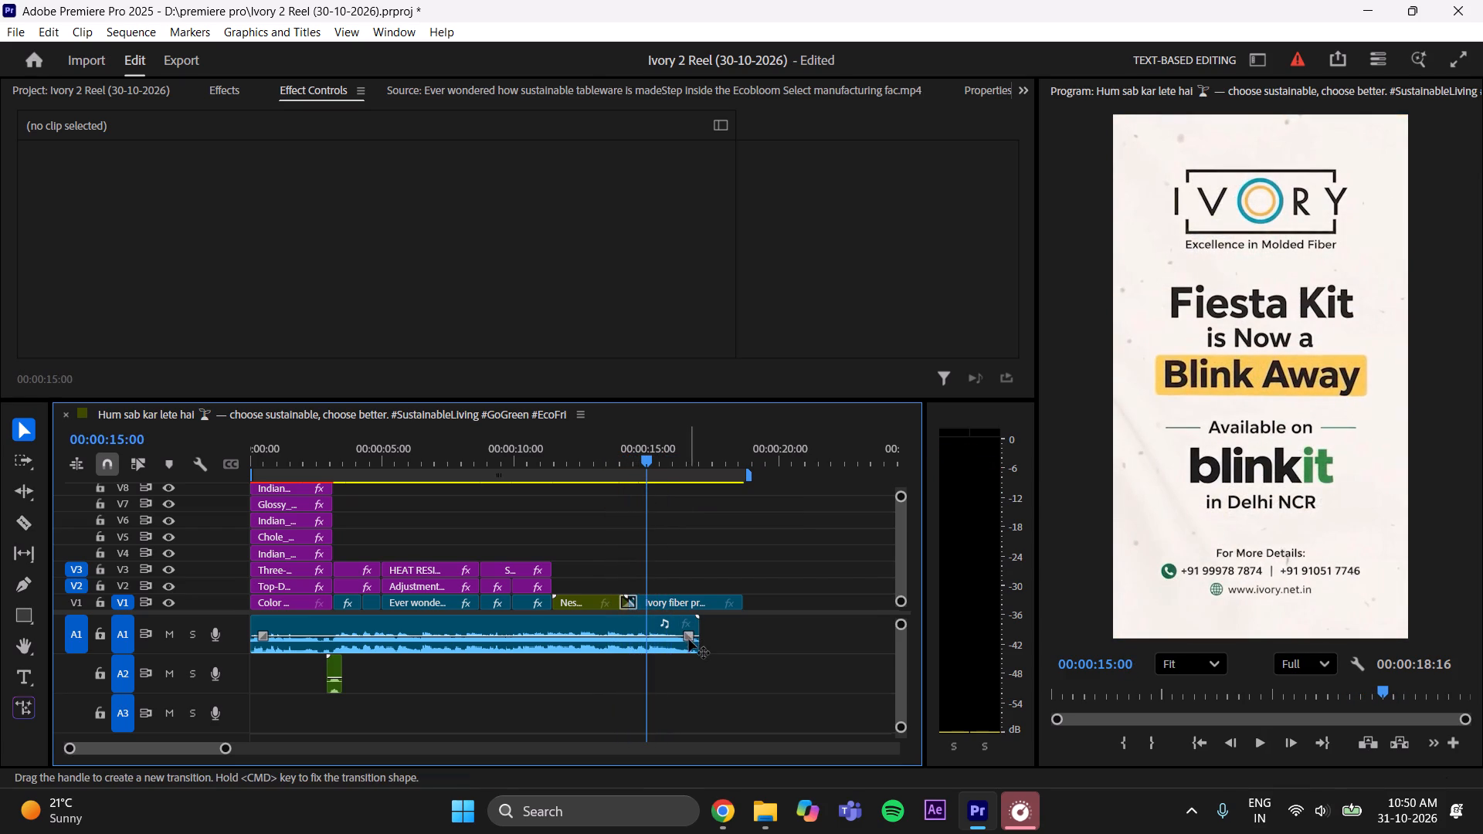
# Add a fade-out at the end of the music clip on A1, play back the ending, and save the project.
pyautogui.moveTo(688, 637); pyautogui.dragTo(653, 647)
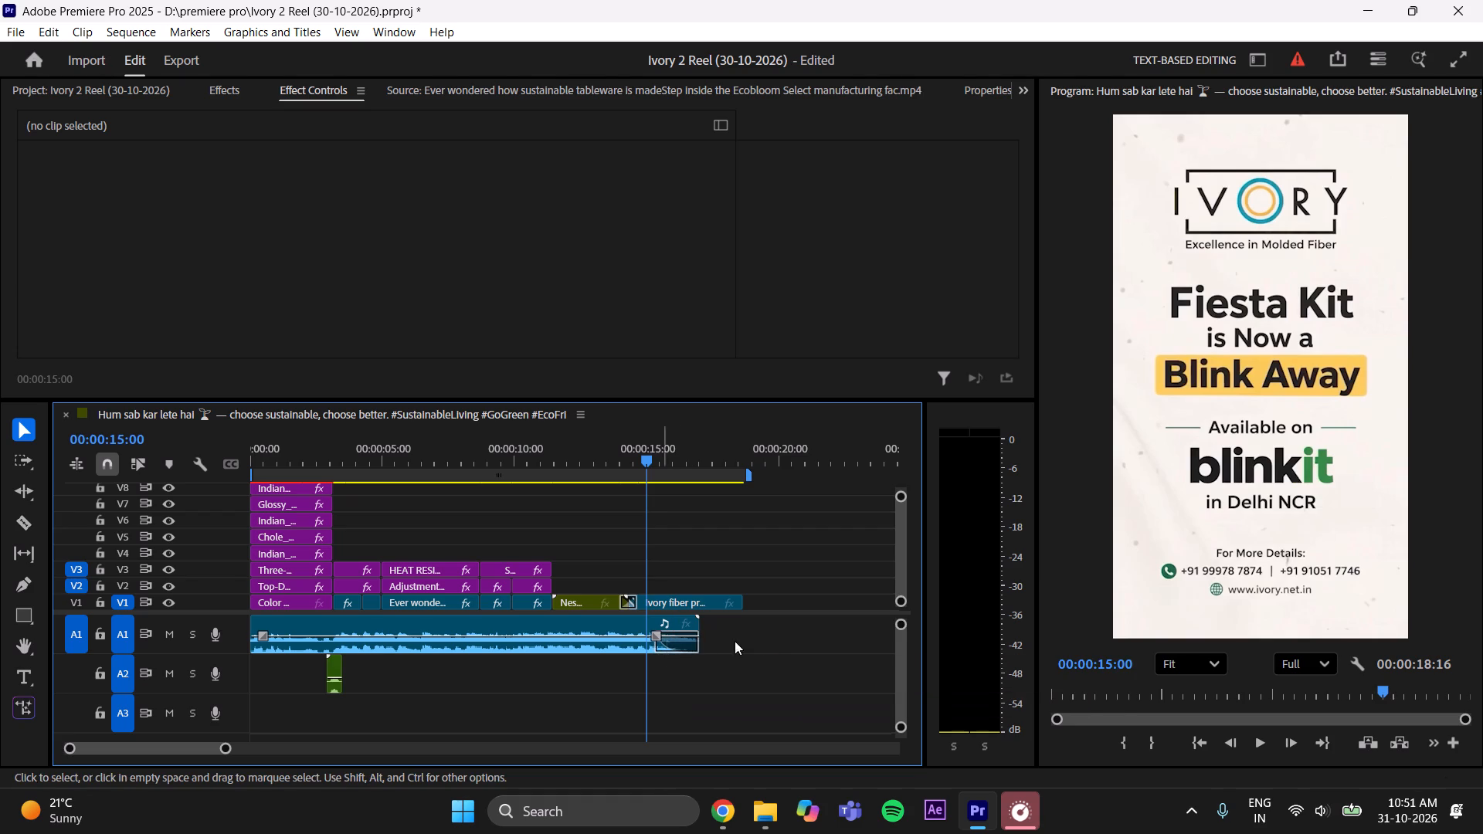
pyautogui.press('space')
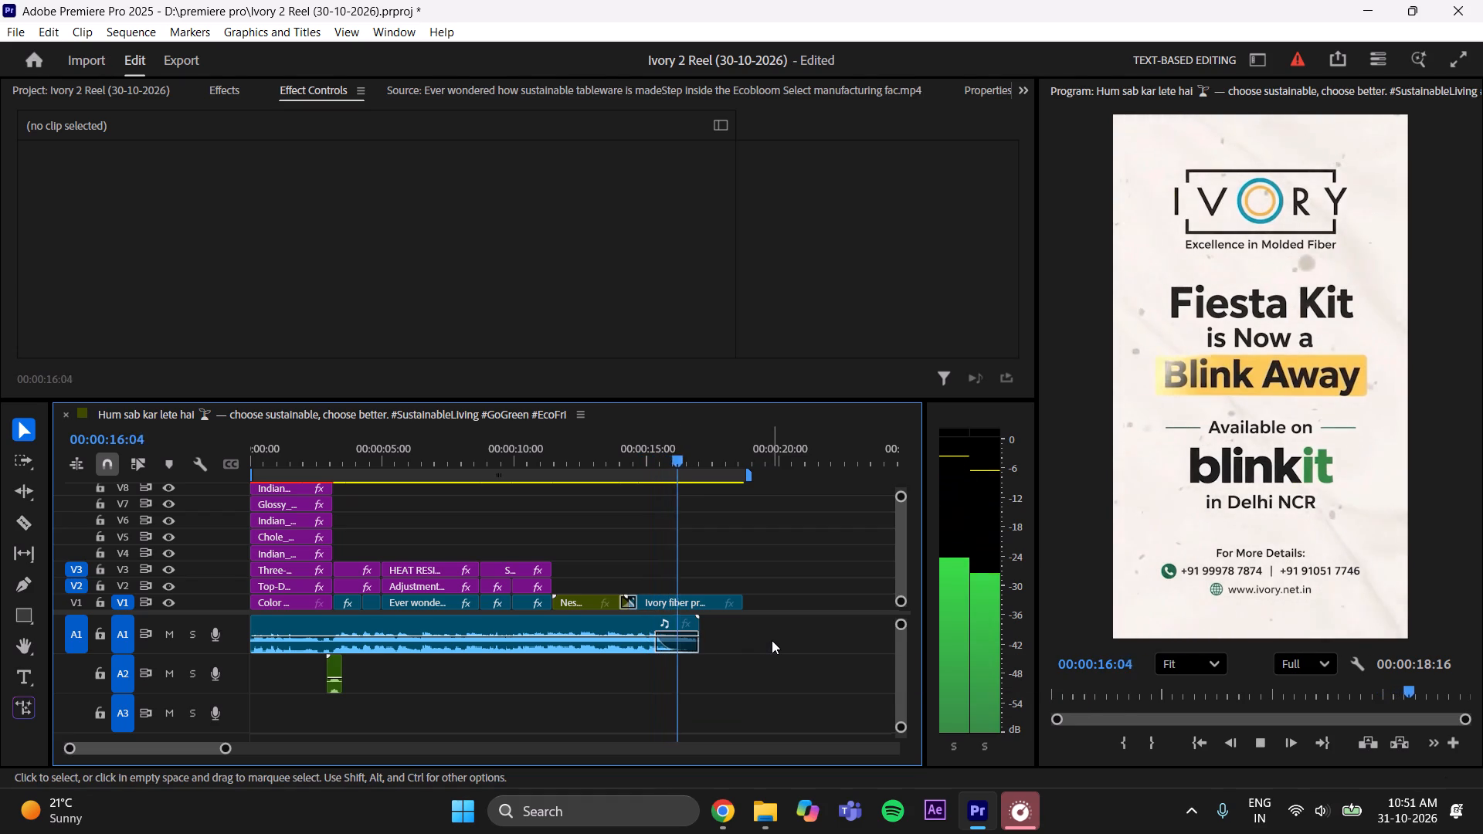
pyautogui.press('space')
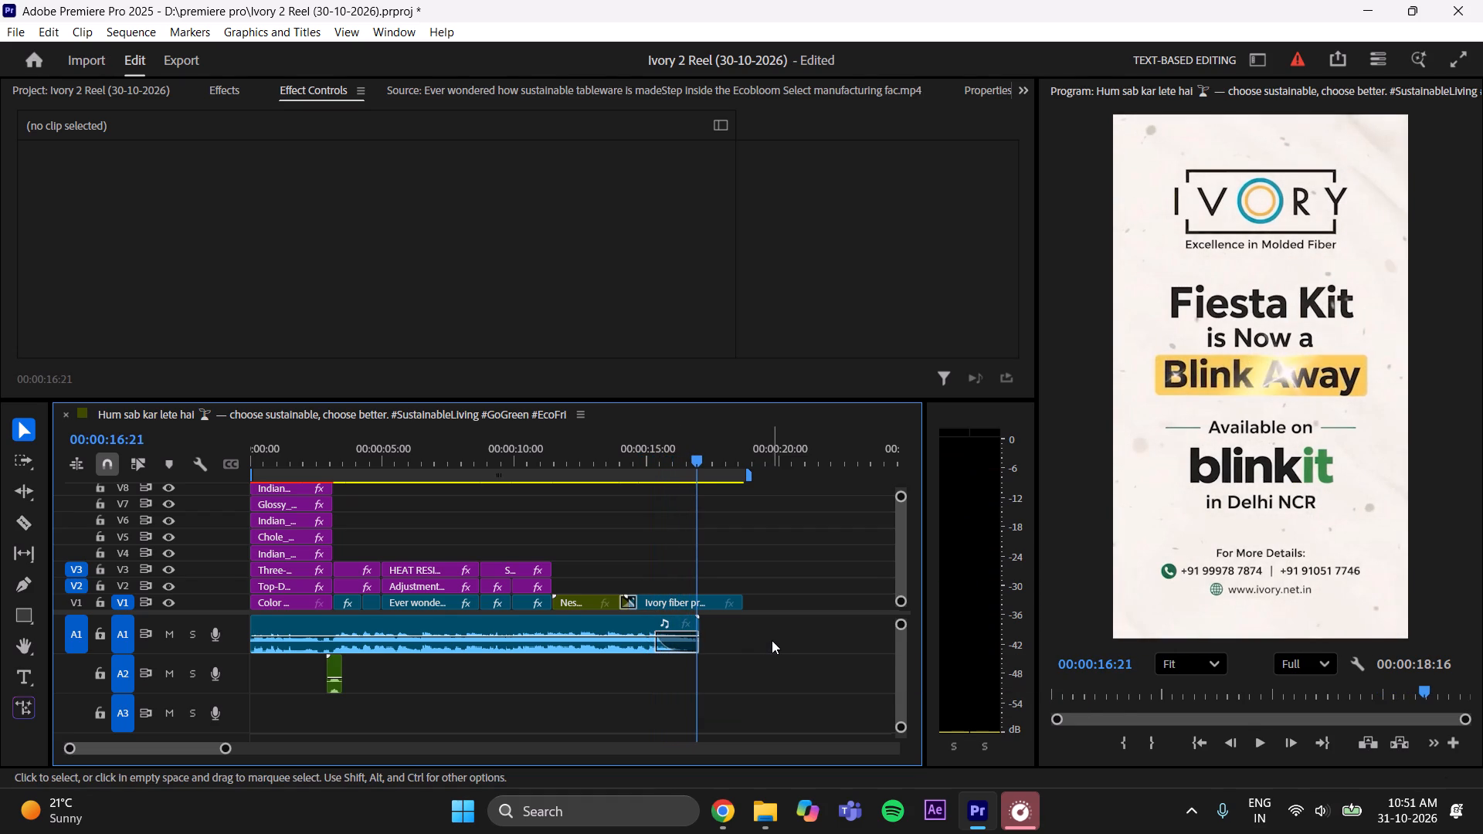
pyautogui.press('space')
pyautogui.press('space')
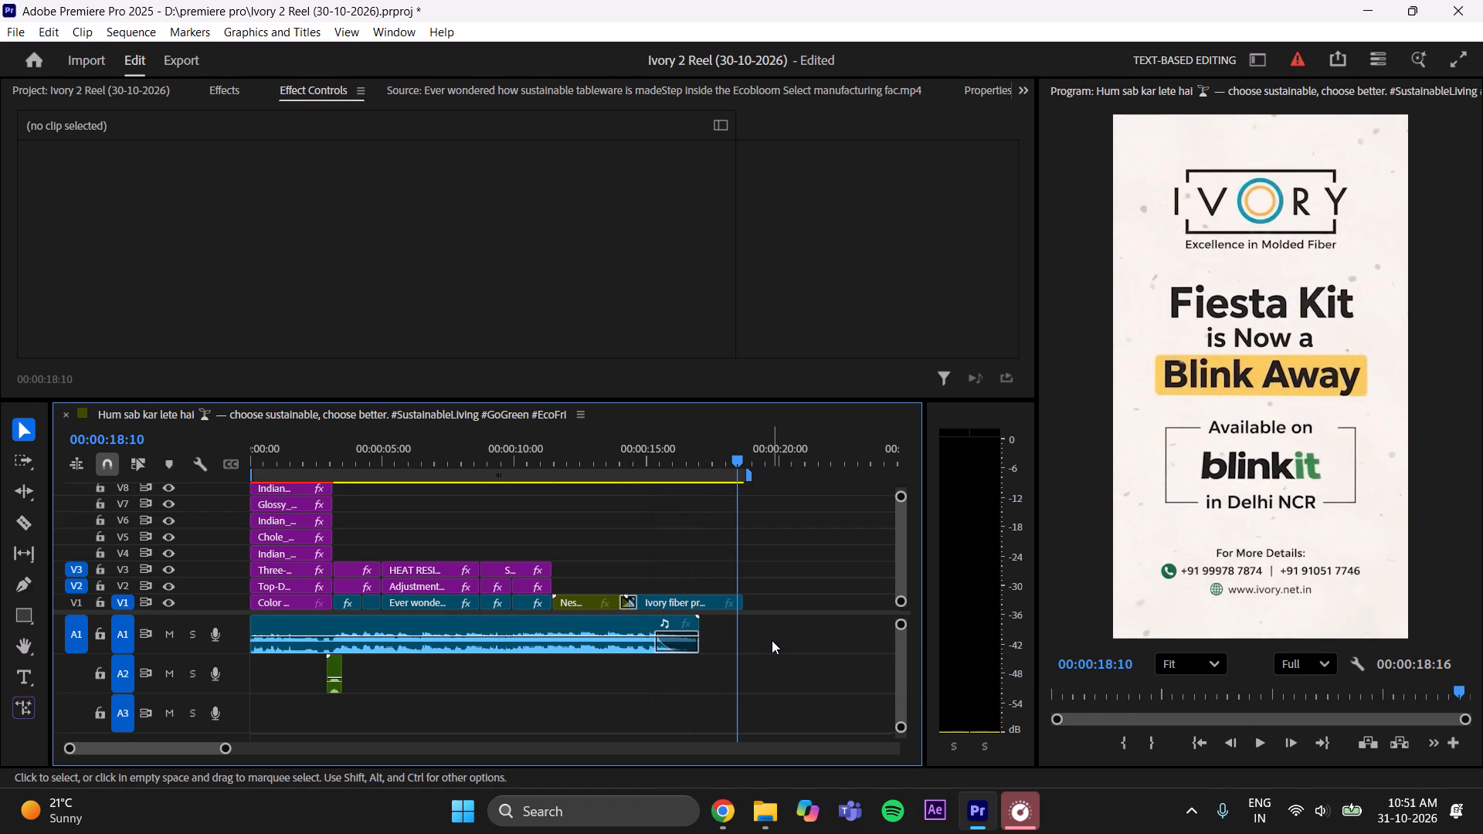
pyautogui.hotkey('ctrl', 's')
pyautogui.hotkey('ctrl', 's')
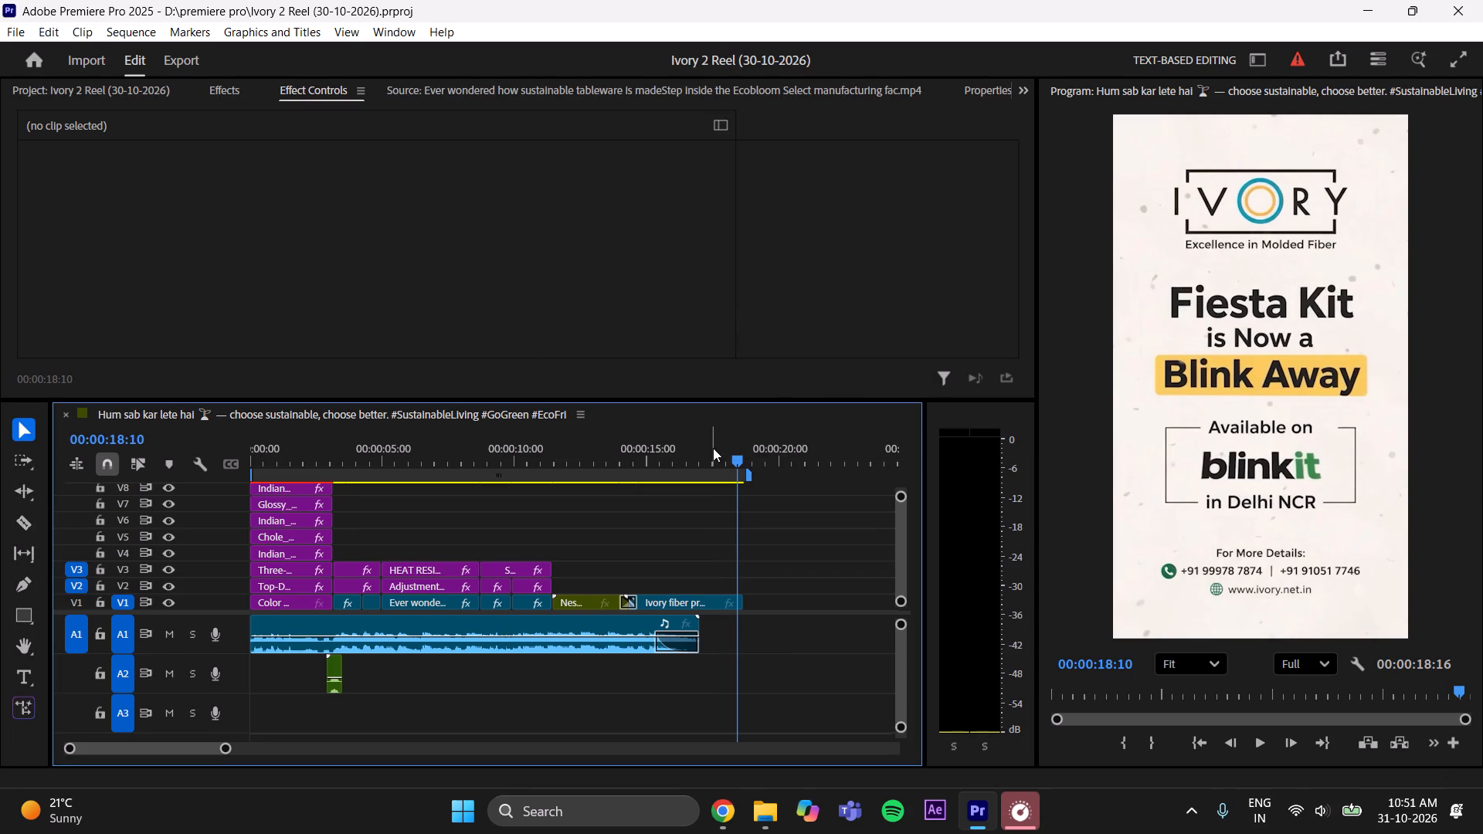
# Play back the whole reel from the start into the Ivory end card.
pyautogui.moveTo(732, 458); pyautogui.dragTo(7, 524)
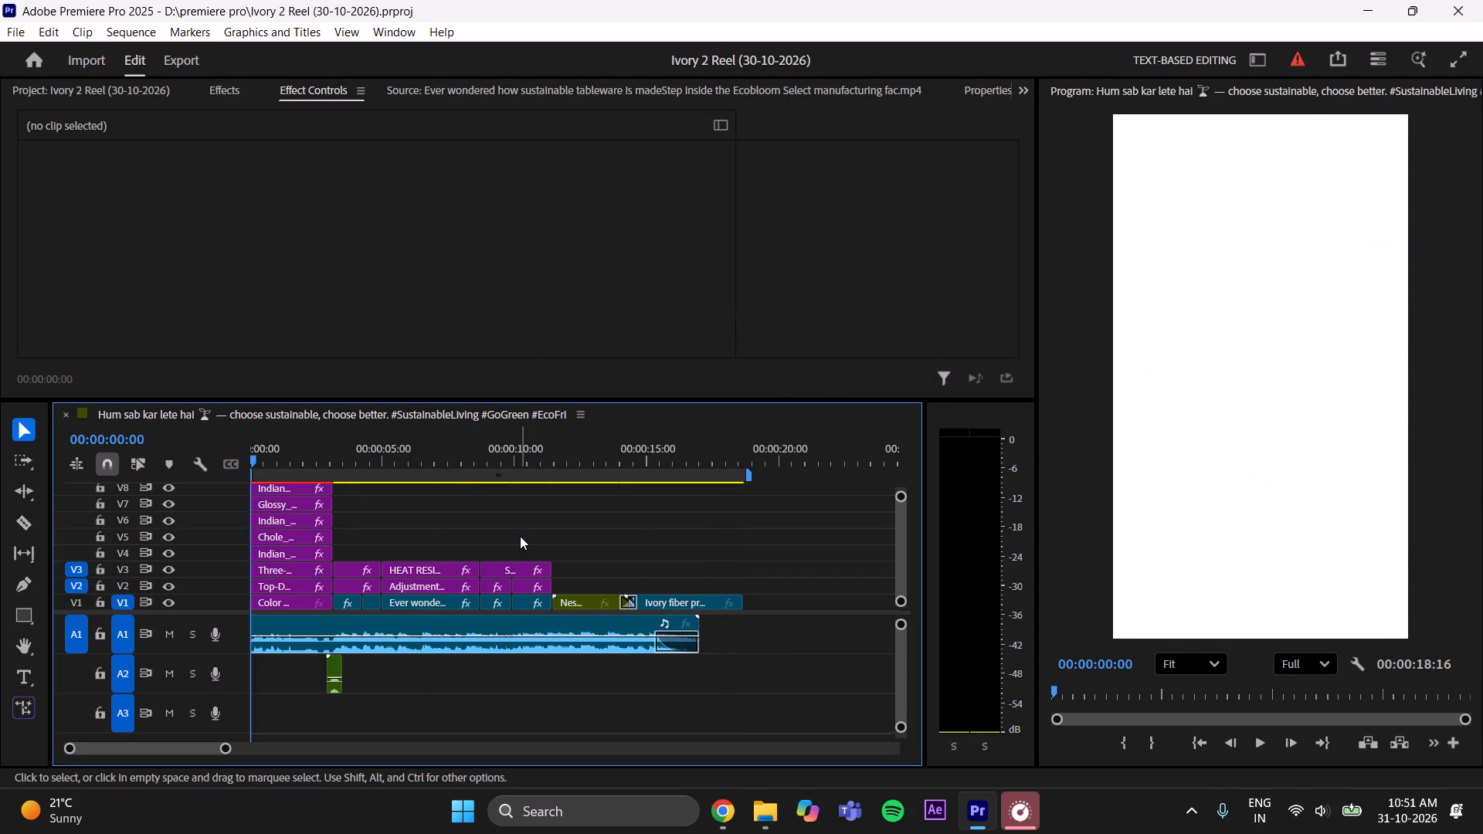
pyautogui.hotkey('ctrl', 's')
pyautogui.press('space')
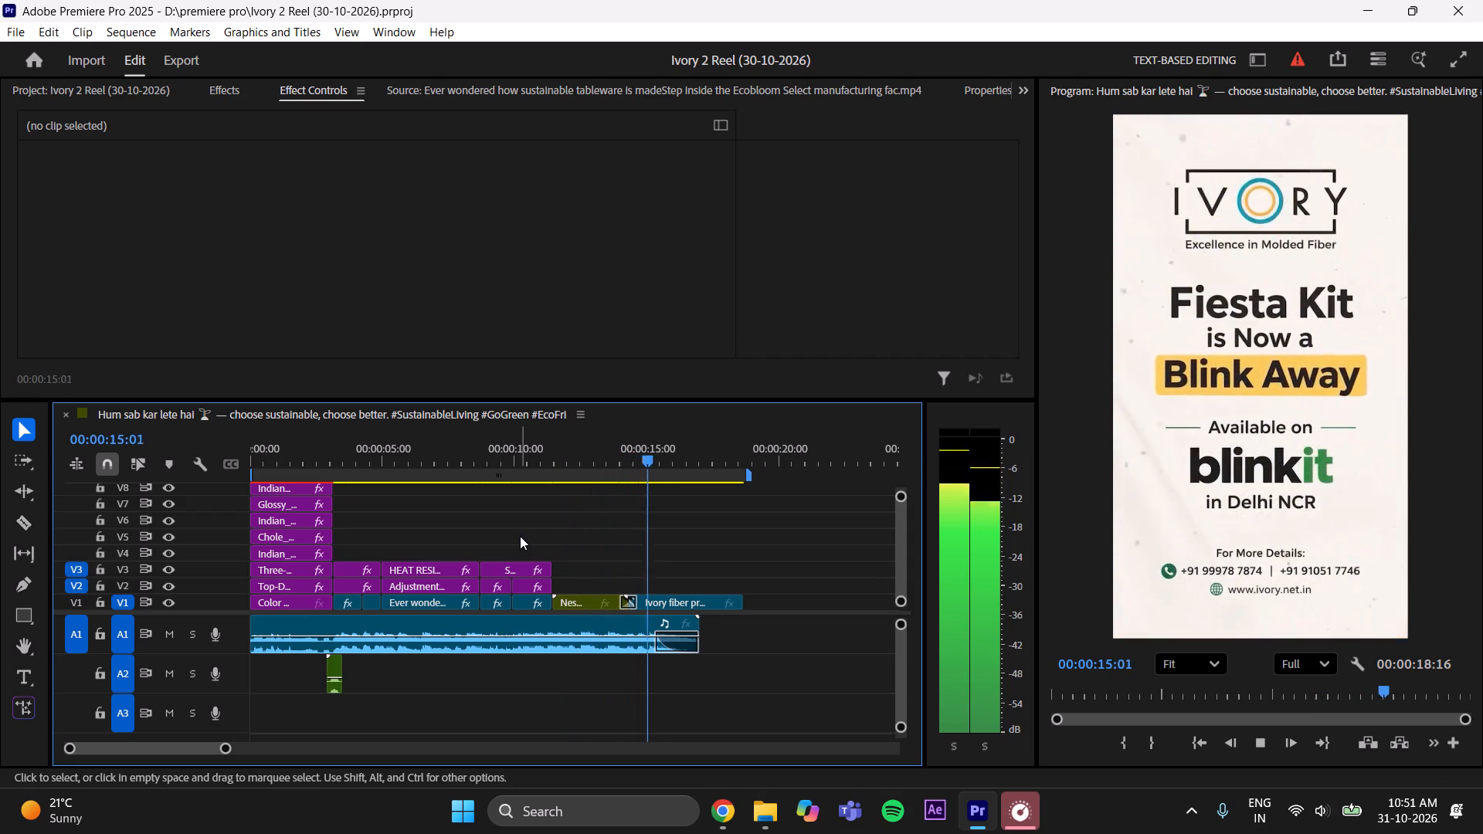
pyautogui.press('space')
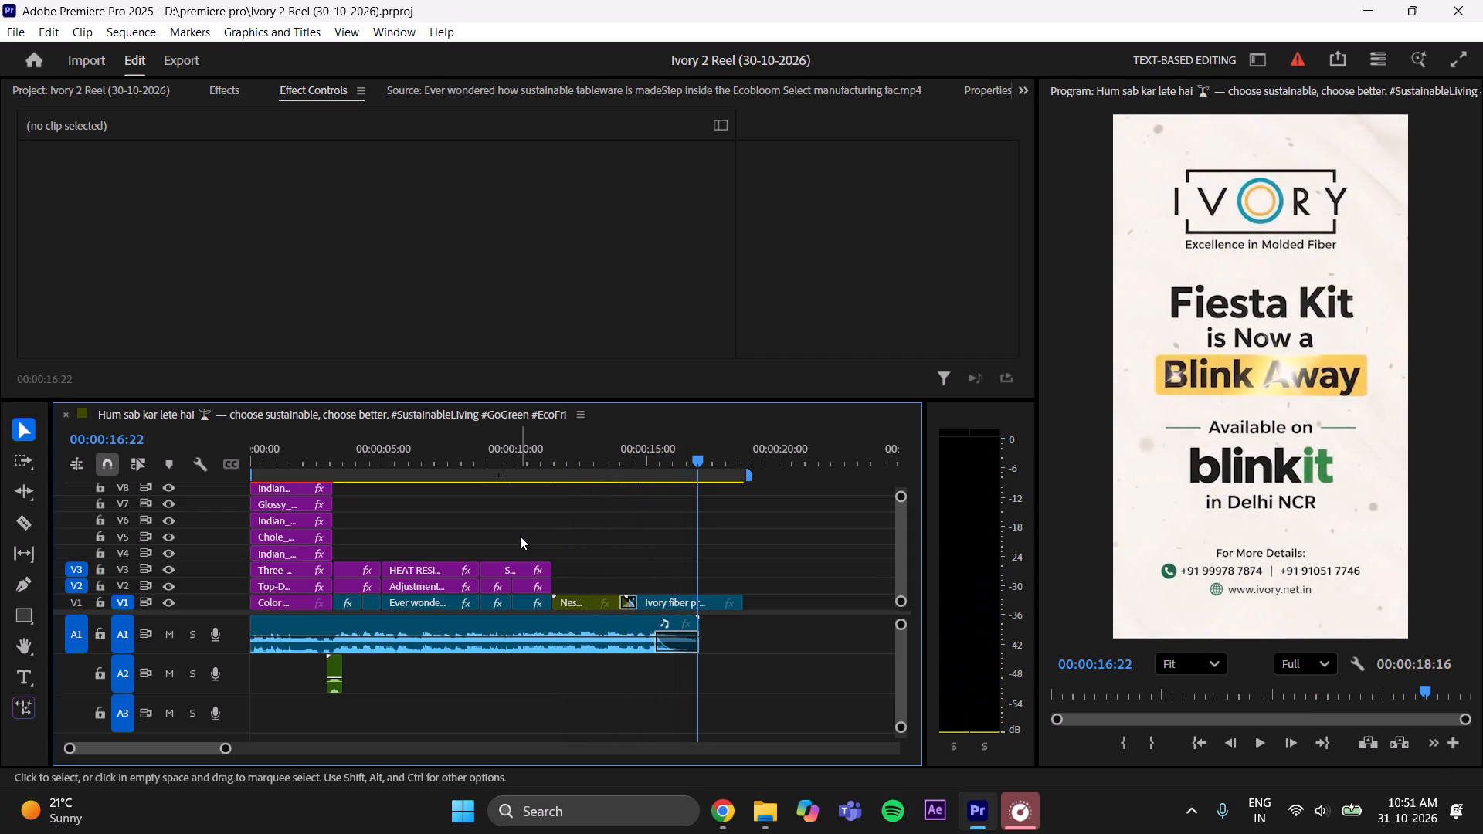
pyautogui.press('space')
pyautogui.press('space')
# Save the Ivory 2 Reel project.
pyautogui.hotkey('ctrl', 's')
pyautogui.hotkey('ctrl', 's')
pyautogui.hotkey('ctrl', 's')
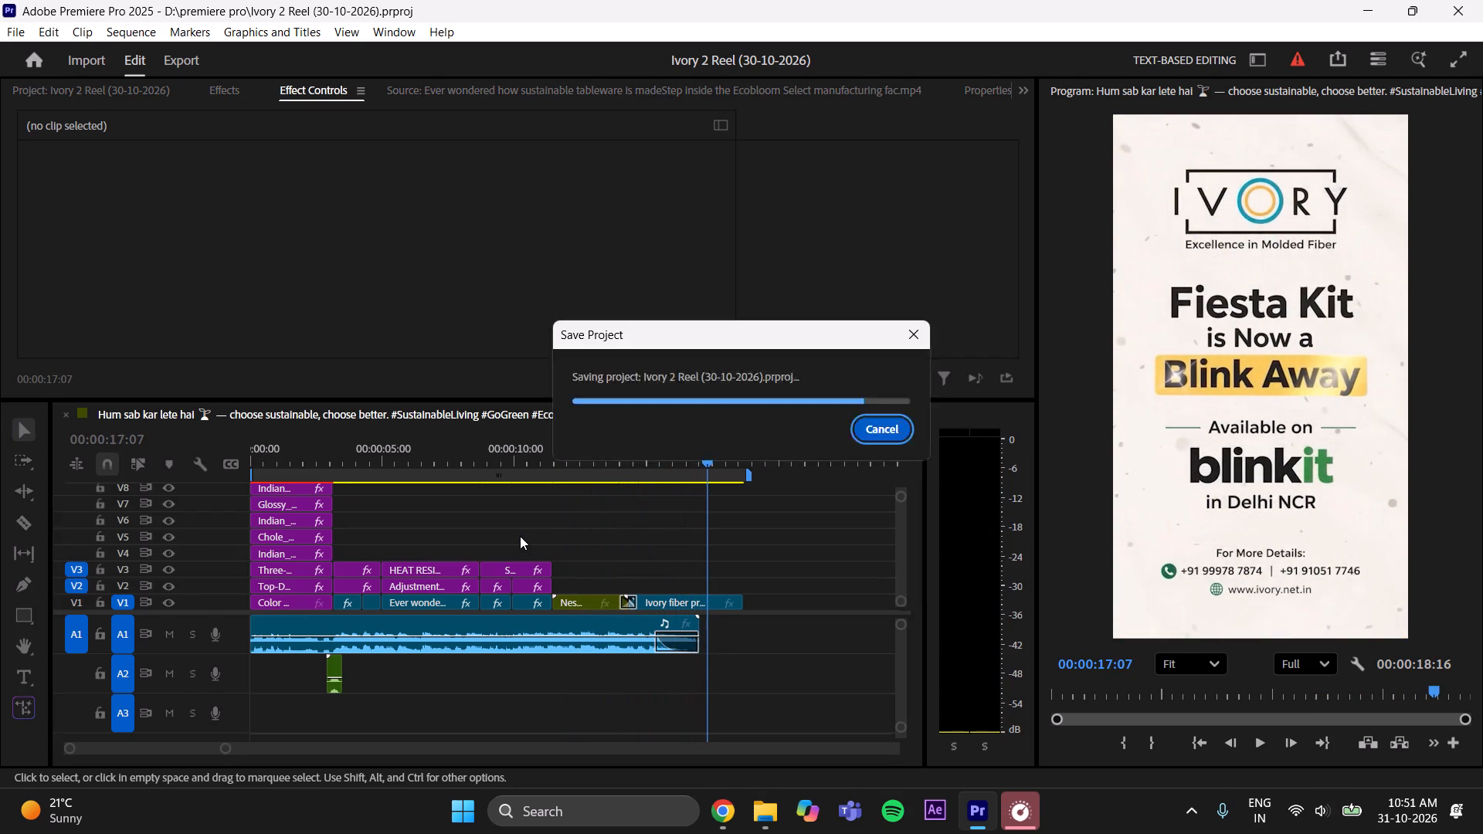
pyautogui.hotkey('ctrl', 's')
pyautogui.hotkey('ctrl', 's')
pyautogui.hotkey('ctrl', 's')
# Open the export settings for the finished reel sequence.
pyautogui.click(189, 66)
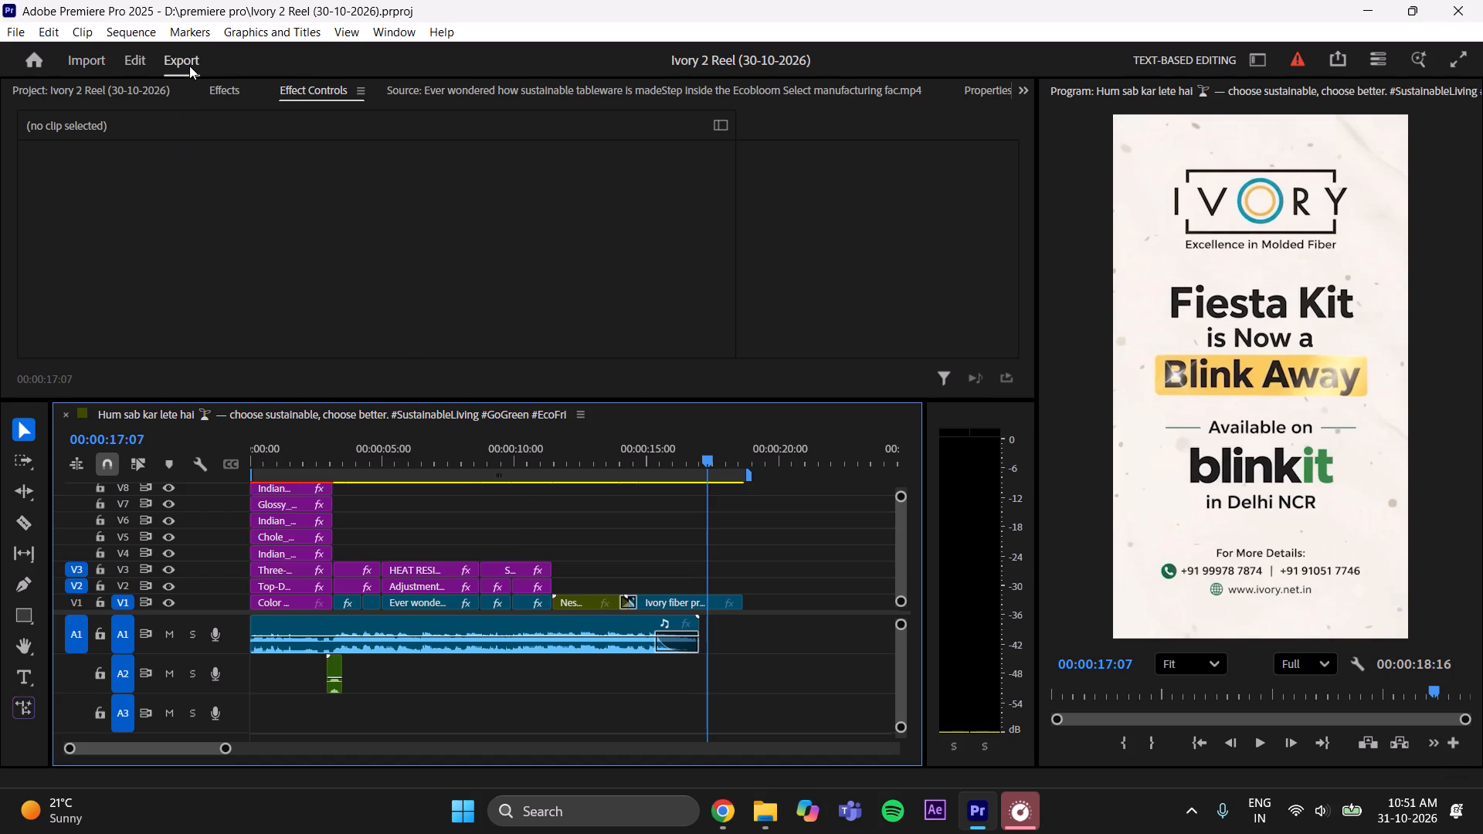
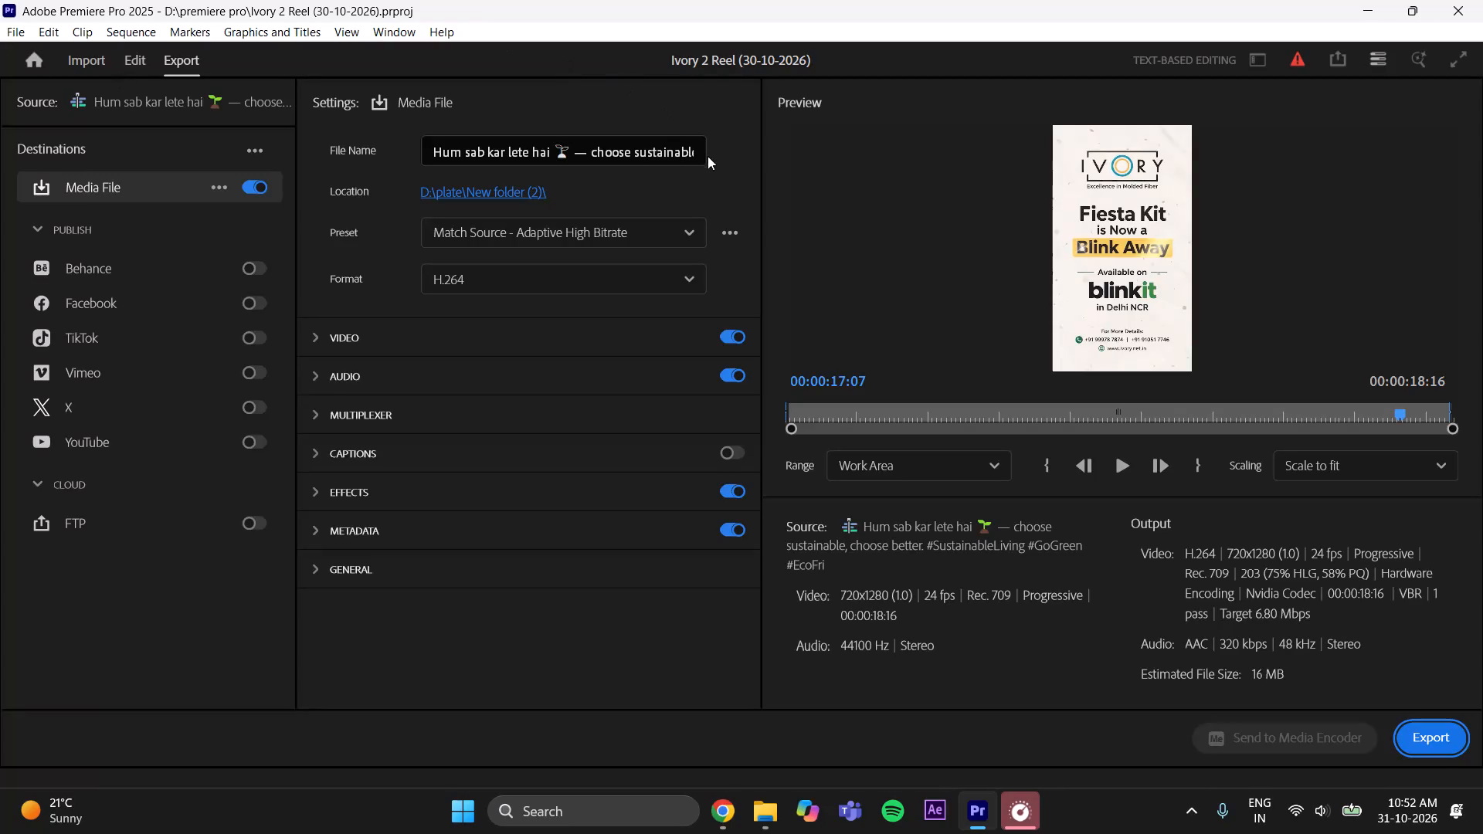
# Name the exported file IVORY (31-10-2026), replacing the default sequence name.
pyautogui.click(701, 150)
pyautogui.press('BackSpace')
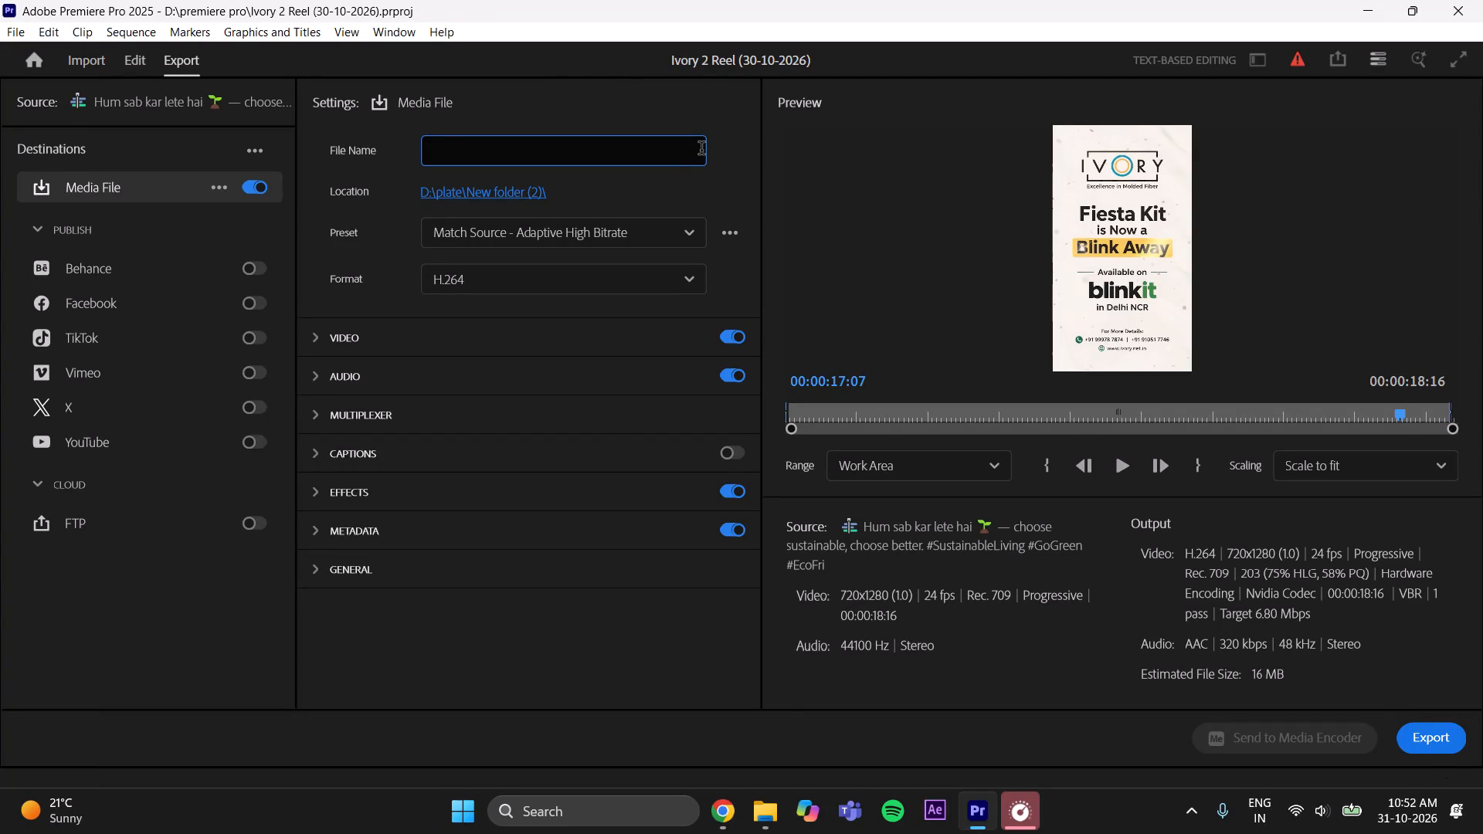
pyautogui.write('iVORY')
pyautogui.press('space')
pyautogui.press('BackSpace')
pyautogui.press('BackSpace')
pyautogui.press('BackSpace')
pyautogui.press('BackSpace')
pyautogui.press('BackSpace')
pyautogui.press('BackSpace')
pyautogui.press('BackSpace')
pyautogui.press('BackSpace')
pyautogui.press('BackSpace')
pyautogui.press('BackSpace')
pyautogui.press('BackSpace')
pyautogui.press('BackSpace')
pyautogui.press('BackSpace')
pyautogui.write('vory \\')
pyautogui.press('BackSpace')
pyautogui.press('BackSpace')
pyautogui.press('BackSpace')
pyautogui.press('BackSpace')
pyautogui.press('BackSpace')
pyautogui.press('BackSpace')
pyautogui.press('BackSpace')
pyautogui.press('BackSpace')
pyautogui.press('BackSpace')
pyautogui.press('BackSpace')
pyautogui.press('BackSpace')
pyautogui.press('BackSpace')
pyautogui.press('BackSpace')
pyautogui.press('BackSpace')
pyautogui.press('BackSpace')
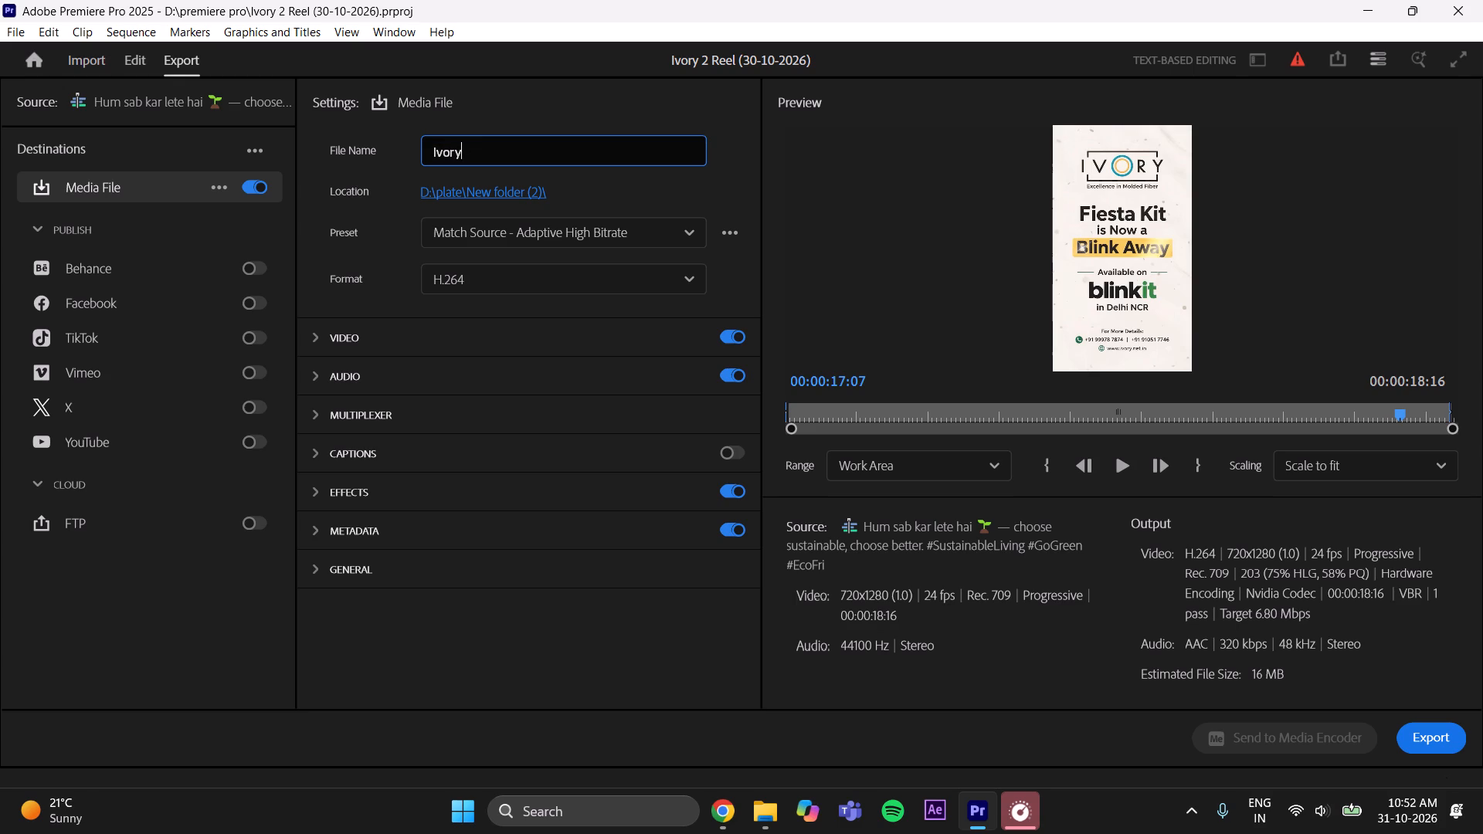
pyautogui.write('IVORY')
pyautogui.press('space')
pyautogui.hotkey('shift', '(')
pyautogui.write('31-')
pyautogui.write('10-')
pyautogui.write('2026)')
pyautogui.press('Return')
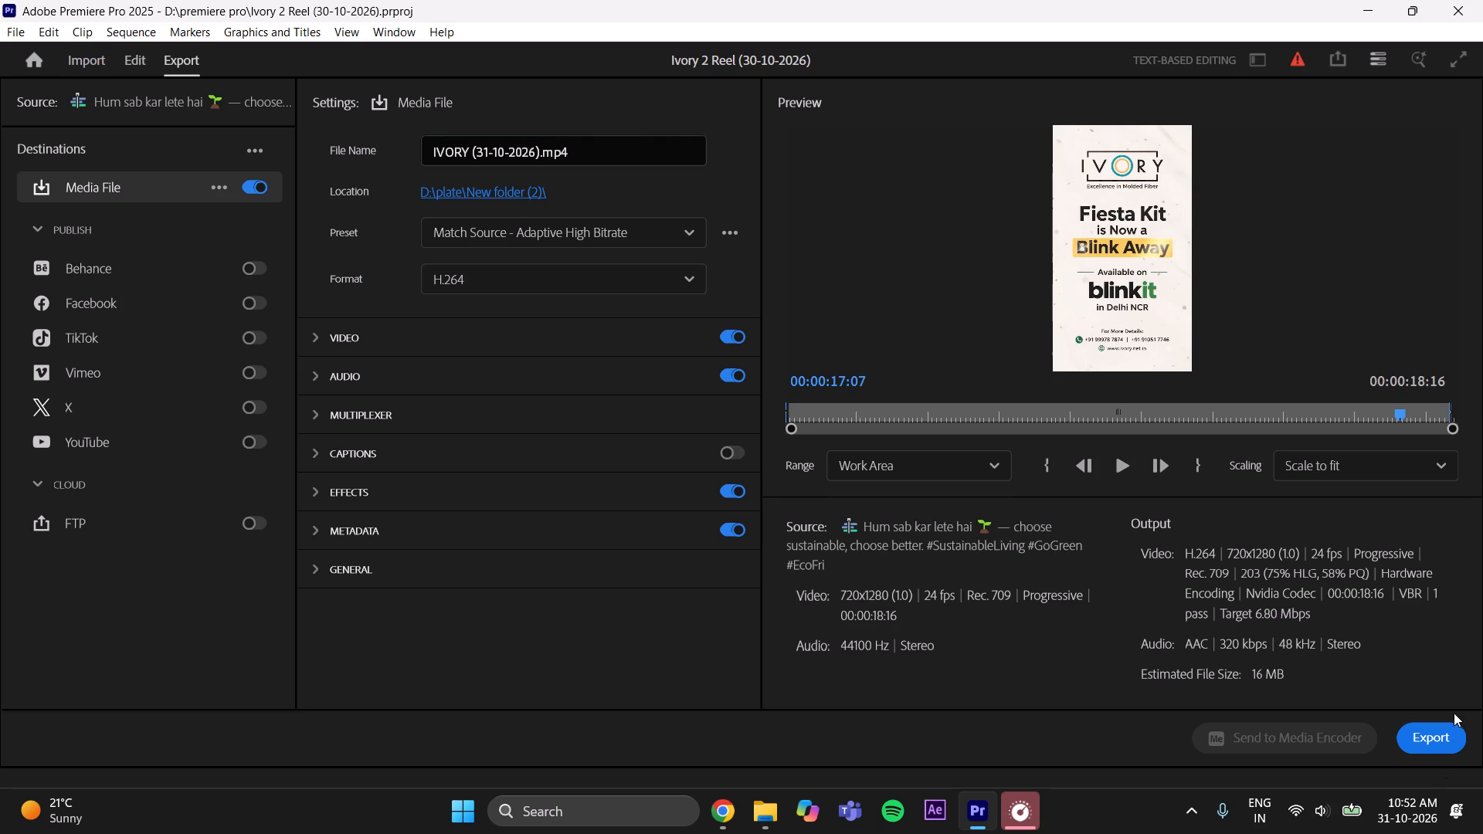
# Export the reel as an H.264 video with the current settings.
pyautogui.click(1437, 743)
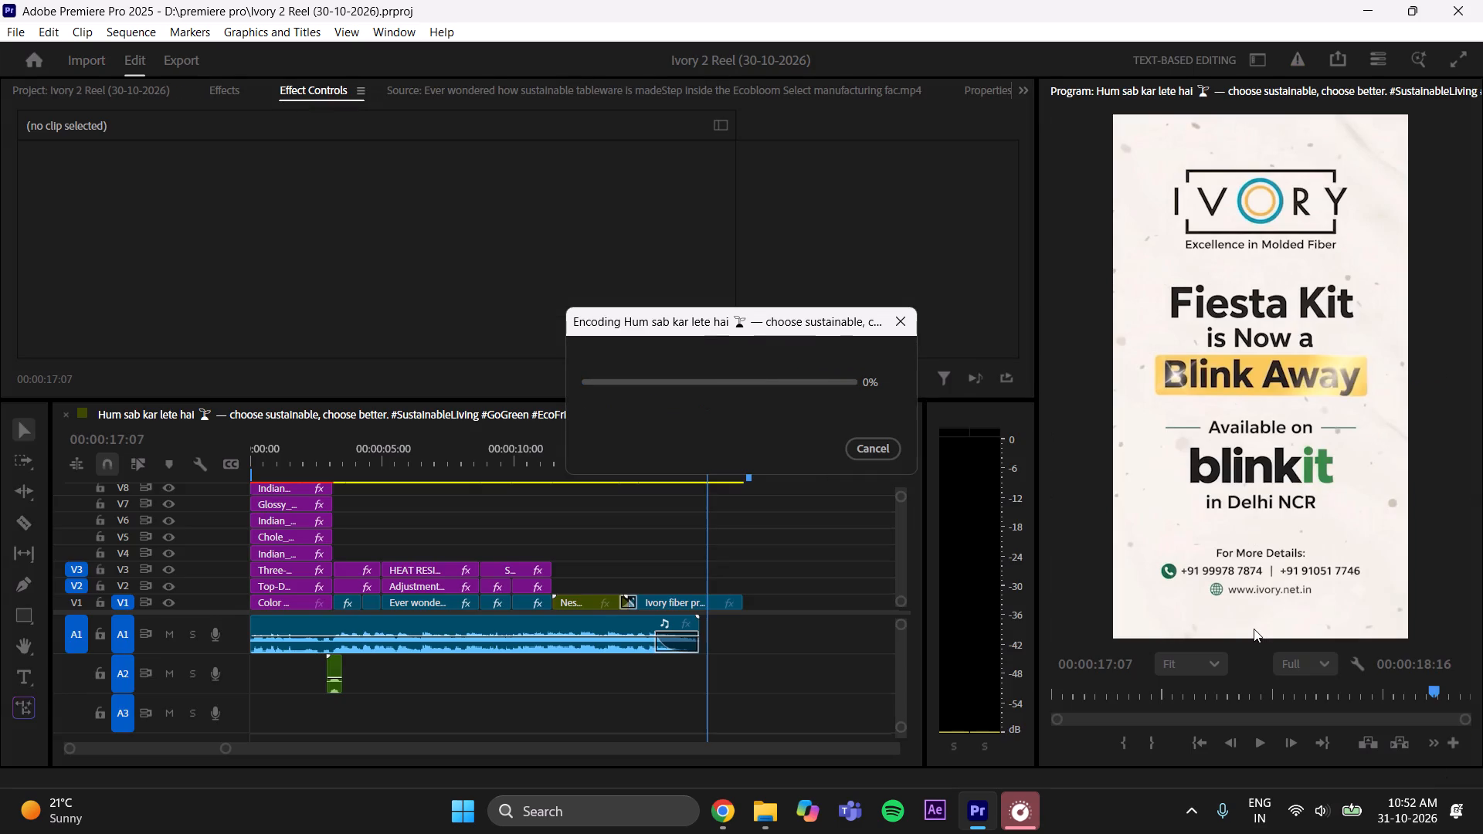
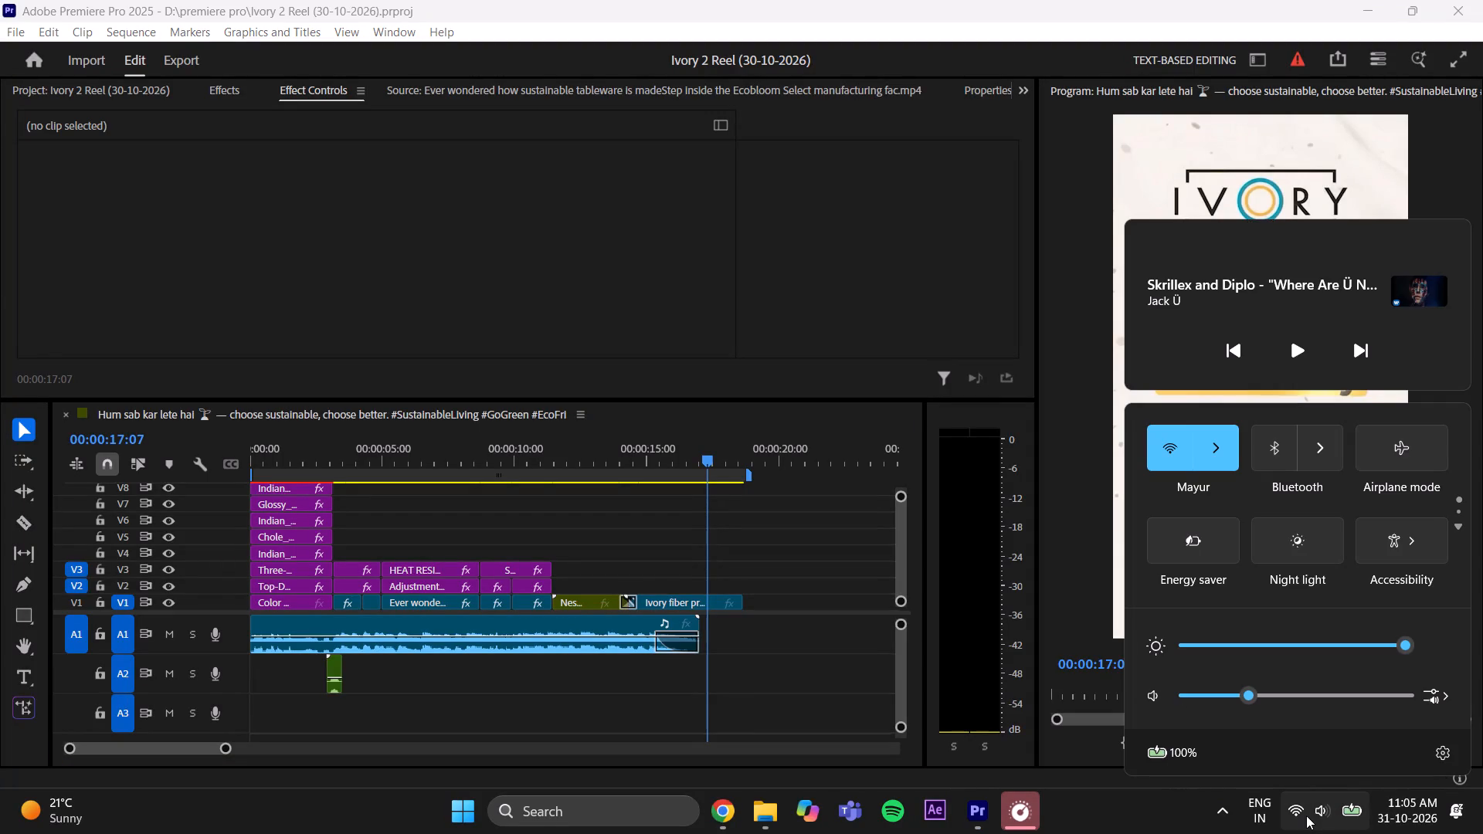
# Open the list of available Wi-Fi networks to check the computer's connection.
pyautogui.click(1306, 815)
pyautogui.click(1306, 815)
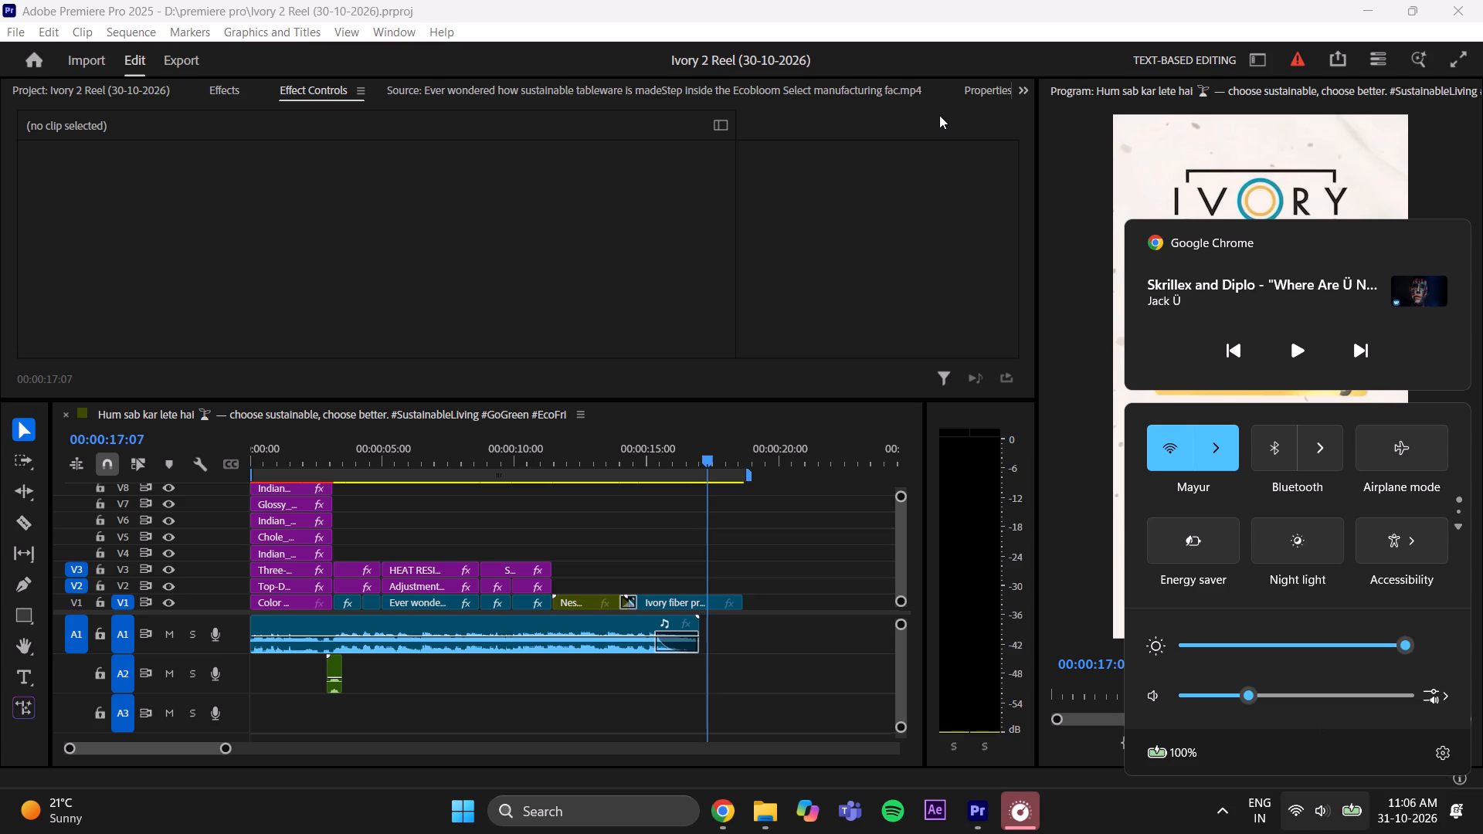
pyautogui.click(1220, 456)
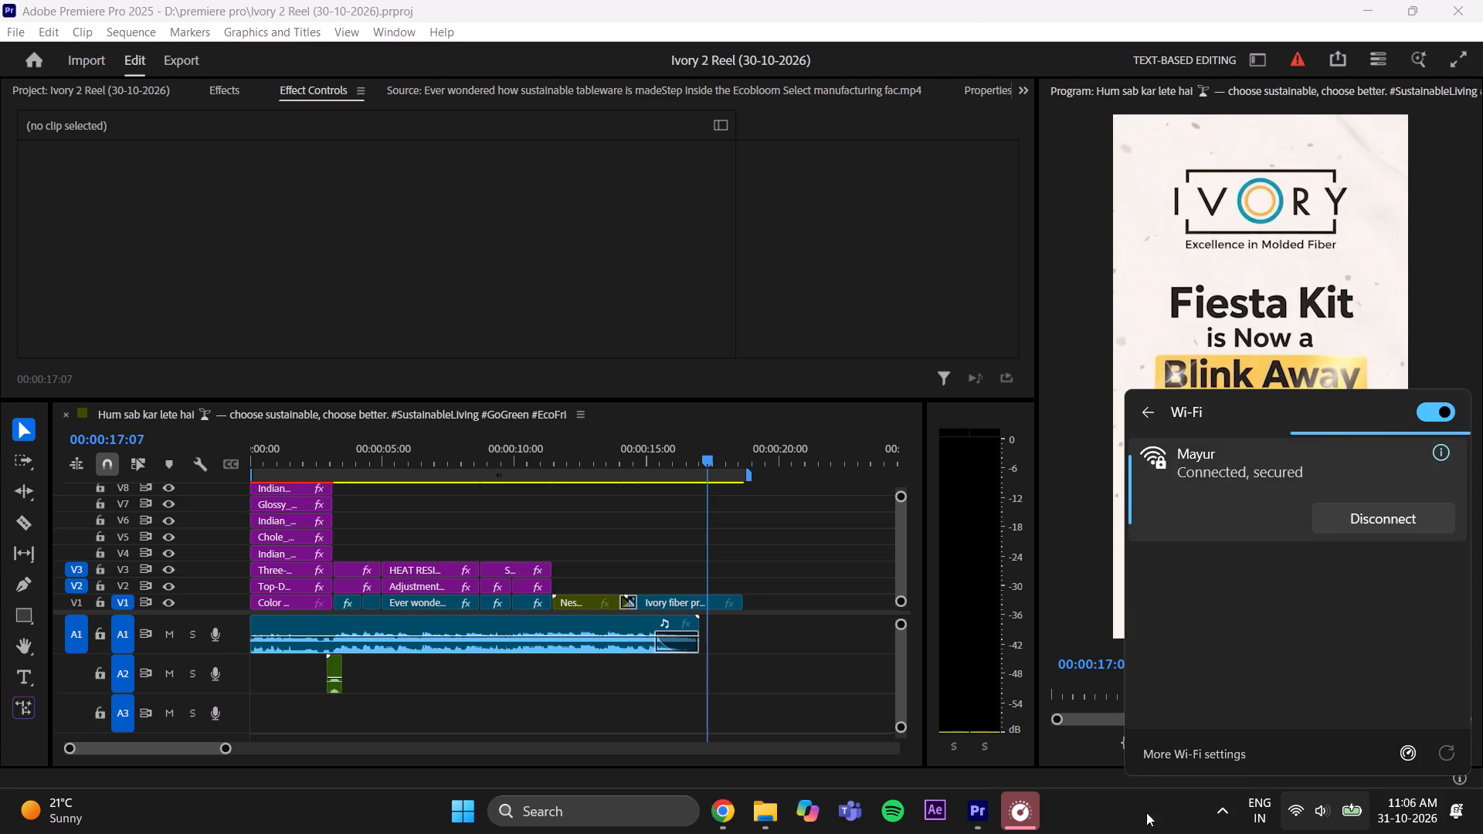
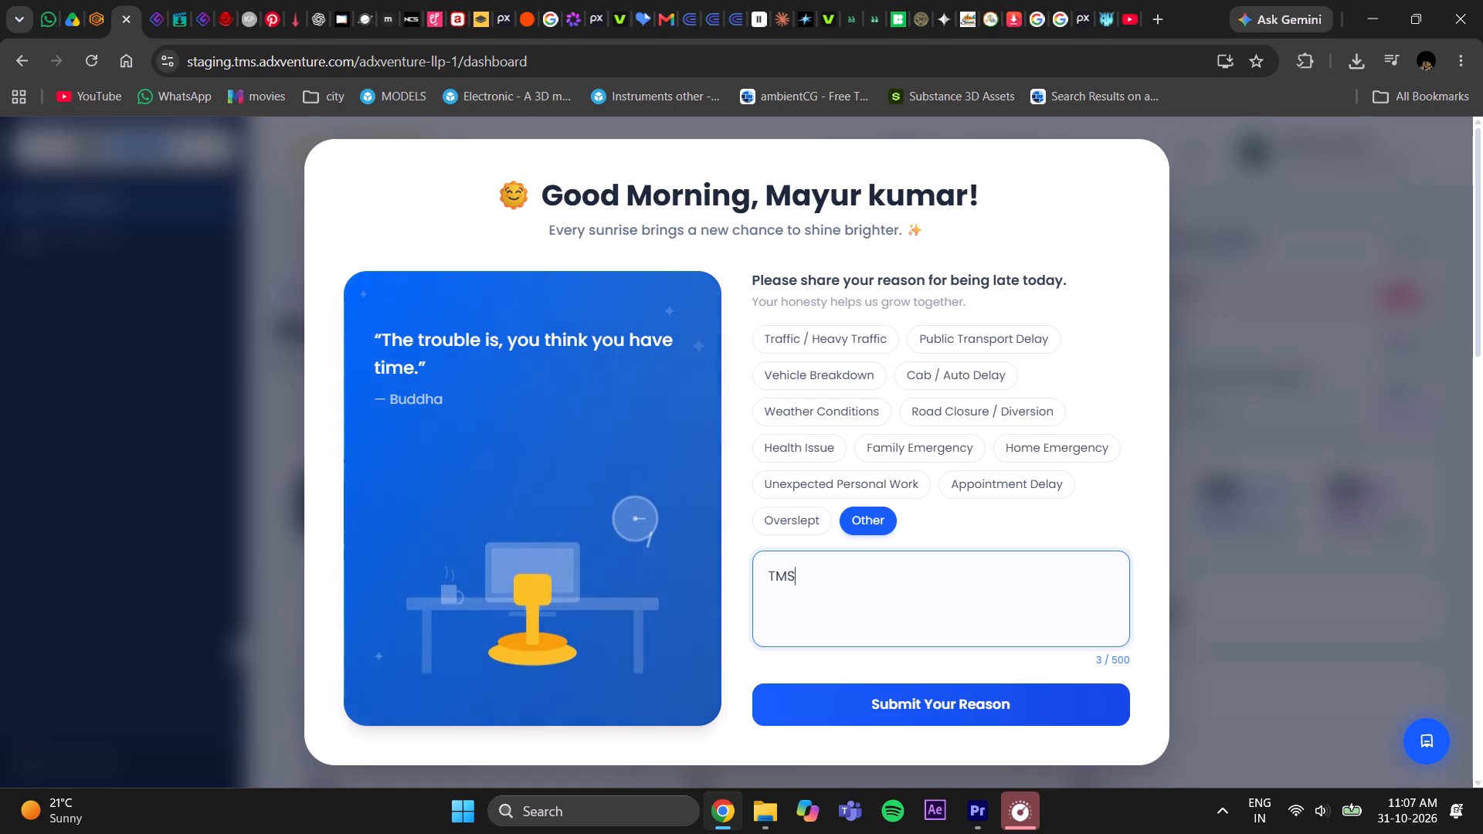
# Continue the written reason for being late so that it reads "TMS was".
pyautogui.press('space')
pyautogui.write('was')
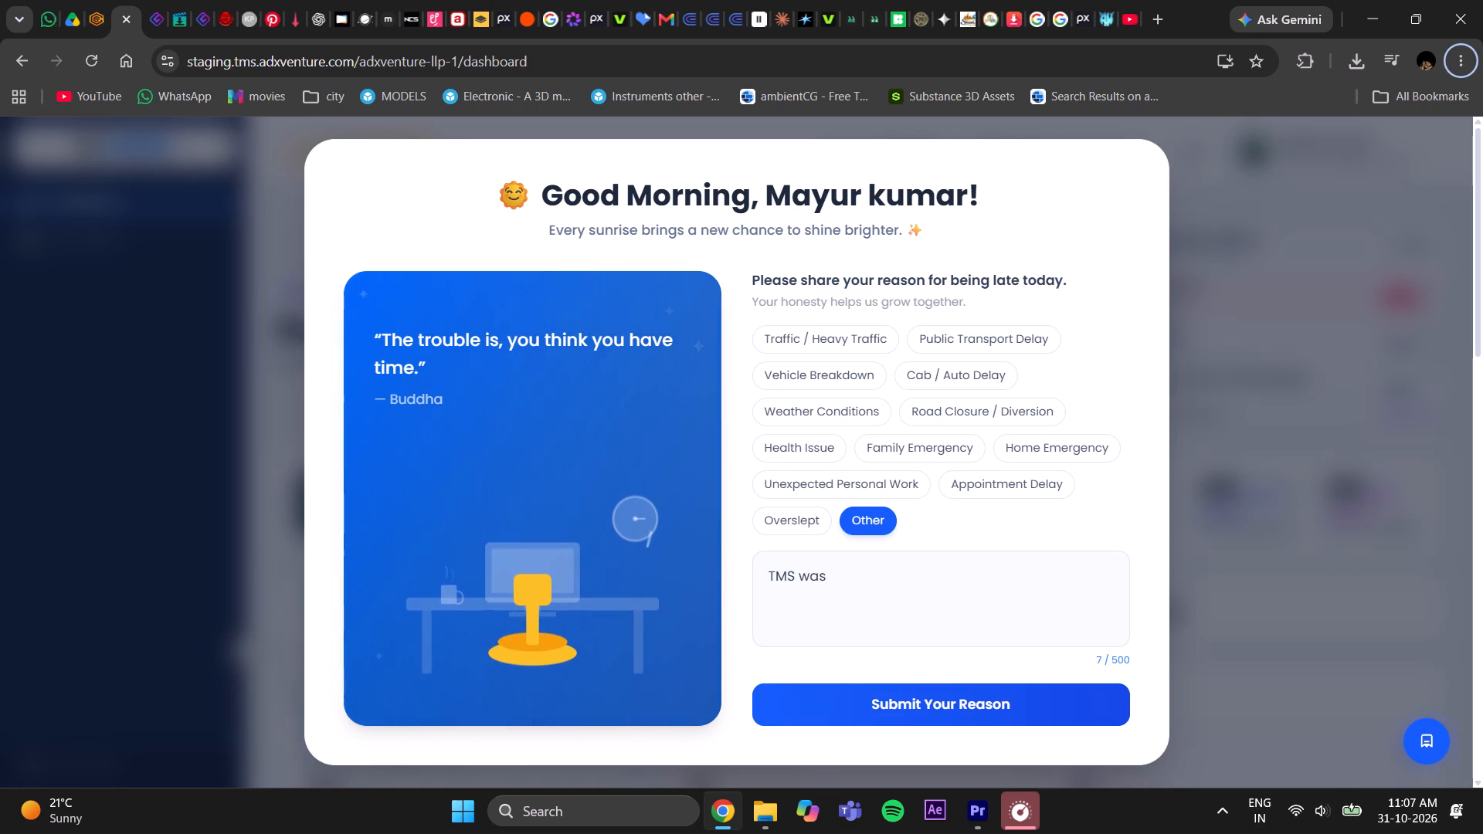
# Complete the late-arrival reason as "TMS was not opening server issue i was on time" and submit it.
pyautogui.click(857, 584)
pyautogui.press('space')
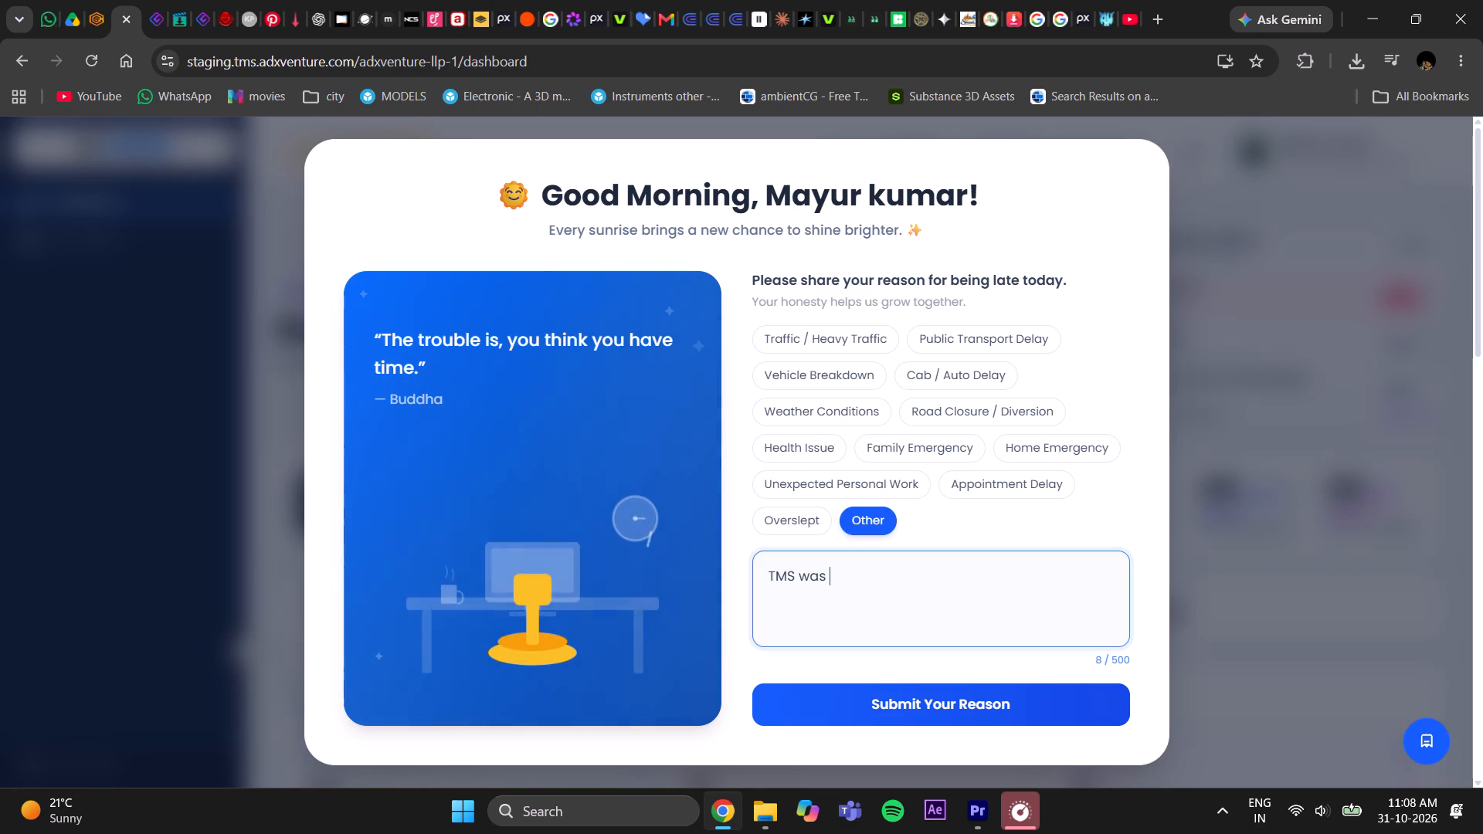
pyautogui.write('not')
pyautogui.press('space')
pyautogui.write('opening')
pyautogui.press('space')
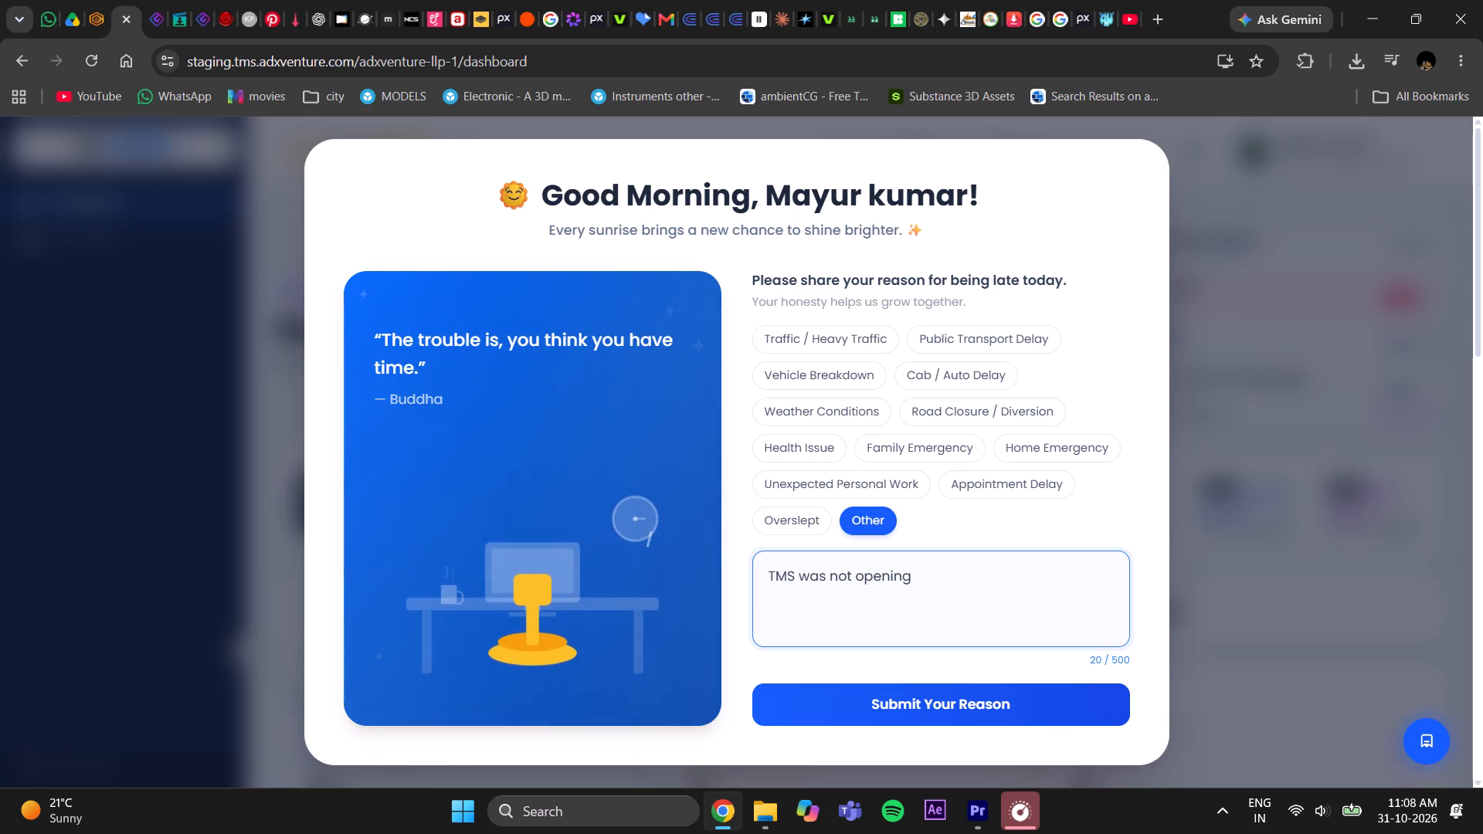
pyautogui.write('serverv')
pyautogui.press('BackSpace')
pyautogui.press('space')
pyautogui.write('issue')
pyautogui.press('space')
pyautogui.write('i')
pyautogui.press('space')
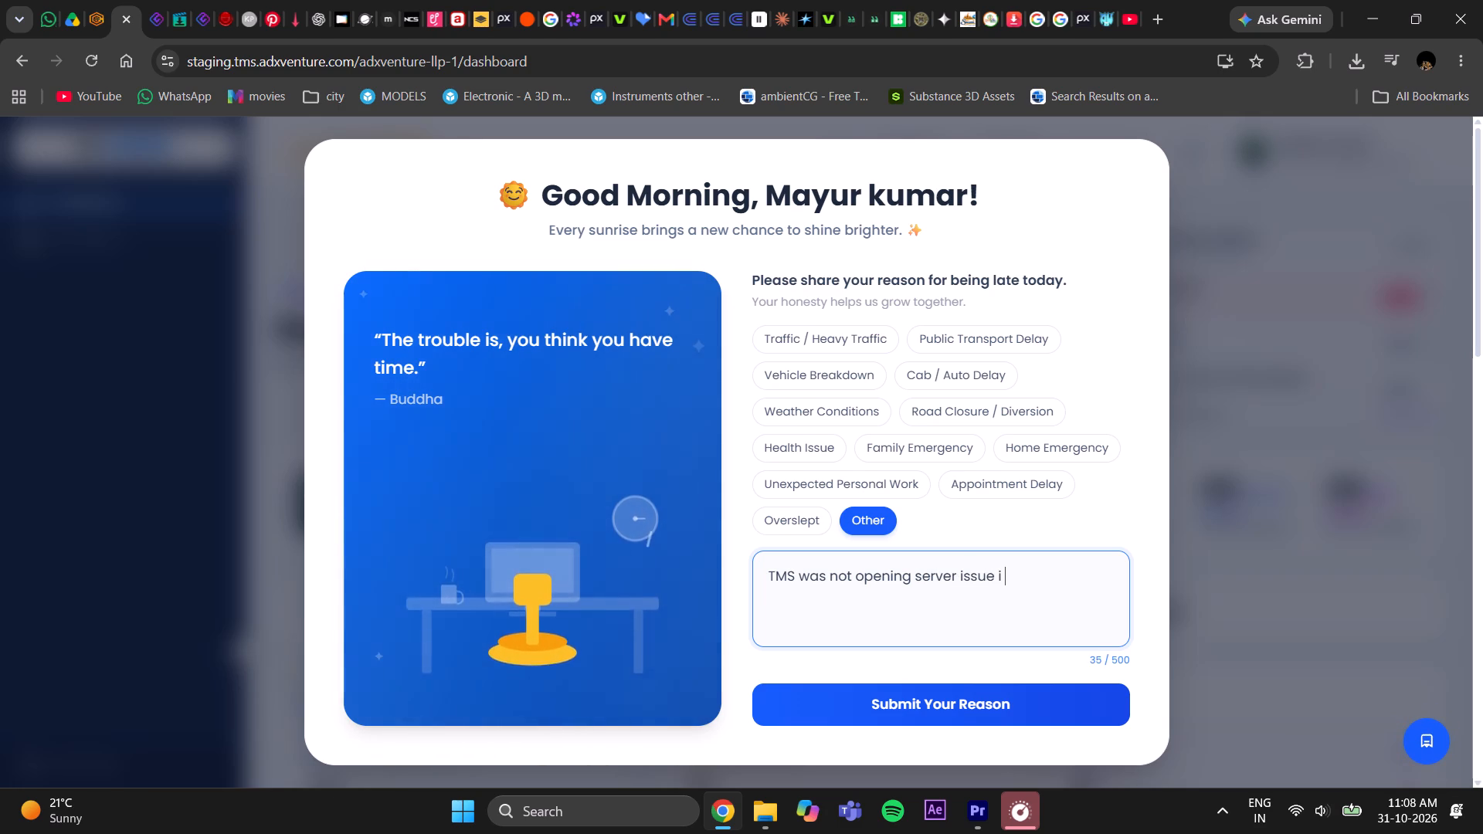
pyautogui.write('was on time')
pyautogui.press('space')
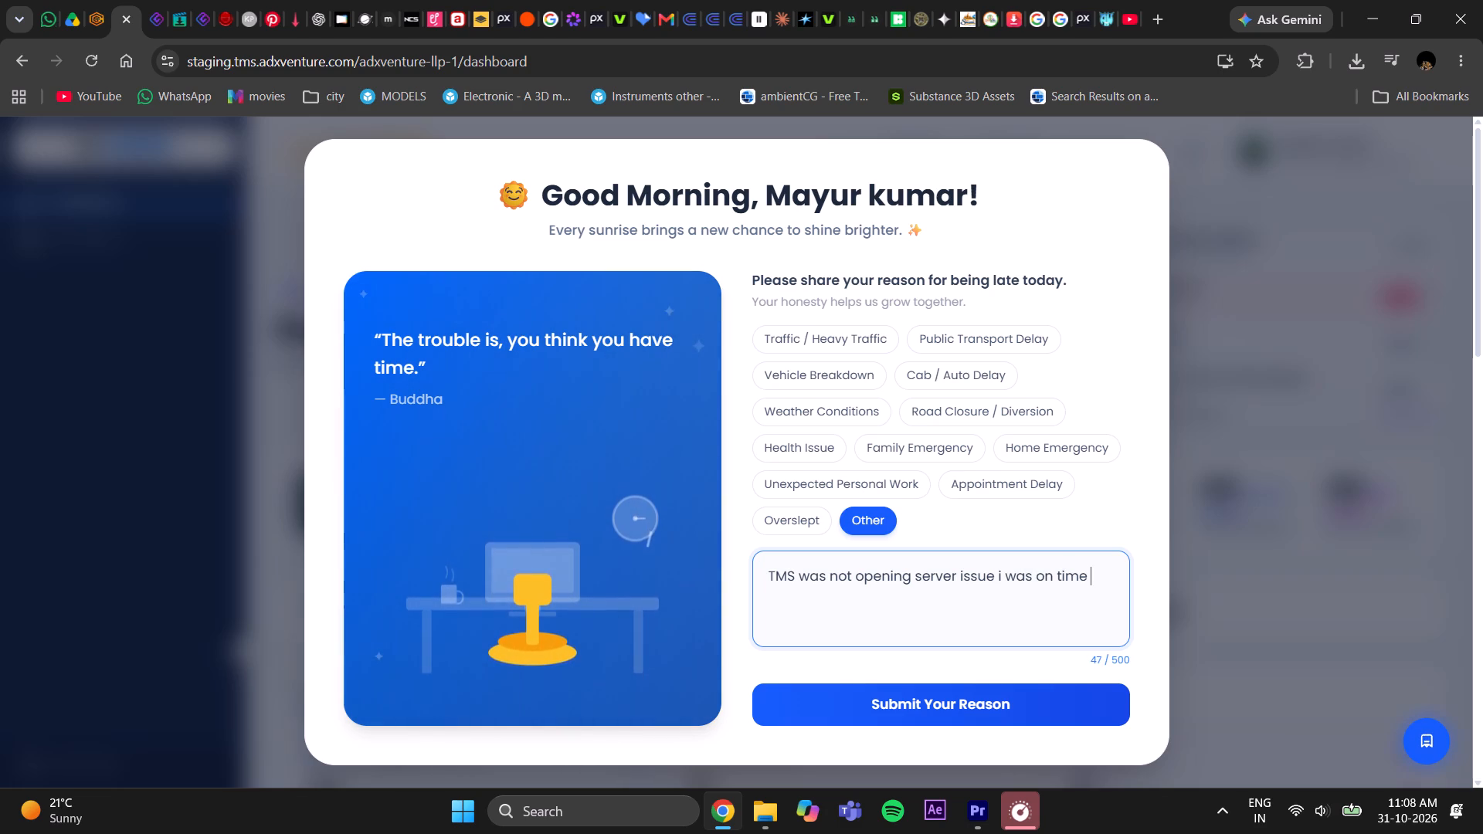
pyautogui.press('Return')
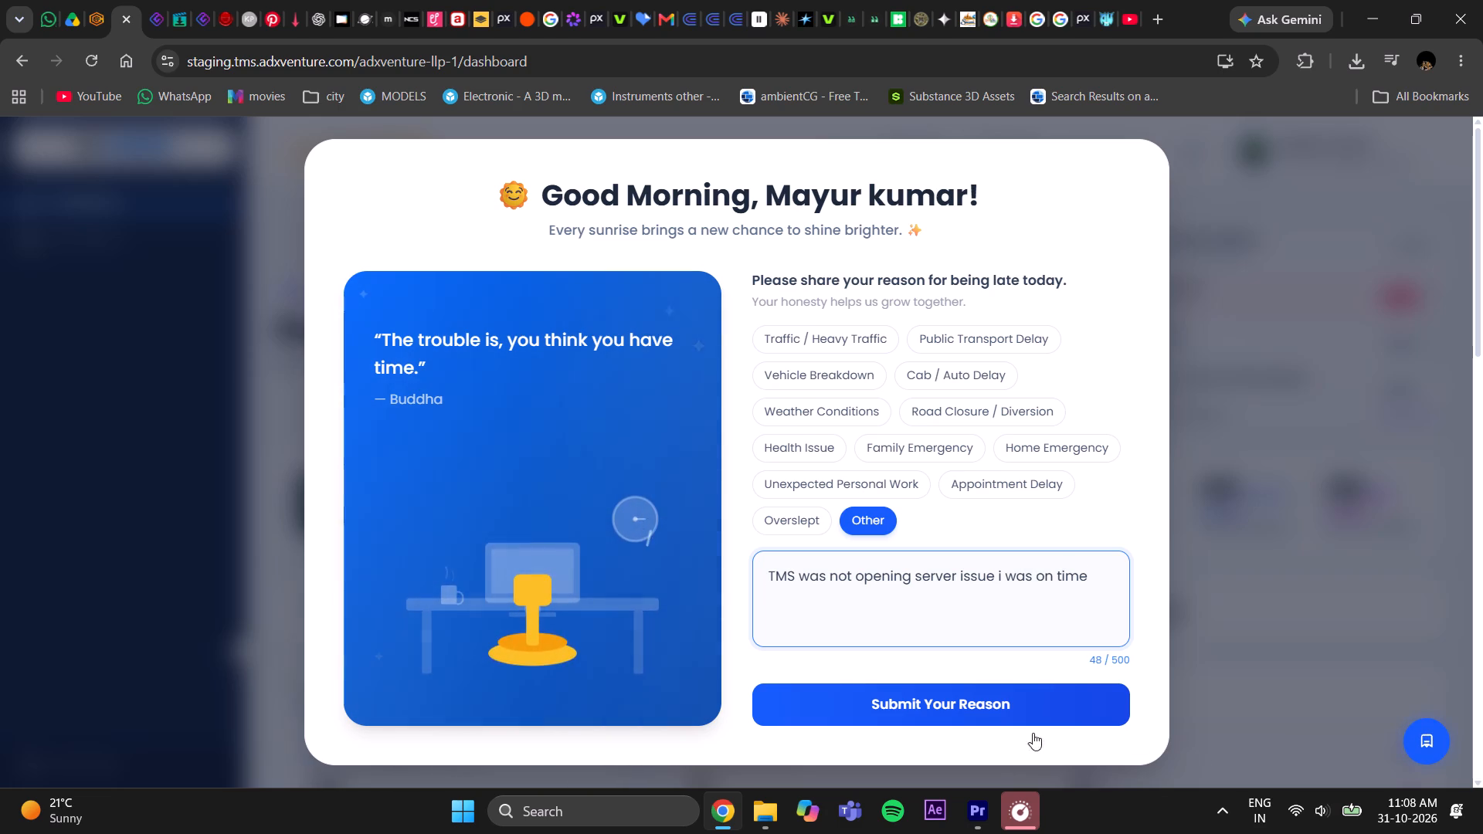
pyautogui.click(996, 718)
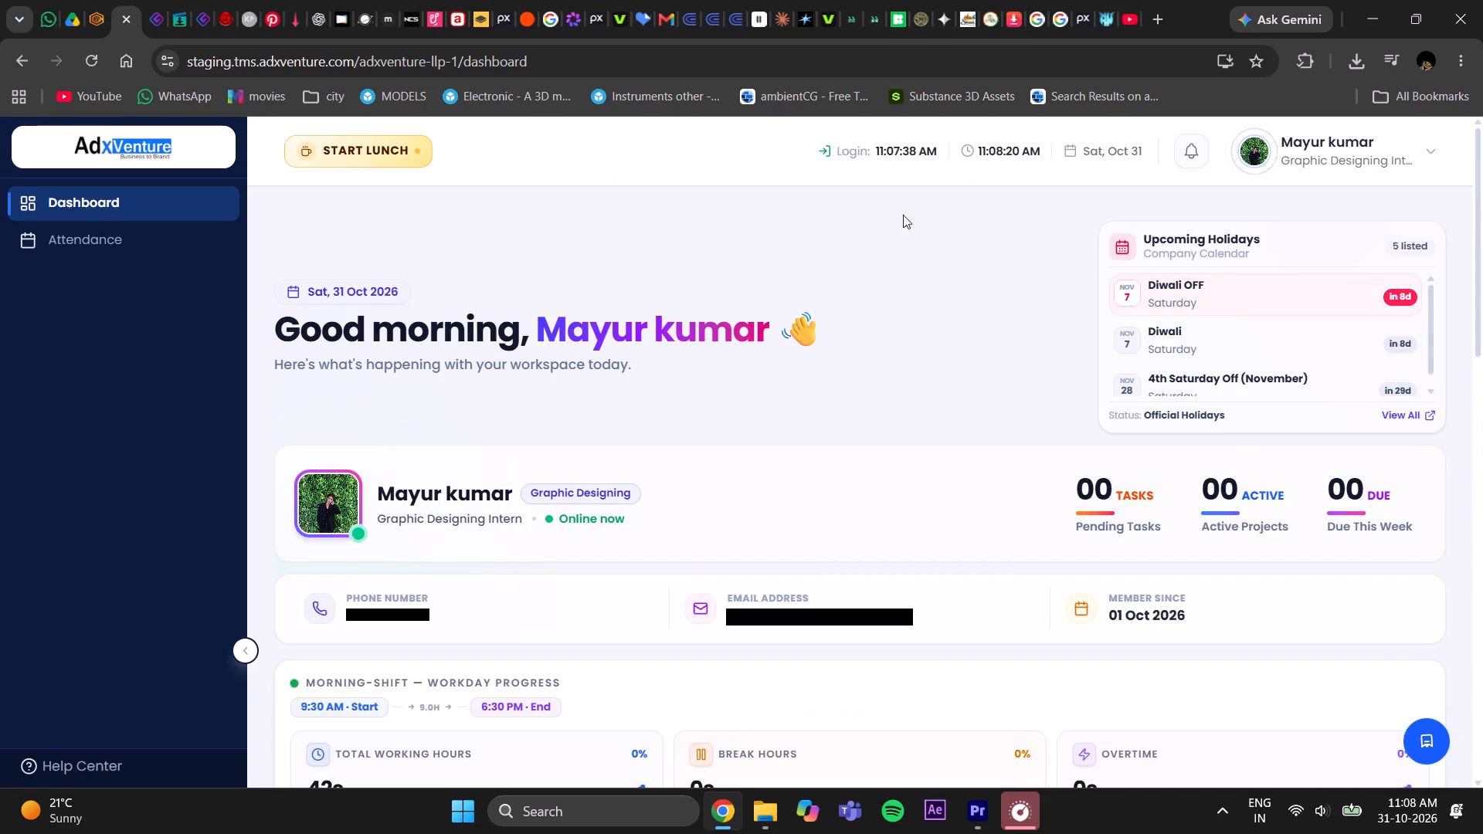
# Examine the October 2026 attendance summary and calendar, including the late-arrival entries, and return to the dashboard.
pyautogui.click(131, 242)
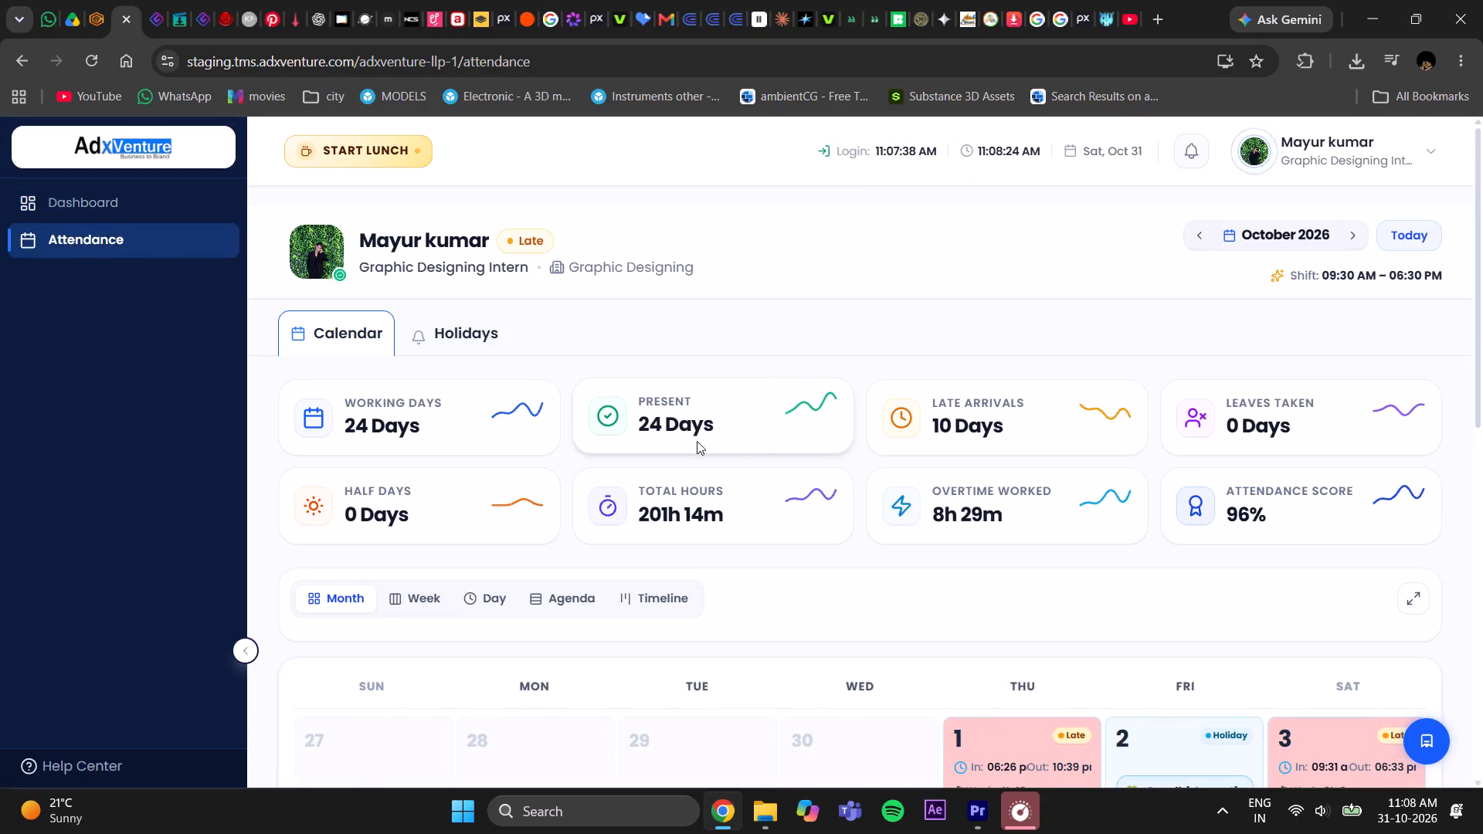
pyautogui.scroll(-9, 922, 622)
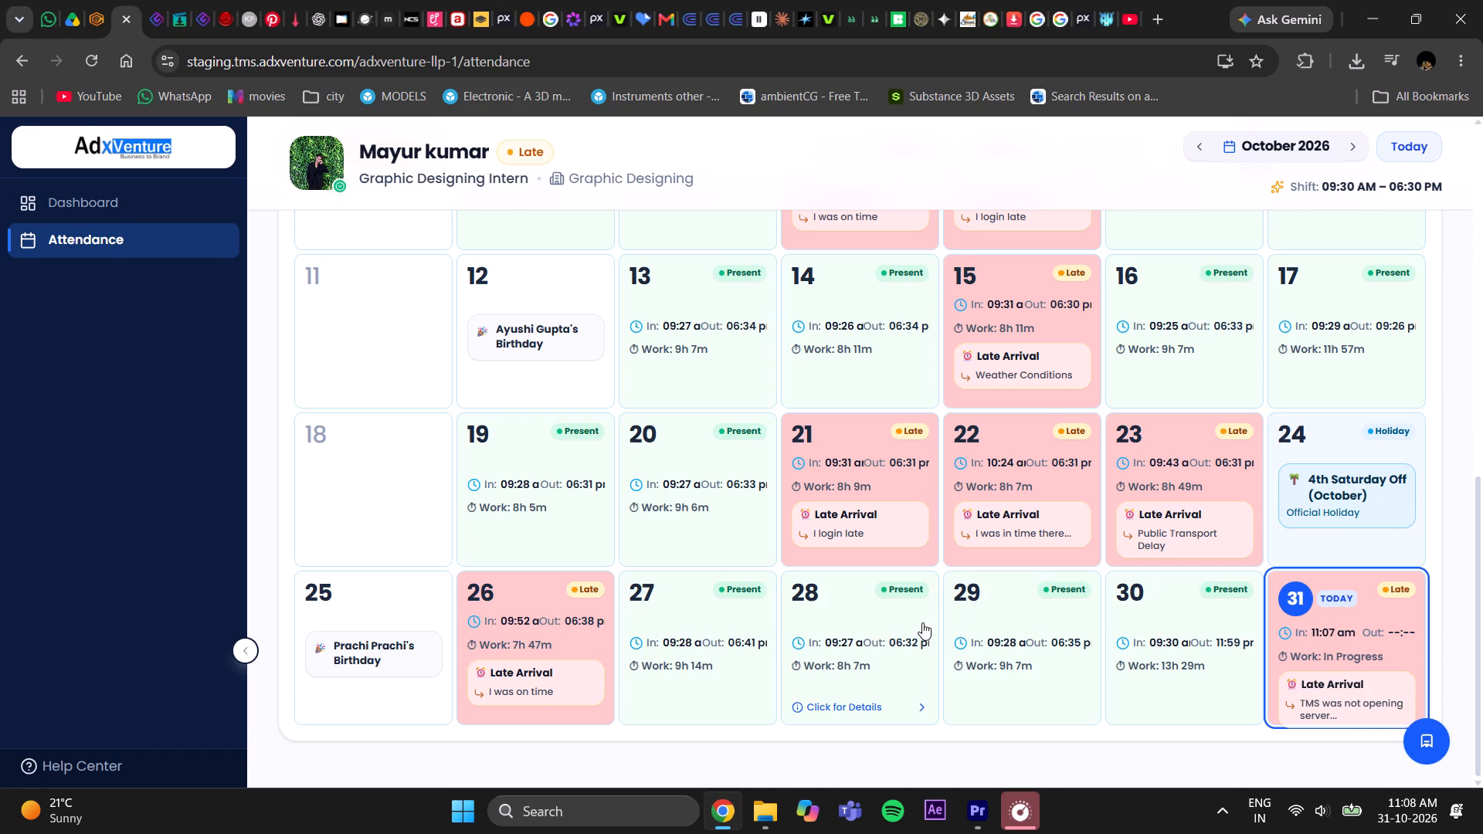
pyautogui.scroll(8, 922, 622)
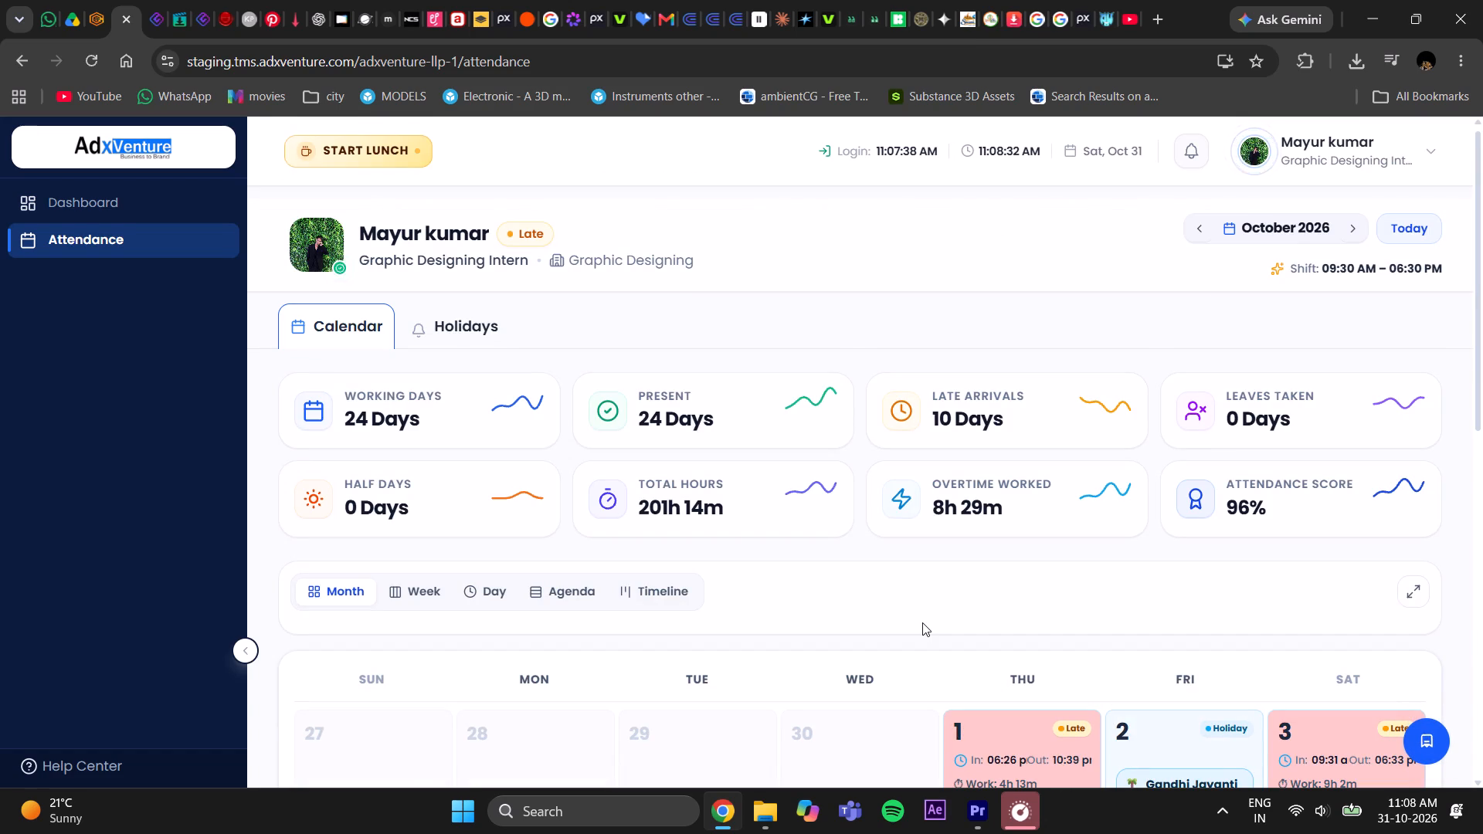
pyautogui.scroll(-6, 922, 622)
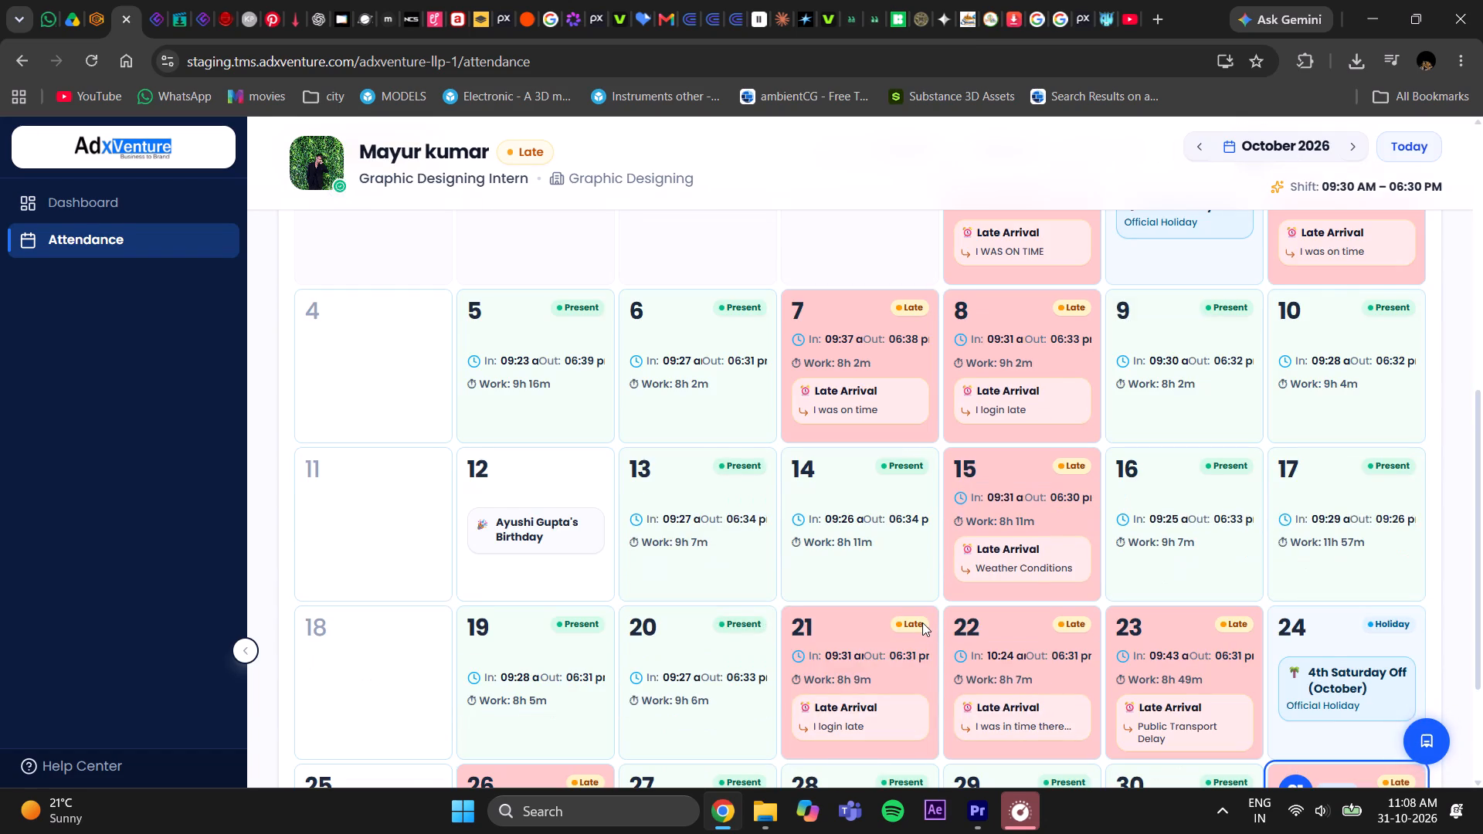
pyautogui.scroll(-5, 922, 622)
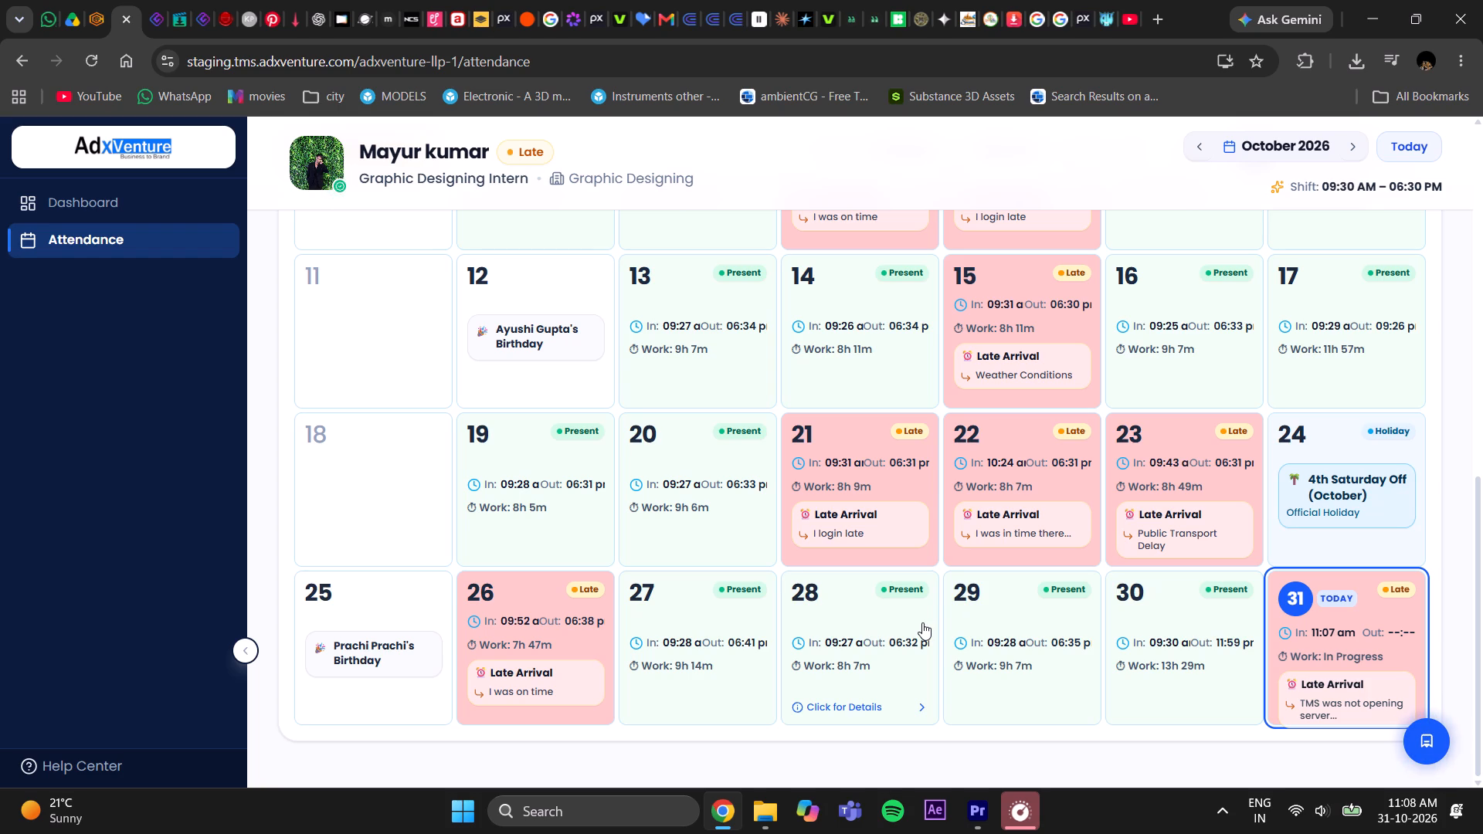
pyautogui.scroll(2, 922, 622)
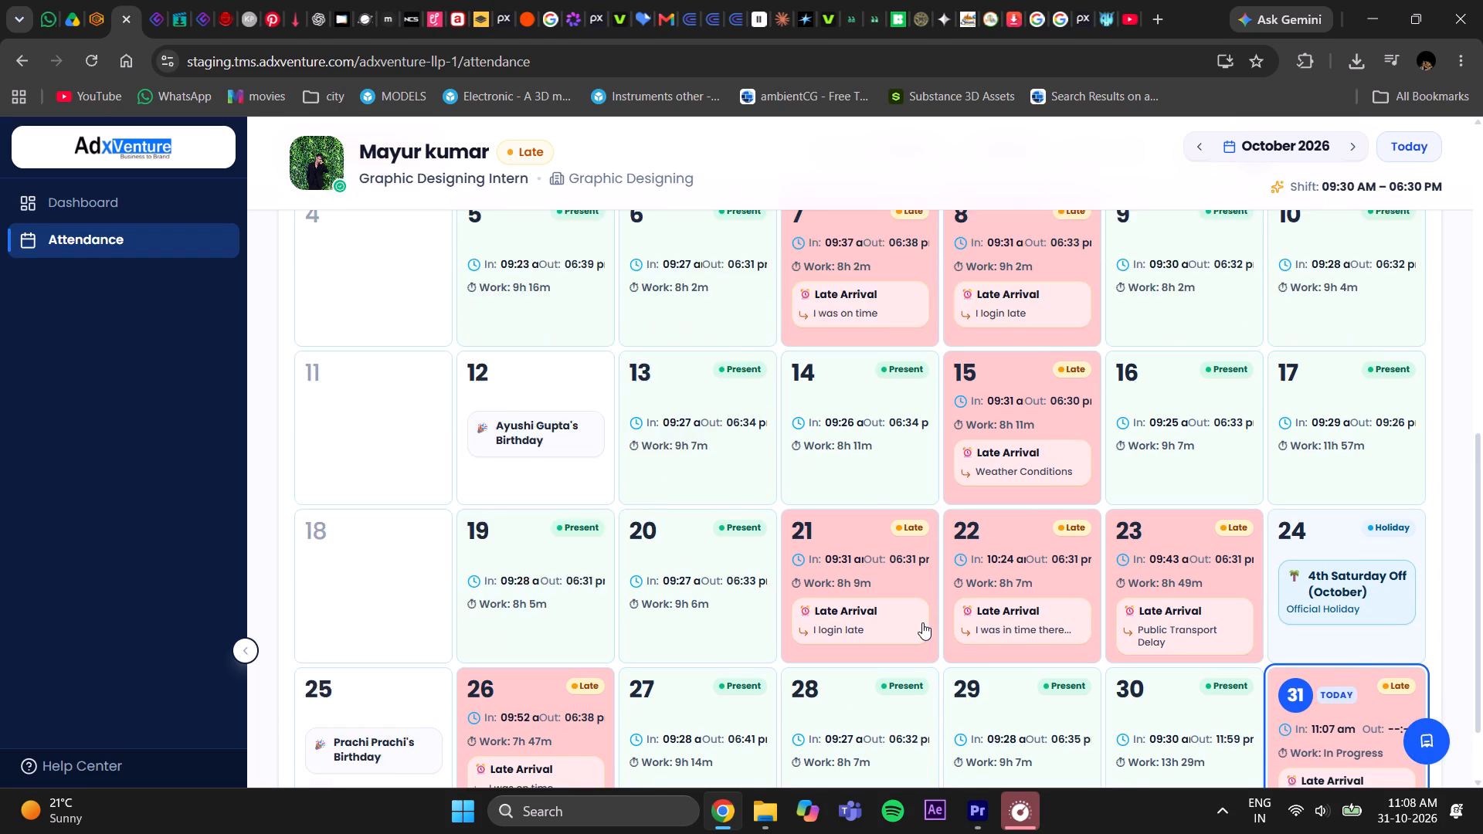
pyautogui.scroll(4, 922, 622)
pyautogui.scroll(-6, 922, 622)
pyautogui.scroll(3, 922, 622)
pyautogui.scroll(-3, 922, 622)
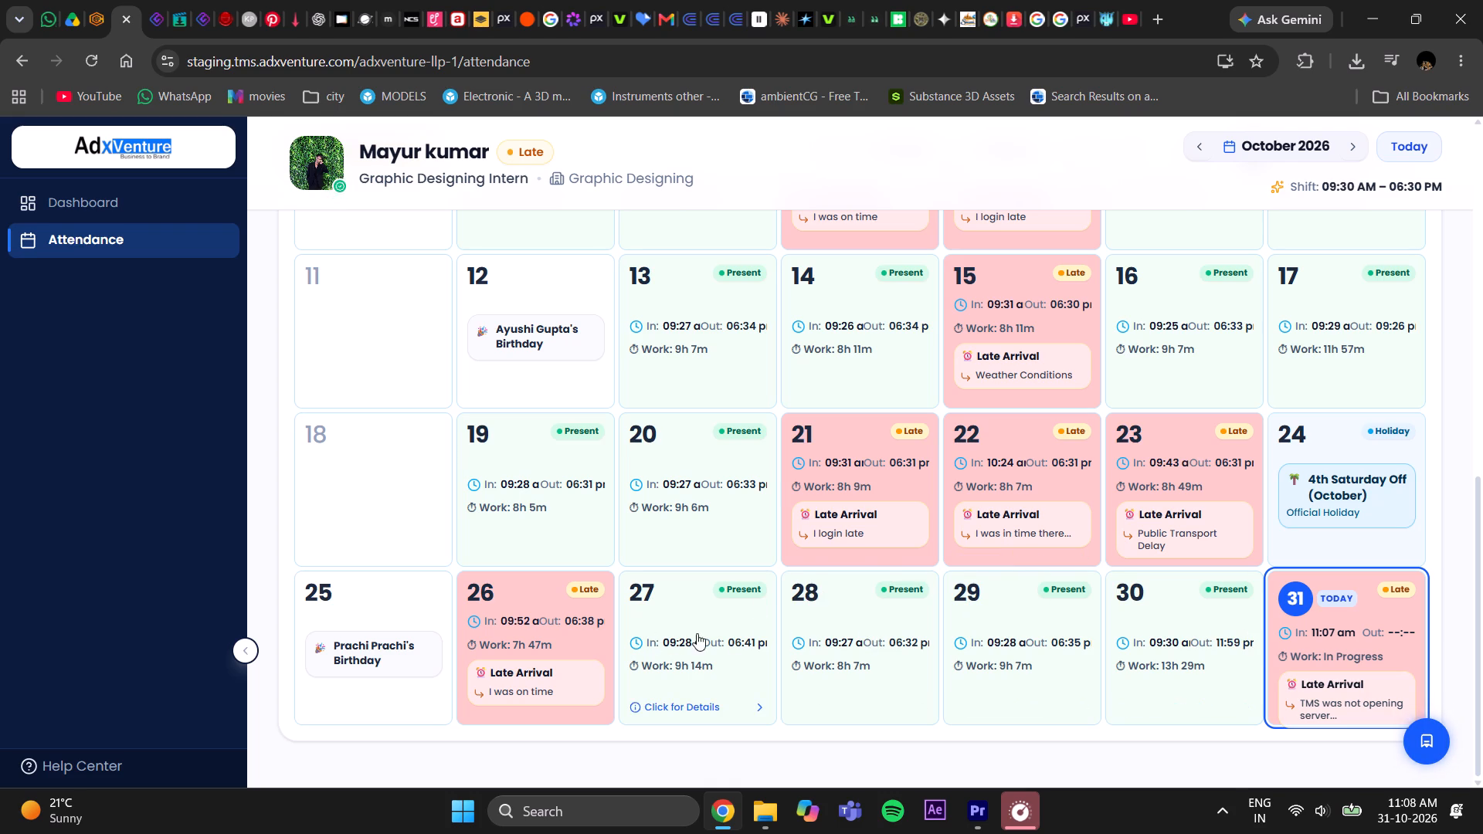
pyautogui.scroll(4, 1078, 524)
pyautogui.scroll(-6, 1077, 526)
pyautogui.scroll(12, 1076, 531)
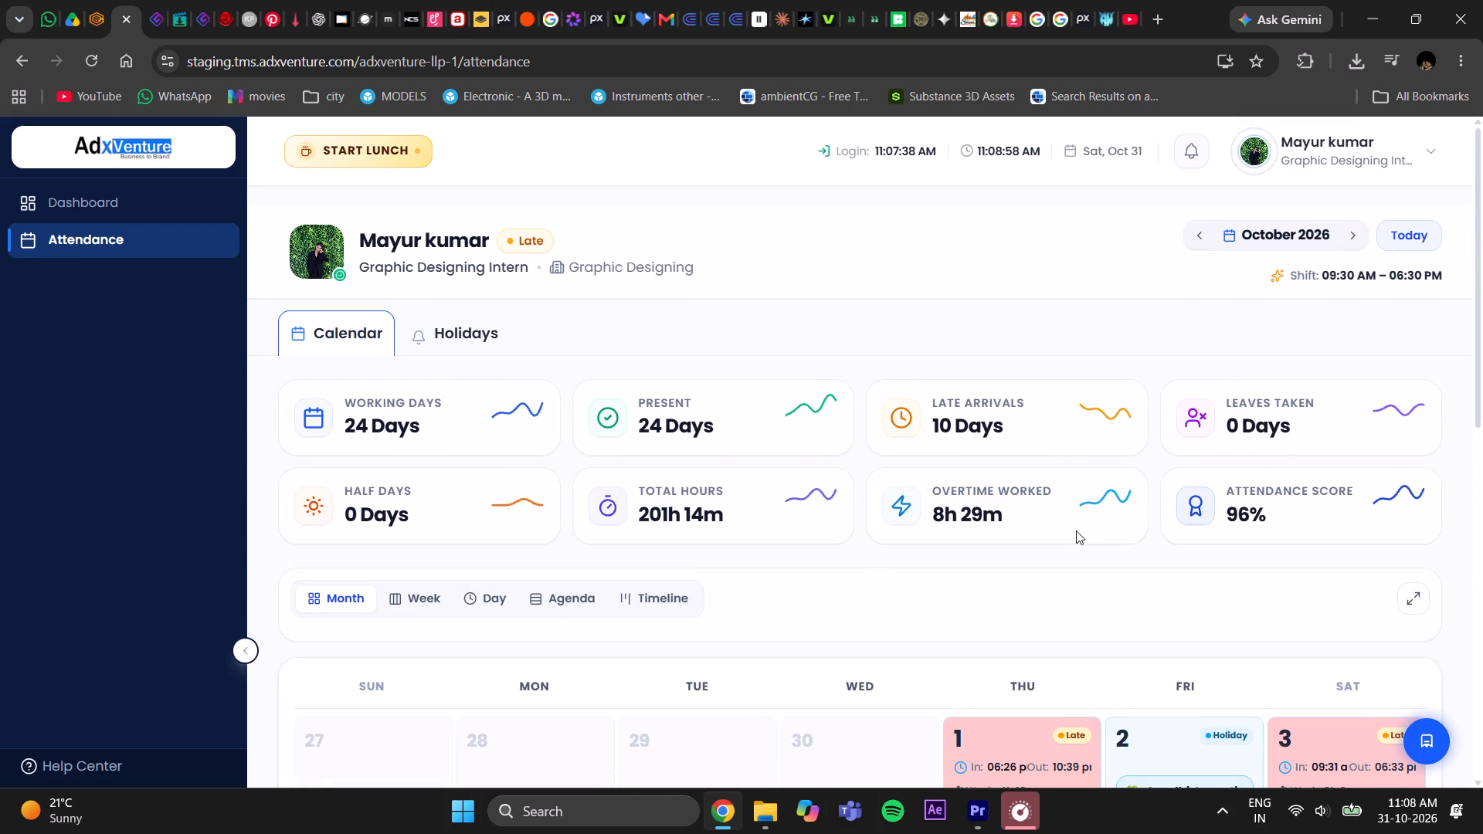
pyautogui.scroll(6, 1076, 531)
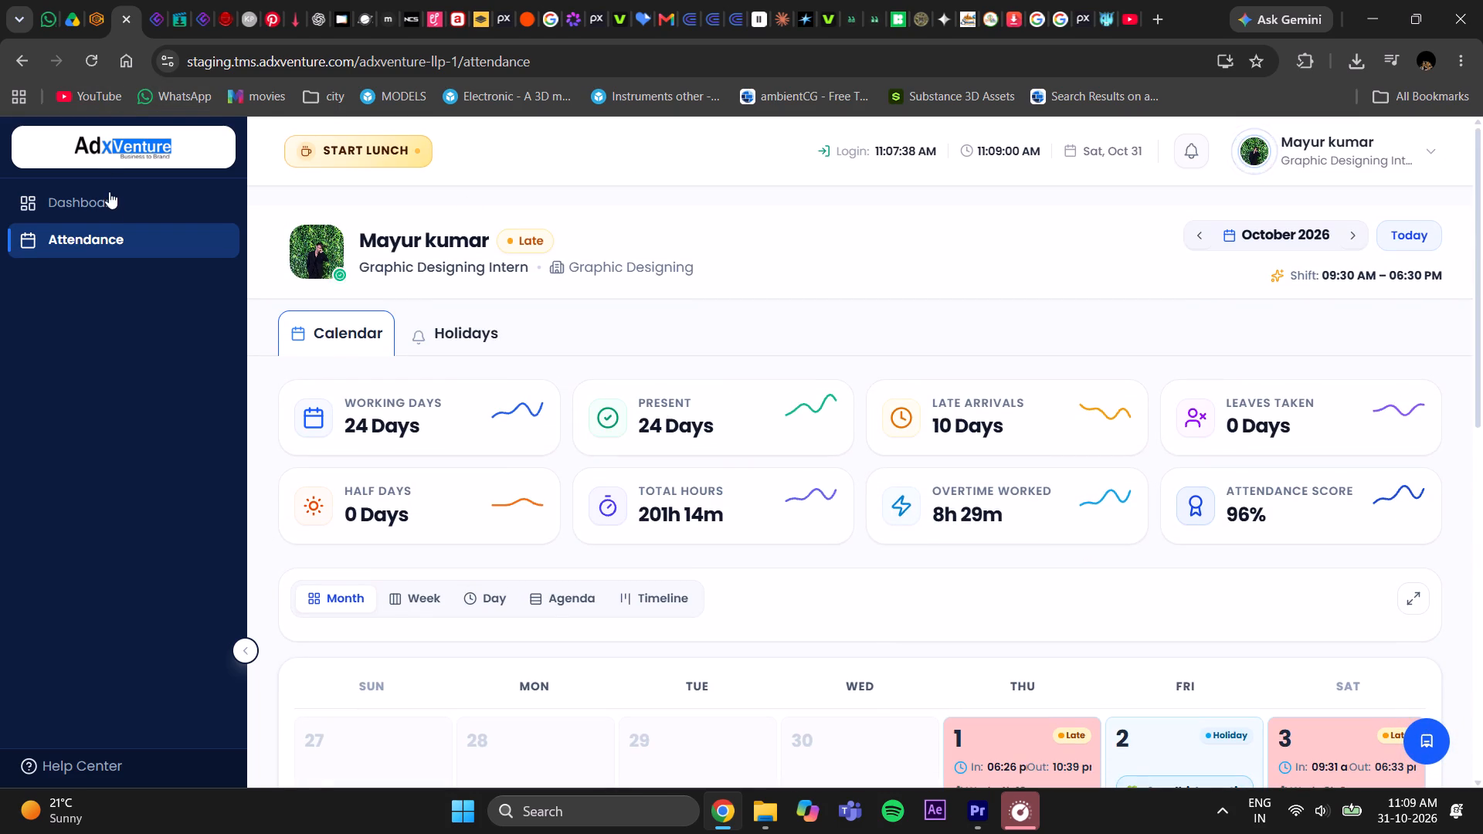
pyautogui.click(137, 204)
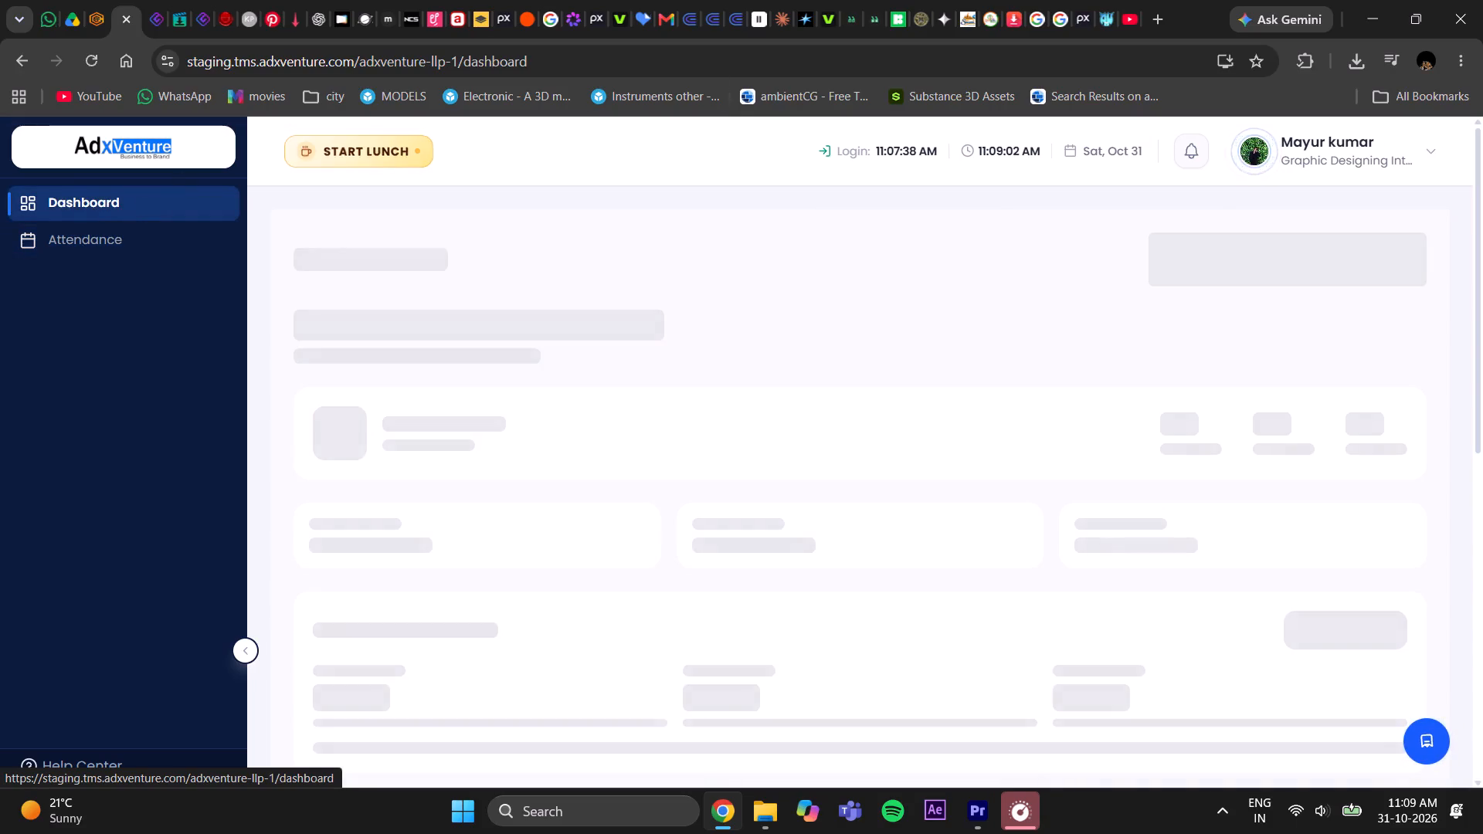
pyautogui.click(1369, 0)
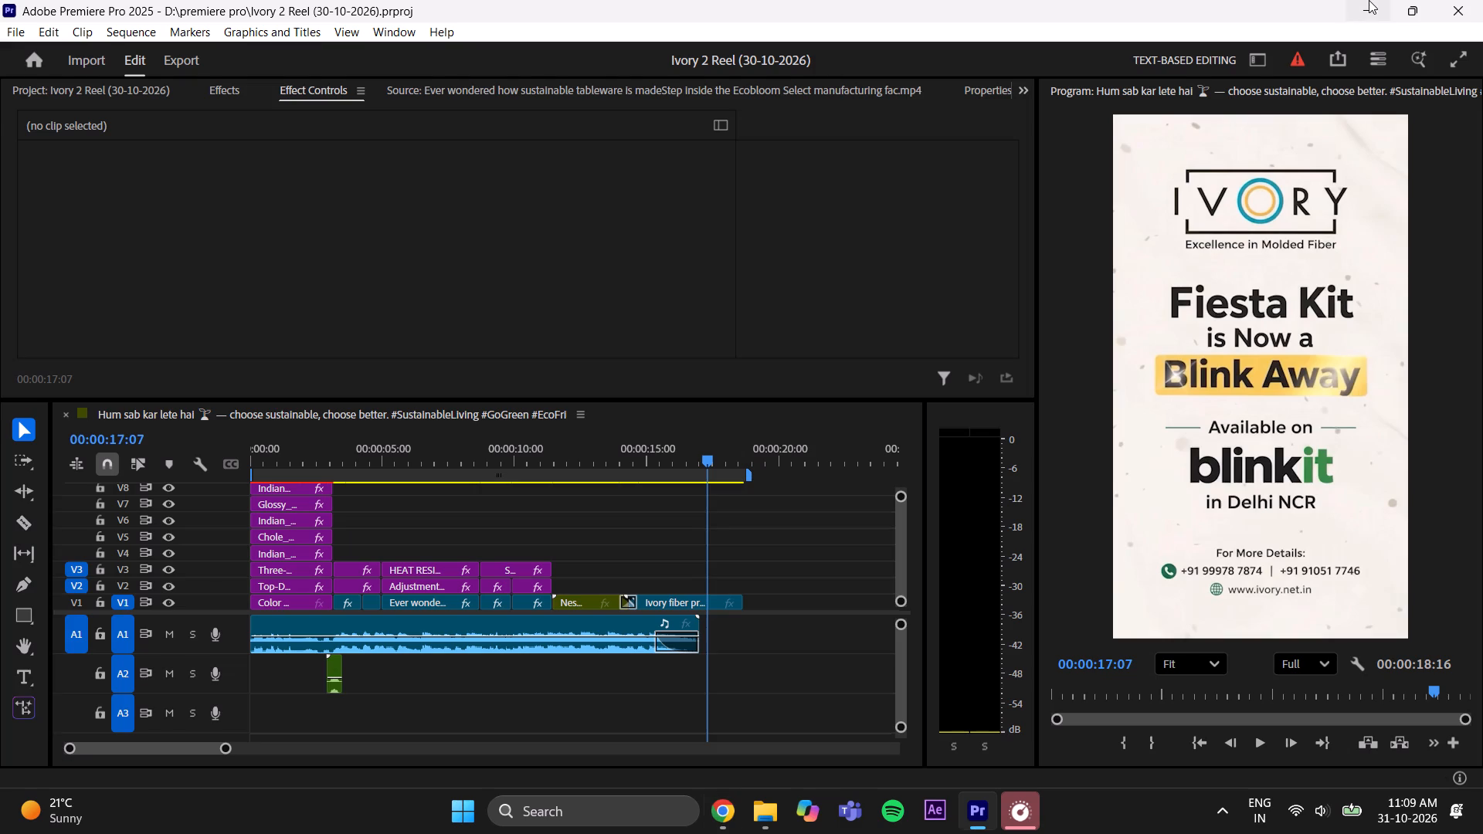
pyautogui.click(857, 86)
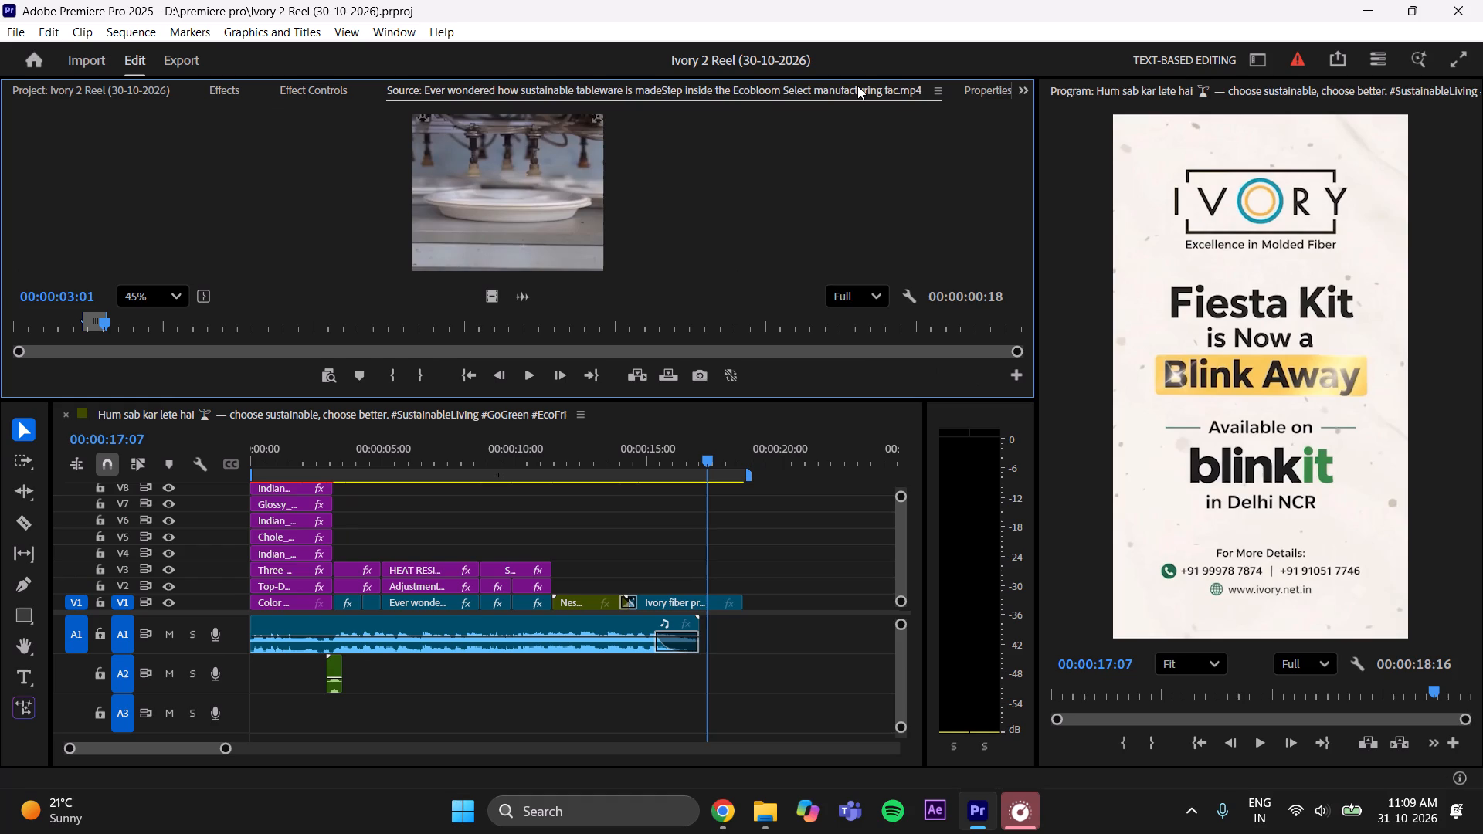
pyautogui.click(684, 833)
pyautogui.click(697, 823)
pyautogui.click(733, 823)
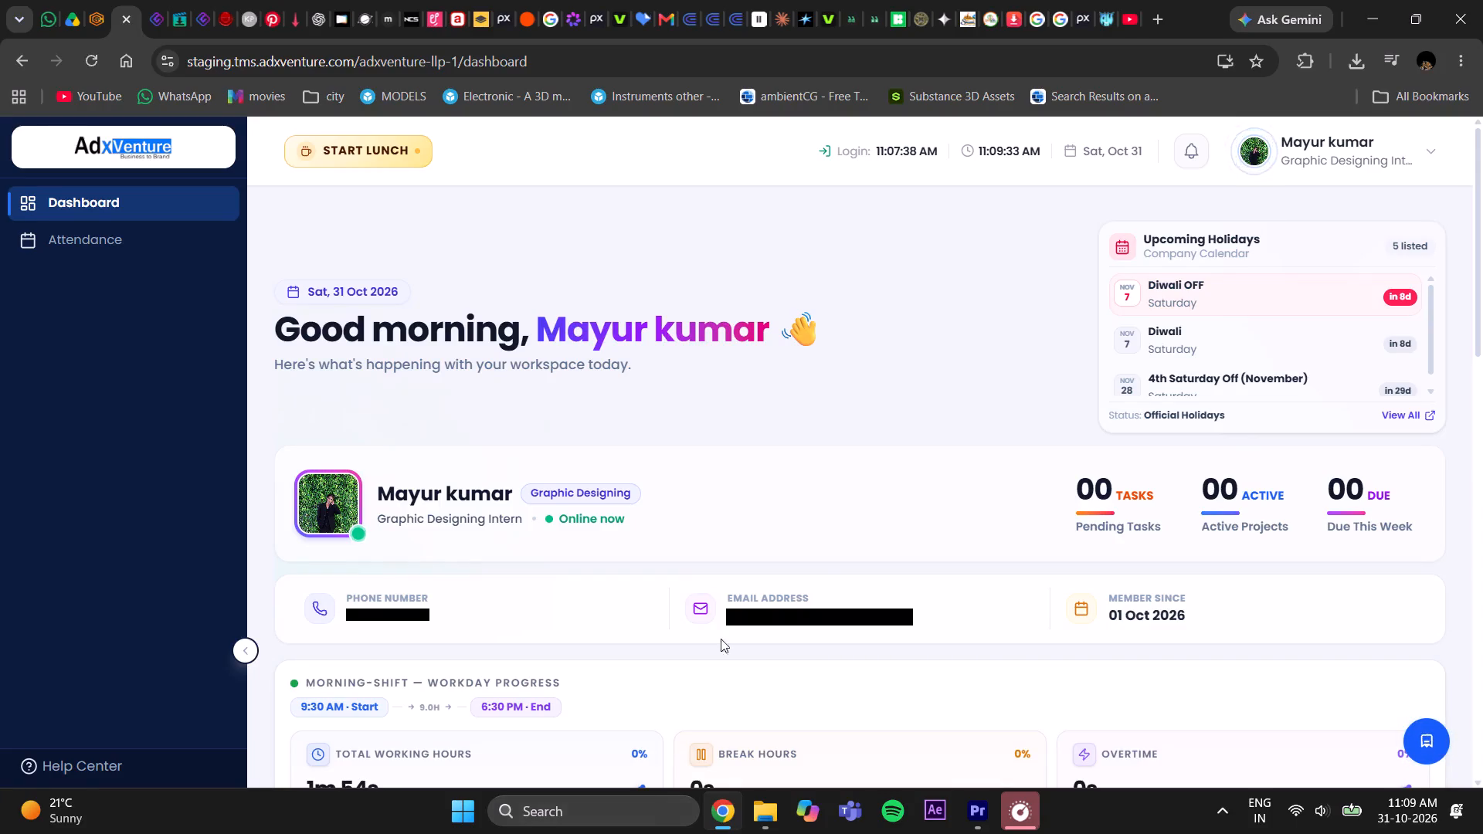
pyautogui.click(1125, 10)
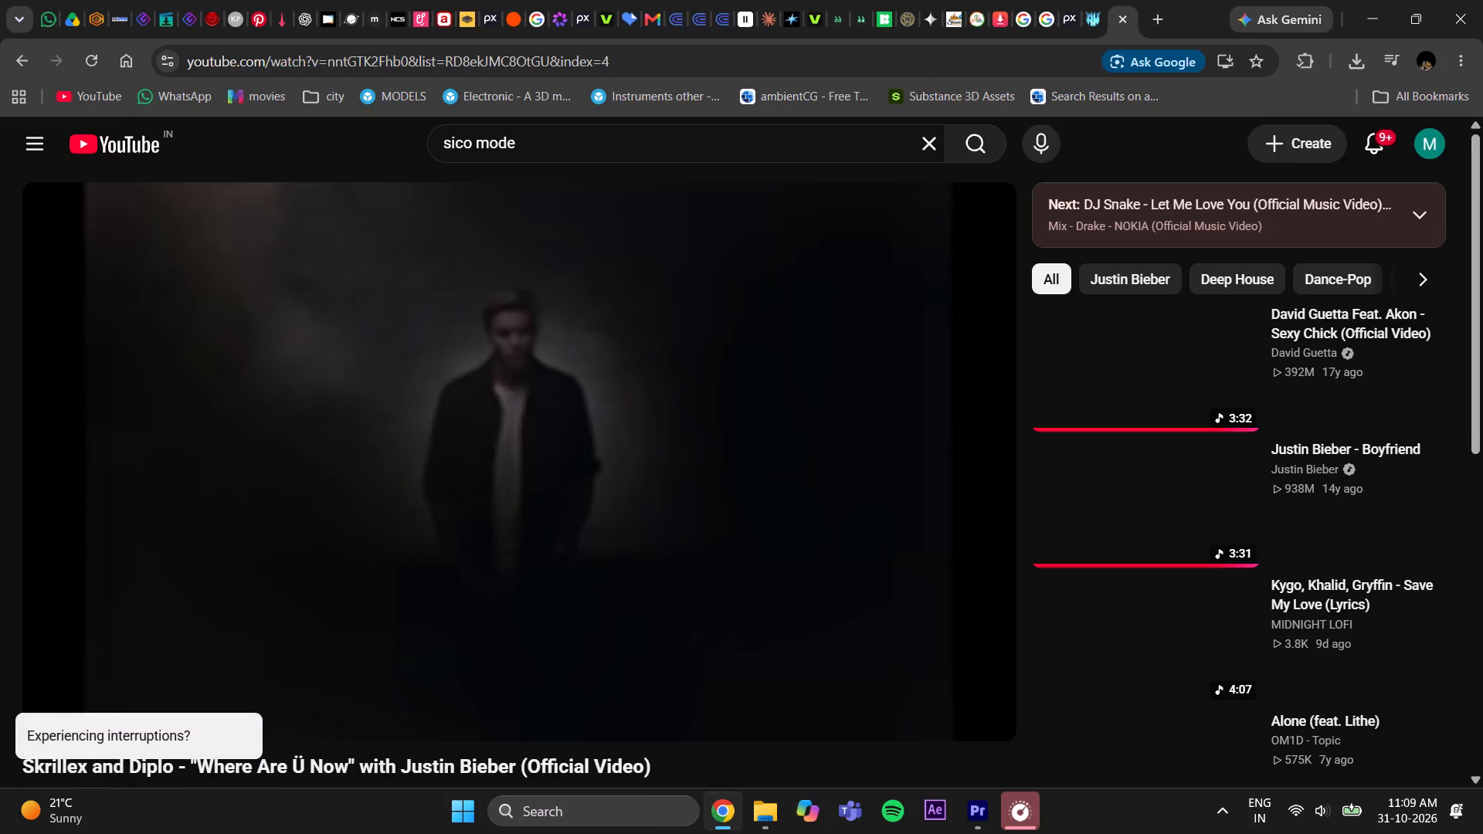
pyautogui.click(868, 527)
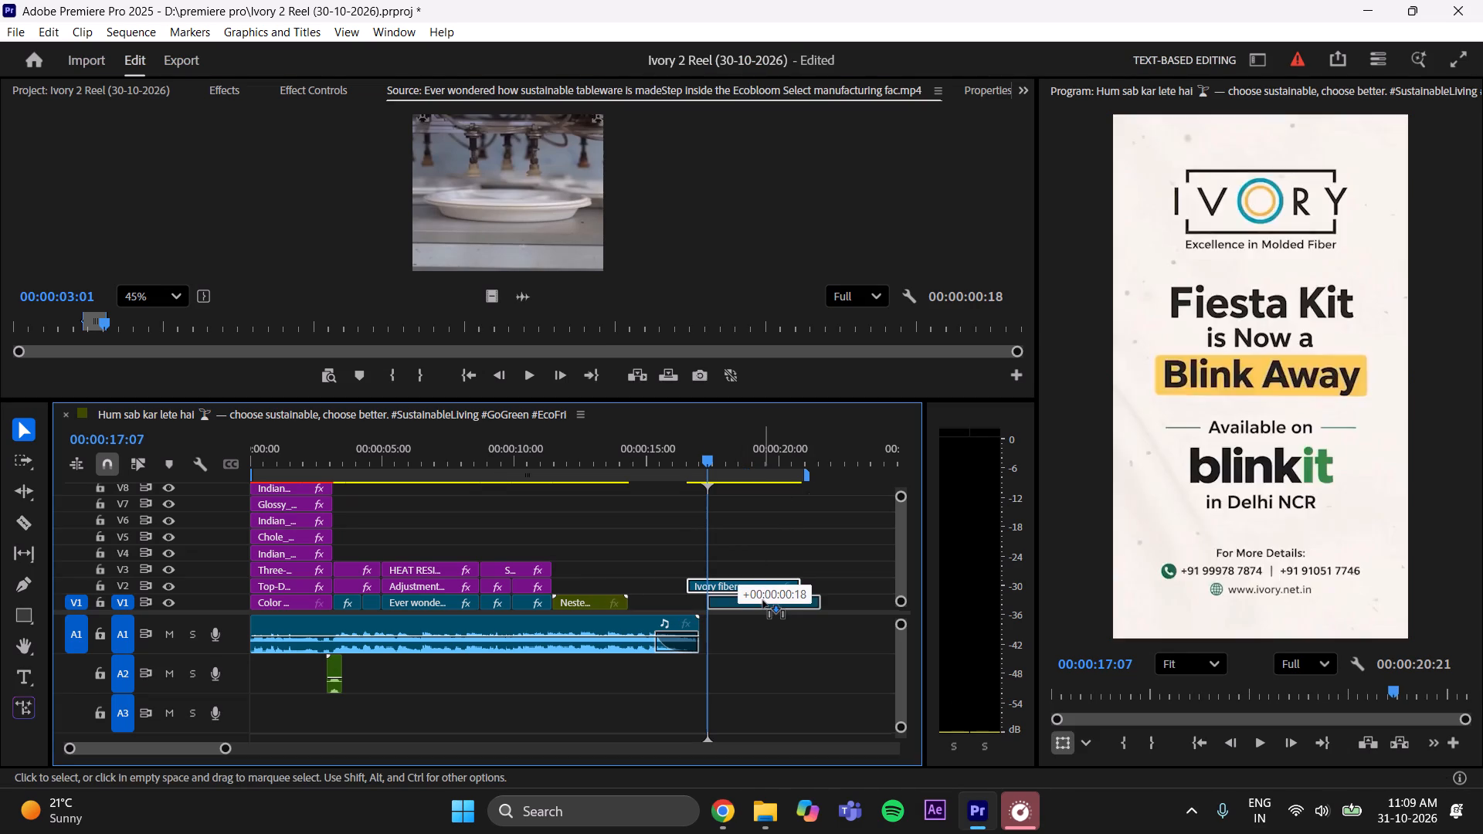
pyautogui.moveTo(763, 601); pyautogui.dragTo(772, 601)
# Trim the end of the nested clip on V1 back to 00:00:13:16 and save the project.
pyautogui.moveTo(702, 453); pyautogui.dragTo(630, 489)
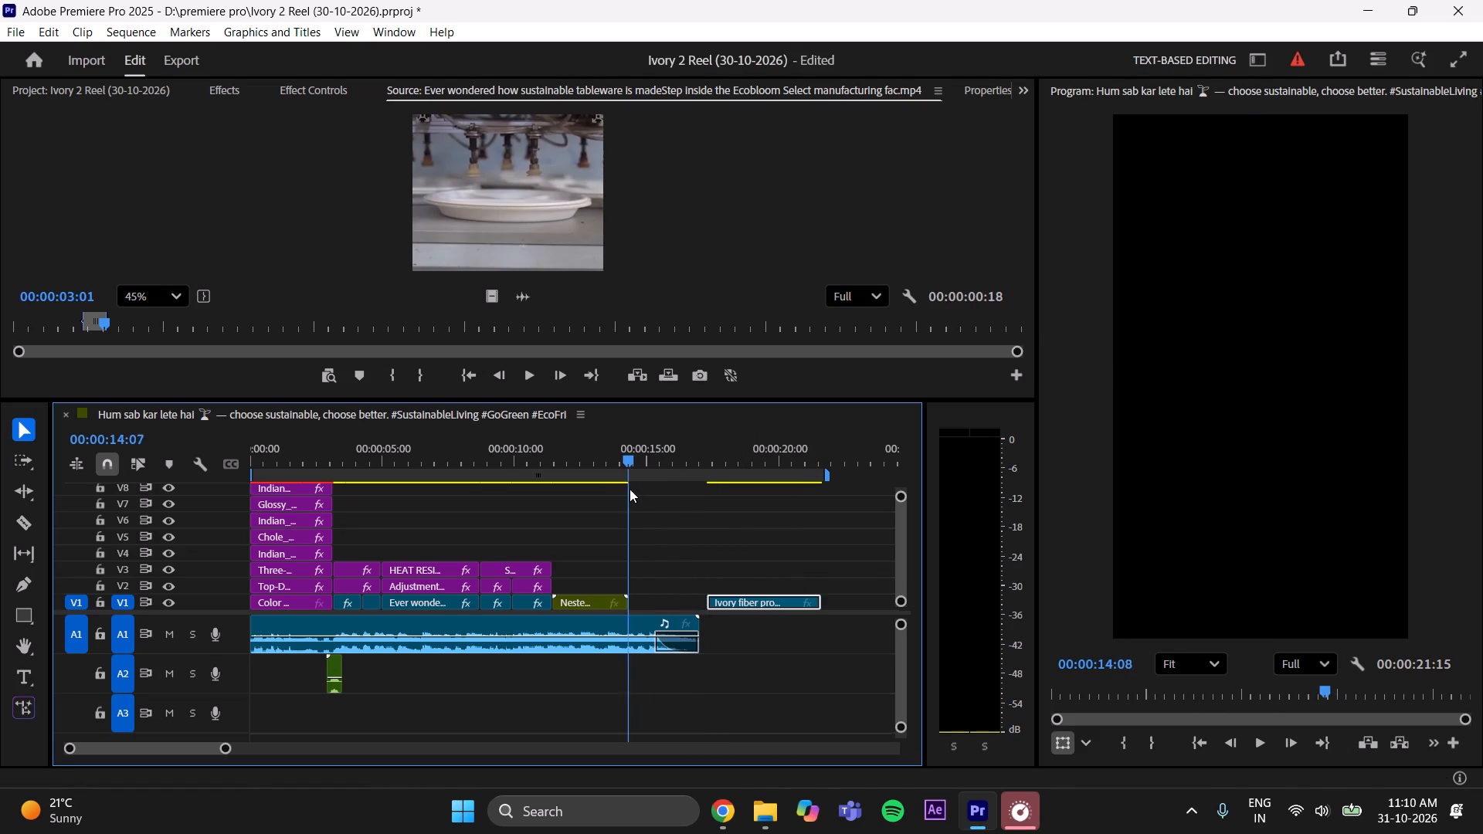
pyautogui.moveTo(630, 489); pyautogui.dragTo(617, 496)
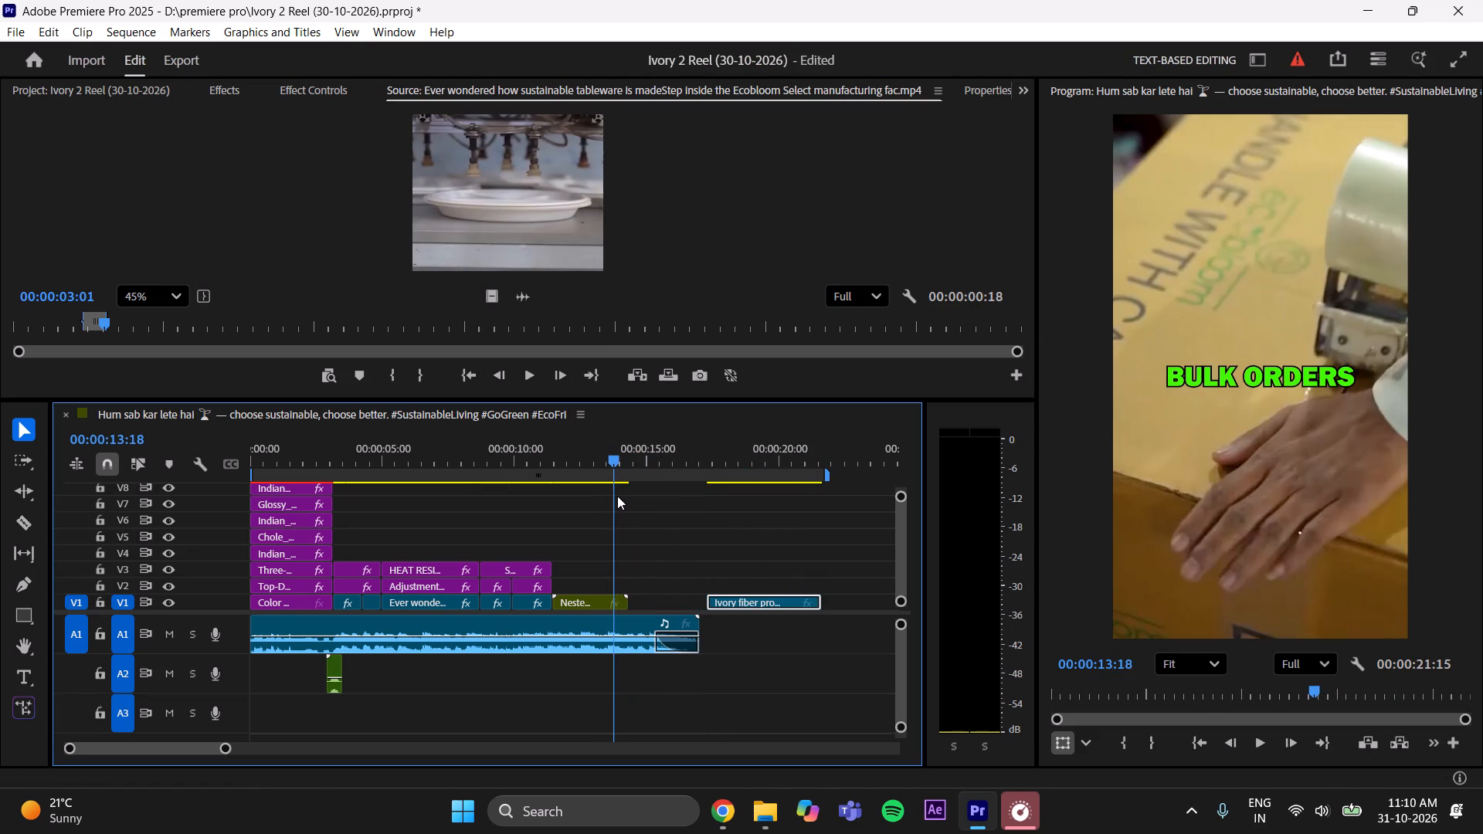
pyautogui.moveTo(617, 496); pyautogui.dragTo(616, 498)
pyautogui.press('Left')
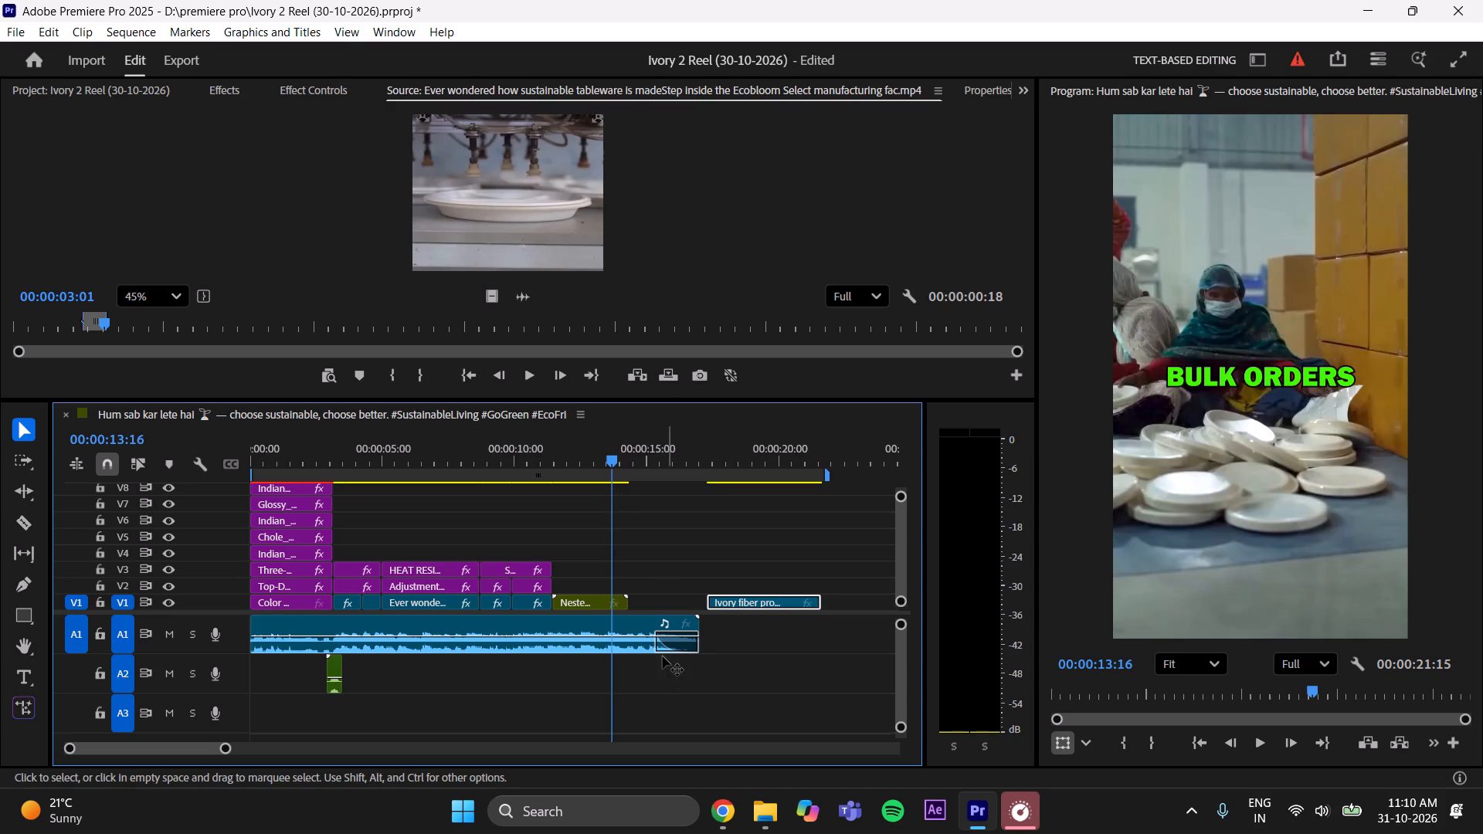
pyautogui.moveTo(637, 602); pyautogui.dragTo(621, 612)
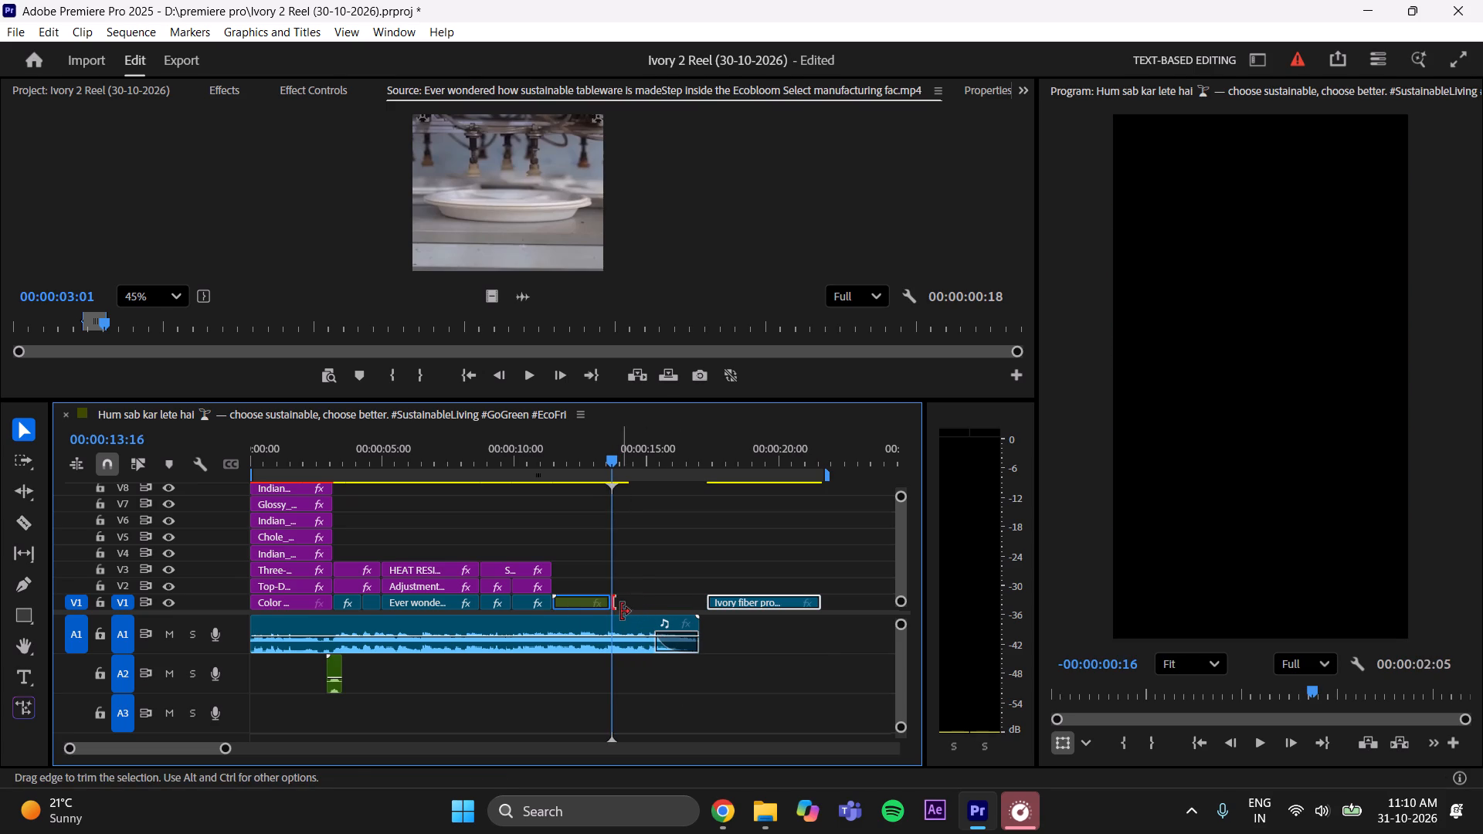
pyautogui.hotkey('ctrl', 's')
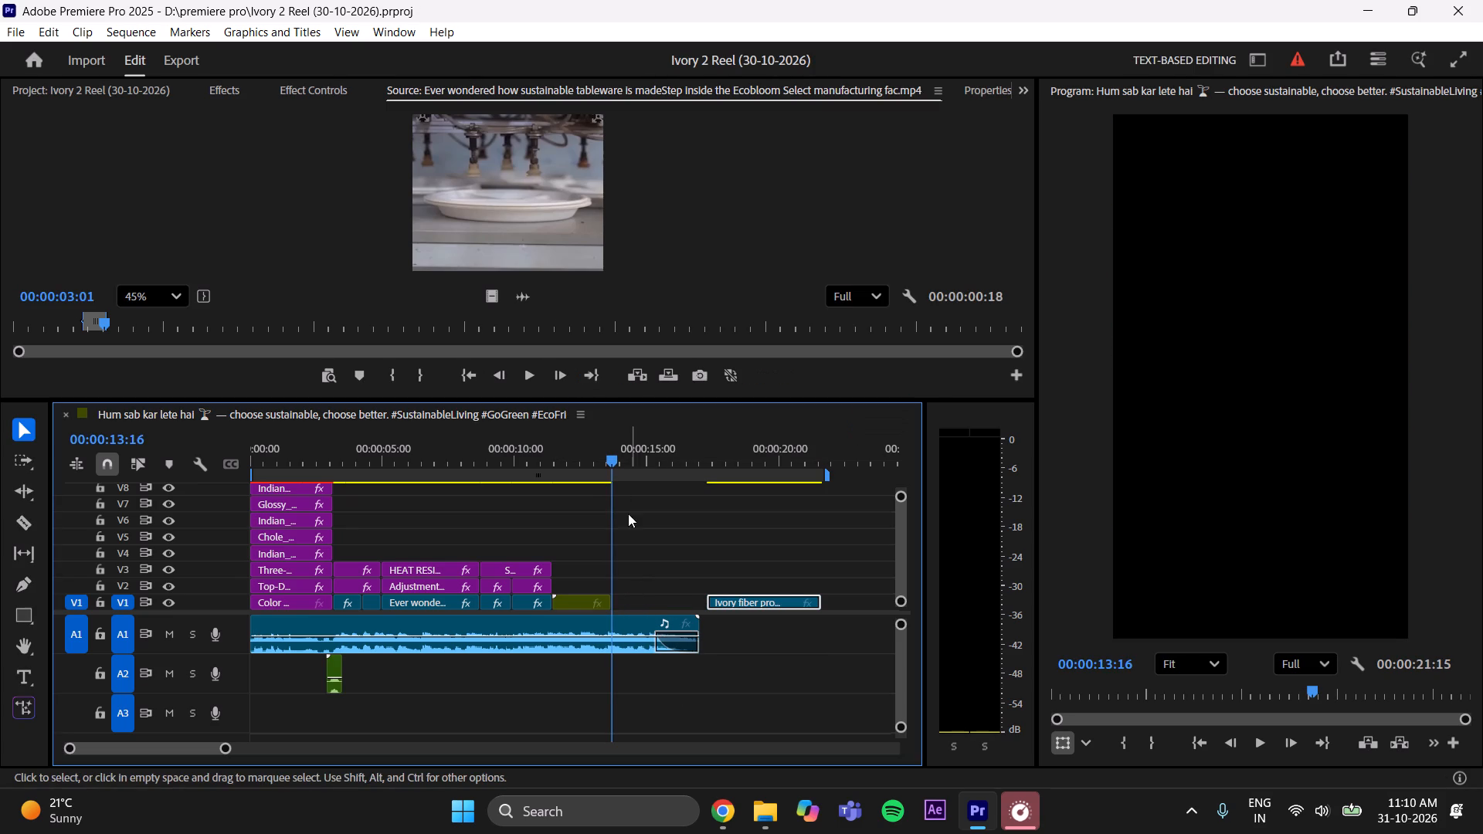
# Examine the reel from the opening plates transition into the LEAK PROOF footage, checking the cut near 00:00:04:06 frame by frame.
pyautogui.moveTo(616, 458); pyautogui.dragTo(613, 463)
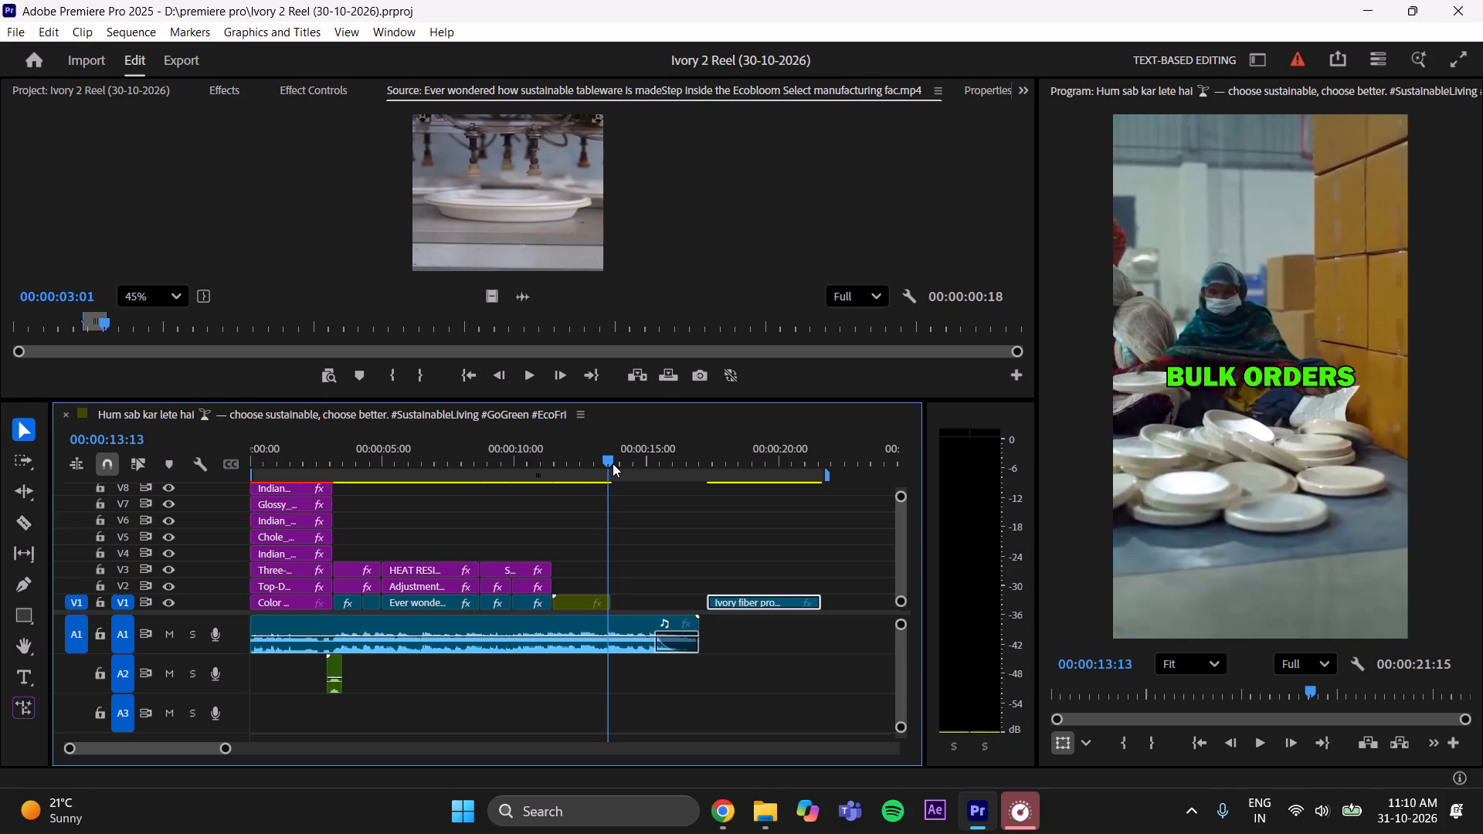
pyautogui.moveTo(613, 463); pyautogui.dragTo(327, 524)
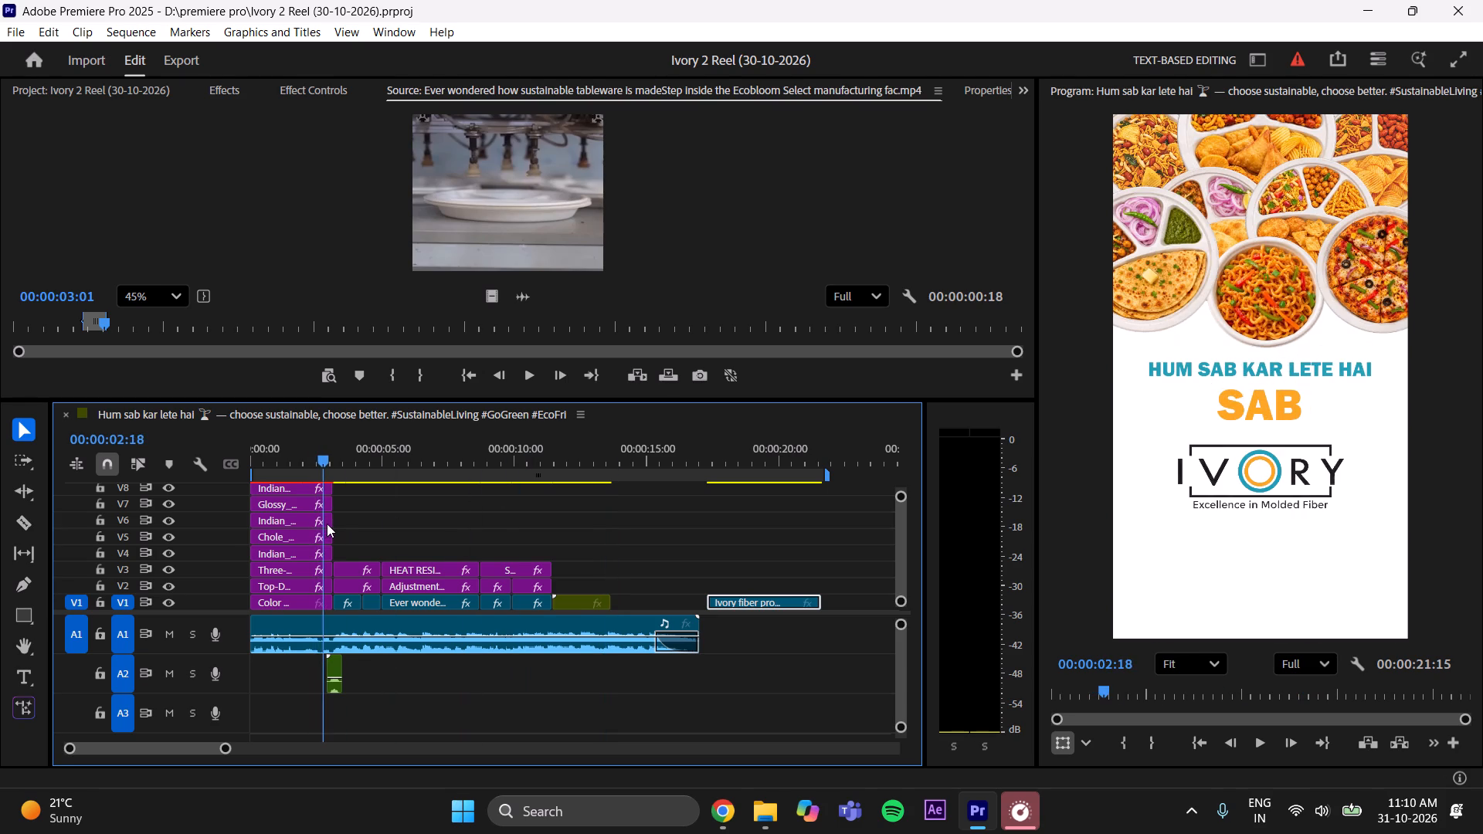
pyautogui.moveTo(327, 524); pyautogui.dragTo(334, 524)
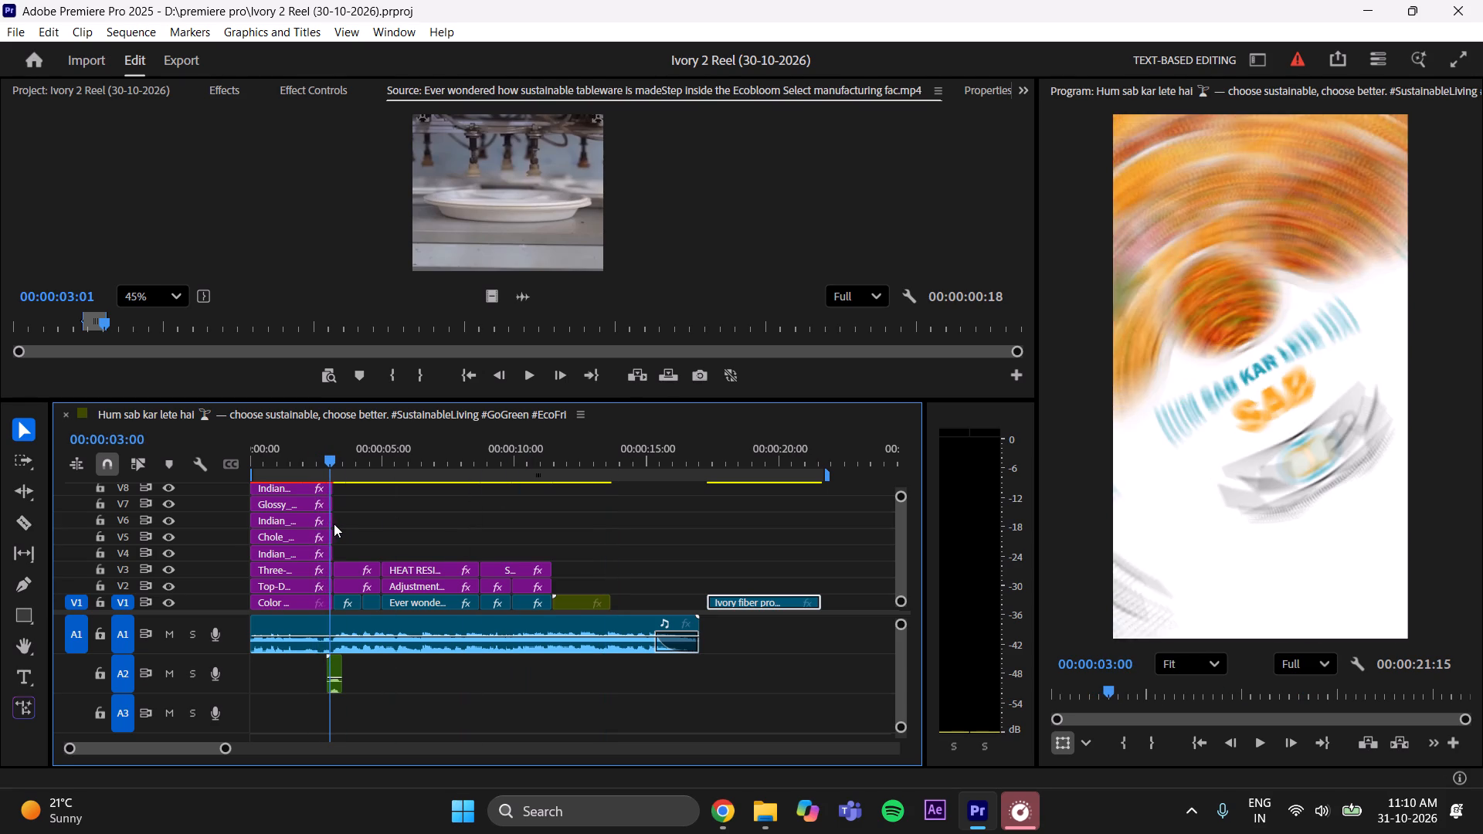
pyautogui.moveTo(334, 524); pyautogui.dragTo(341, 524)
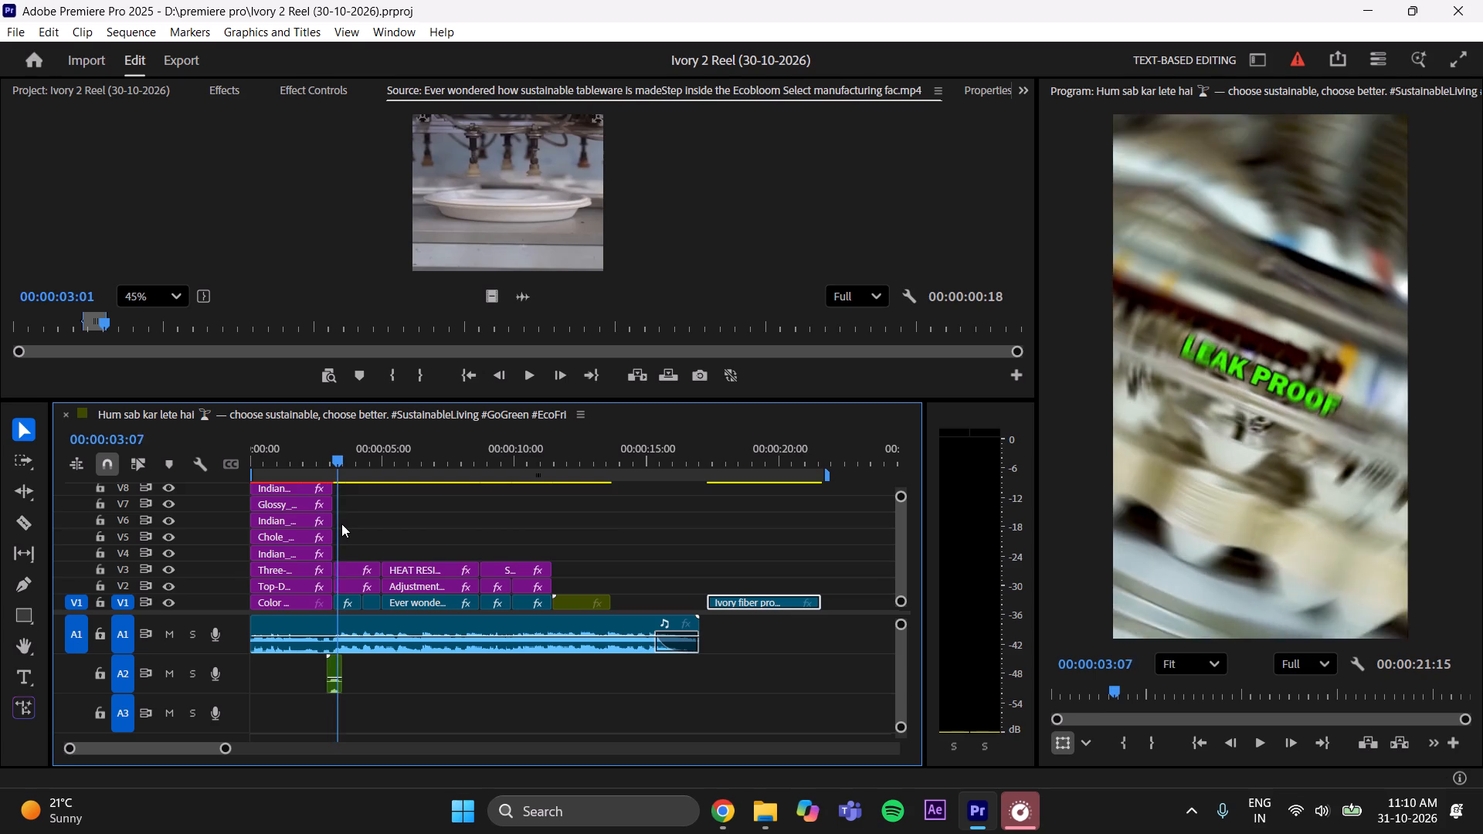
pyautogui.moveTo(341, 524); pyautogui.dragTo(371, 524)
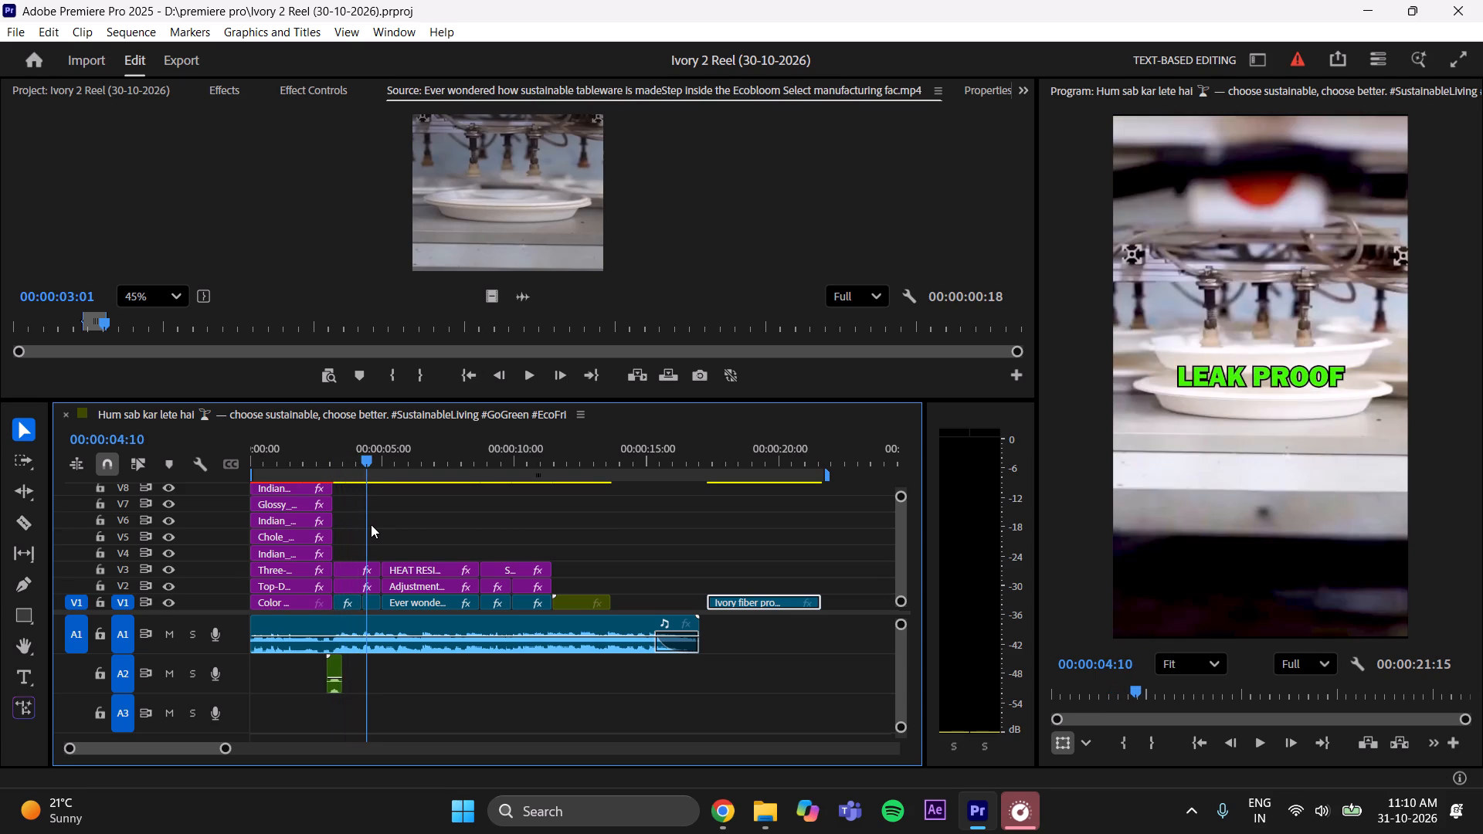
pyautogui.moveTo(371, 524); pyautogui.dragTo(365, 528)
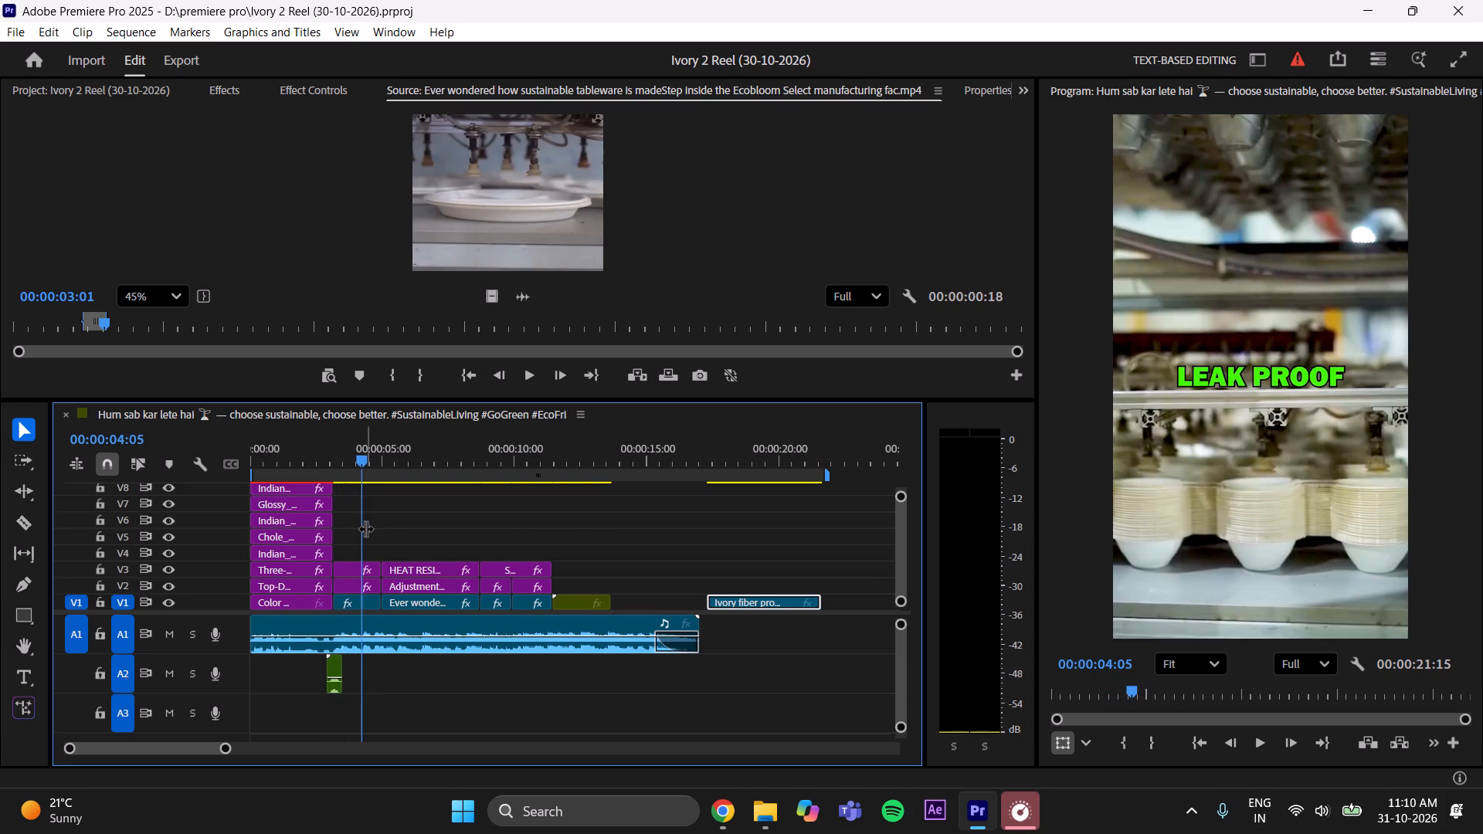
pyautogui.press('Right')
pyautogui.press('Right')
pyautogui.press('Right')
pyautogui.press('Left')
pyautogui.press('Left')
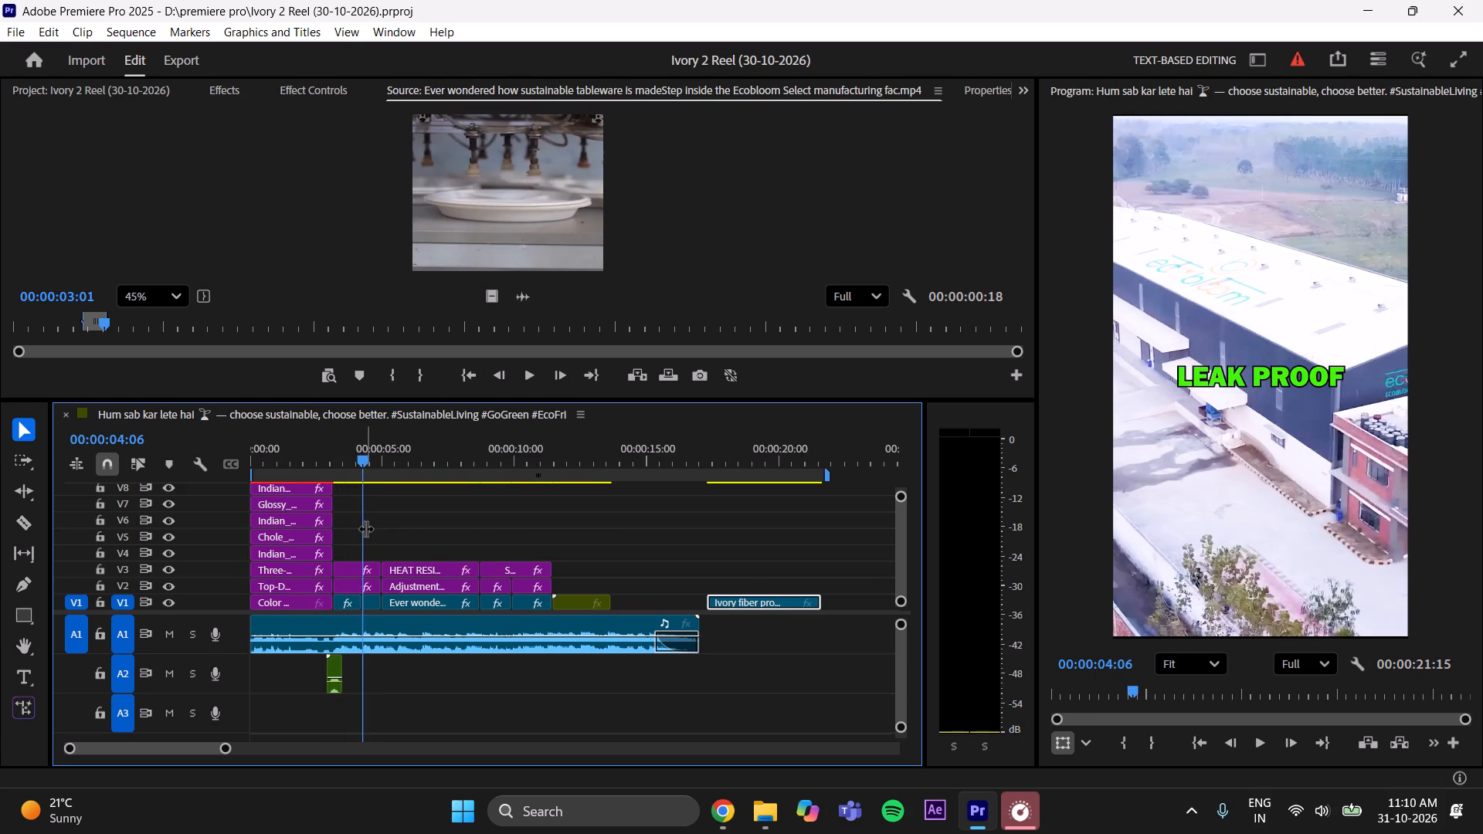
# Trim one frame off the start of the second LEAK PROOF factory clip on V1 and move it back to 00:00:04:06.
pyautogui.moveTo(224, 749); pyautogui.dragTo(216, 751)
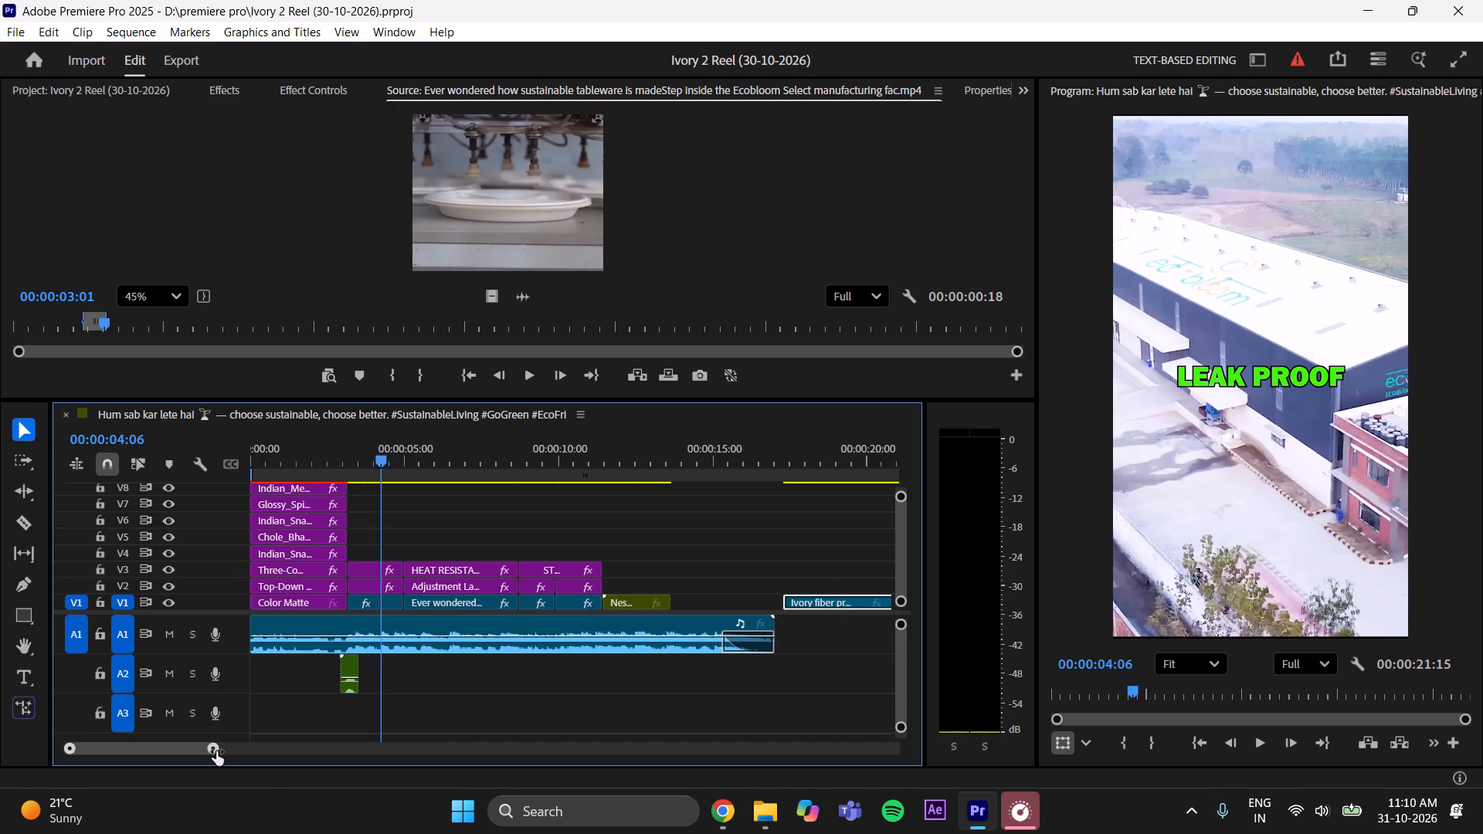
pyautogui.moveTo(216, 751); pyautogui.dragTo(154, 778)
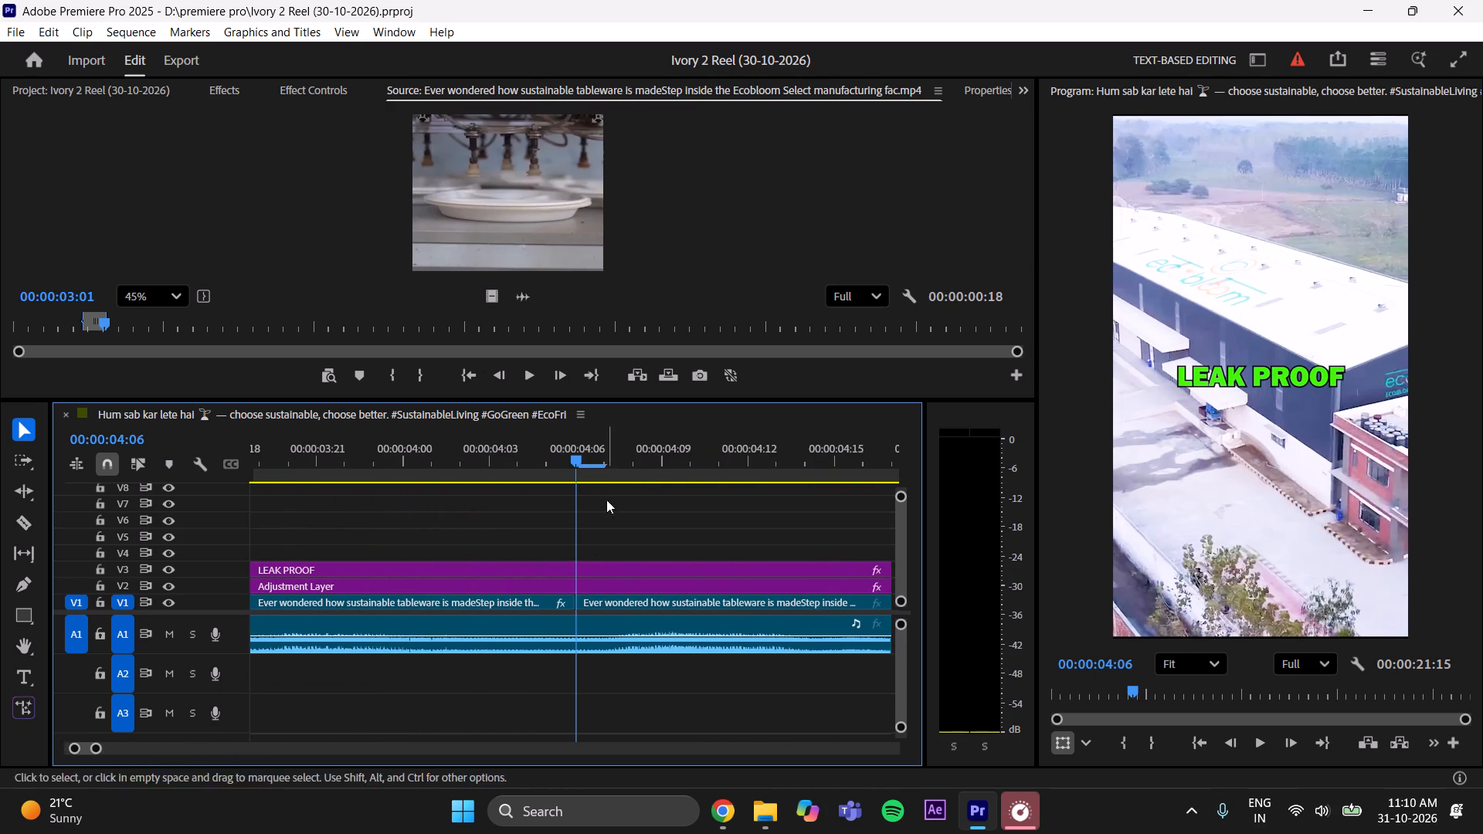
pyautogui.press('Left')
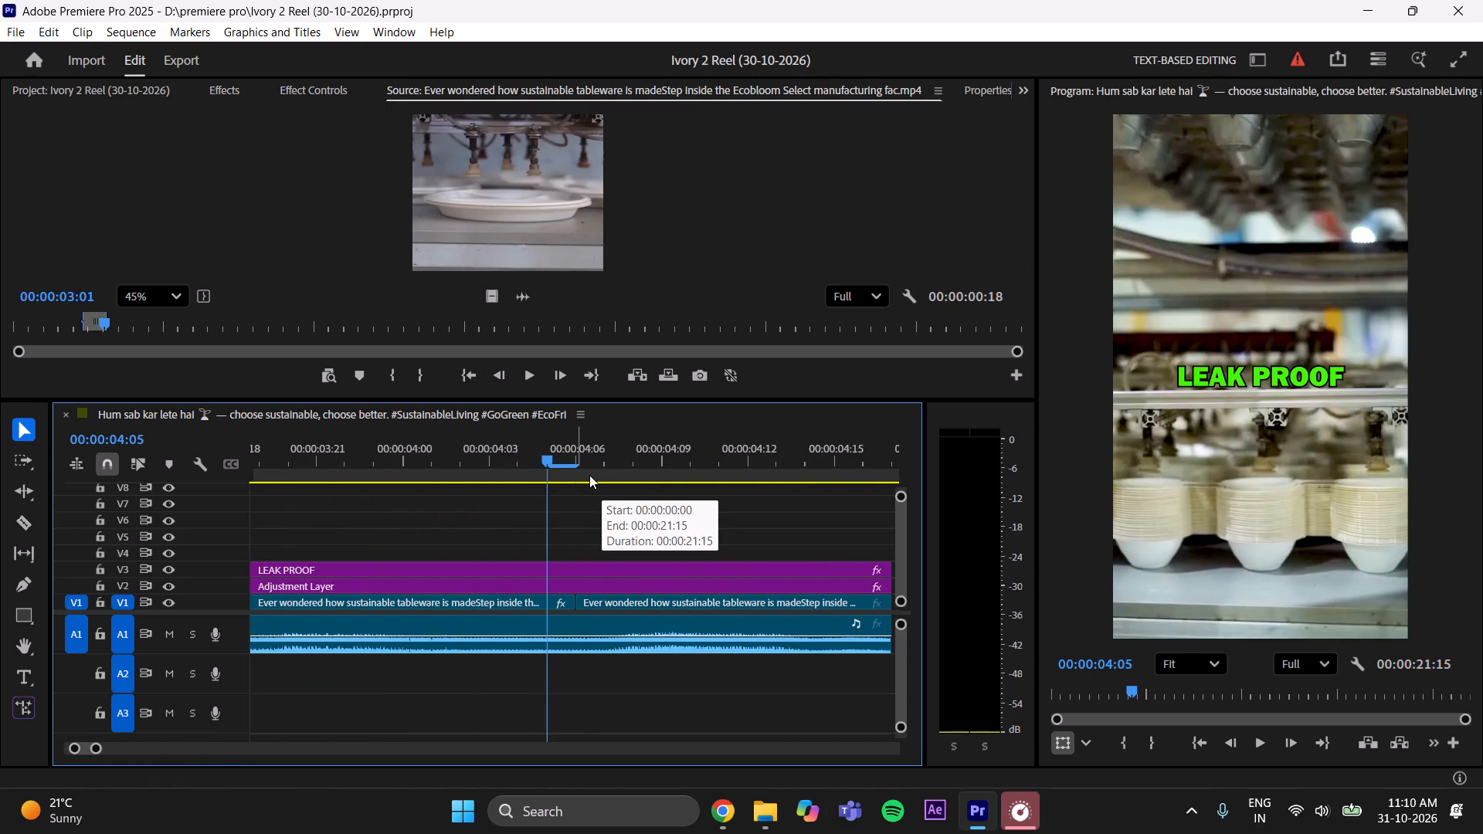
pyautogui.press('Right')
pyautogui.press('Right')
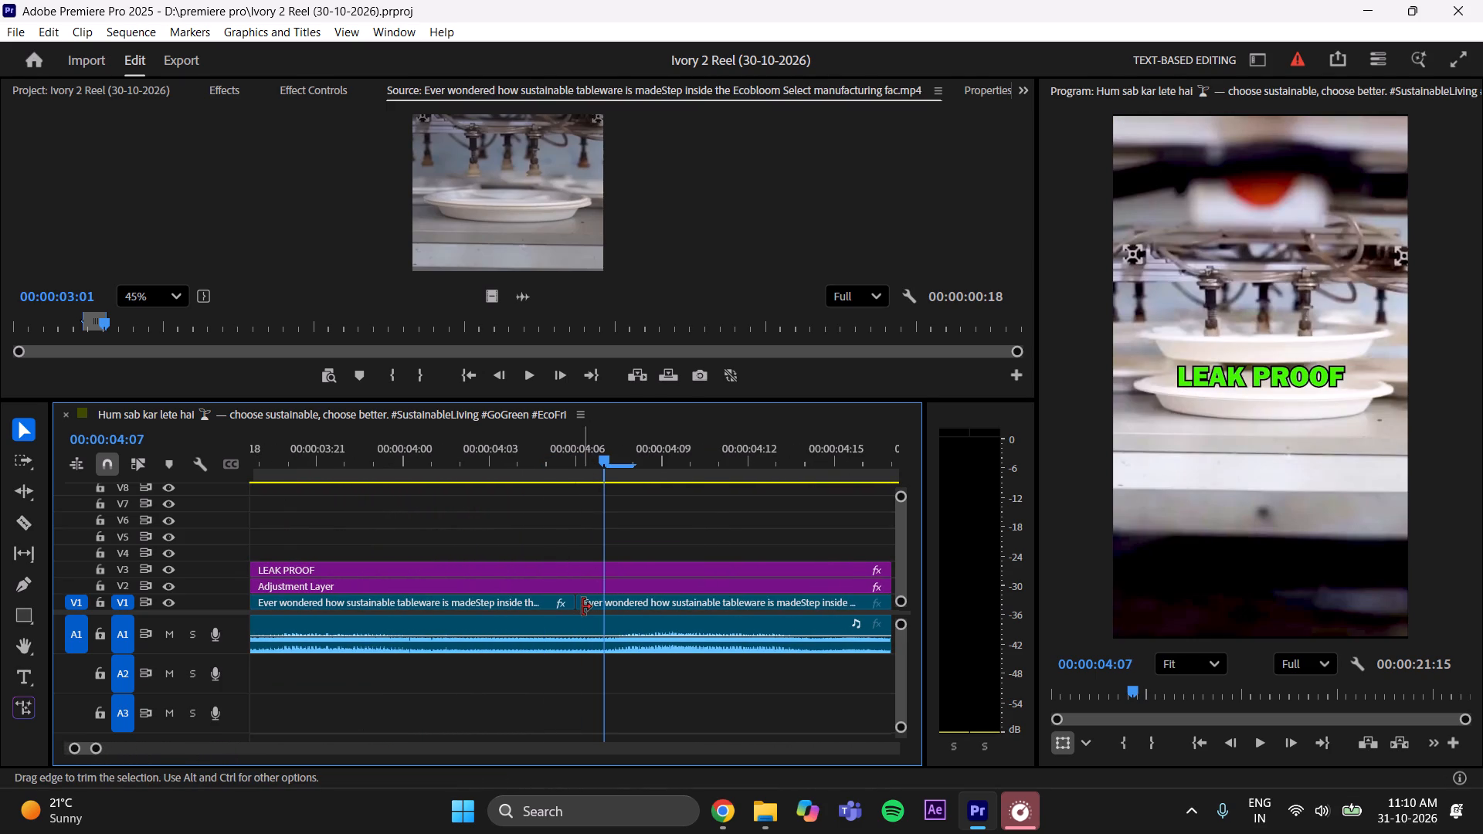
pyautogui.moveTo(582, 607); pyautogui.dragTo(599, 605)
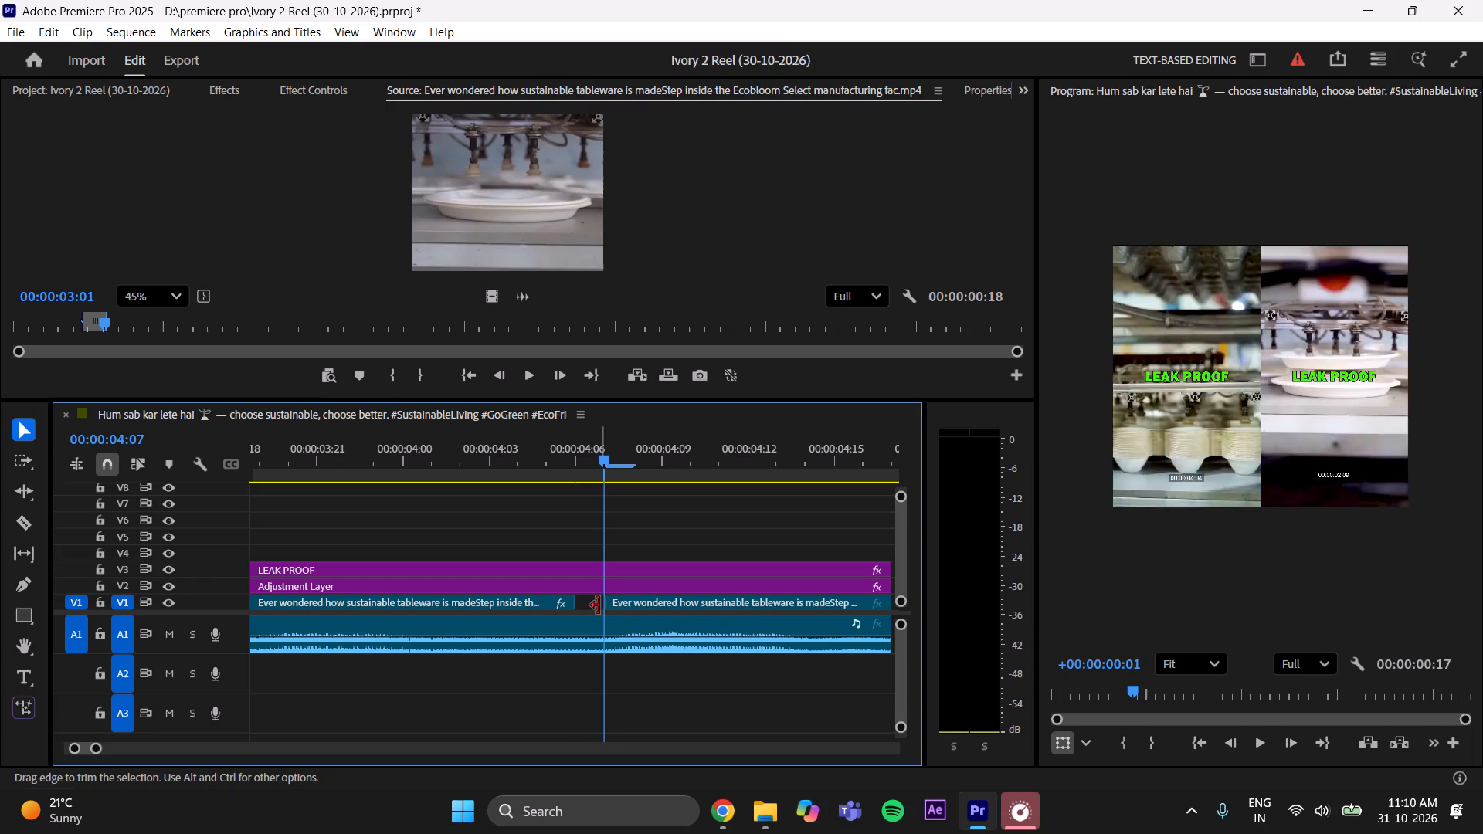
pyautogui.moveTo(621, 604); pyautogui.dragTo(602, 605)
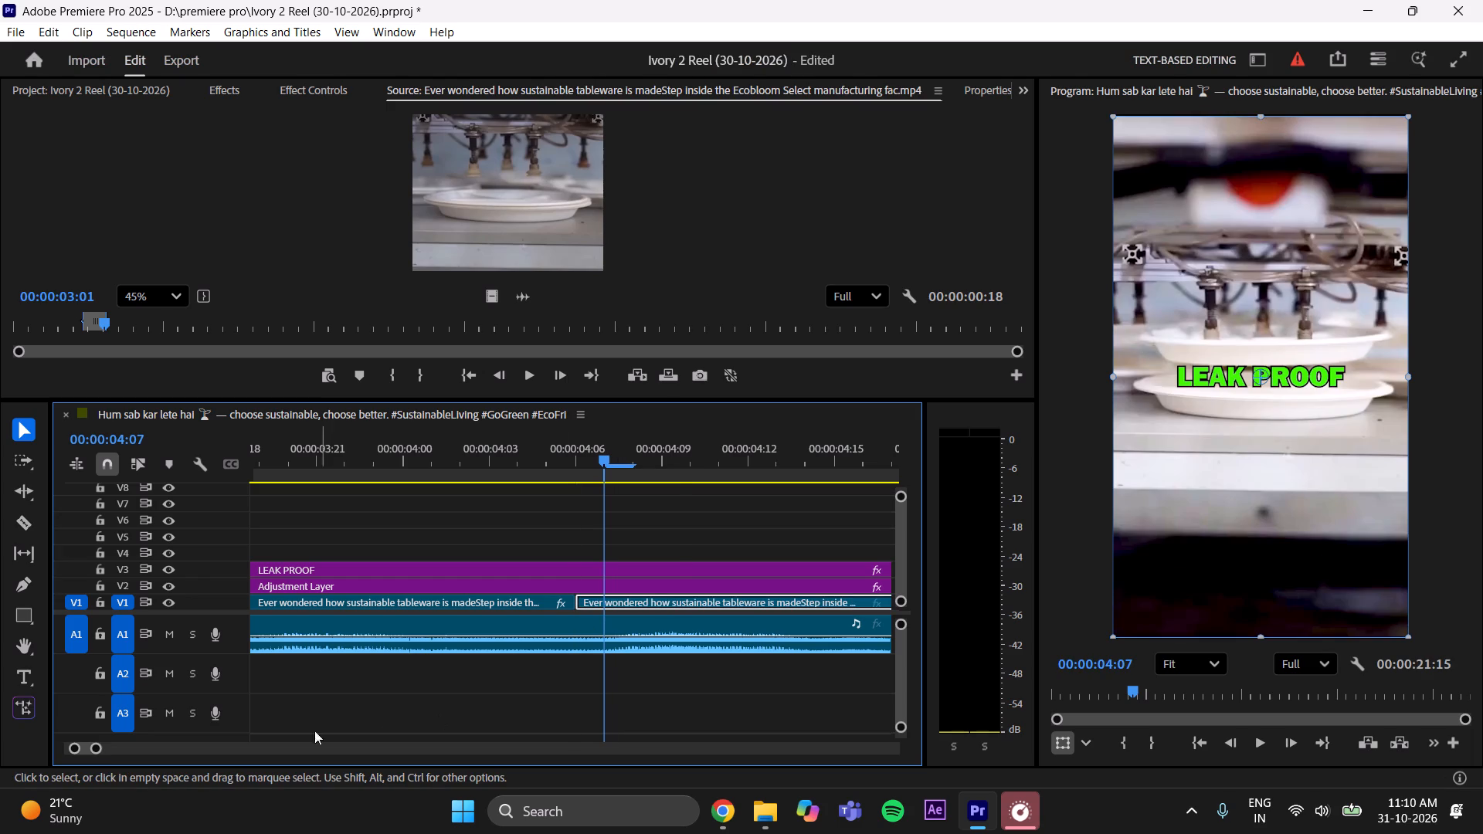
# Extend the end of that trimmed factory clip on V1 to meet the HEAT RESISTANT footage.
pyautogui.moveTo(98, 748); pyautogui.dragTo(136, 741)
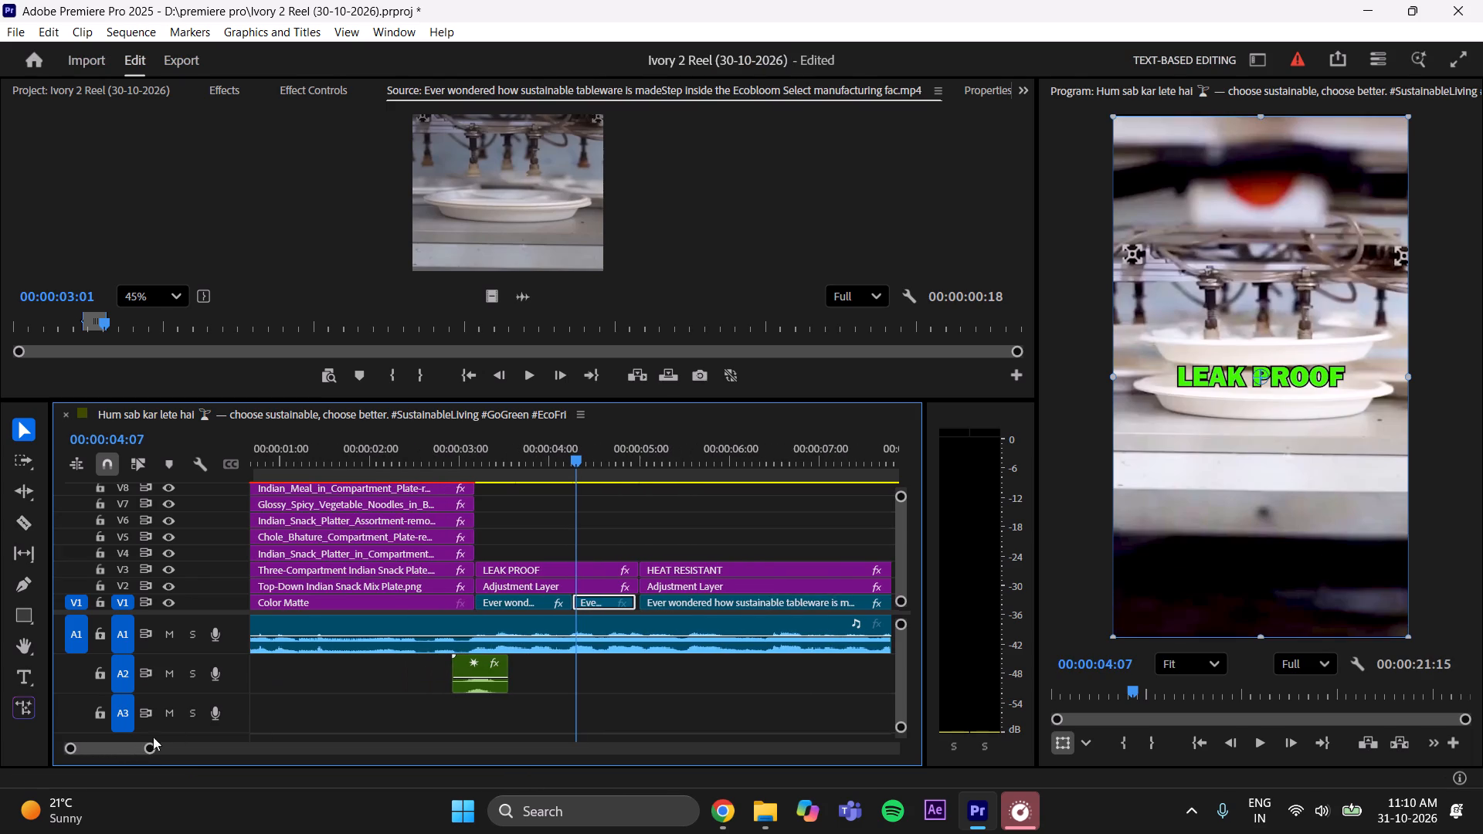
pyautogui.scroll(4, 672, 618)
pyautogui.scroll(-6, 662, 643)
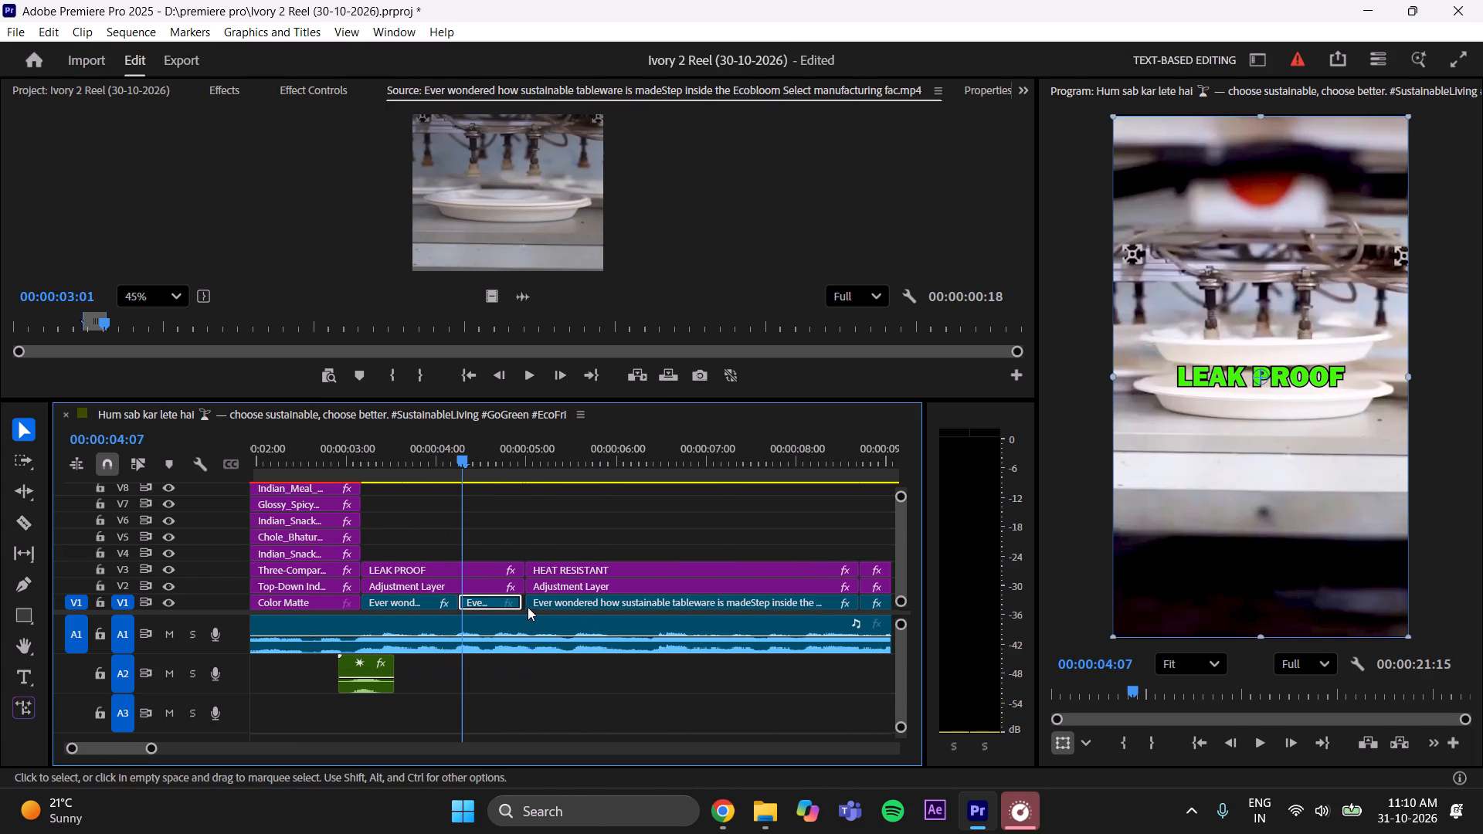
pyautogui.moveTo(523, 602); pyautogui.dragTo(531, 602)
# Check the cut into the HEAT RESISTANT footage at 00:00:05:00 frame by frame and save the project.
pyautogui.moveTo(505, 471); pyautogui.dragTo(513, 469)
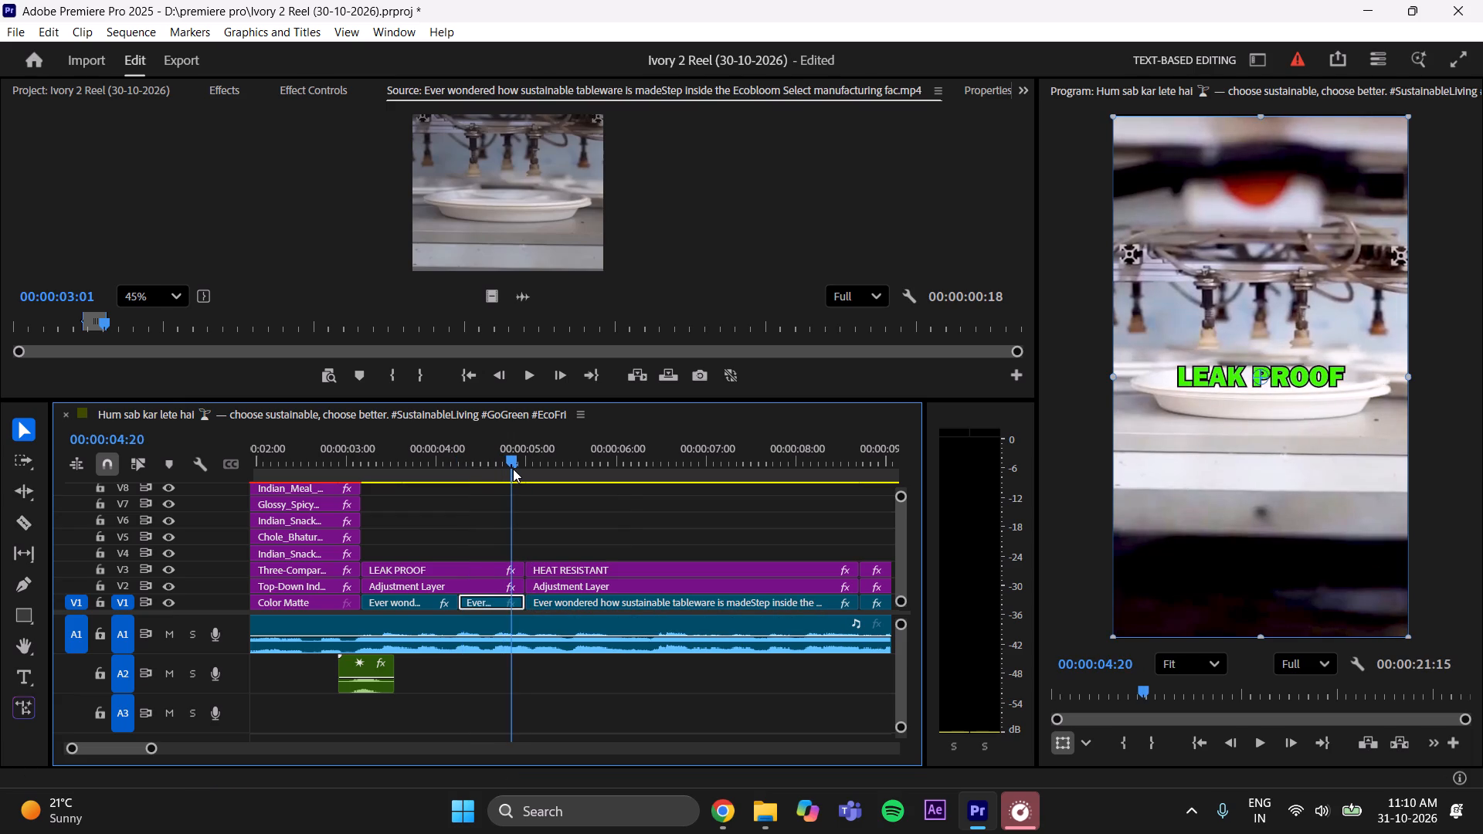
pyautogui.moveTo(513, 469); pyautogui.dragTo(514, 469)
pyautogui.press('Right')
pyautogui.press('Right')
pyautogui.press('Right')
pyautogui.press('Right')
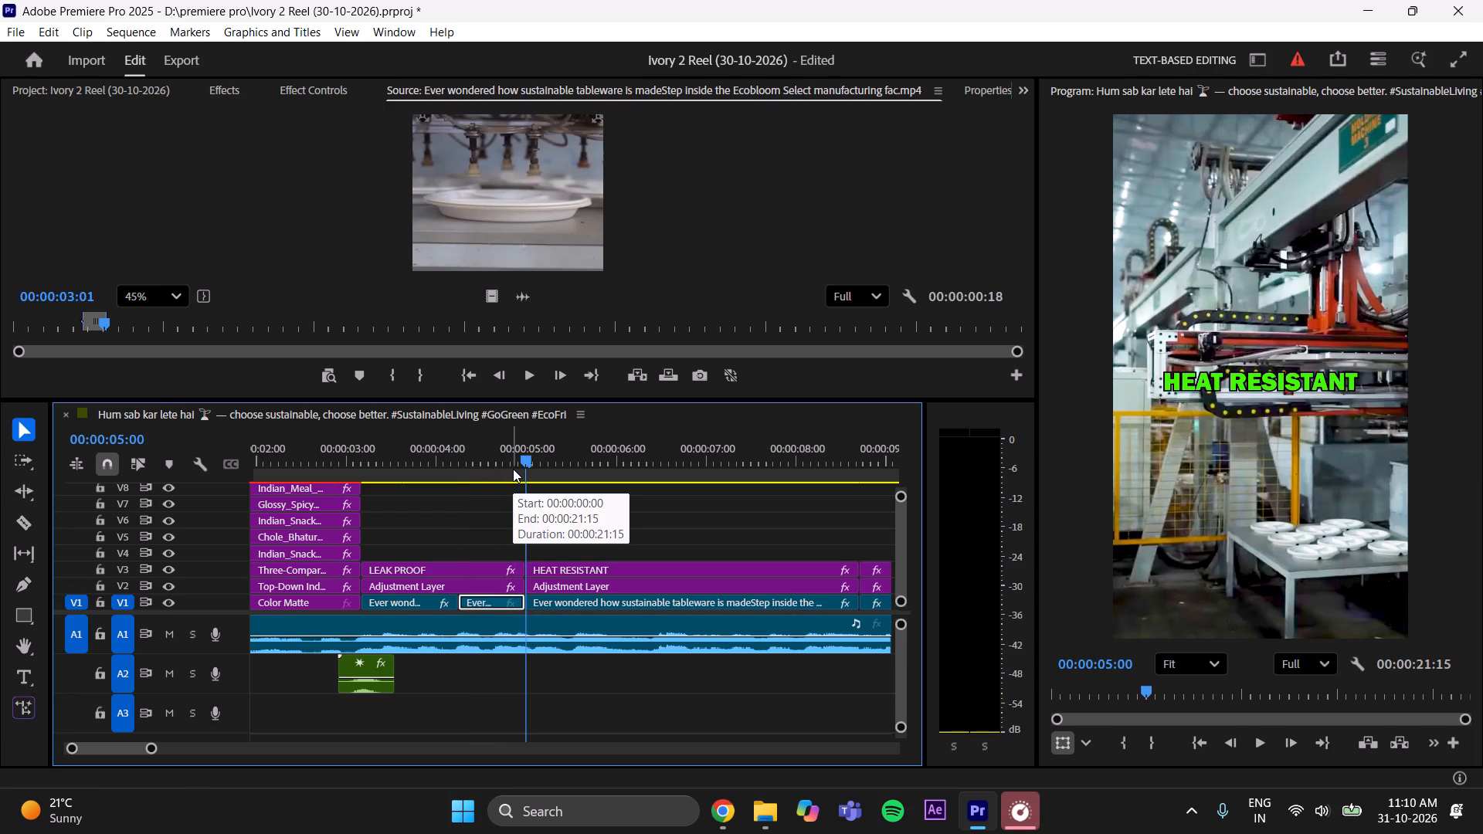
pyautogui.press('Left')
pyautogui.press('Right')
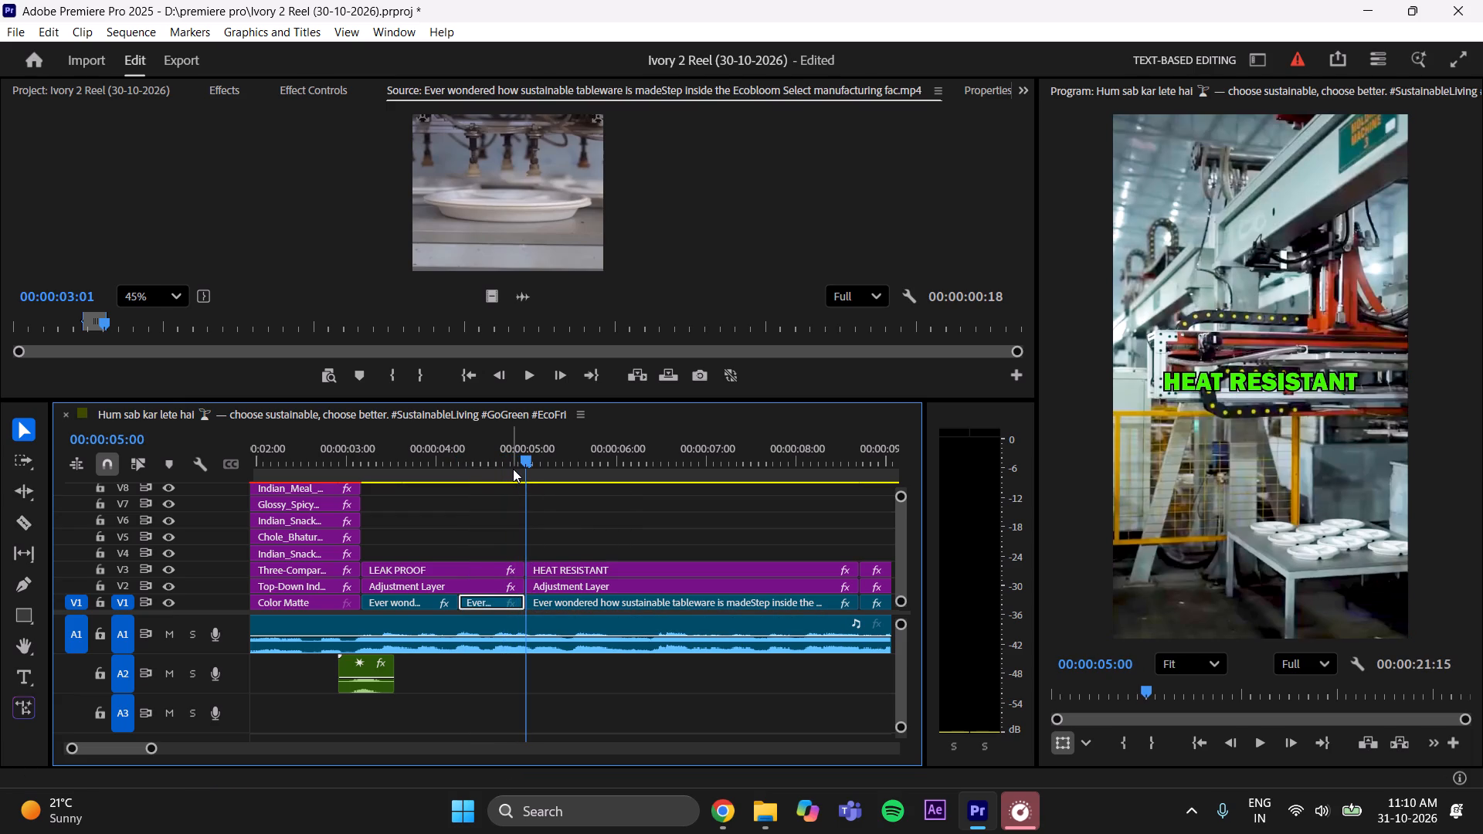
pyautogui.press('Left')
pyautogui.press('Right')
pyautogui.click(615, 554)
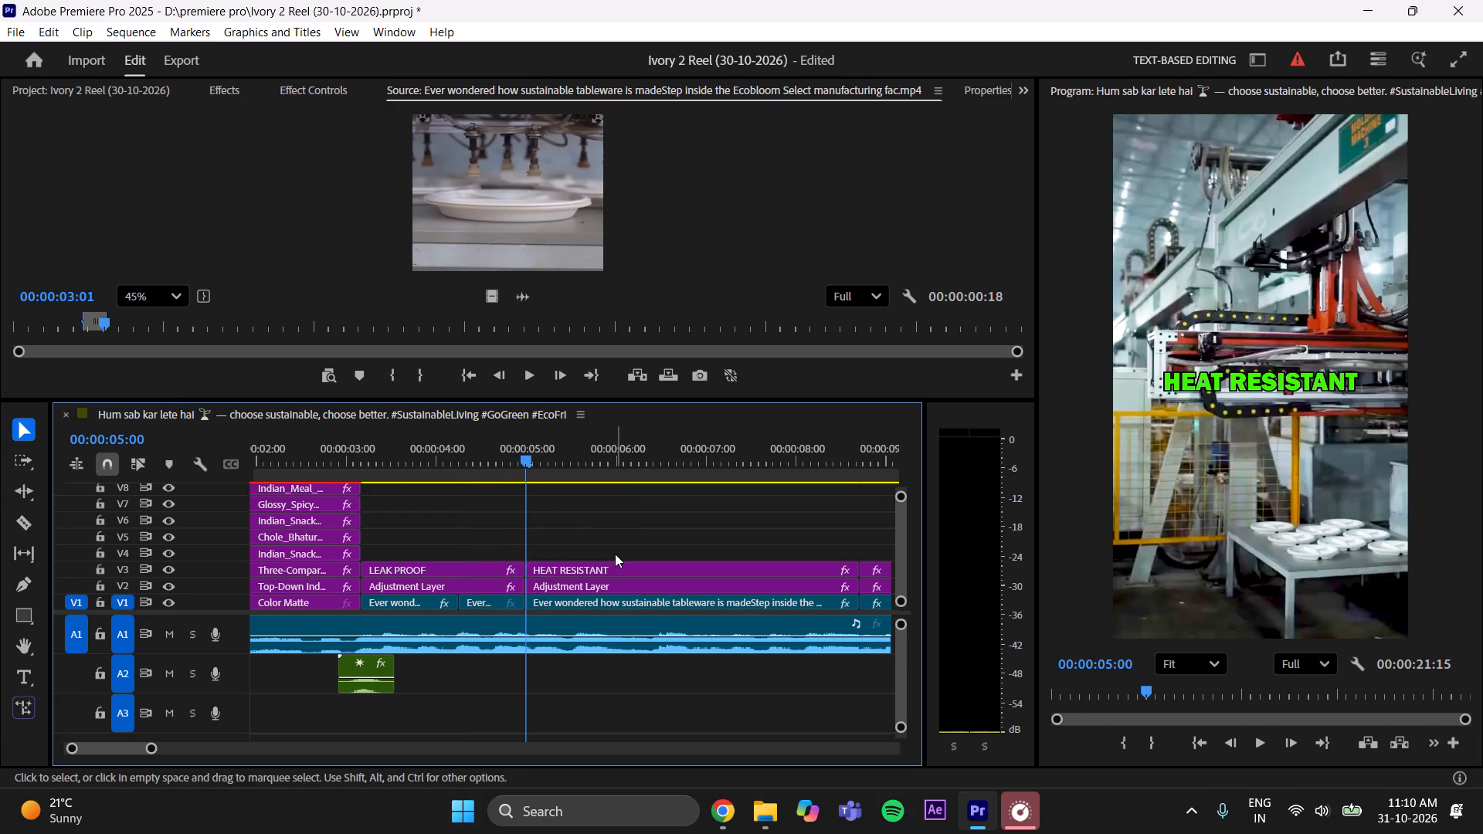
pyautogui.hotkey('ctrl', 's')
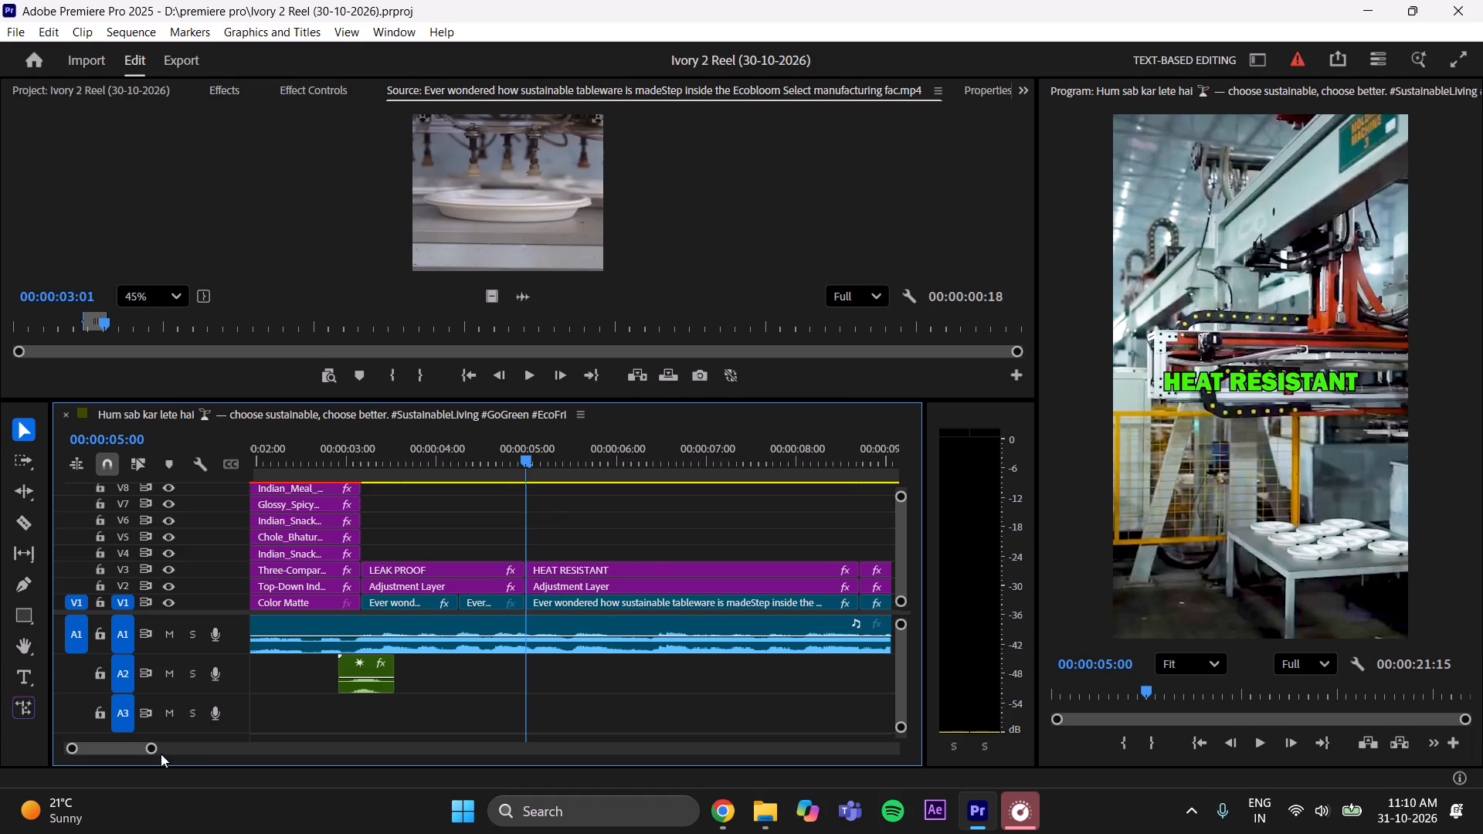
# Check the BULK ORDERS footage, then open the "Hum sab kar lete hai" reference video from Downloads in VLC and examine its closing text scenes.
pyautogui.moveTo(155, 750); pyautogui.dragTo(201, 741)
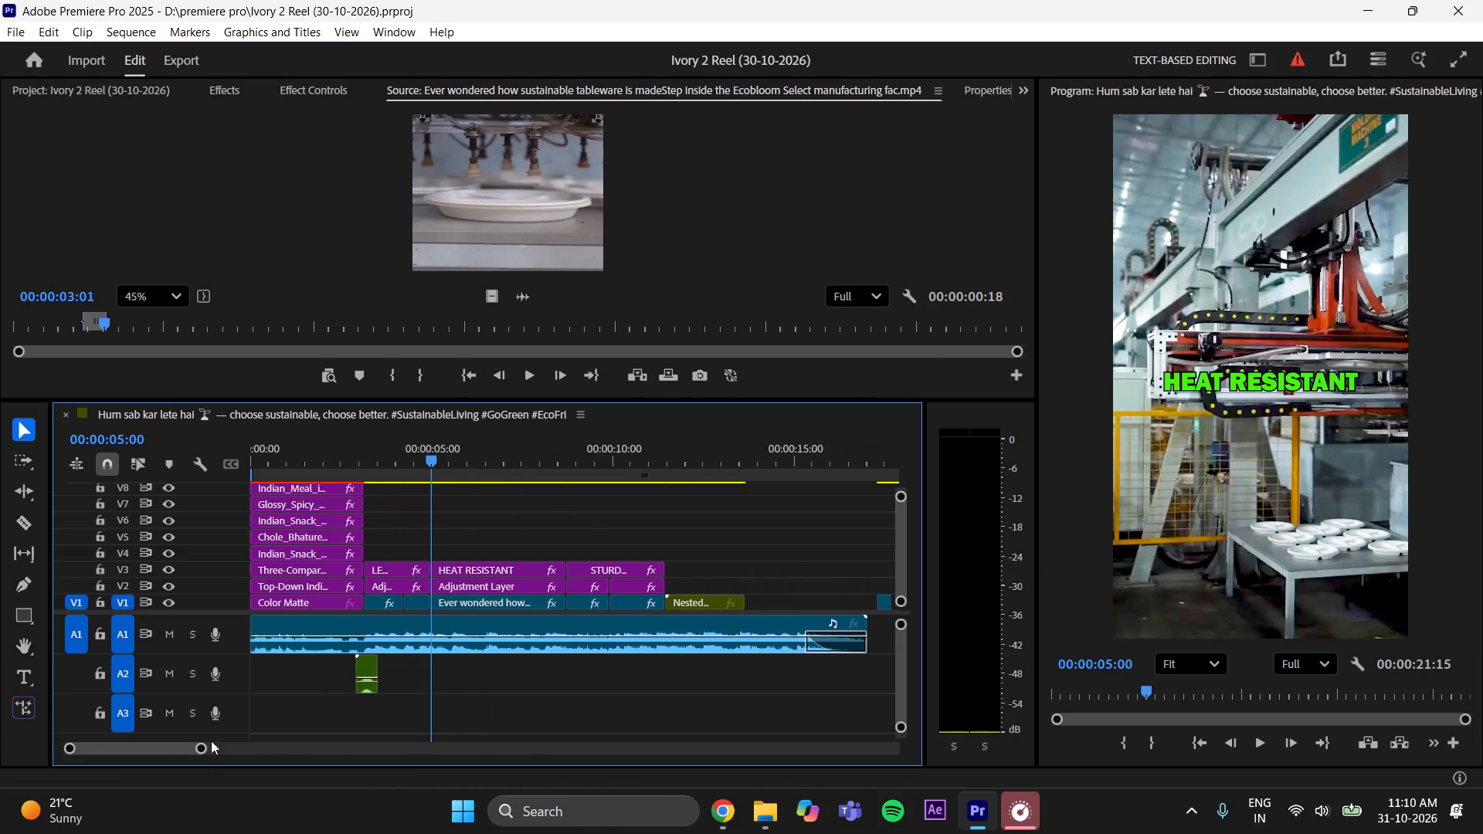
pyautogui.moveTo(701, 449); pyautogui.dragTo(720, 456)
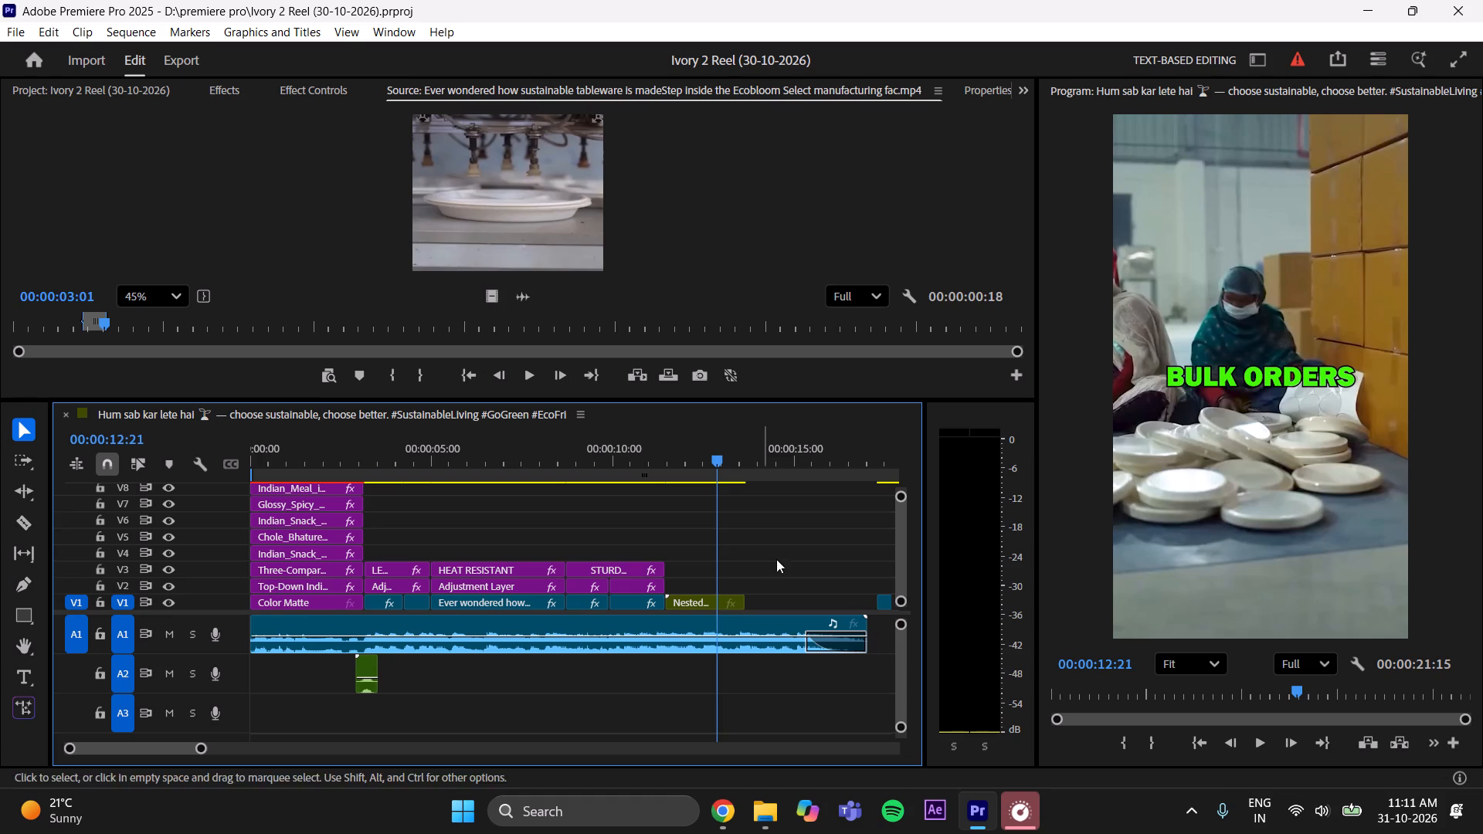
pyautogui.click(765, 812)
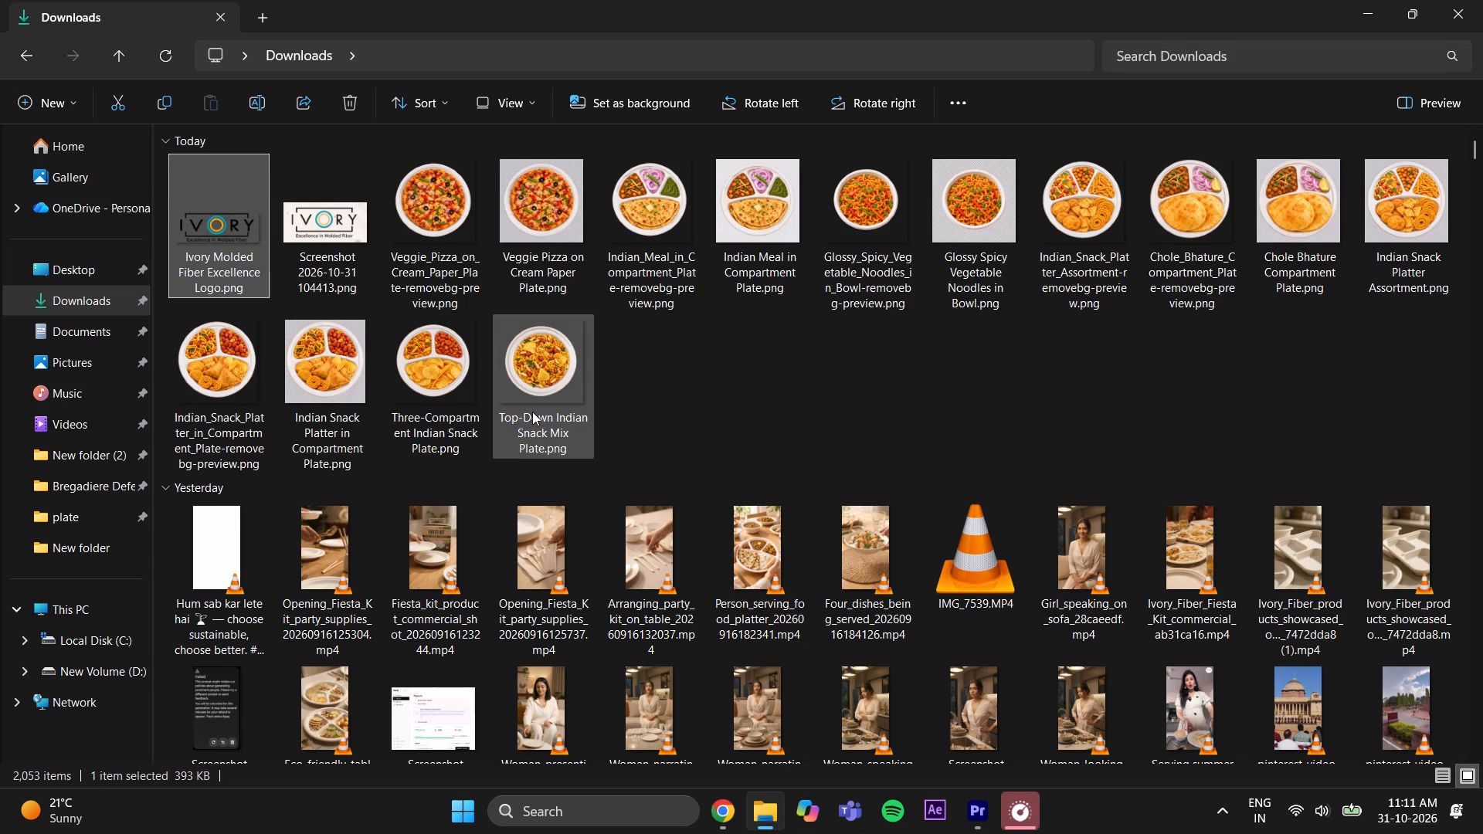
pyautogui.doubleClick(221, 541)
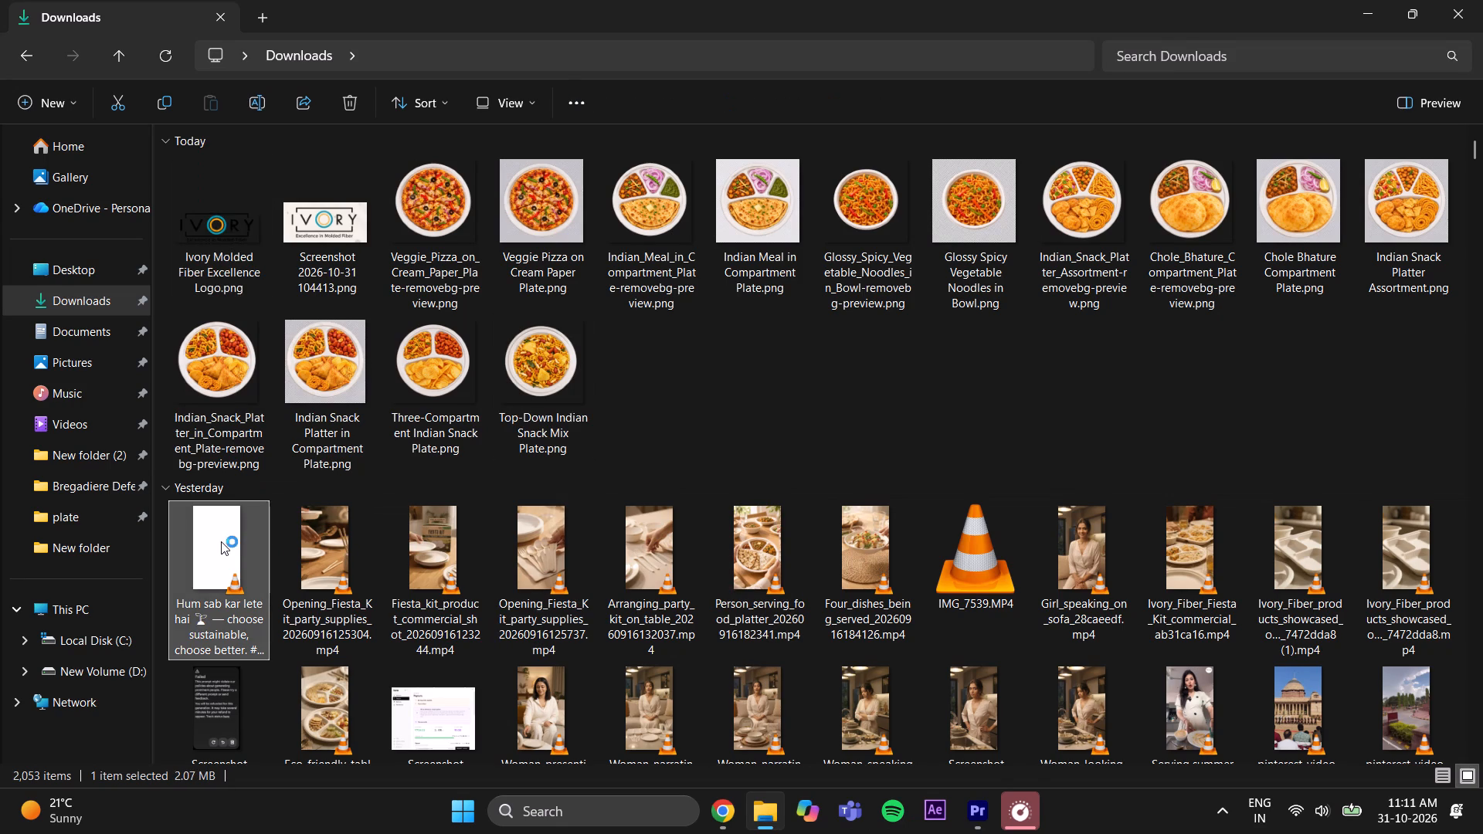
pyautogui.click(19, 774)
pyautogui.moveTo(64, 755); pyautogui.dragTo(207, 760)
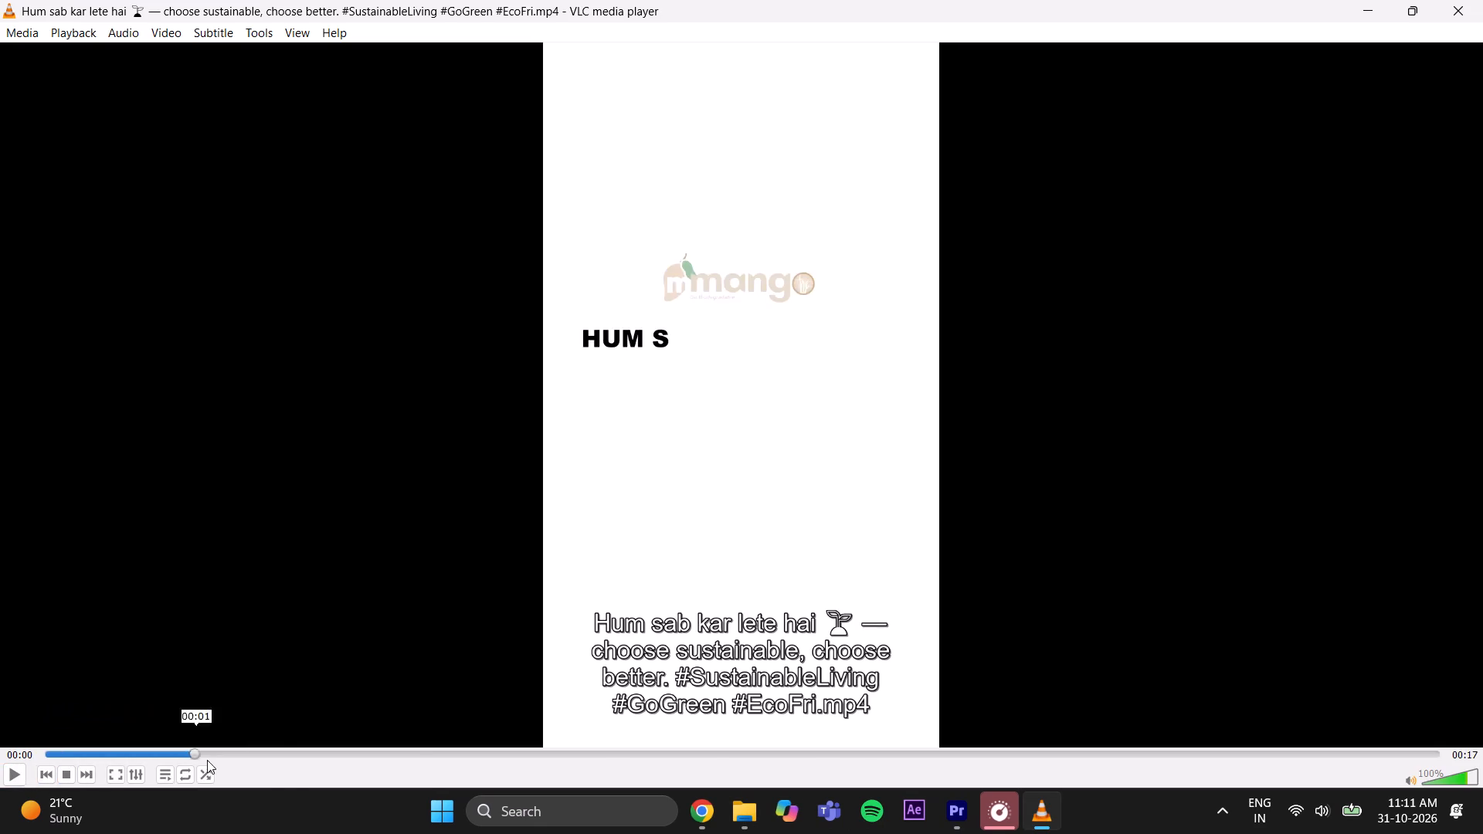
pyautogui.moveTo(207, 760); pyautogui.dragTo(1156, 785)
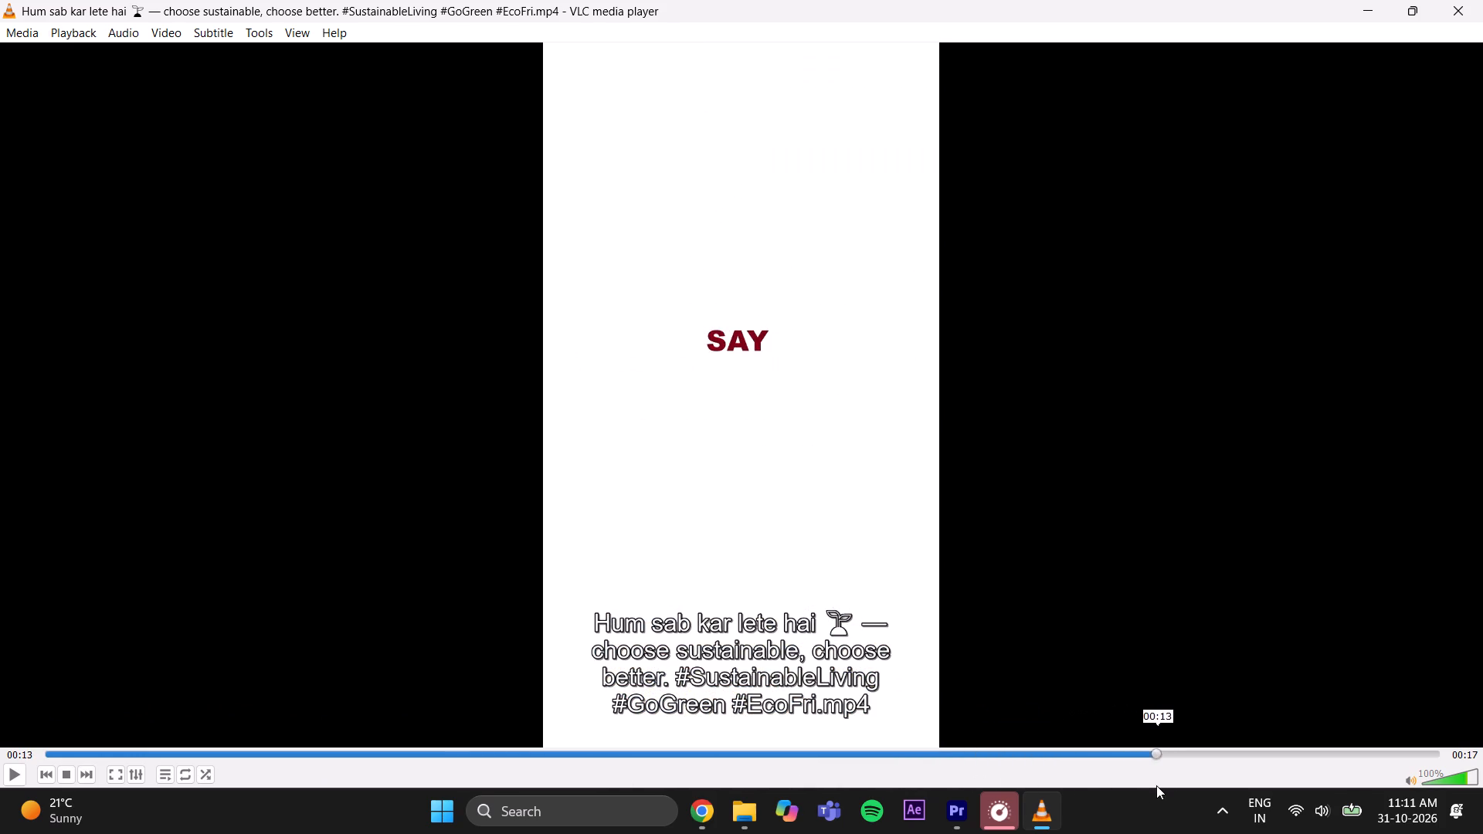
pyautogui.moveTo(1156, 785); pyautogui.dragTo(1023, 803)
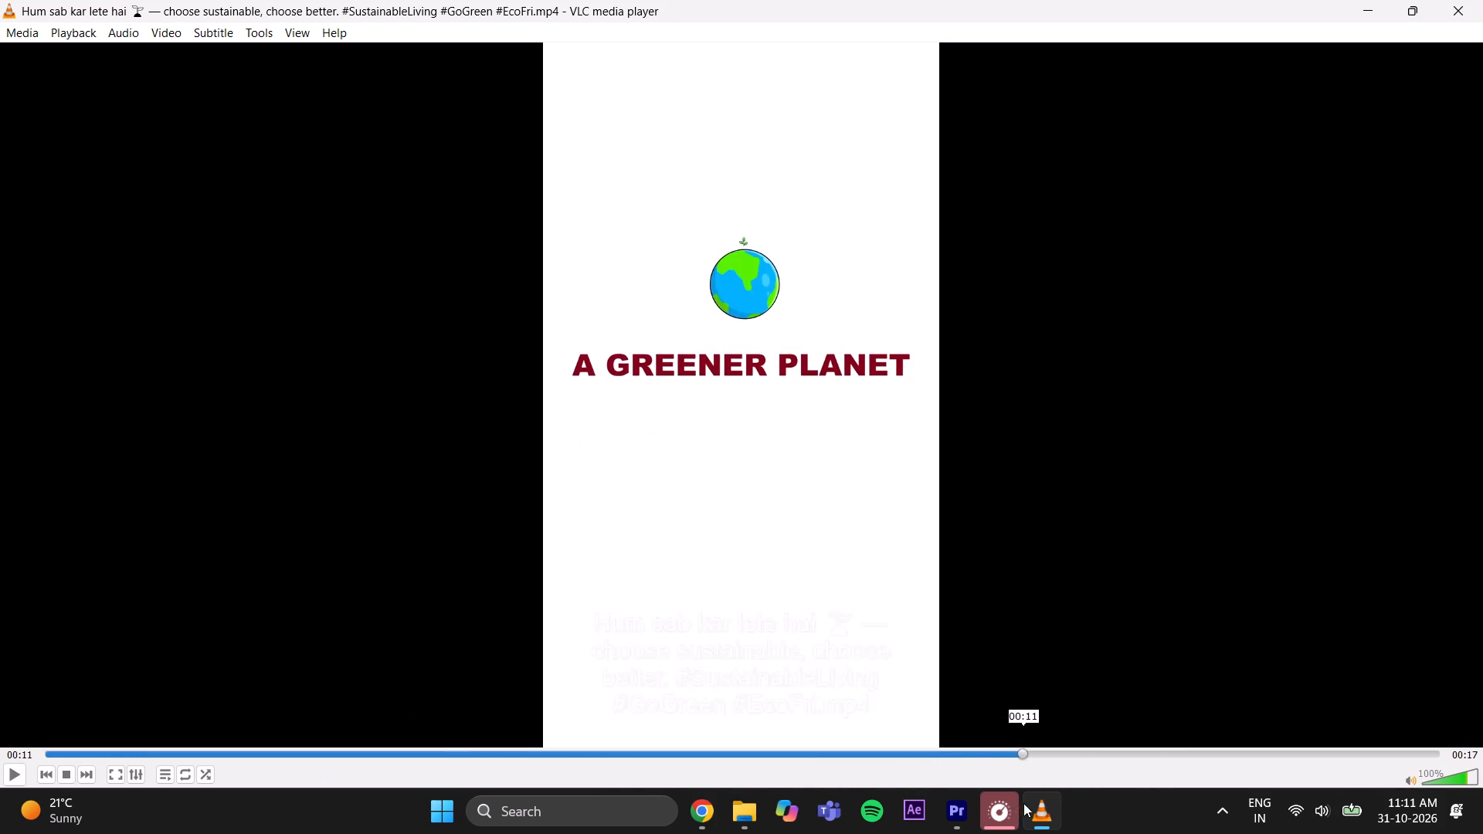
pyautogui.moveTo(1023, 803); pyautogui.dragTo(1080, 790)
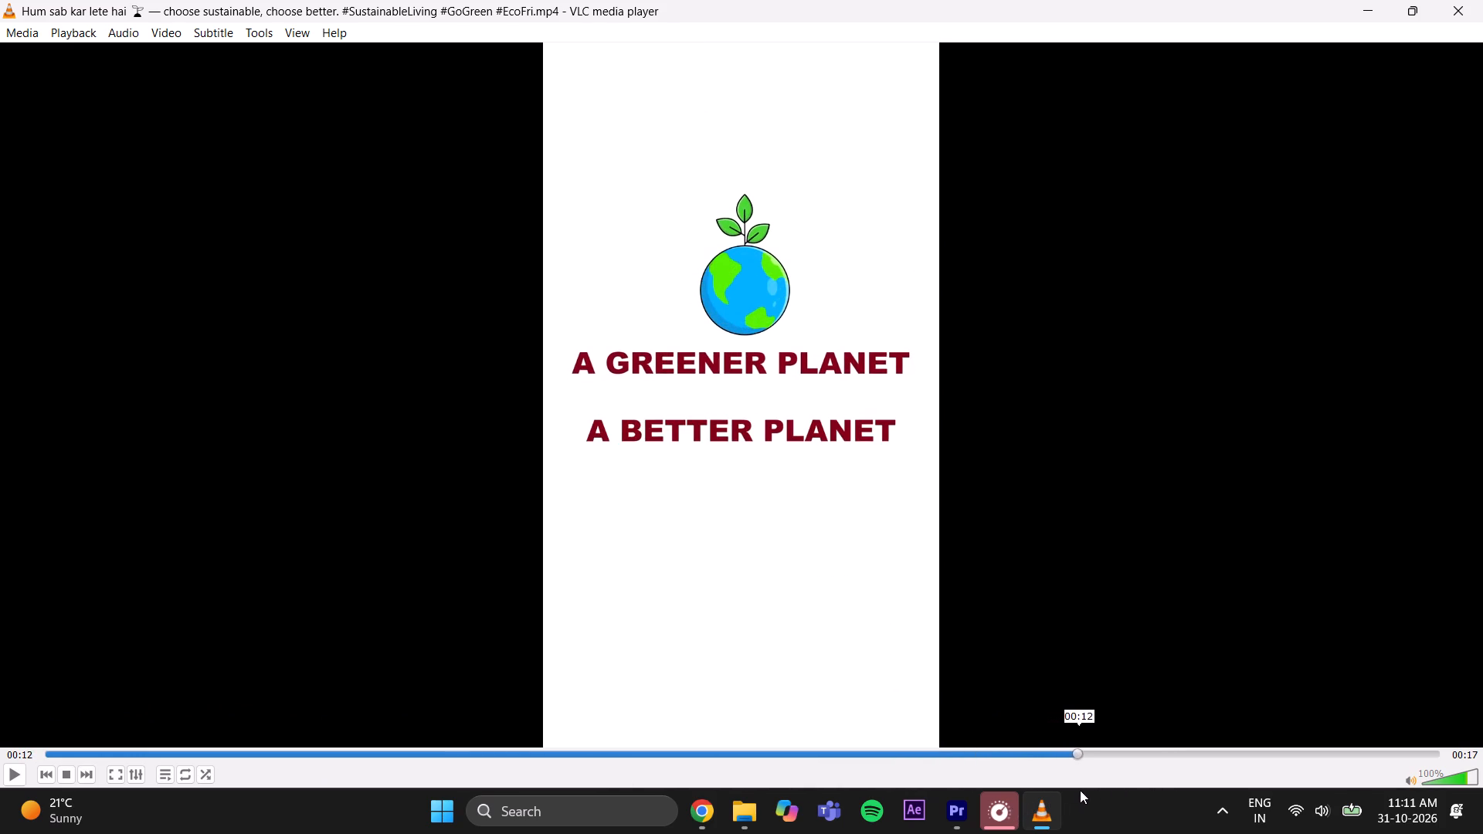
pyautogui.moveTo(1080, 790); pyautogui.dragTo(1224, 783)
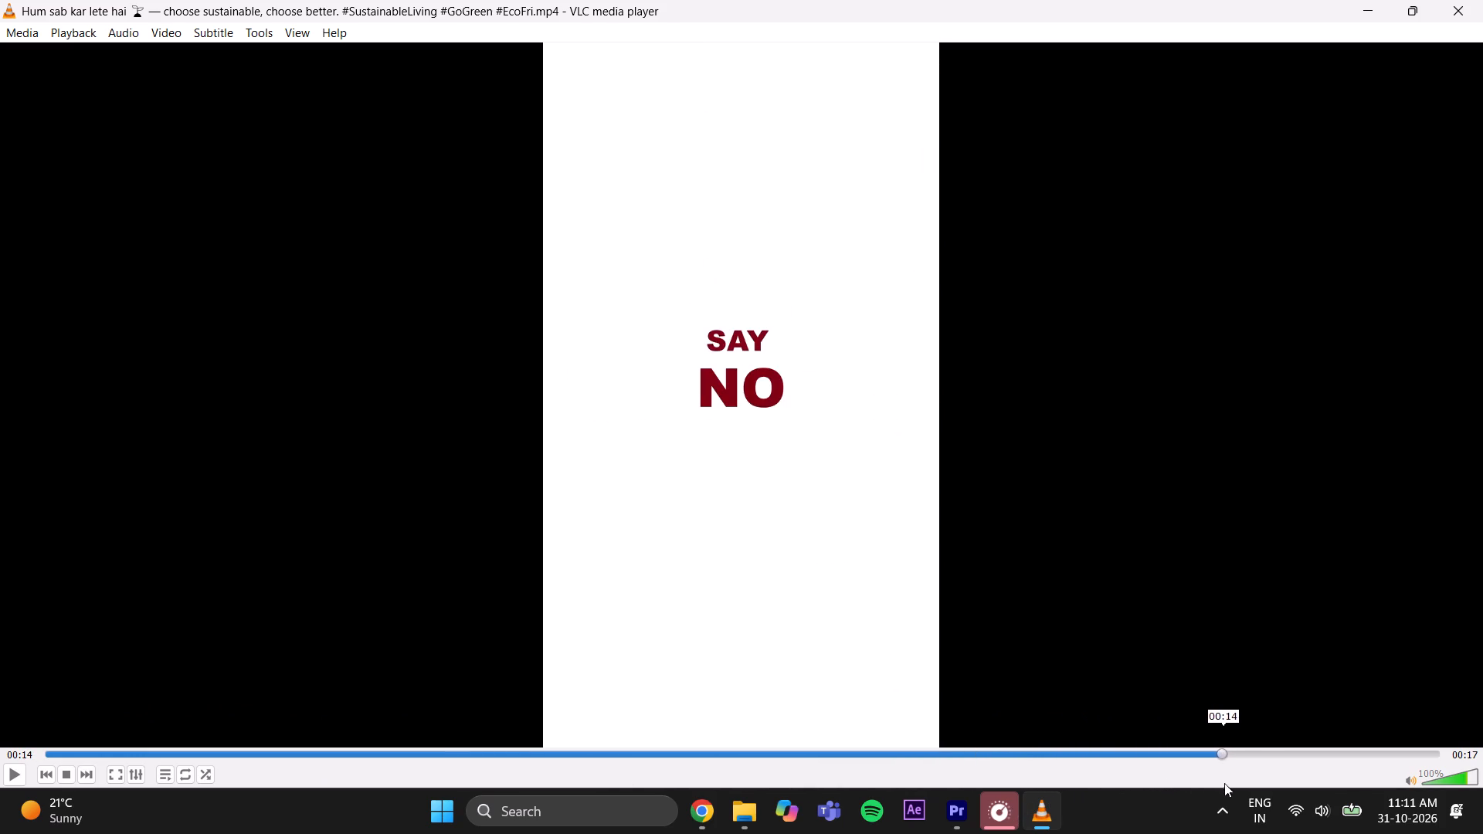
pyautogui.moveTo(1224, 783); pyautogui.dragTo(1195, 826)
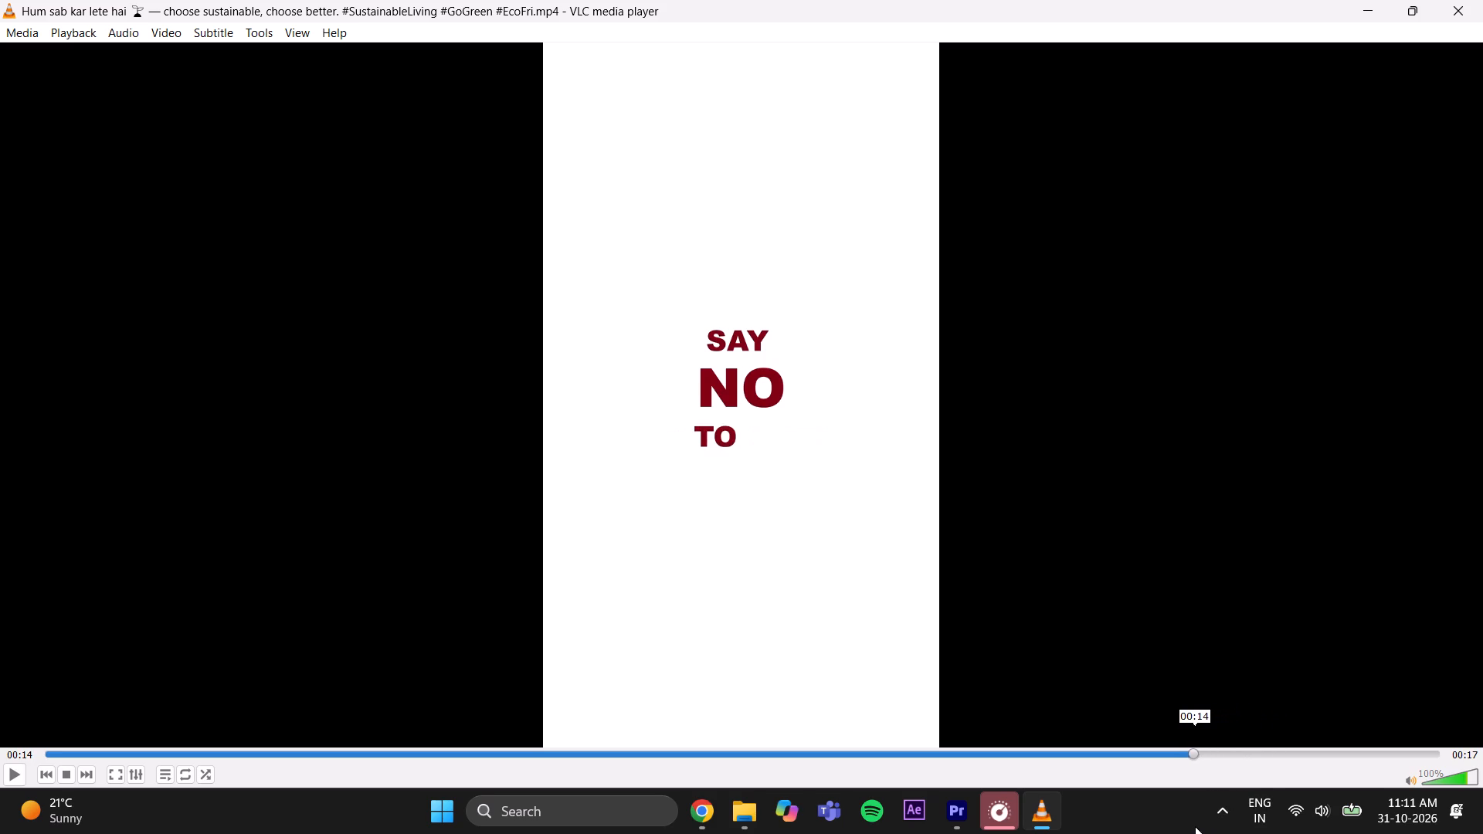
pyautogui.moveTo(1195, 826); pyautogui.dragTo(1125, 833)
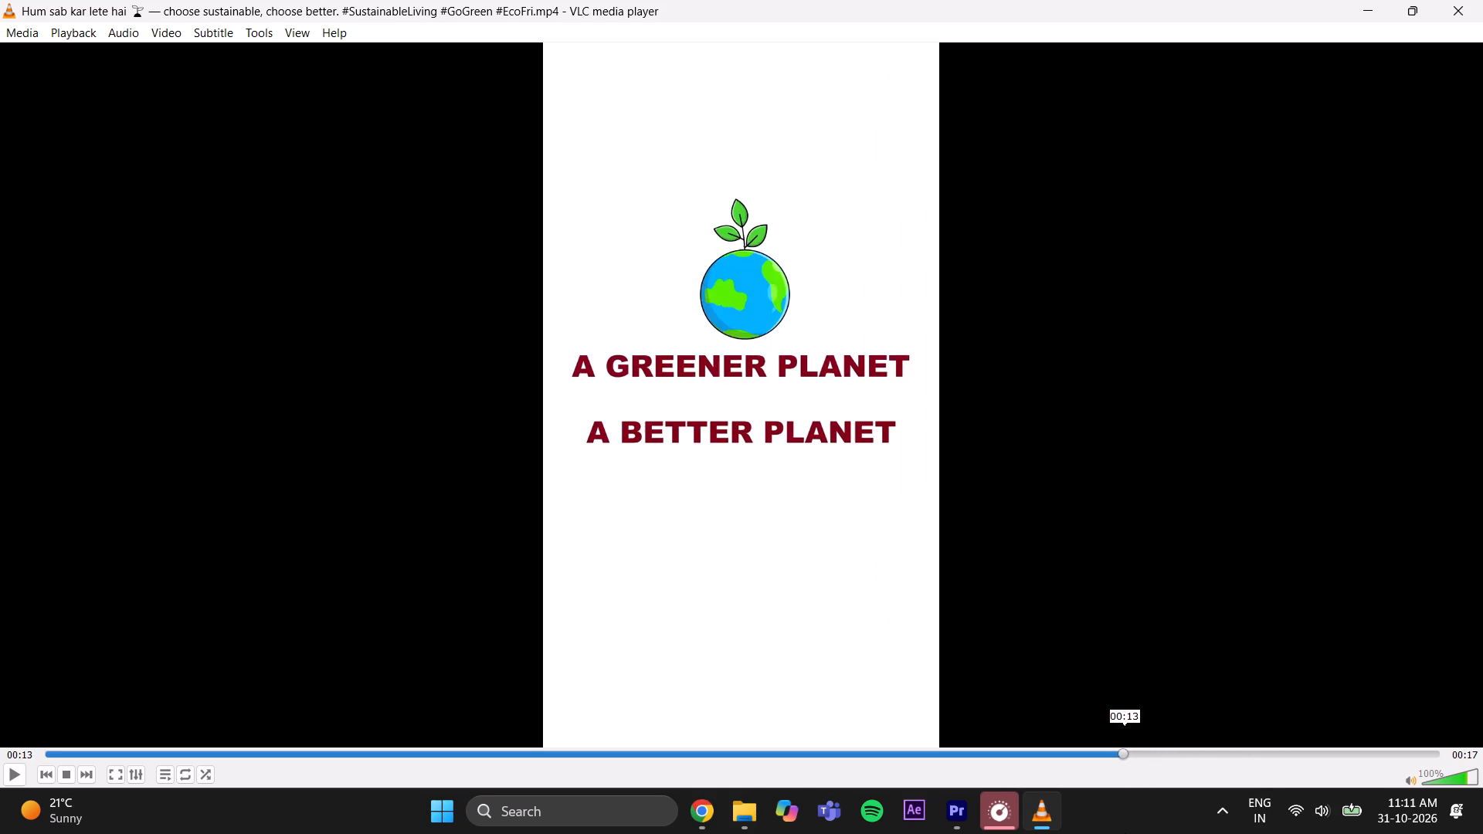
pyautogui.moveTo(1125, 833); pyautogui.dragTo(1133, 829)
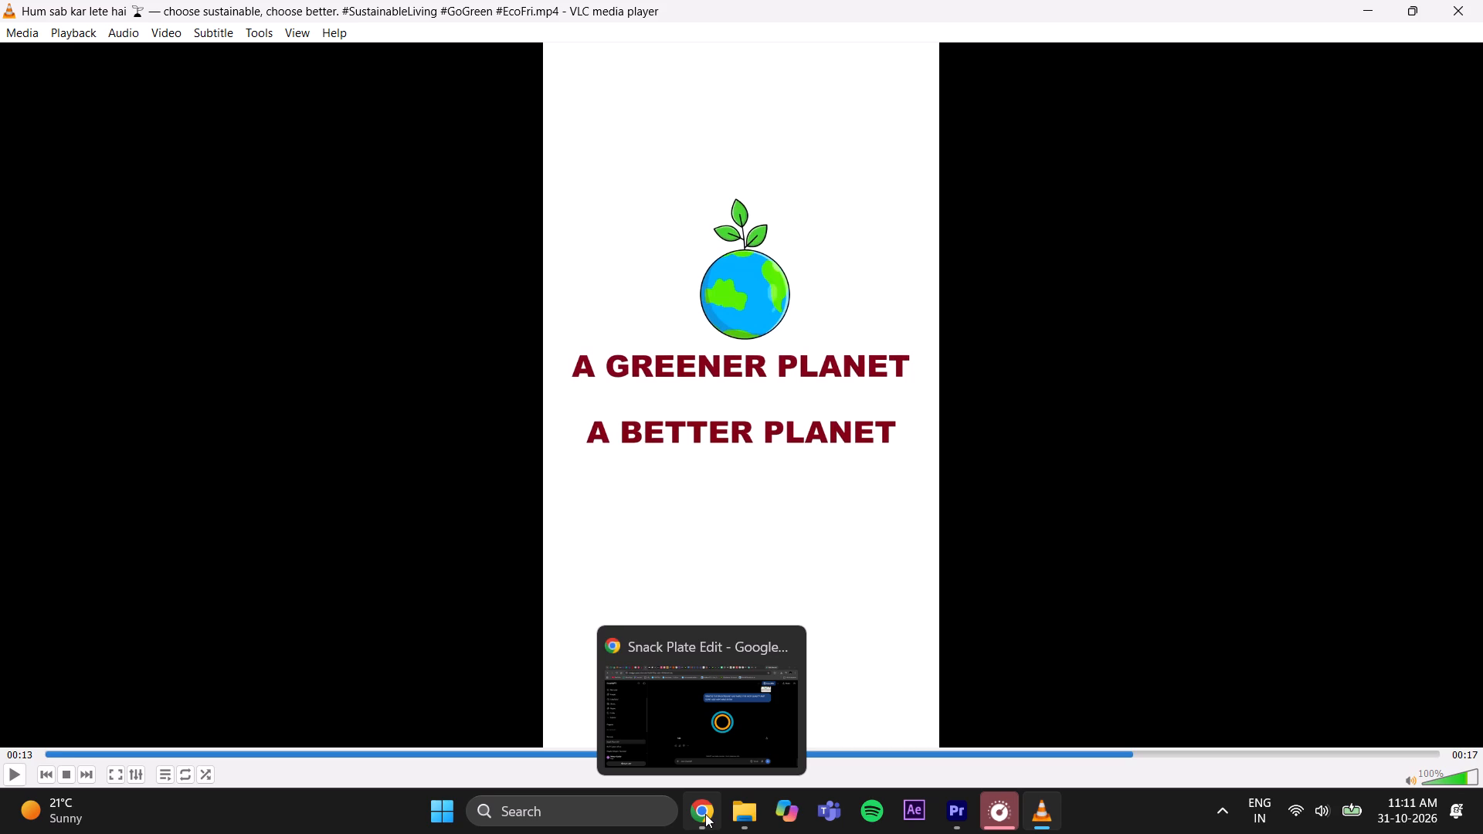
# Switch to Chrome and download the "Say No to Plastic" lettering image from its Pinterest pin.
pyautogui.click(705, 814)
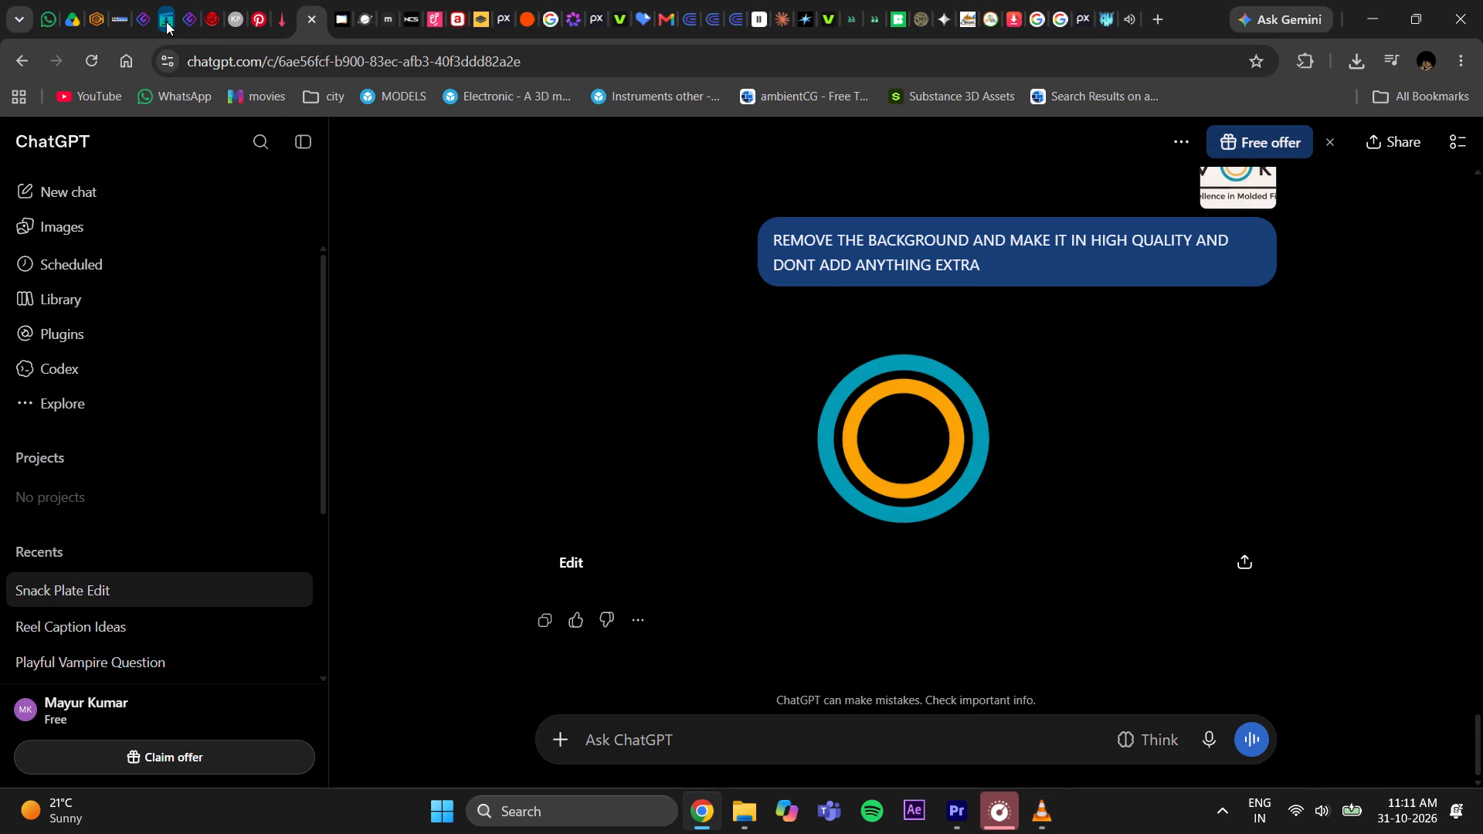
pyautogui.click(258, 31)
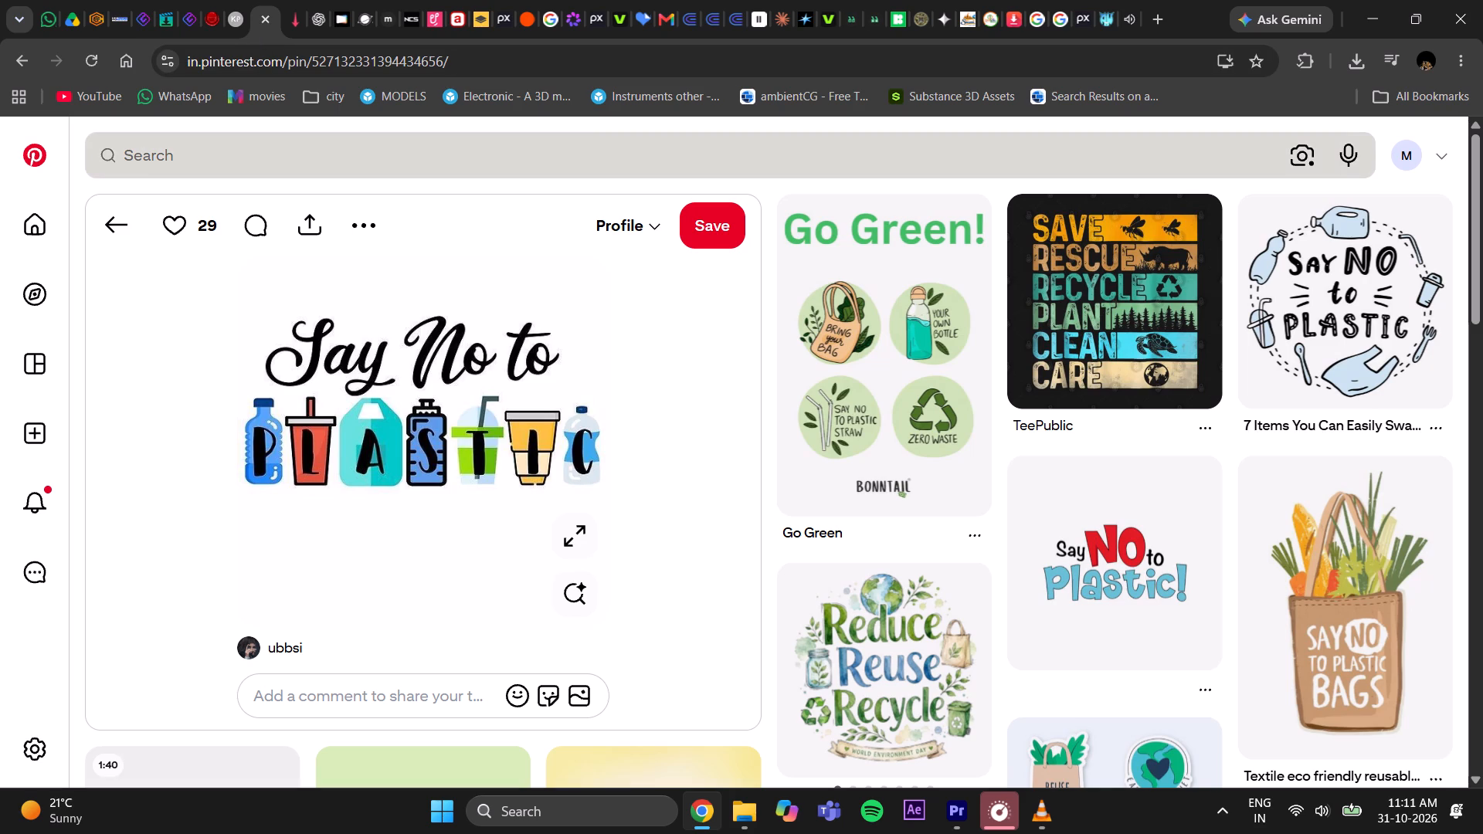
pyautogui.click(366, 225)
pyautogui.click(371, 282)
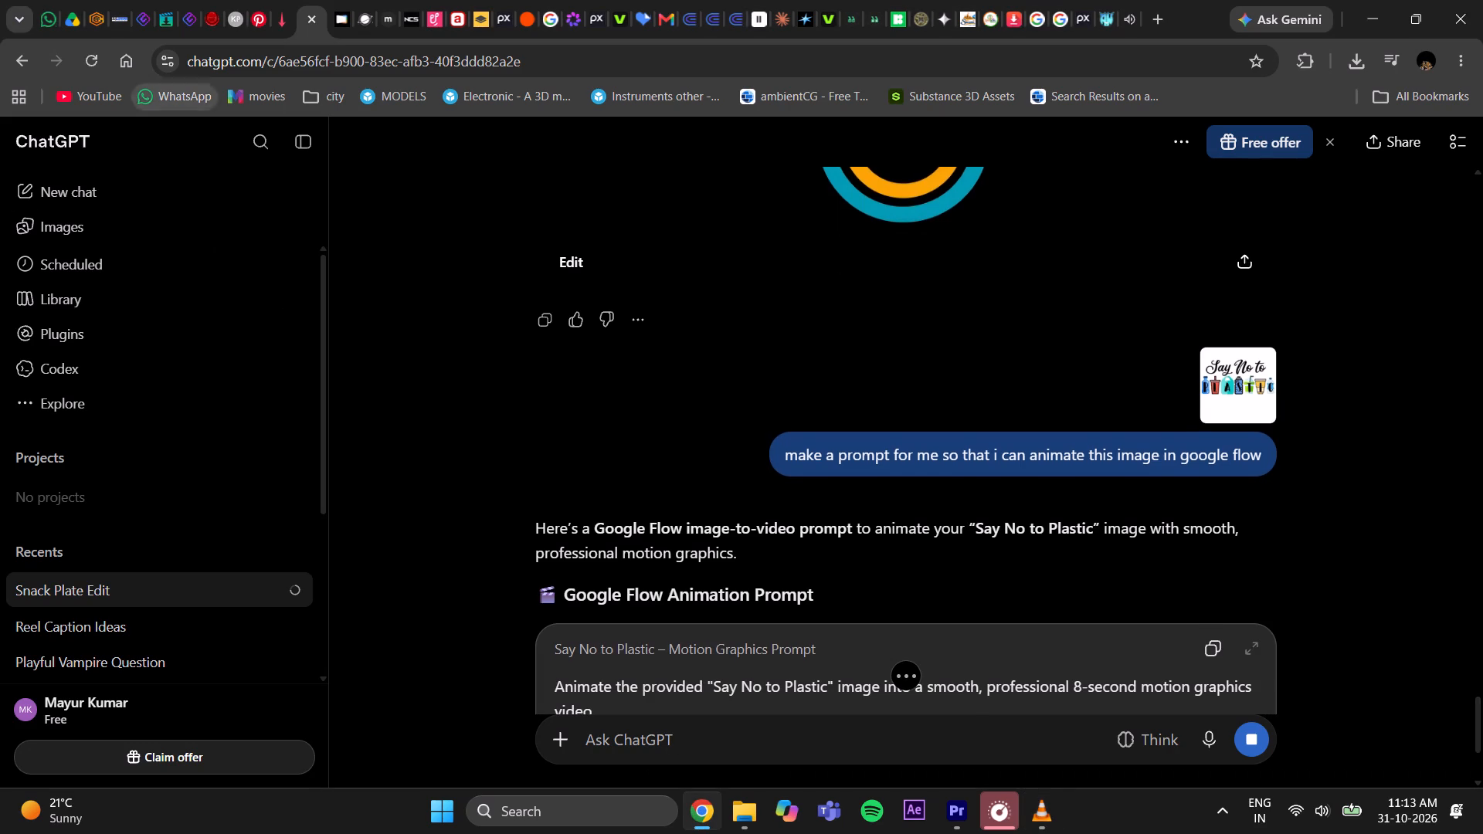
pyautogui.click(259, 20)
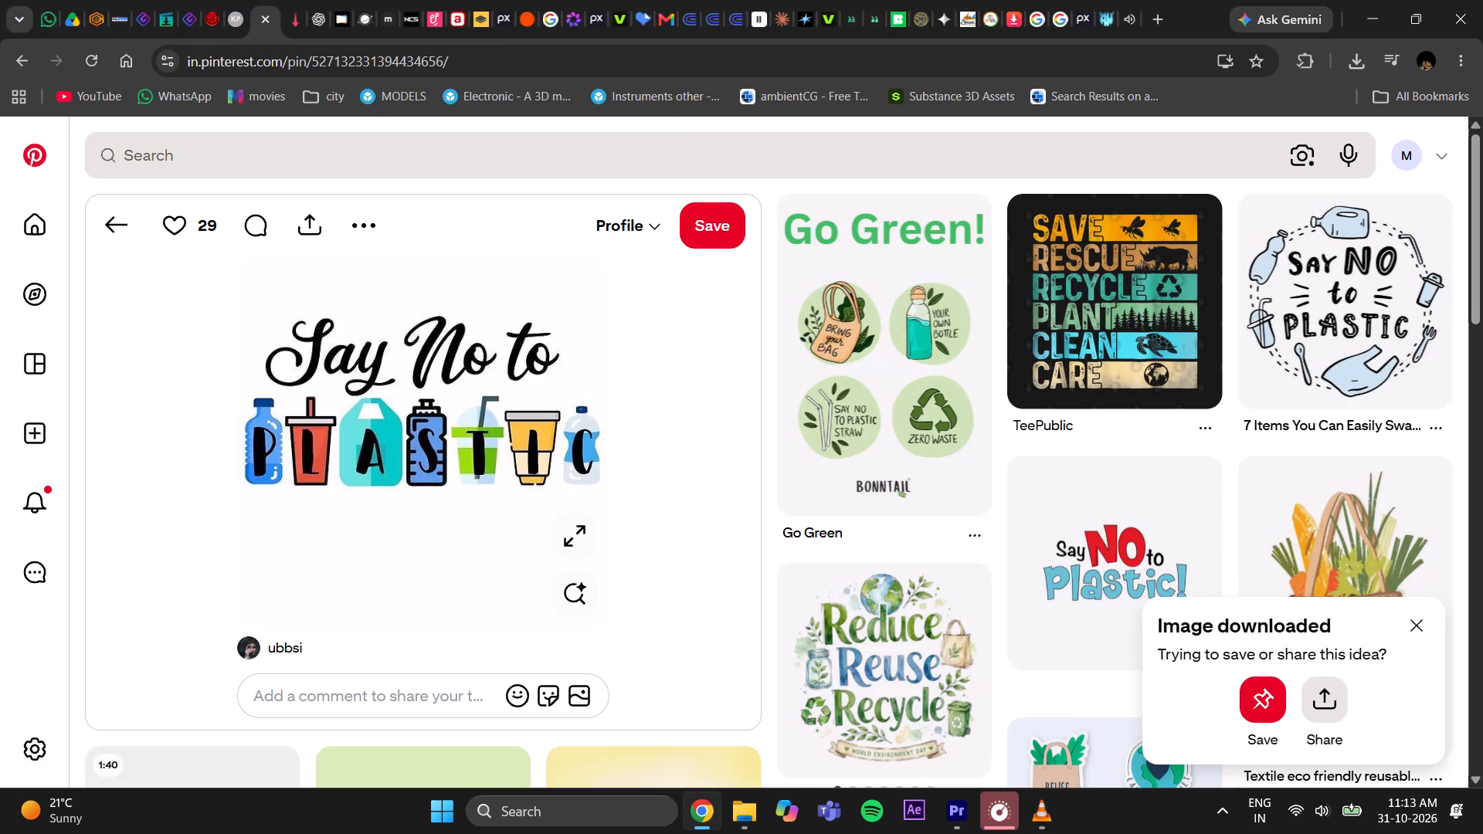
pyautogui.click(313, 160)
pyautogui.write('gree')
pyautogui.write('ner')
pyautogui.press('space')
pyautogui.write('planet')
pyautogui.press('space')
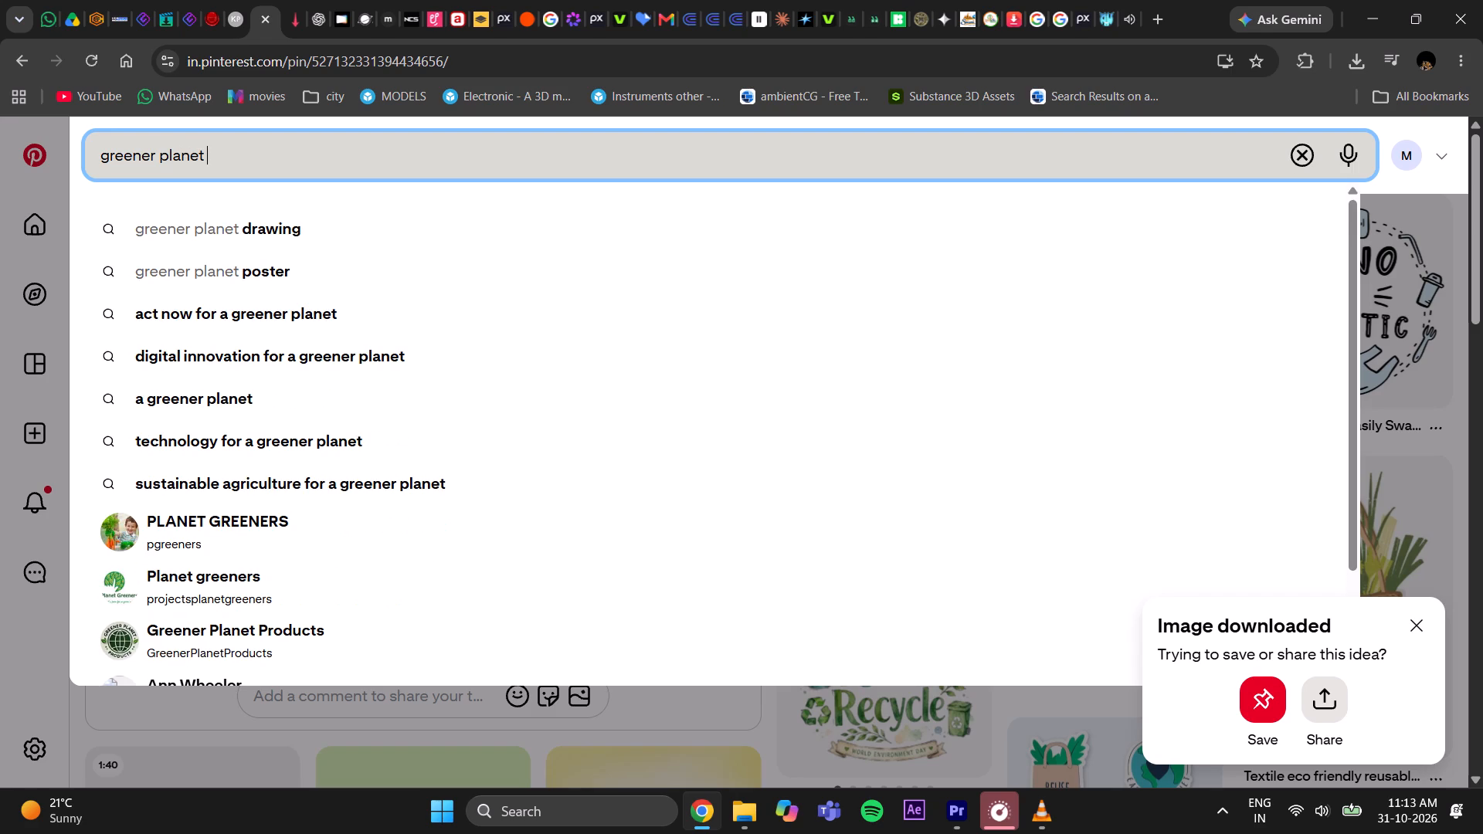
pyautogui.press('Return')
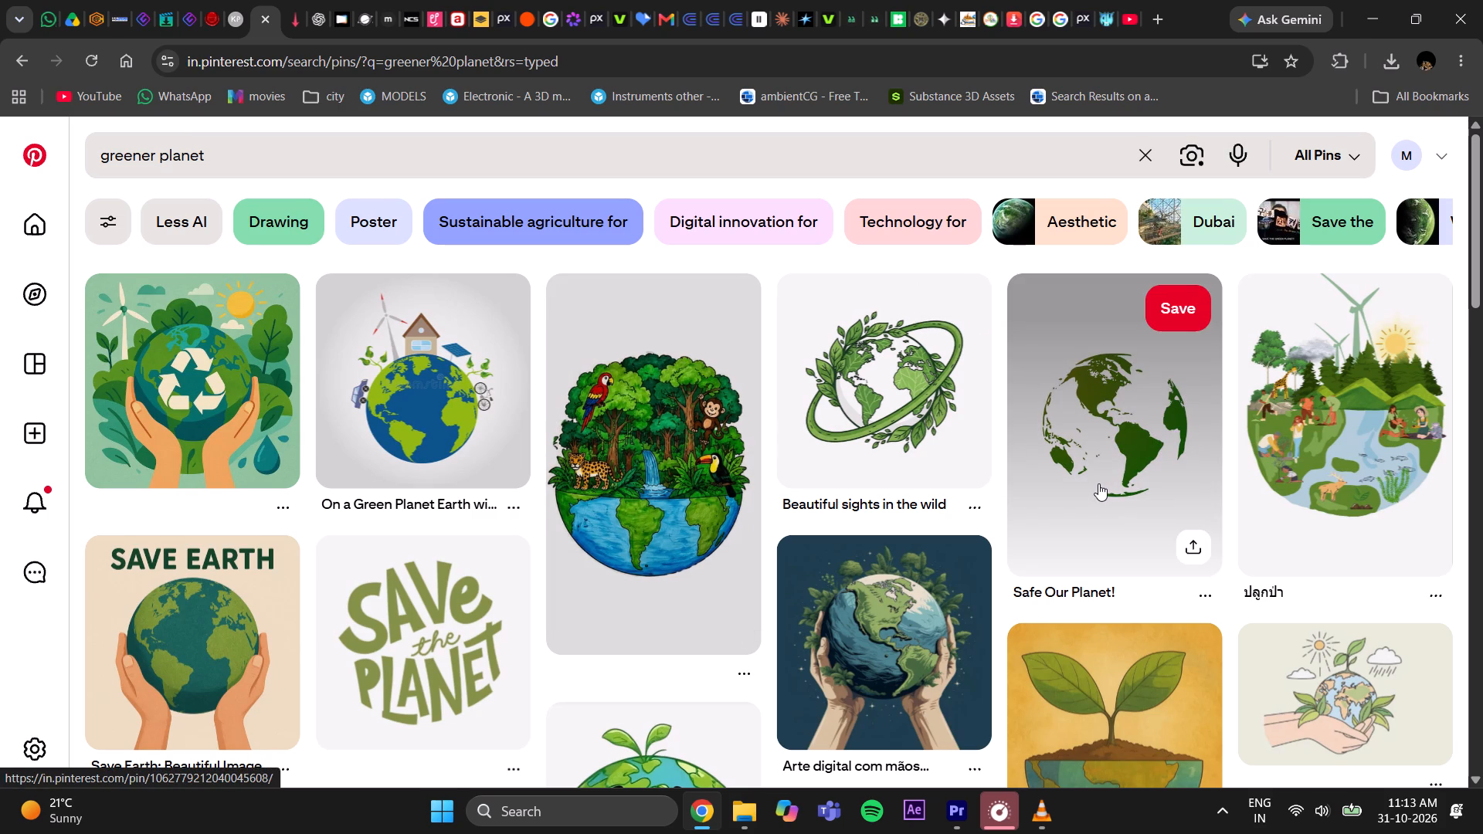
# Browse the "greener planet" pins for an earth illustration suited to the reel's closing scene.
pyautogui.scroll(-3, 900, 563)
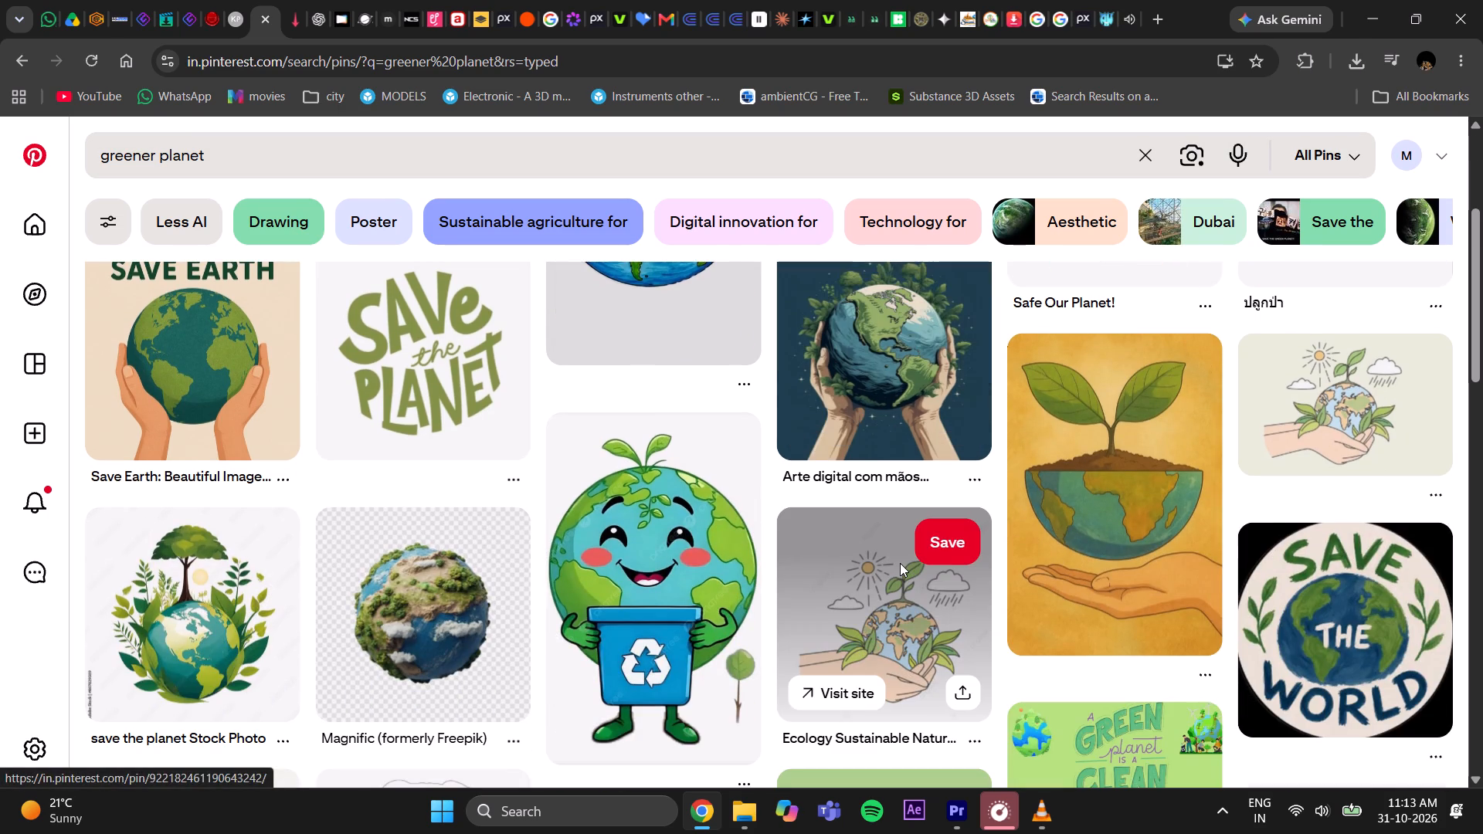
pyautogui.scroll(-2, 900, 563)
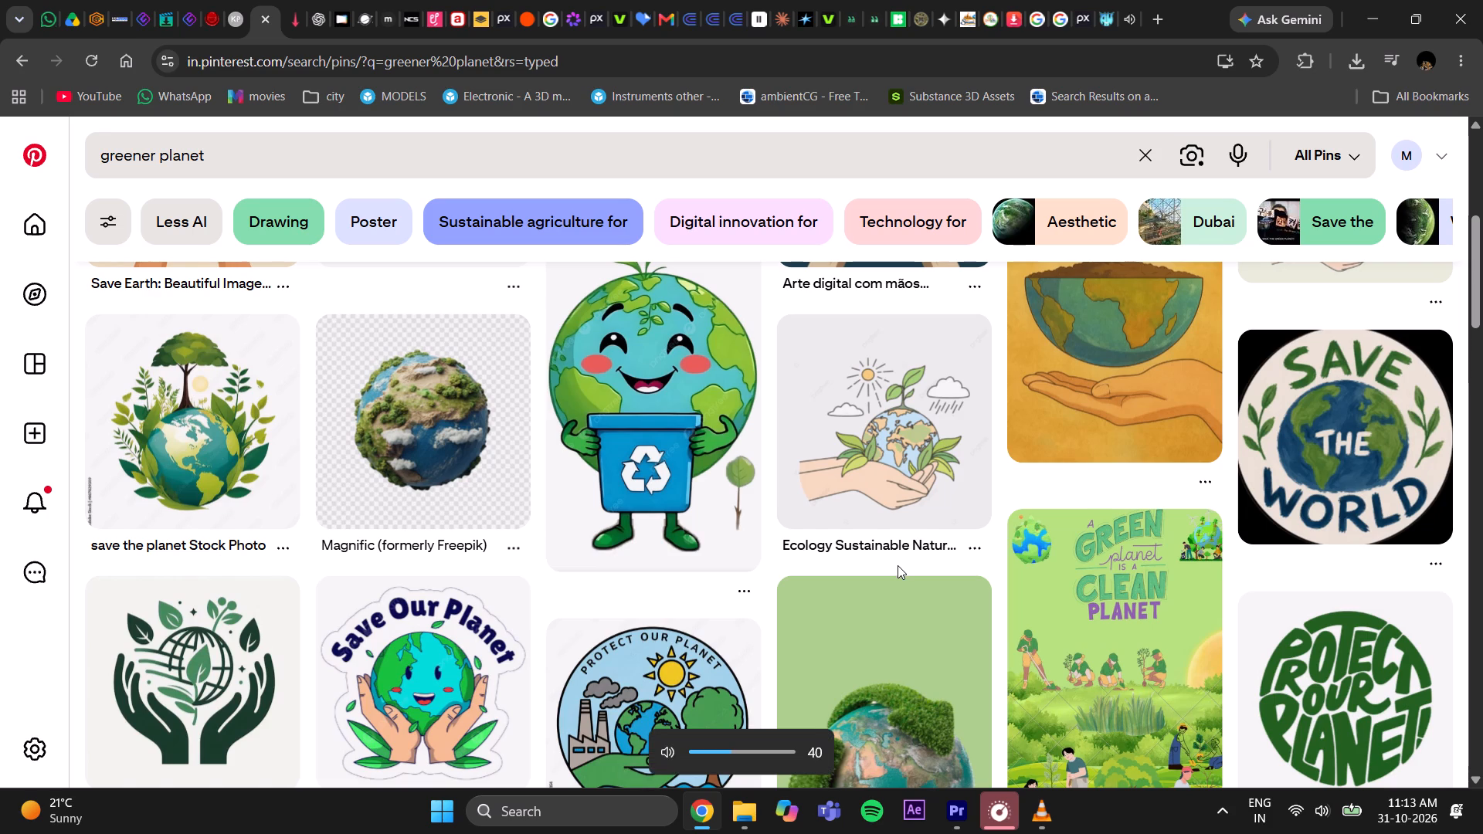
pyautogui.scroll(-3, 898, 565)
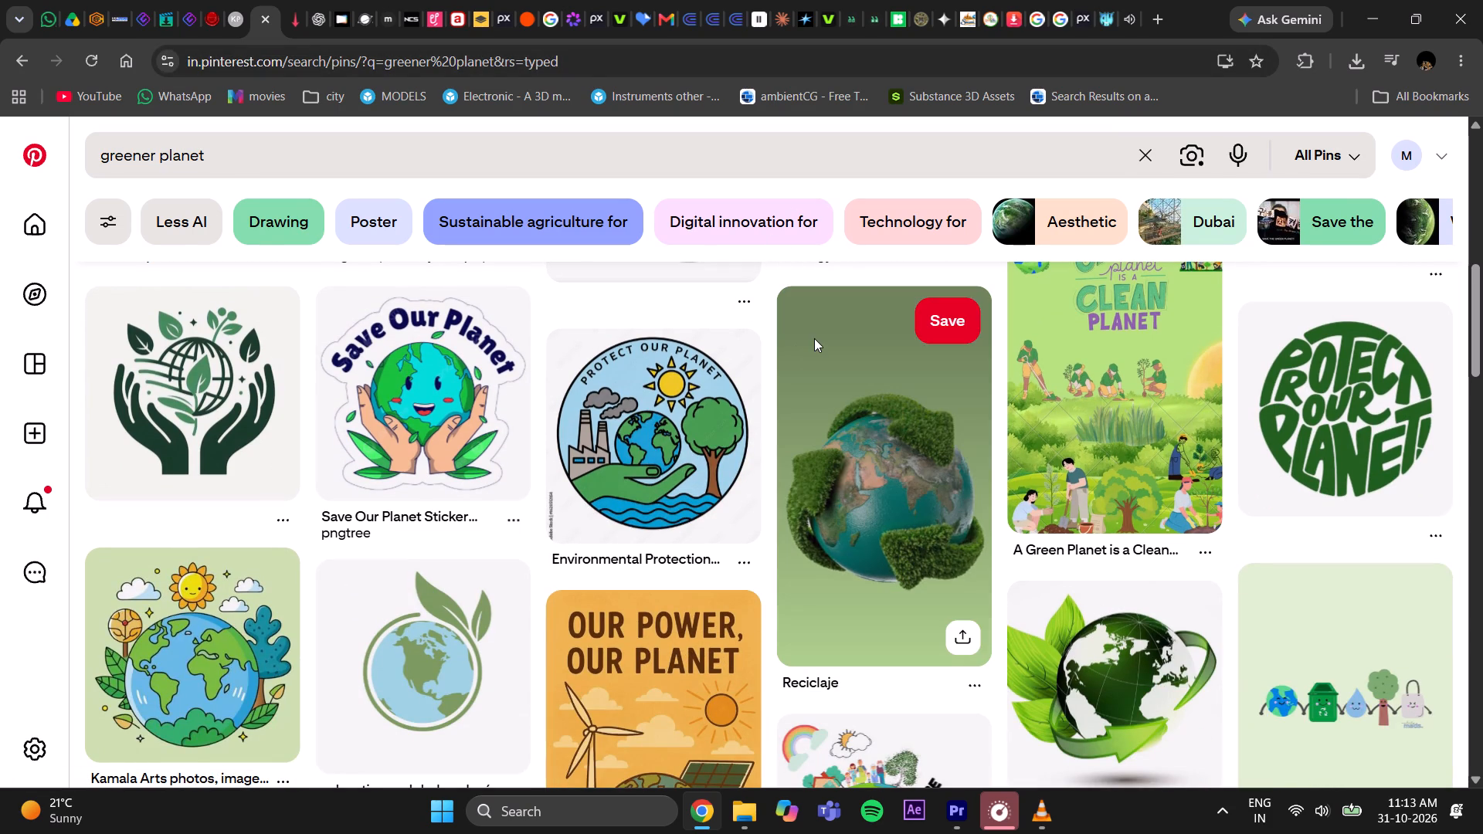
pyautogui.scroll(-4, 813, 352)
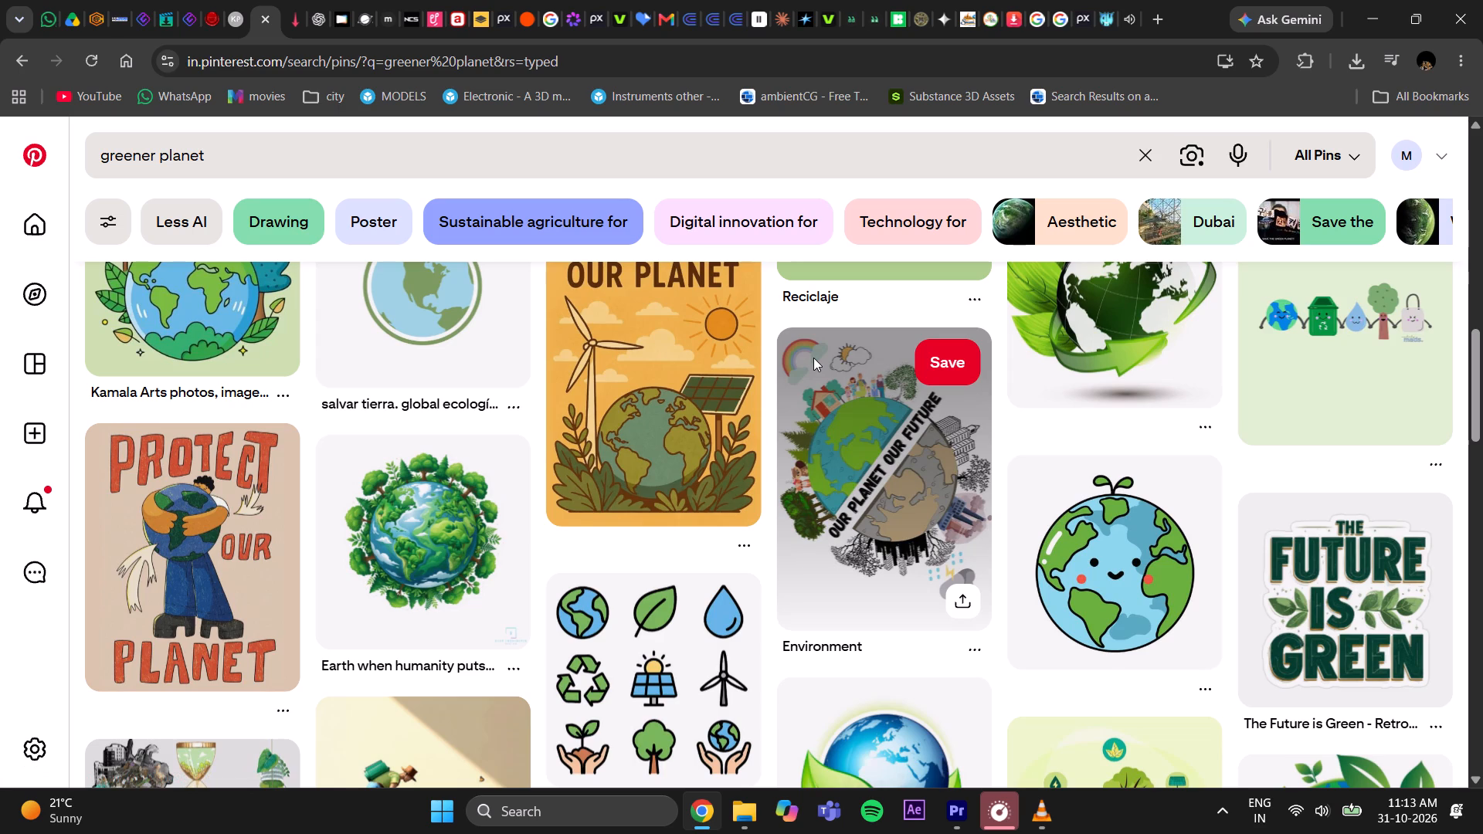
pyautogui.scroll(-2, 815, 438)
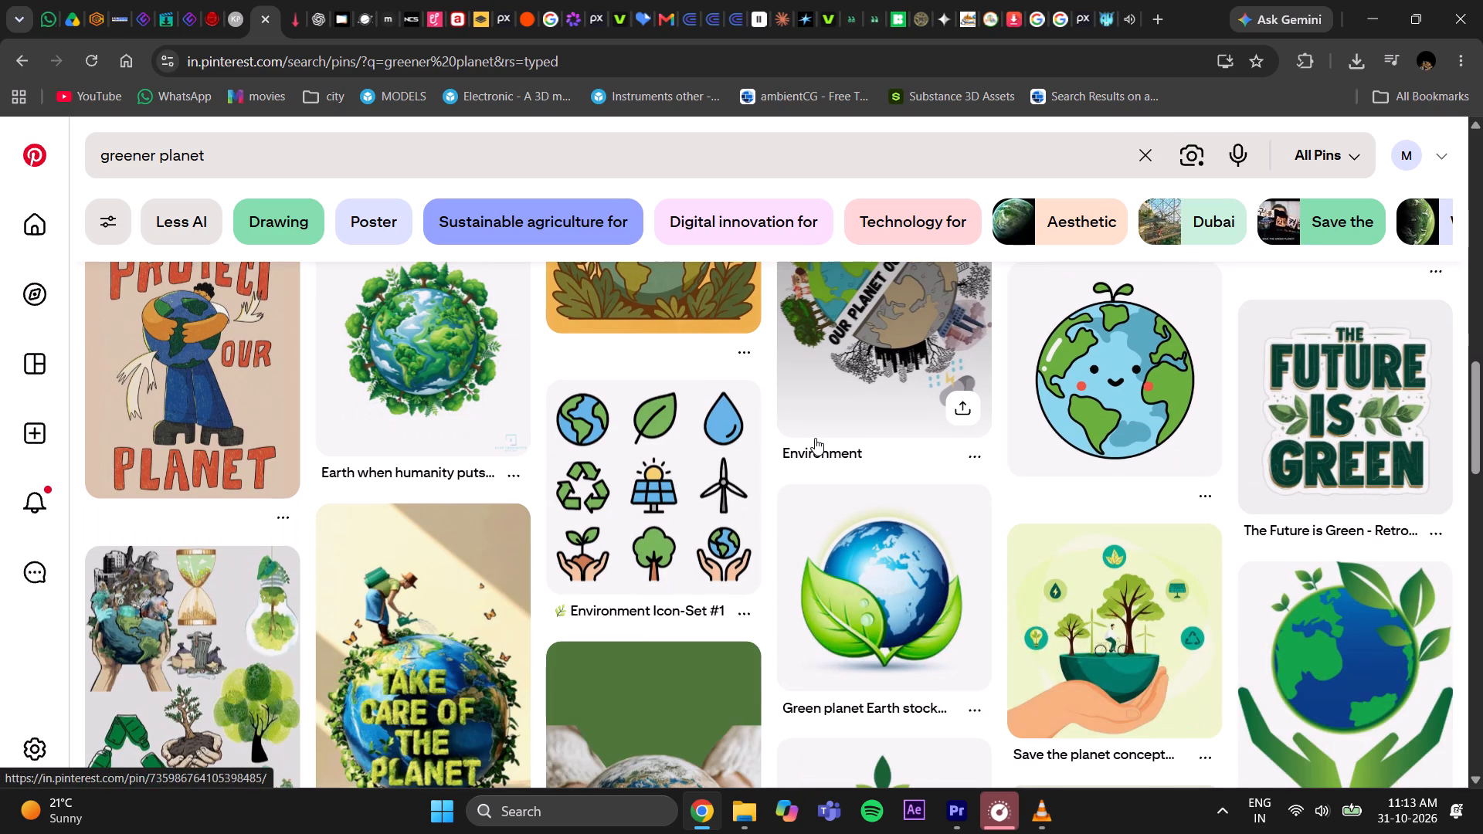
pyautogui.scroll(-2, 815, 438)
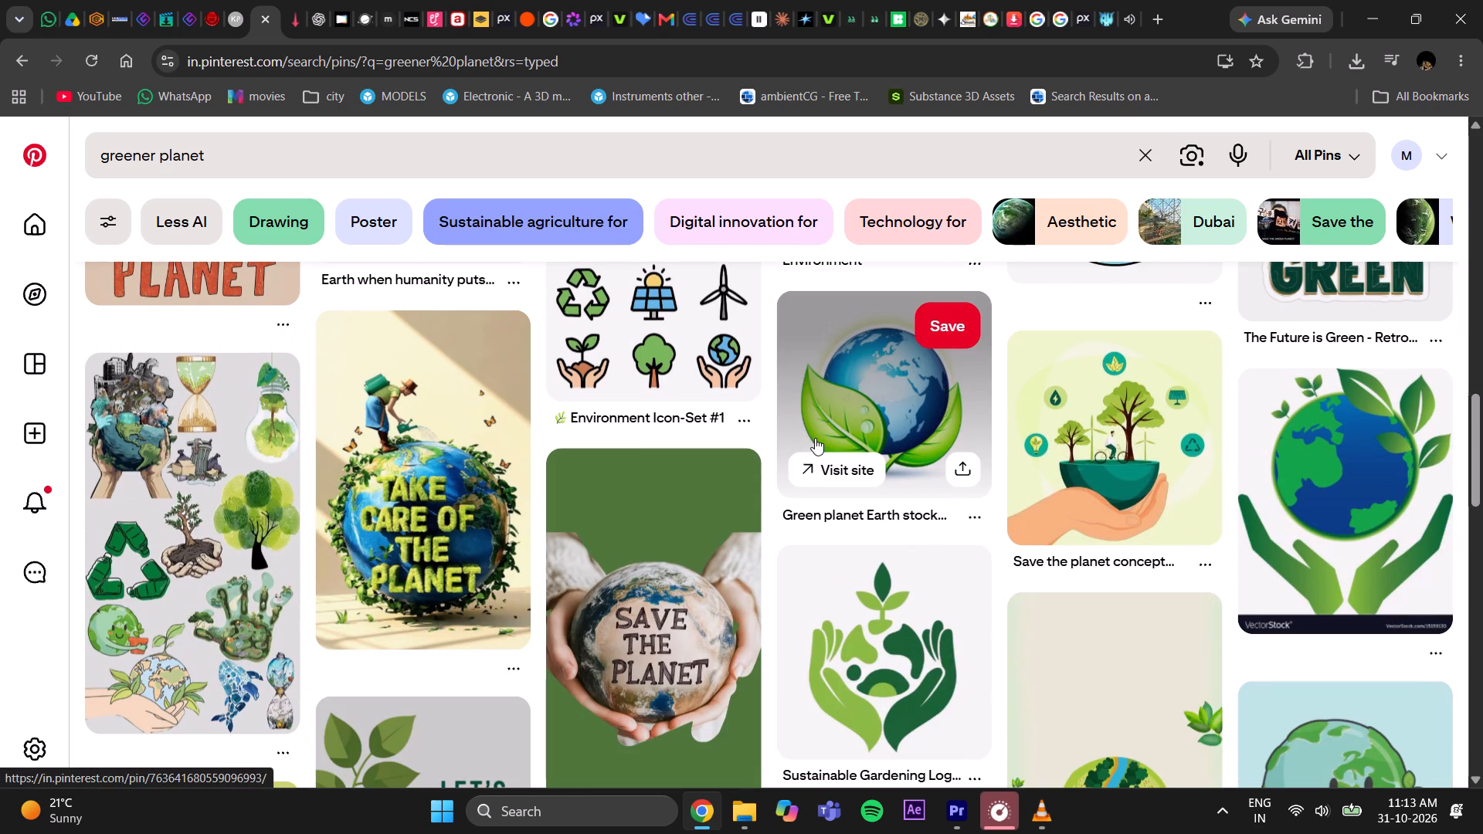
pyautogui.scroll(-1, 815, 438)
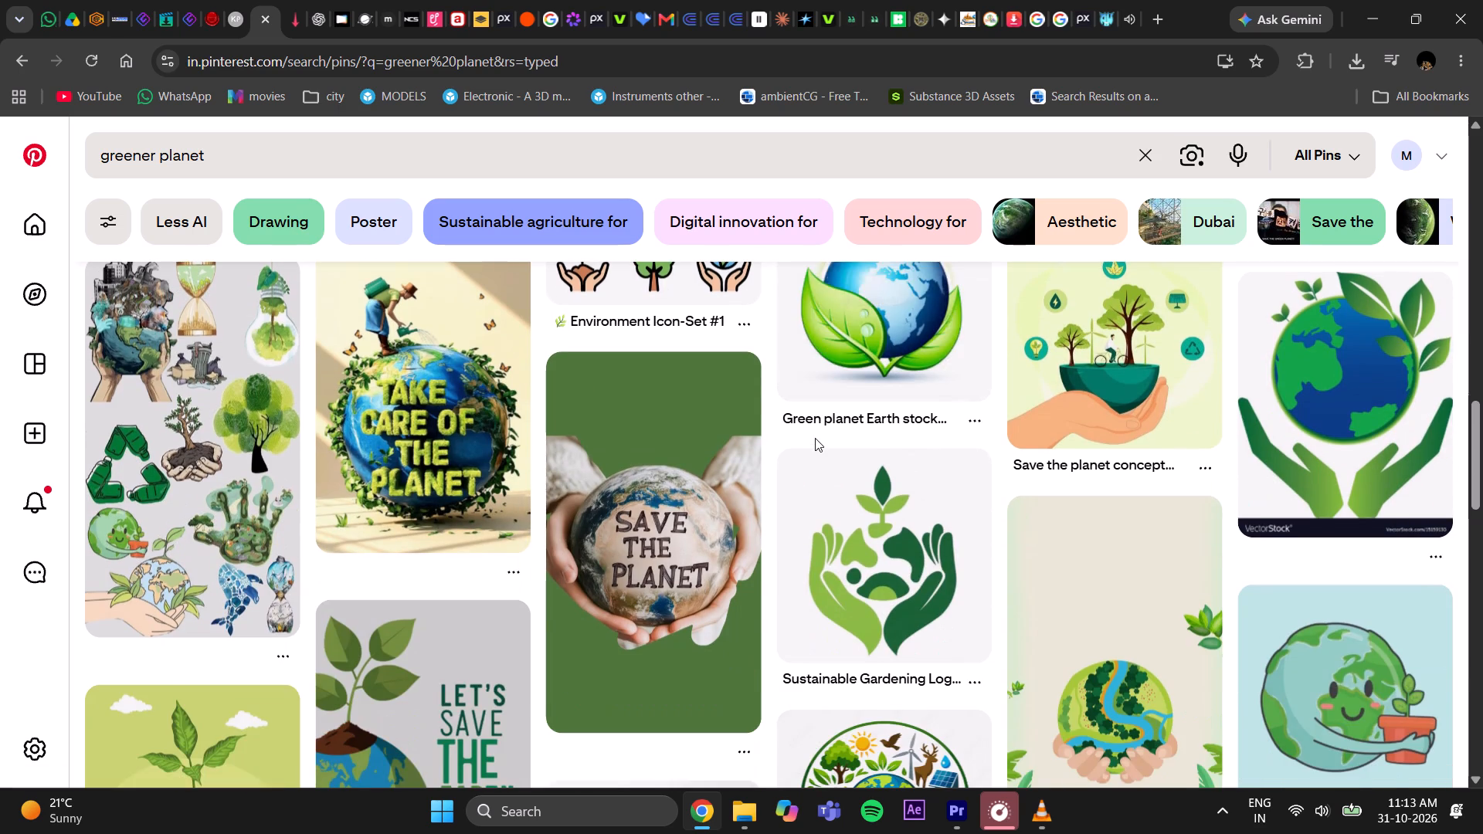
pyautogui.scroll(-4, 815, 438)
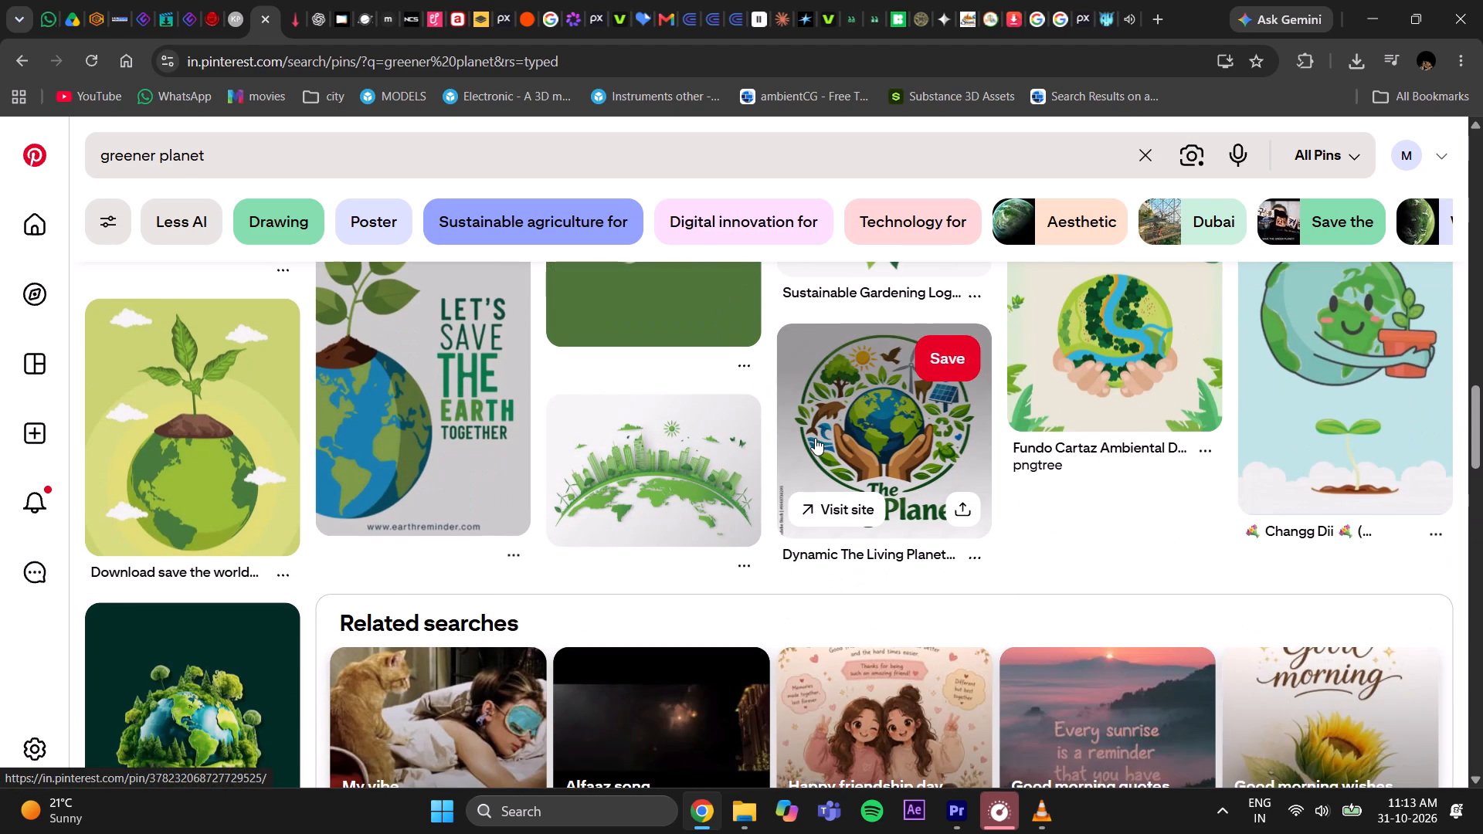
pyautogui.scroll(-5, 815, 438)
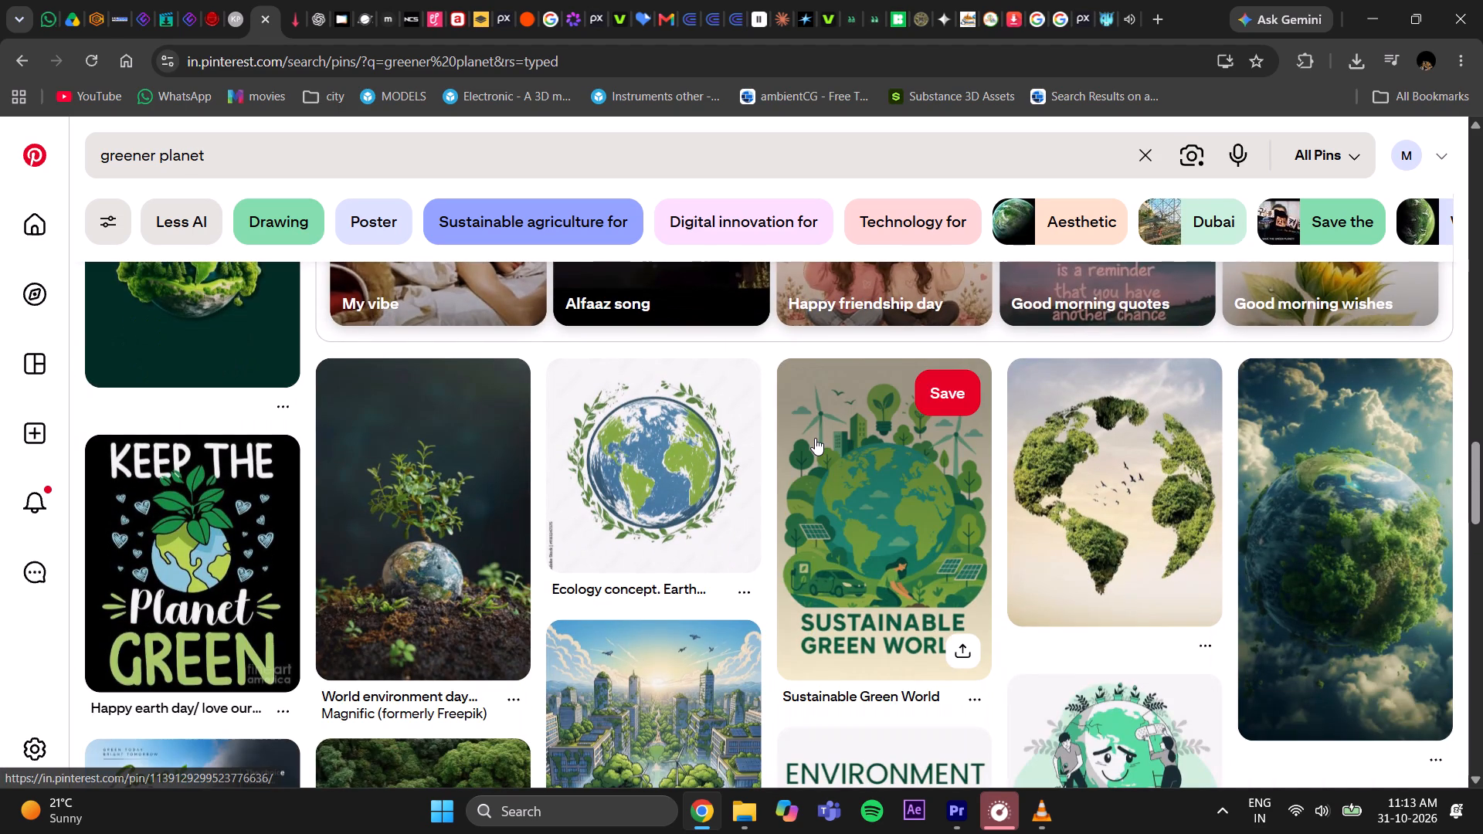
pyautogui.scroll(-2, 815, 438)
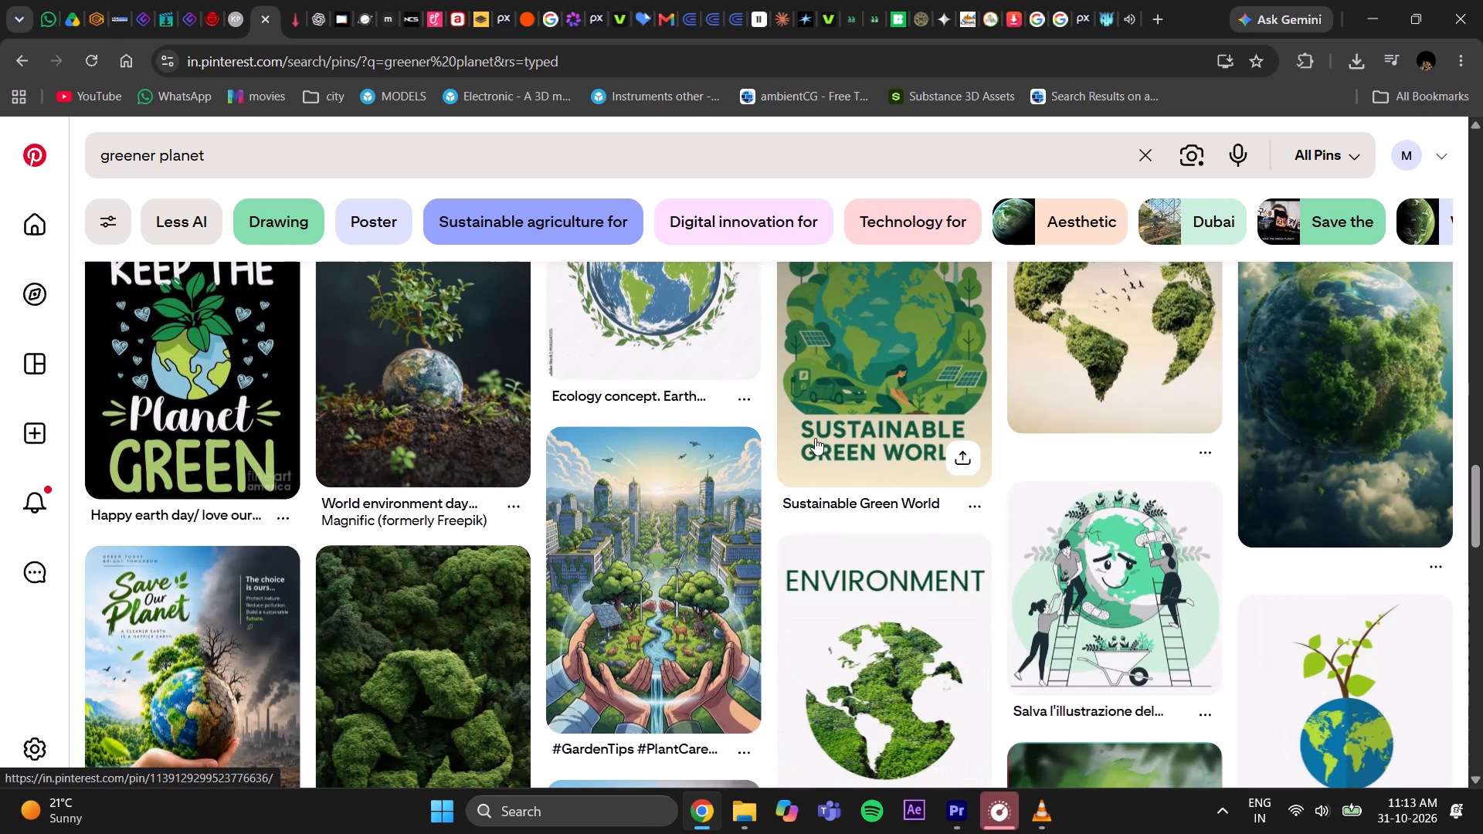
pyautogui.scroll(-4, 815, 438)
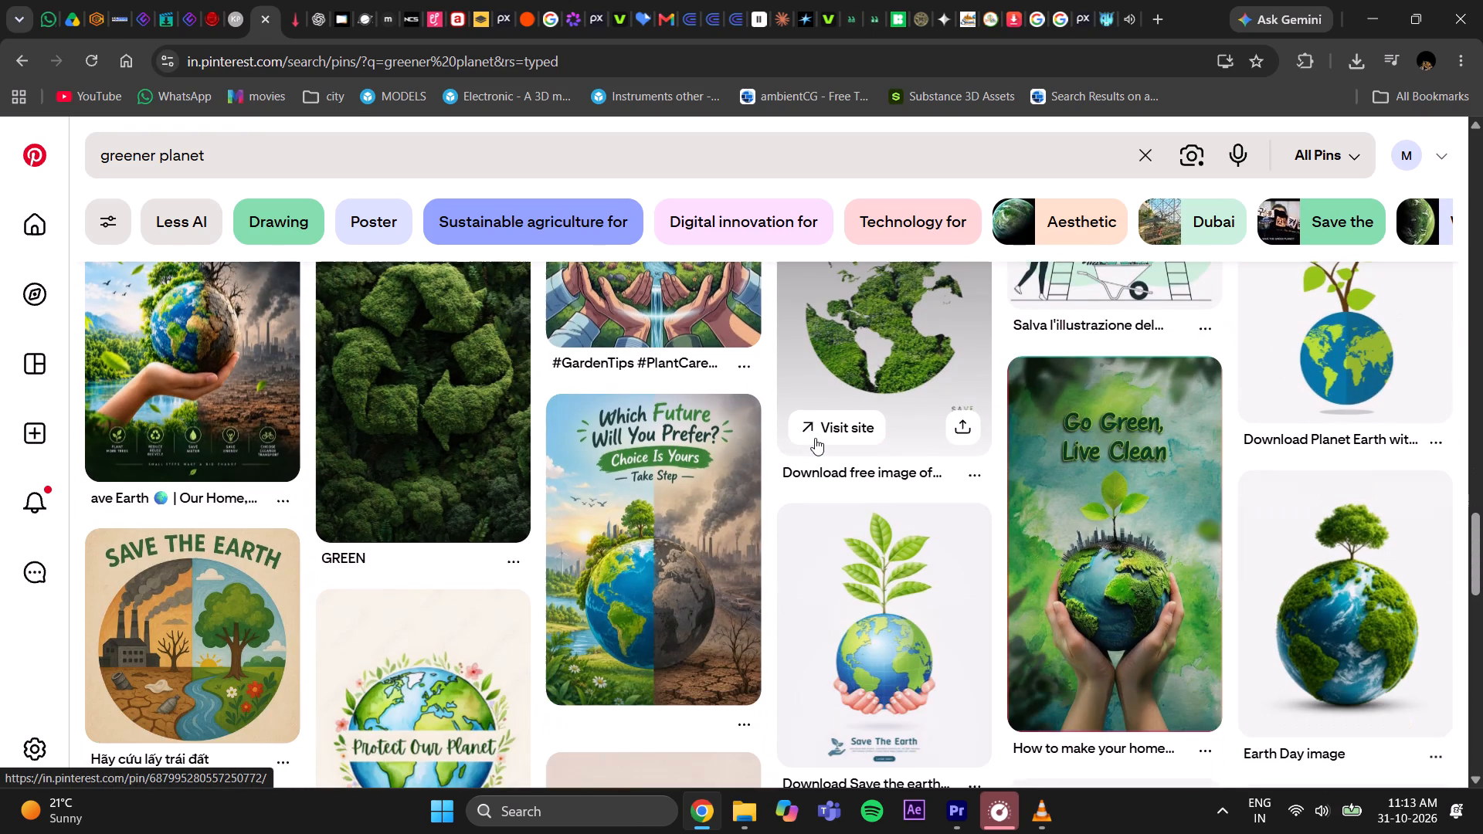
pyautogui.scroll(-5, 815, 438)
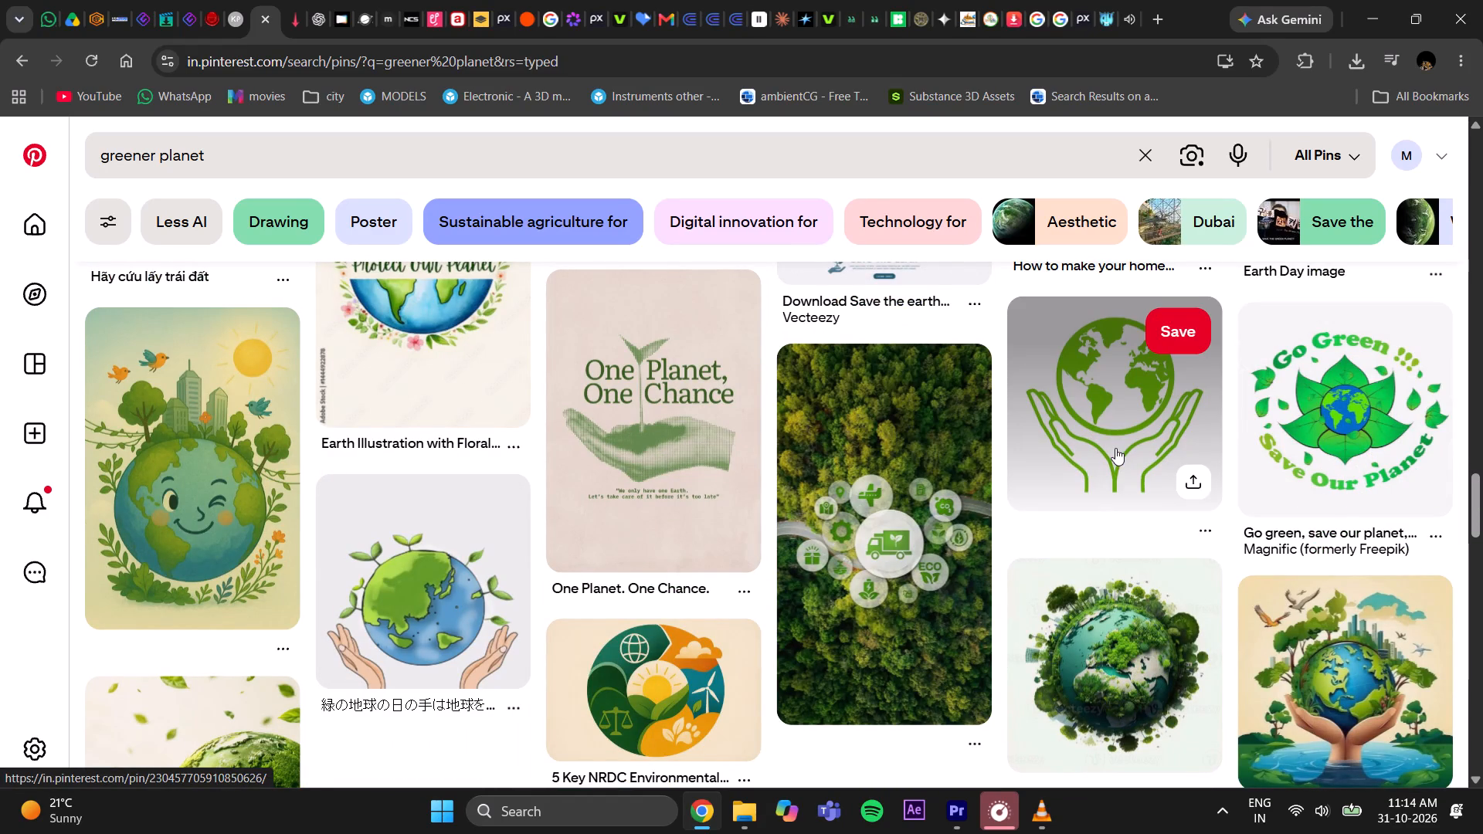
# Open the pin of a green globe held between two outlined hands and download its image.
pyautogui.click(1094, 442)
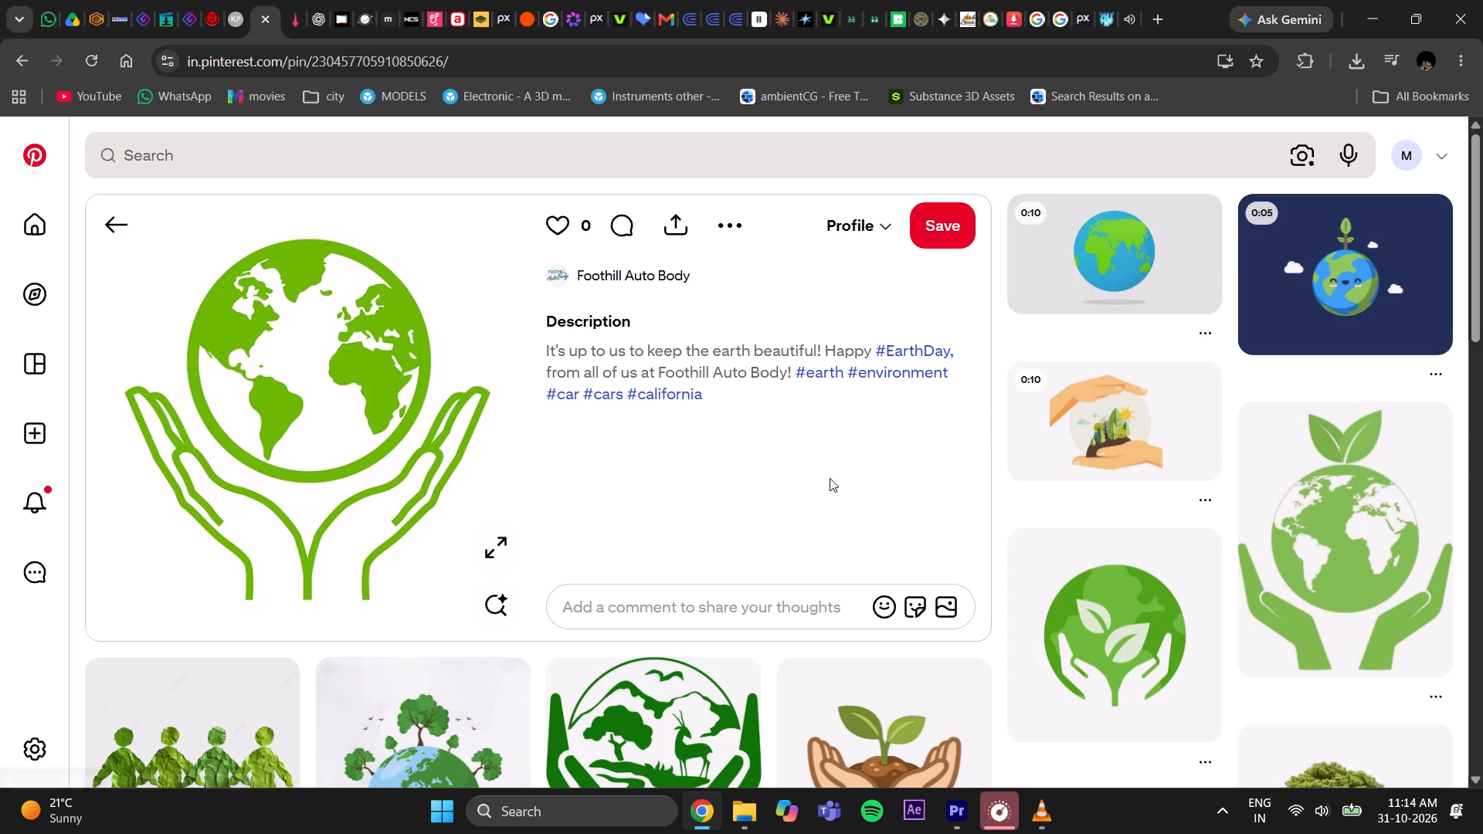
pyautogui.scroll(-4, 808, 472)
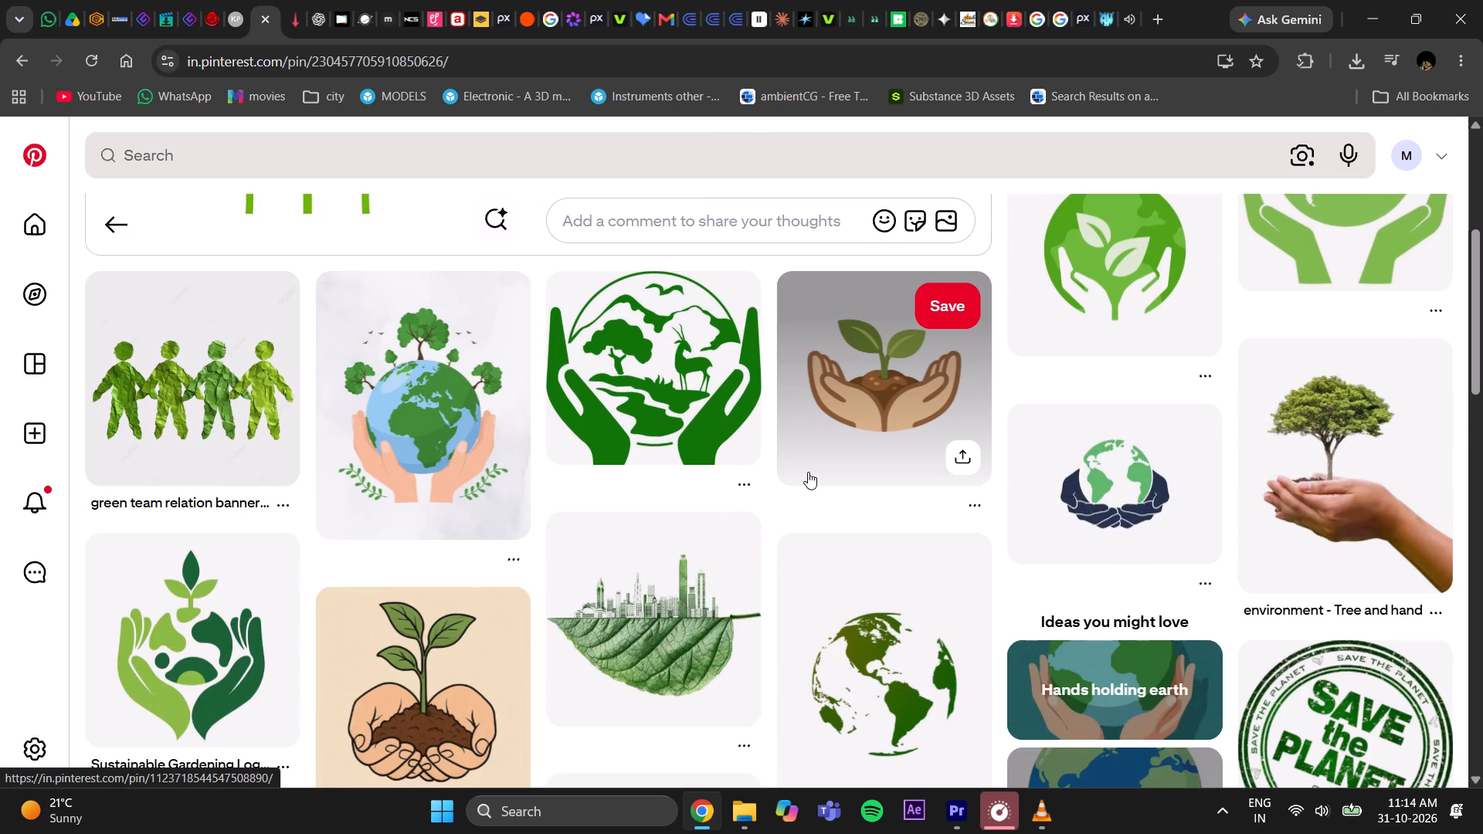
pyautogui.scroll(5, 808, 472)
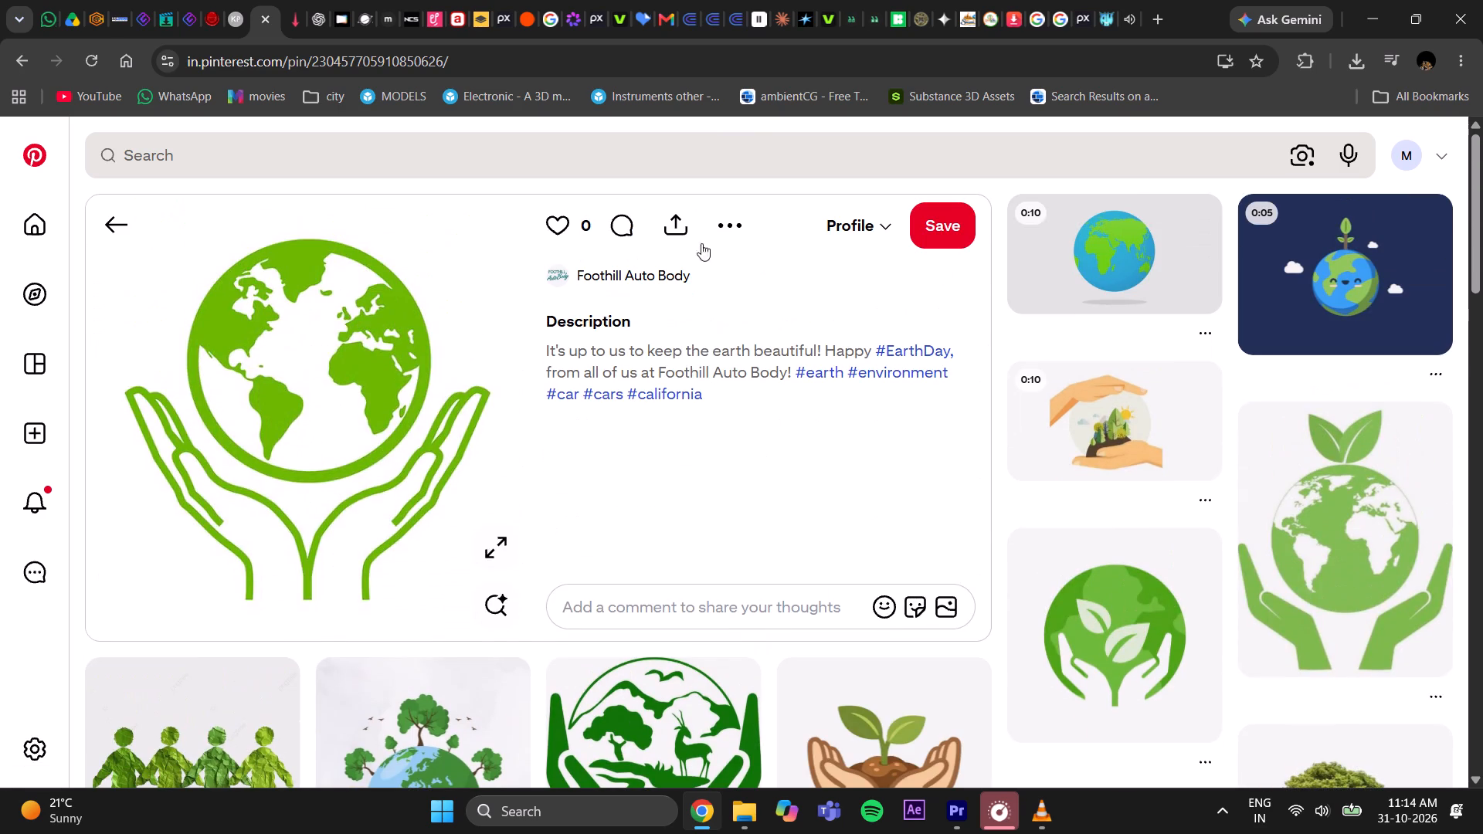
pyautogui.click(715, 239)
pyautogui.click(715, 299)
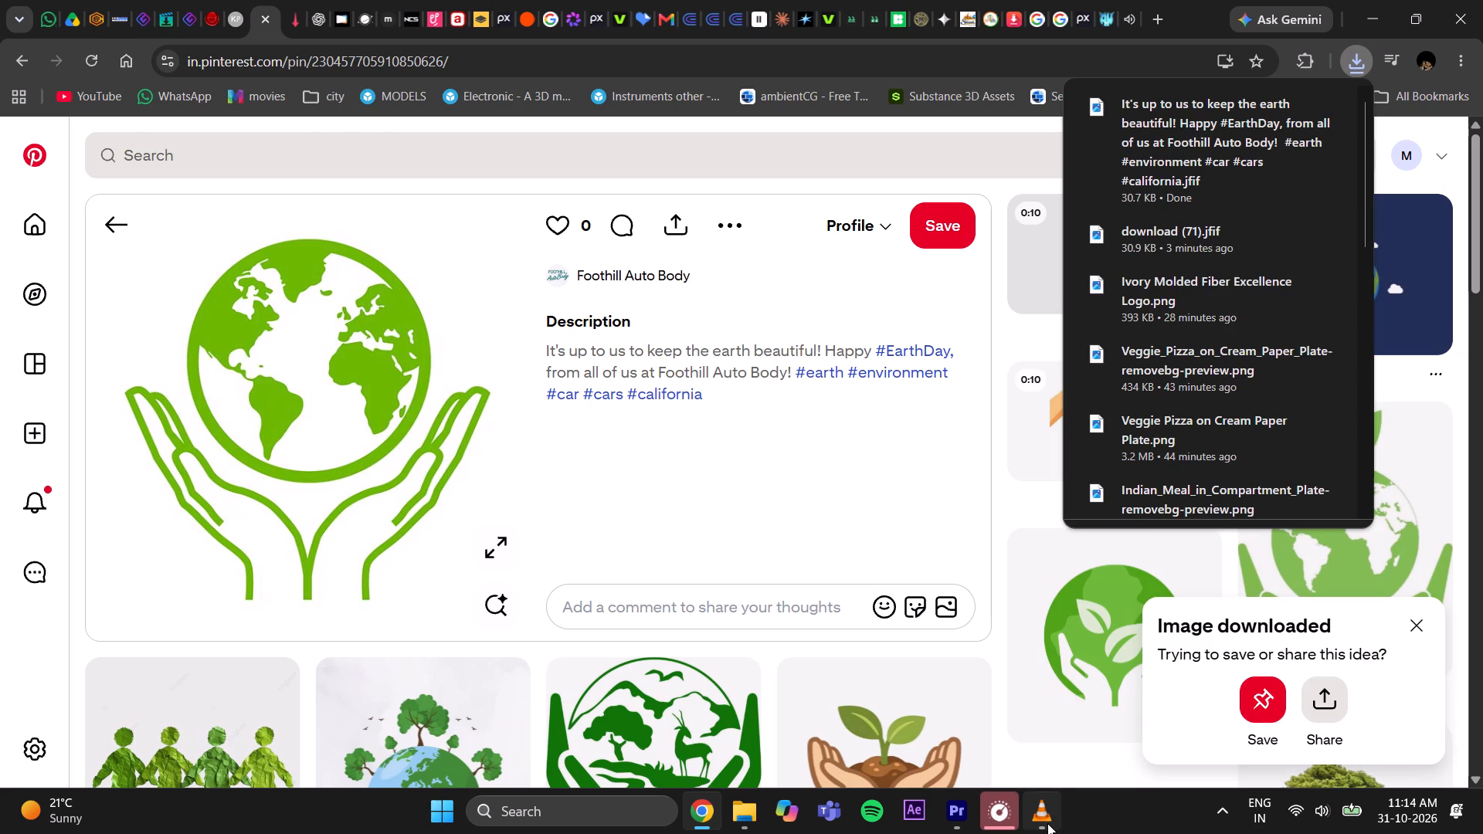
# Compare the reference video's planet scene in VLC with the downloaded globe pin and its related pins in Chrome.
pyautogui.click(1047, 823)
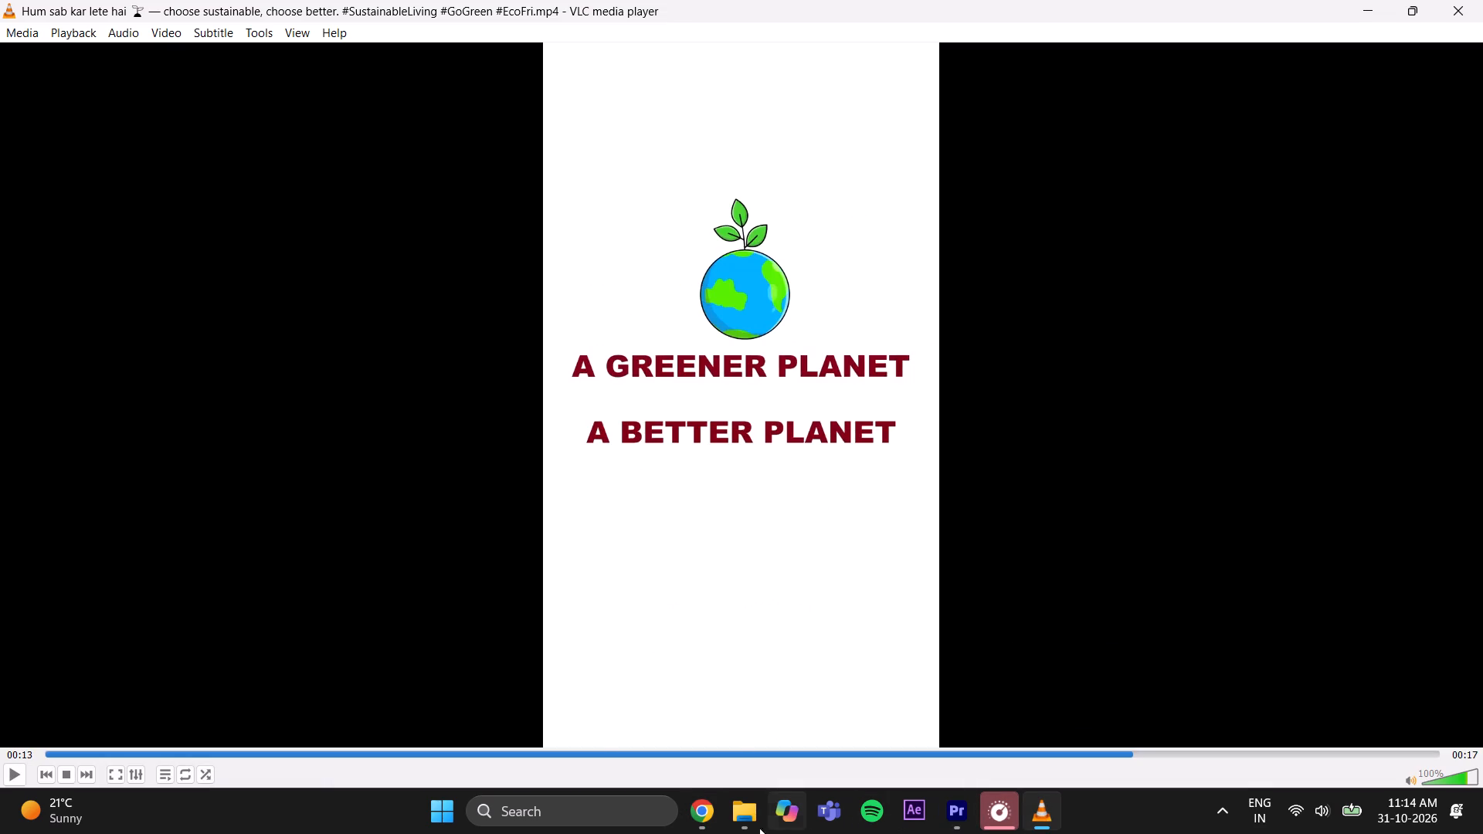
pyautogui.click(717, 822)
pyautogui.scroll(-4, 769, 523)
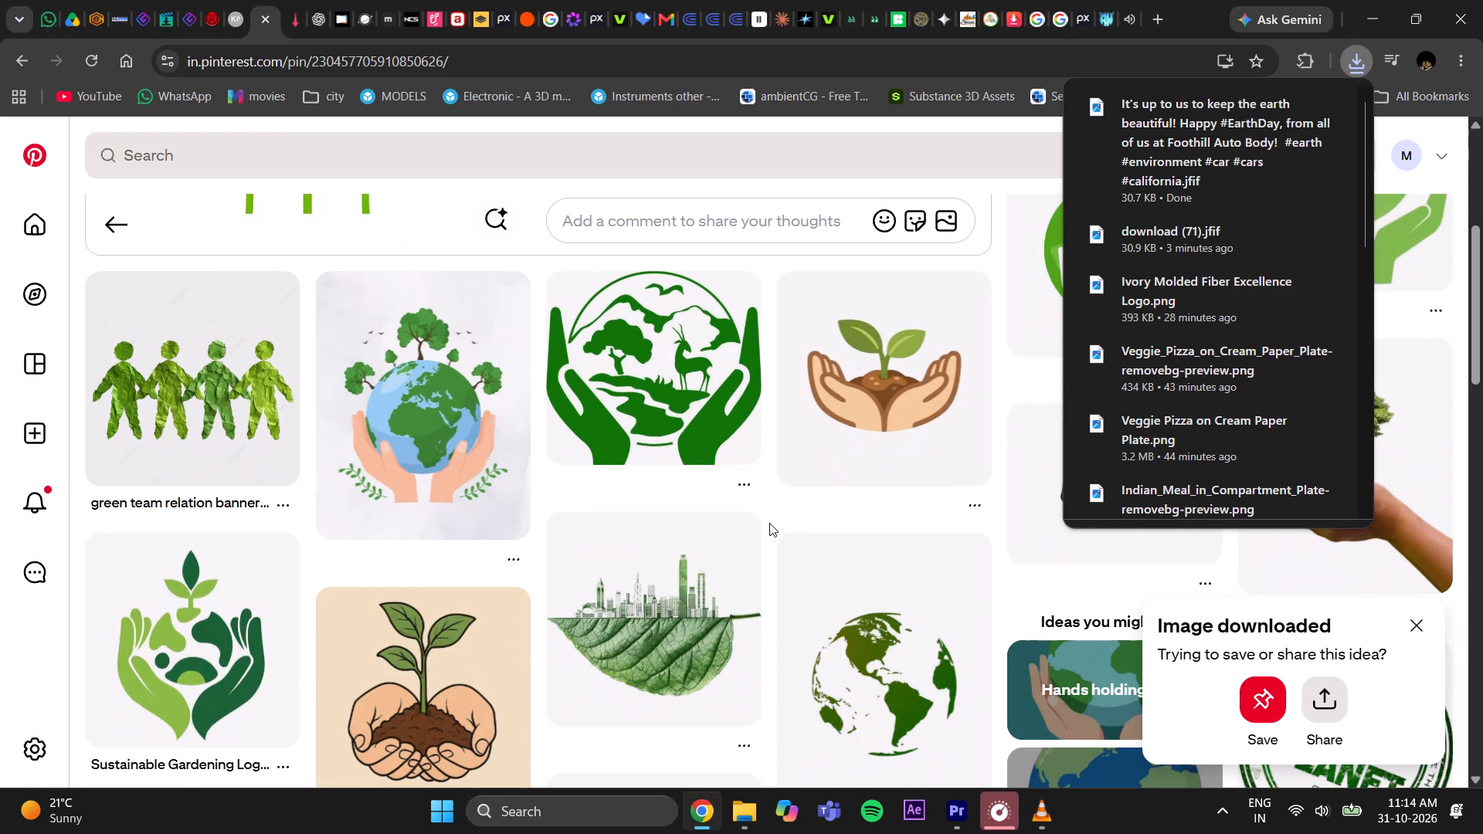
pyautogui.scroll(6, 769, 523)
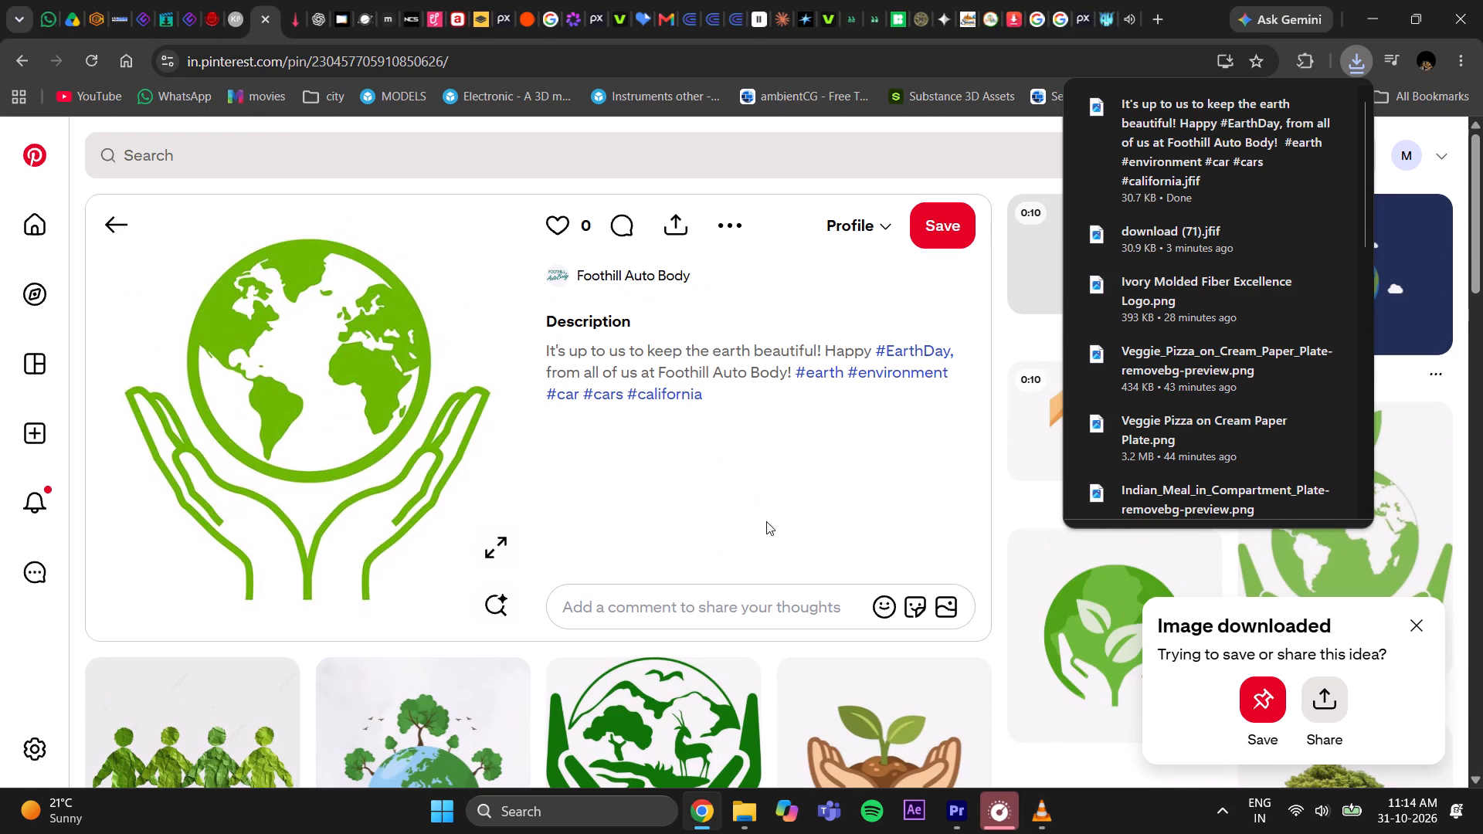
pyautogui.scroll(5, 766, 521)
# Replace the pizza image in remove.bg with the downloaded green globe-and-hands image and download its background-free 500 x 500 preview.
pyautogui.click(480, 16)
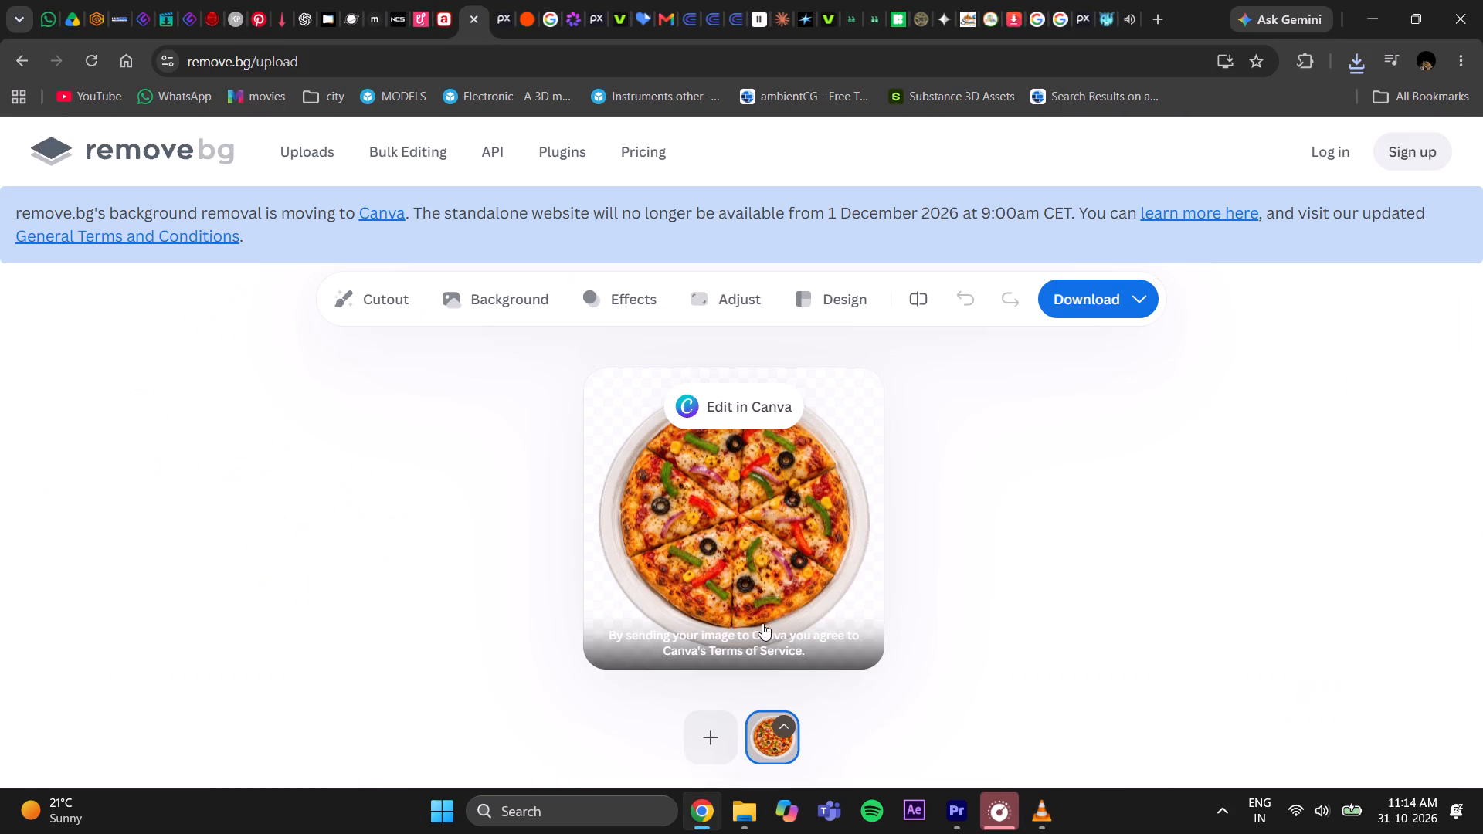
pyautogui.click(784, 729)
pyautogui.click(778, 685)
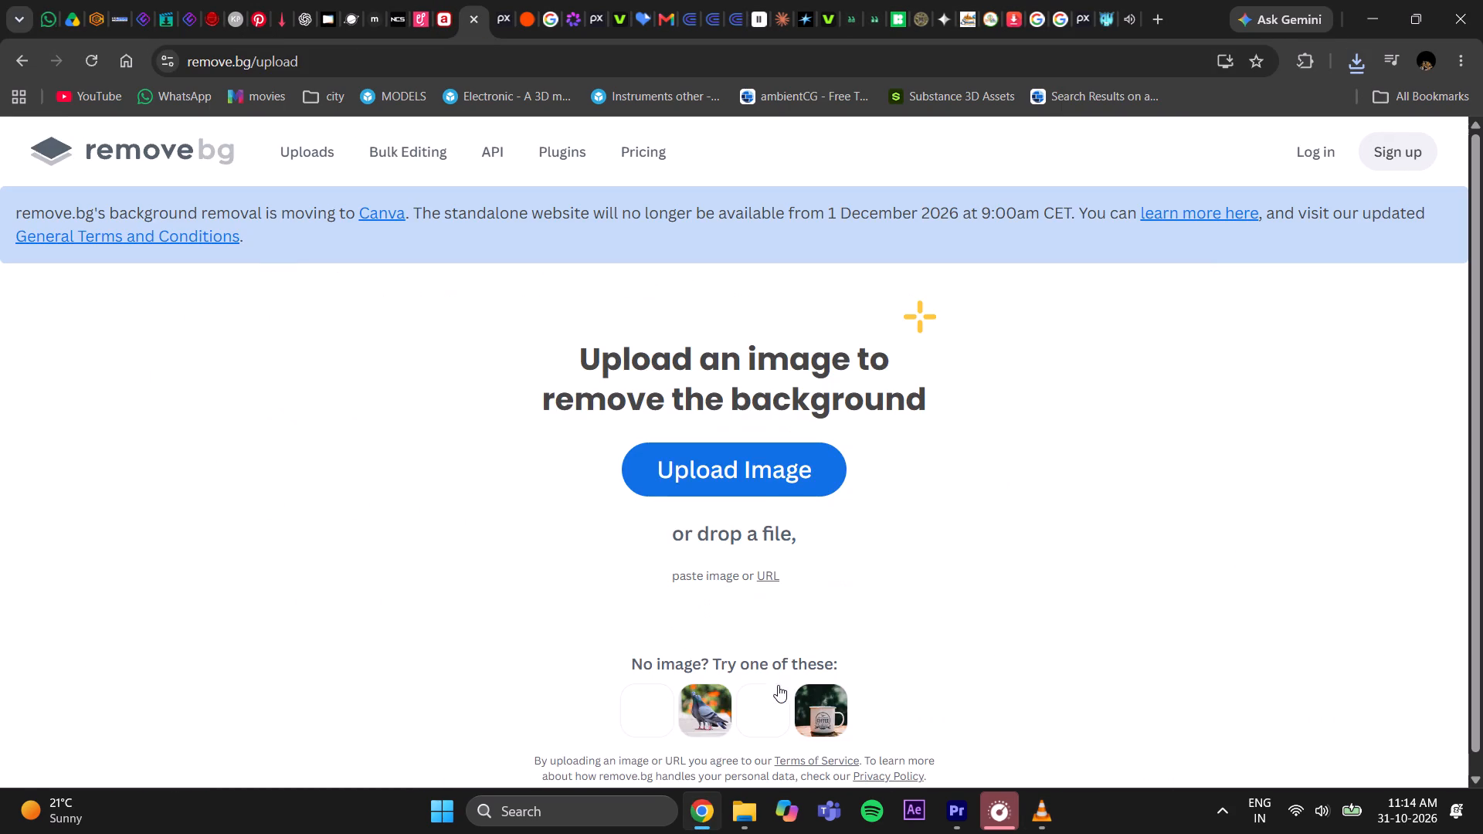
pyautogui.click(758, 480)
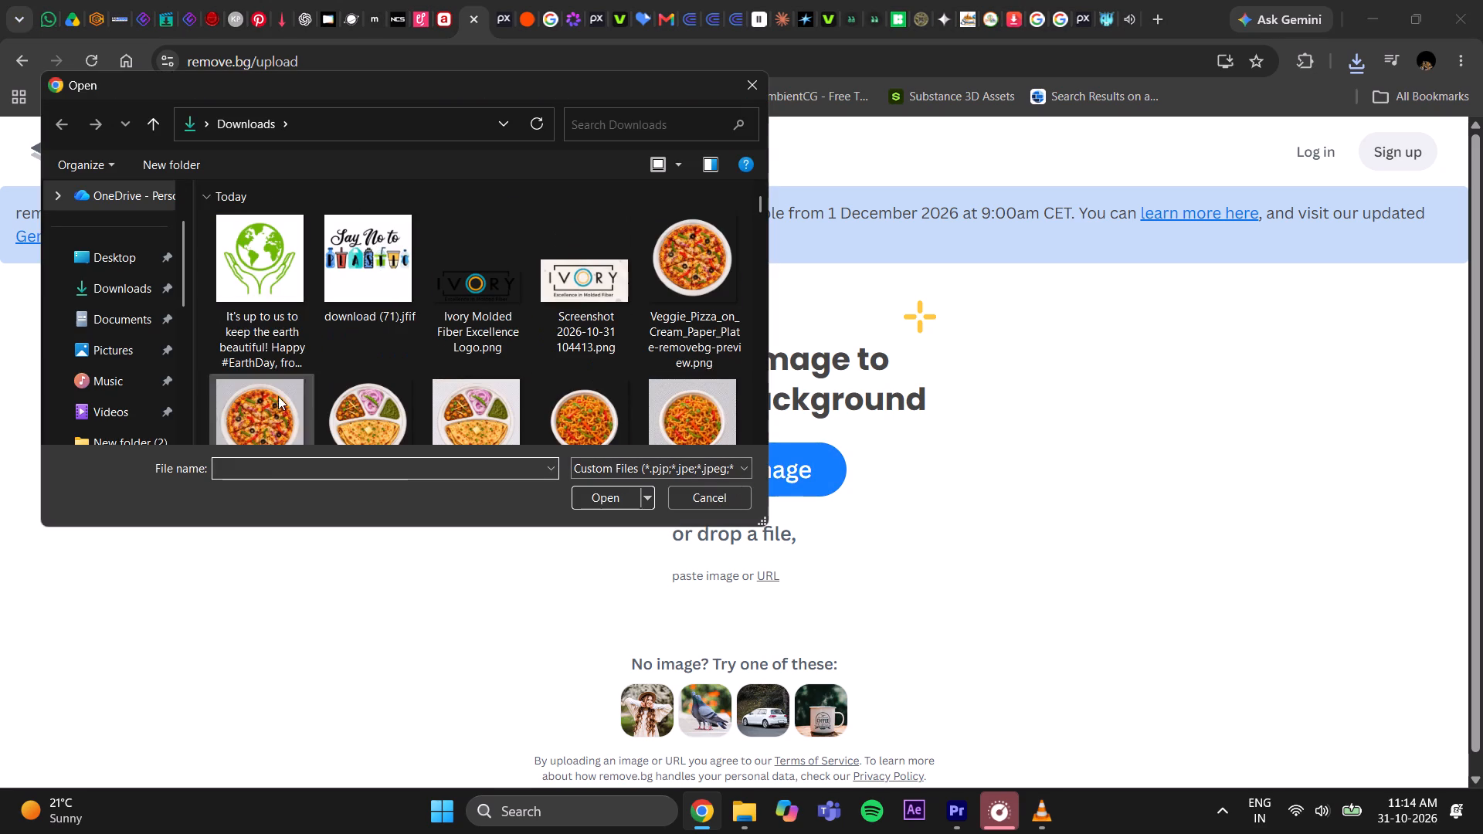
pyautogui.click(257, 288)
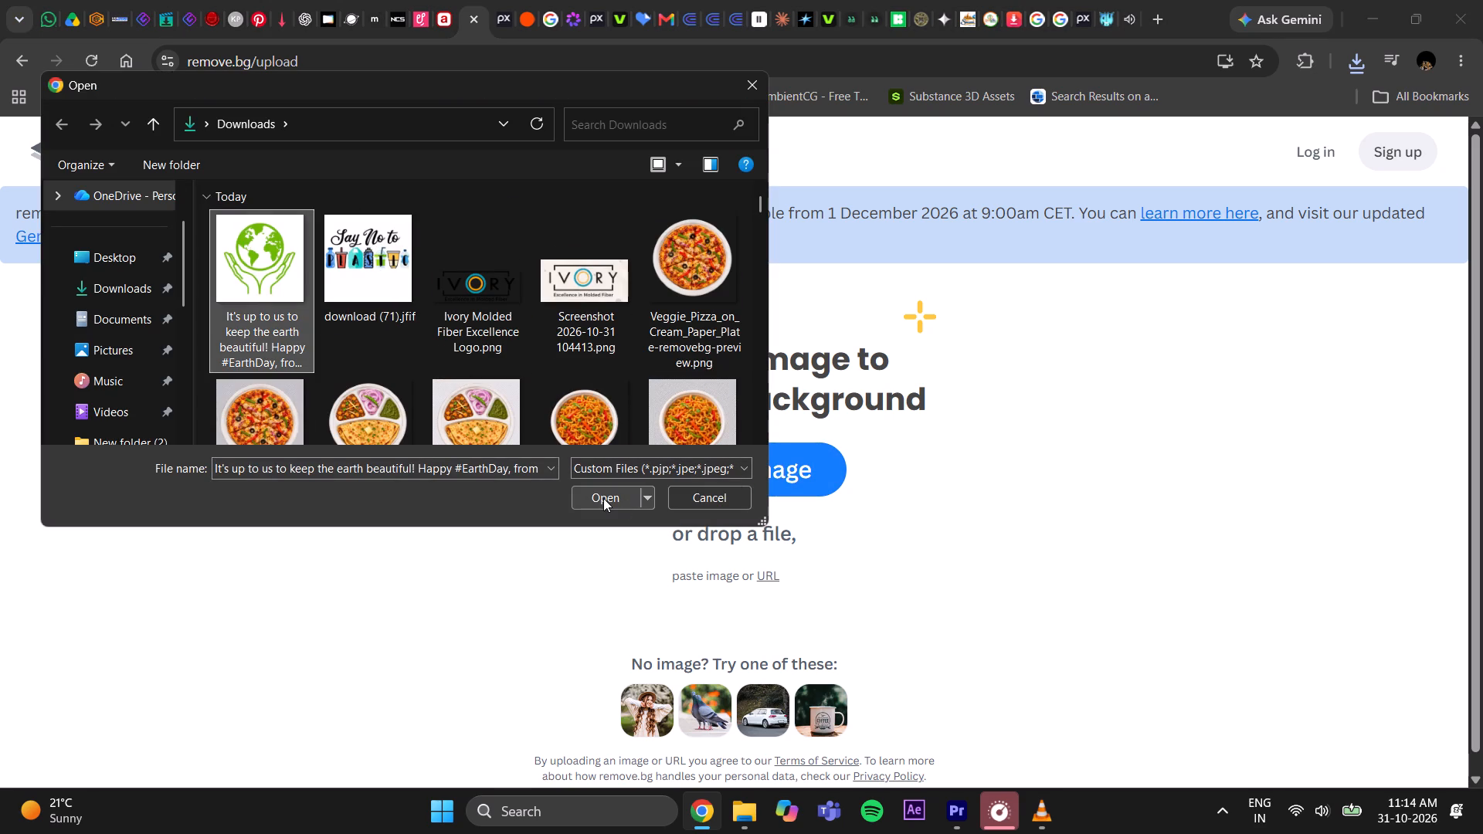
pyautogui.click(603, 498)
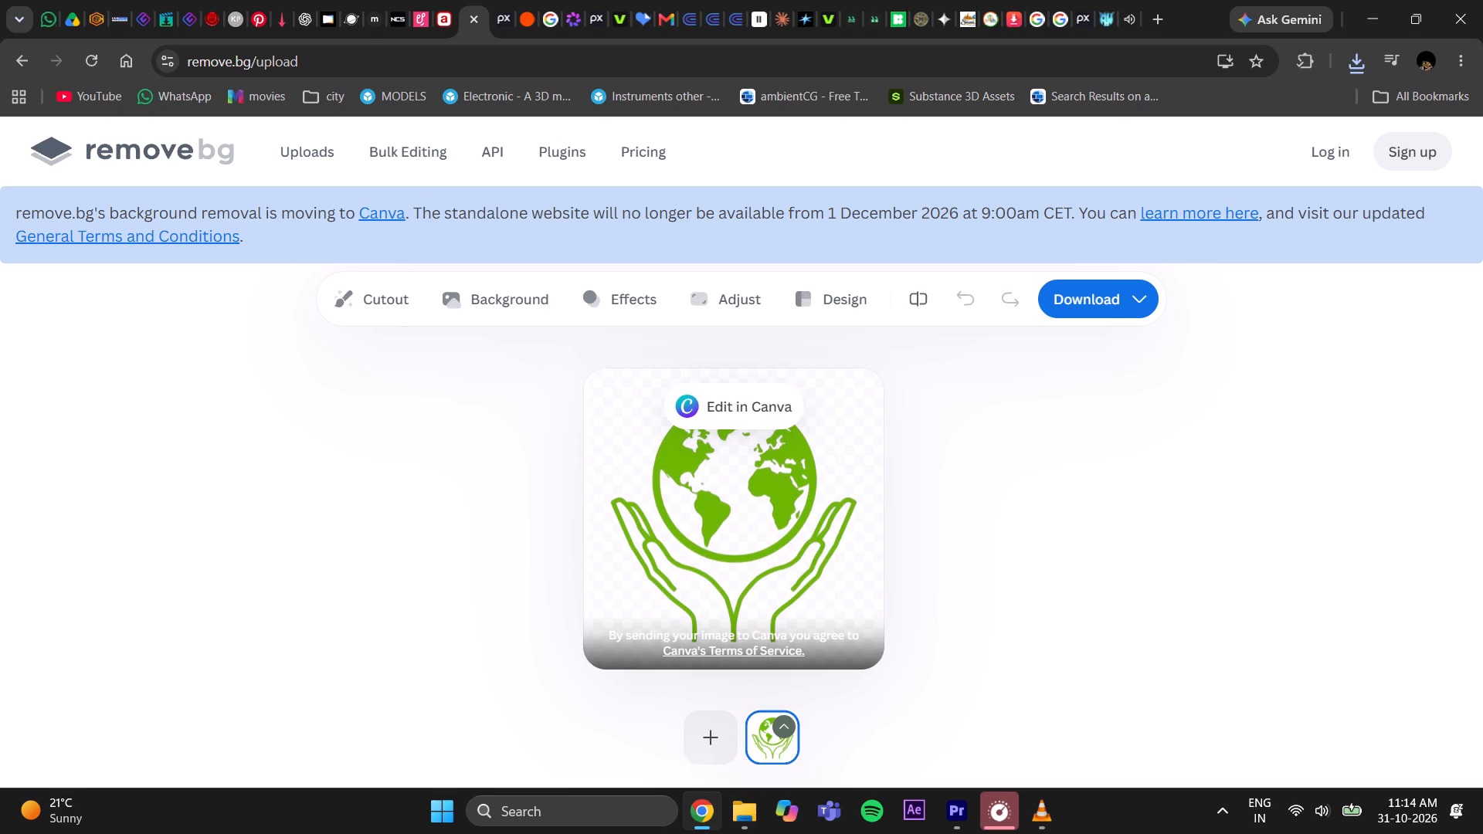
pyautogui.click(1098, 307)
pyautogui.click(1102, 344)
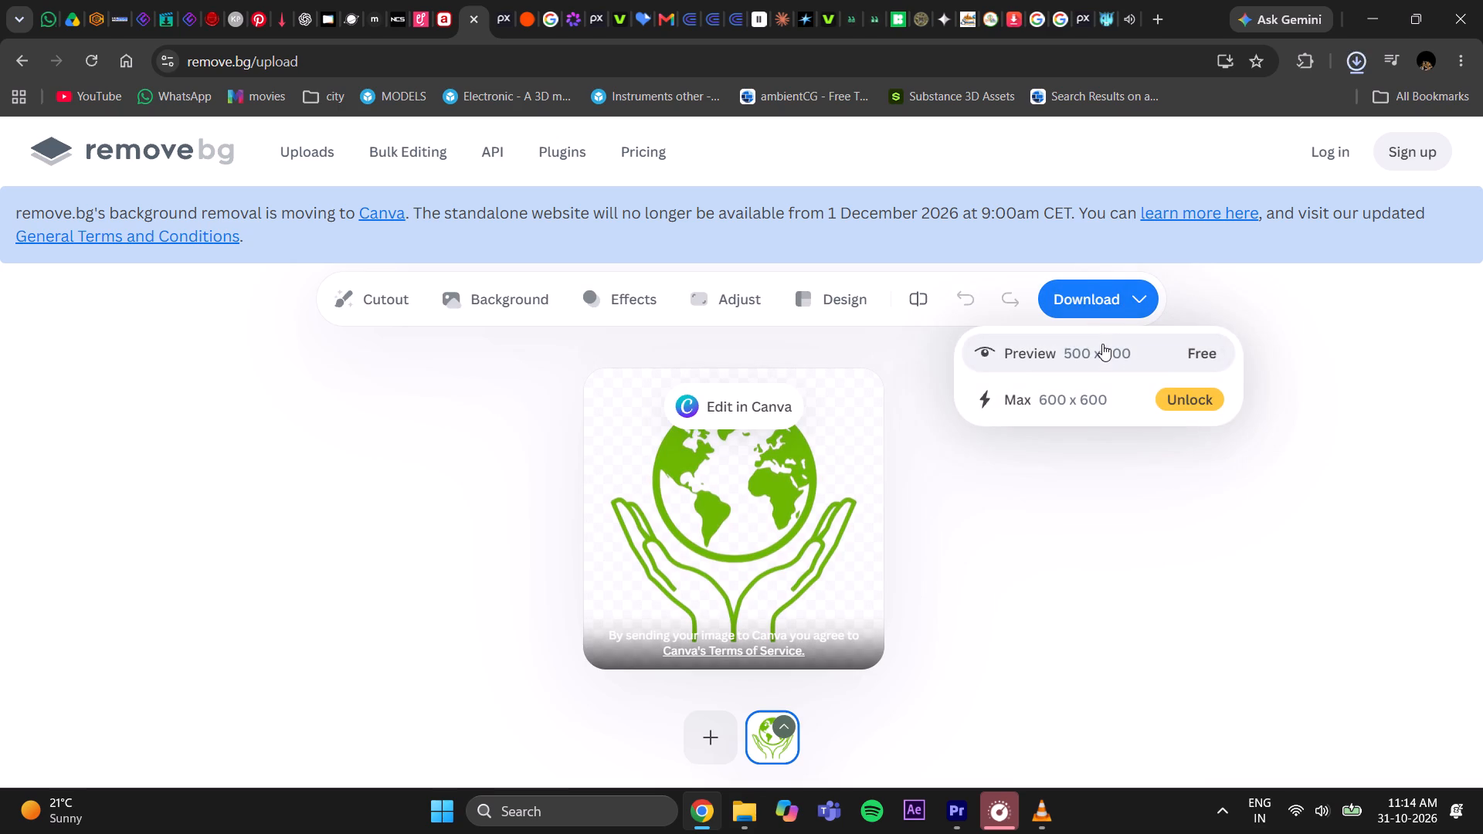
pyautogui.click(1036, 528)
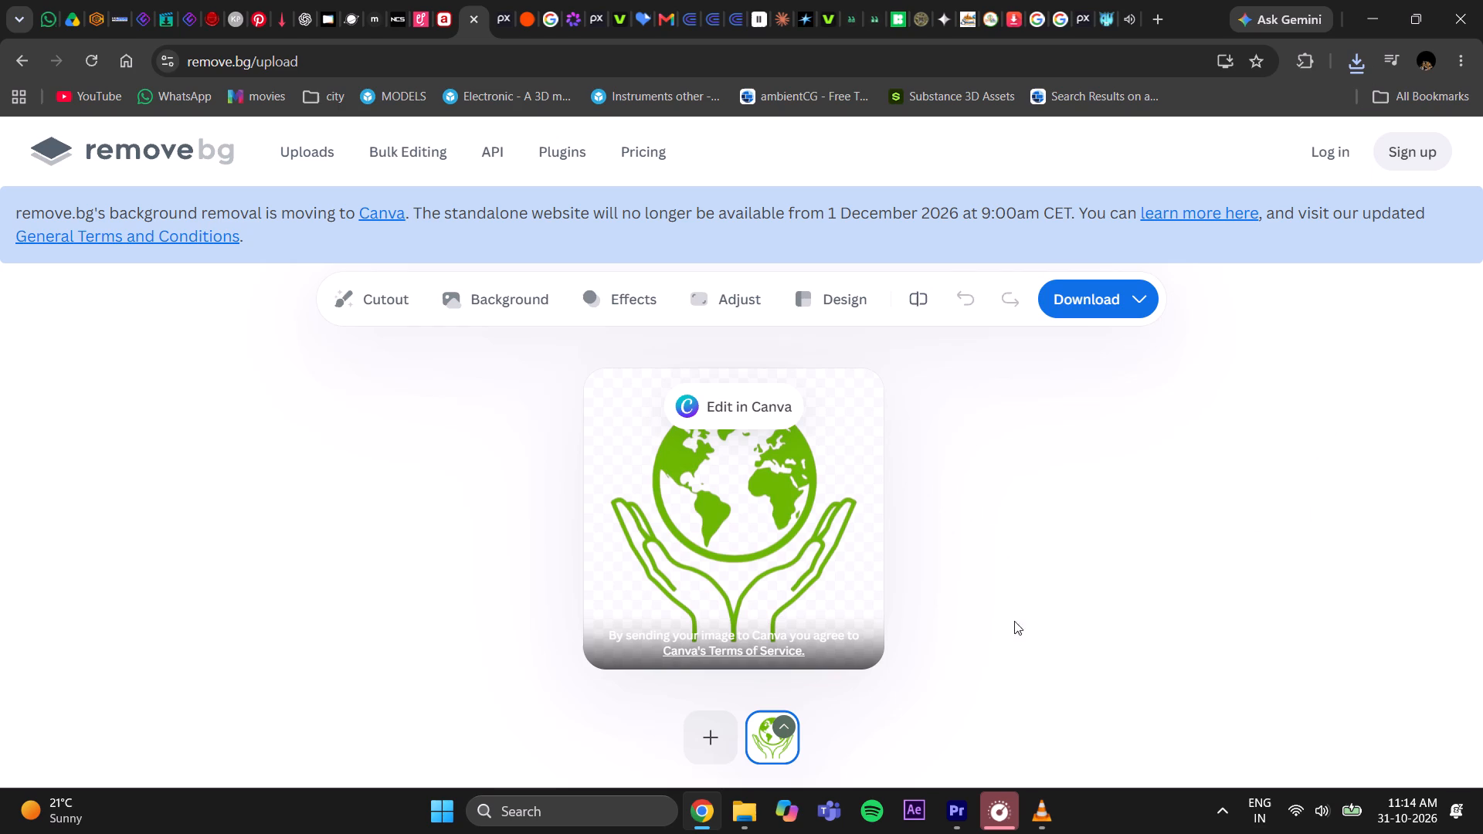
# Review the reference video's transition from the planet scene to the "SAY NO TO PLASTIC" text in VLC.
pyautogui.click(1040, 815)
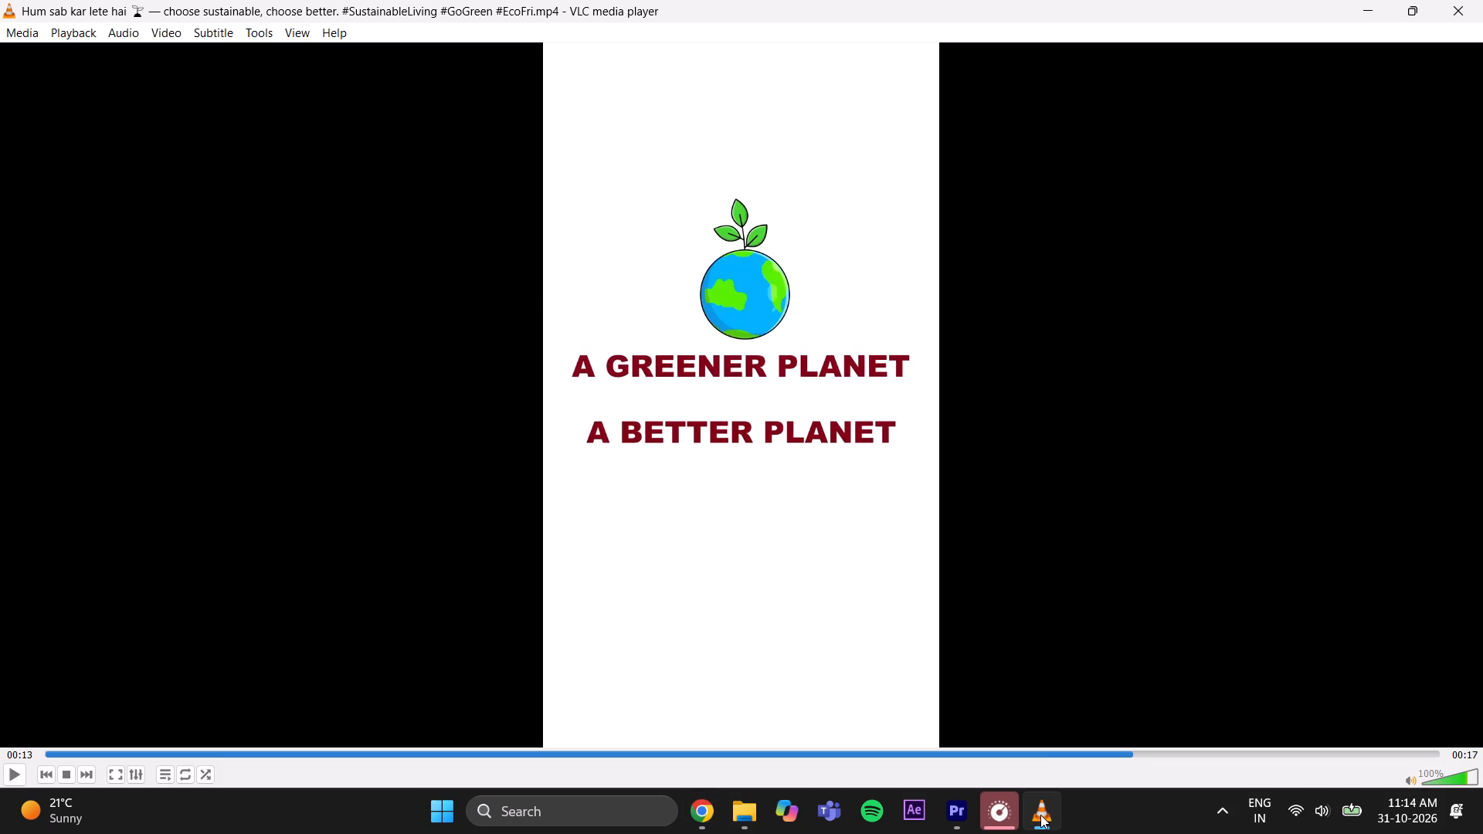
pyautogui.moveTo(1132, 754); pyautogui.dragTo(1139, 755)
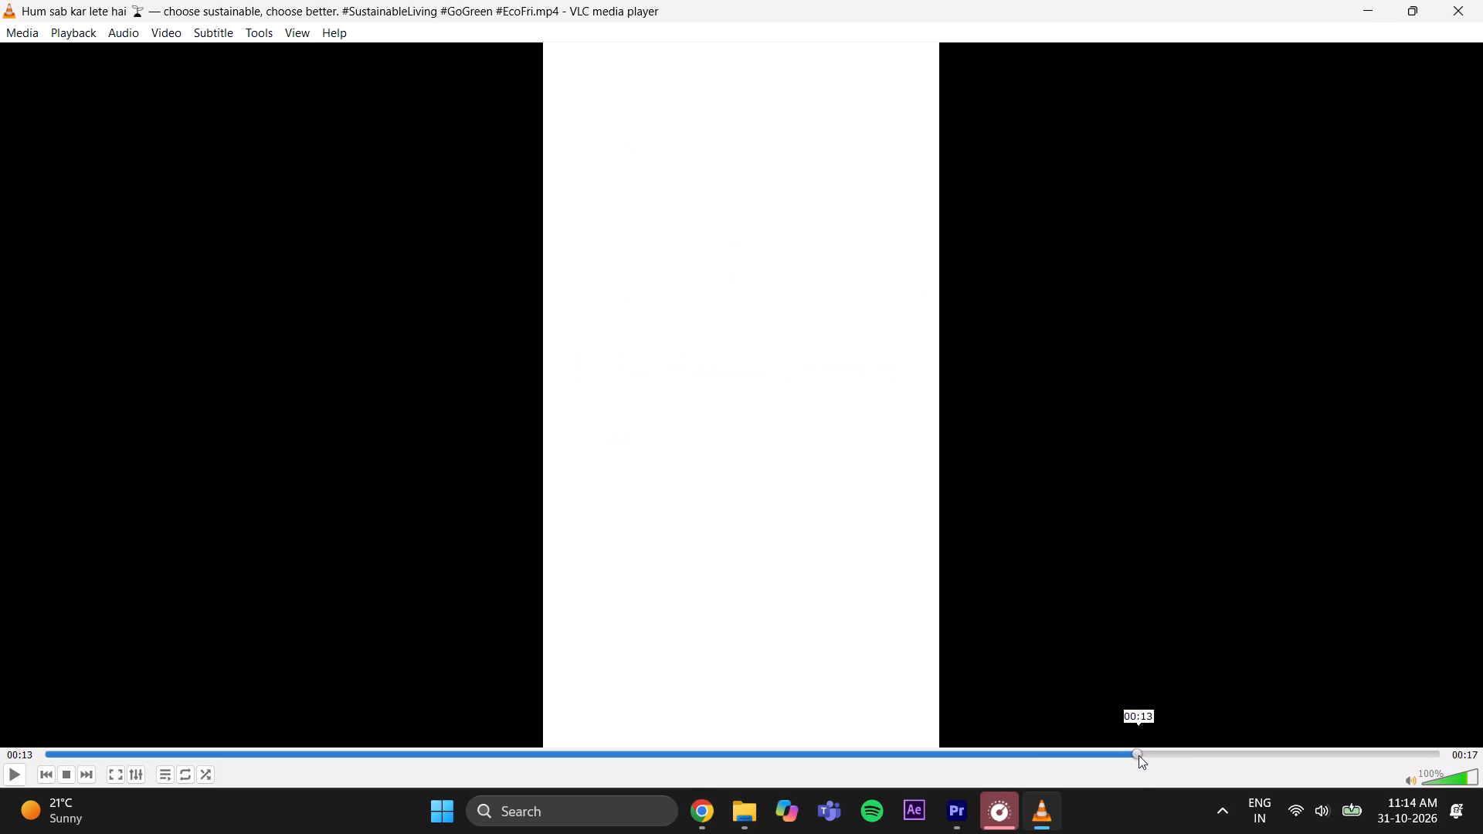
pyautogui.moveTo(1139, 755); pyautogui.dragTo(1220, 748)
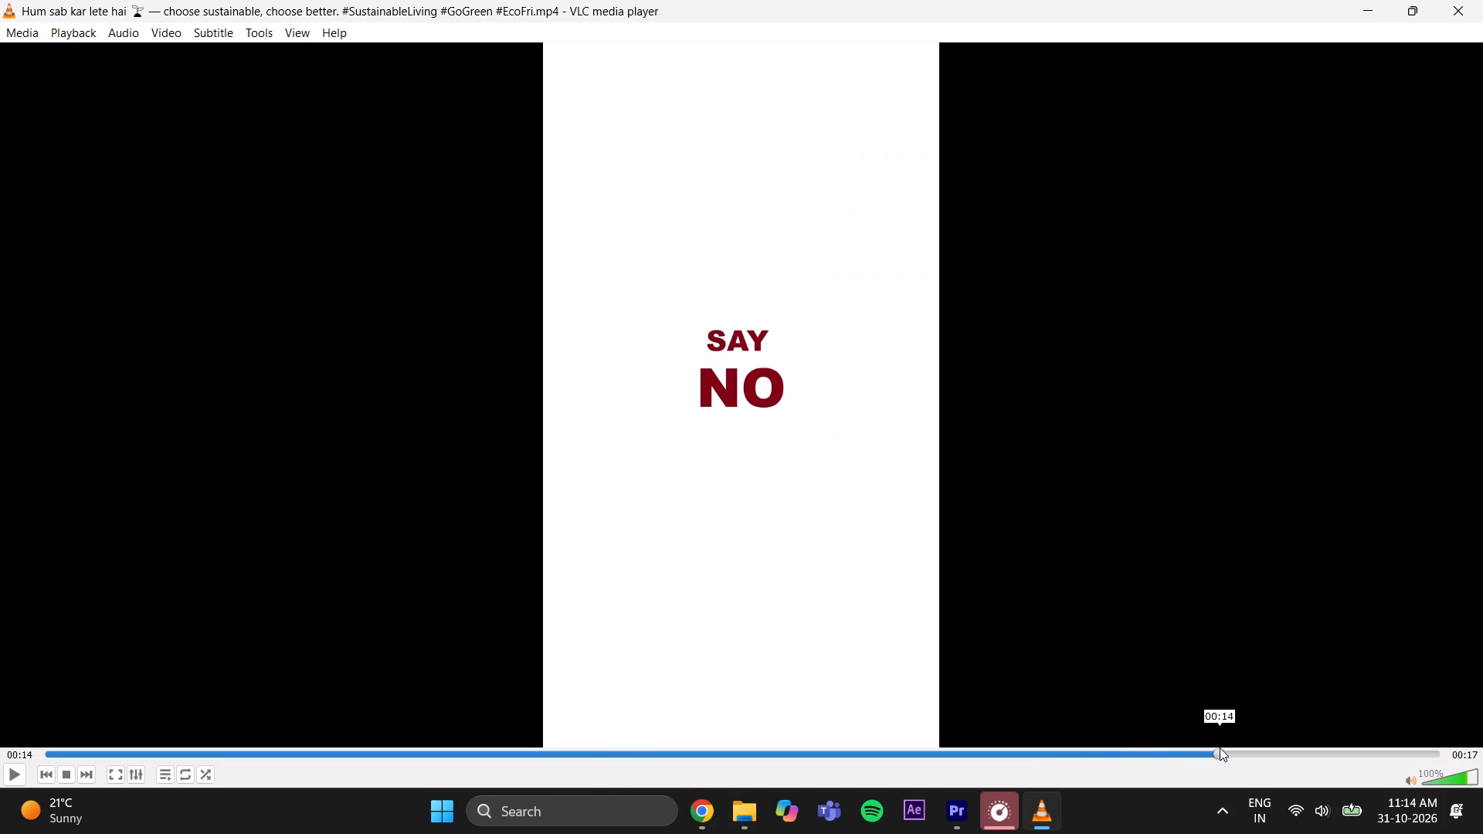
pyautogui.moveTo(1220, 748); pyautogui.dragTo(1261, 746)
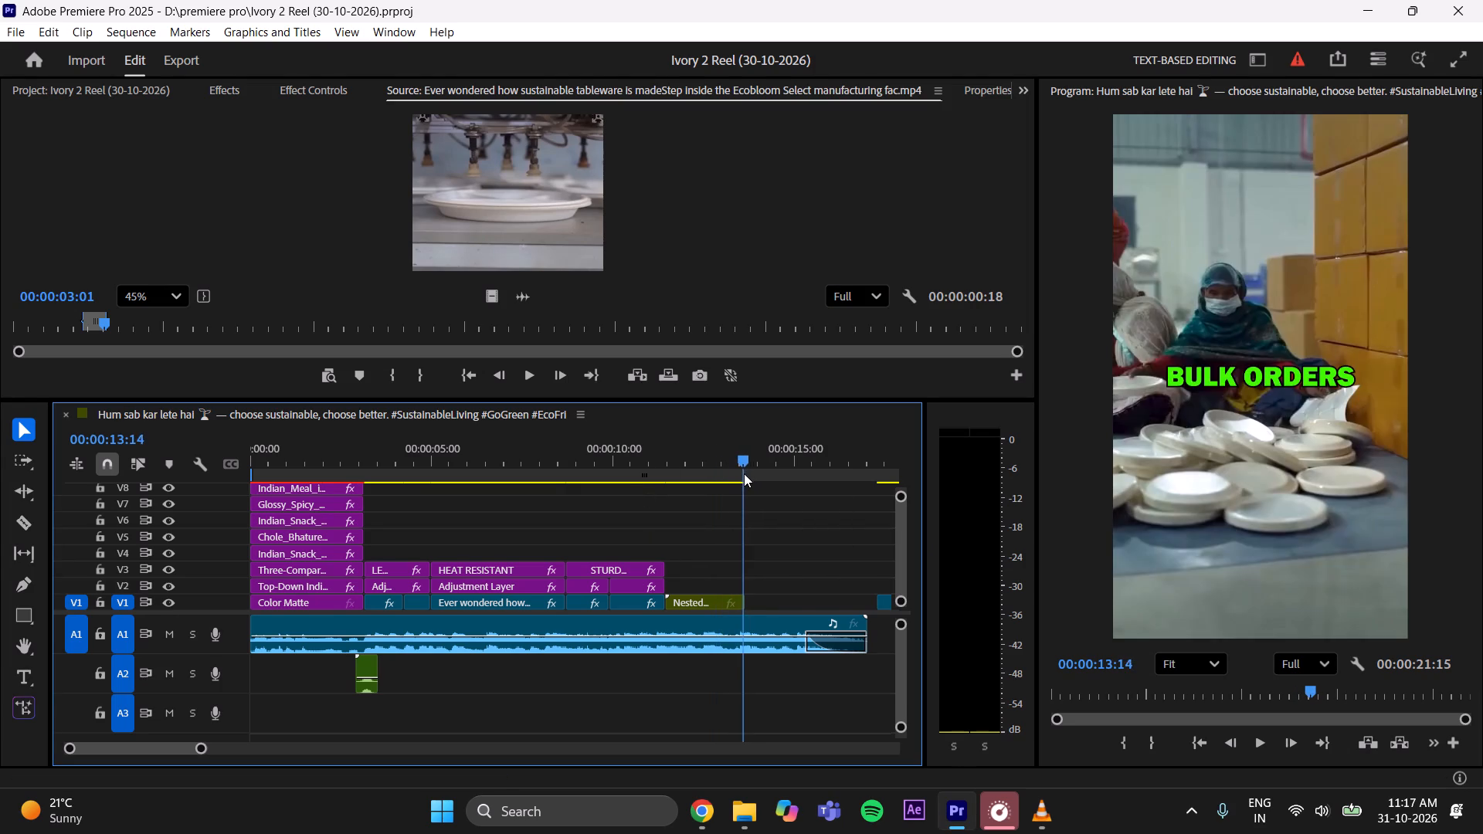
pyautogui.moveTo(744, 473); pyautogui.dragTo(740, 475)
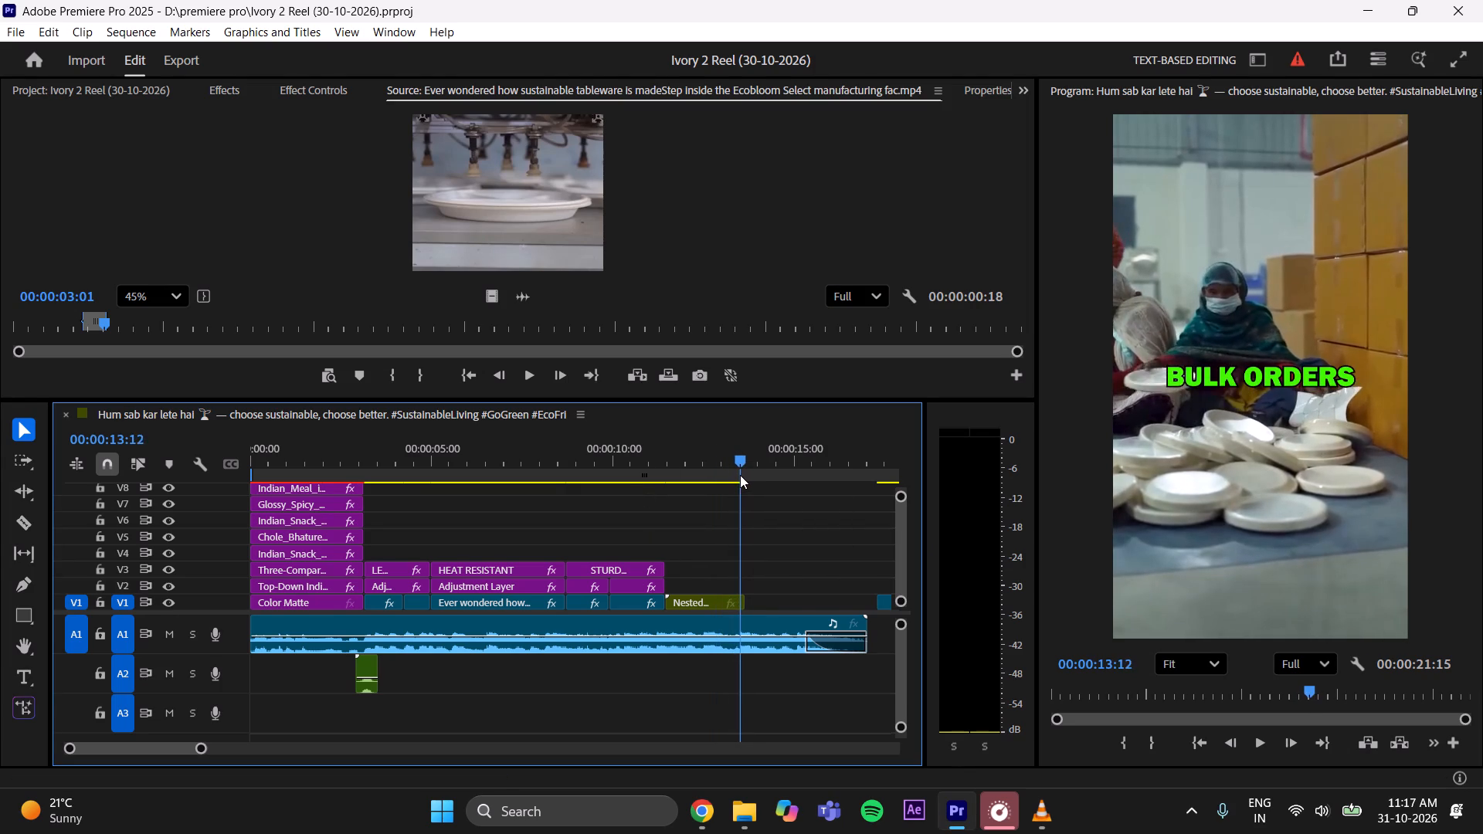
pyautogui.moveTo(740, 475); pyautogui.dragTo(741, 475)
pyautogui.moveTo(745, 598); pyautogui.dragTo(741, 605)
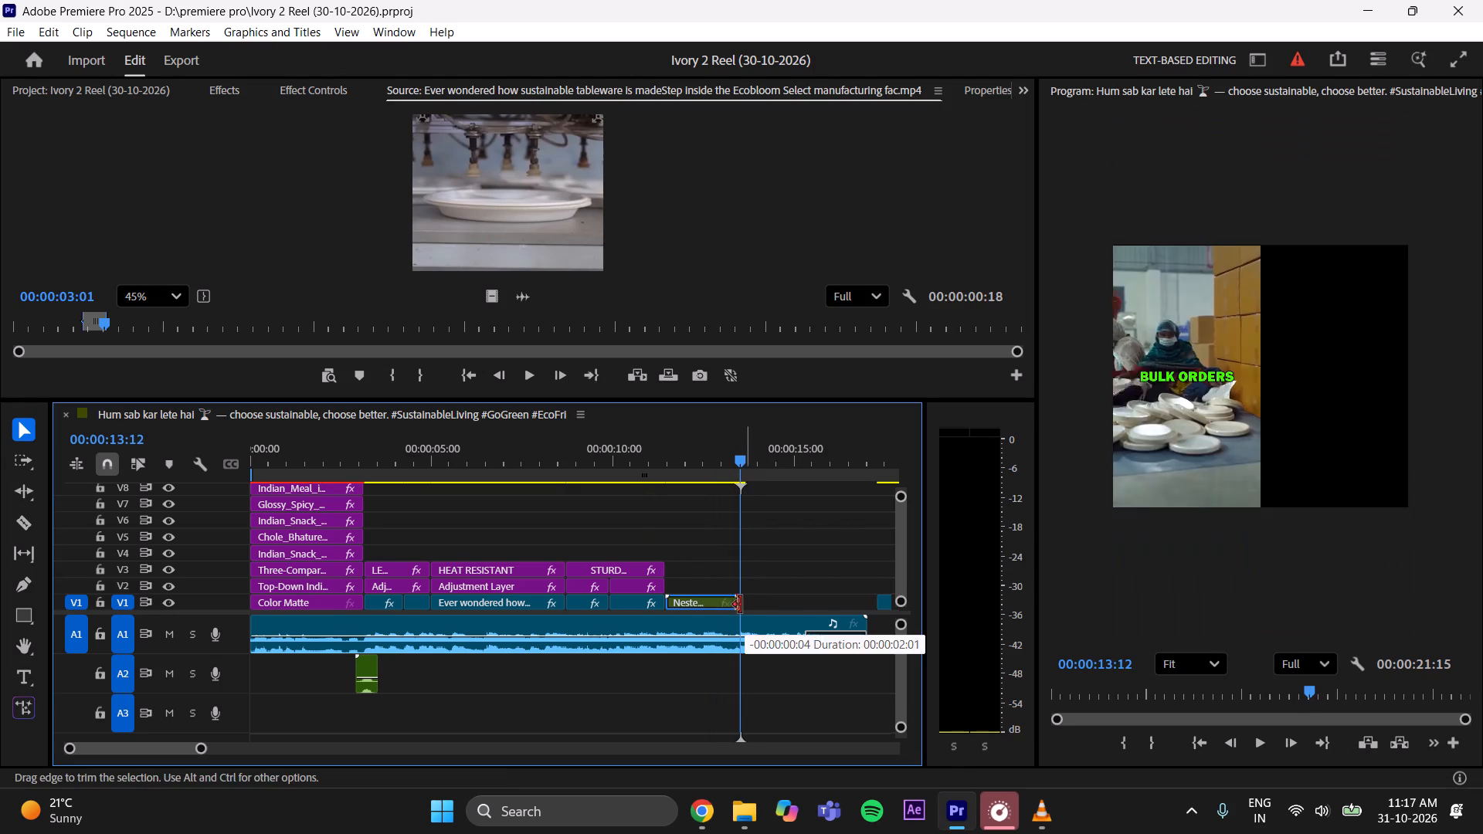
pyautogui.moveTo(741, 605); pyautogui.dragTo(738, 609)
# Create a new white (FFFFFF) color matte at 720 × 1280 and 24 fps with the default name in the project.
pyautogui.click(100, 87)
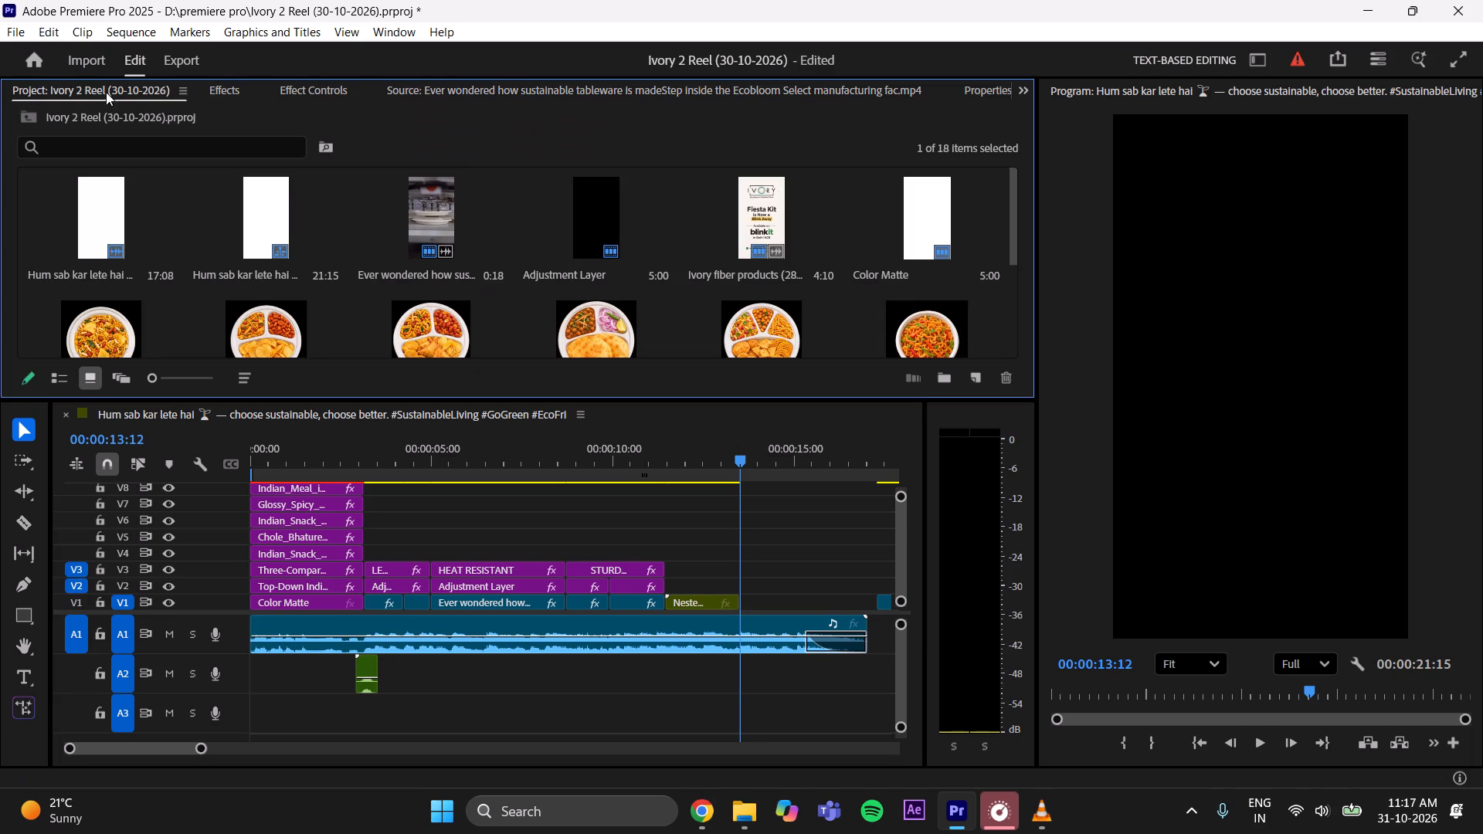
pyautogui.scroll(-7, 451, 246)
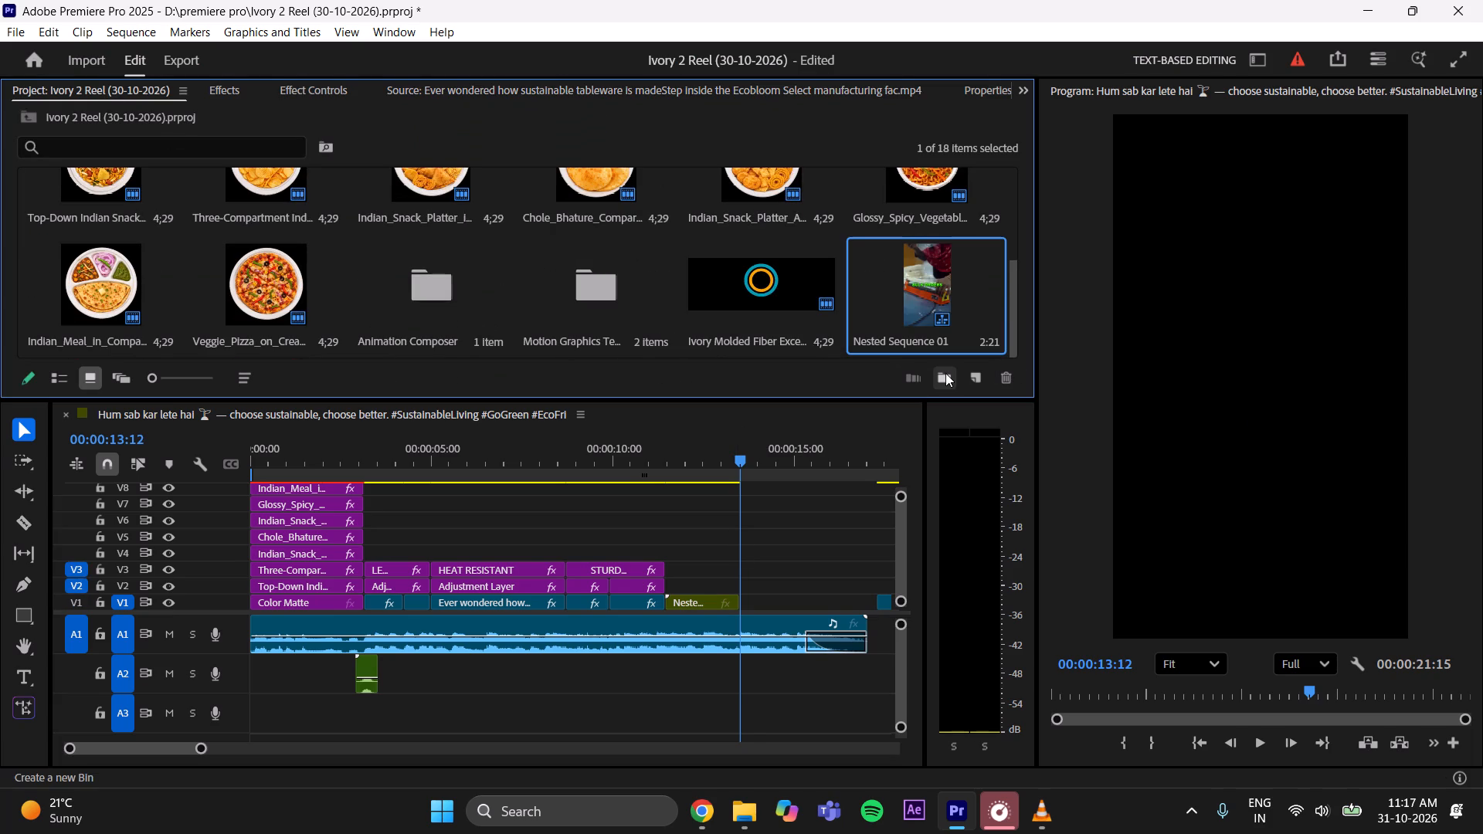
pyautogui.click(974, 380)
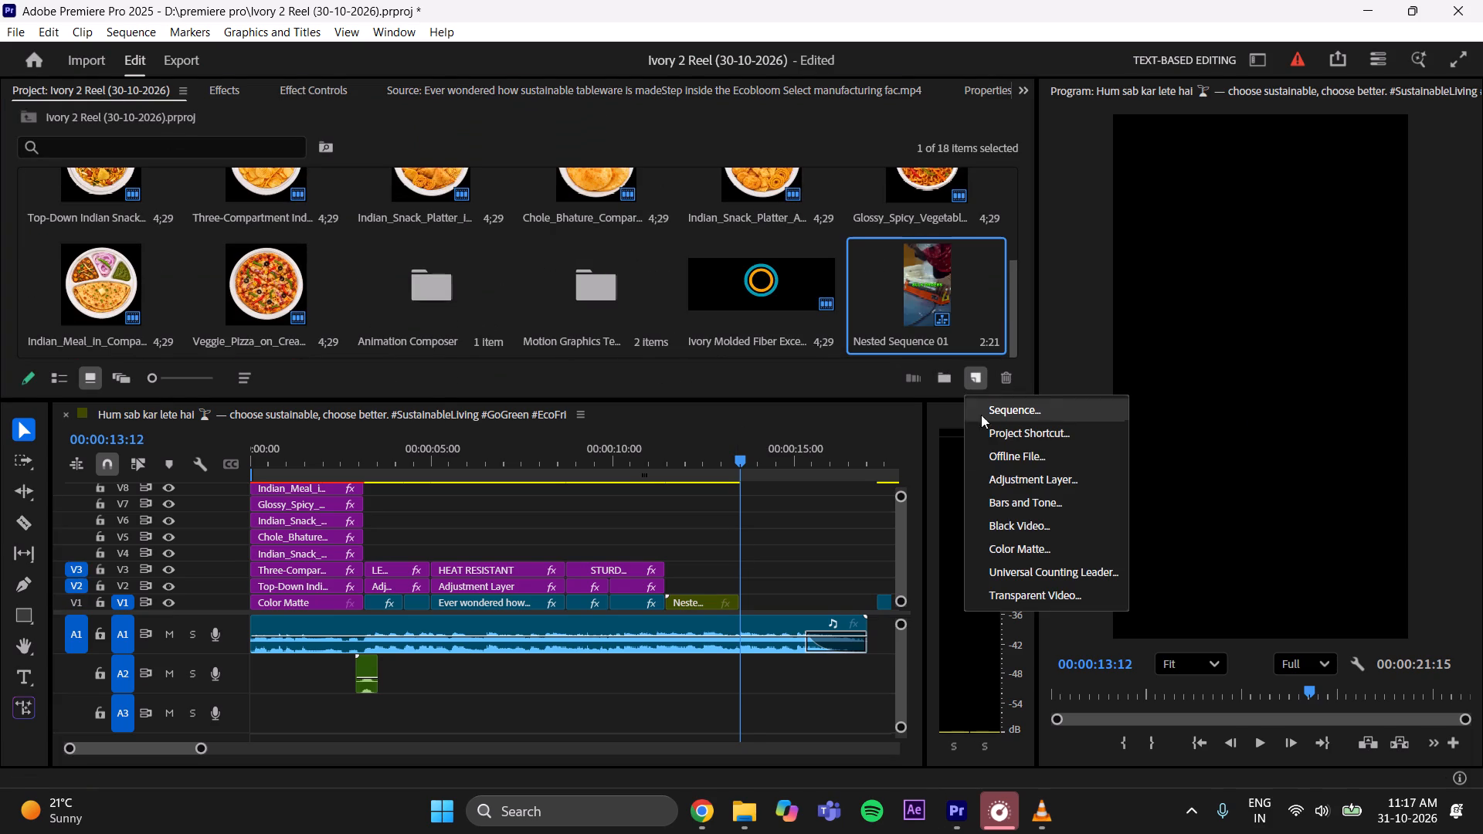
pyautogui.click(1005, 545)
pyautogui.click(813, 495)
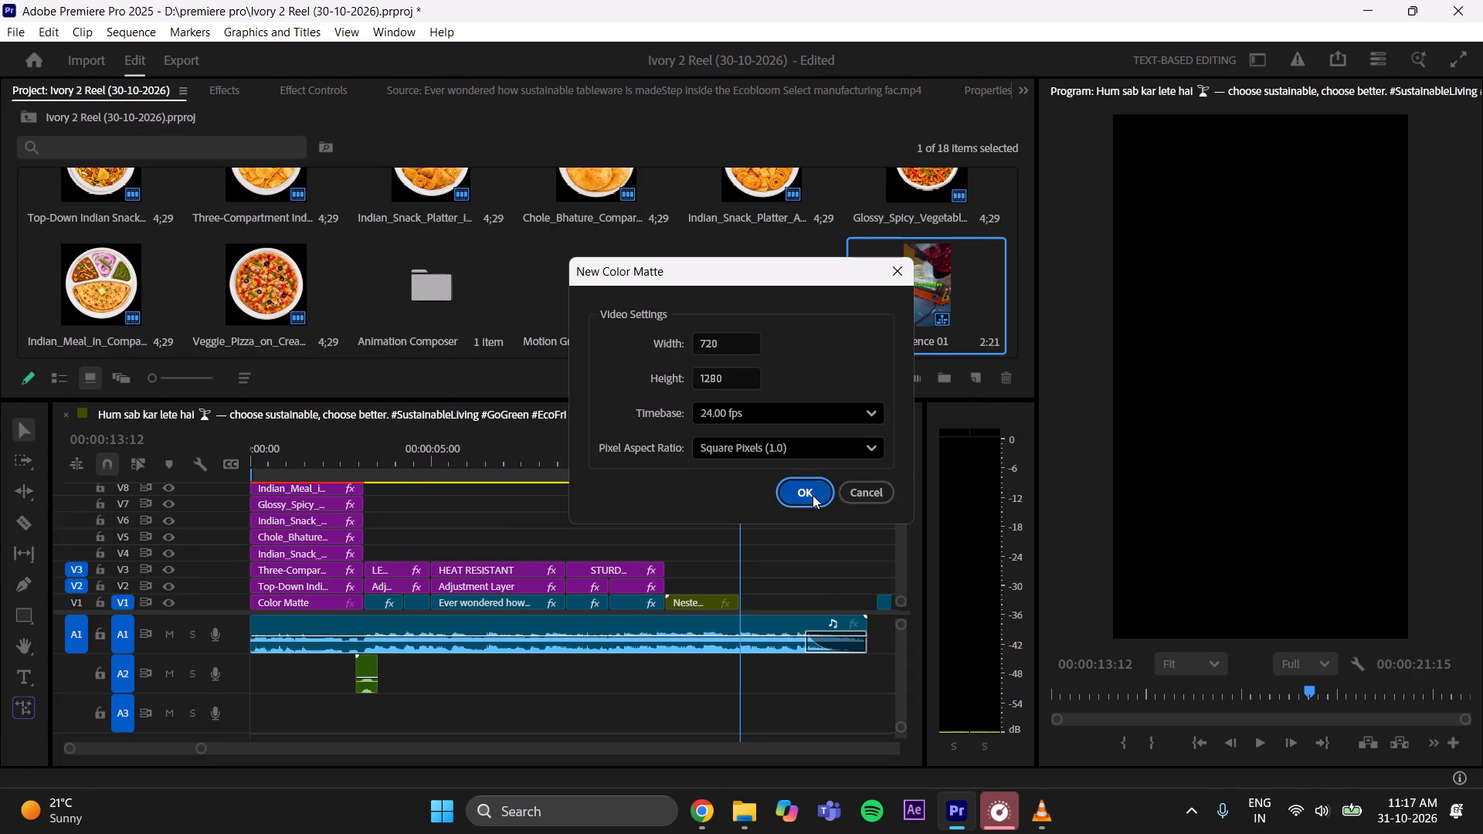
pyautogui.moveTo(574, 429); pyautogui.dragTo(395, 581)
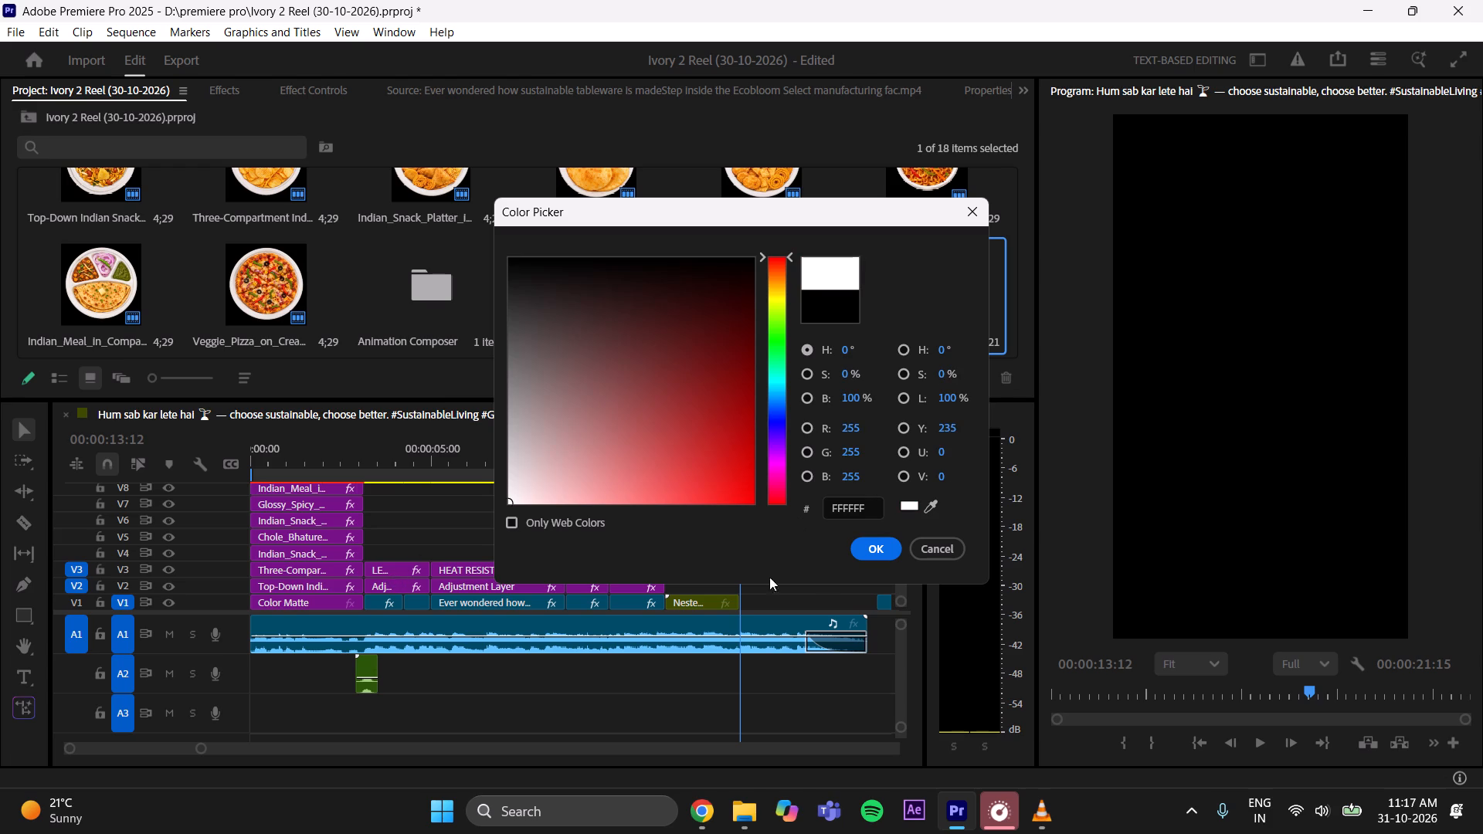
pyautogui.click(863, 548)
pyautogui.click(731, 426)
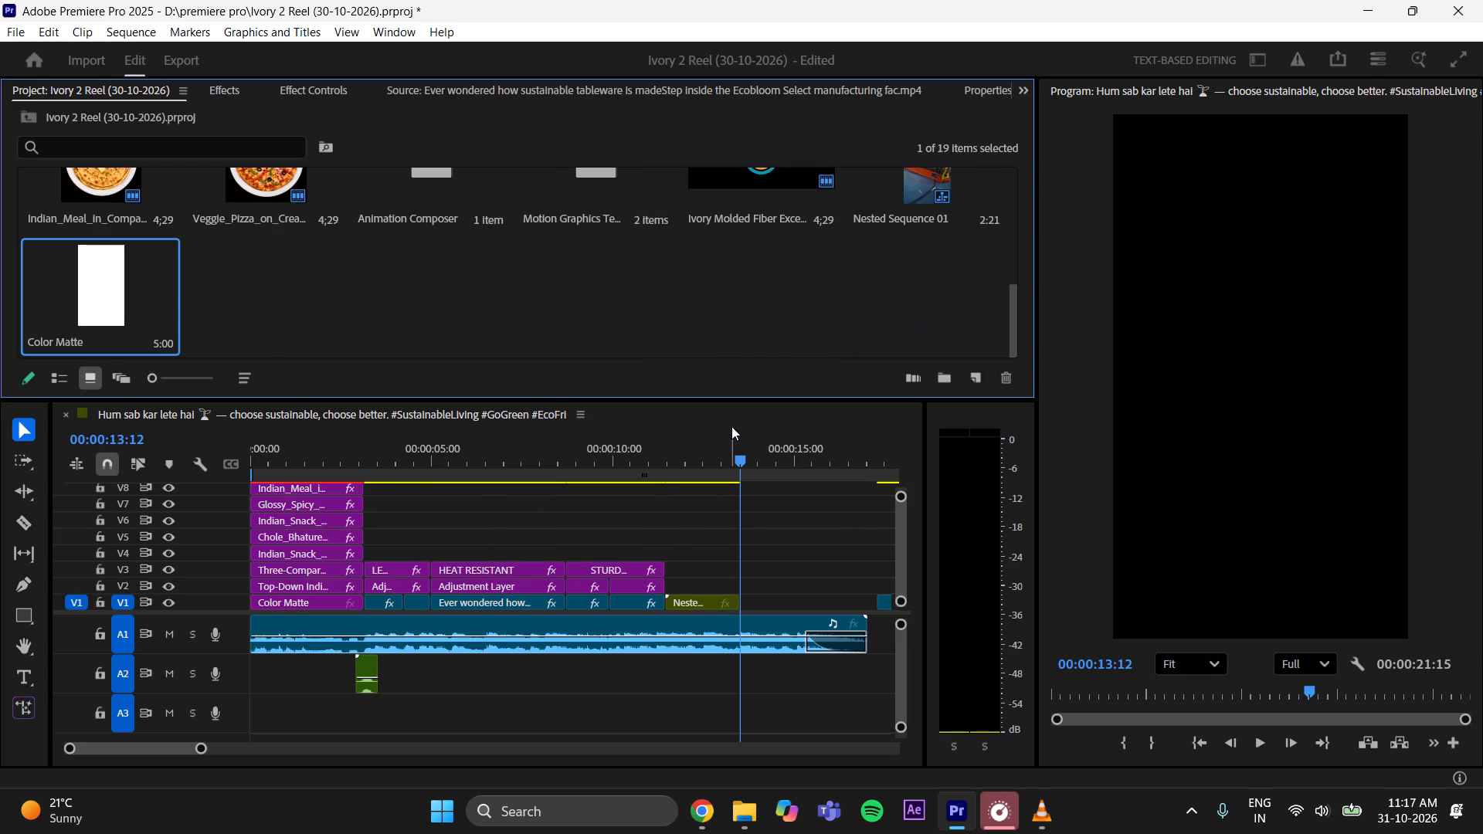
# Place the new color matte on V2 at 00:00:13:12 and shorten it to end where the music's fade-out starts.
pyautogui.moveTo(114, 303); pyautogui.dragTo(283, 339)
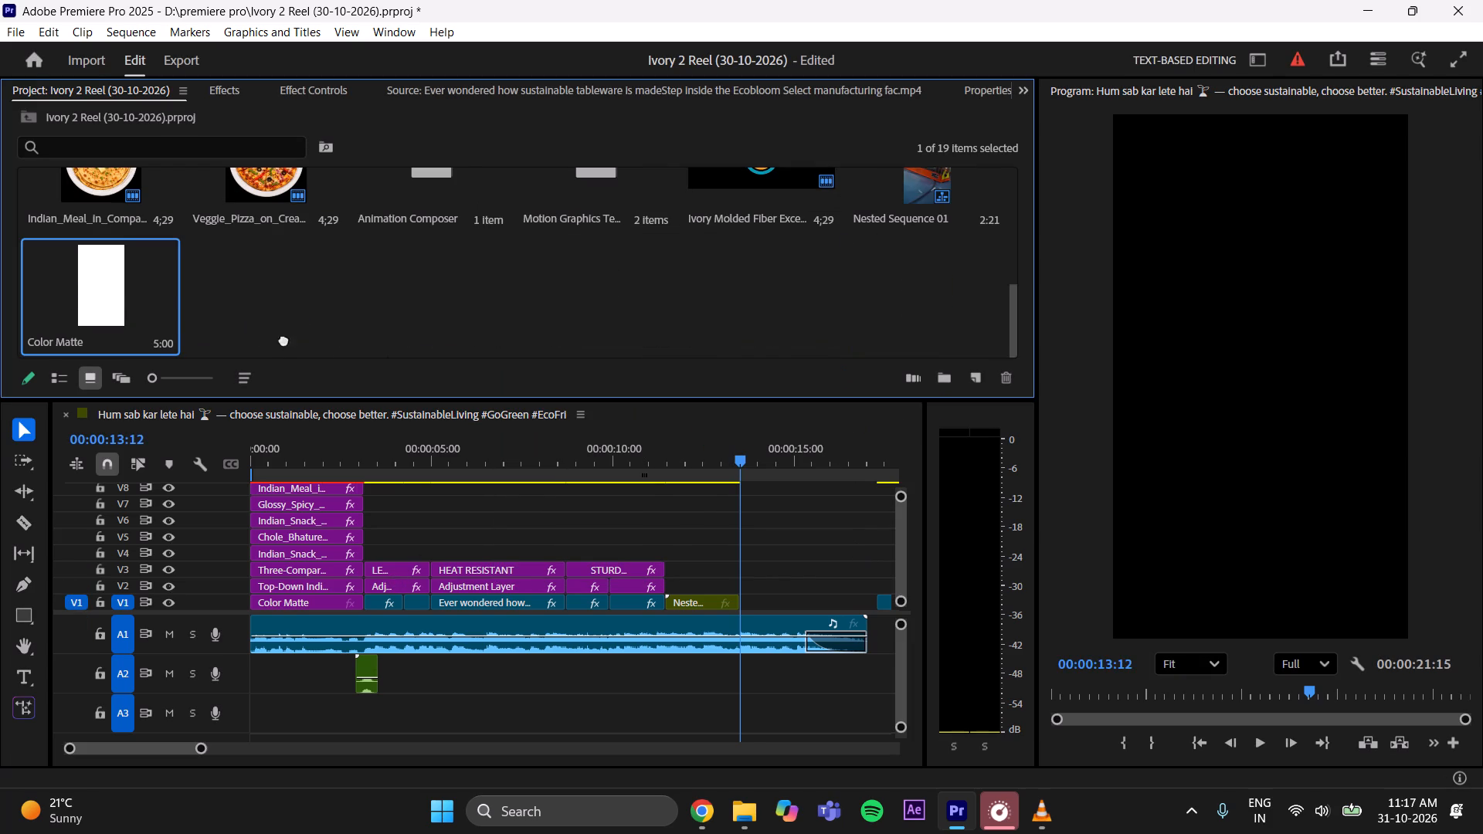
pyautogui.moveTo(283, 339); pyautogui.dragTo(745, 583)
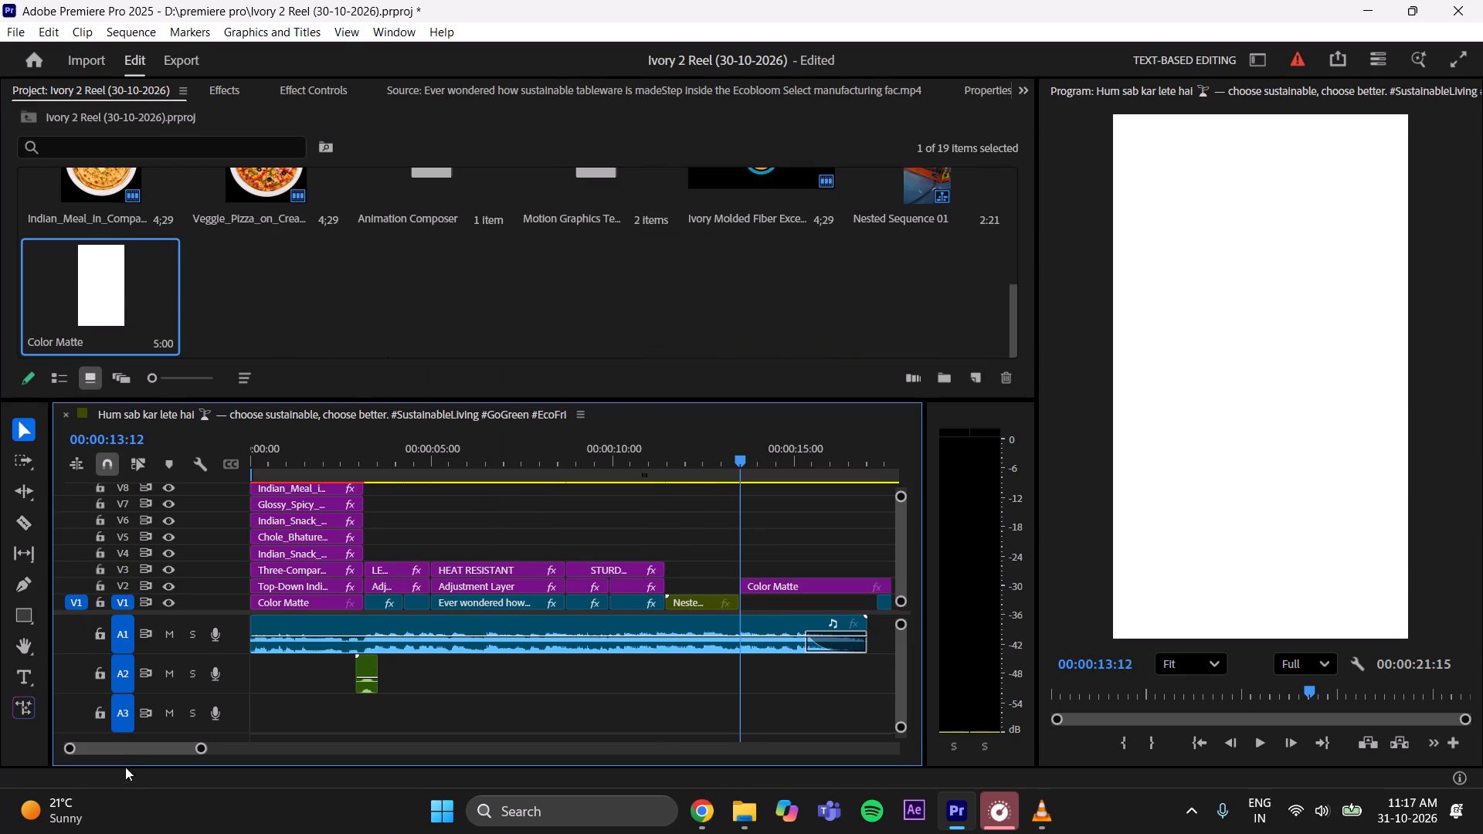
pyautogui.moveTo(129, 745); pyautogui.dragTo(139, 741)
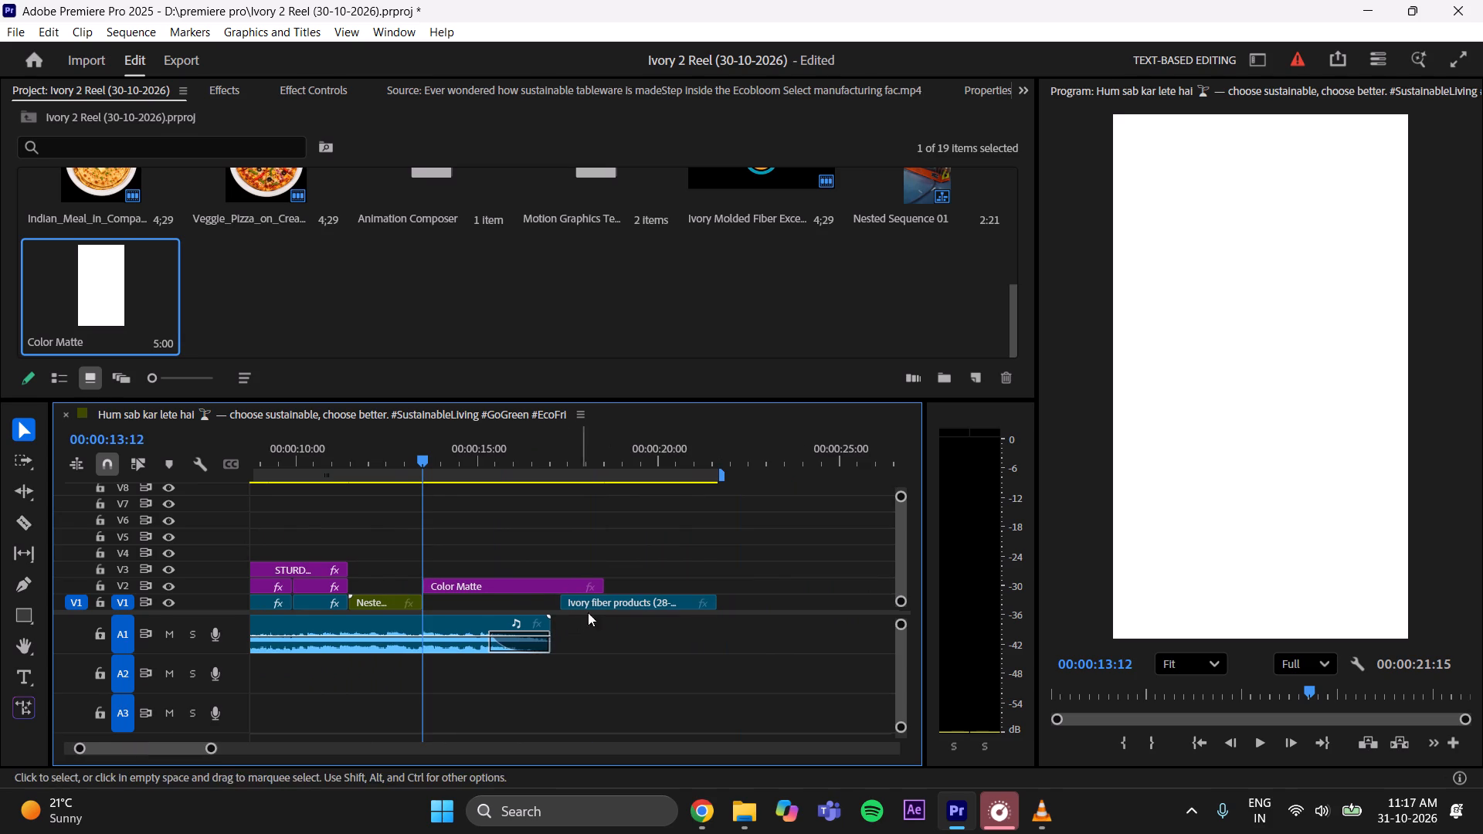
pyautogui.moveTo(604, 581); pyautogui.dragTo(480, 599)
# Collapse the fade-out at the end of the A1 music clip.
pyautogui.moveTo(486, 636); pyautogui.dragTo(528, 636)
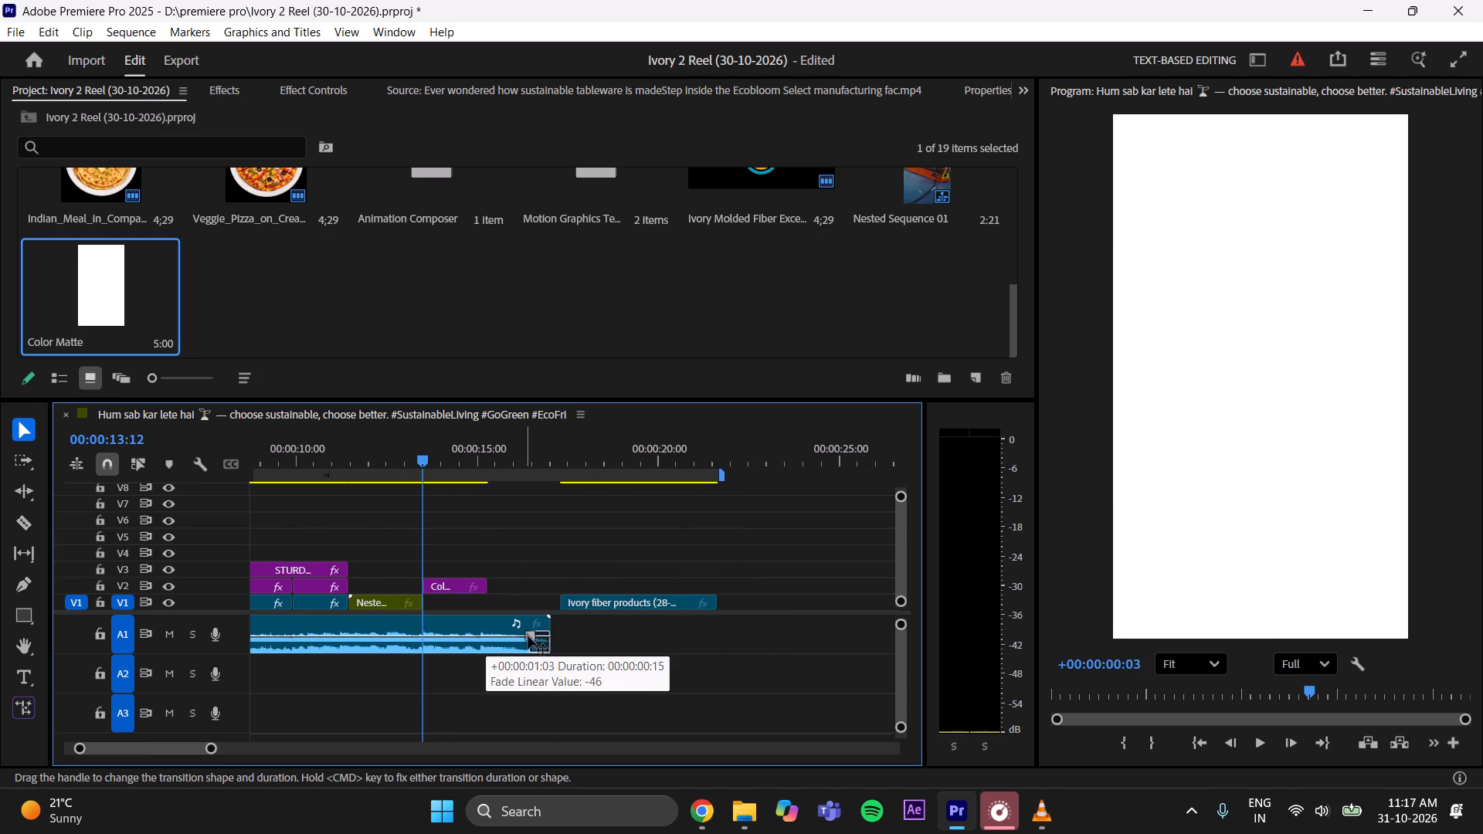
pyautogui.moveTo(528, 636); pyautogui.dragTo(588, 641)
# Move the shortened color matte down to V1, directly after the nested clip.
pyautogui.moveTo(436, 587); pyautogui.dragTo(432, 609)
pyautogui.click(447, 574)
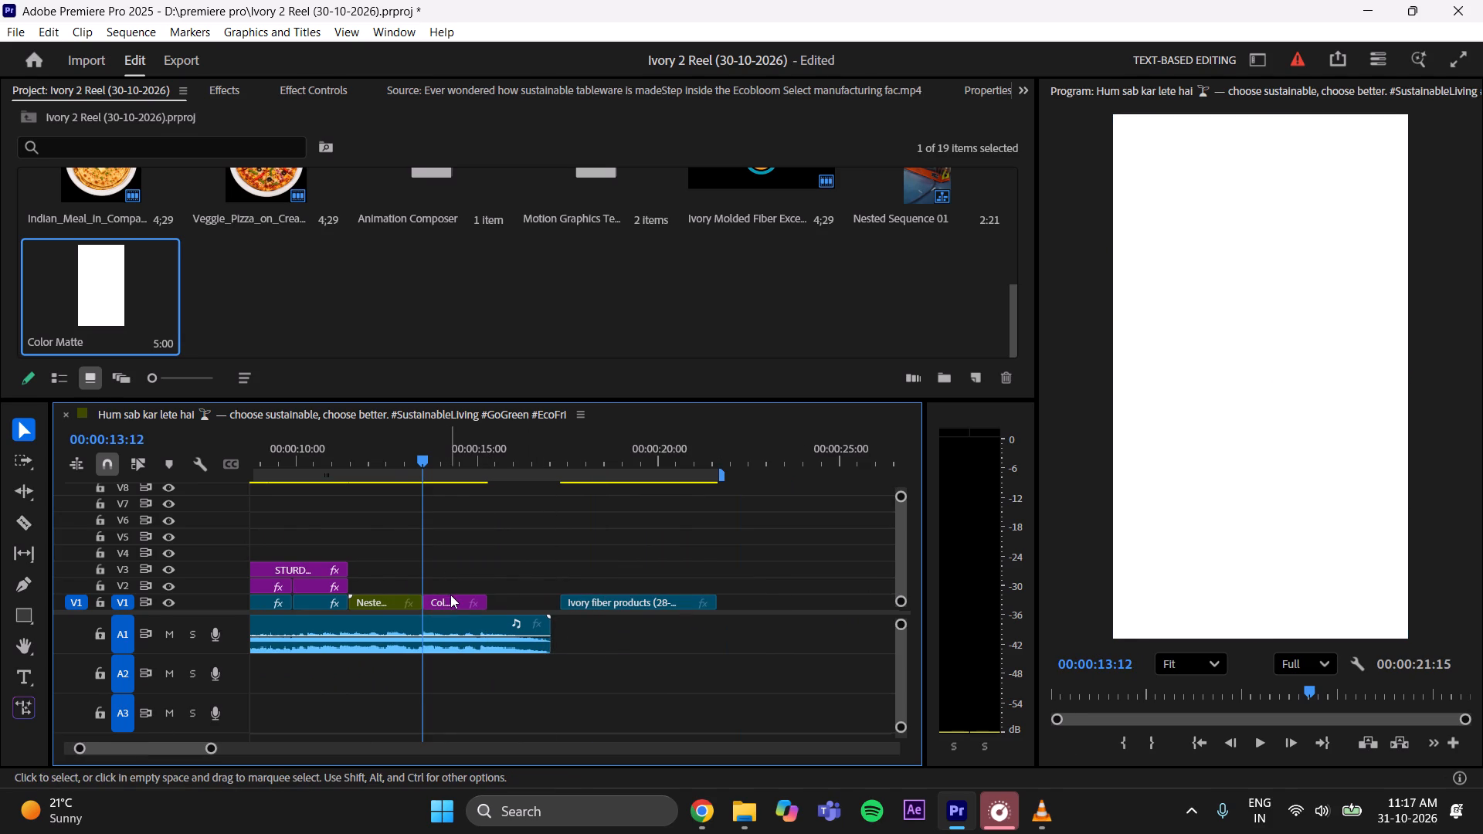
# Load the background-free green earth-in-hands PNG from the Downloads folder into Premiere Pro's Source Monitor.
pyautogui.click(492, 100)
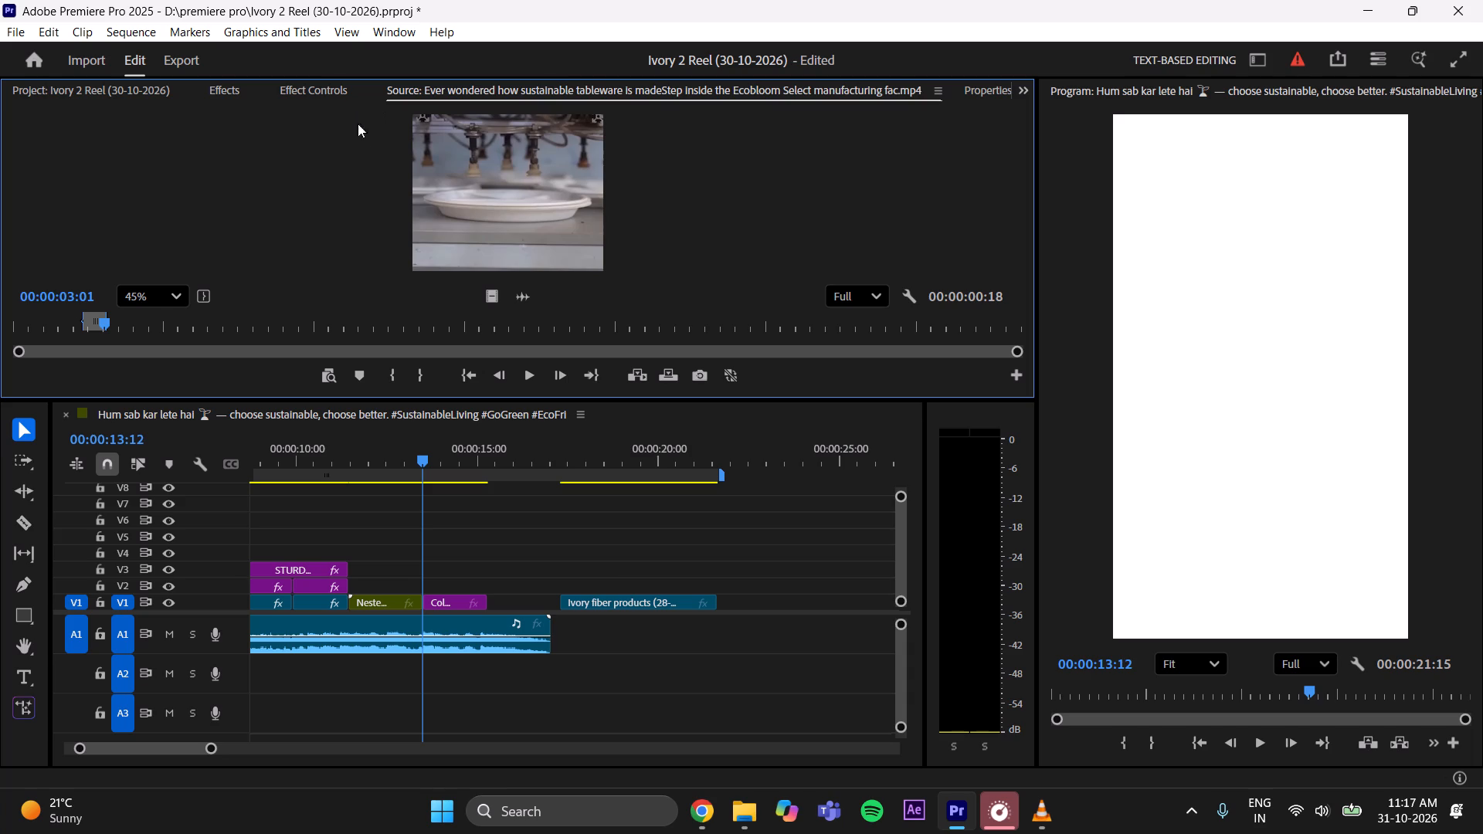
pyautogui.click(752, 813)
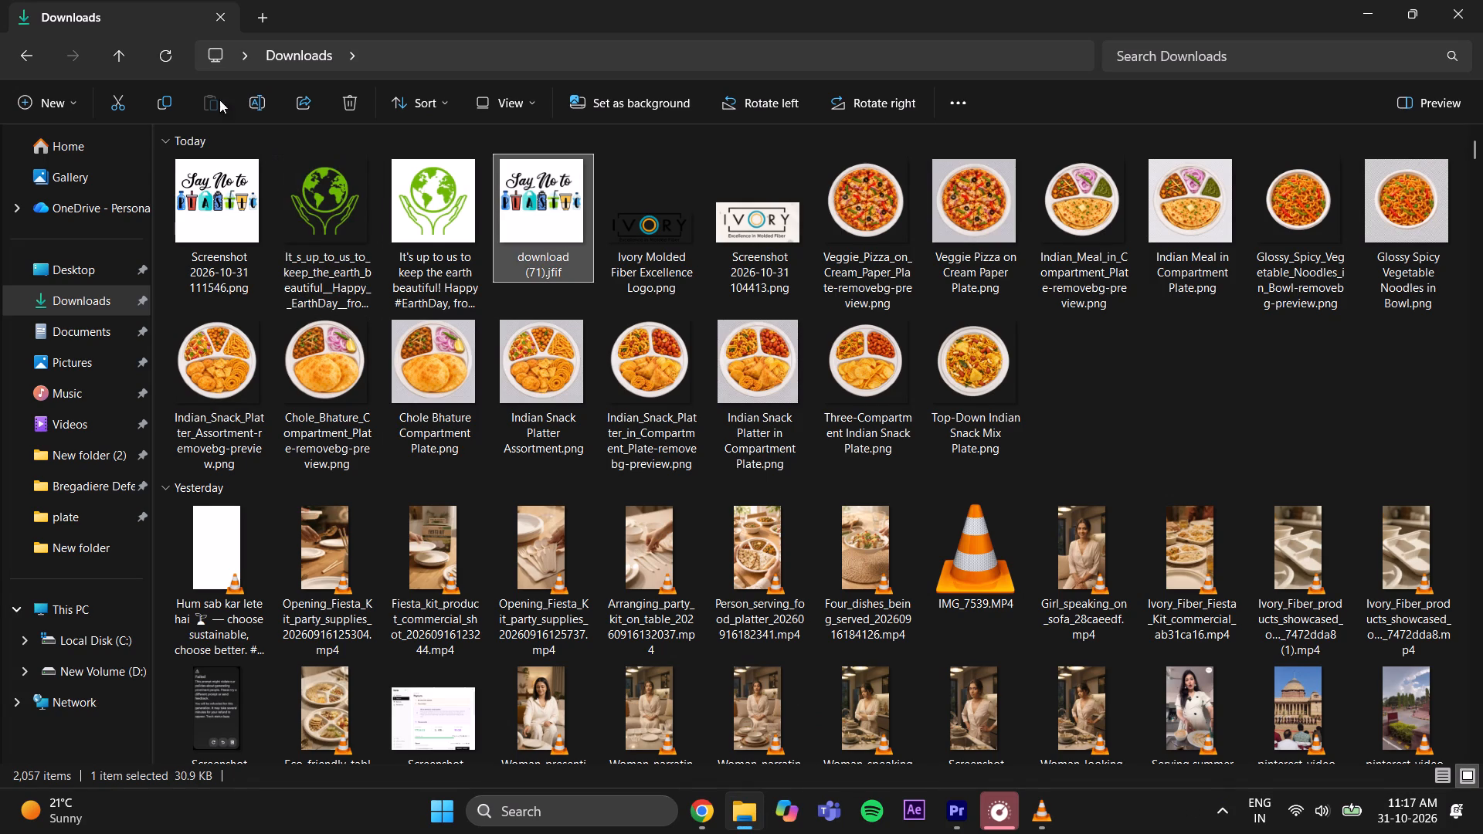
pyautogui.click(180, 59)
pyautogui.click(334, 207)
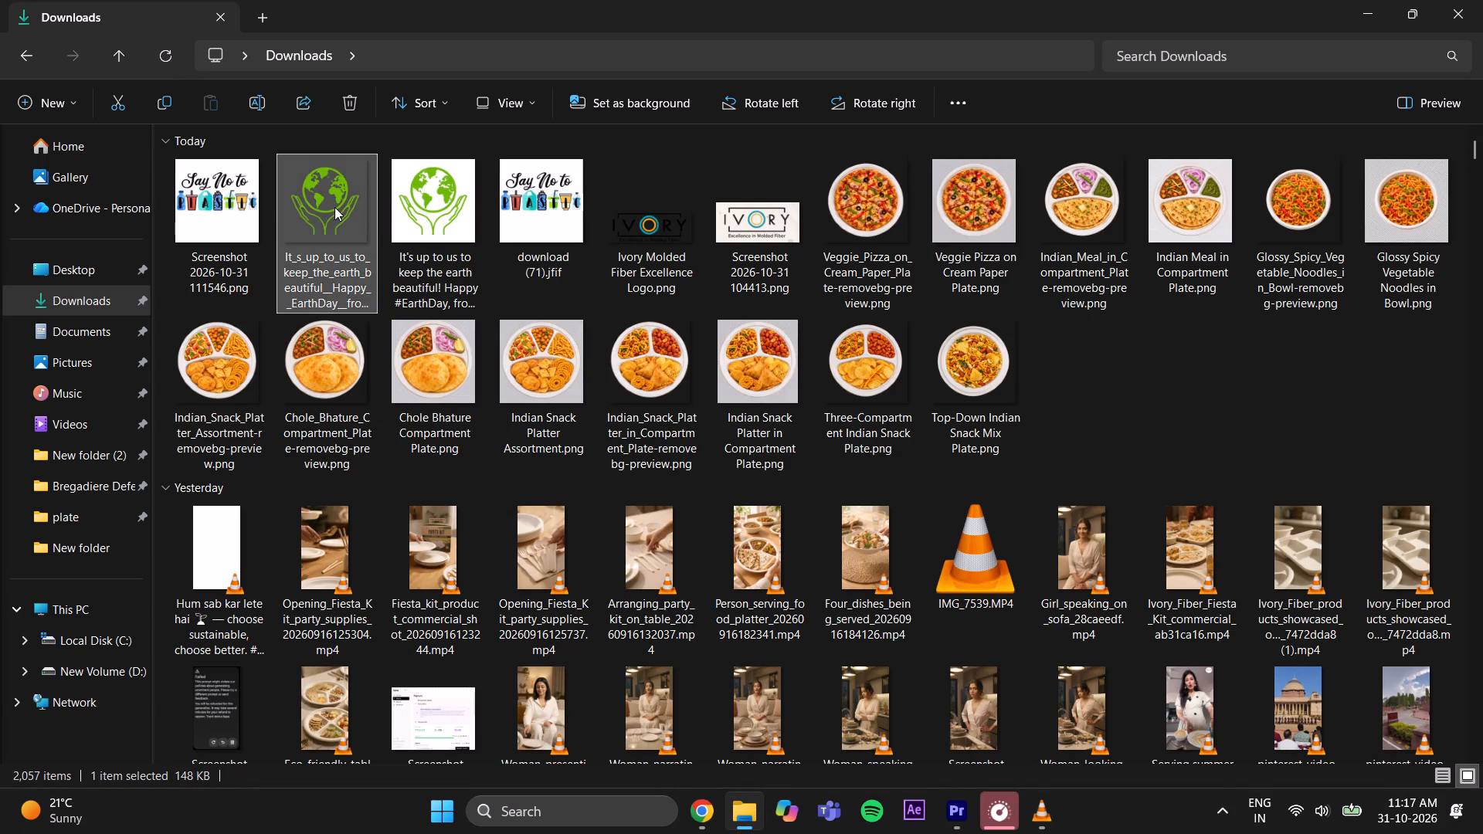
pyautogui.moveTo(321, 219); pyautogui.dragTo(949, 808)
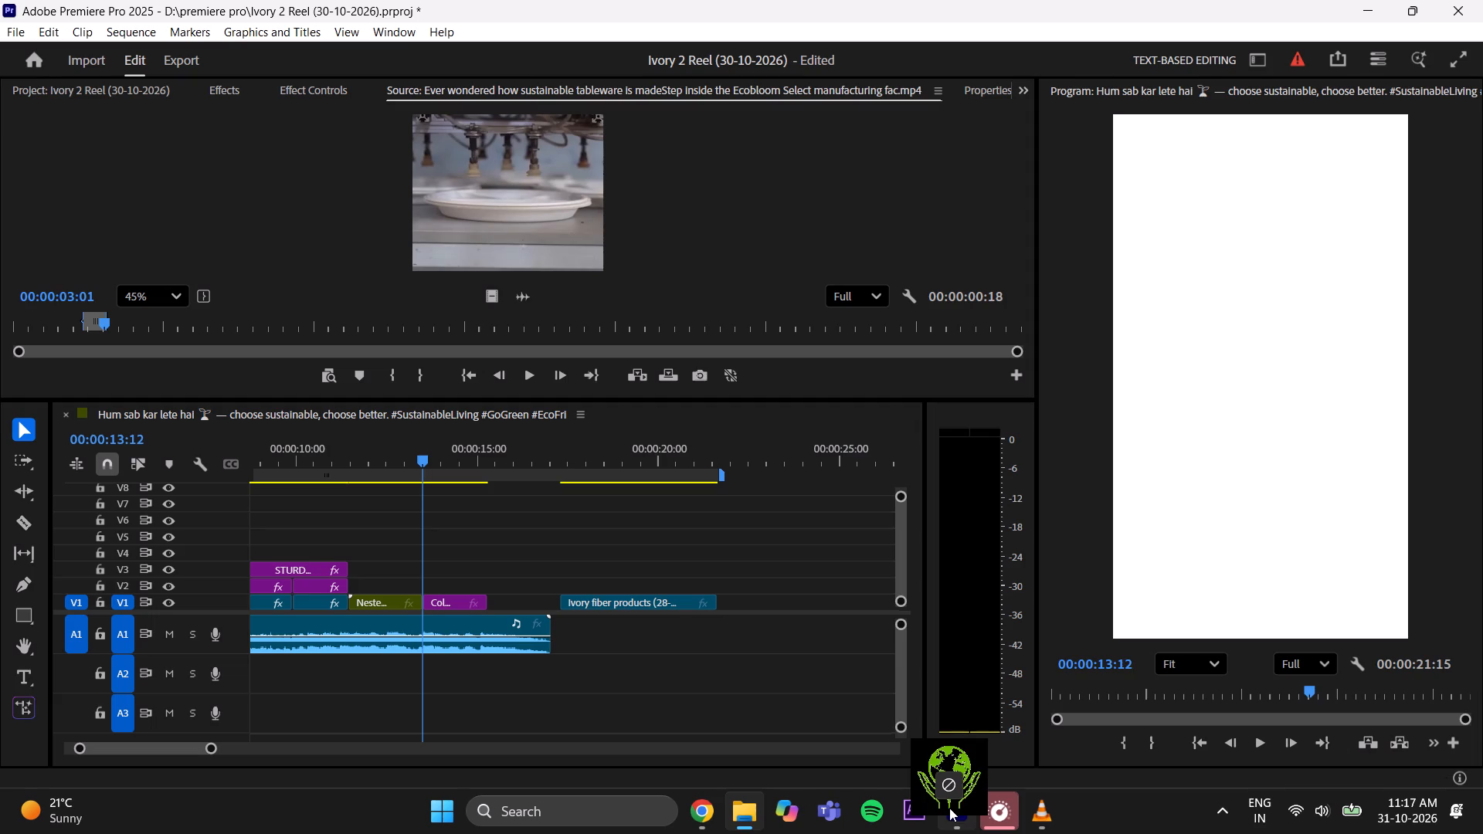
pyautogui.moveTo(949, 808); pyautogui.dragTo(480, 194)
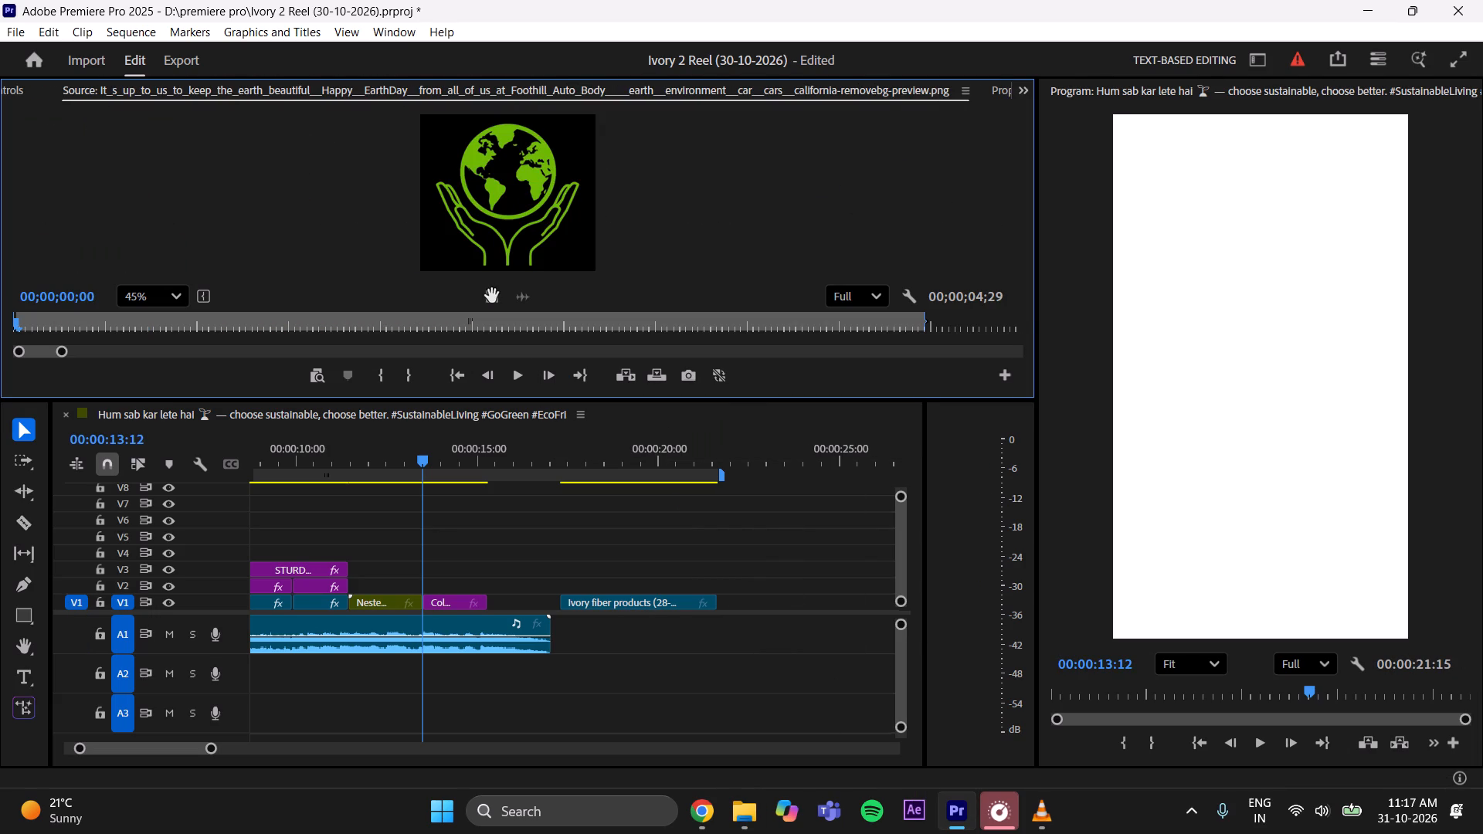
# Place the earth-in-hands image on V2 above the color matte at 00:00:13:12 and trim it to the matte's length.
pyautogui.moveTo(492, 297); pyautogui.dragTo(430, 588)
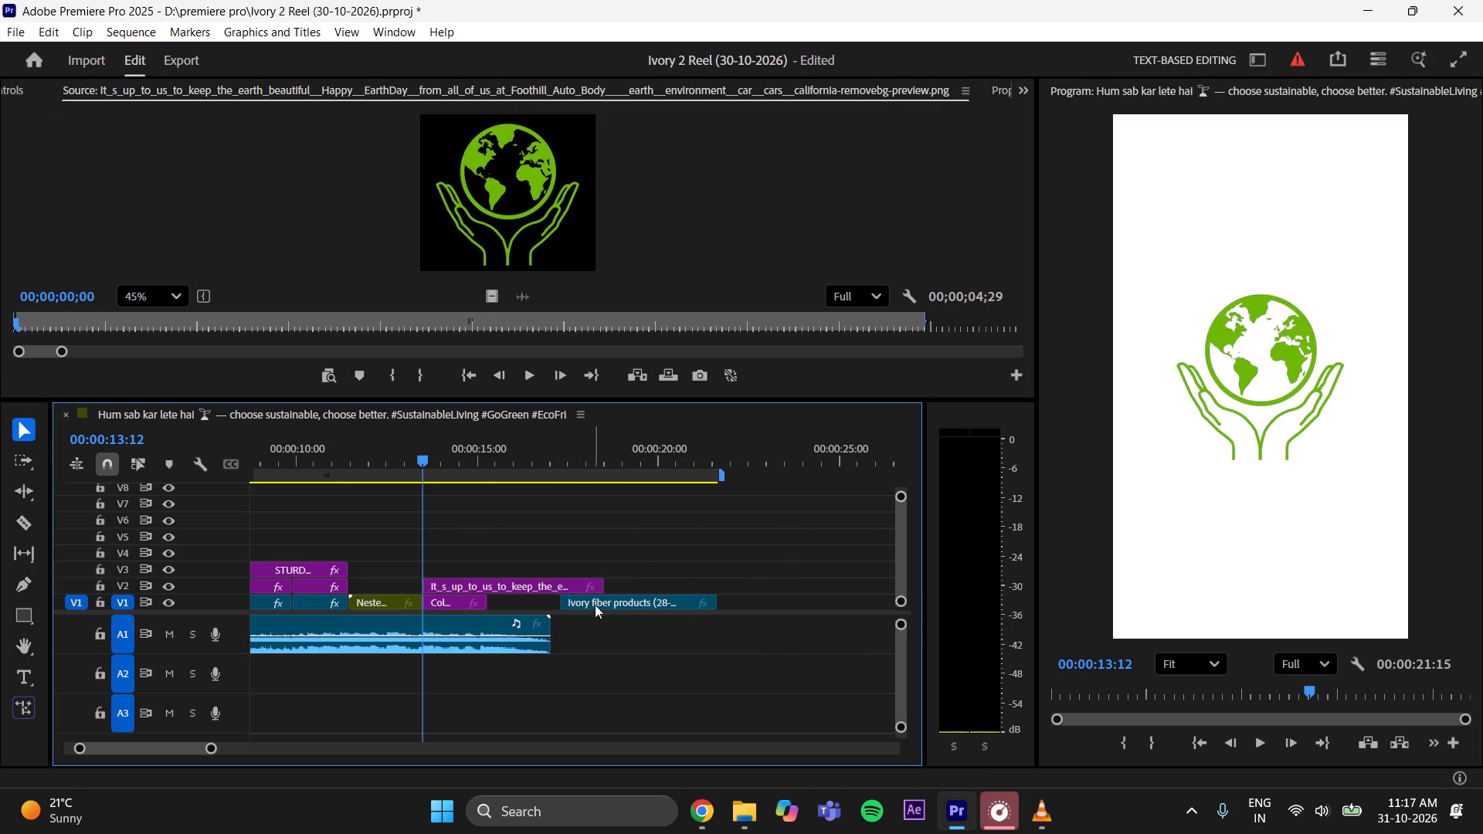
pyautogui.moveTo(609, 588); pyautogui.dragTo(492, 602)
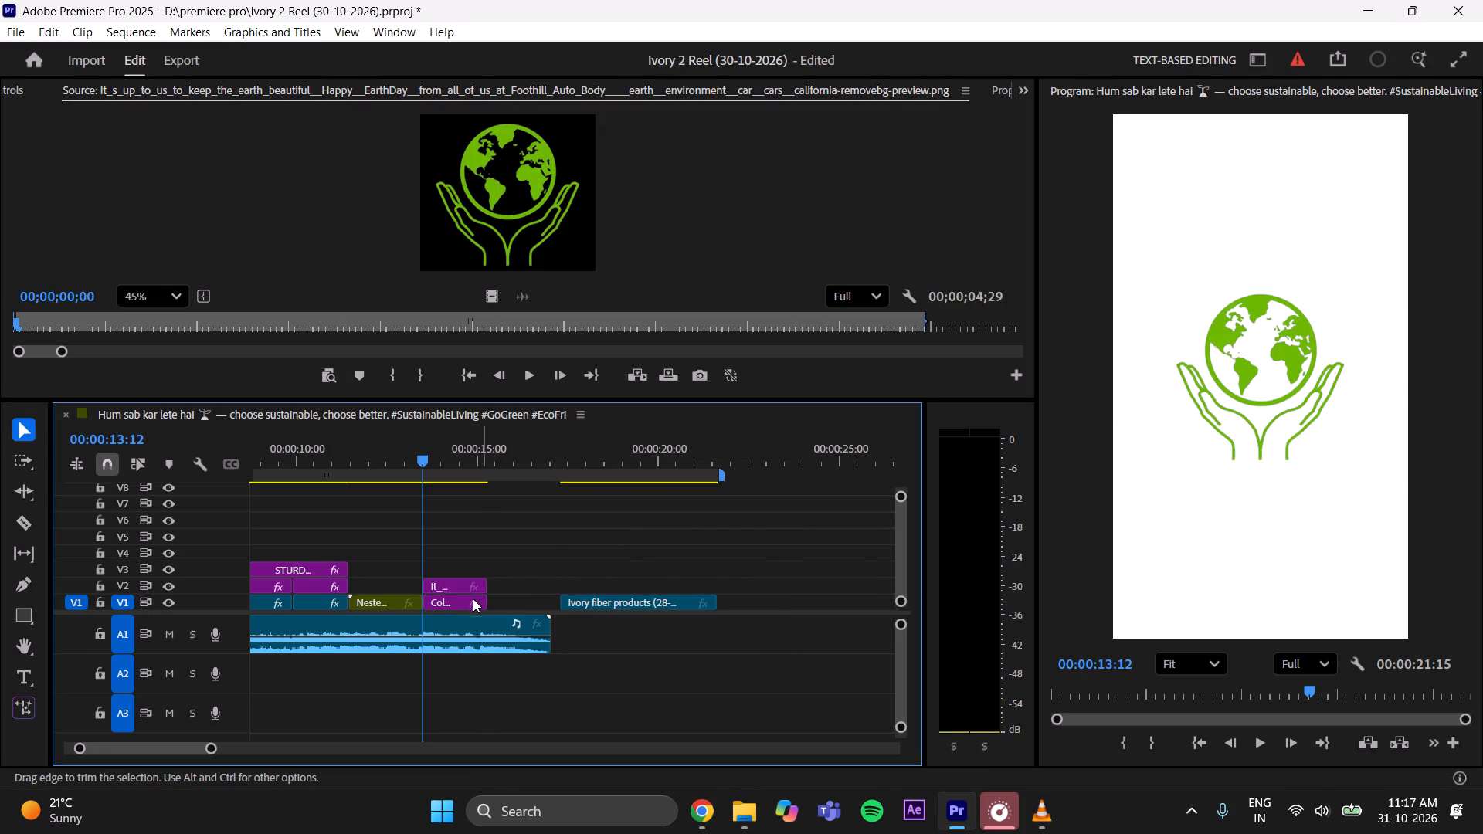
# Set the earth-in-hands clip's scale to 92 and its vertical position to 431, placing it in the frame's upper half.
pyautogui.click(0, 90)
pyautogui.click(14, 91)
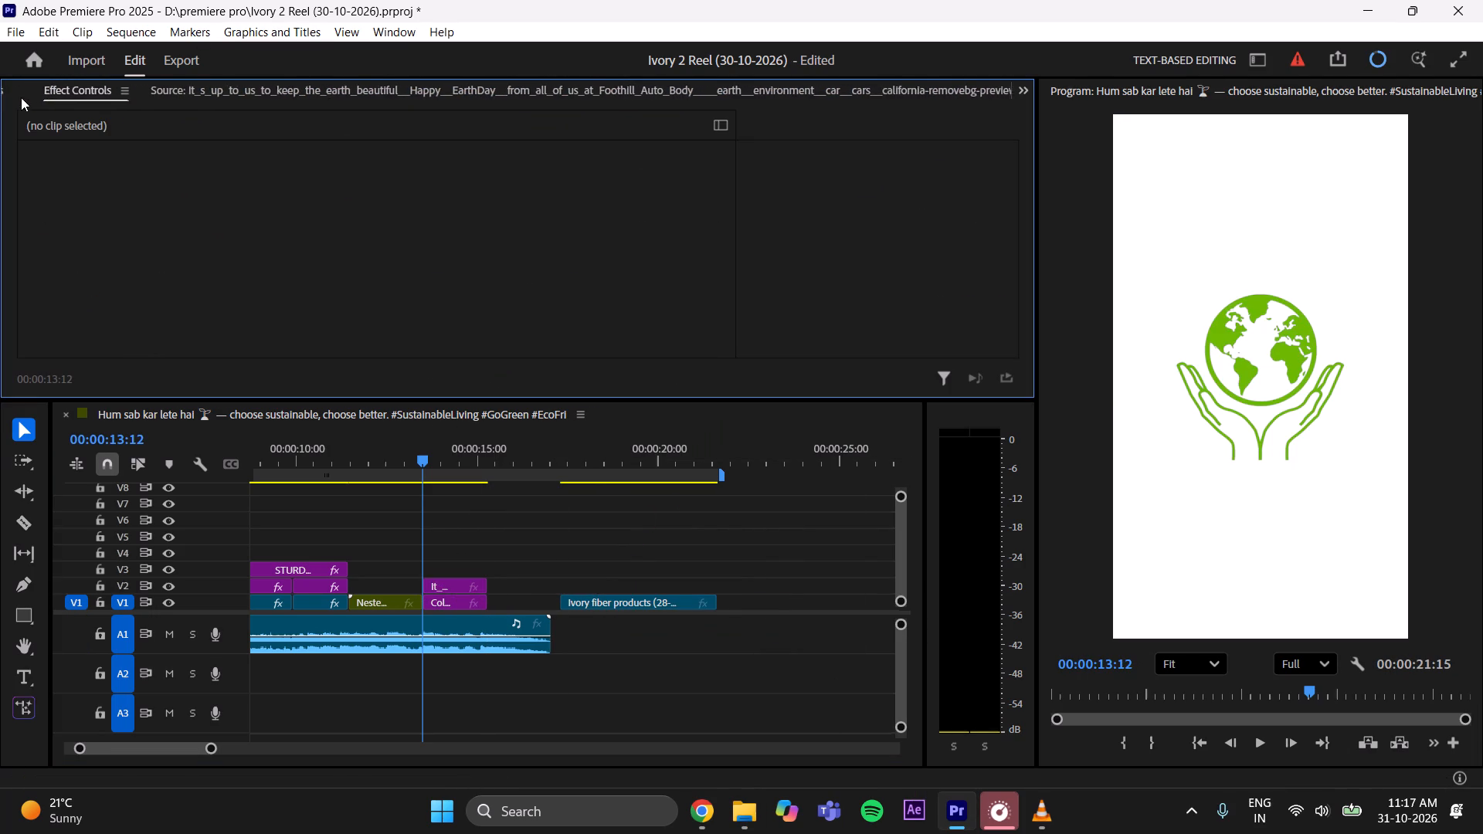
pyautogui.click(456, 585)
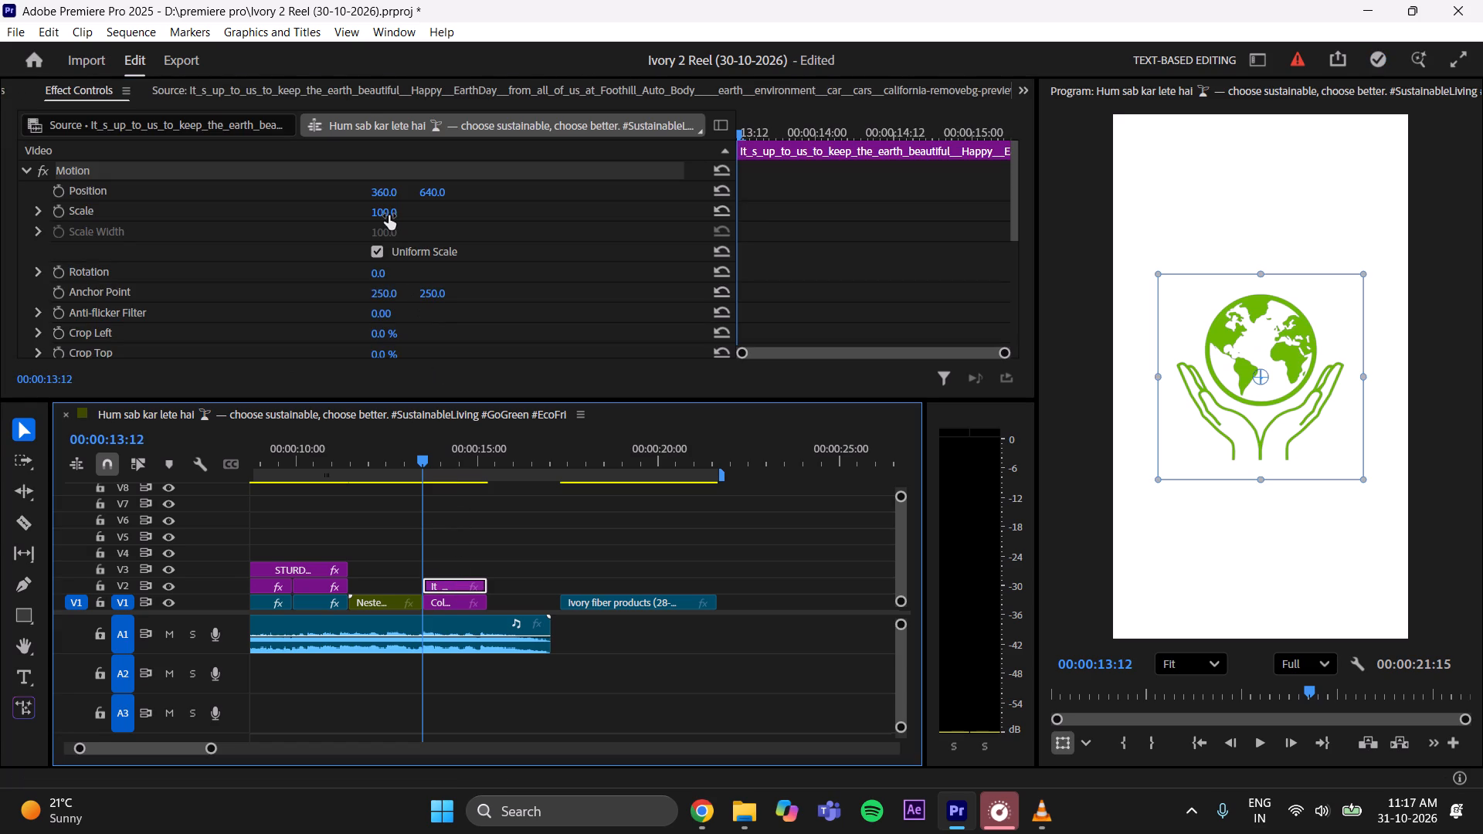
pyautogui.moveTo(389, 215); pyautogui.dragTo(381, 217)
pyautogui.moveTo(441, 188); pyautogui.dragTo(191, 193)
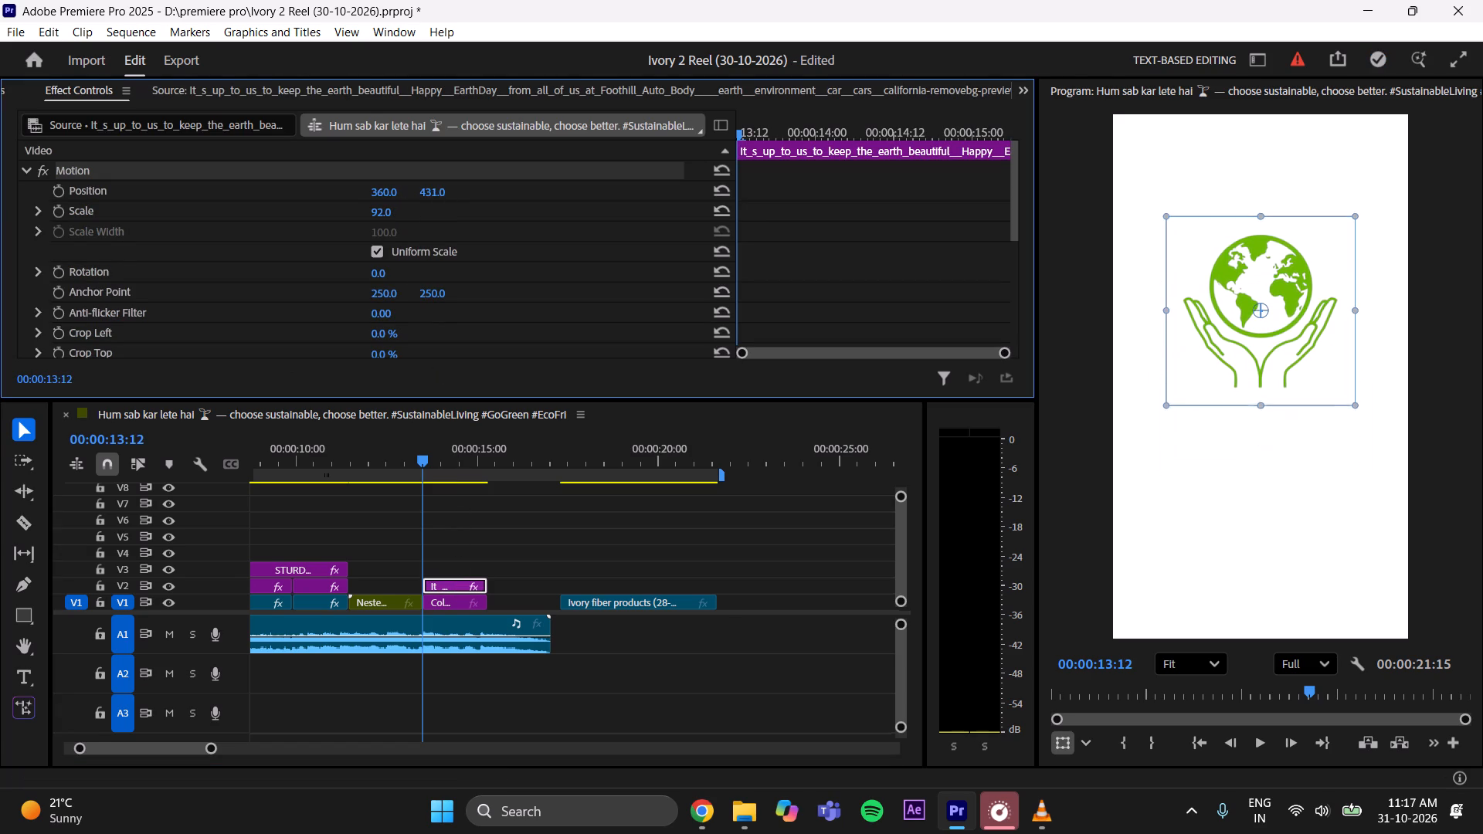
# Reduce the earth-in-hands clip's scale to 80, raise it further toward the top of the frame, and save the project.
pyautogui.moveTo(191, 193); pyautogui.dragTo(192, 193)
pyautogui.click(703, 533)
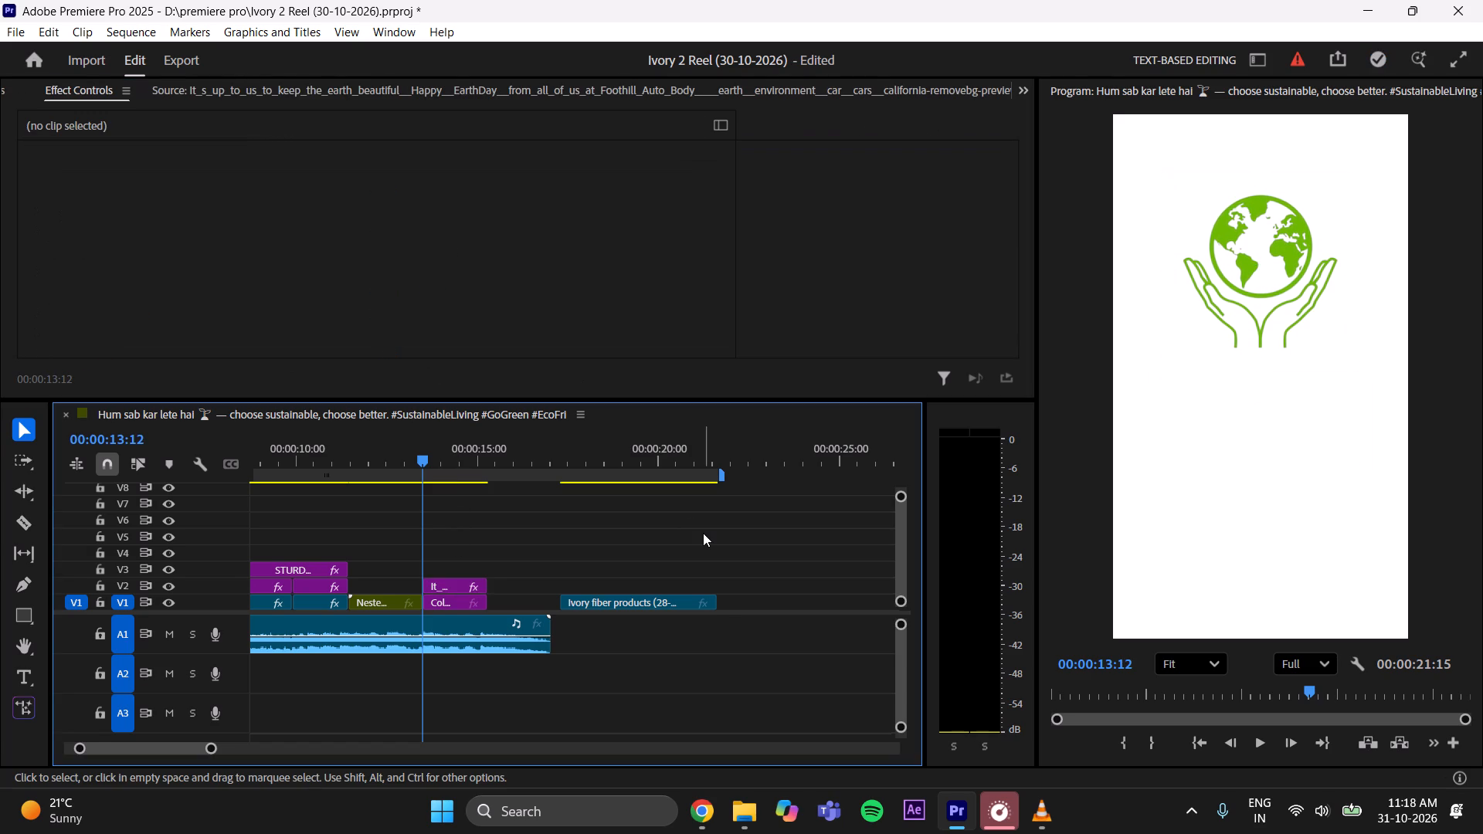
pyautogui.hotkey('ctrl', 's')
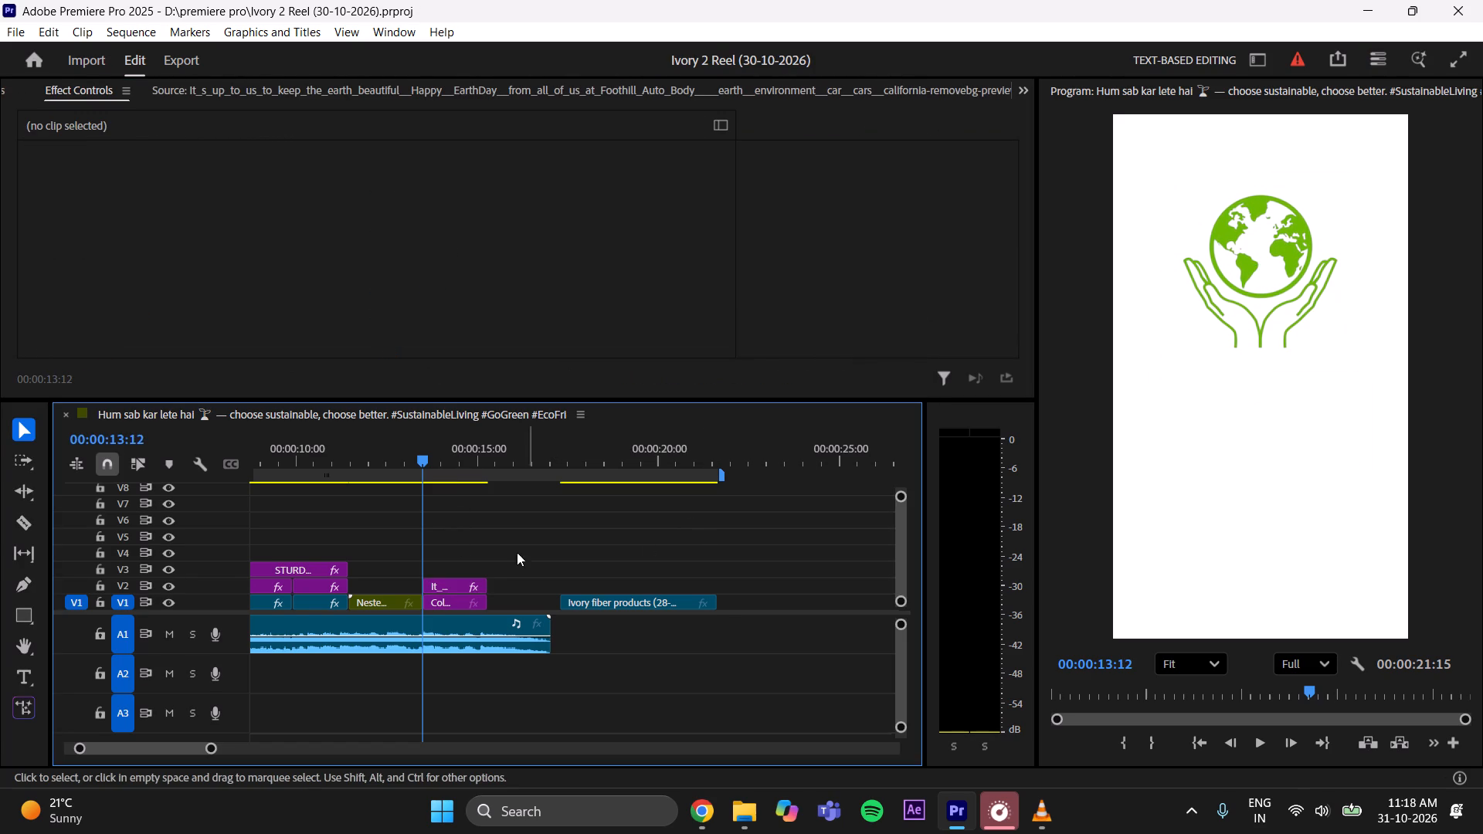
pyautogui.click(447, 579)
pyautogui.moveTo(430, 189); pyautogui.dragTo(416, 194)
pyautogui.moveTo(394, 210); pyautogui.dragTo(388, 213)
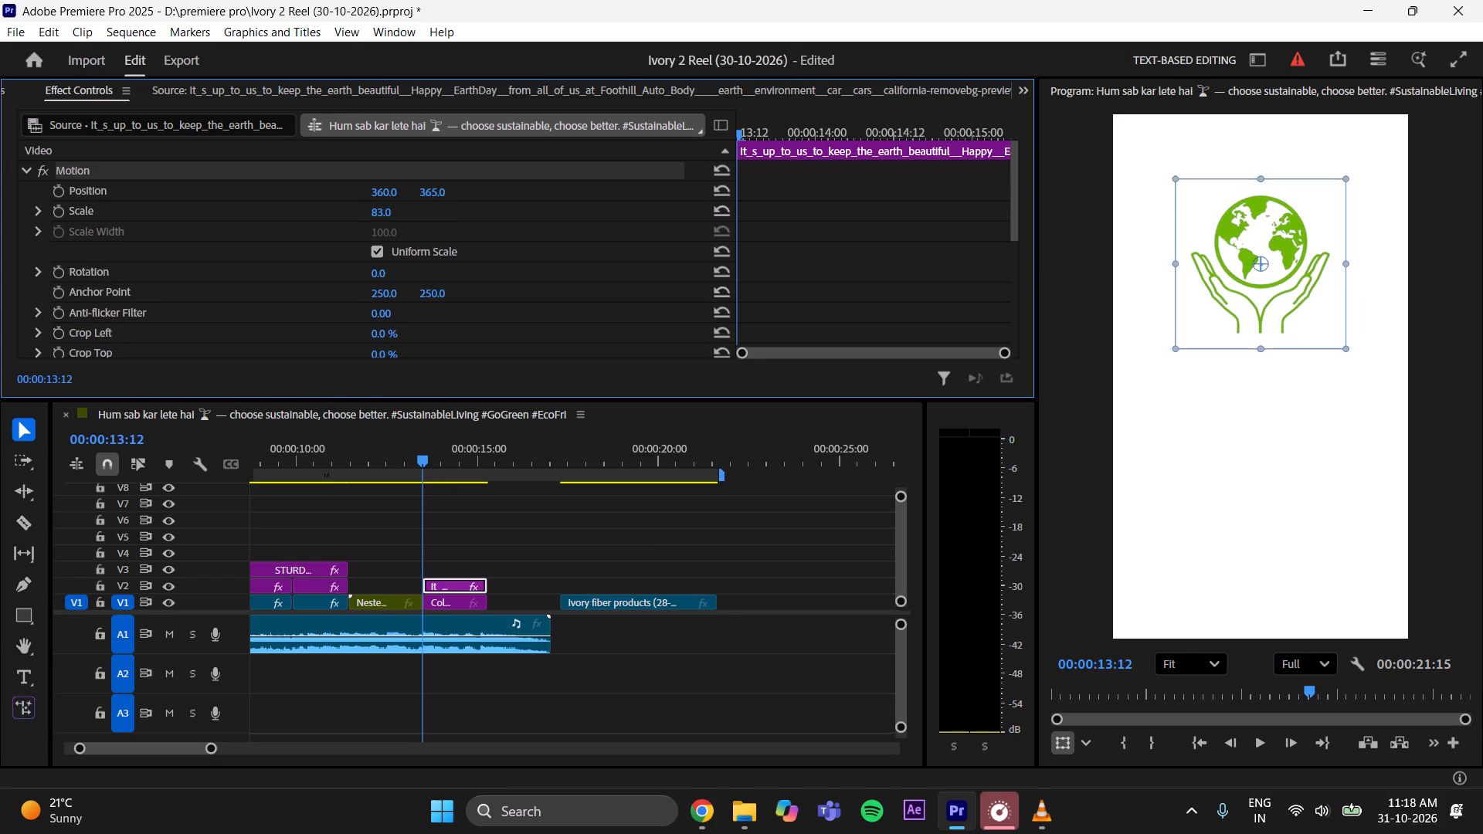
pyautogui.moveTo(388, 213); pyautogui.dragTo(385, 214)
pyautogui.moveTo(435, 195); pyautogui.dragTo(422, 199)
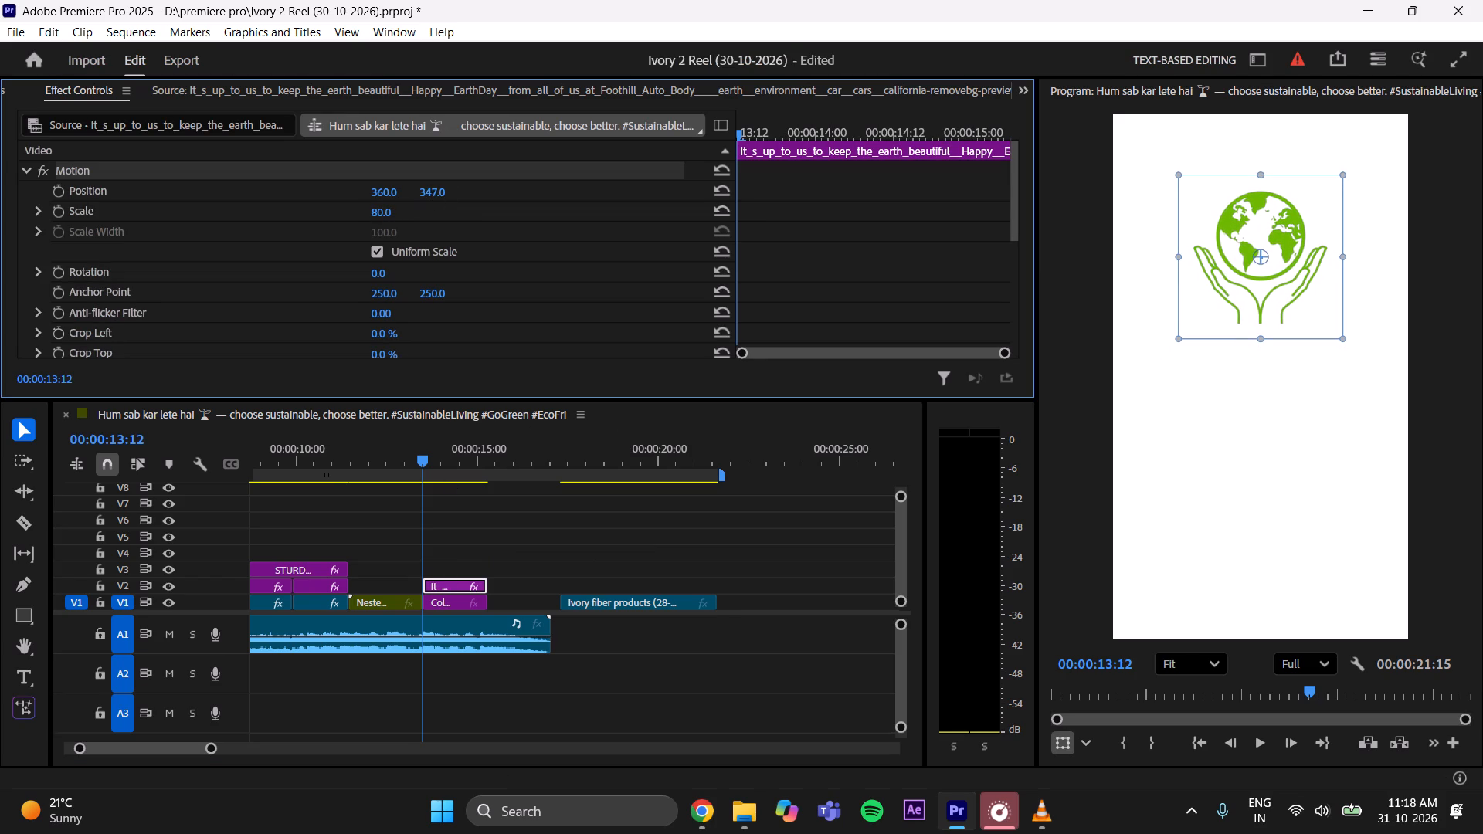
pyautogui.moveTo(422, 199); pyautogui.dragTo(417, 204)
pyautogui.click(616, 564)
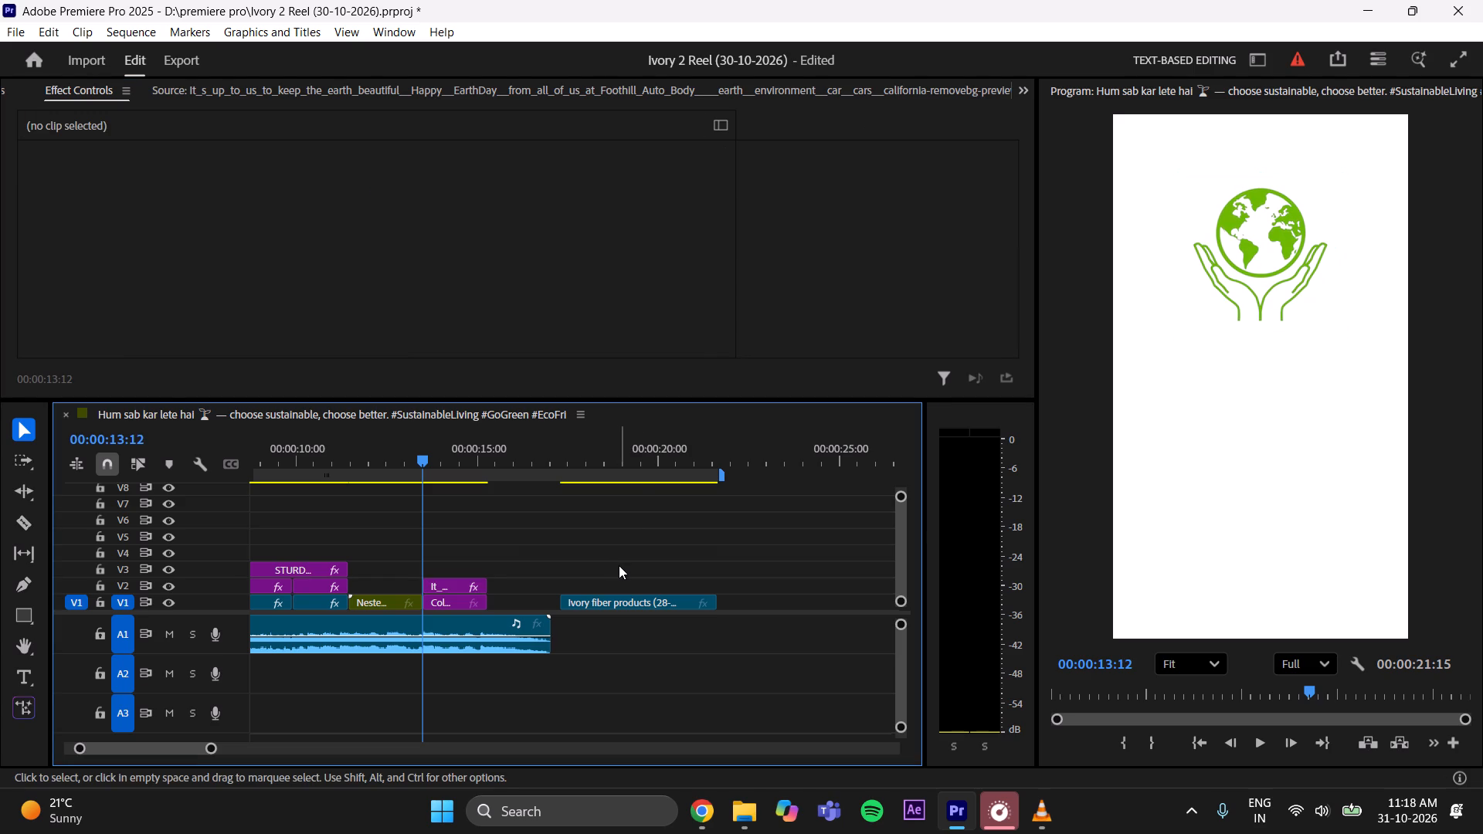
pyautogui.hotkey('ctrl', 's')
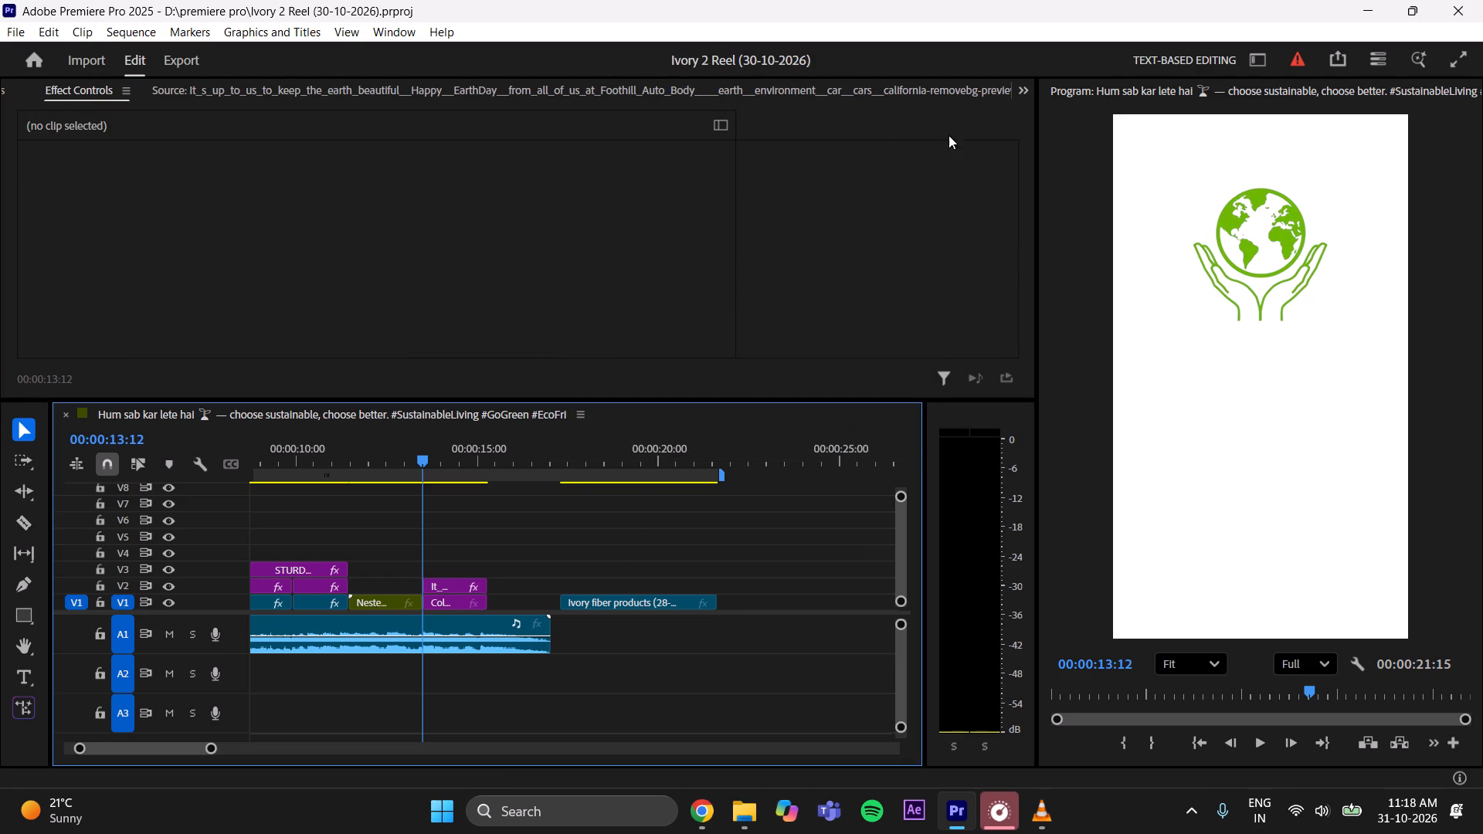
# Examine the greener-planet ending around 00:12 of the reference reel in VLC, and return to Premiere Pro.
pyautogui.click(1017, 90)
pyautogui.click(387, 208)
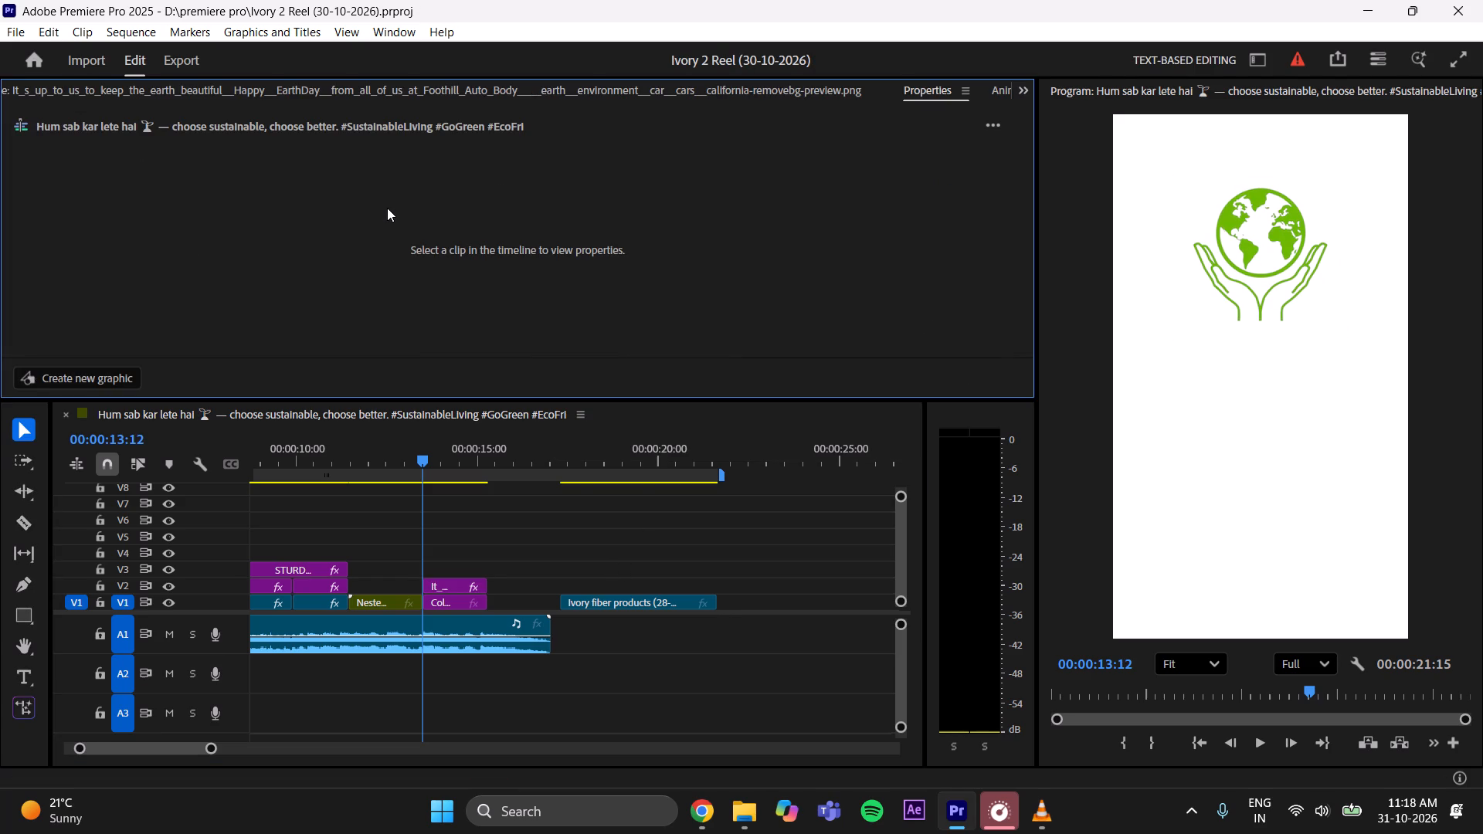
pyautogui.click(615, 539)
pyautogui.click(1030, 809)
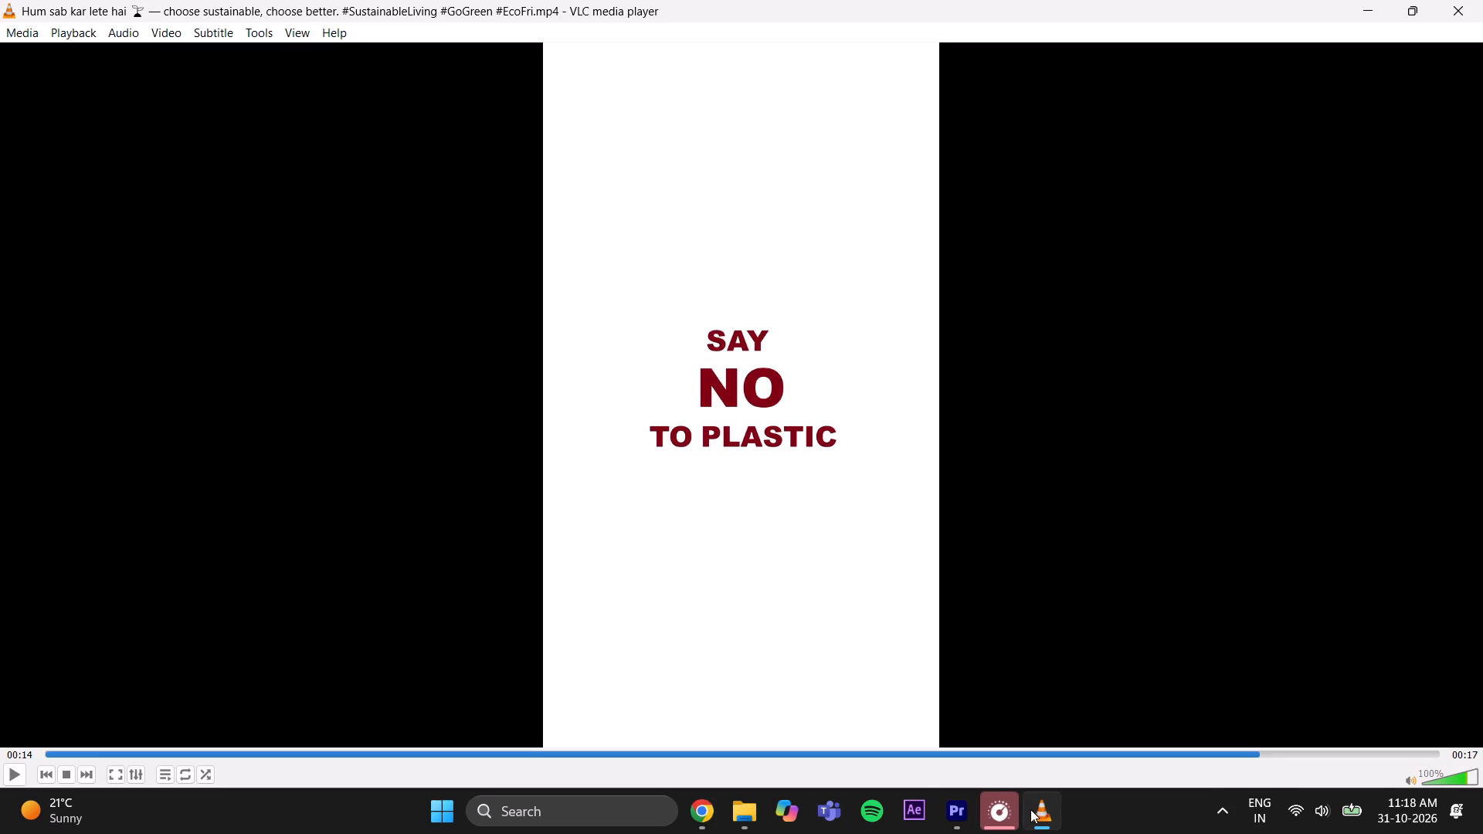
pyautogui.moveTo(1247, 749); pyautogui.dragTo(1118, 770)
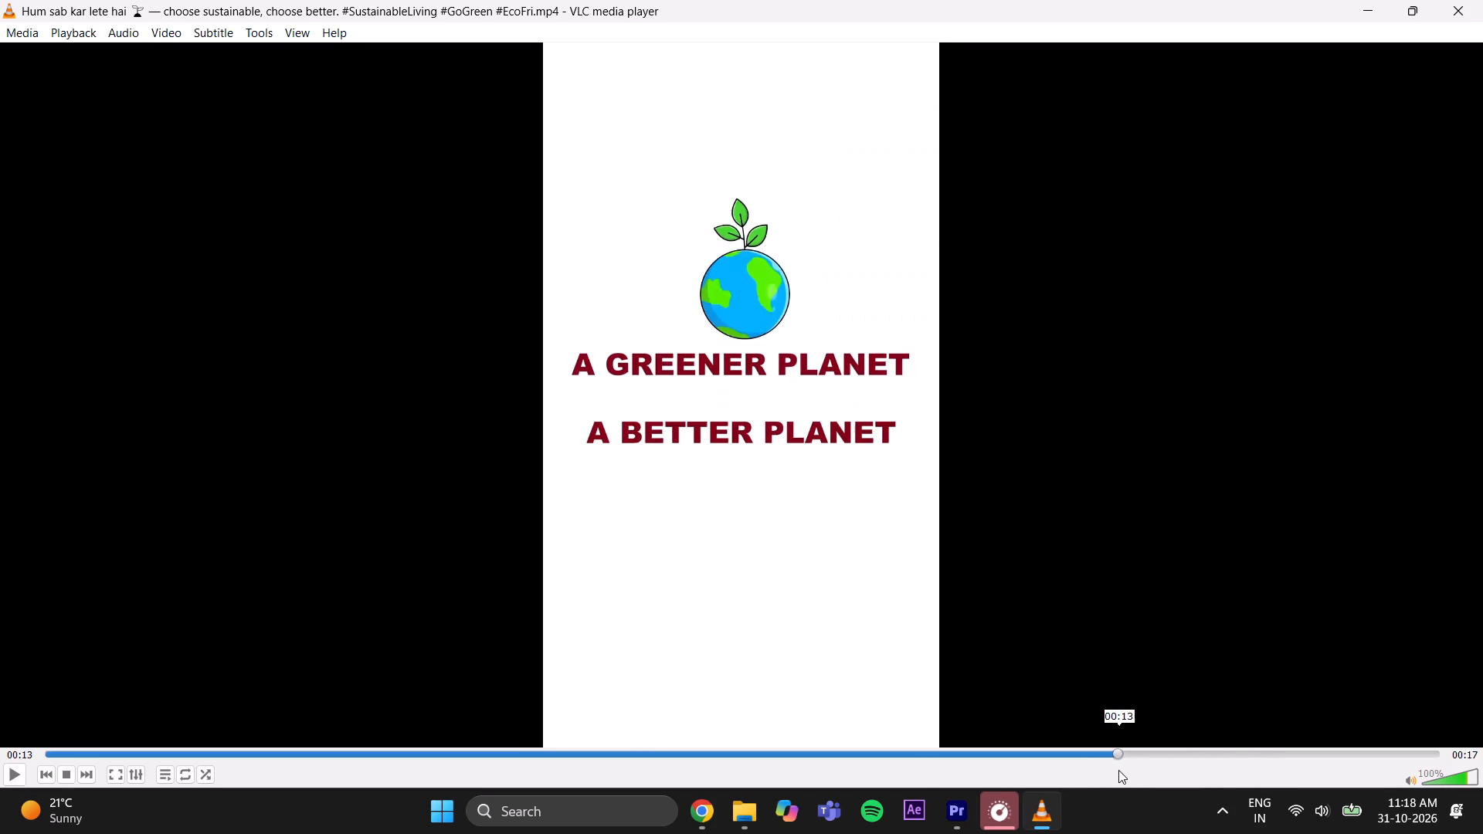
pyautogui.moveTo(1118, 770); pyautogui.dragTo(1092, 781)
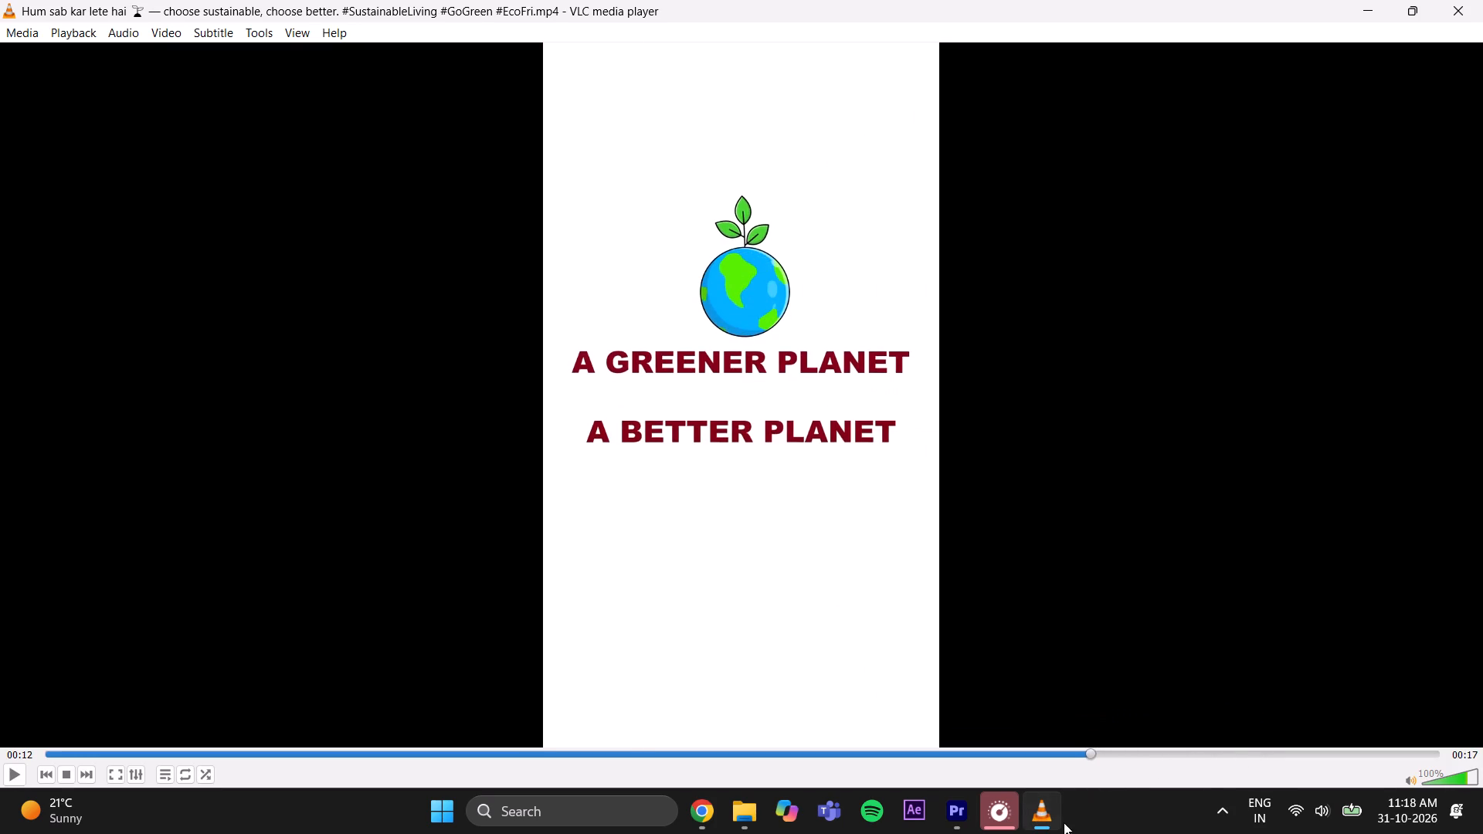
pyautogui.click(965, 817)
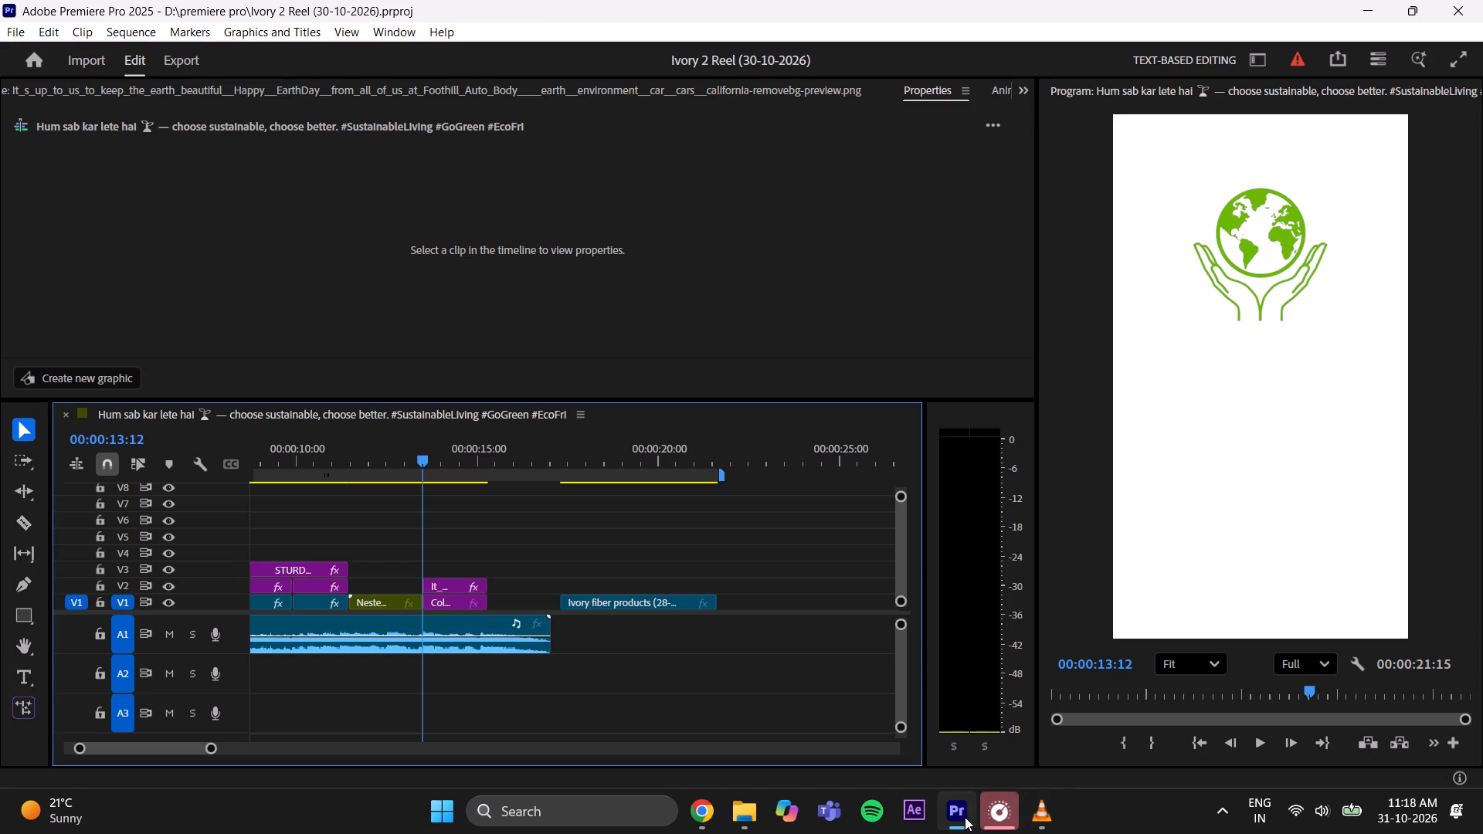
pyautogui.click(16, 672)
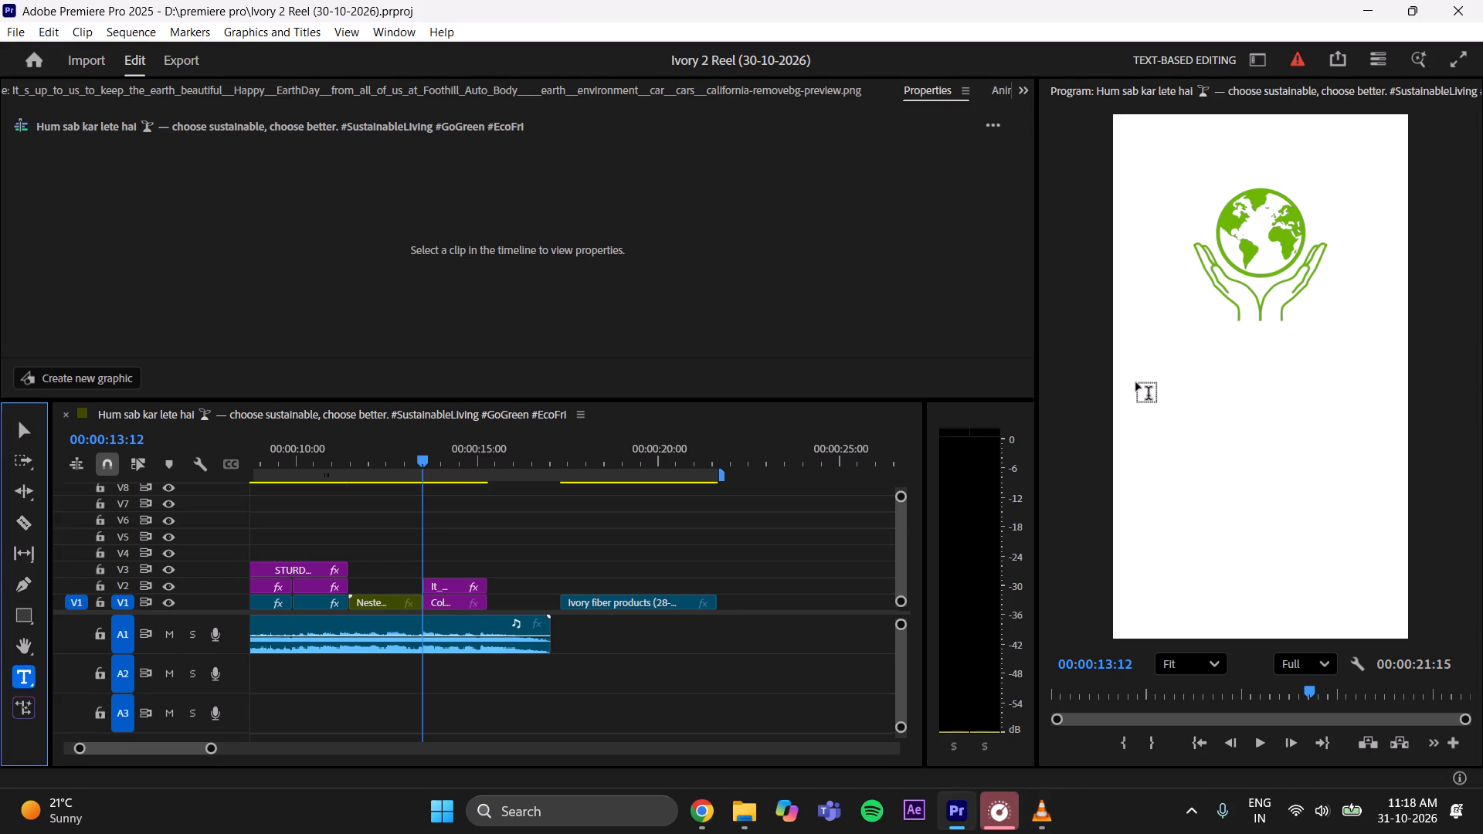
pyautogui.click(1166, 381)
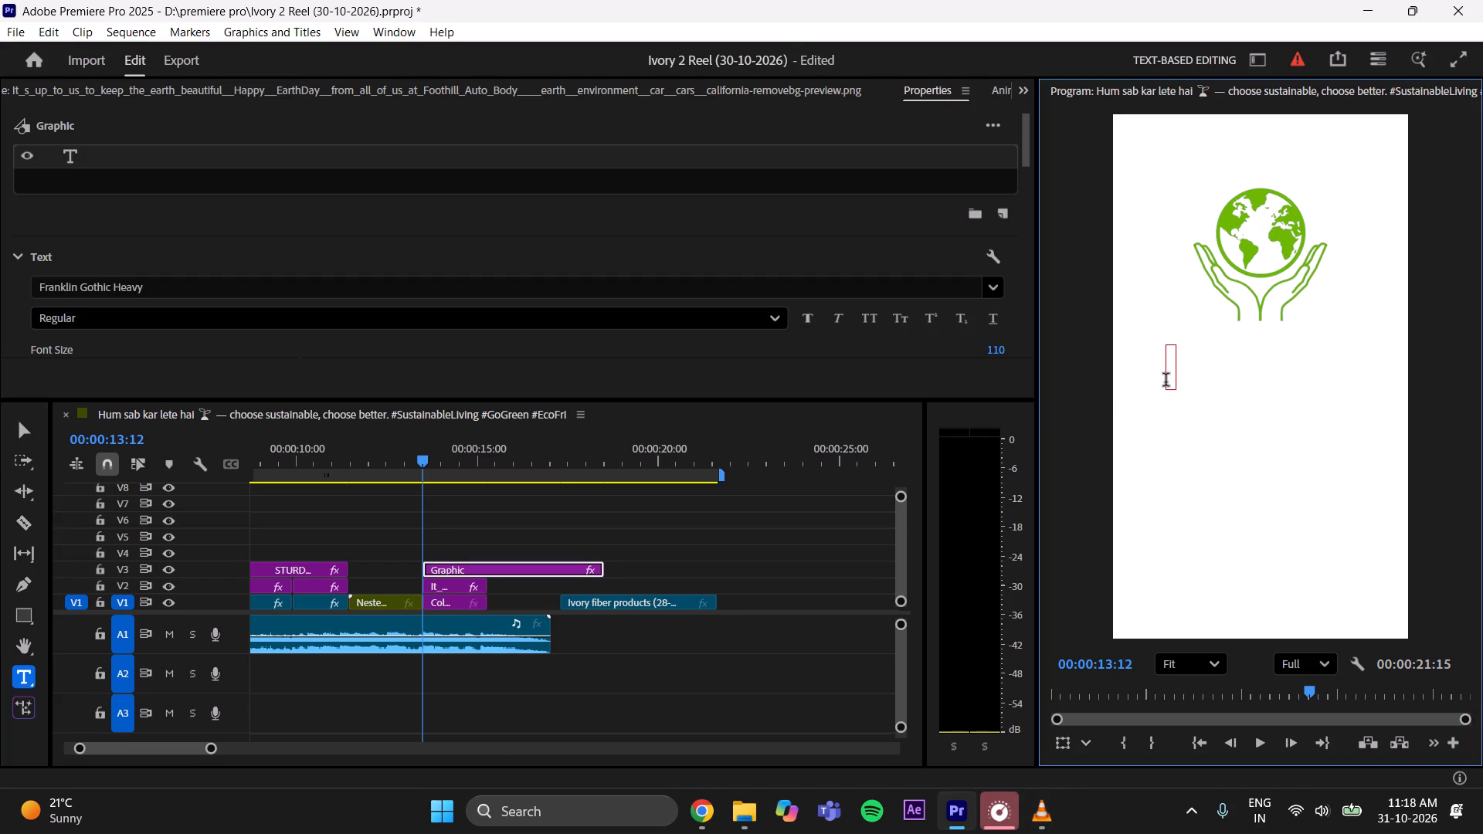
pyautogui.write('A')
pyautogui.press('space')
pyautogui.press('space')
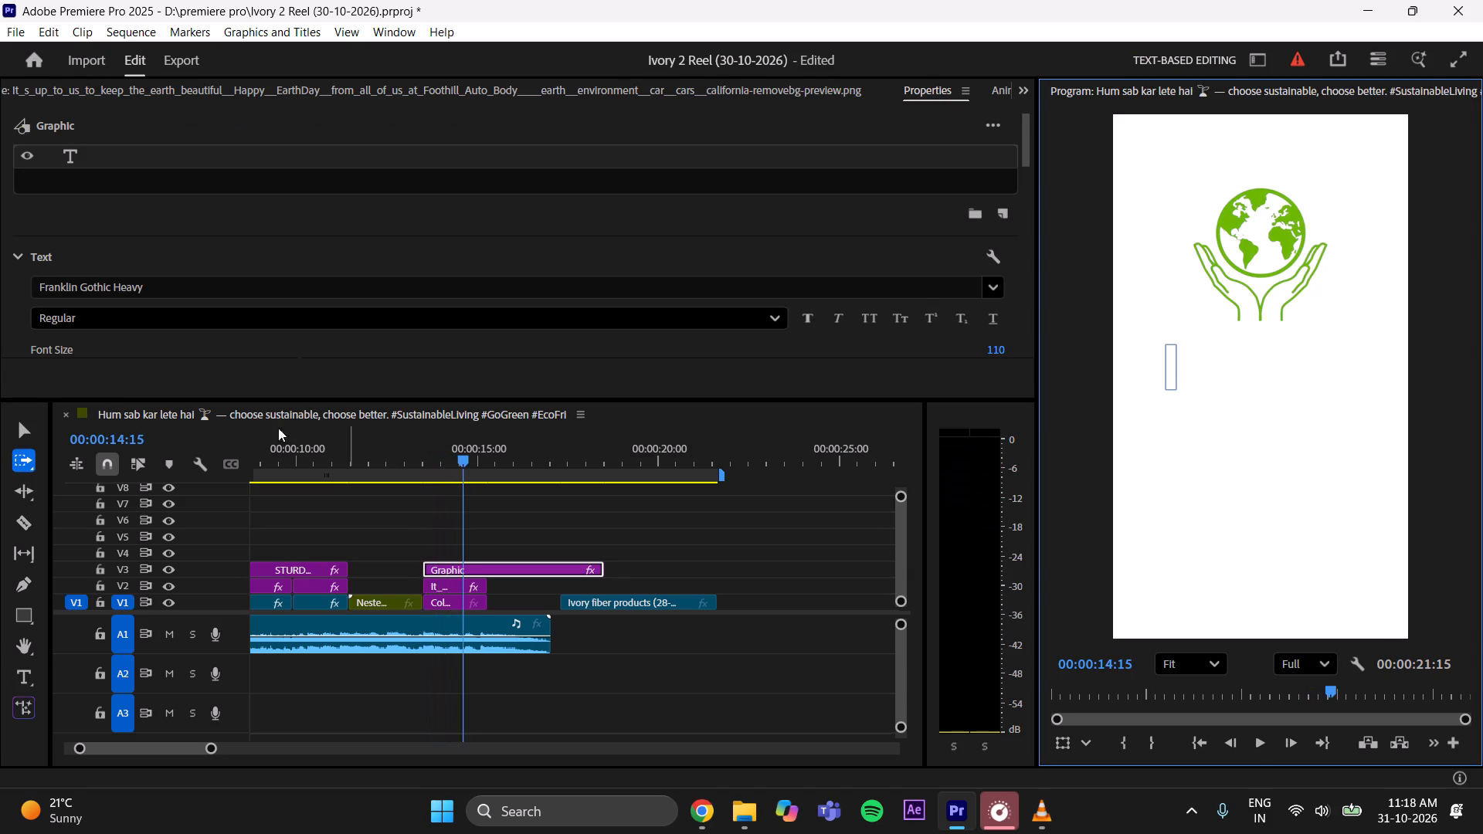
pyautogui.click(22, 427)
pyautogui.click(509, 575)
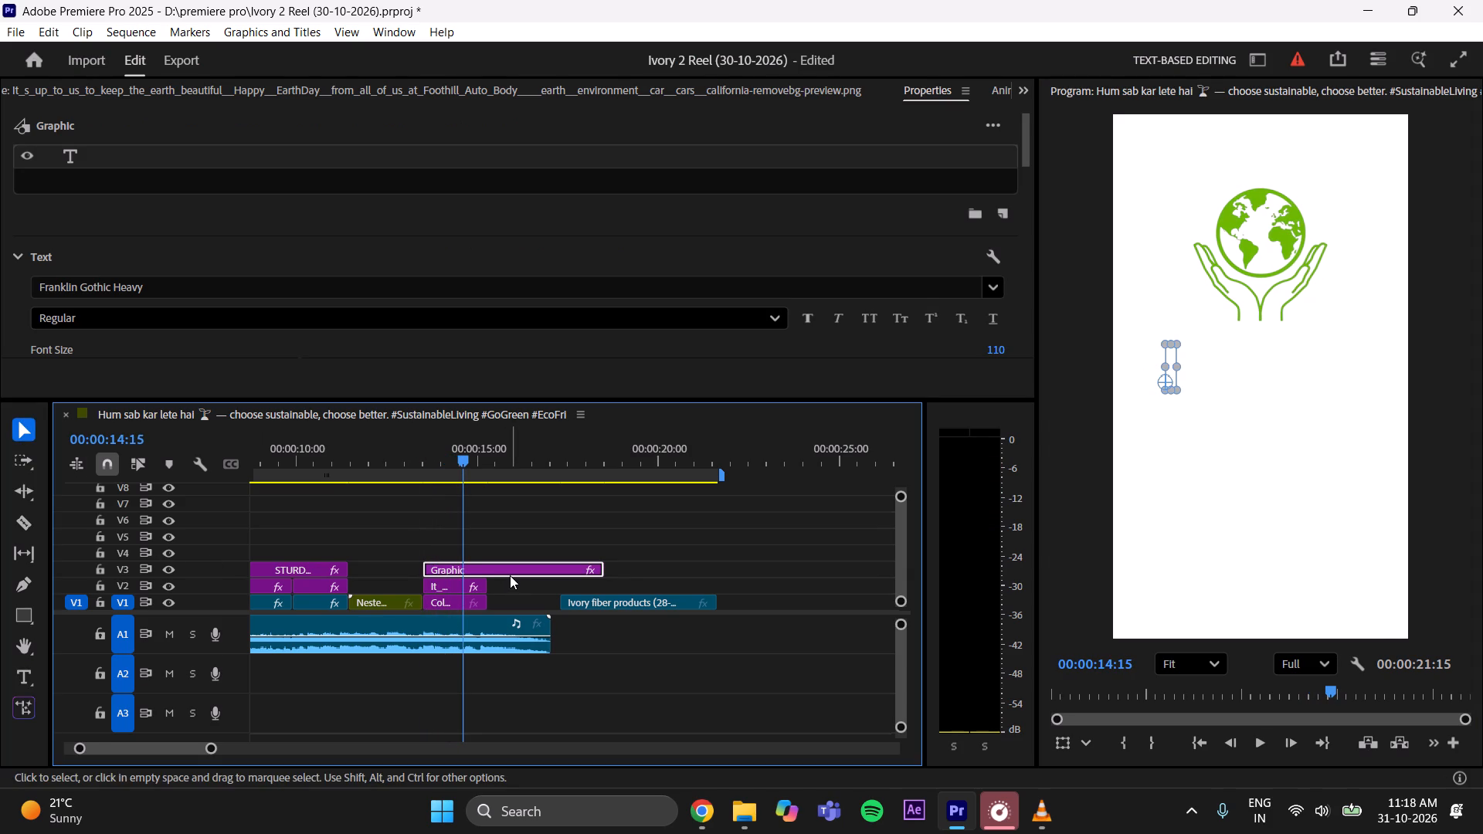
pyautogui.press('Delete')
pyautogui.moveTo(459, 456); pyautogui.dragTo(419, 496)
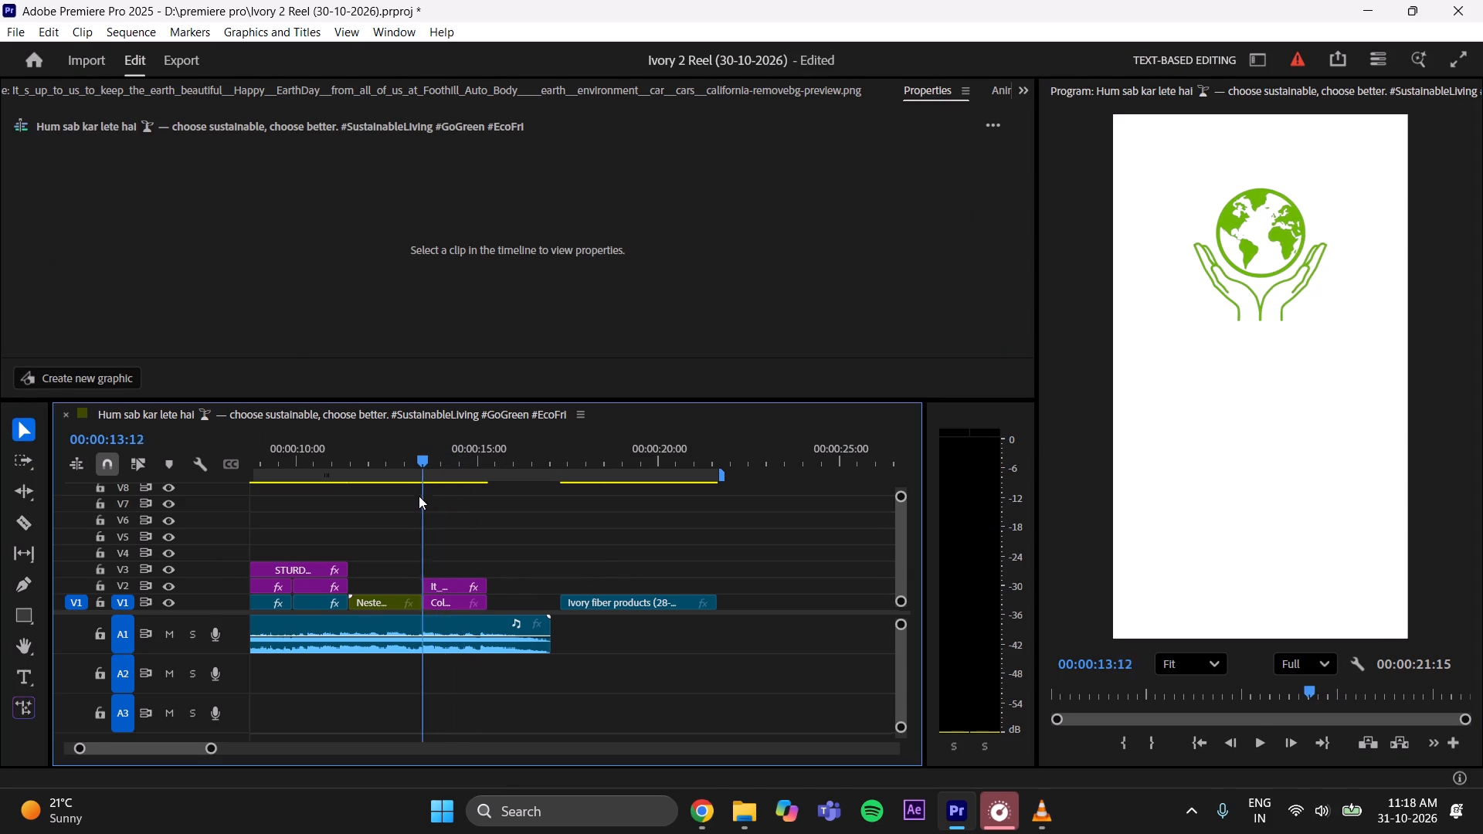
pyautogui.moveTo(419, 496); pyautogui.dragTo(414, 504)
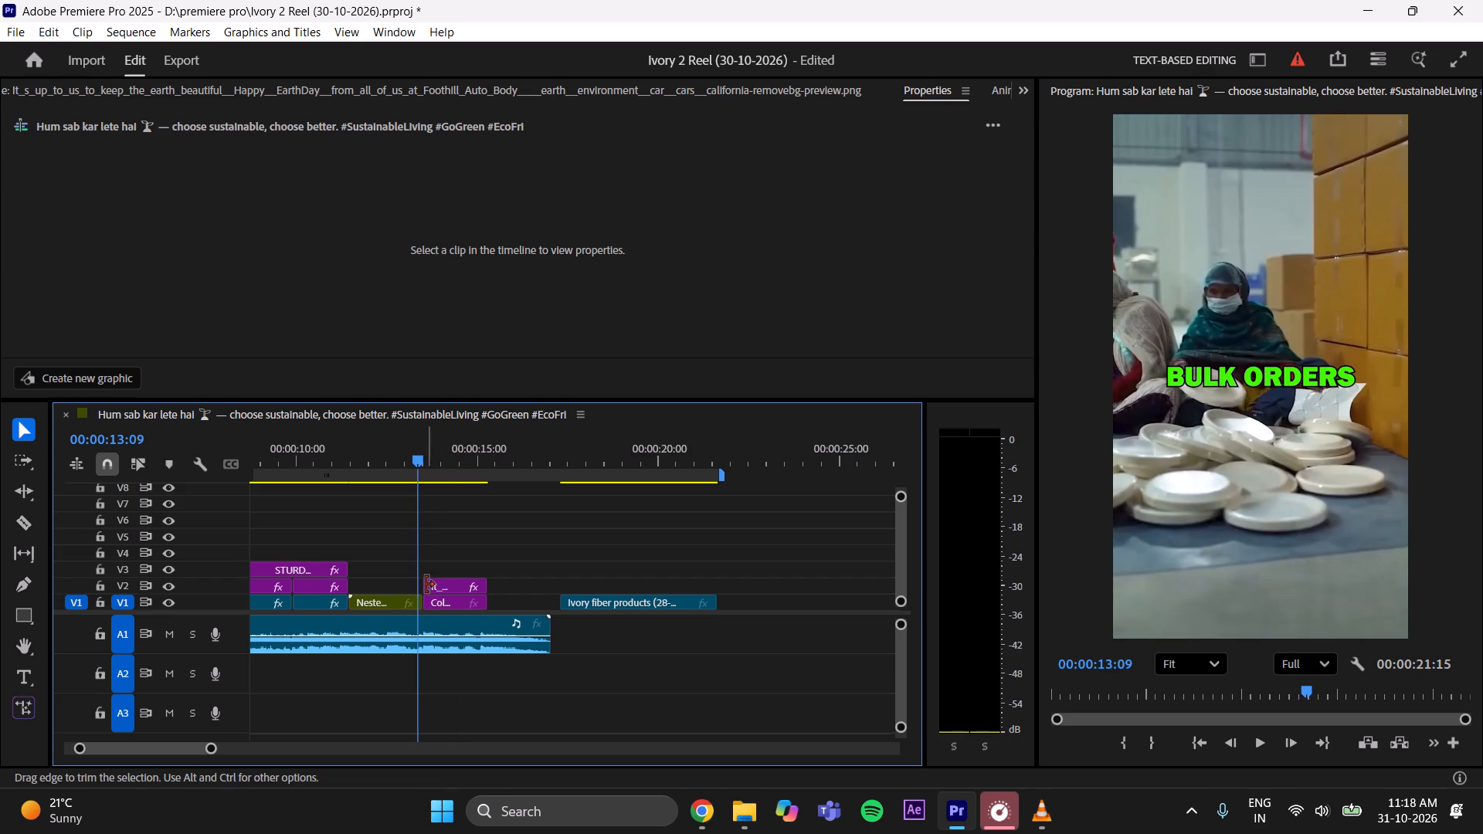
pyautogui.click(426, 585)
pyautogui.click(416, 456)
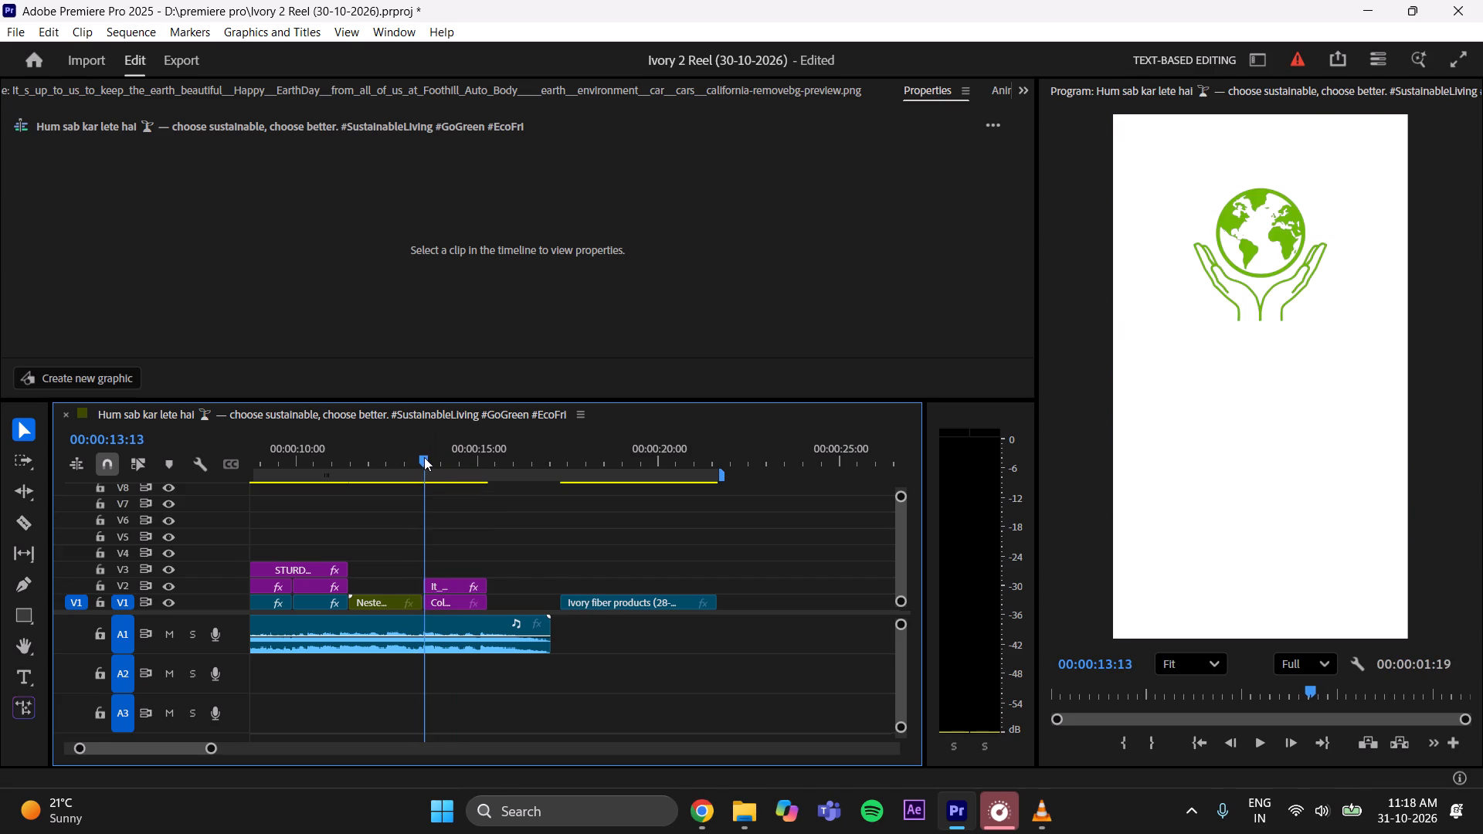
# Add the text "A GREENER PLANET" below the earth-in-hands artwork at 00:00:13:12, following the wording in the reference reel.
pyautogui.click(28, 672)
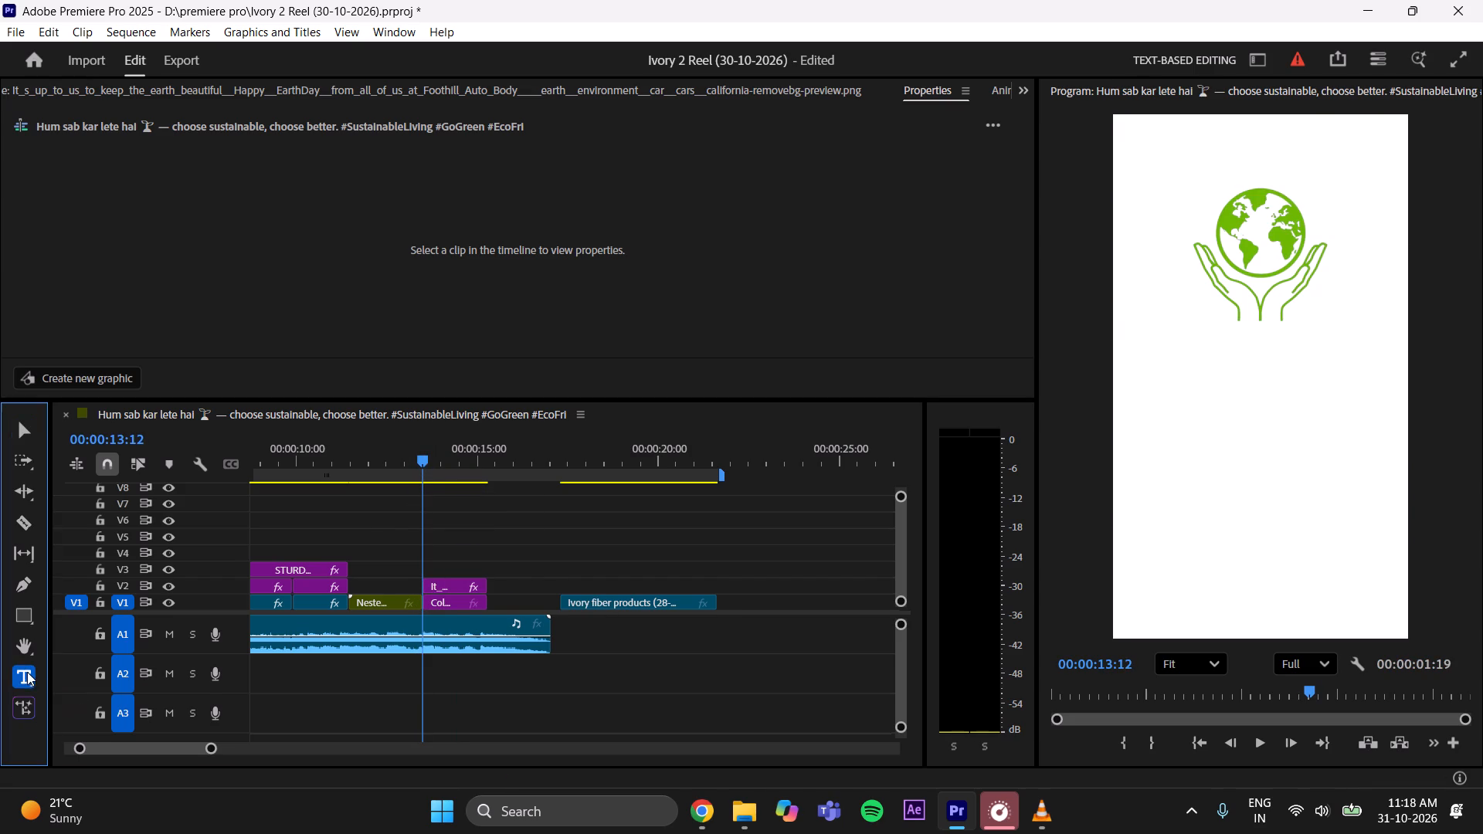
pyautogui.click(1152, 432)
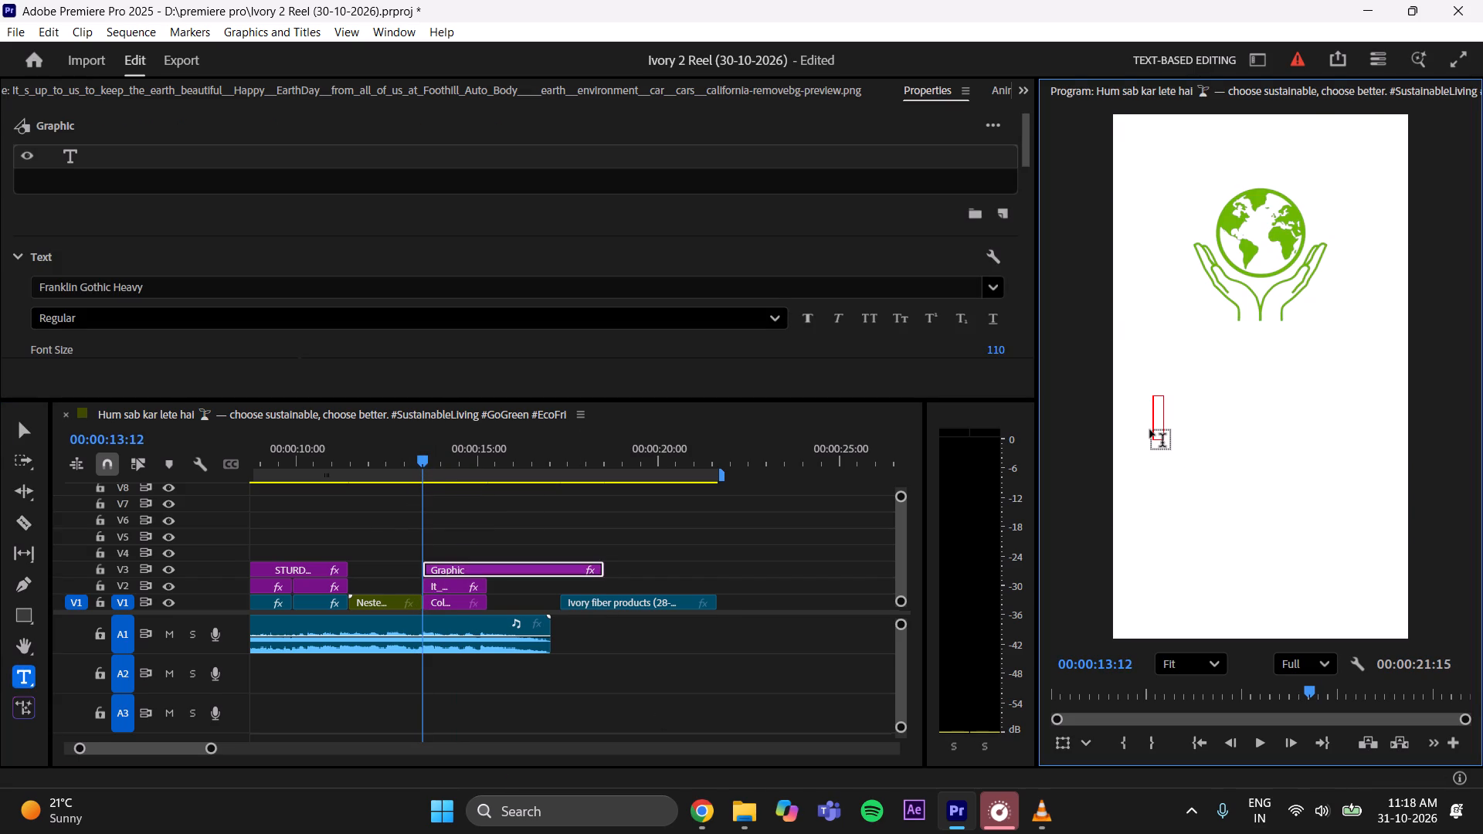
pyautogui.press('a')
pyautogui.press('space')
pyautogui.write('GRE')
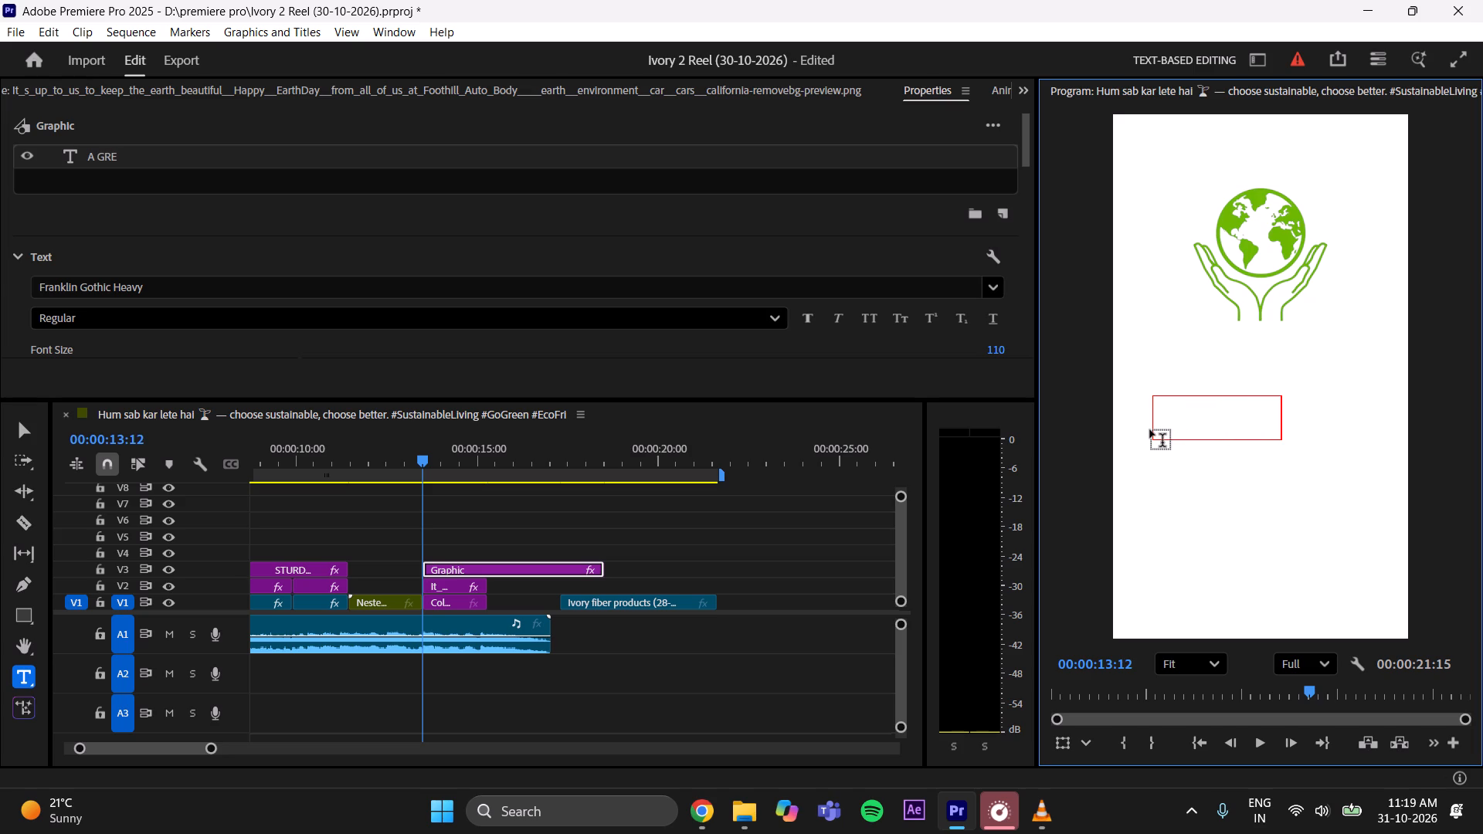
pyautogui.click(1033, 808)
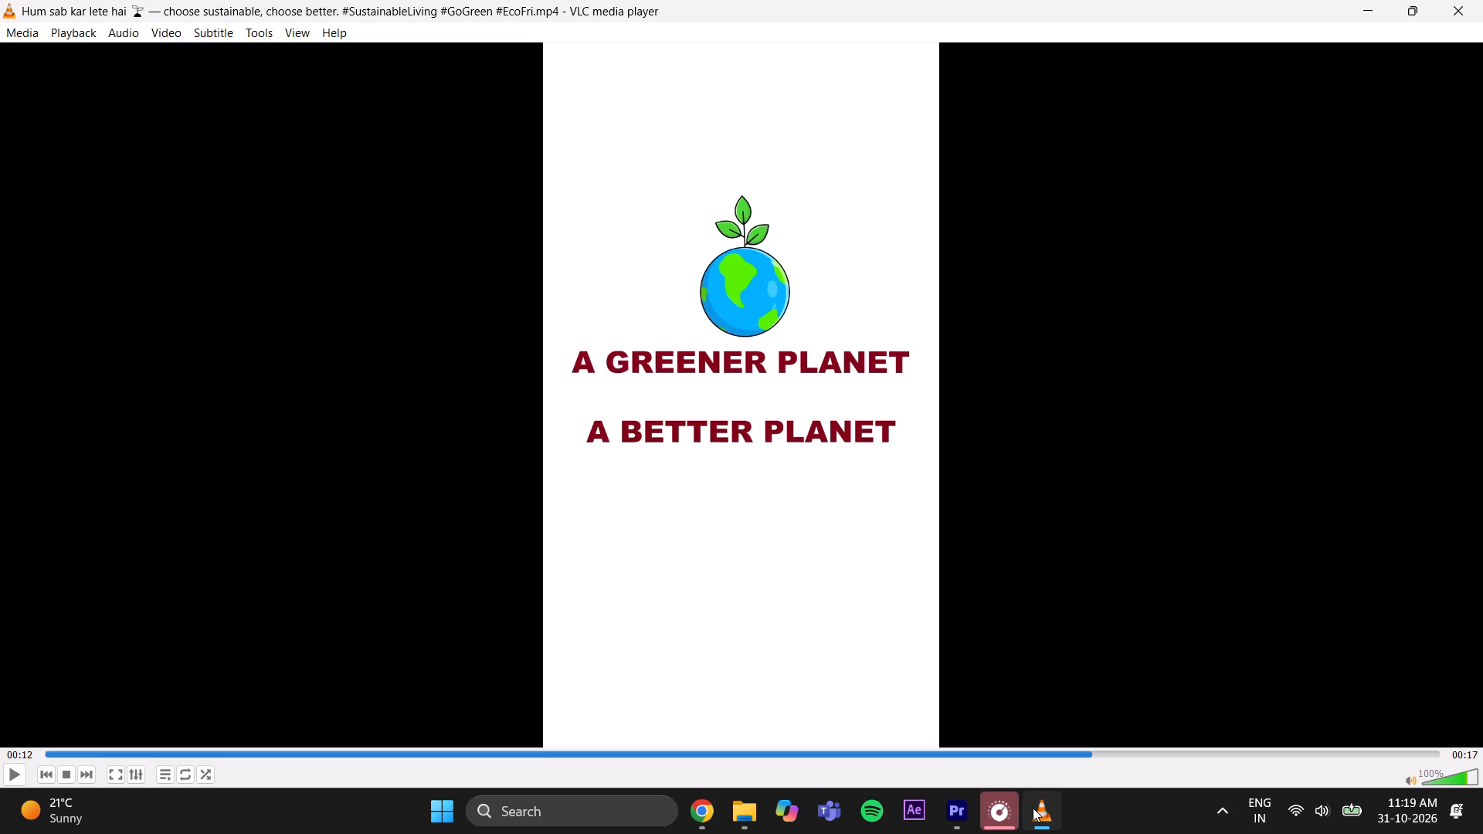
pyautogui.click(963, 812)
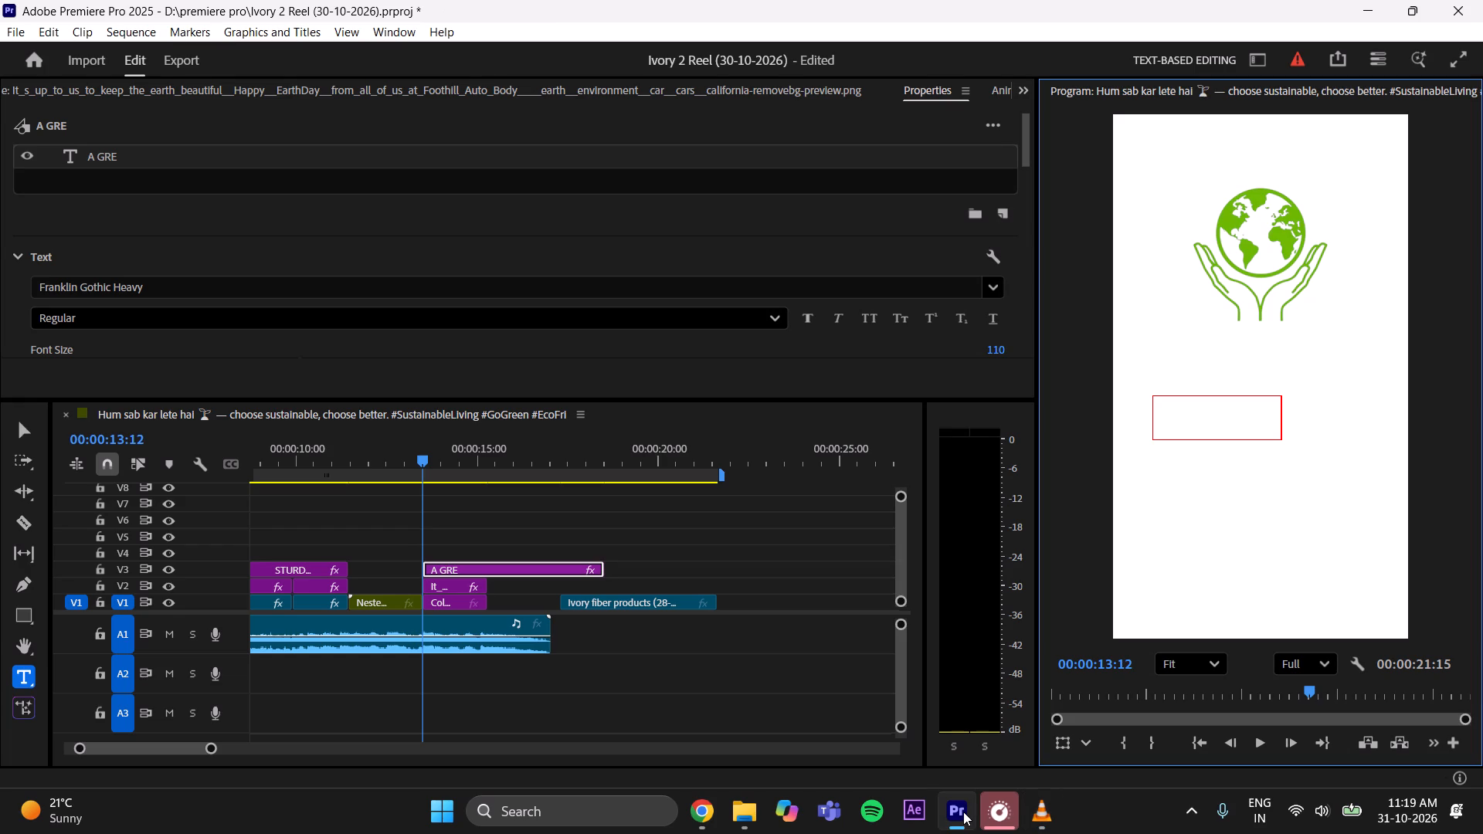
pyautogui.press('e')
pyautogui.write('NER')
pyautogui.press('space')
pyautogui.write('PLANET')
pyautogui.press('space')
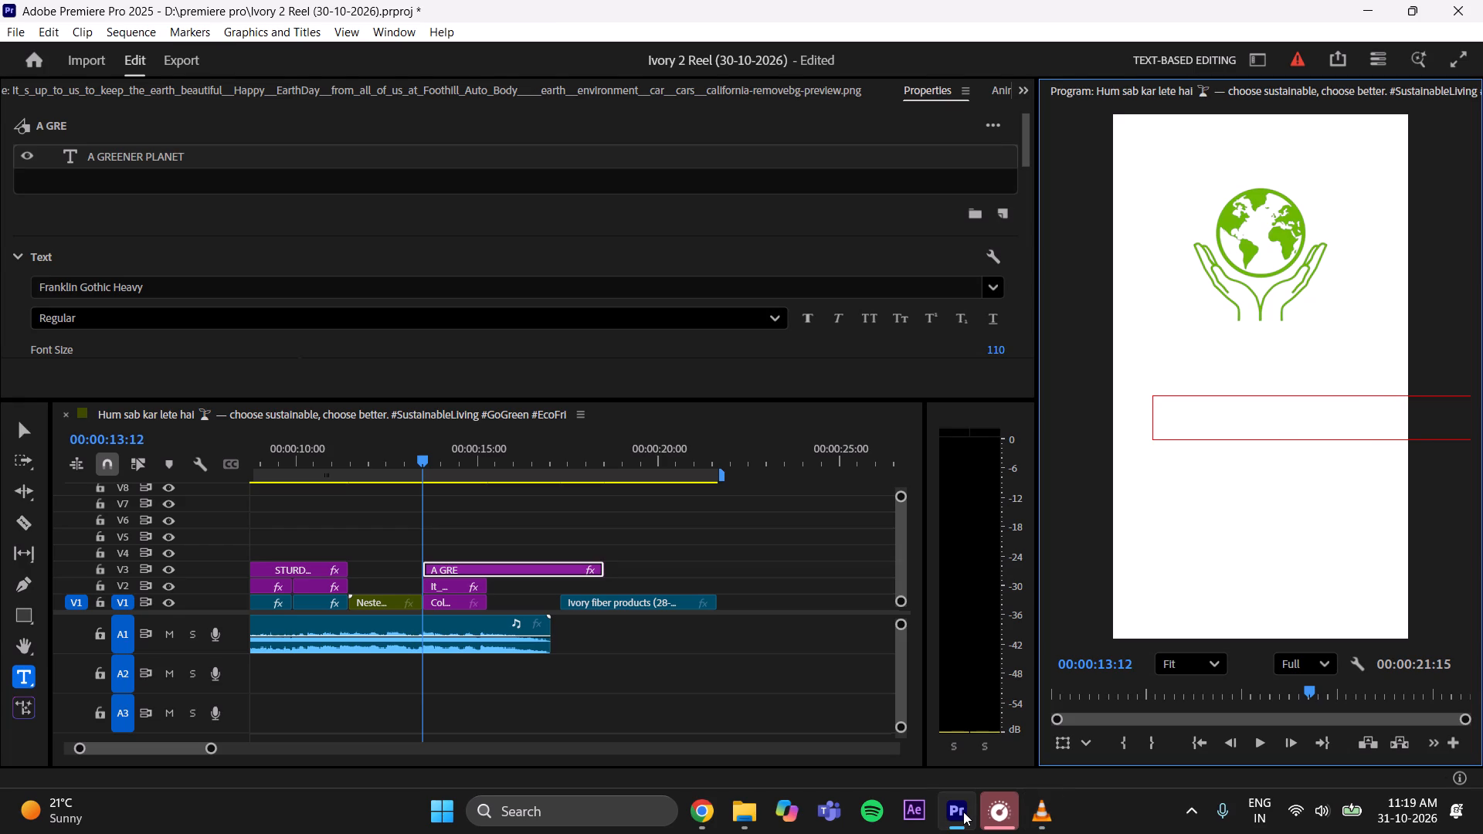
# Check the layout and wording of the reference reel's greener-planet frame in VLC, and return to Premiere Pro.
pyautogui.click(1030, 805)
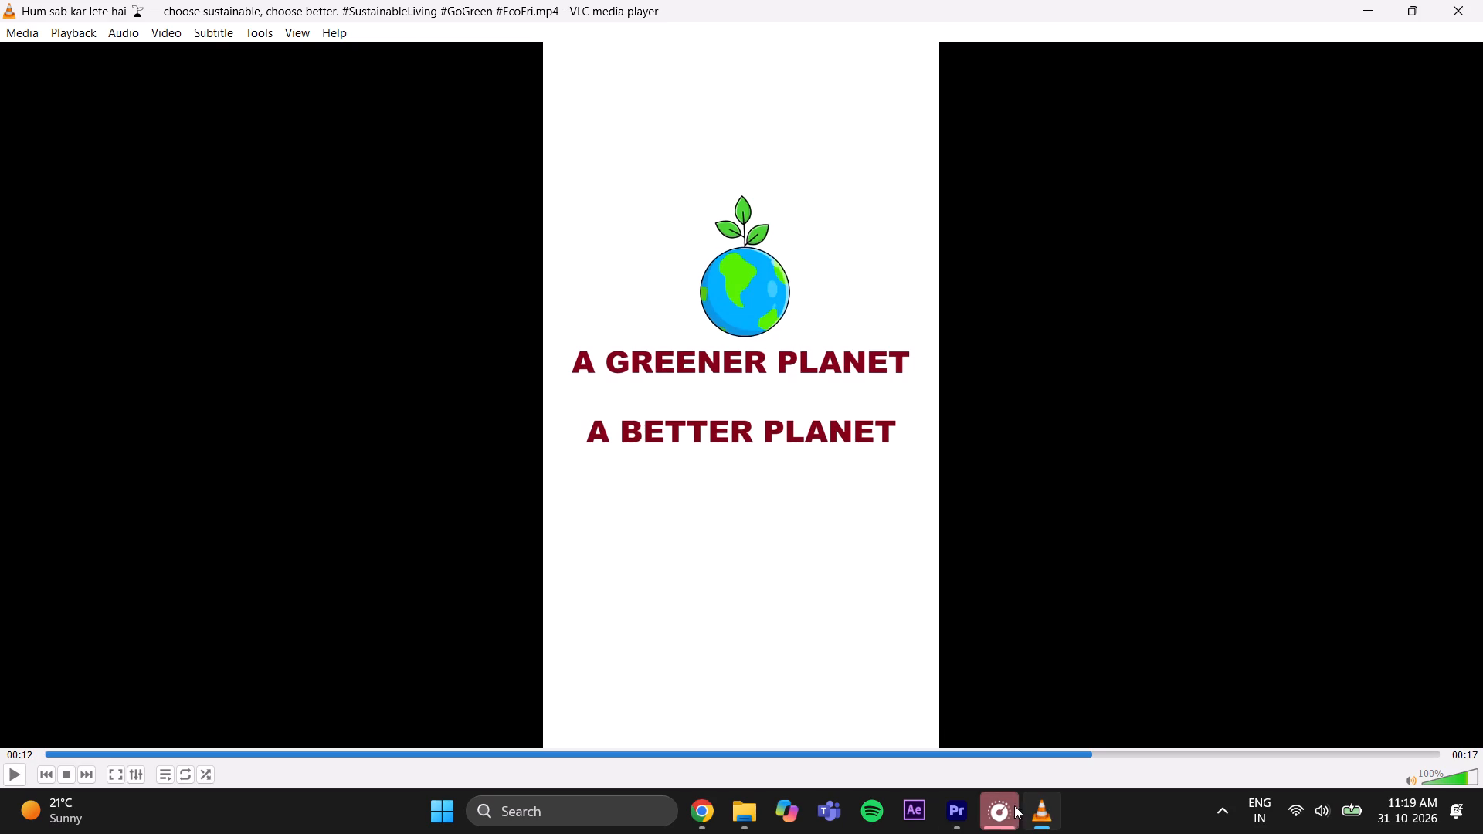
pyautogui.click(1011, 806)
pyautogui.click(1027, 820)
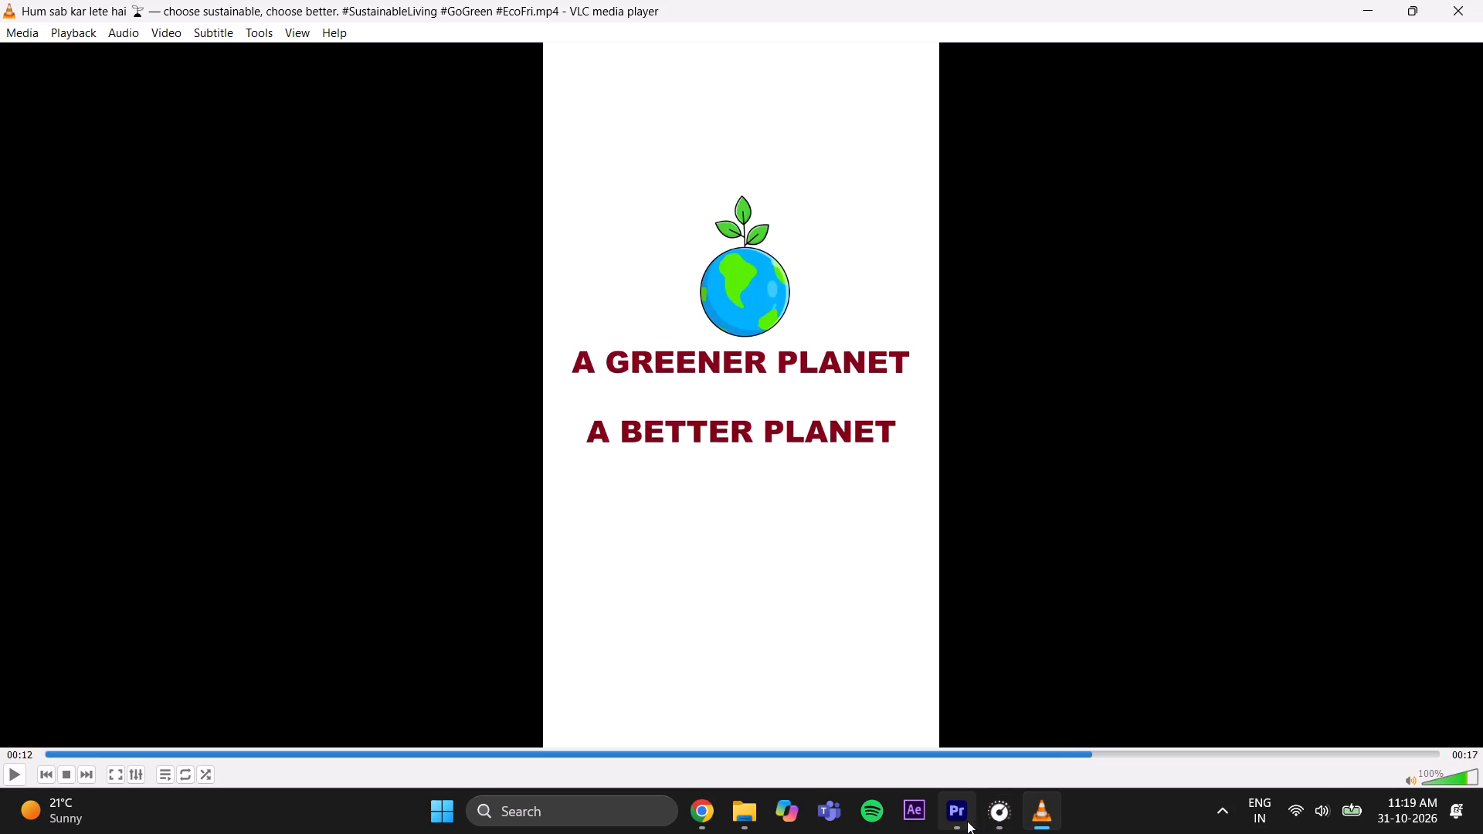
pyautogui.click(965, 821)
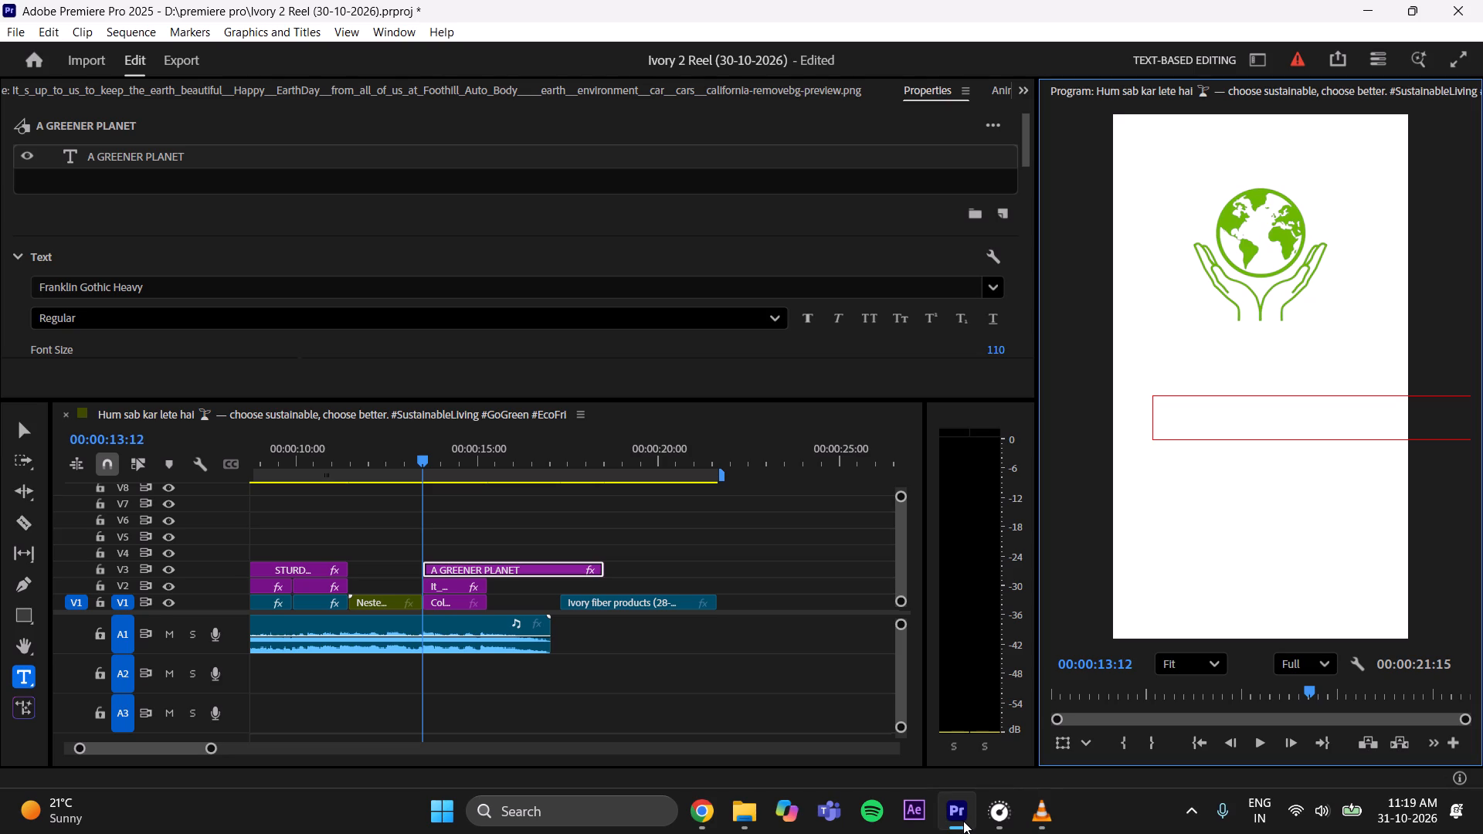
pyautogui.click(1042, 820)
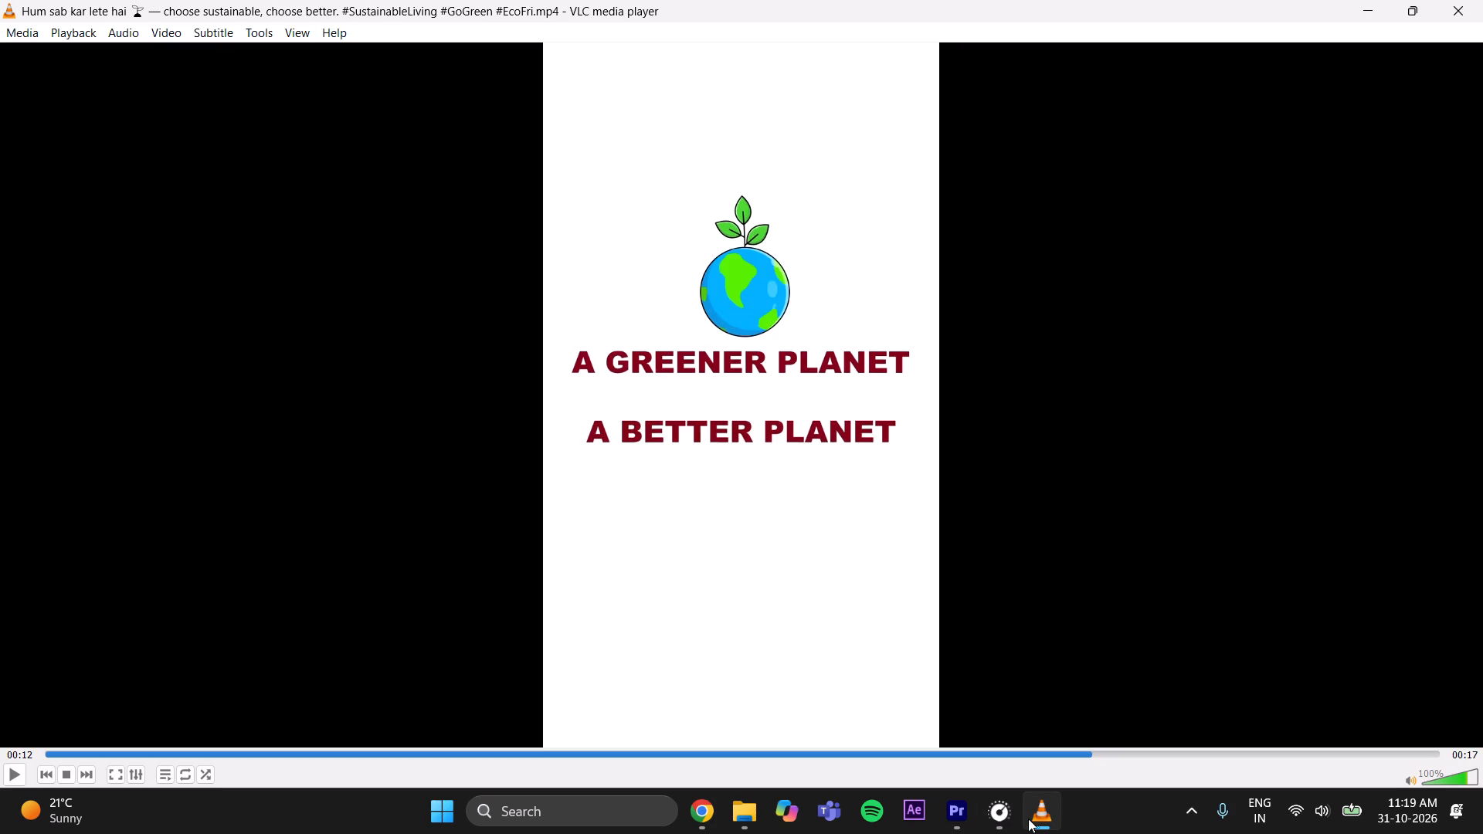
pyautogui.click(972, 816)
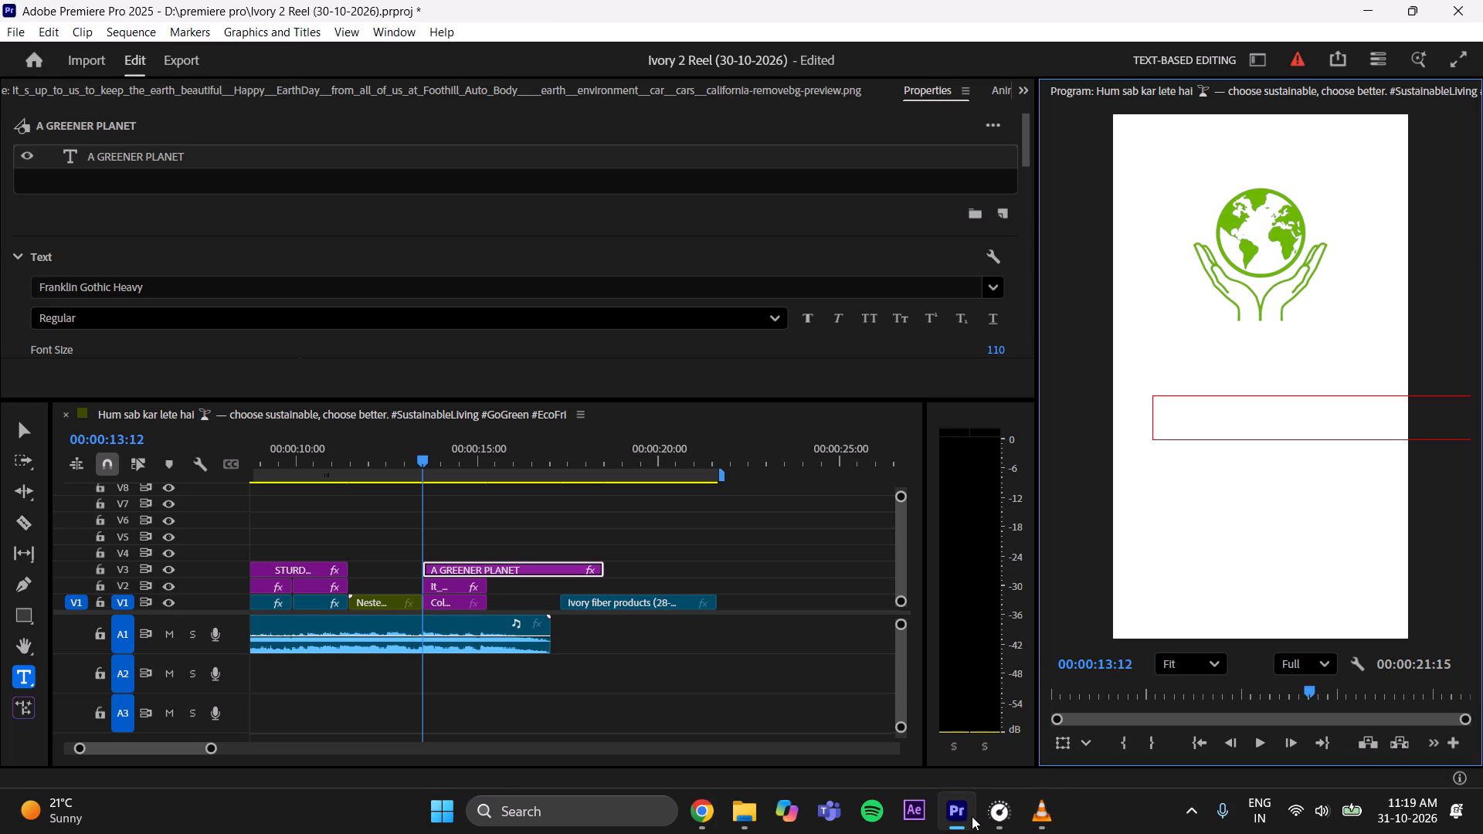
# Trim the end of the "A GREENER PLANET" clip on V3 to match the earth image and color matte below.
pyautogui.click(451, 522)
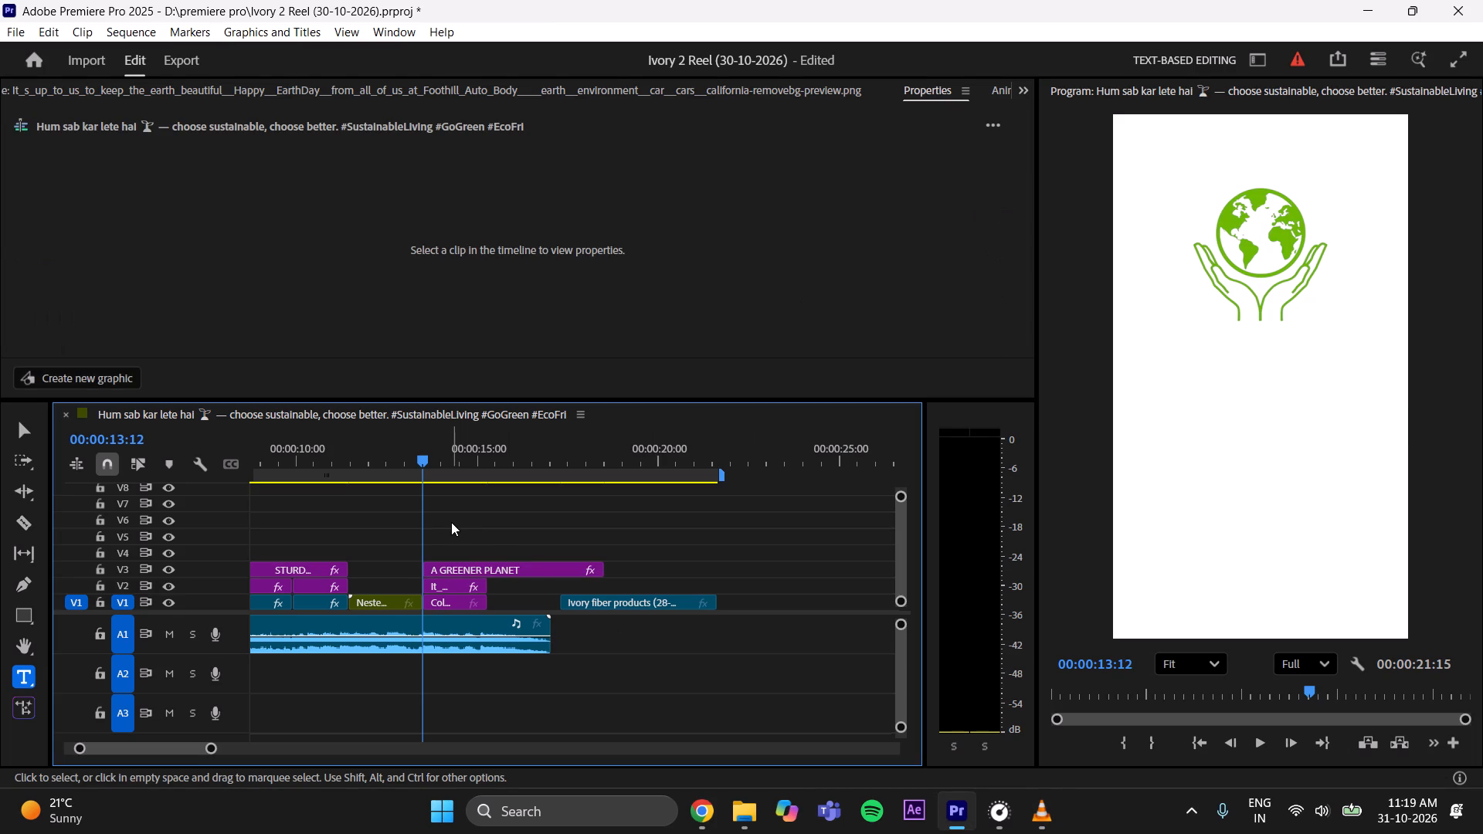
pyautogui.moveTo(606, 564); pyautogui.dragTo(483, 588)
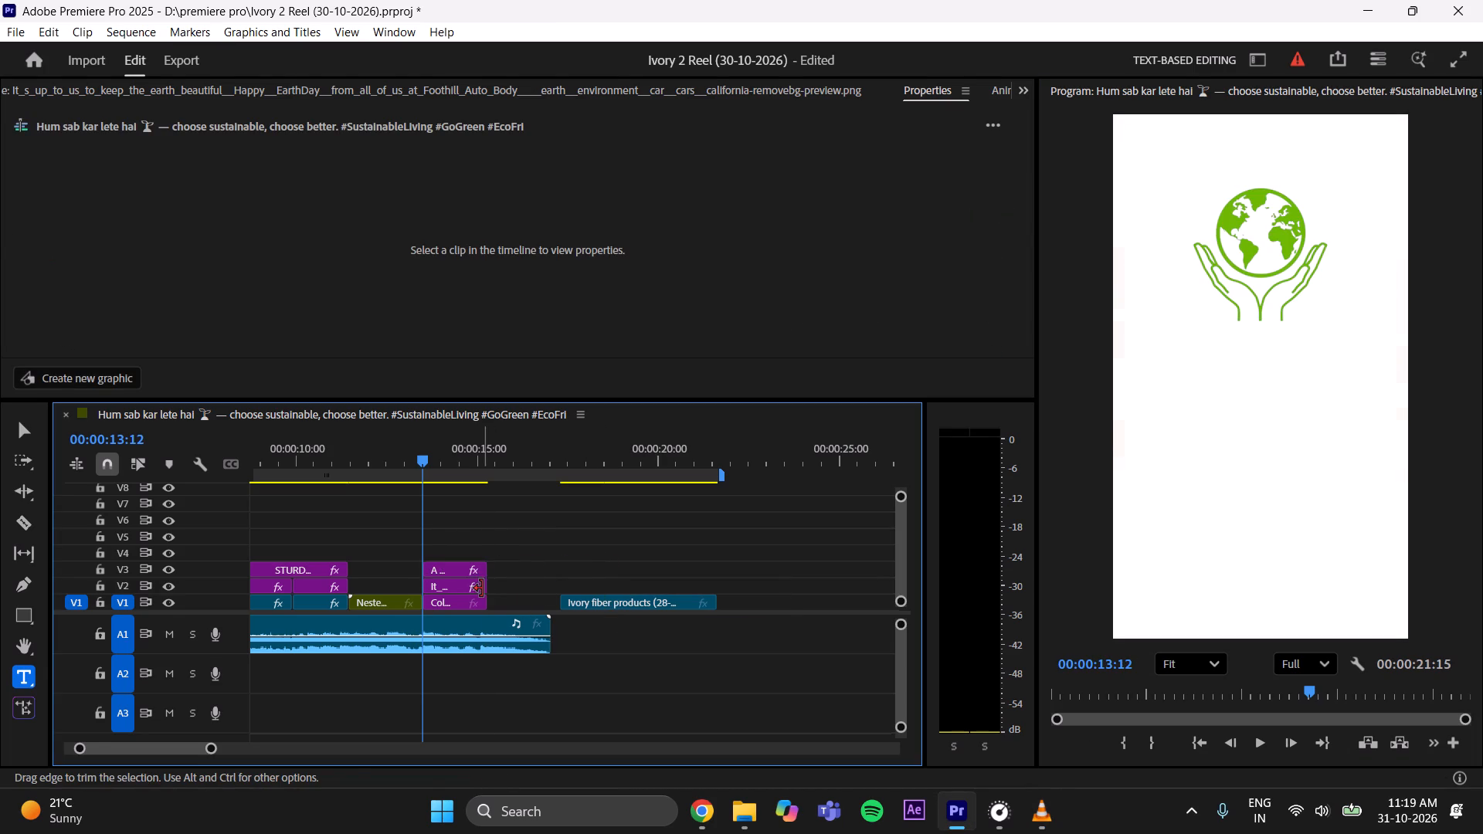
# Fill the "A GREENER PLANET" text with the green sampled from the earth artwork, 6AB700.
pyautogui.click(458, 566)
pyautogui.click(1266, 386)
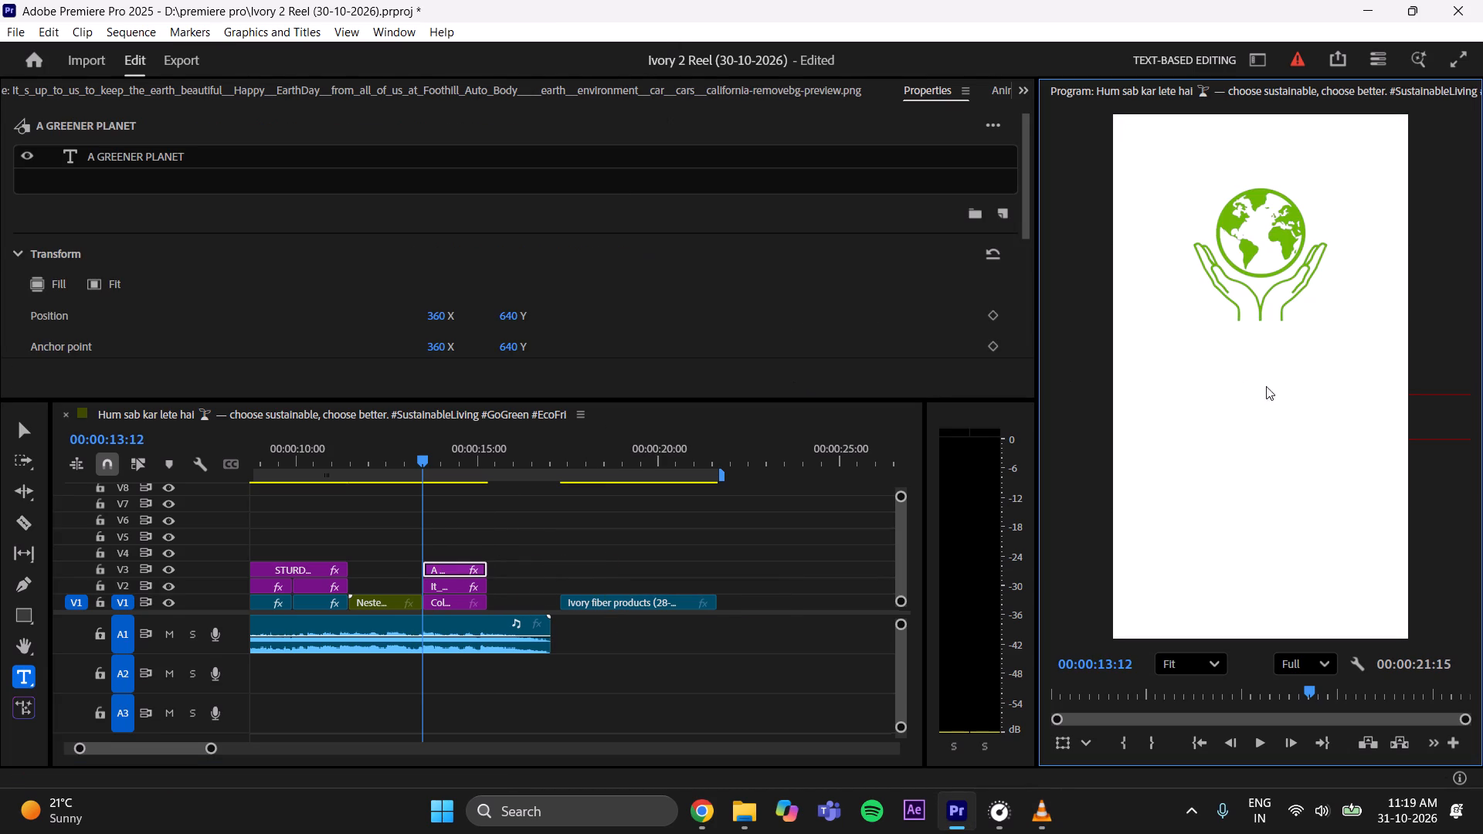
pyautogui.click(26, 429)
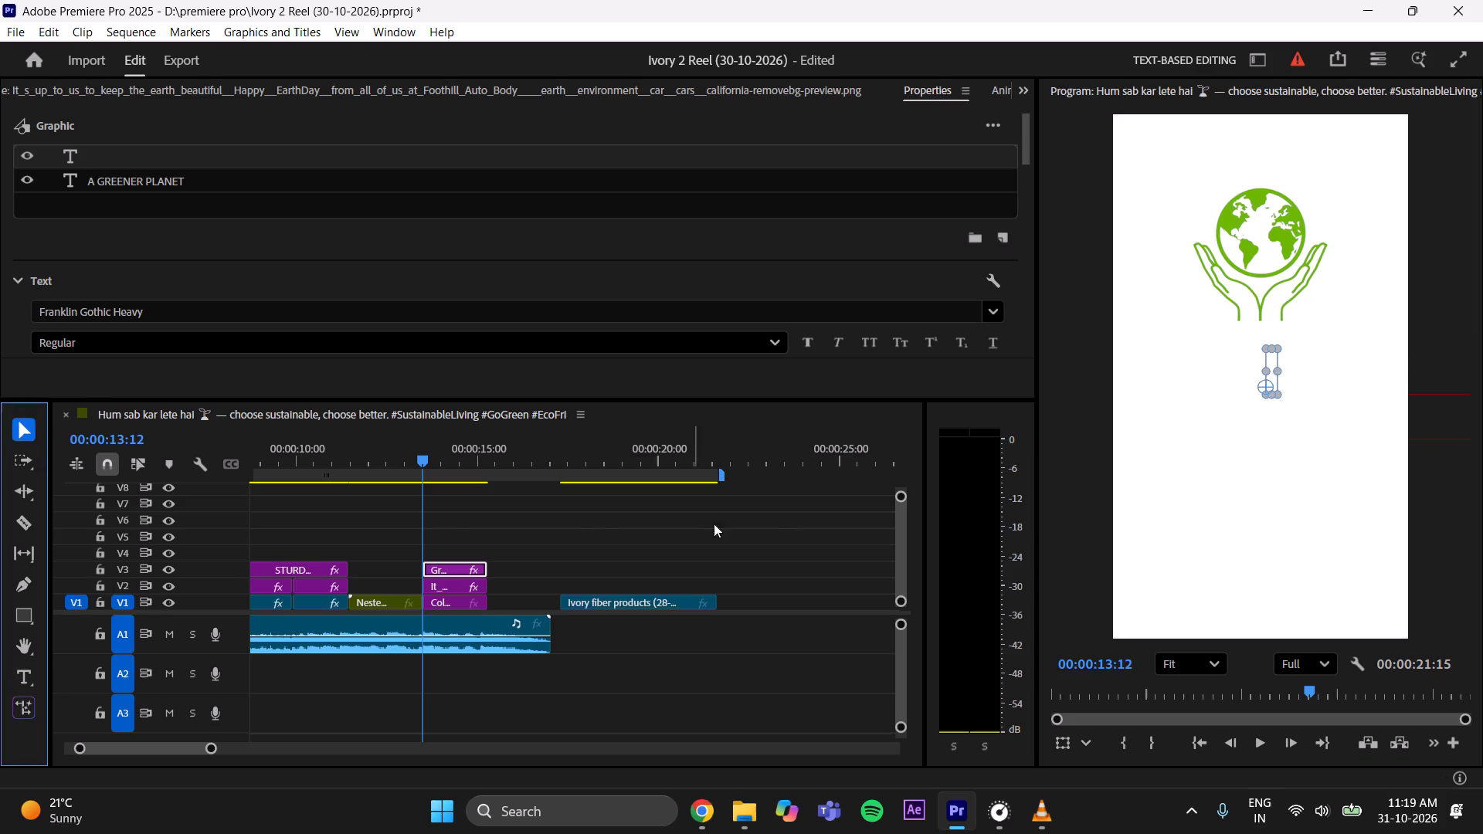
pyautogui.click(1301, 421)
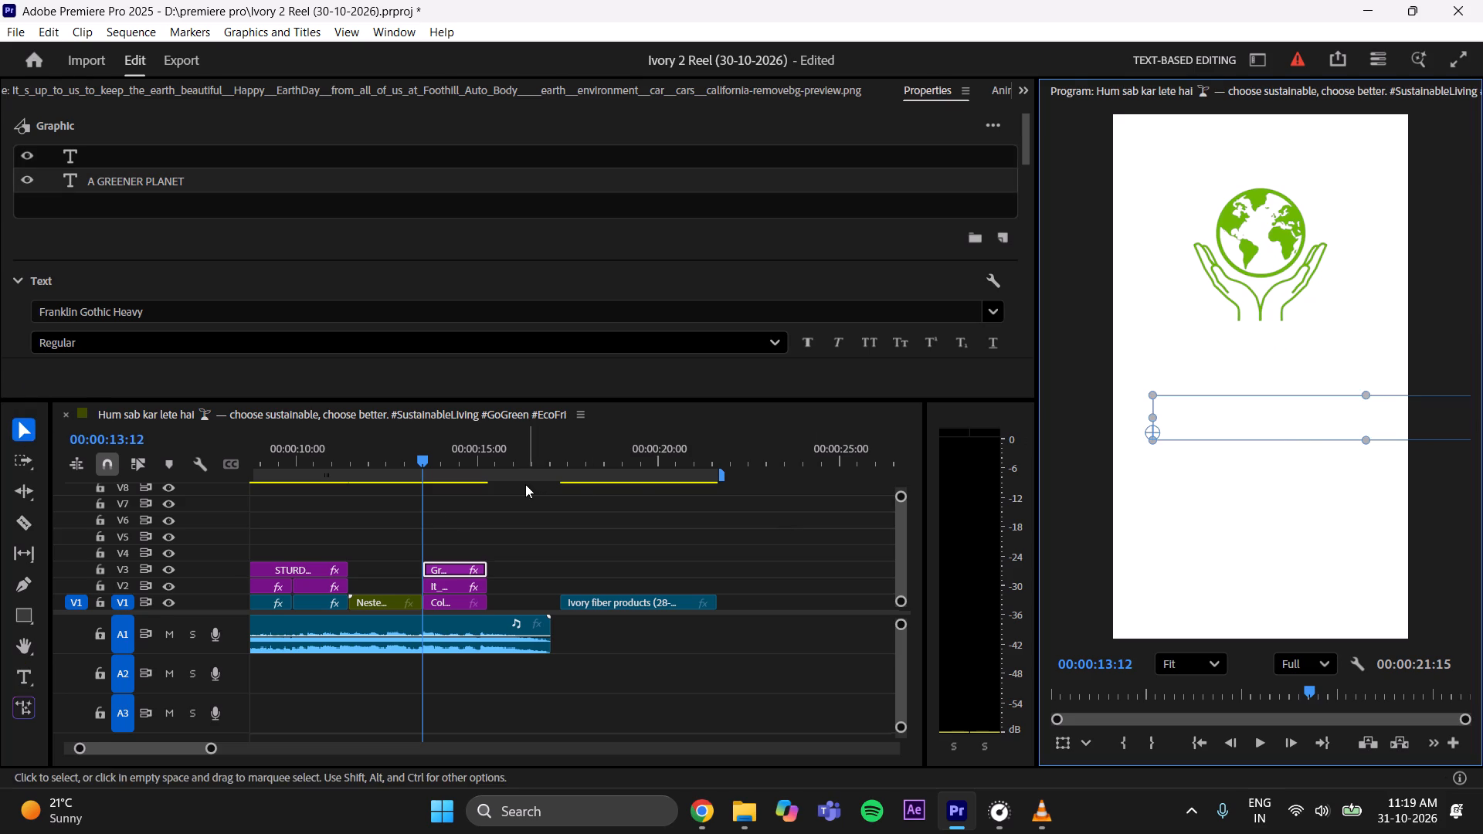
pyautogui.scroll(-5, 147, 259)
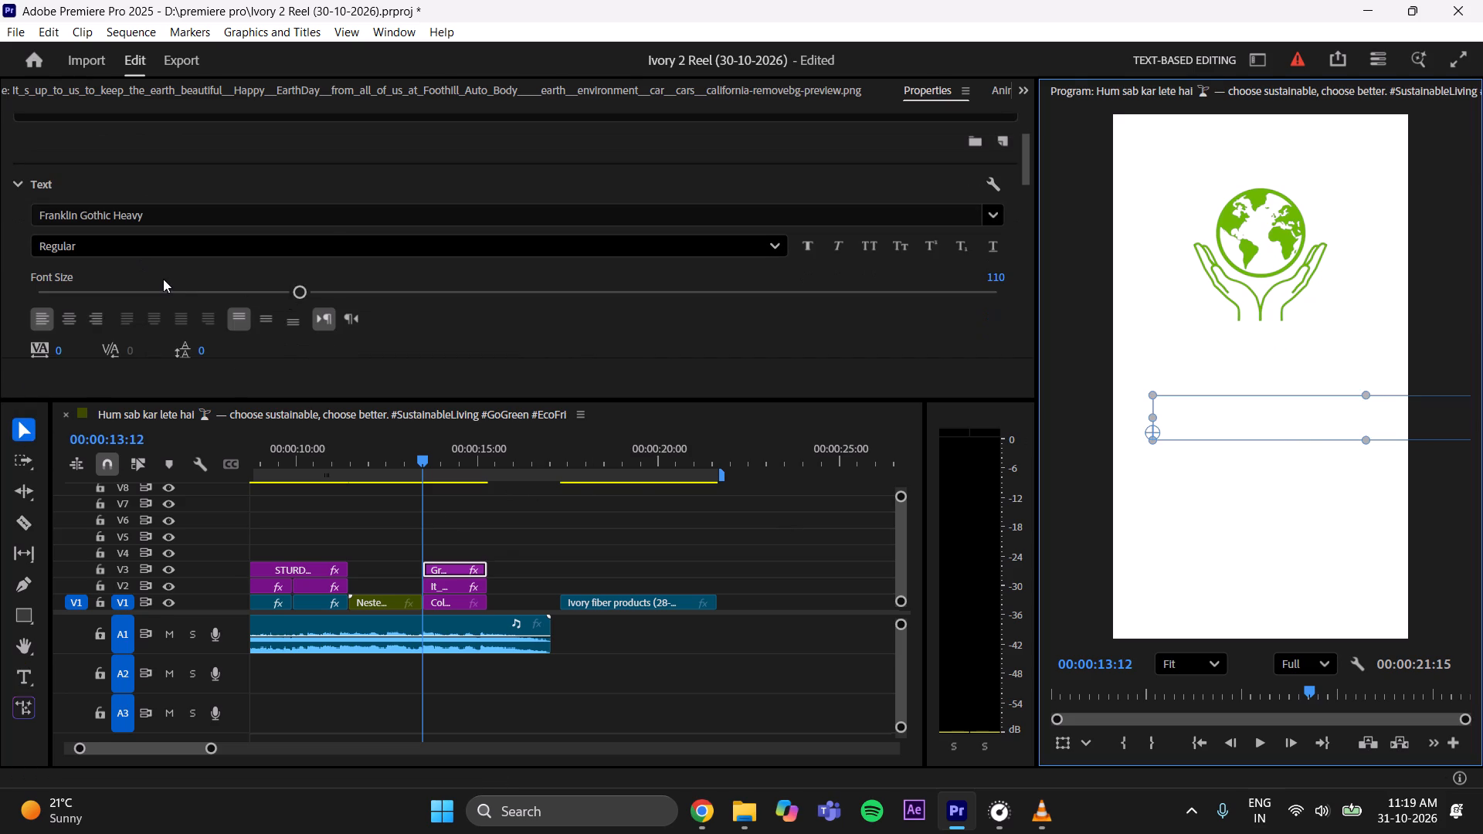
pyautogui.scroll(-13, 163, 279)
pyautogui.click(73, 239)
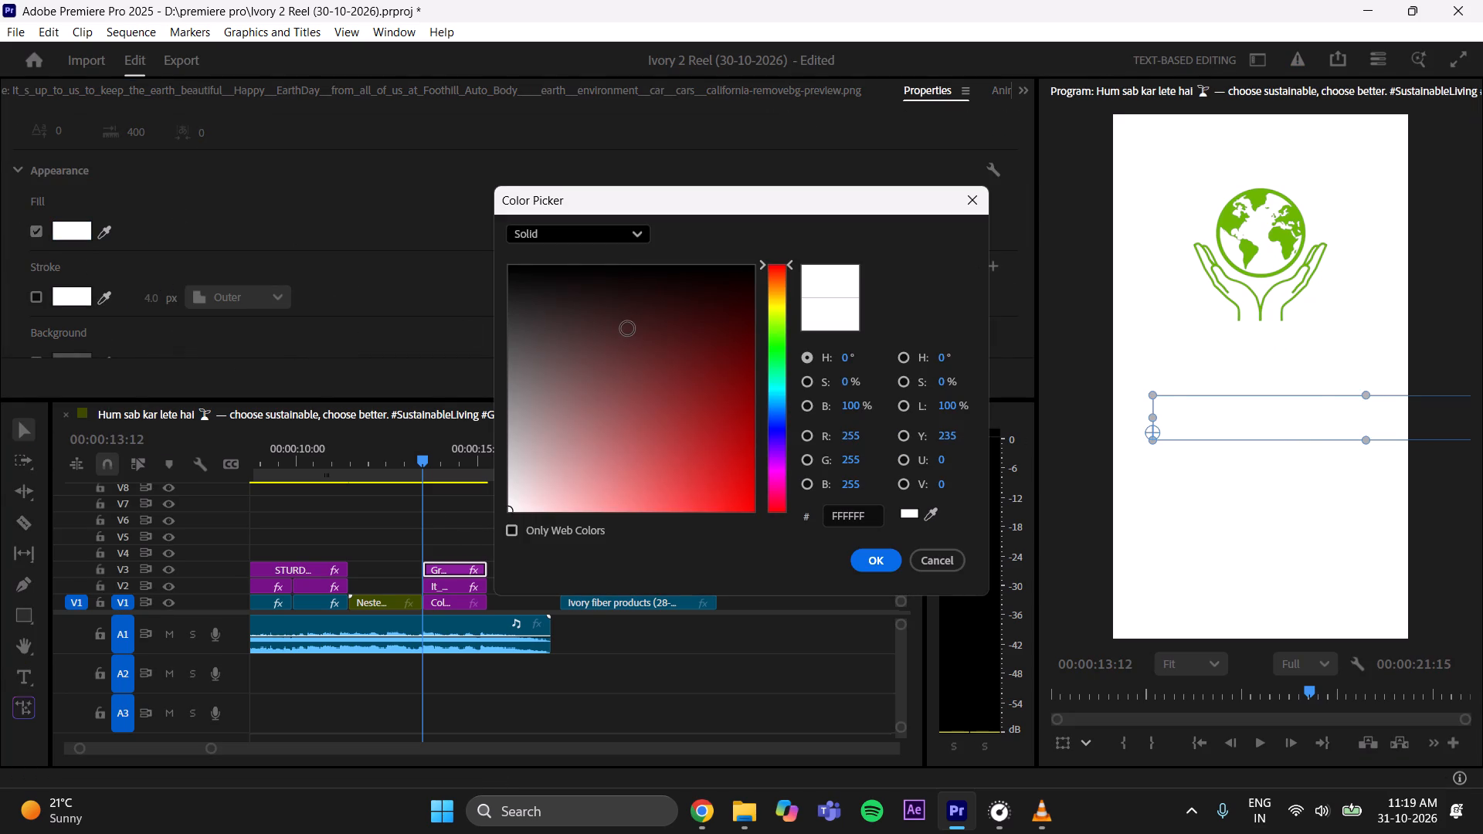
pyautogui.moveTo(628, 329); pyautogui.dragTo(416, 230)
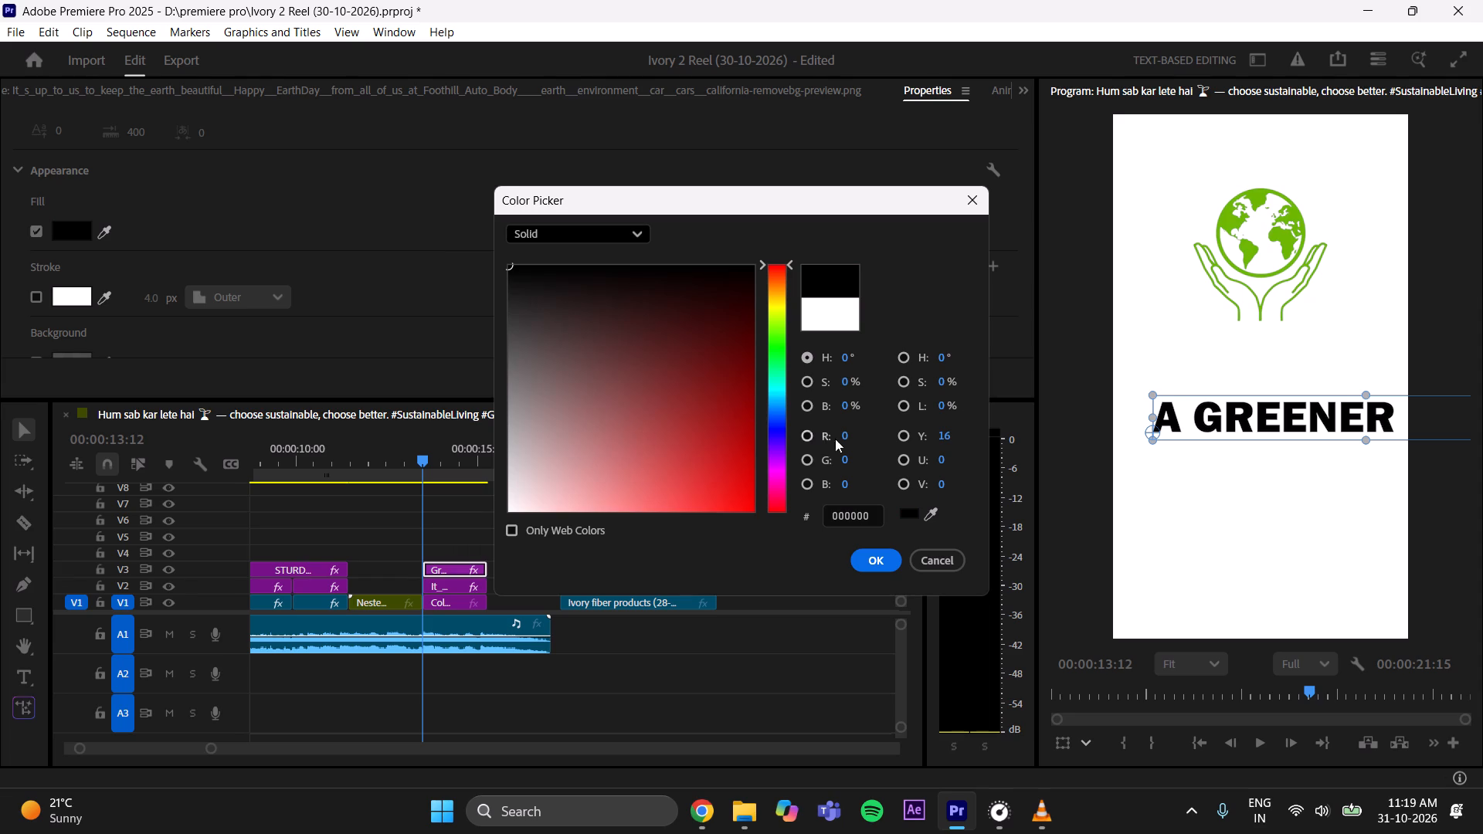
pyautogui.click(923, 516)
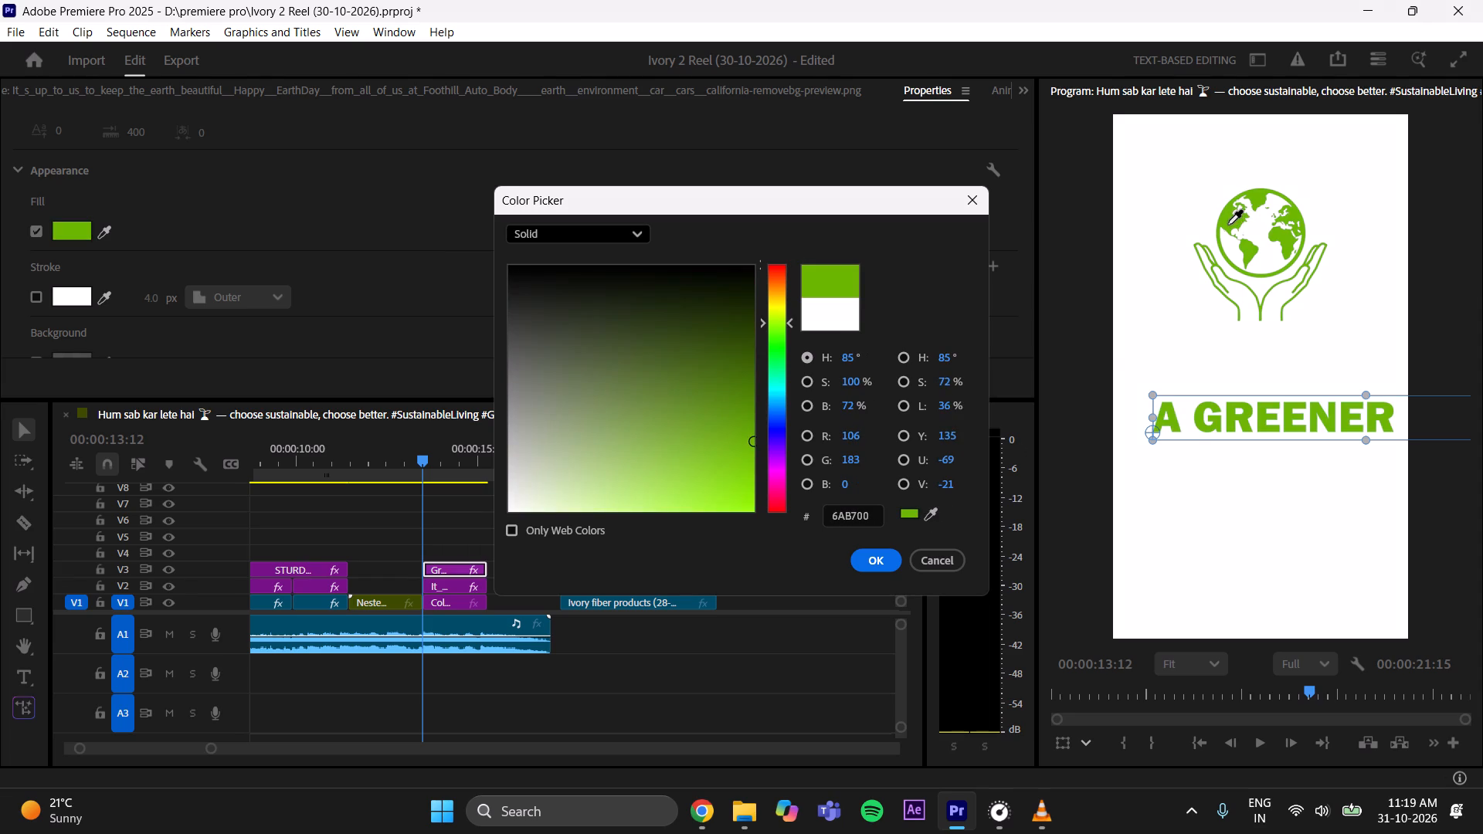
pyautogui.click(1228, 225)
pyautogui.click(882, 558)
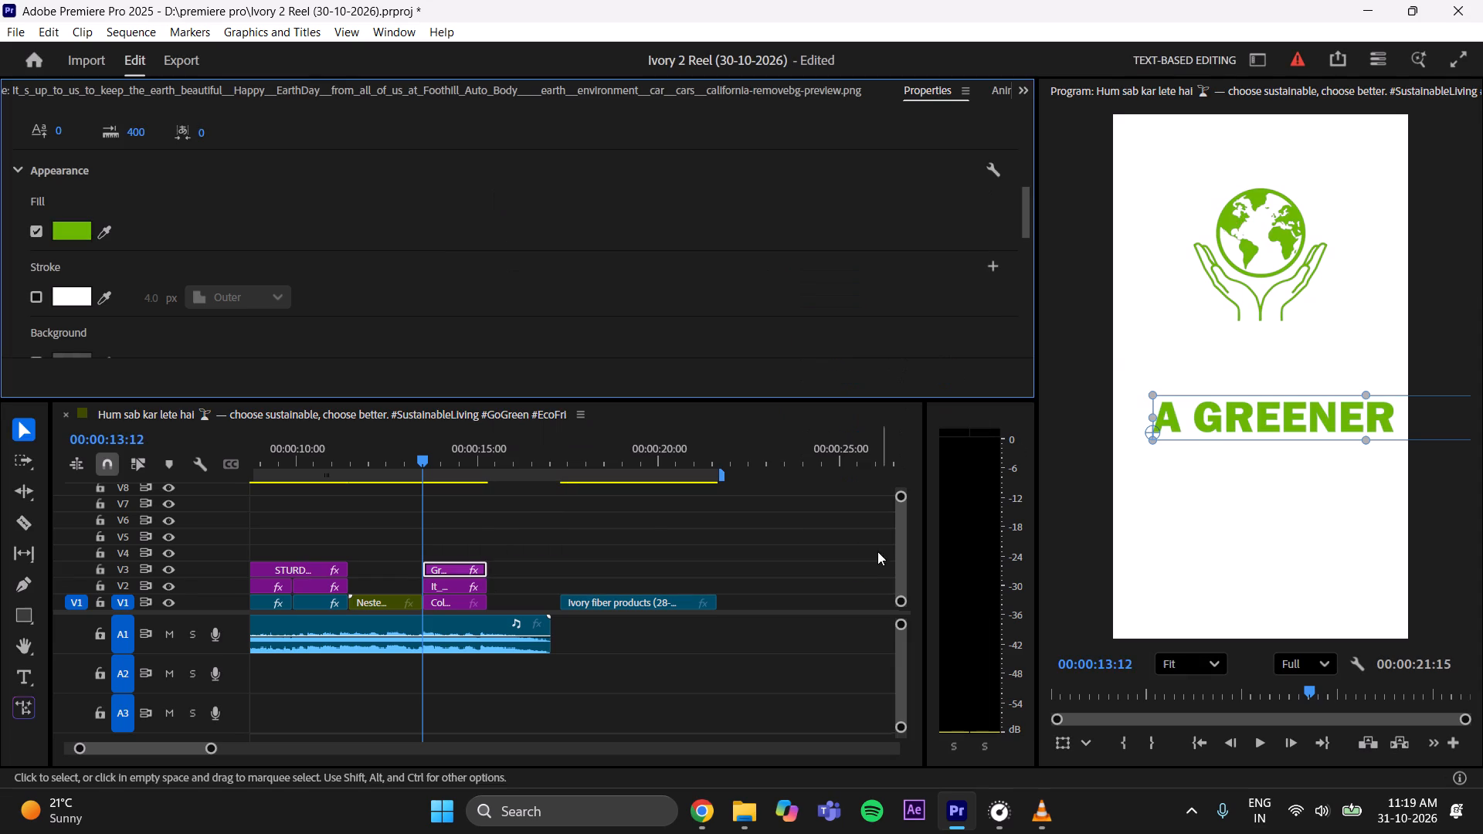
# Reduce the font size of "A GREENER PLANET" to 55 so it fits on one line in the frame.
pyautogui.scroll(13, 373, 238)
pyautogui.moveTo(290, 284); pyautogui.dragTo(290, 284)
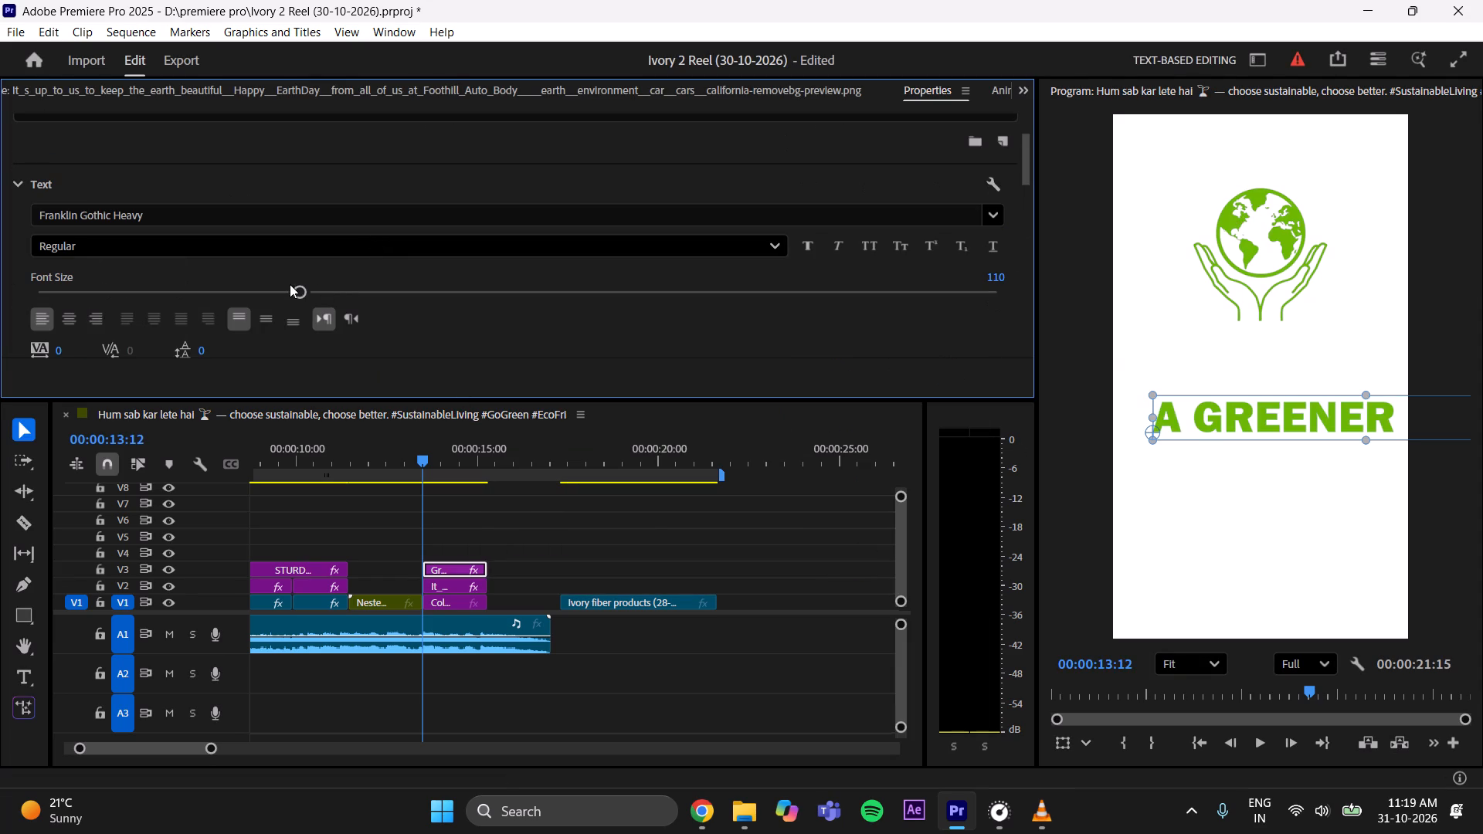
pyautogui.moveTo(290, 284); pyautogui.dragTo(213, 314)
pyautogui.moveTo(222, 290); pyautogui.dragTo(198, 292)
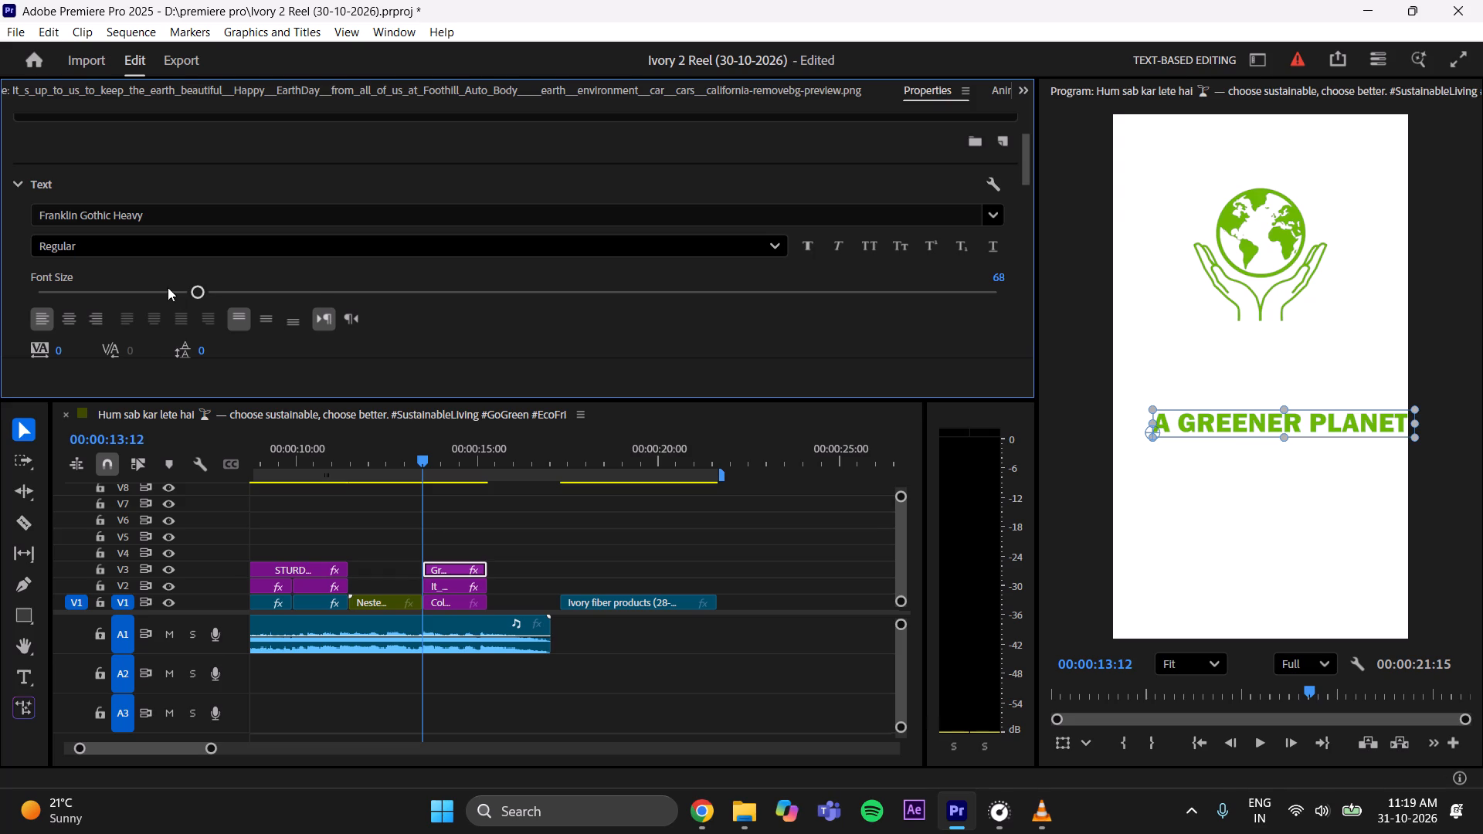
pyautogui.click(154, 286)
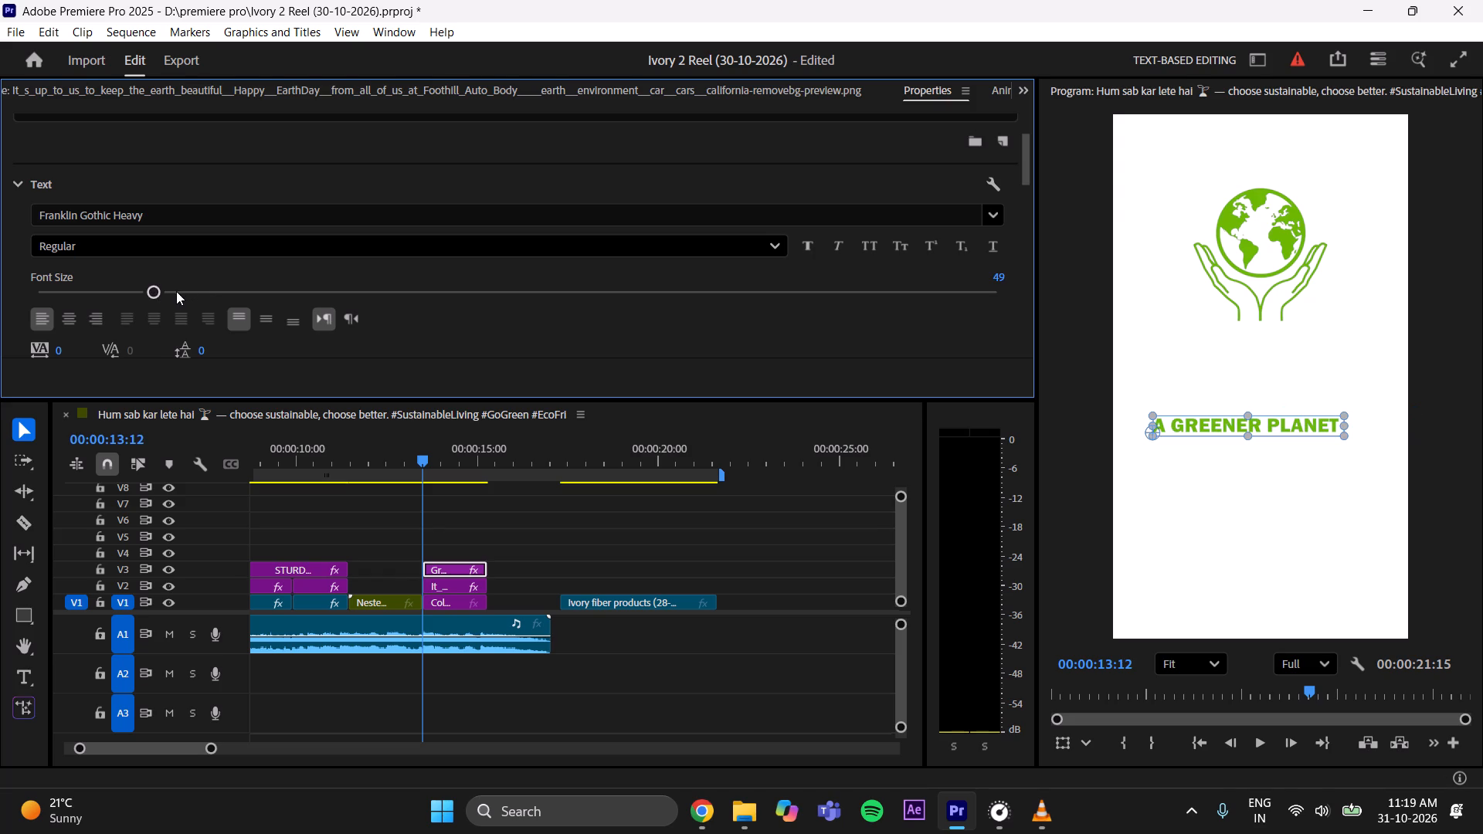
pyautogui.click(168, 292)
# Centre "A GREENER PLANET" horizontally in the frame and raise it closer to the earth artwork, at Y position 660.
pyautogui.scroll(-16, 469, 358)
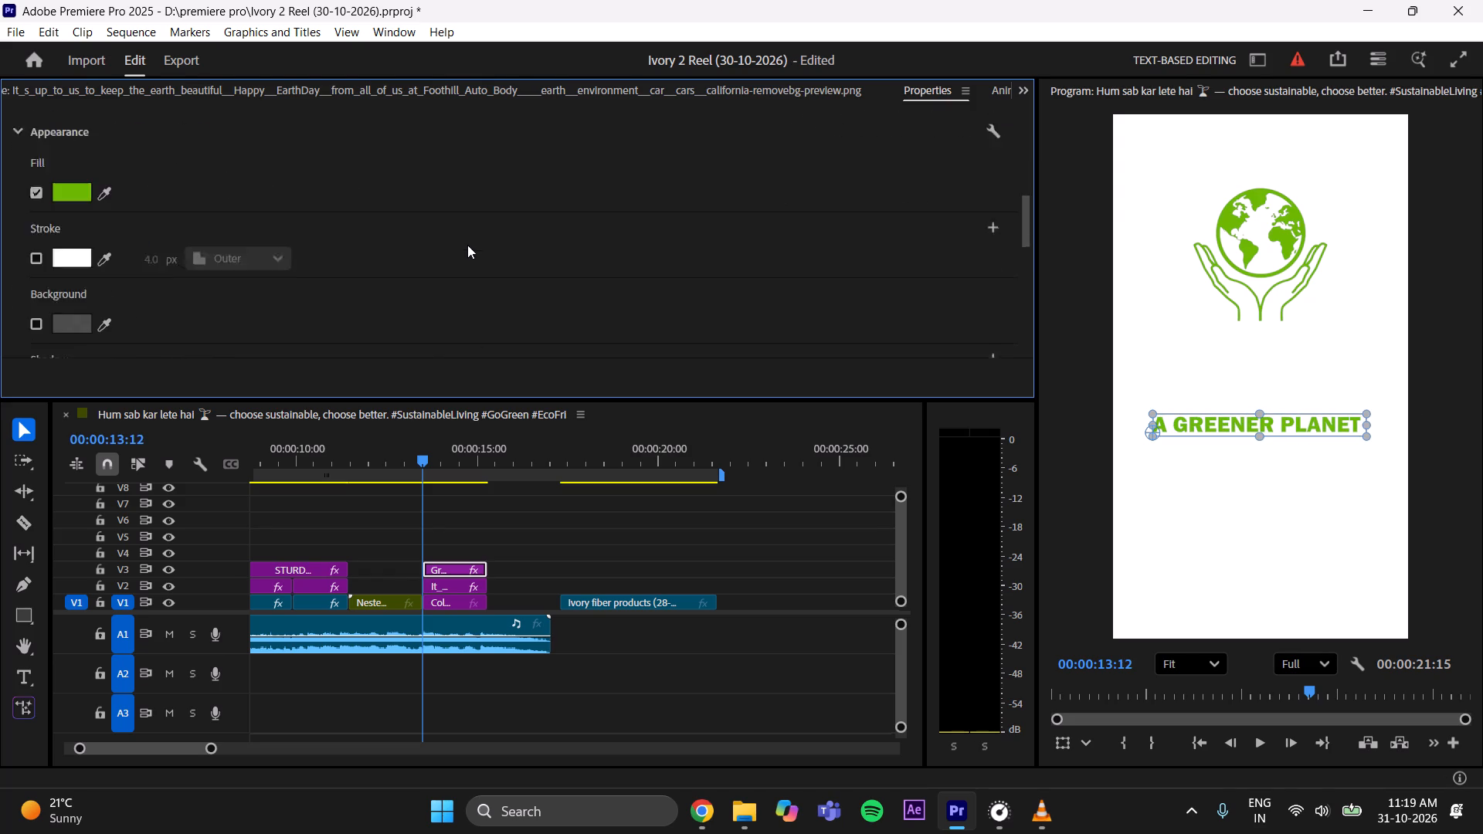
pyautogui.scroll(-14, 467, 245)
pyautogui.tripleClick(466, 212)
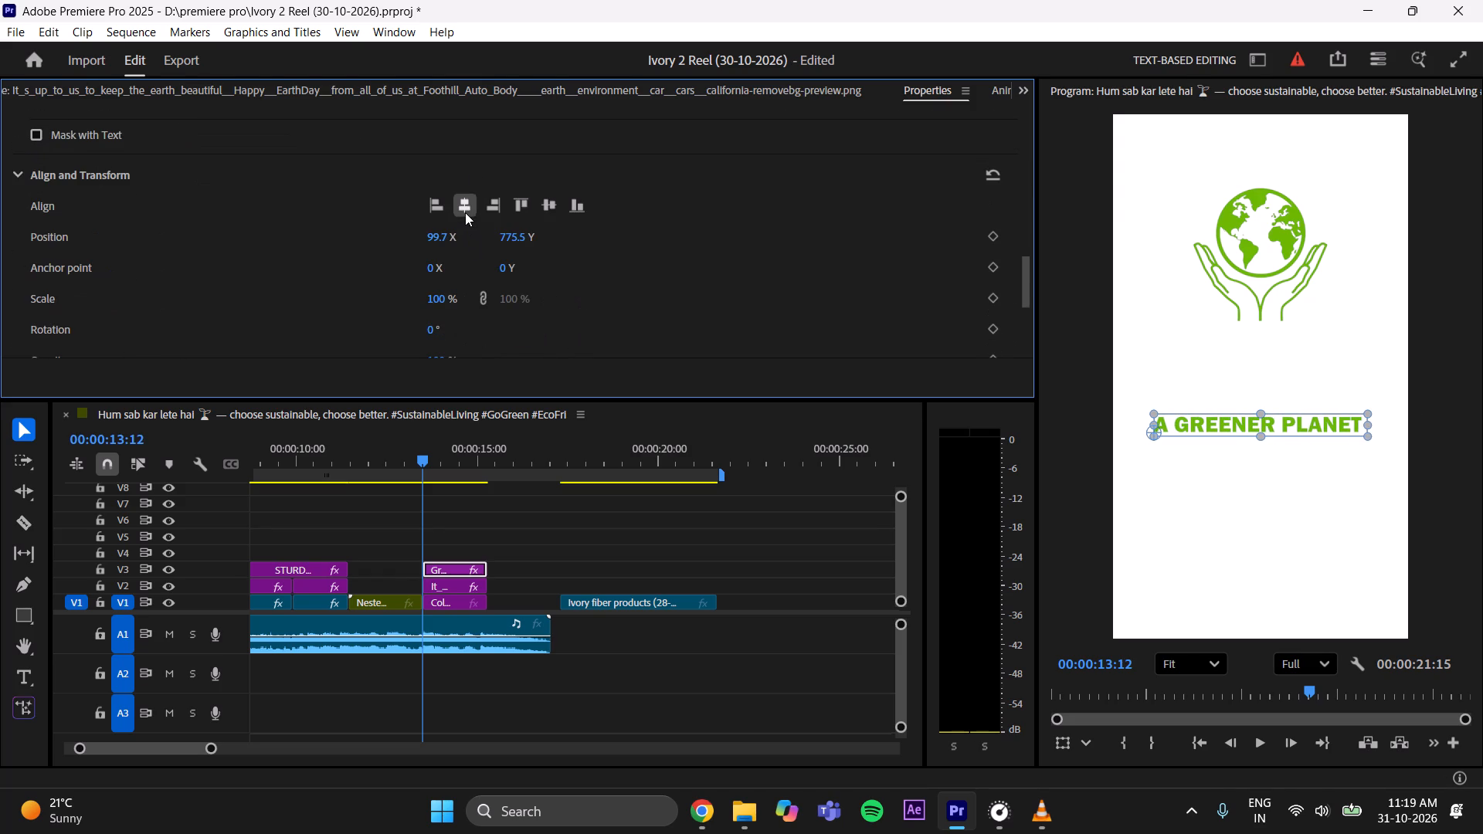
pyautogui.doubleClick(465, 212)
pyautogui.moveTo(530, 242); pyautogui.dragTo(473, 266)
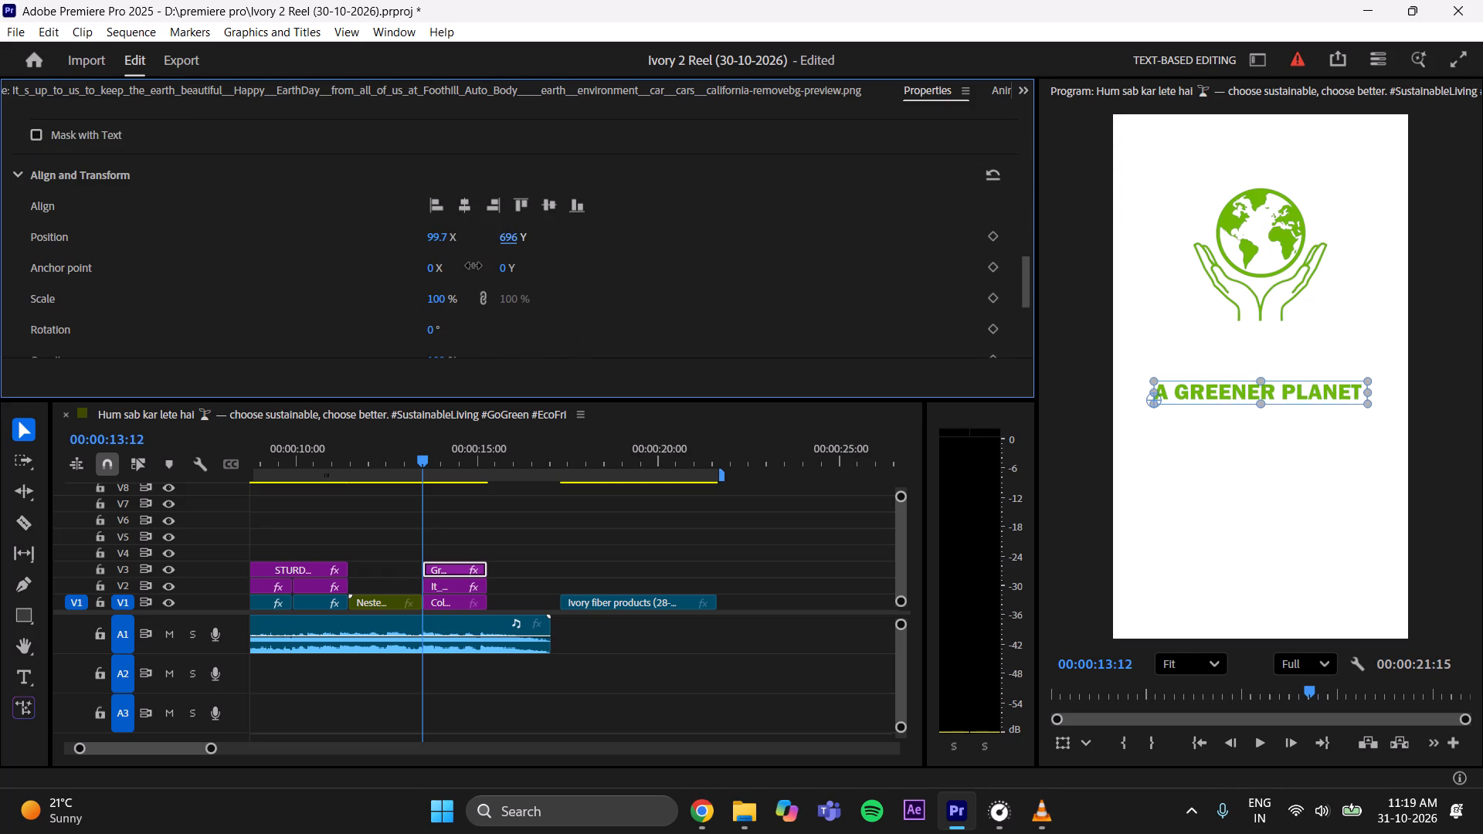
pyautogui.moveTo(473, 266); pyautogui.dragTo(452, 279)
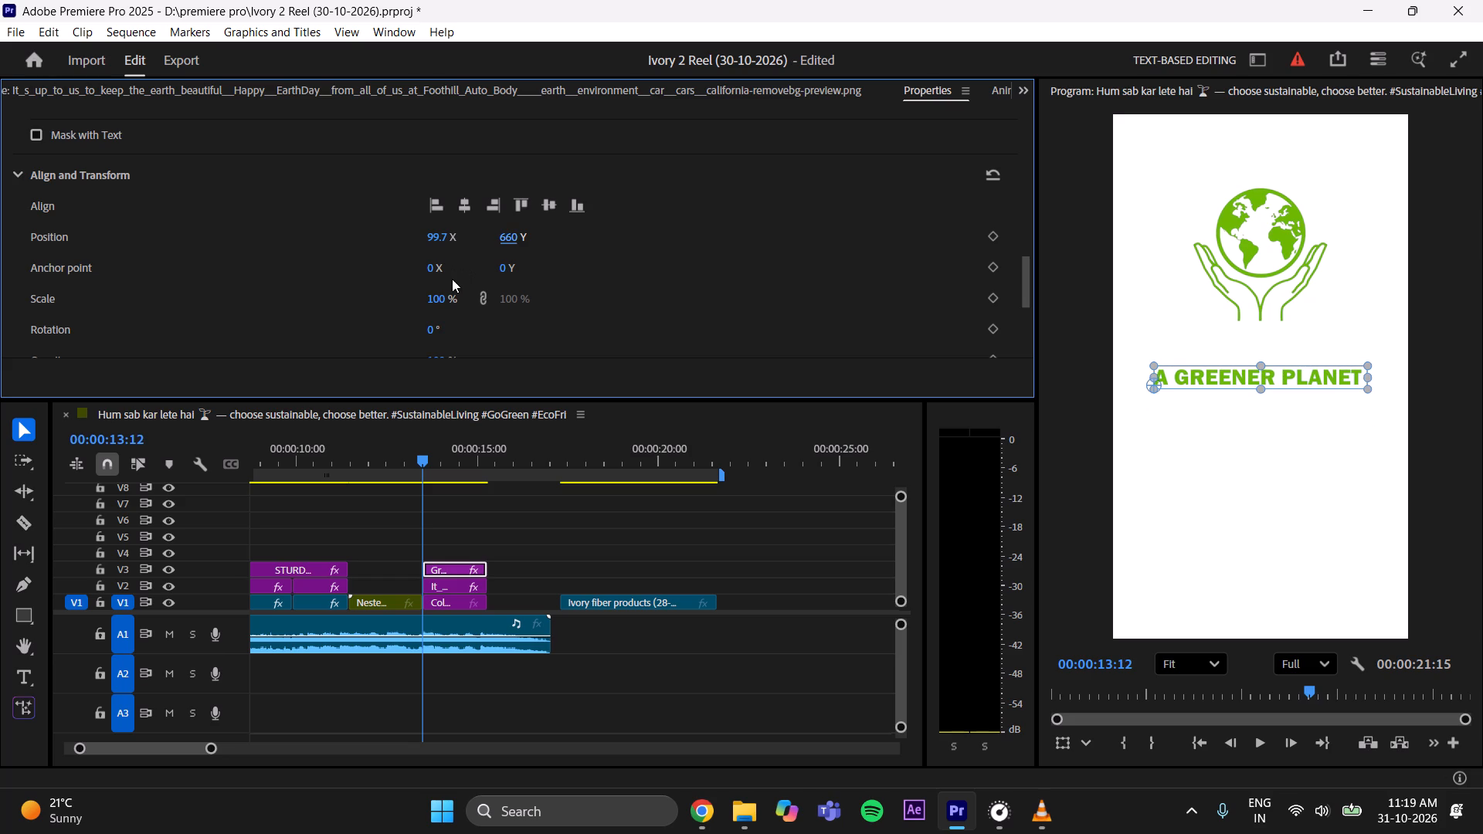
# Change the fill of "A GREENER PLANET" to a brighter, purer green than the earth artwork.
pyautogui.scroll(15, 704, 288)
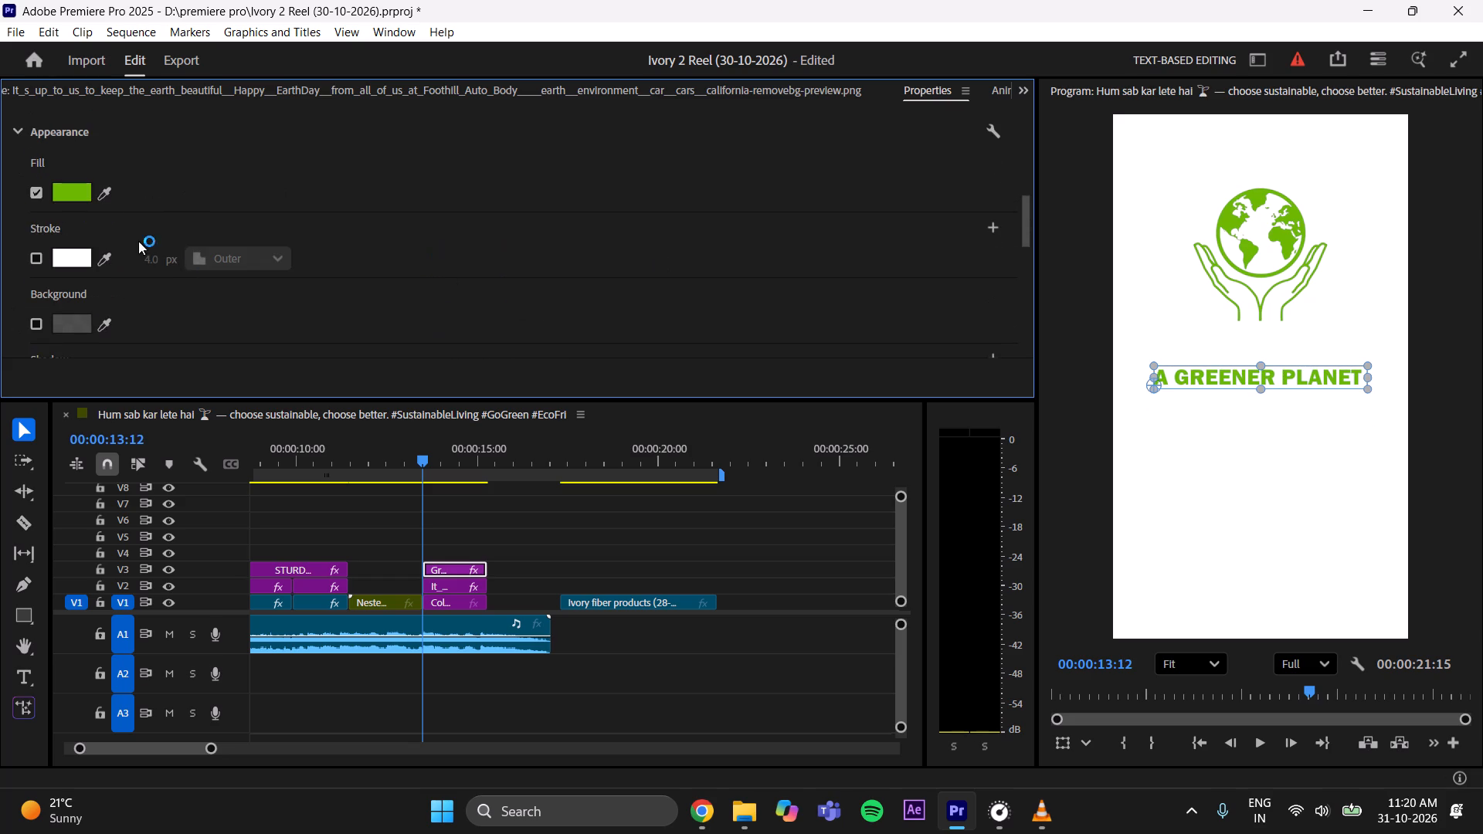
pyautogui.click(84, 190)
pyautogui.moveTo(738, 454); pyautogui.dragTo(759, 500)
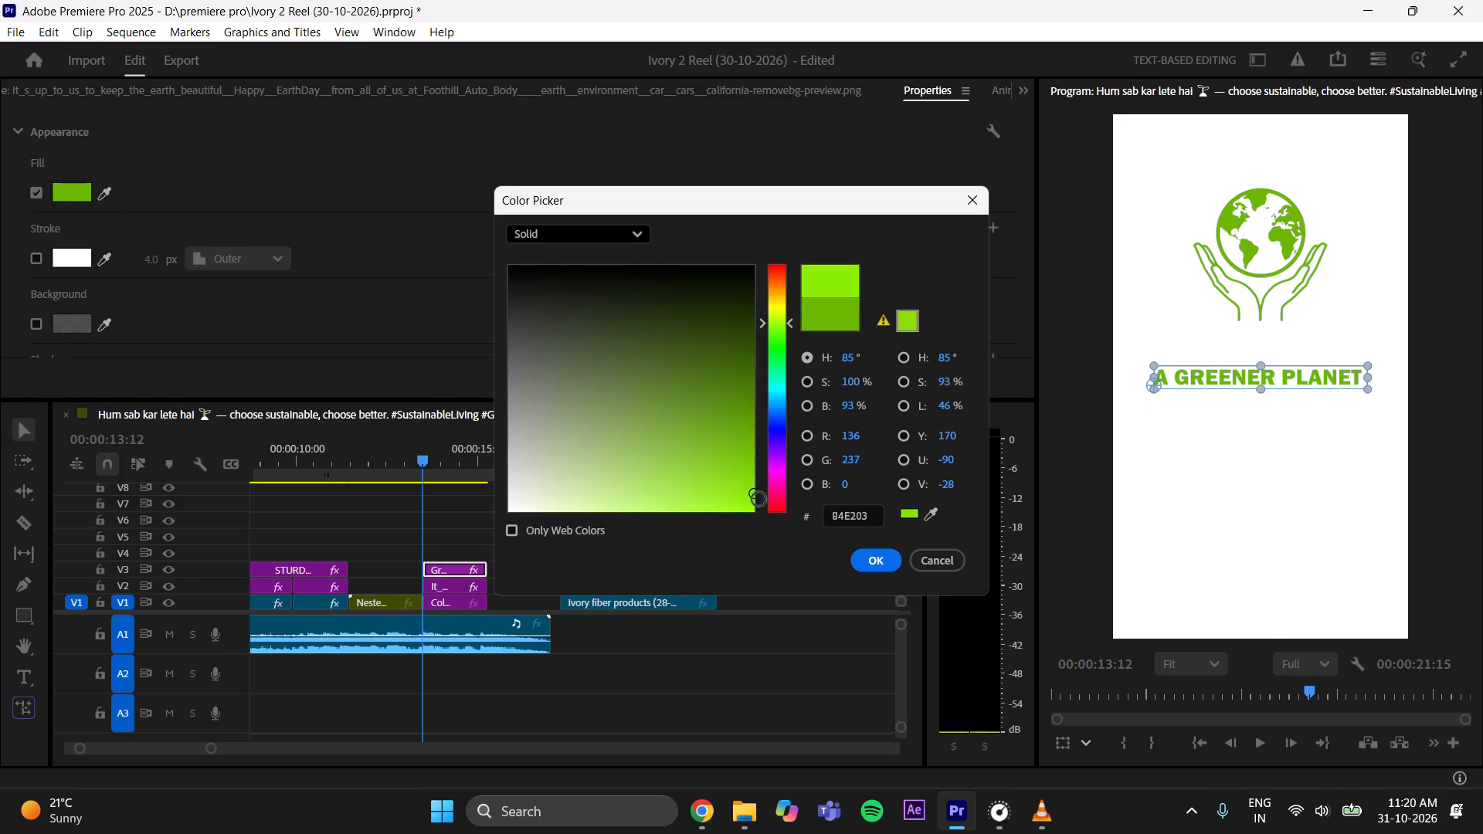
pyautogui.moveTo(759, 500); pyautogui.dragTo(826, 473)
pyautogui.moveTo(777, 324); pyautogui.dragTo(776, 338)
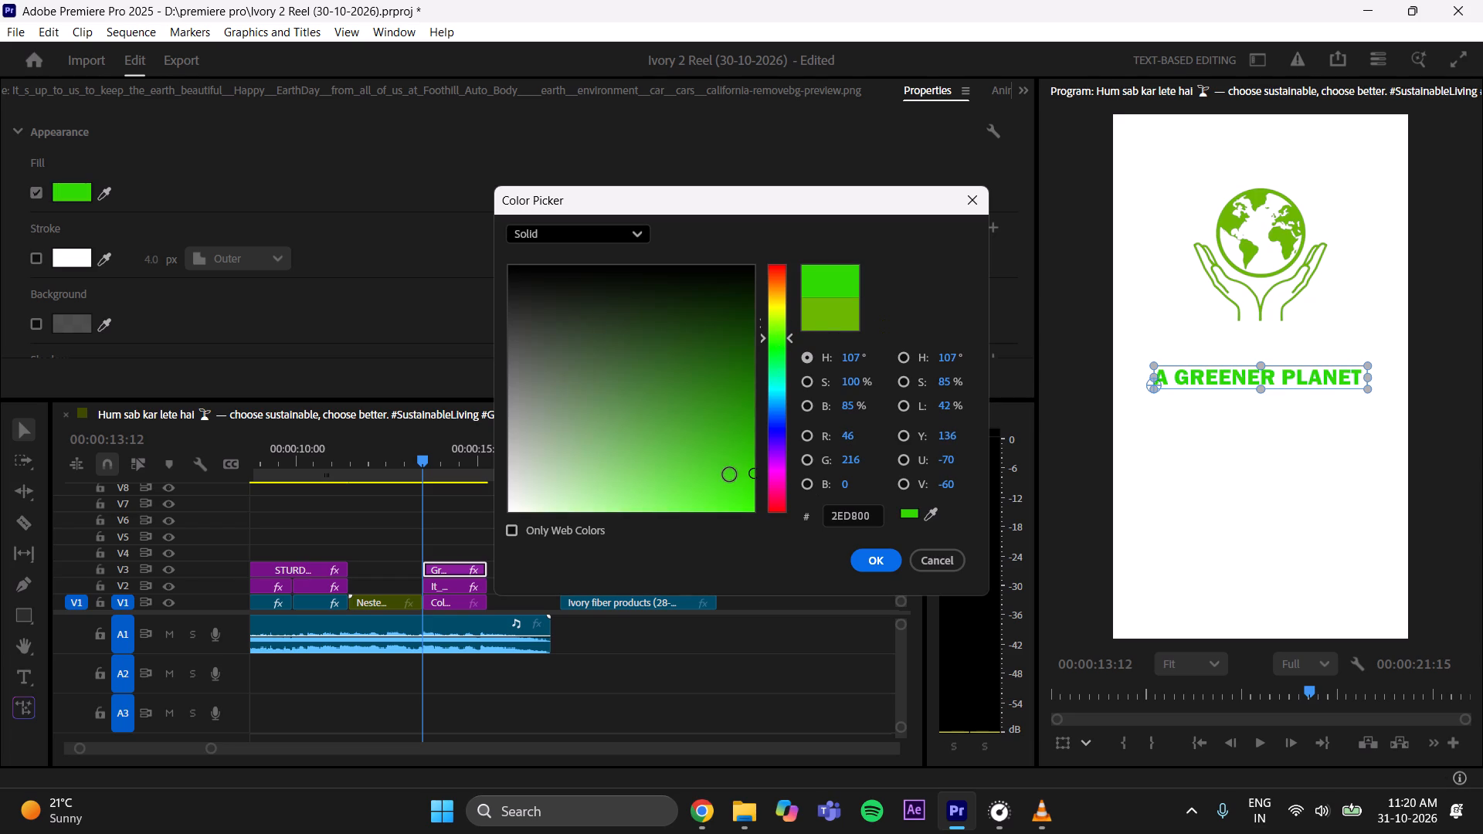
pyautogui.moveTo(738, 482); pyautogui.dragTo(840, 463)
pyautogui.click(878, 569)
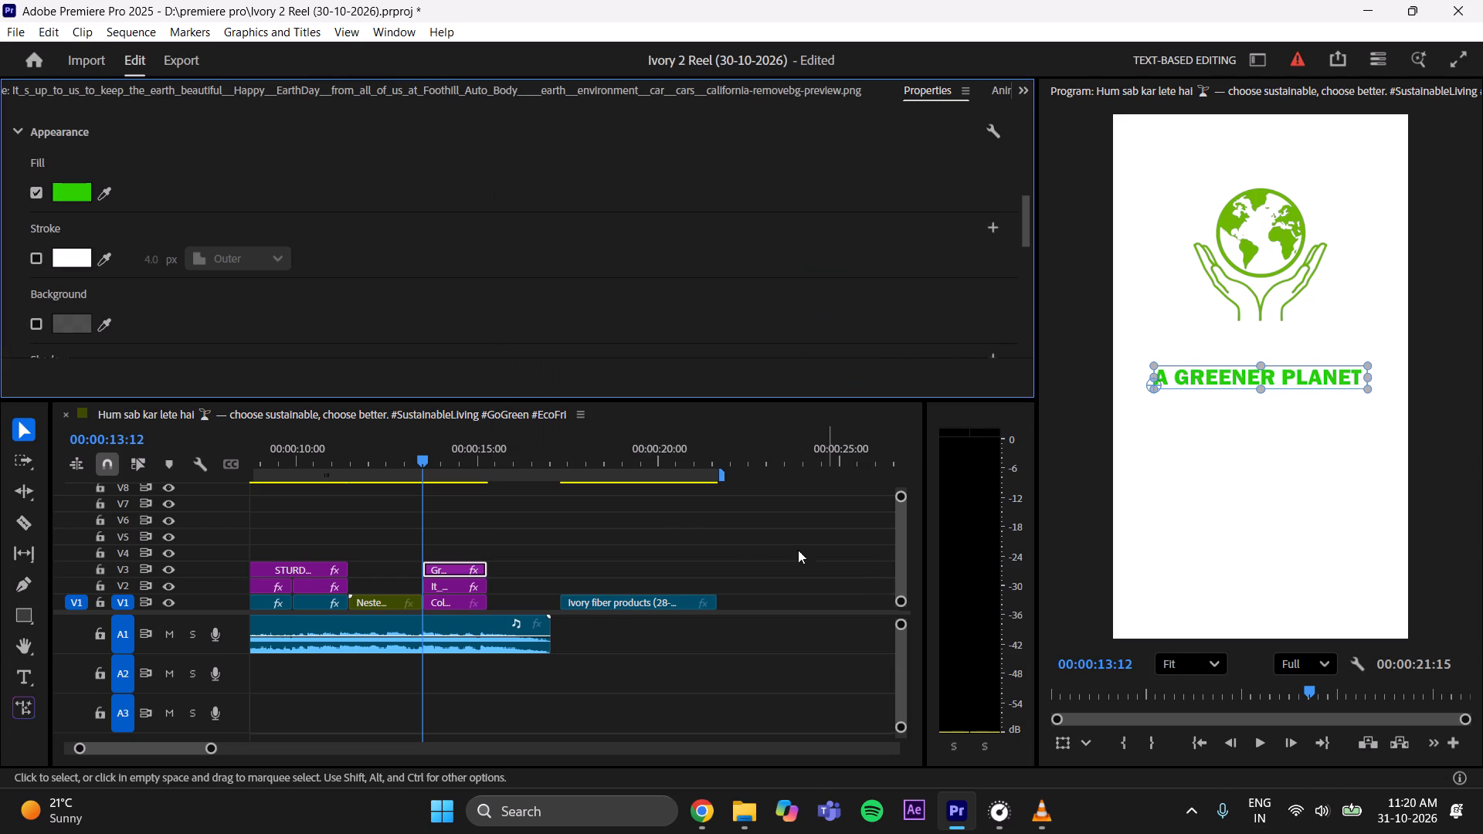
pyautogui.click(677, 528)
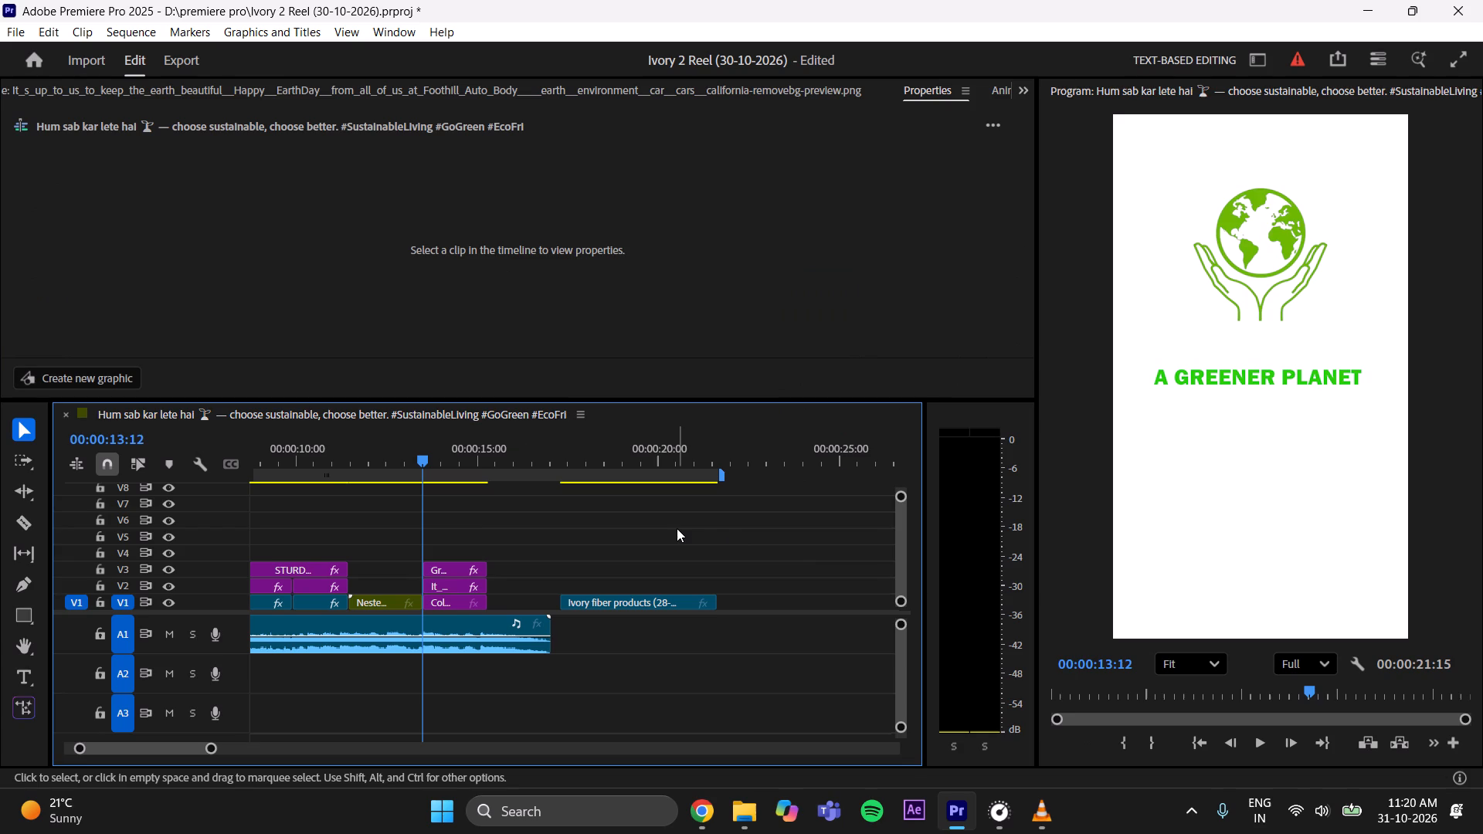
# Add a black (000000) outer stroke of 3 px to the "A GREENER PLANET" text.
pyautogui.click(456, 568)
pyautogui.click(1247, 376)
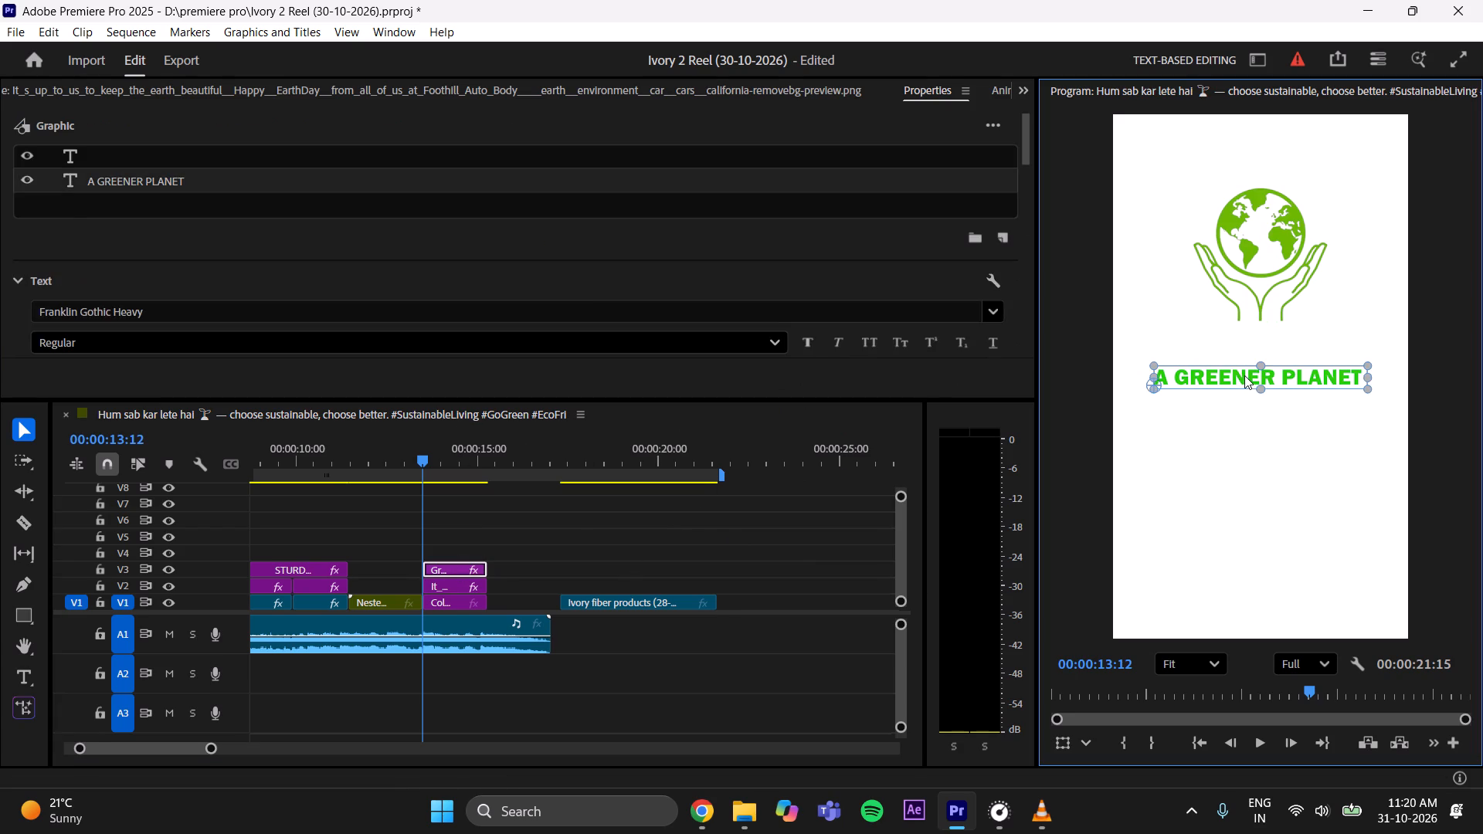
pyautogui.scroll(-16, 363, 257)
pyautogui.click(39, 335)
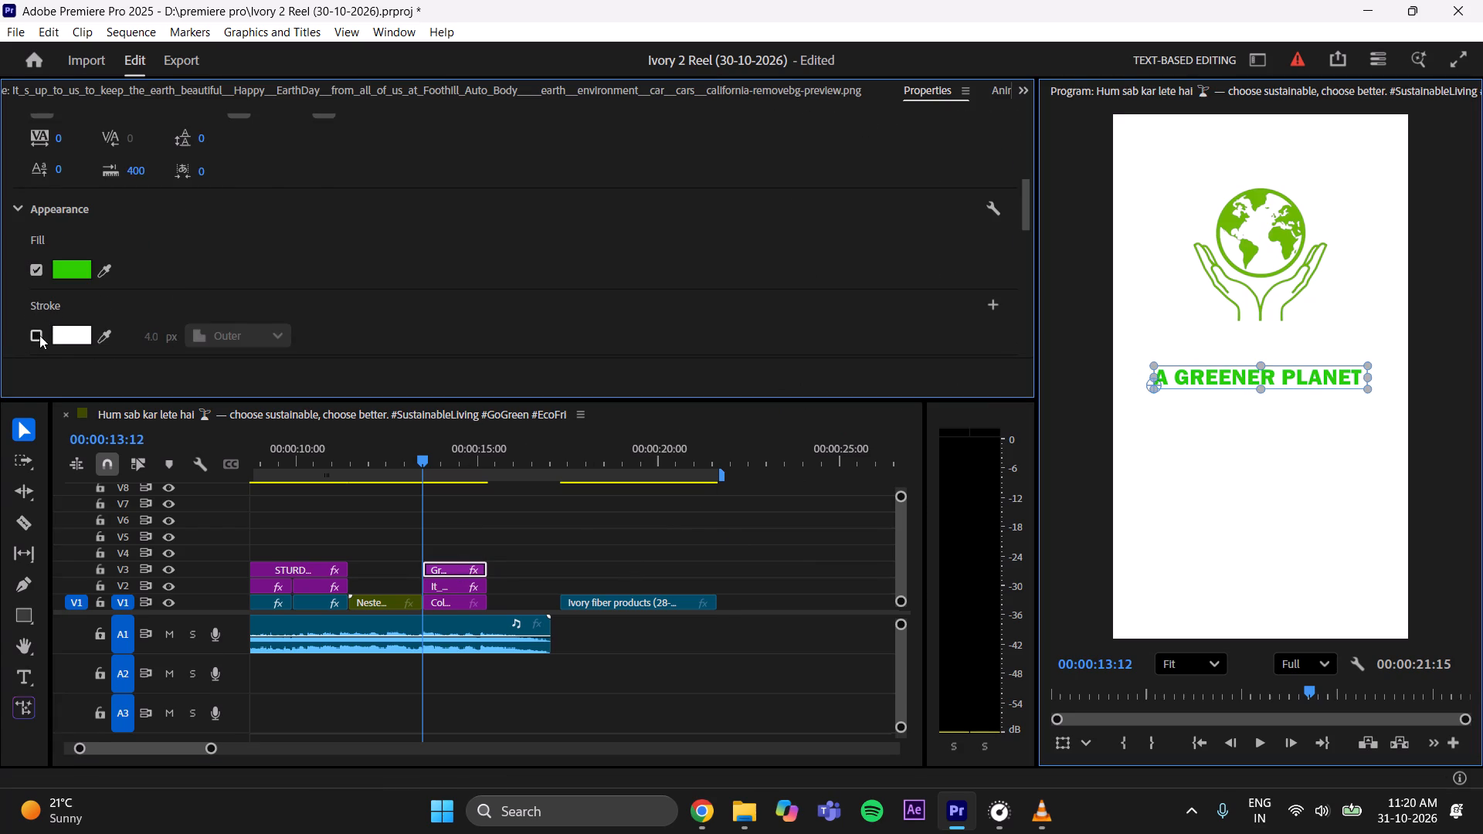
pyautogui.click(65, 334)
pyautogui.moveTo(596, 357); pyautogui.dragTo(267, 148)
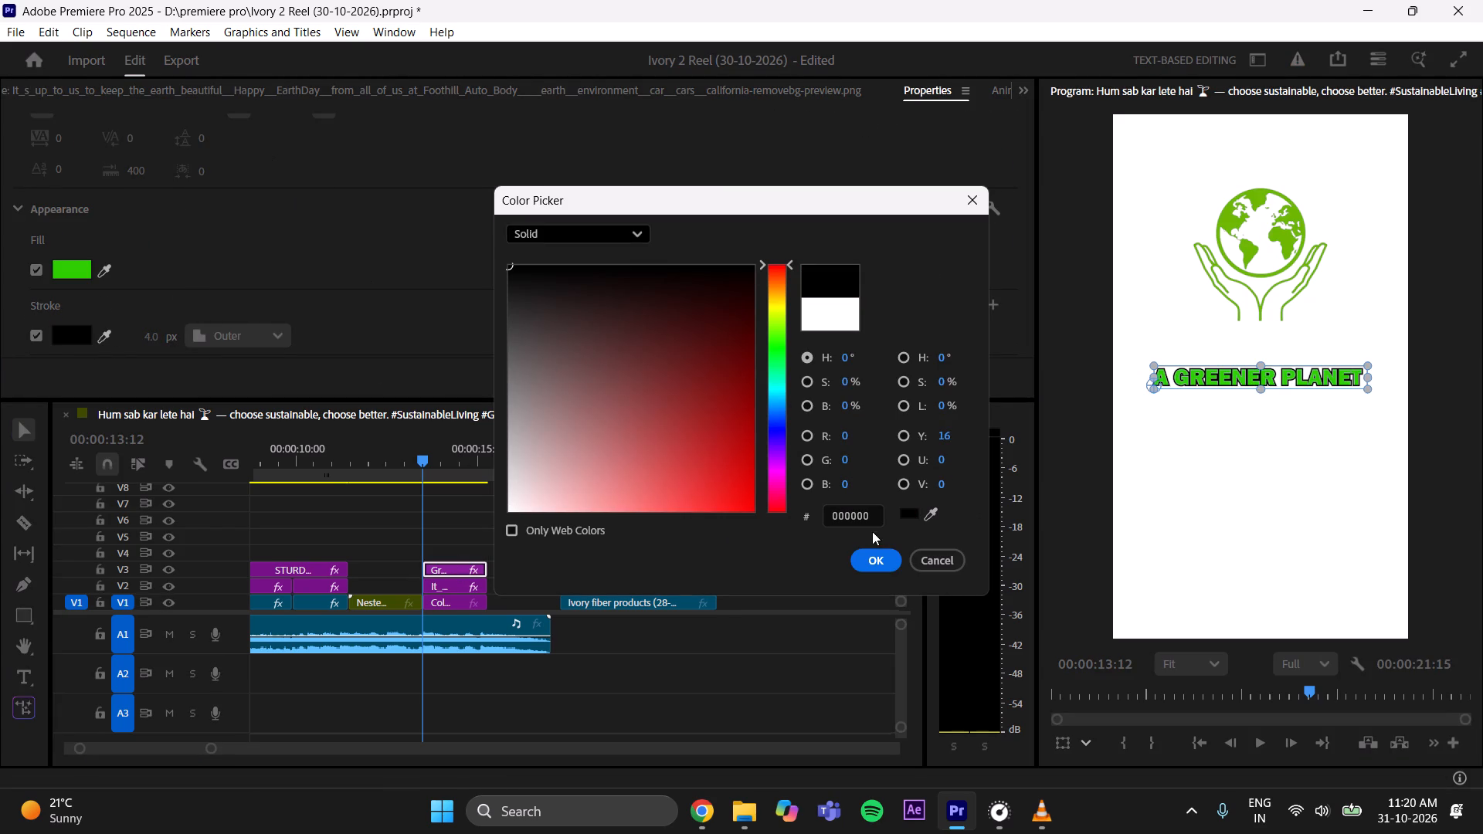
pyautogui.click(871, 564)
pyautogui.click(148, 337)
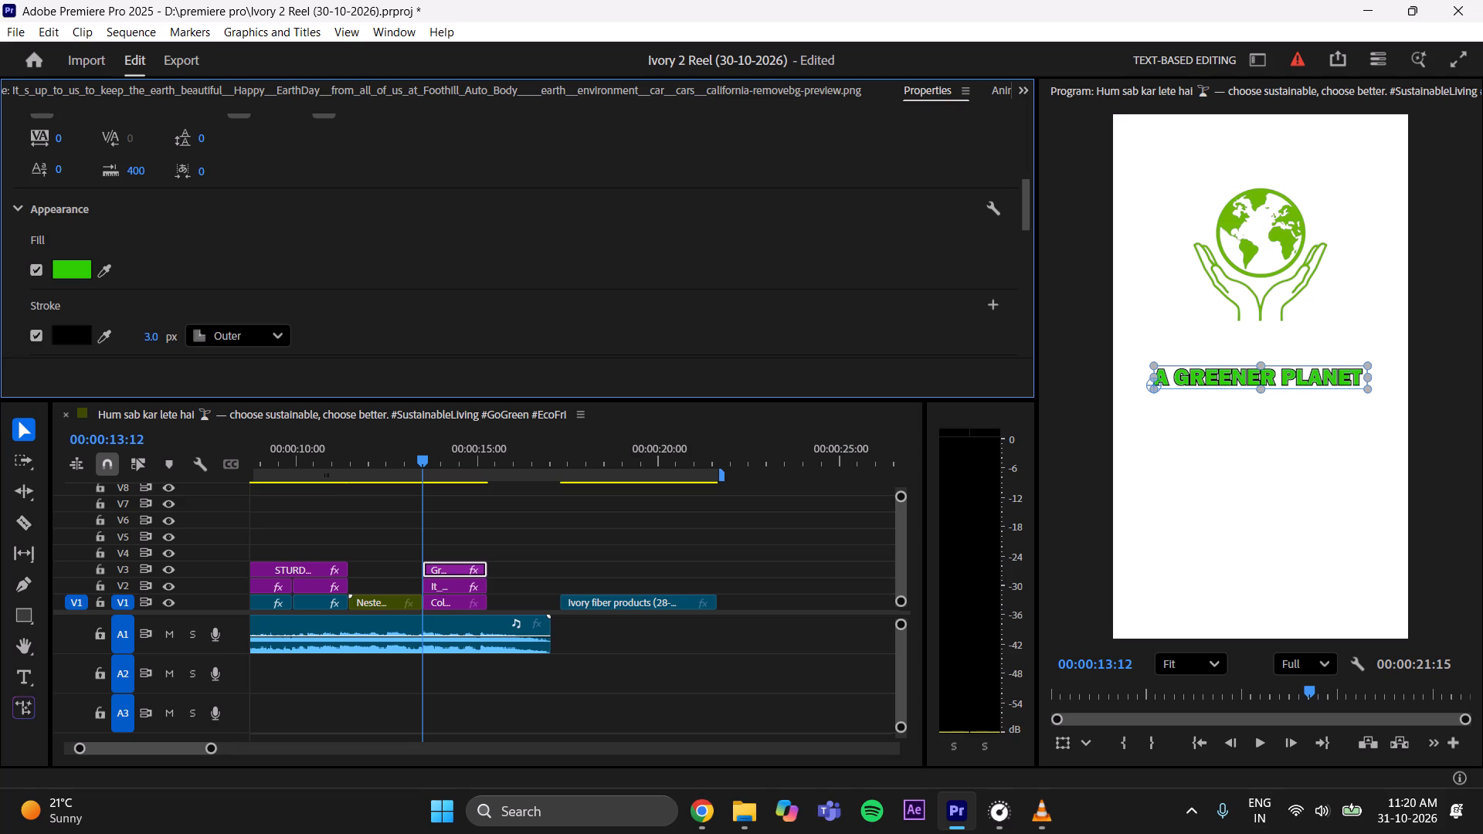
# Widen the tracking of "A GREENER PLANET" to 36 and recentre the text horizontally in the frame.
pyautogui.scroll(2, 207, 256)
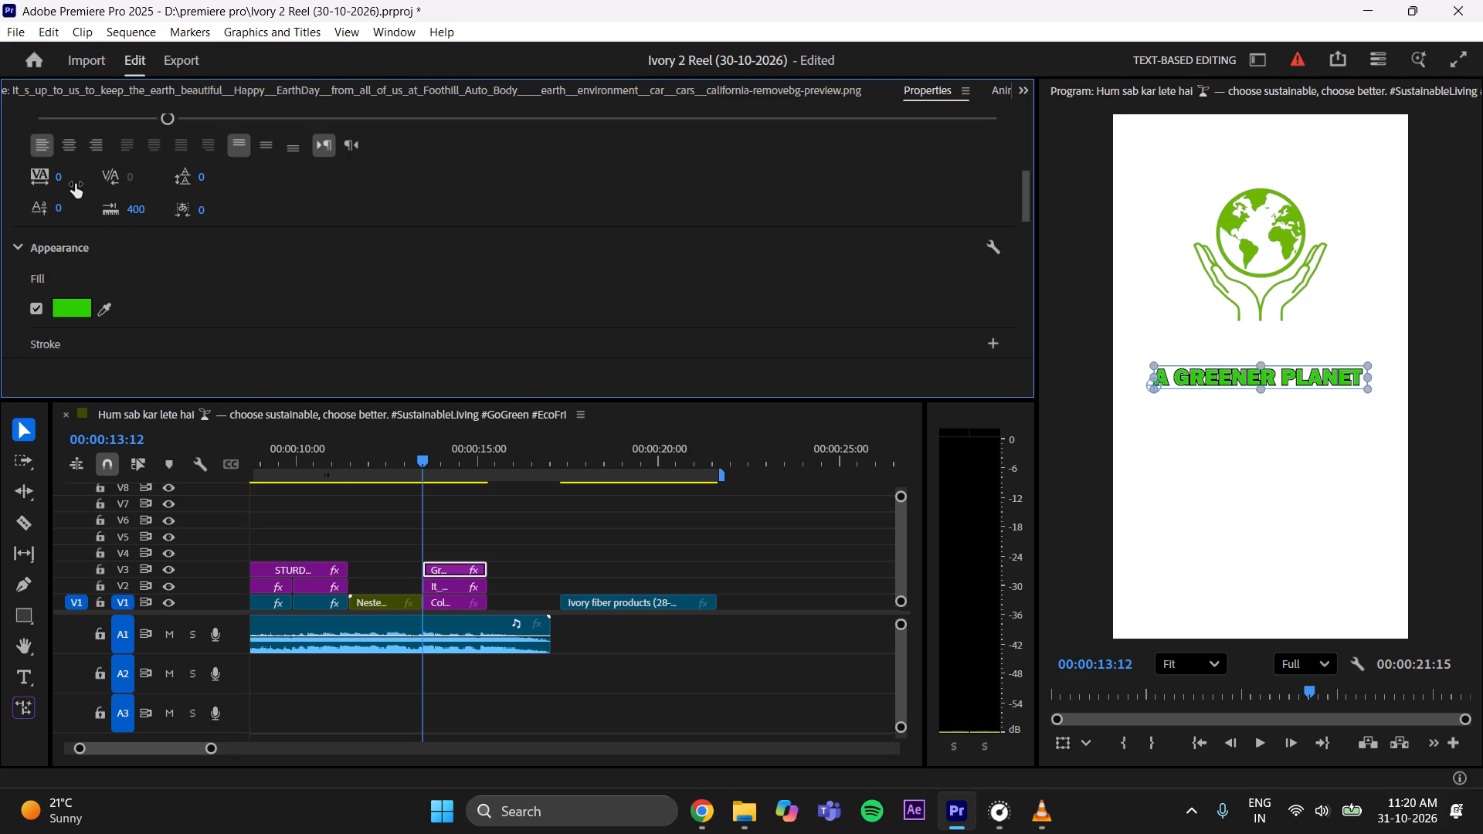
pyautogui.moveTo(67, 178); pyautogui.dragTo(104, 166)
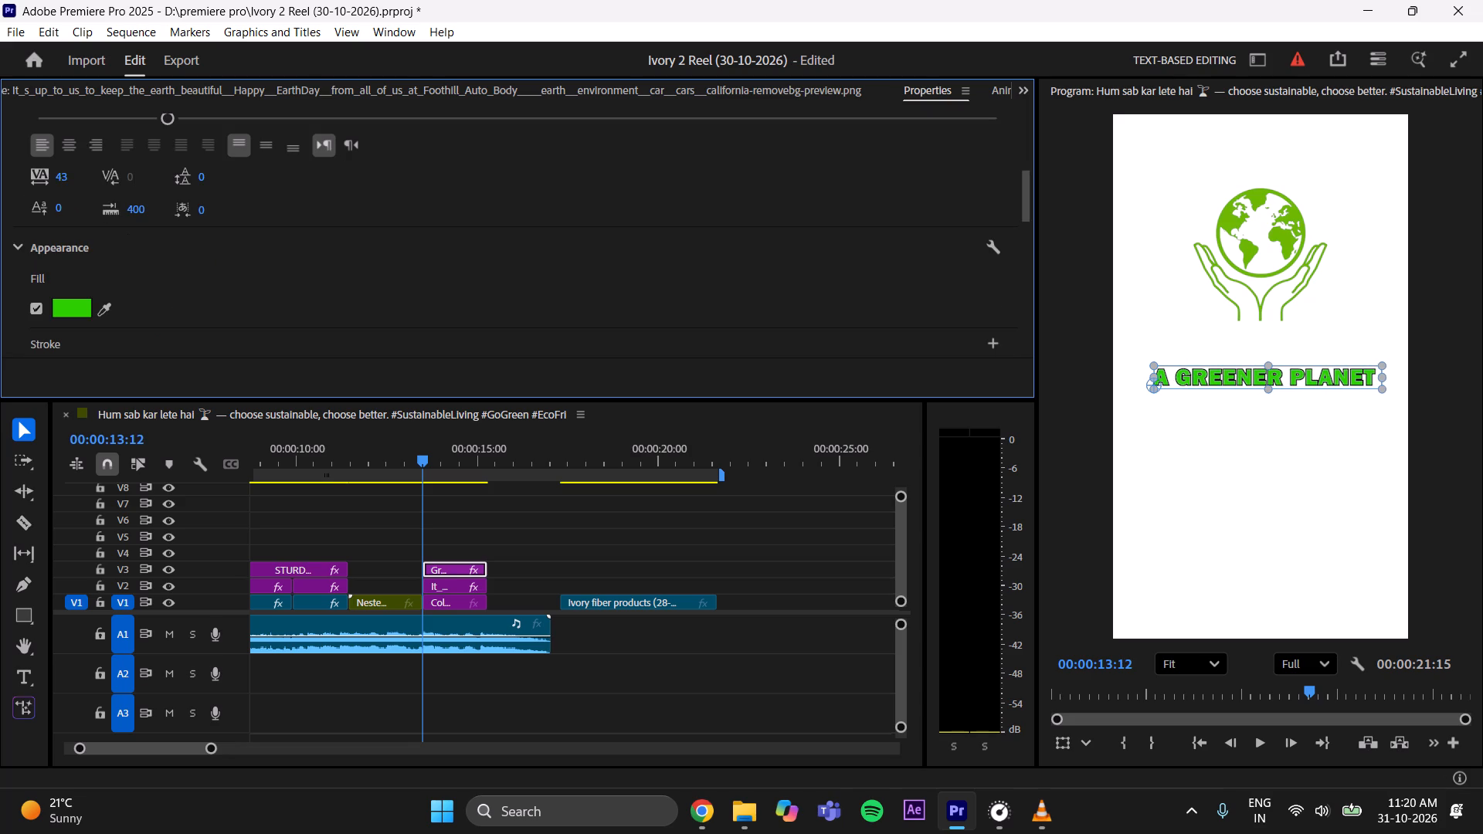
pyautogui.moveTo(104, 166); pyautogui.dragTo(92, 173)
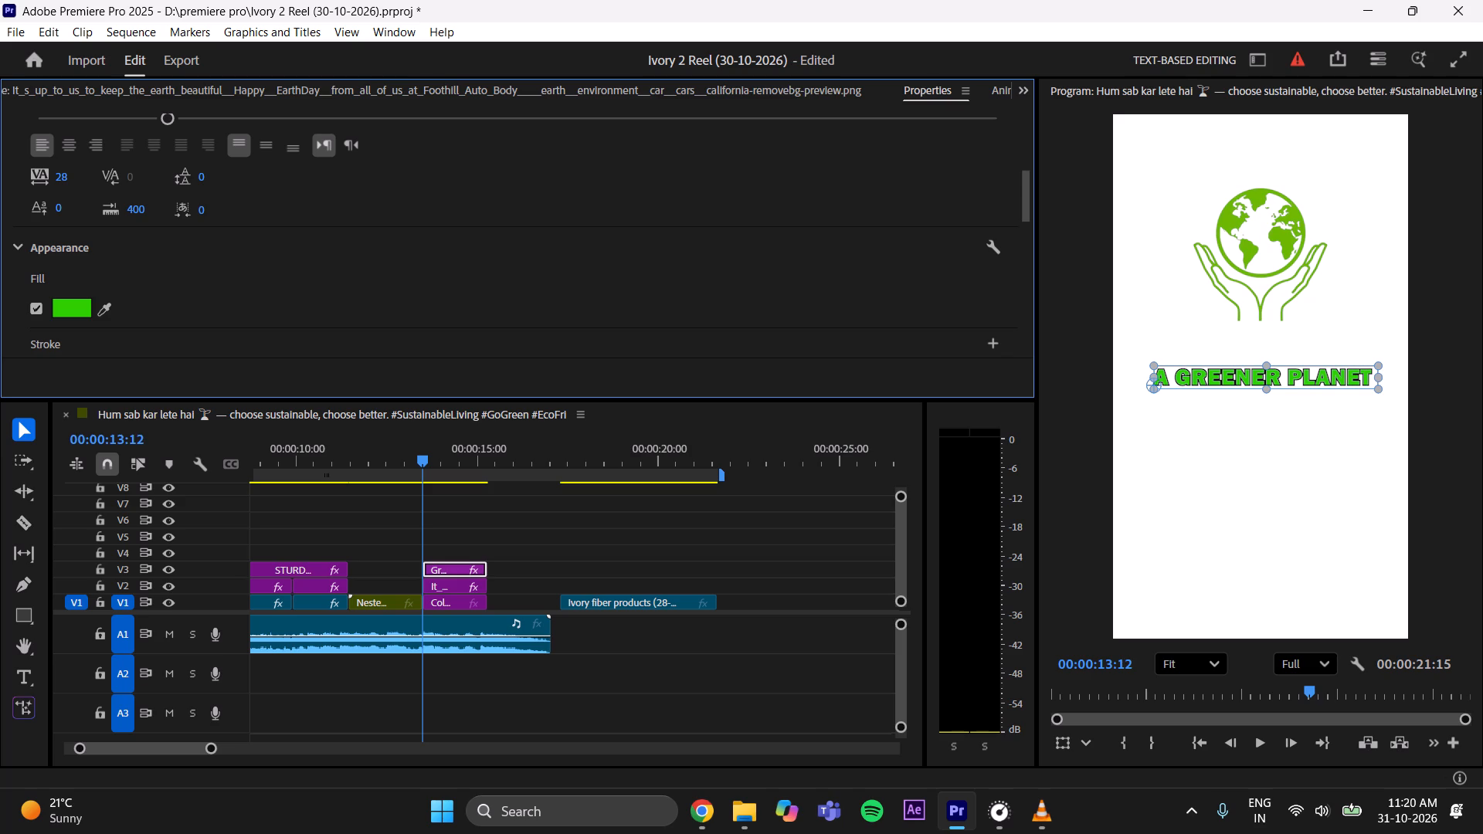
pyautogui.moveTo(92, 173); pyautogui.dragTo(100, 172)
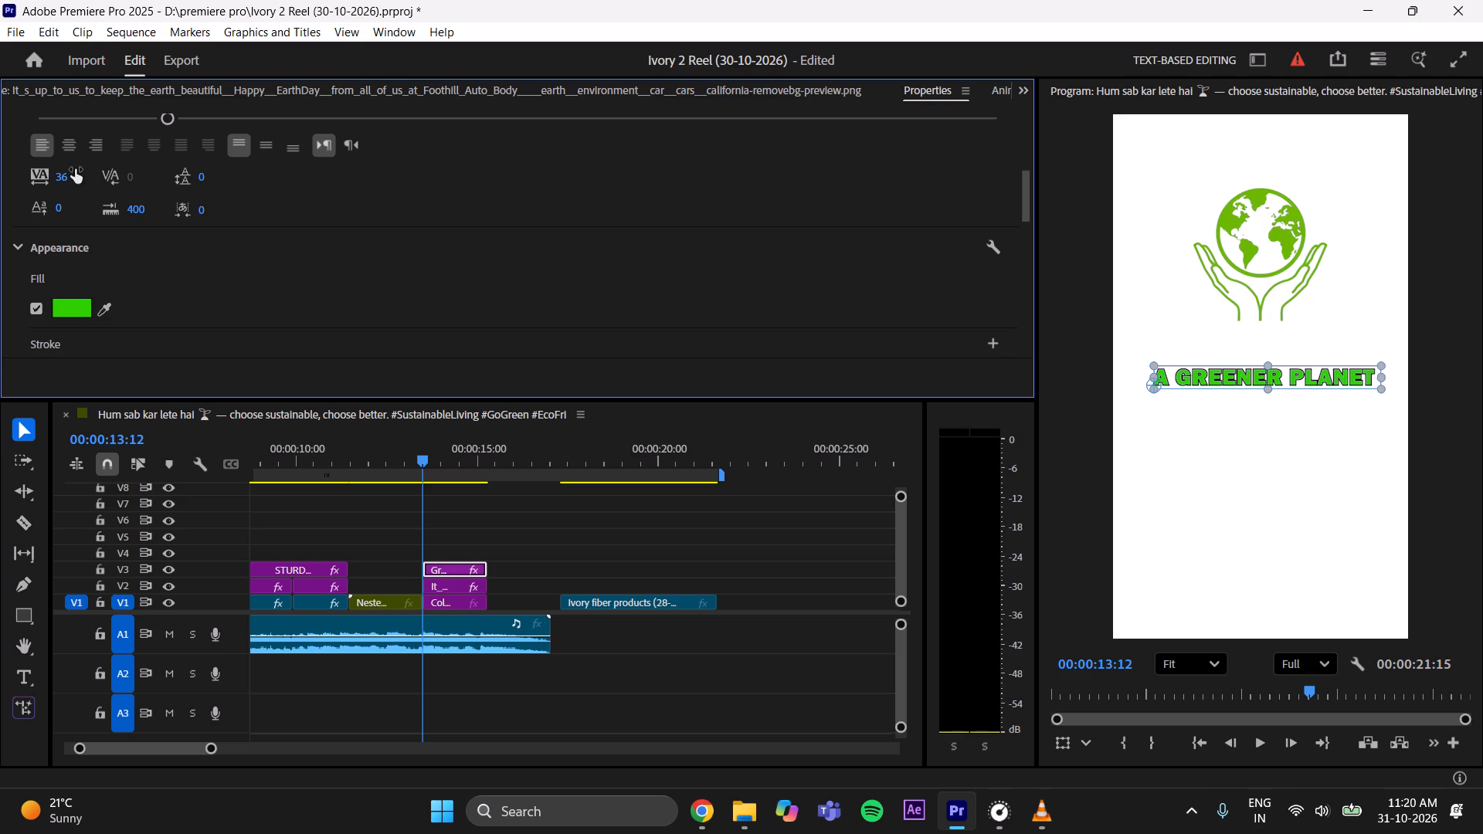
pyautogui.scroll(-20, 507, 253)
pyautogui.scroll(-5, 507, 253)
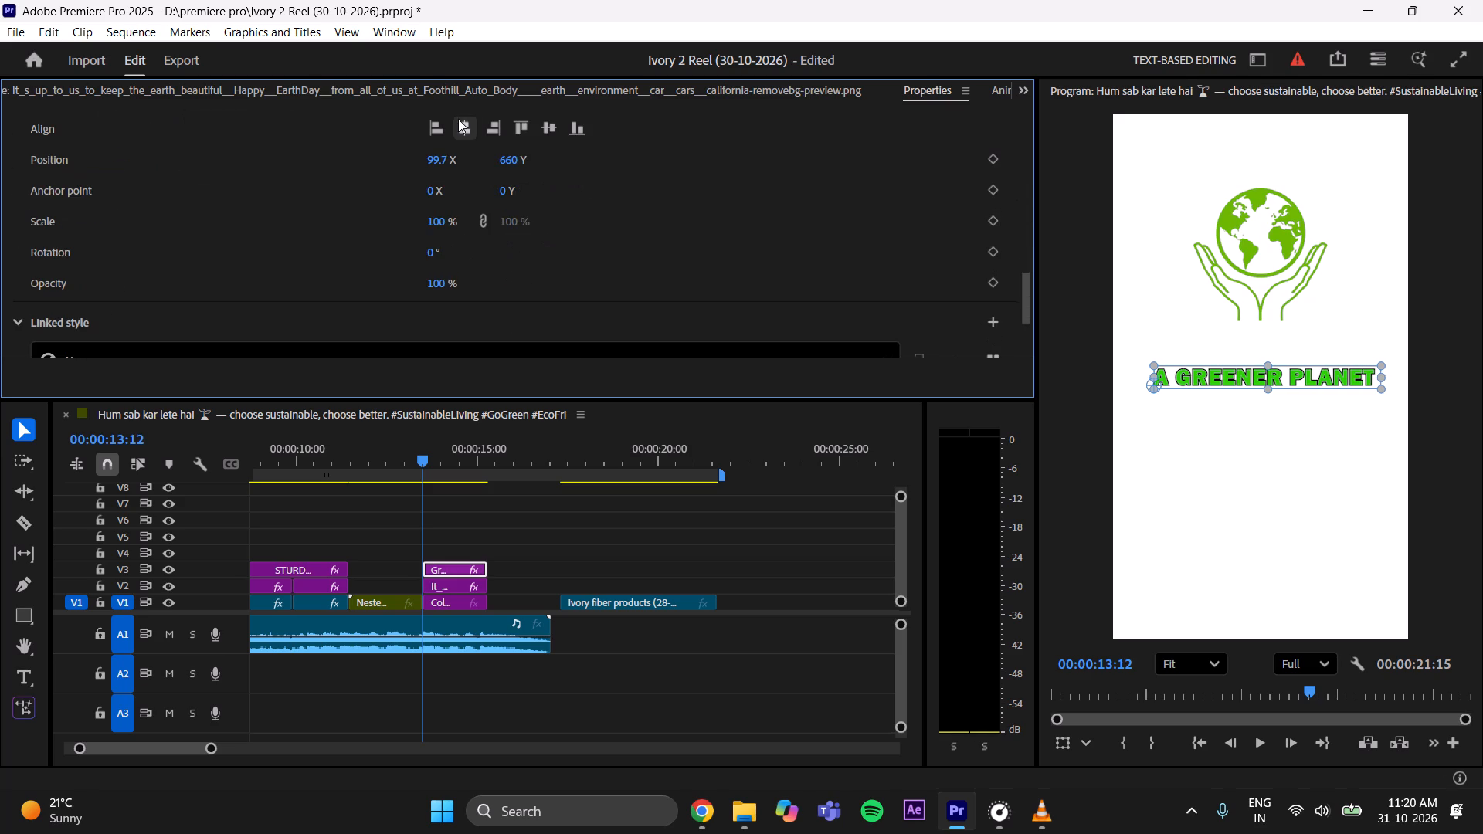
pyautogui.tripleClick(458, 119)
pyautogui.click(492, 527)
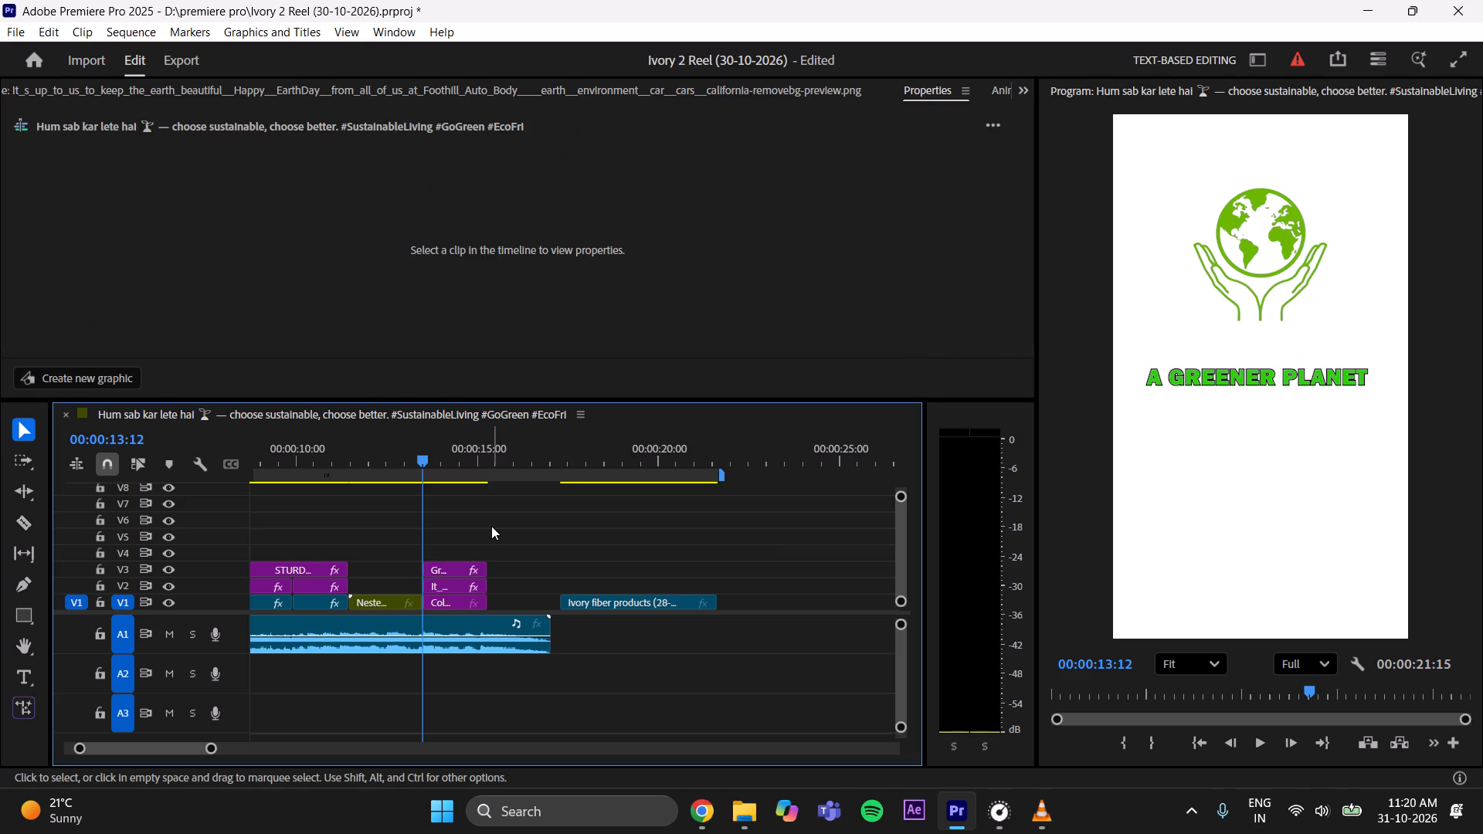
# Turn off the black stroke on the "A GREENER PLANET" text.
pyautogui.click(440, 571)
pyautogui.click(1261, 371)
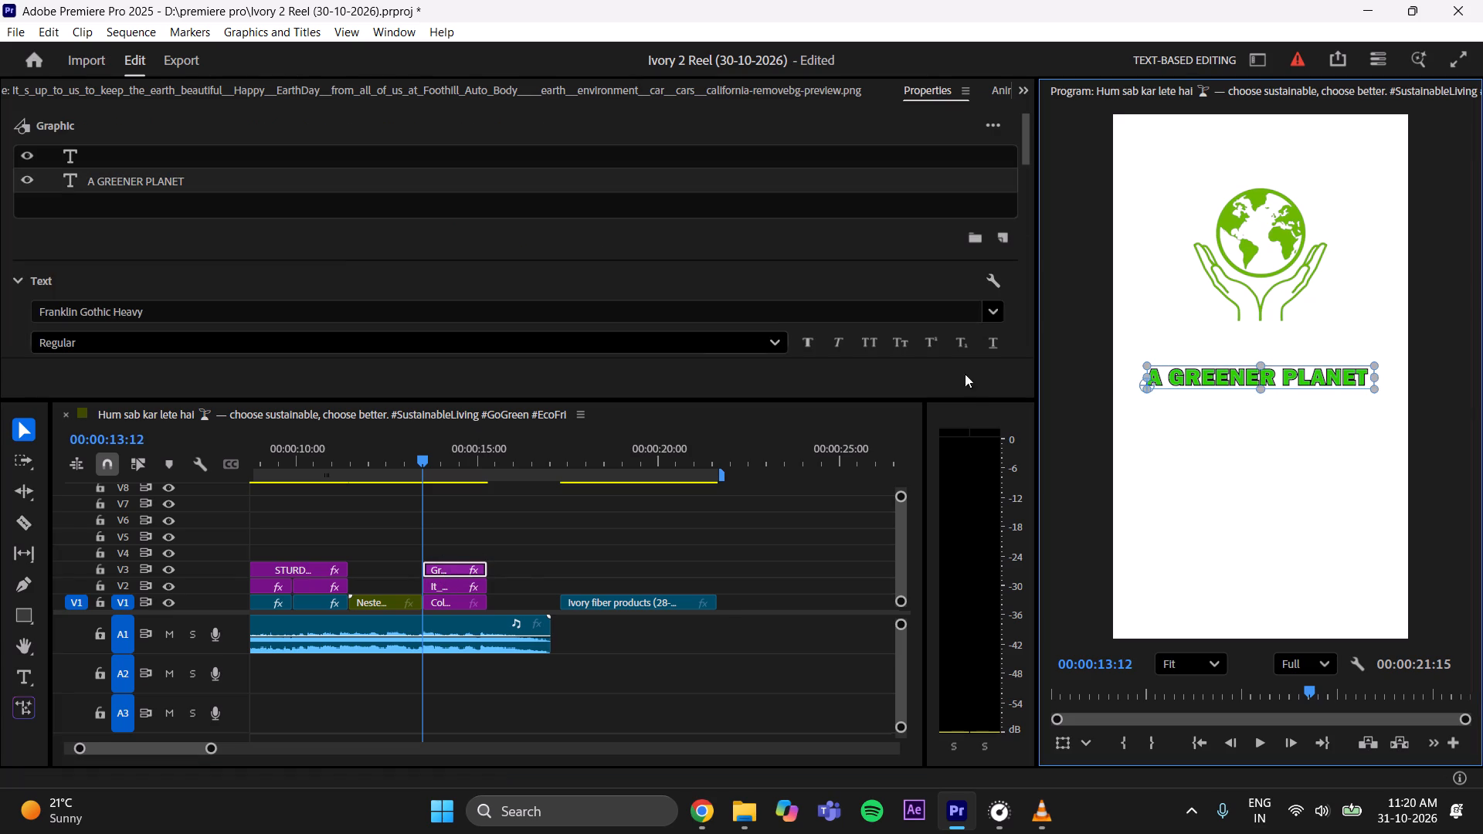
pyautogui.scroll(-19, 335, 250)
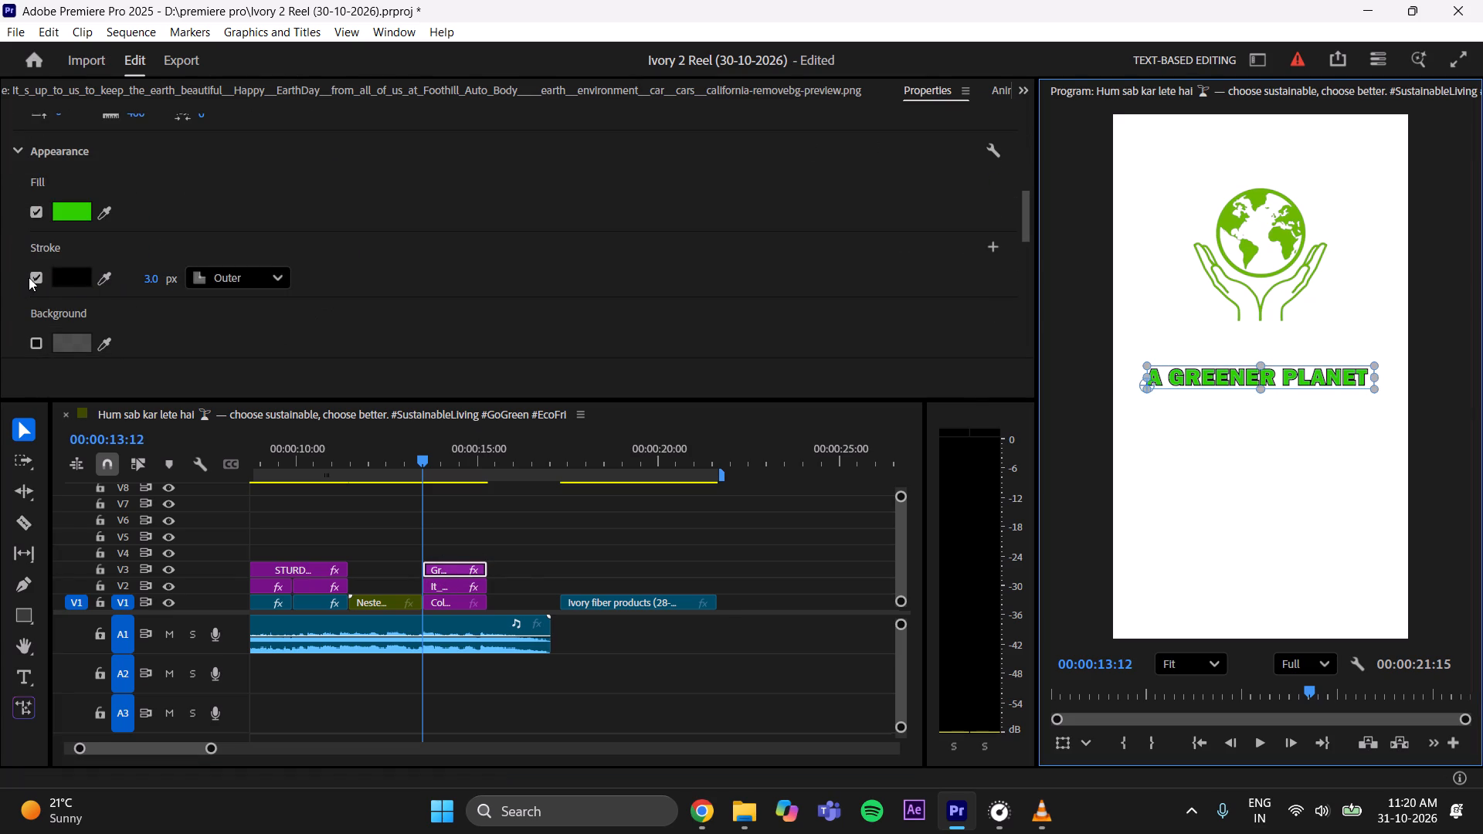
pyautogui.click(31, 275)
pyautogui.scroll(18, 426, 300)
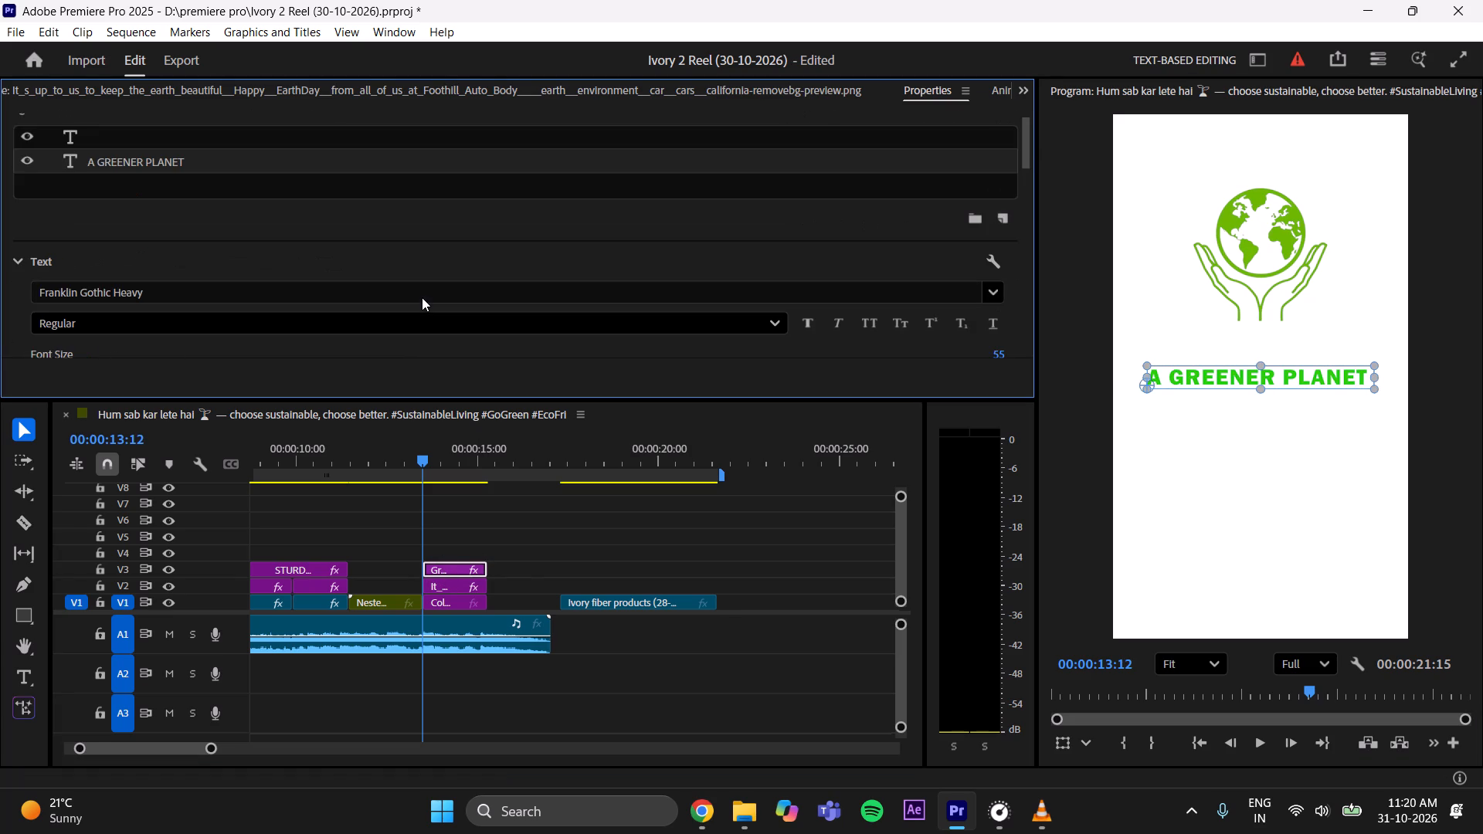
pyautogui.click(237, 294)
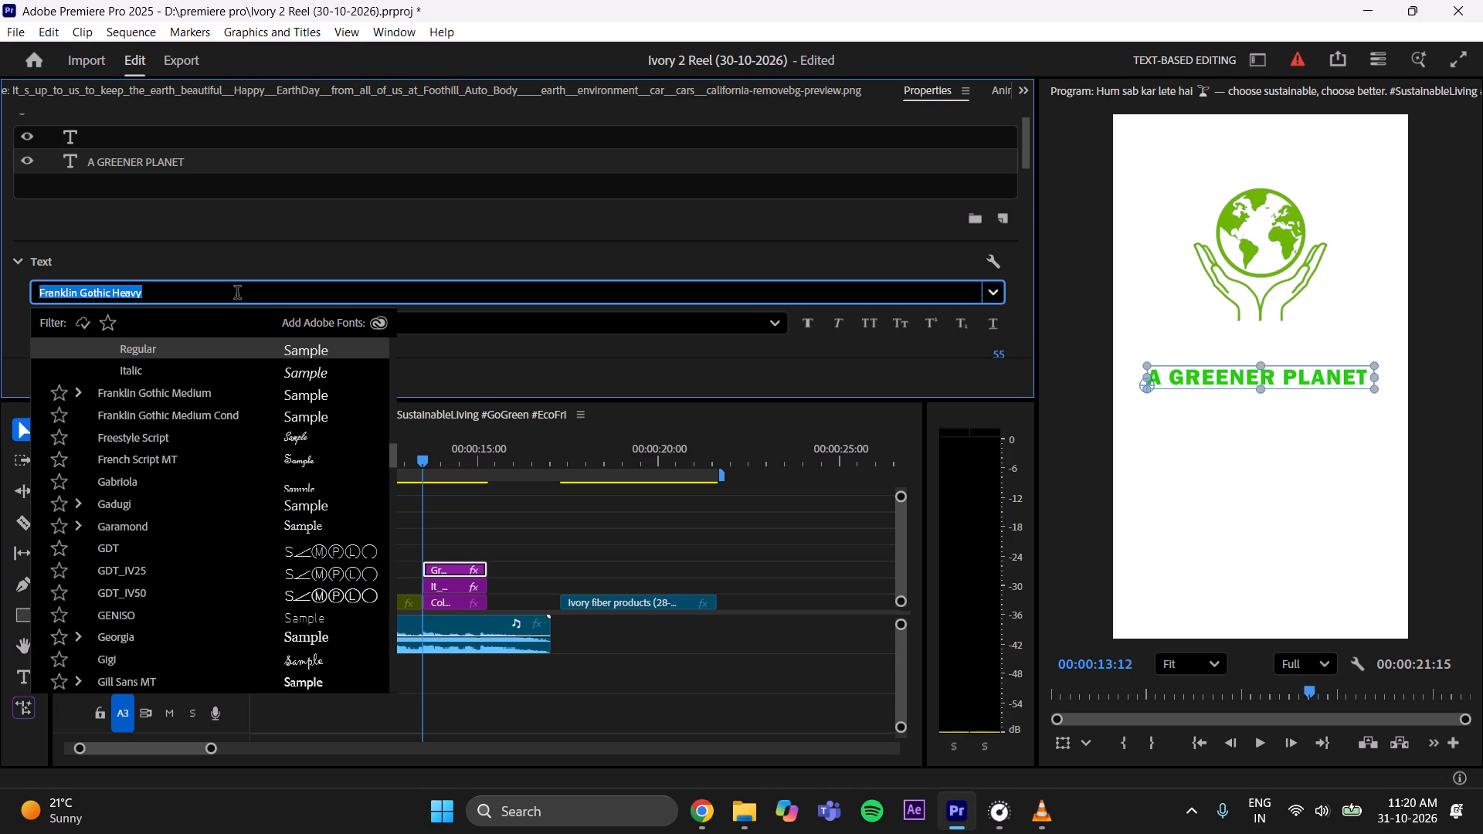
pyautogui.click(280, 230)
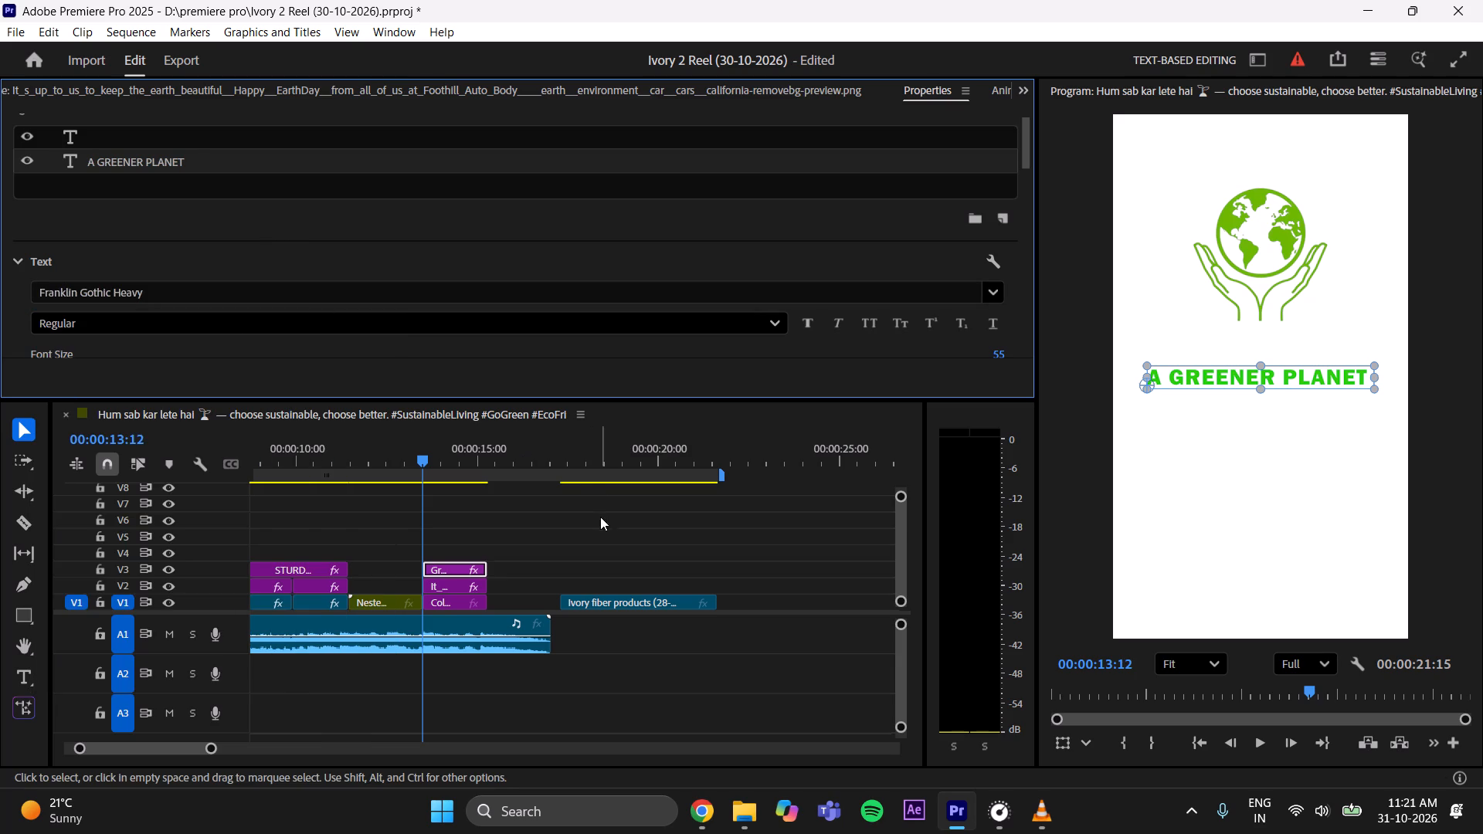
# Deselect the text and save the project.
pyautogui.click(595, 543)
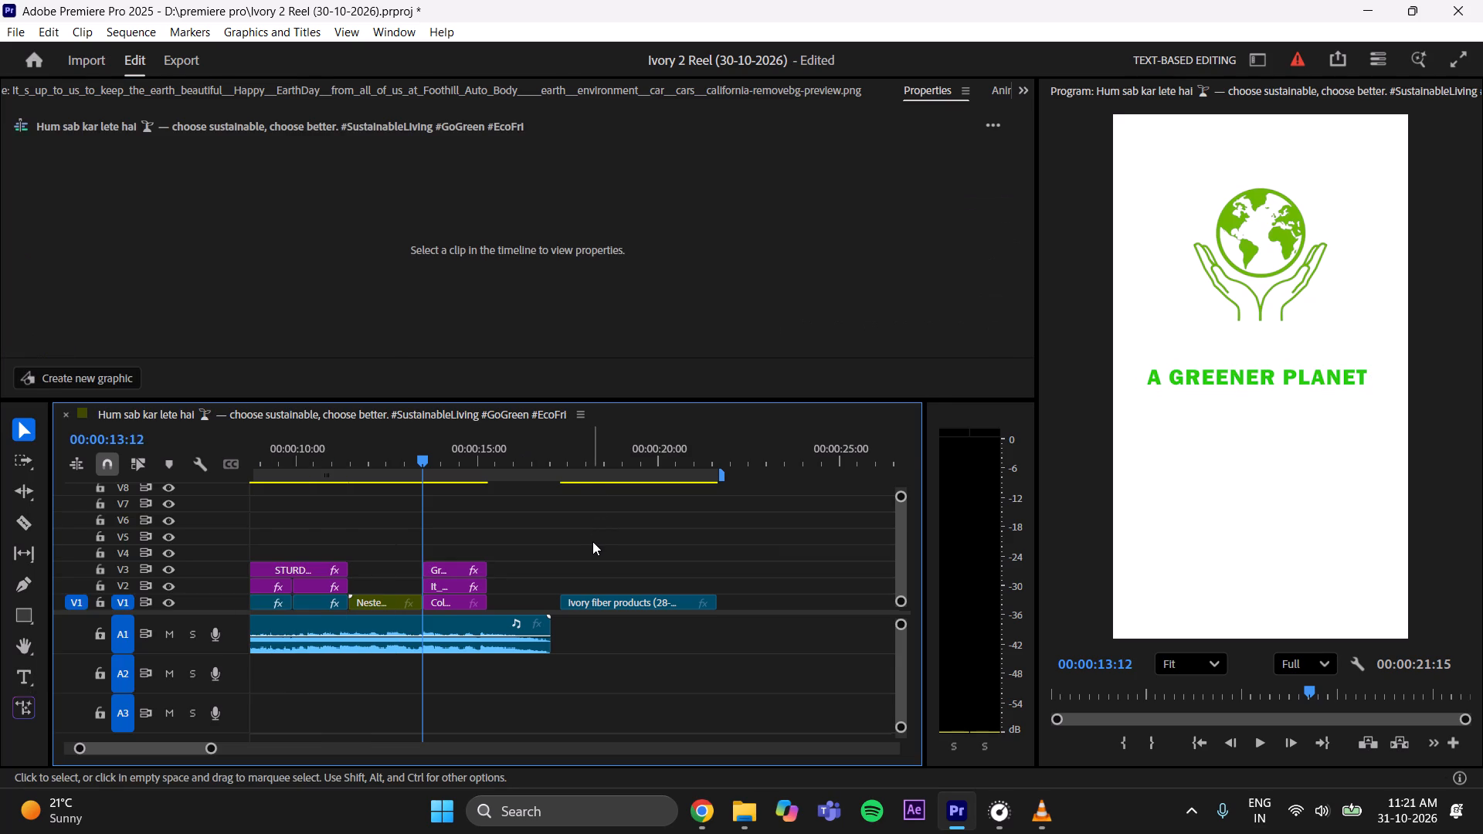
pyautogui.hotkey('ctrl', 's')
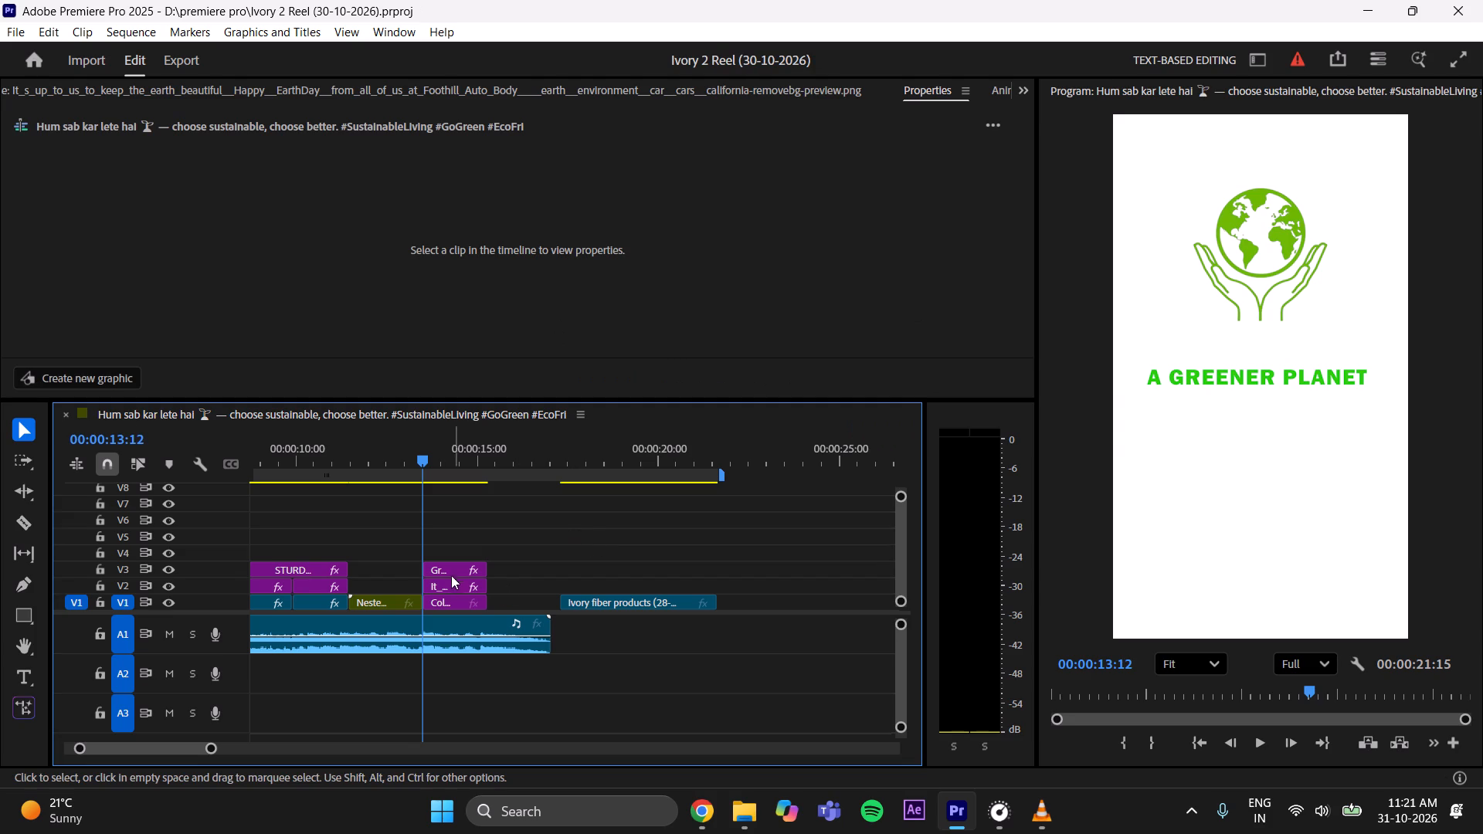
# Scale the "A GREENER PLANET" graphic down slightly and save the project.
pyautogui.click(447, 568)
pyautogui.scroll(-5, 479, 256)
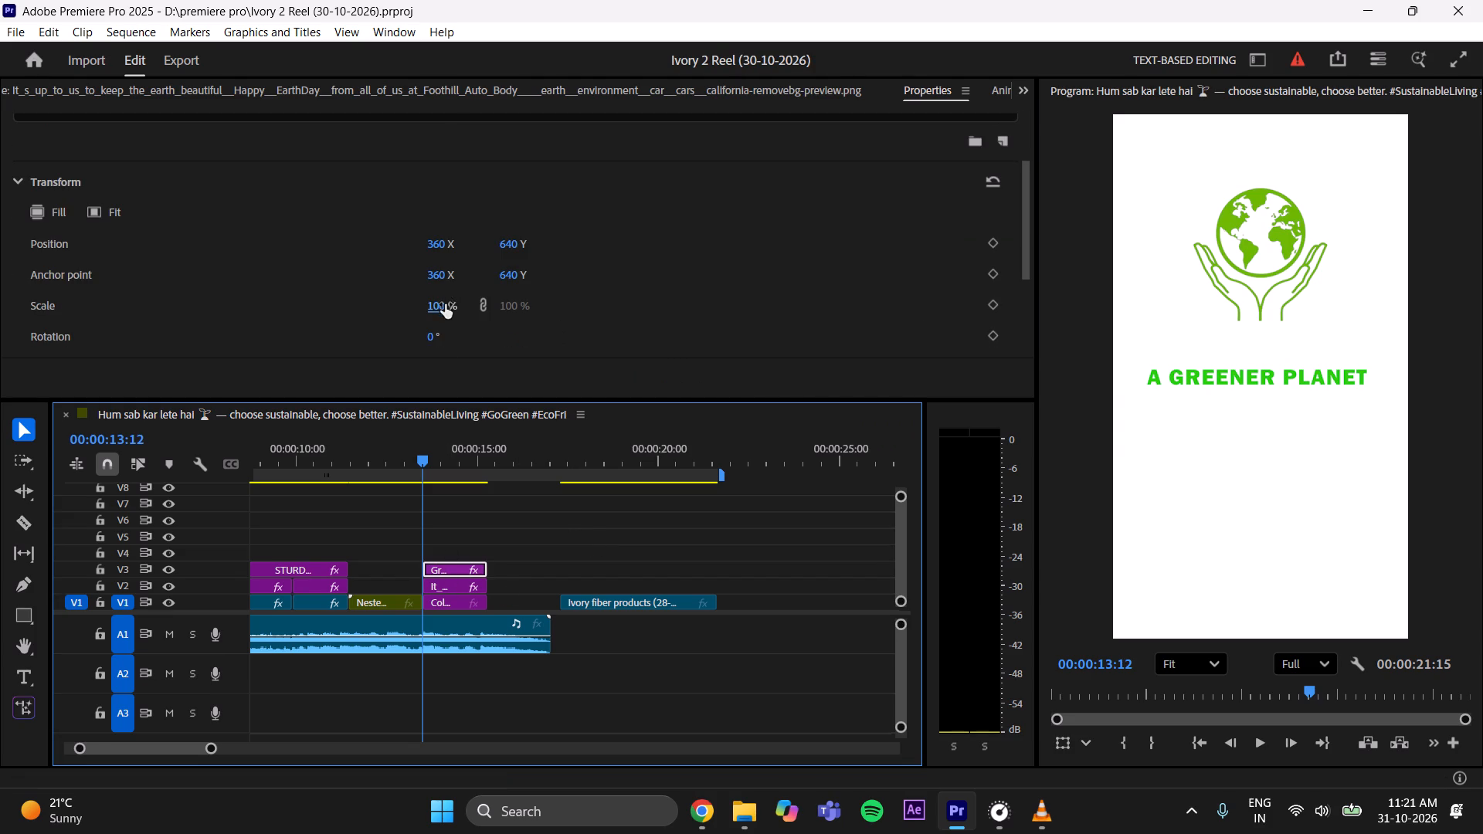
pyautogui.click(445, 304)
pyautogui.click(557, 558)
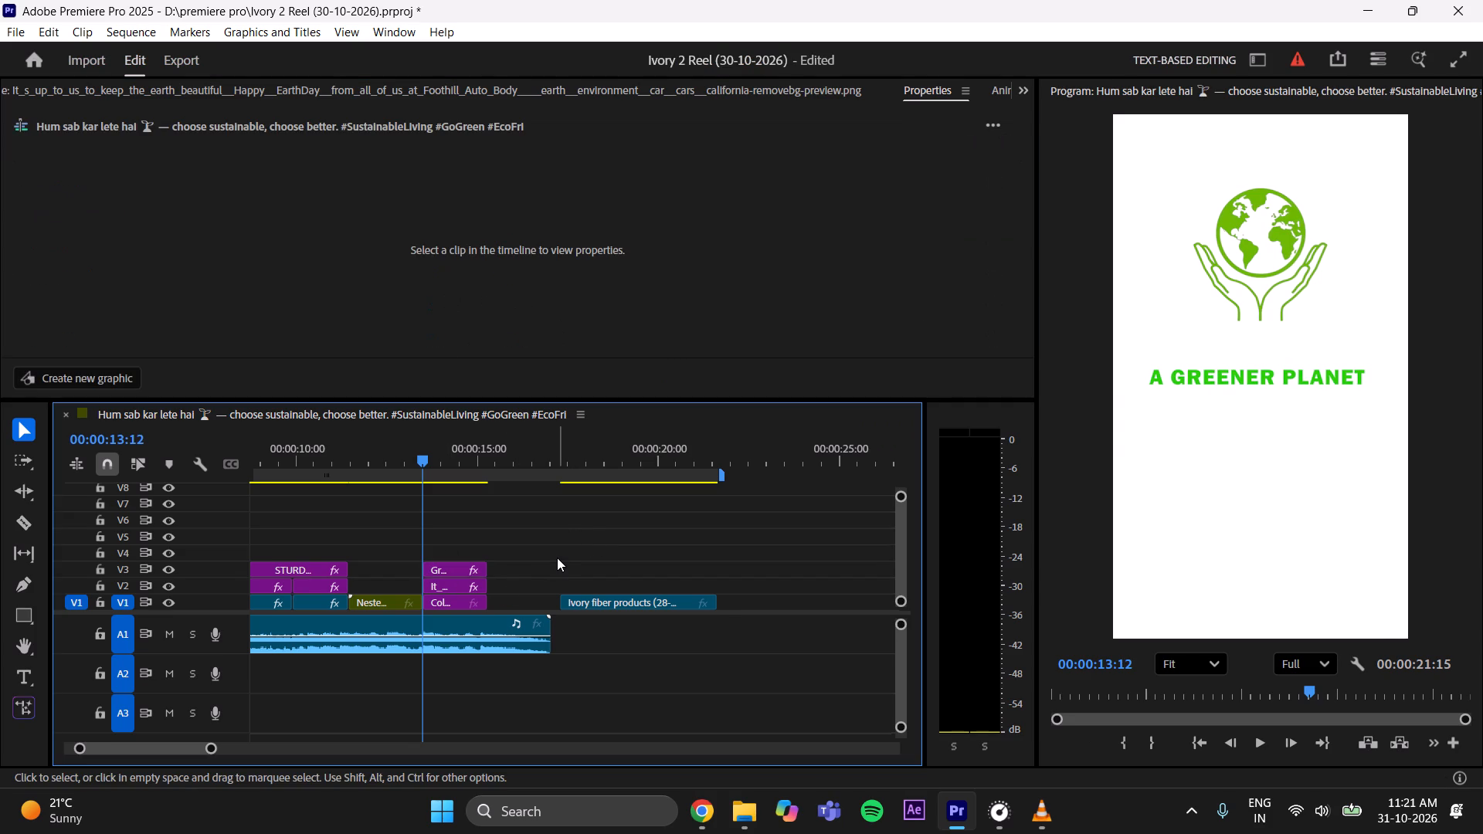
pyautogui.hotkey('ctrl', 's')
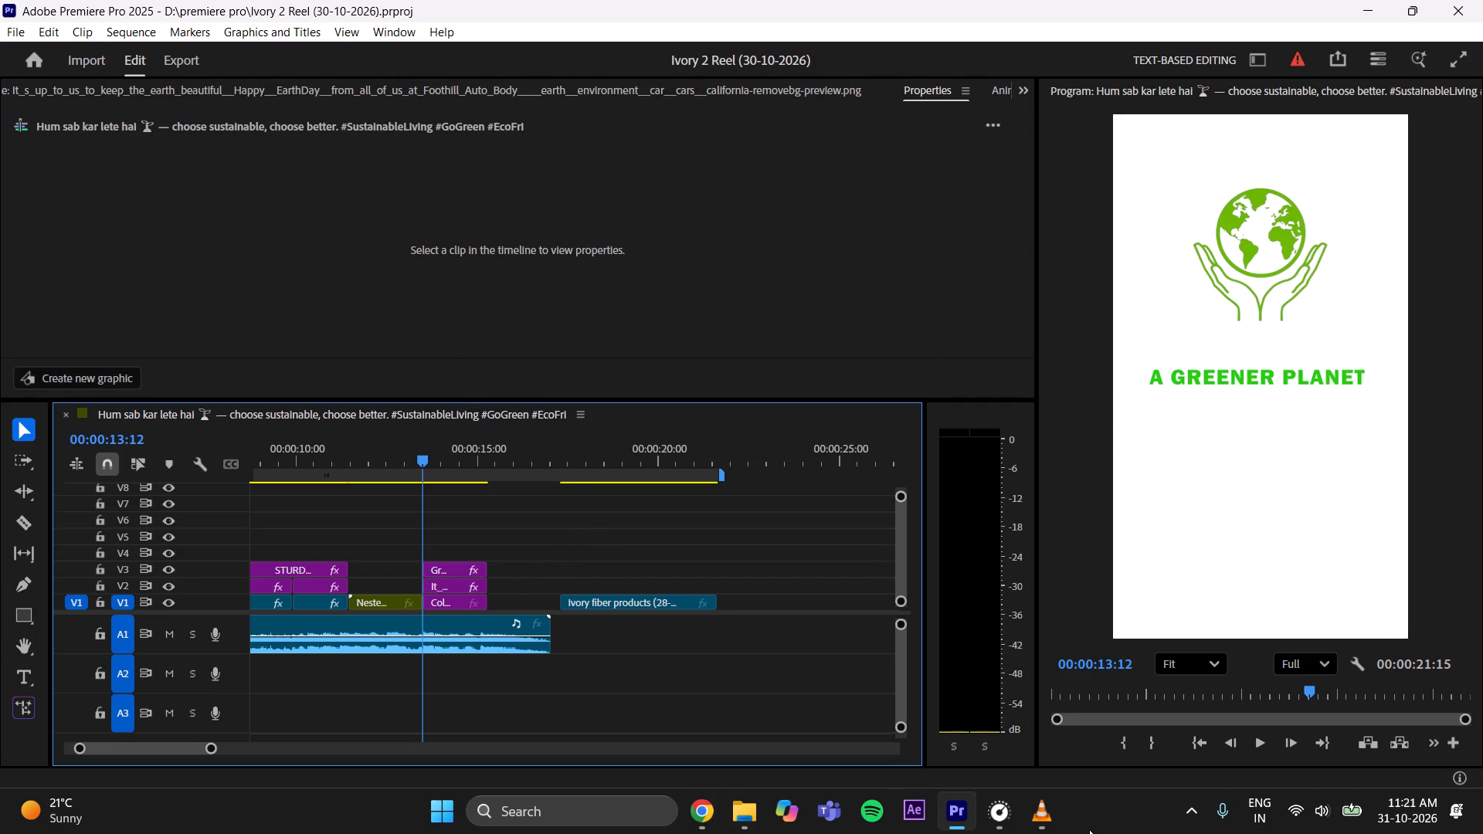
# Check the second line's wording in the VLC reference reel and add "A BETTER PLANET" text below "A GREENER PLANET" in Premiere Pro.
pyautogui.click(1057, 817)
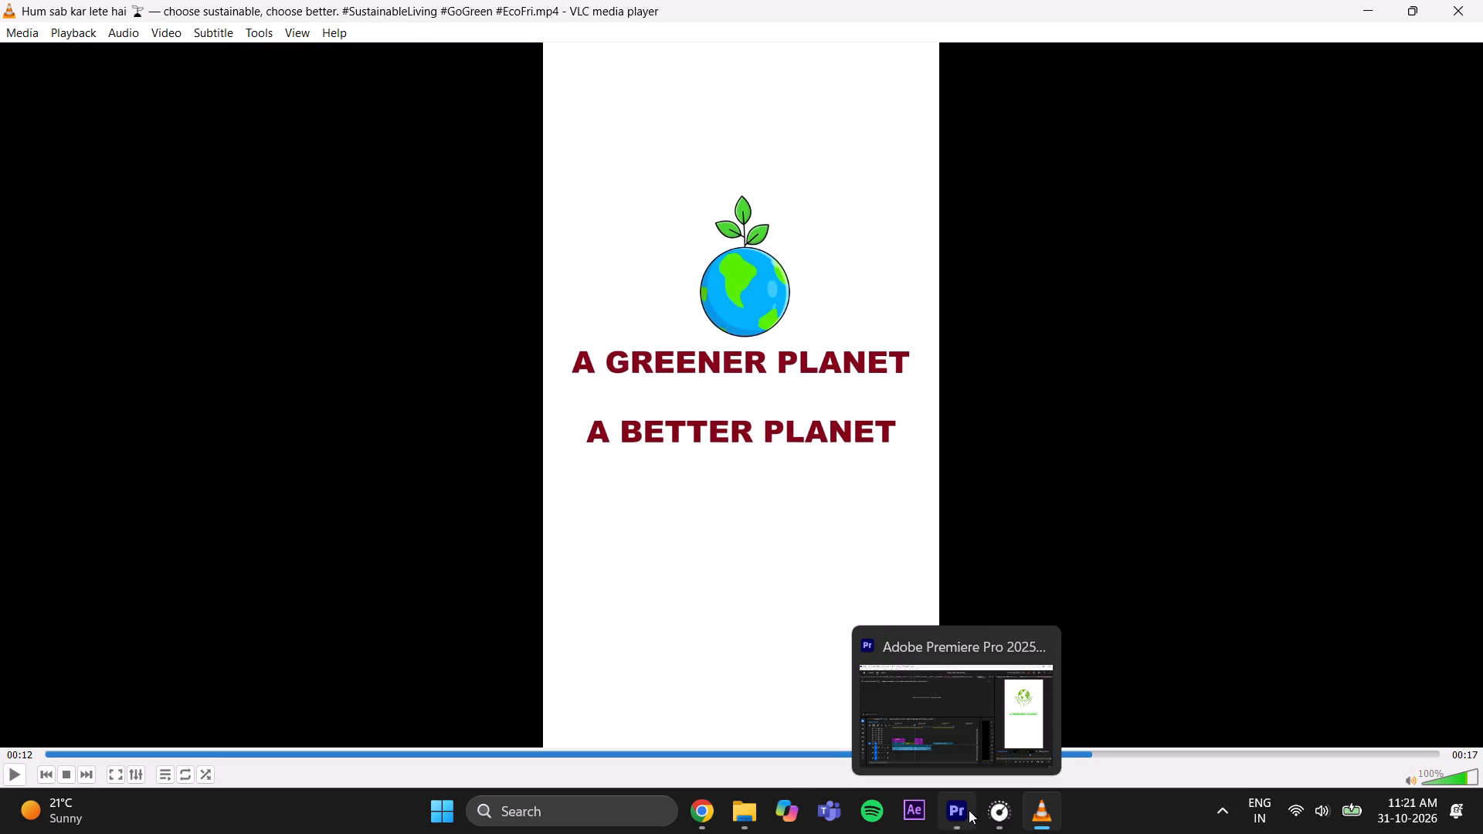
pyautogui.click(969, 810)
pyautogui.click(19, 676)
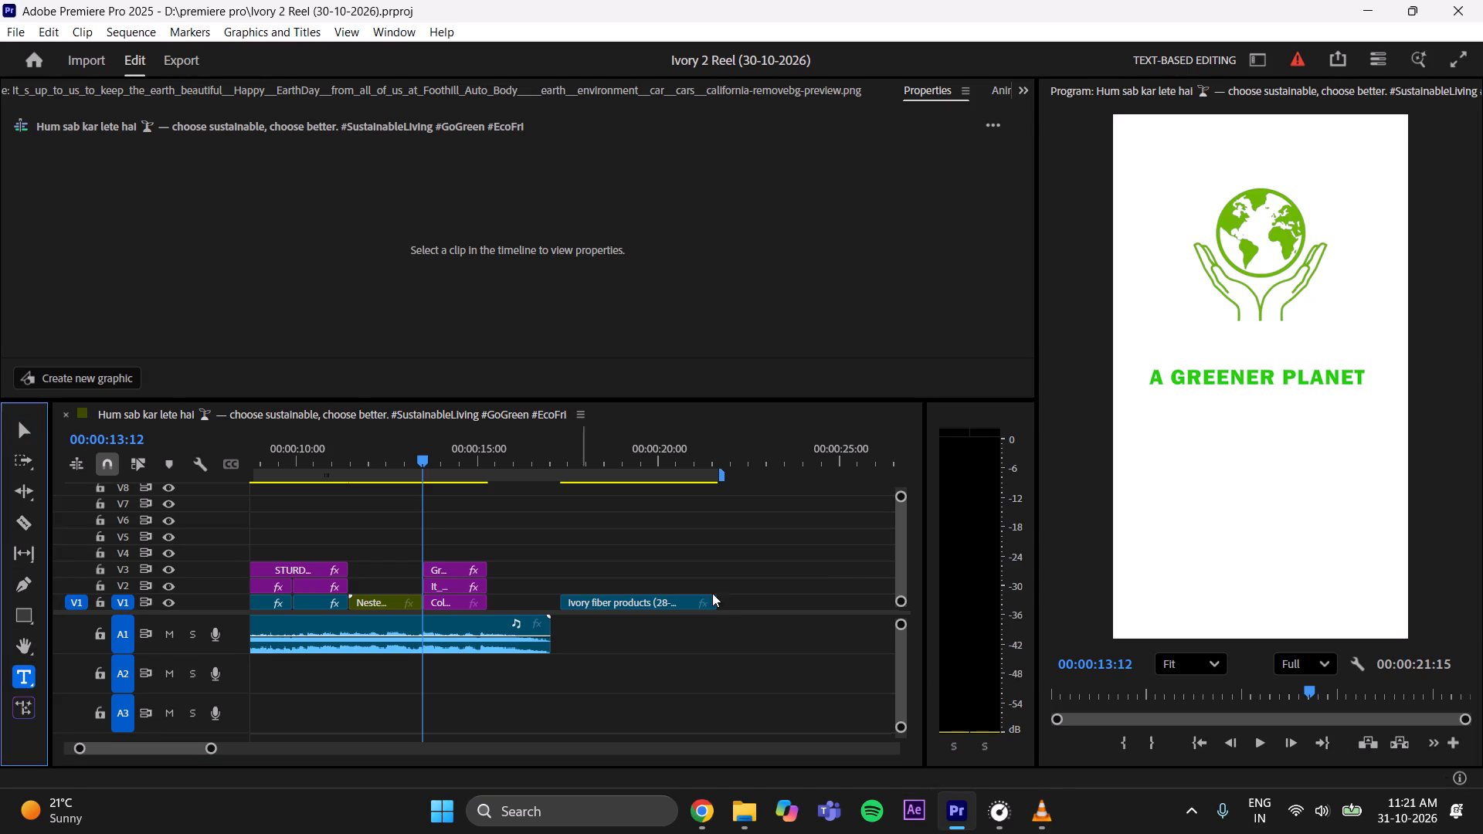
pyautogui.click(1168, 423)
pyautogui.write('A BETTER')
pyautogui.press('space')
pyautogui.write('PLANET')
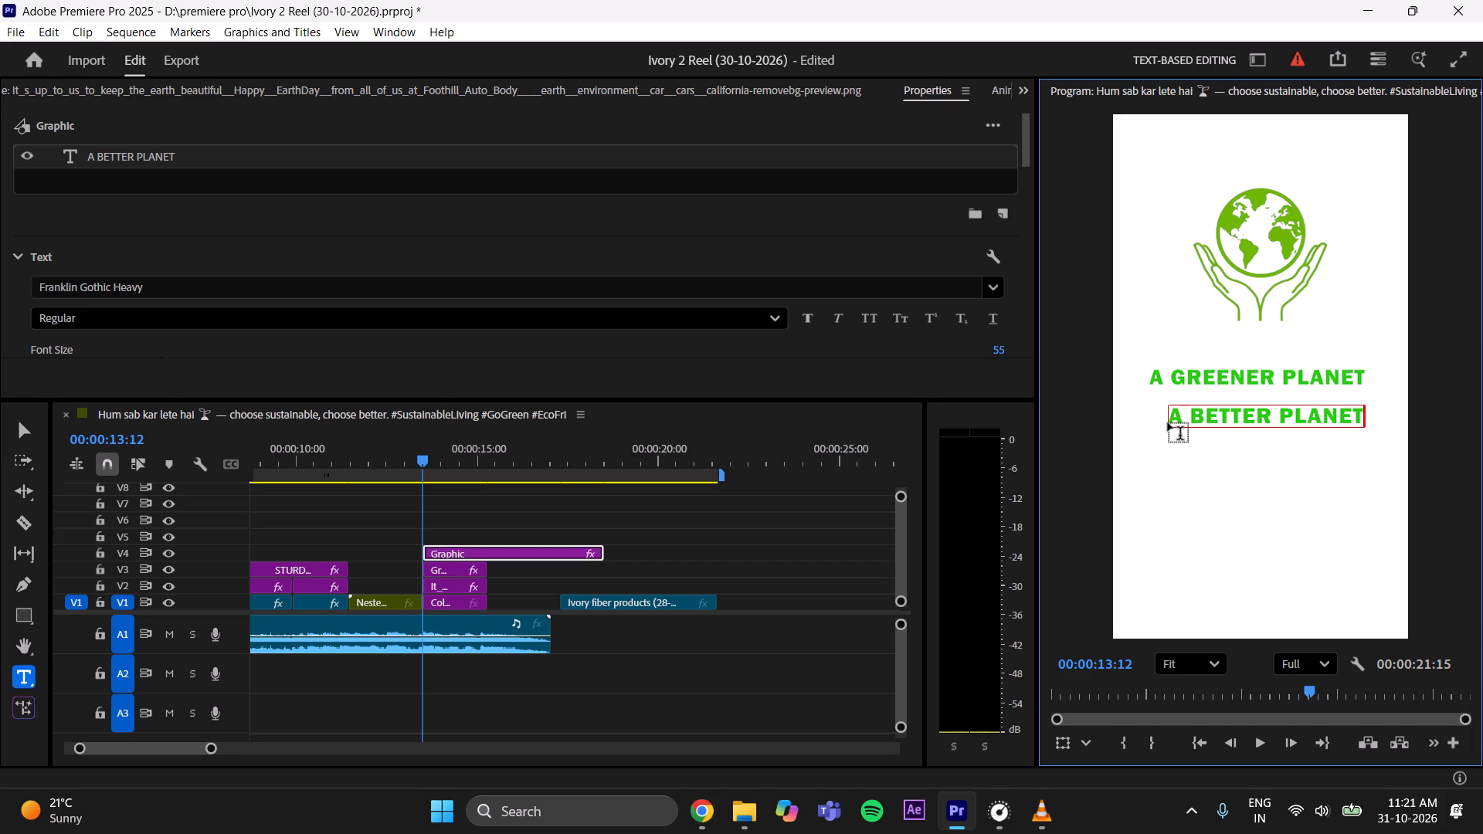
pyautogui.click(22, 432)
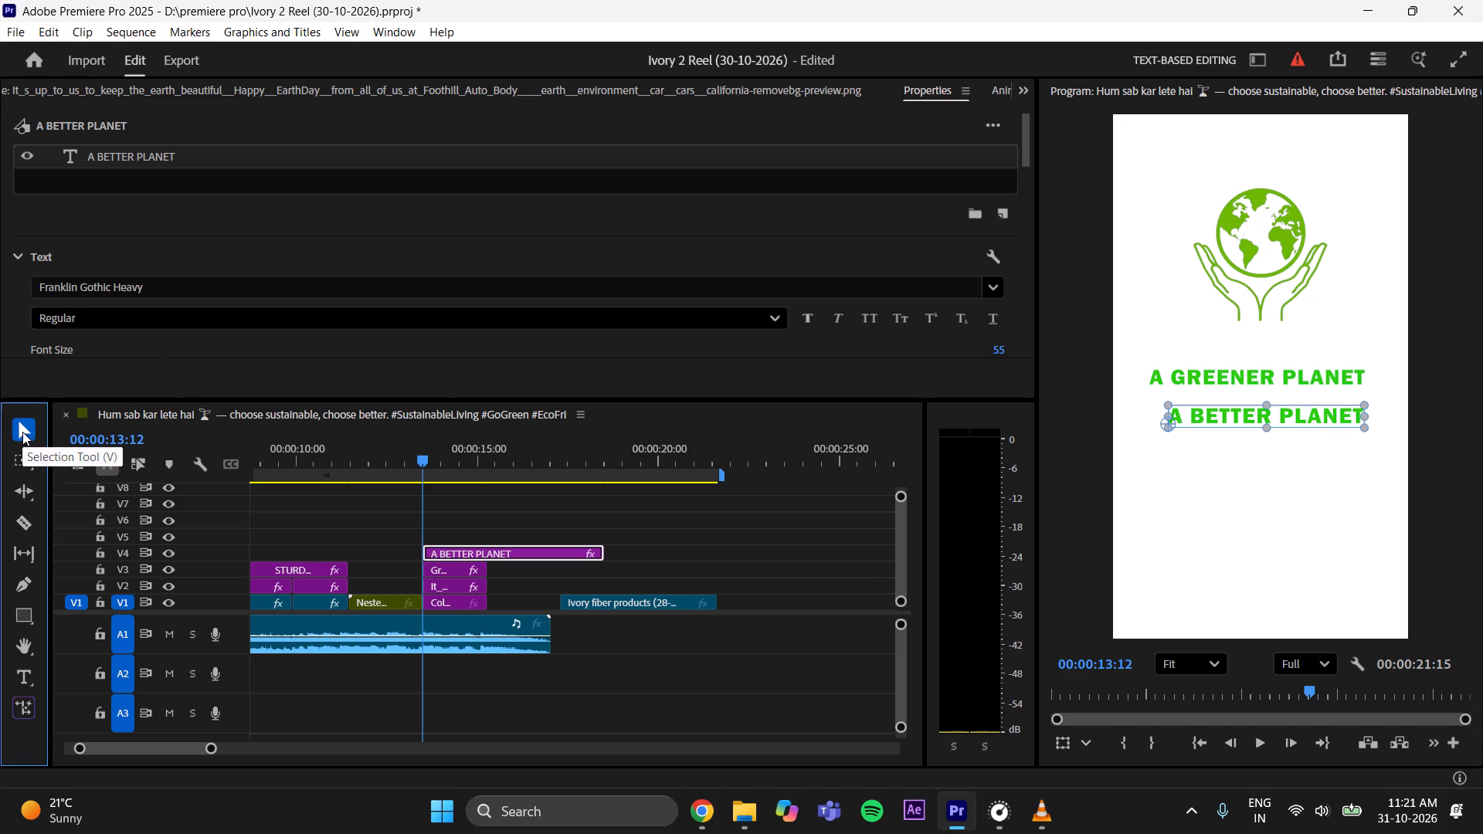
# Centre "A BETTER PLANET" horizontally in the frame and raise it to Y position 726, closer to the first line.
pyautogui.scroll(-20, 375, 225)
pyautogui.scroll(-10, 375, 225)
pyautogui.click(465, 276)
pyautogui.tripleClick(465, 276)
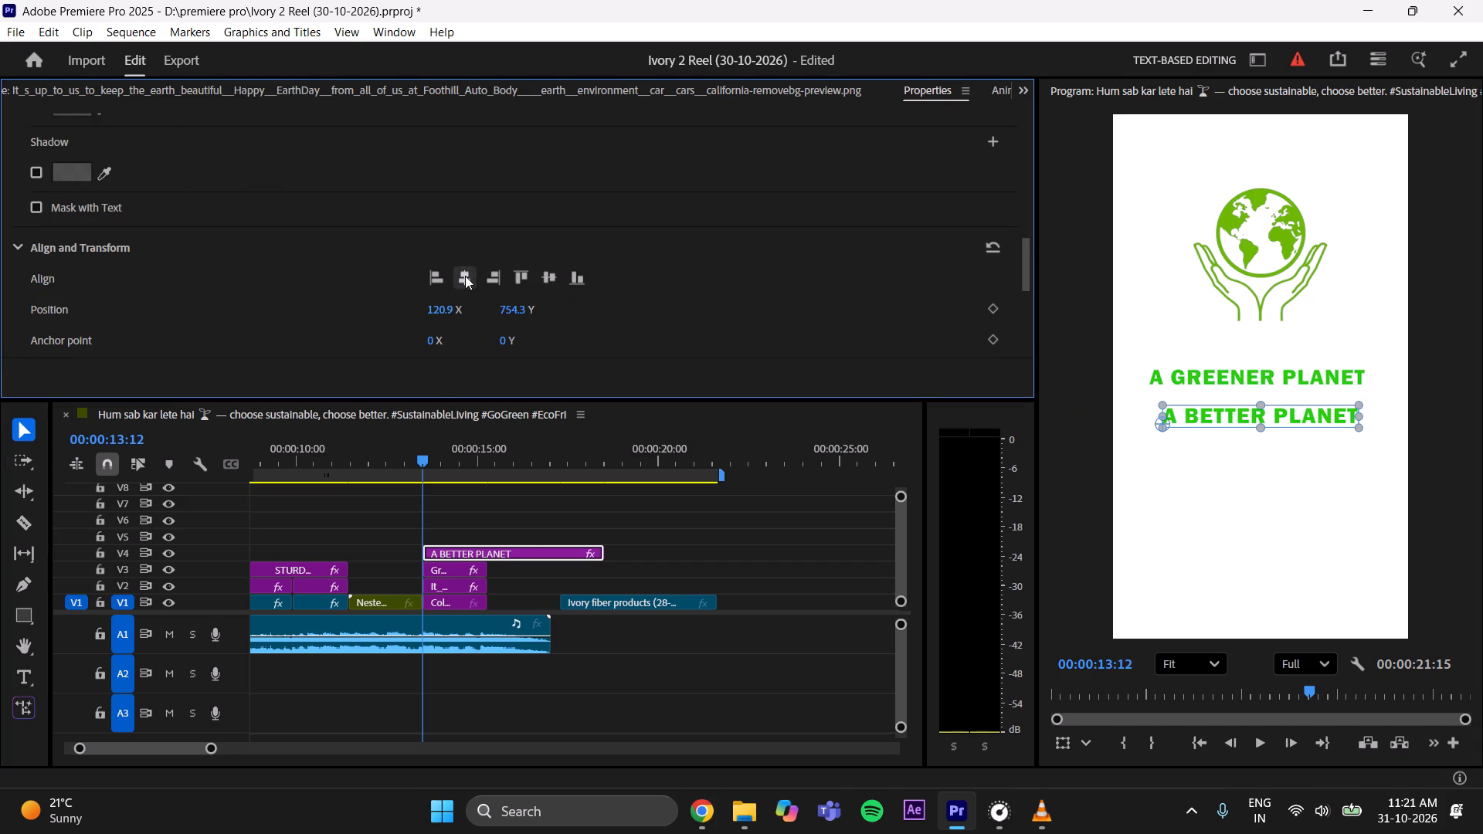
pyautogui.moveTo(511, 309); pyautogui.dragTo(491, 318)
pyautogui.click(582, 491)
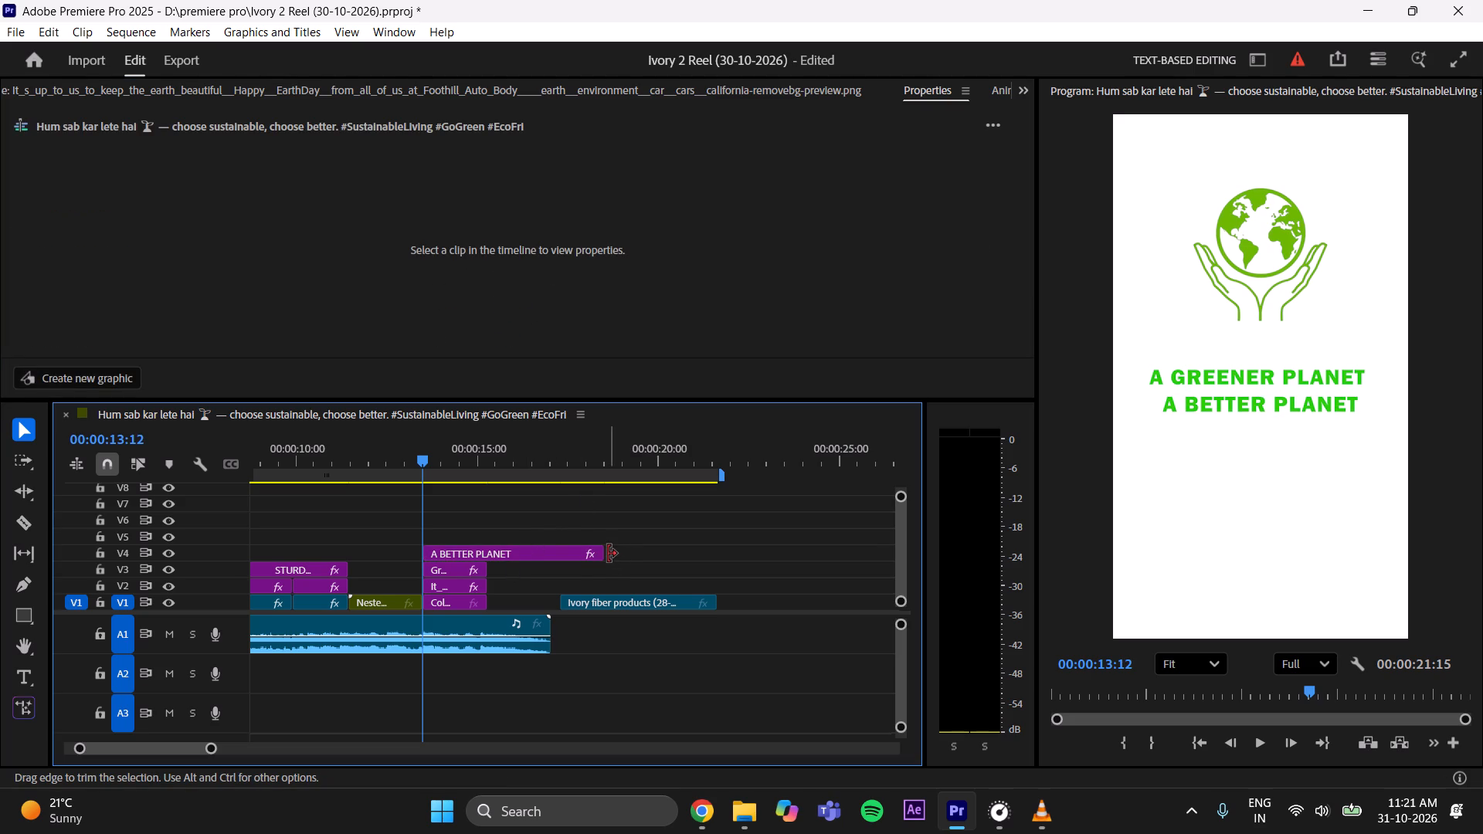
# Trim the end of the "A BETTER PLANET" clip on V4 to match the ending clips below it.
pyautogui.moveTo(607, 554); pyautogui.dragTo(487, 566)
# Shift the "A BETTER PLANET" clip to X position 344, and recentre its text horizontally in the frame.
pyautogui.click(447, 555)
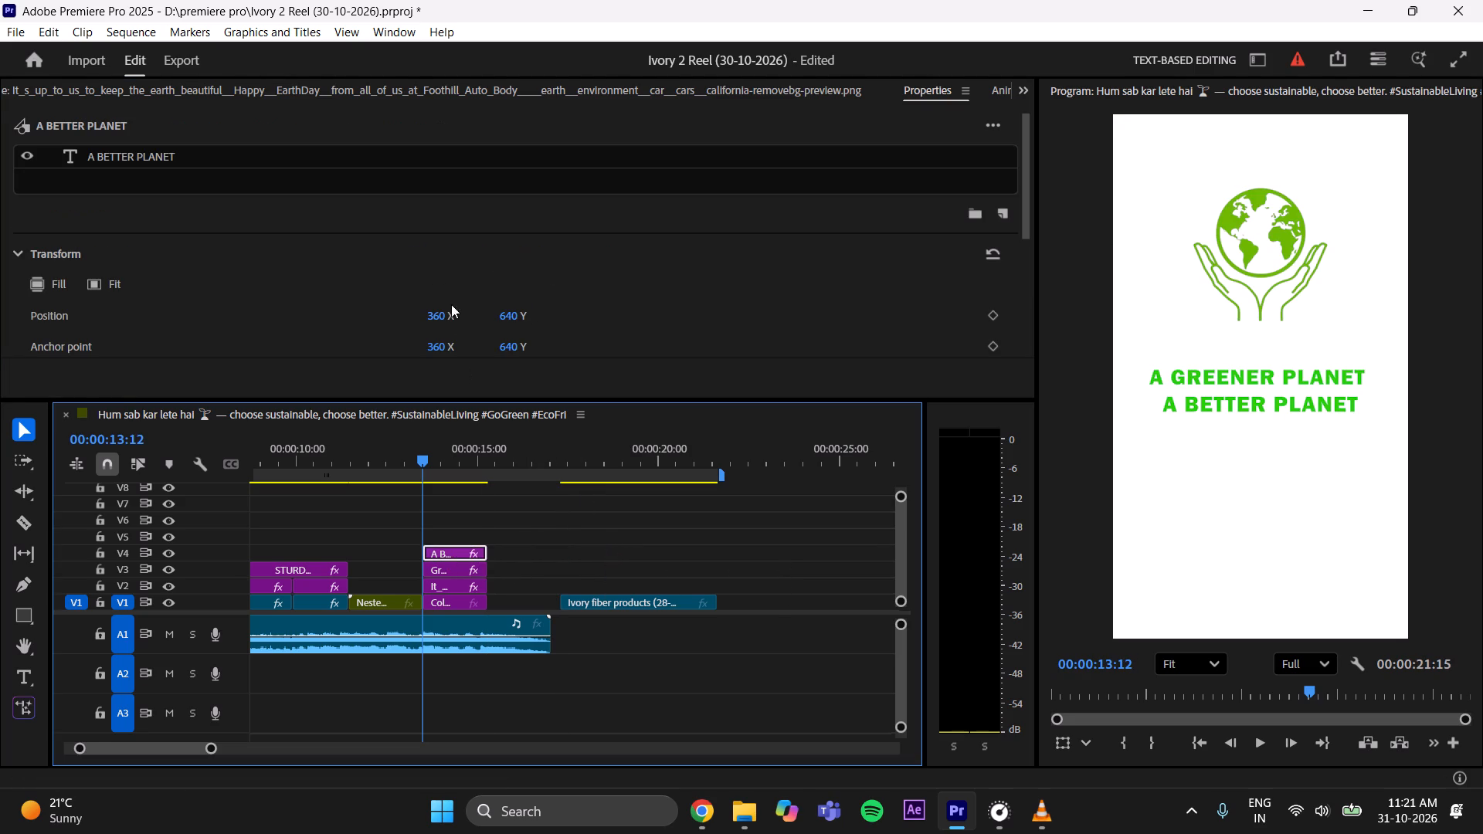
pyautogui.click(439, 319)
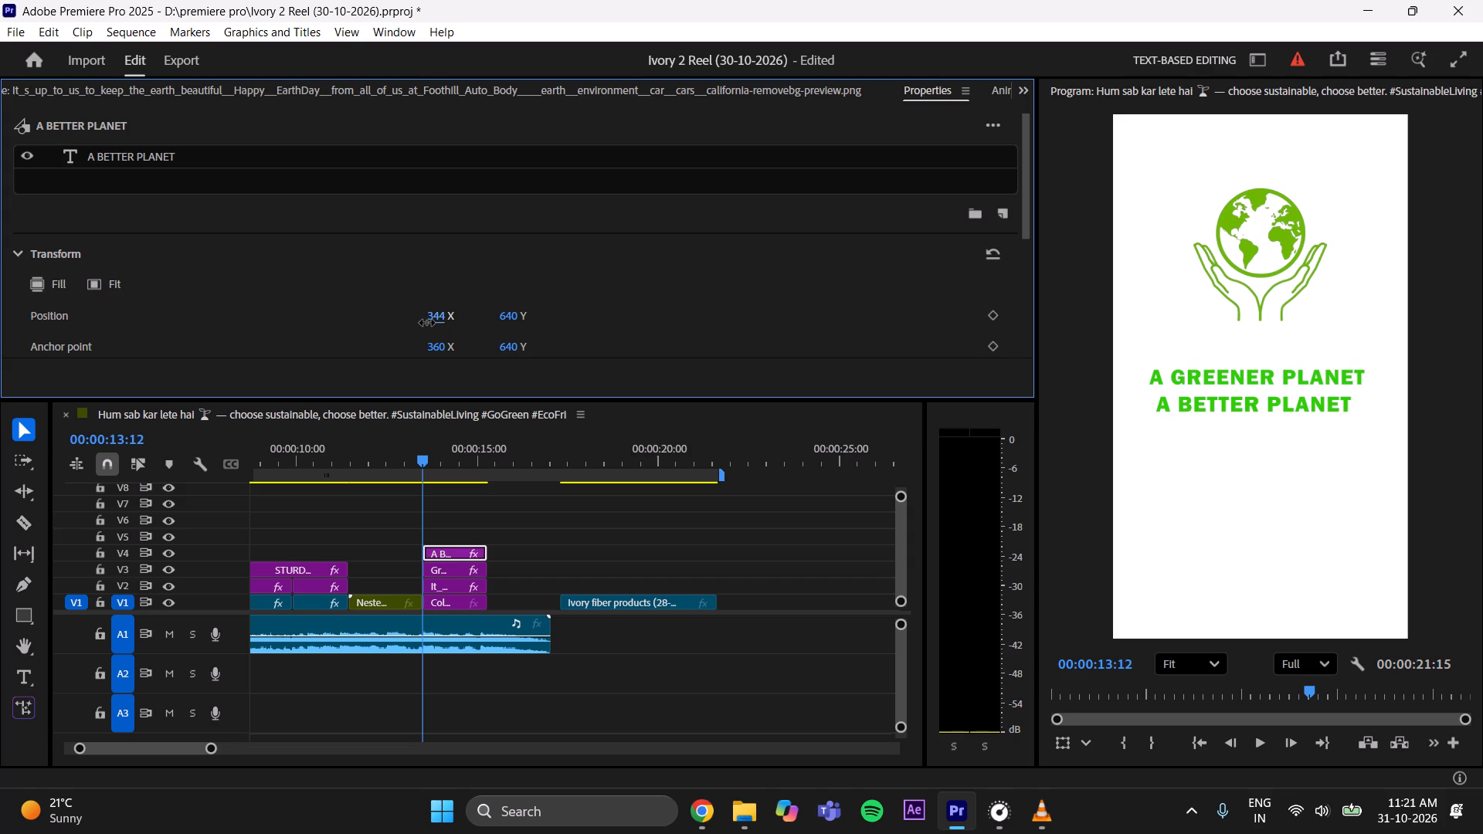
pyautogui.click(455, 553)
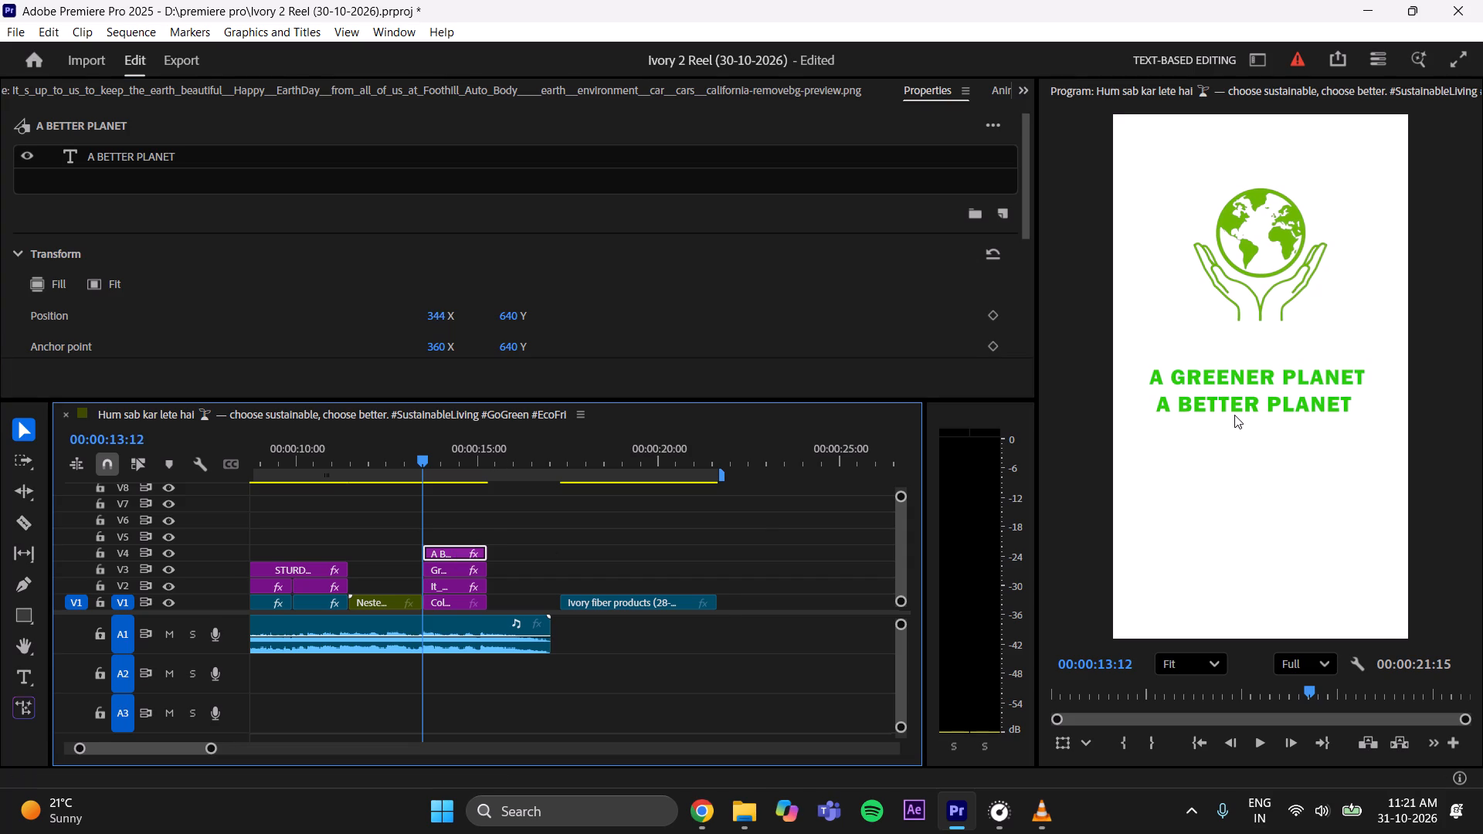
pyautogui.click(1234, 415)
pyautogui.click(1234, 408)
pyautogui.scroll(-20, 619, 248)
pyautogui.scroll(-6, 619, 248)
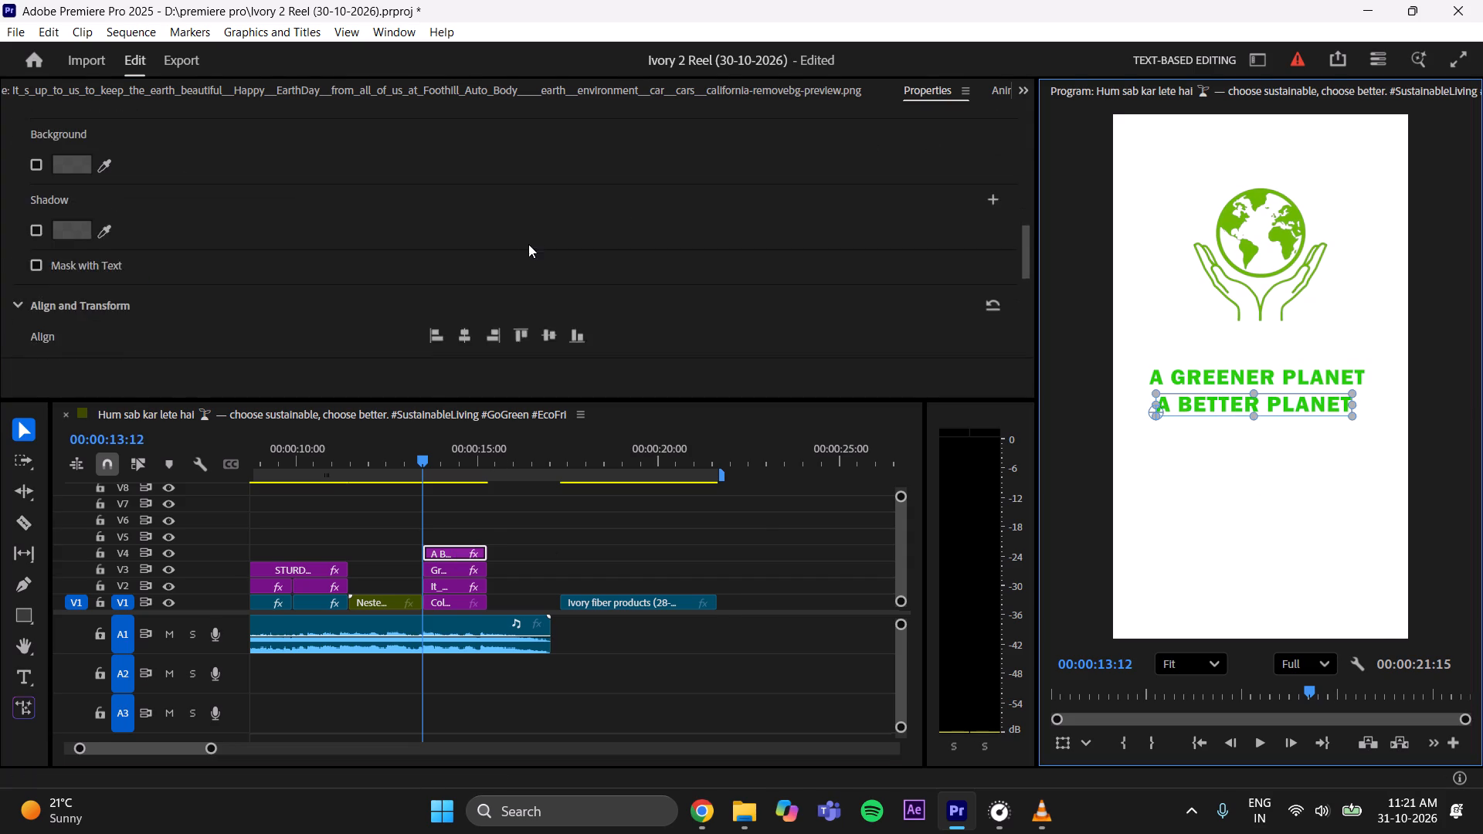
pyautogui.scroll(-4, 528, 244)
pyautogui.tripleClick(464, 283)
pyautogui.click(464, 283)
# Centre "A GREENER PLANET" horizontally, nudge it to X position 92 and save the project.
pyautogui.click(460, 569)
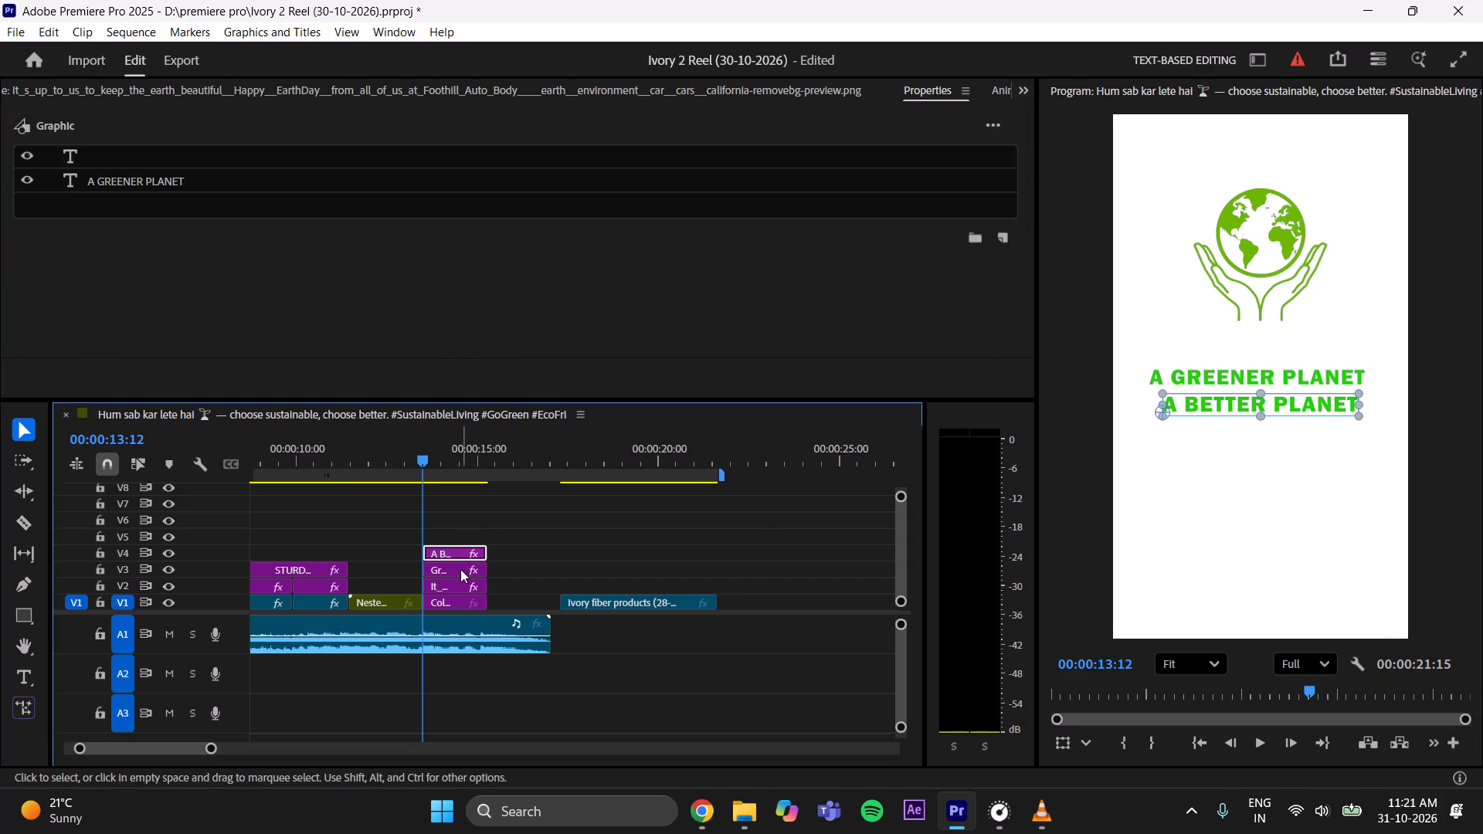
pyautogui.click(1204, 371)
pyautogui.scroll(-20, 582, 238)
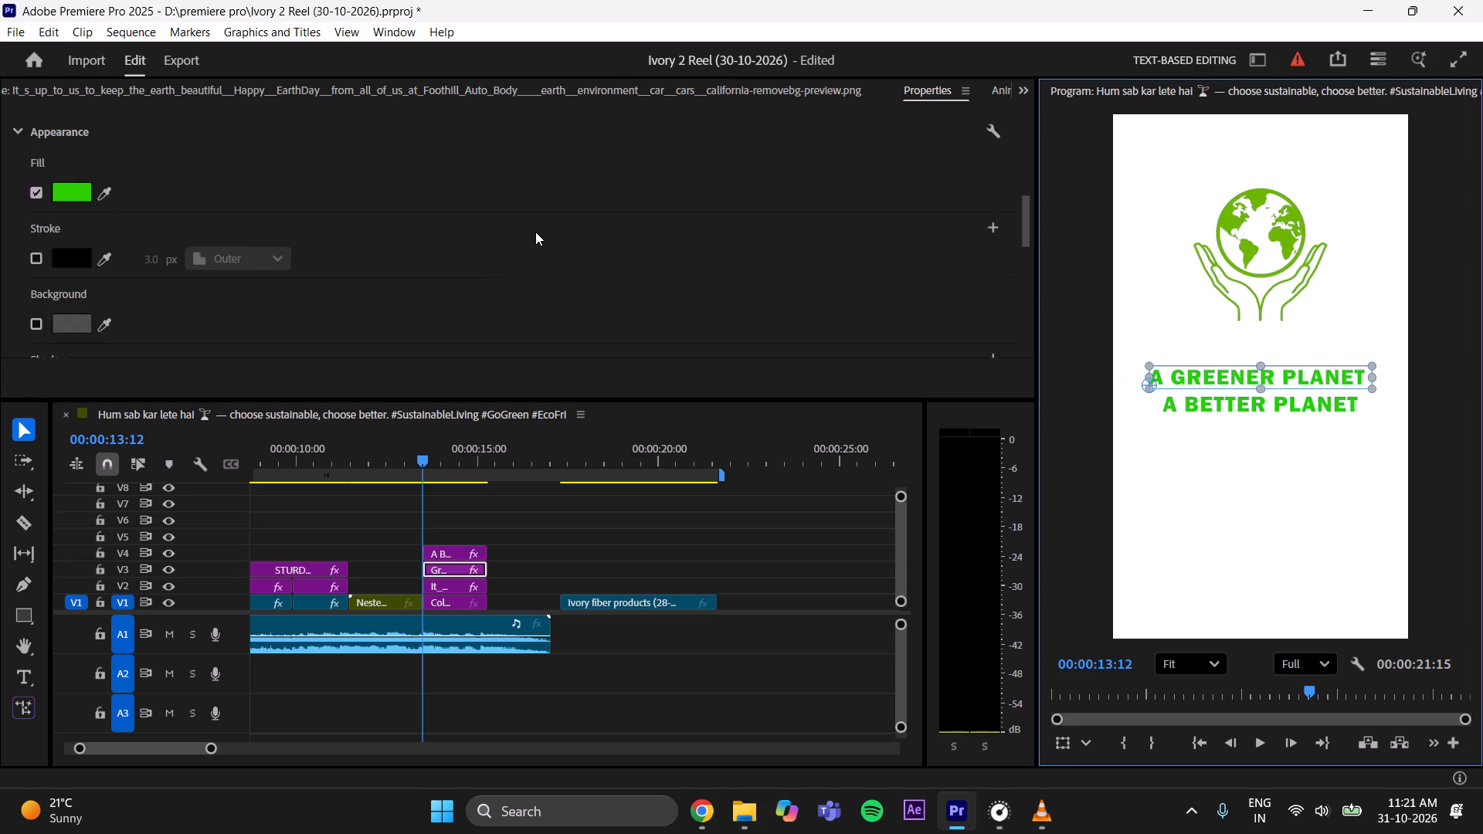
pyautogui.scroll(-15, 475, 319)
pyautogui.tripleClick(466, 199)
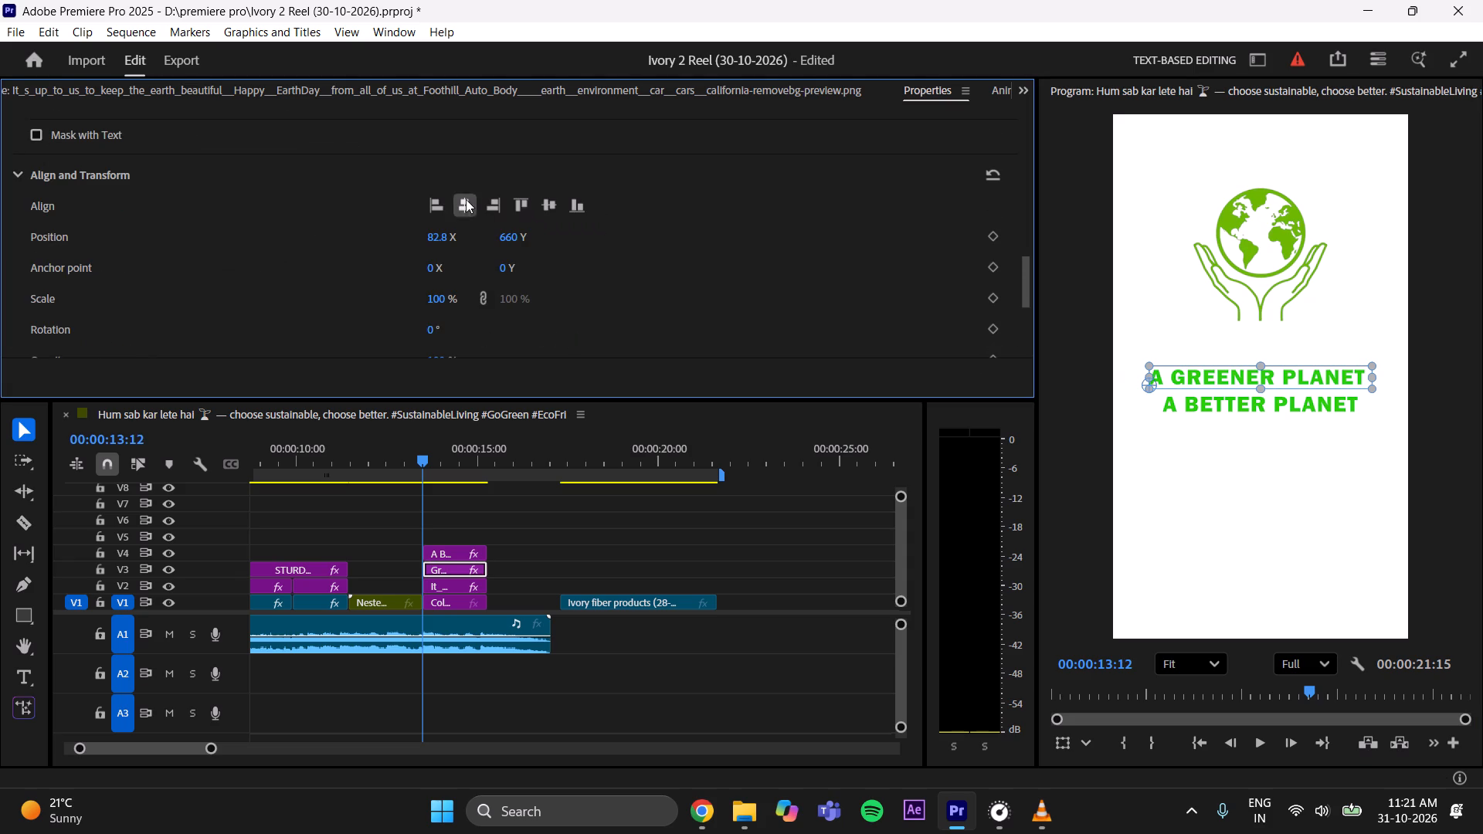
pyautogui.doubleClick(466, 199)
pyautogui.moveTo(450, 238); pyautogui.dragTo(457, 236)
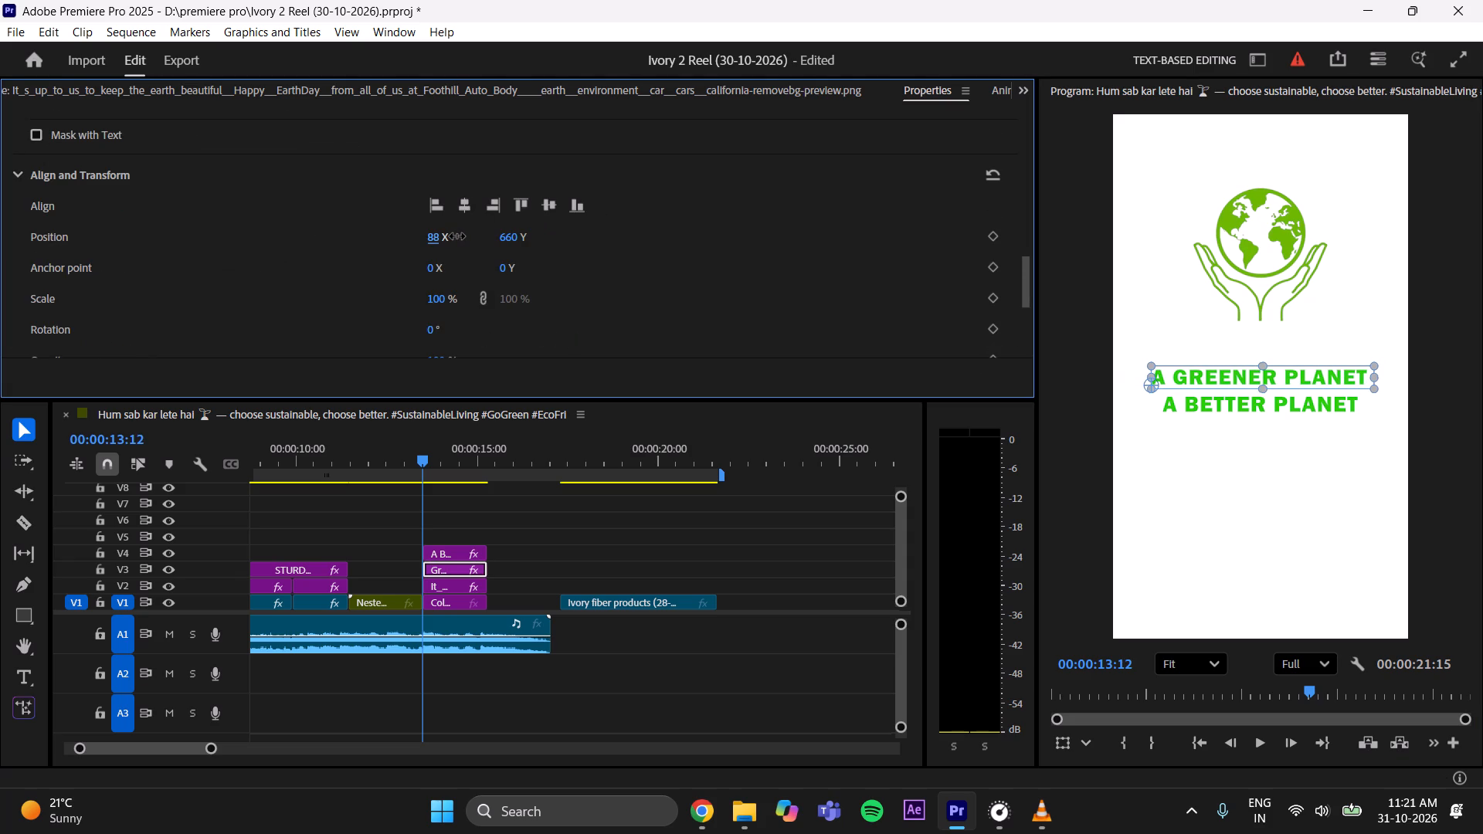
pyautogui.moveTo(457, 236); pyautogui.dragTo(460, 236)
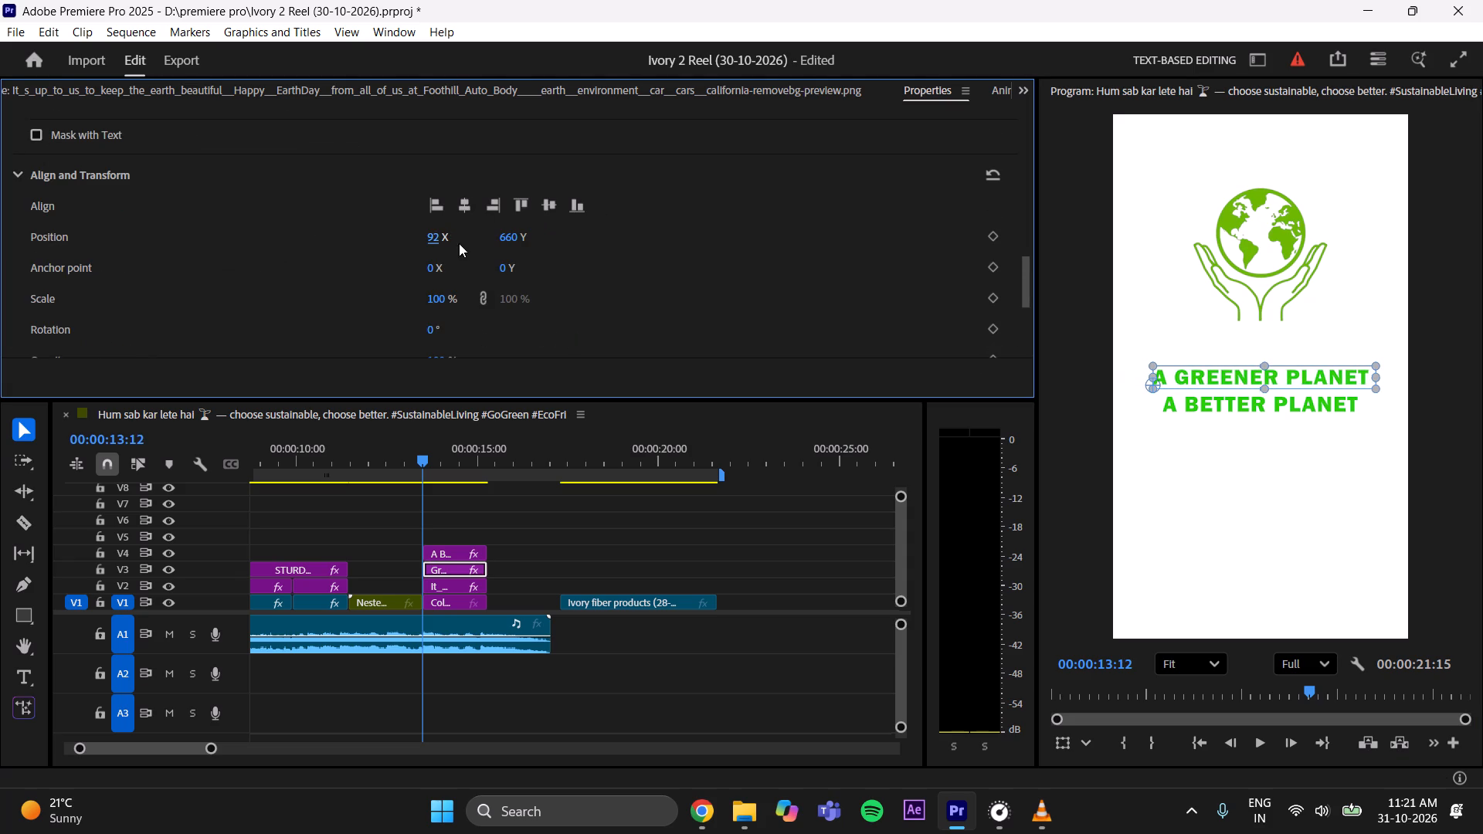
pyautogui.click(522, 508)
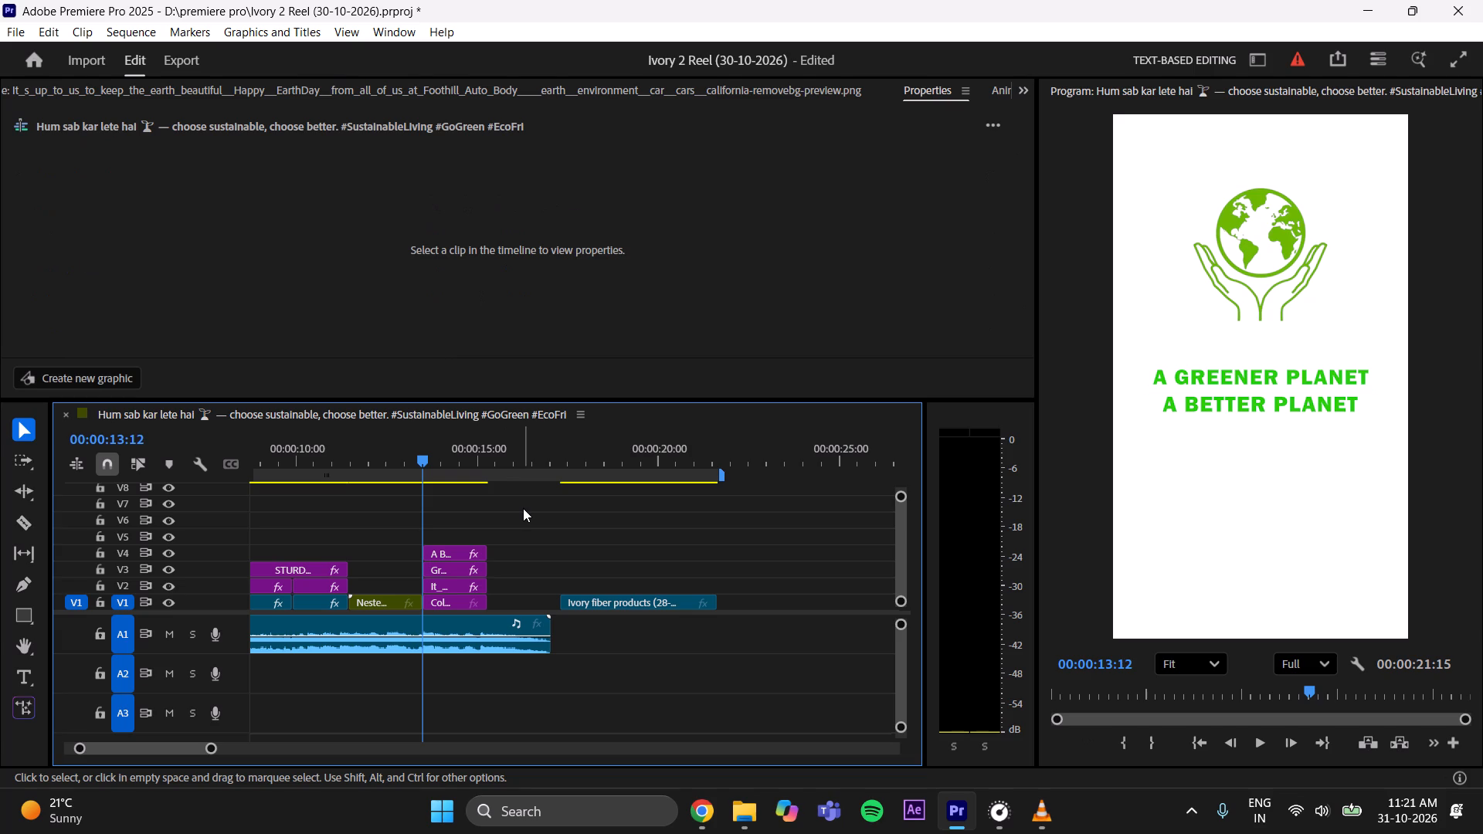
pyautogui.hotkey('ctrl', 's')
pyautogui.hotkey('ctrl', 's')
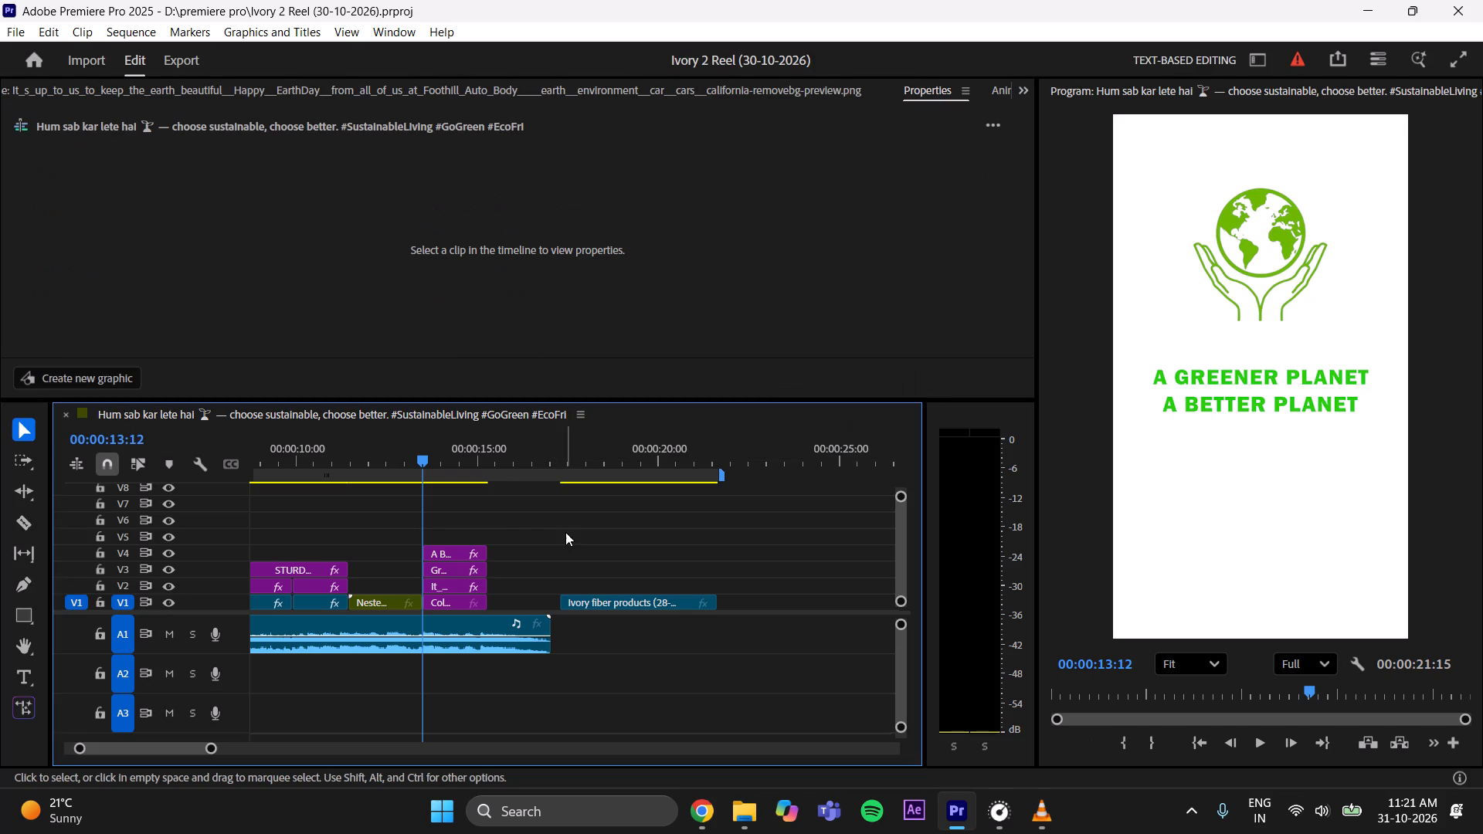
# Compare with the VLC reference reel, and centre "A GREENER PLANET" horizontally and vertically in the Premiere Pro frame.
pyautogui.click(1035, 812)
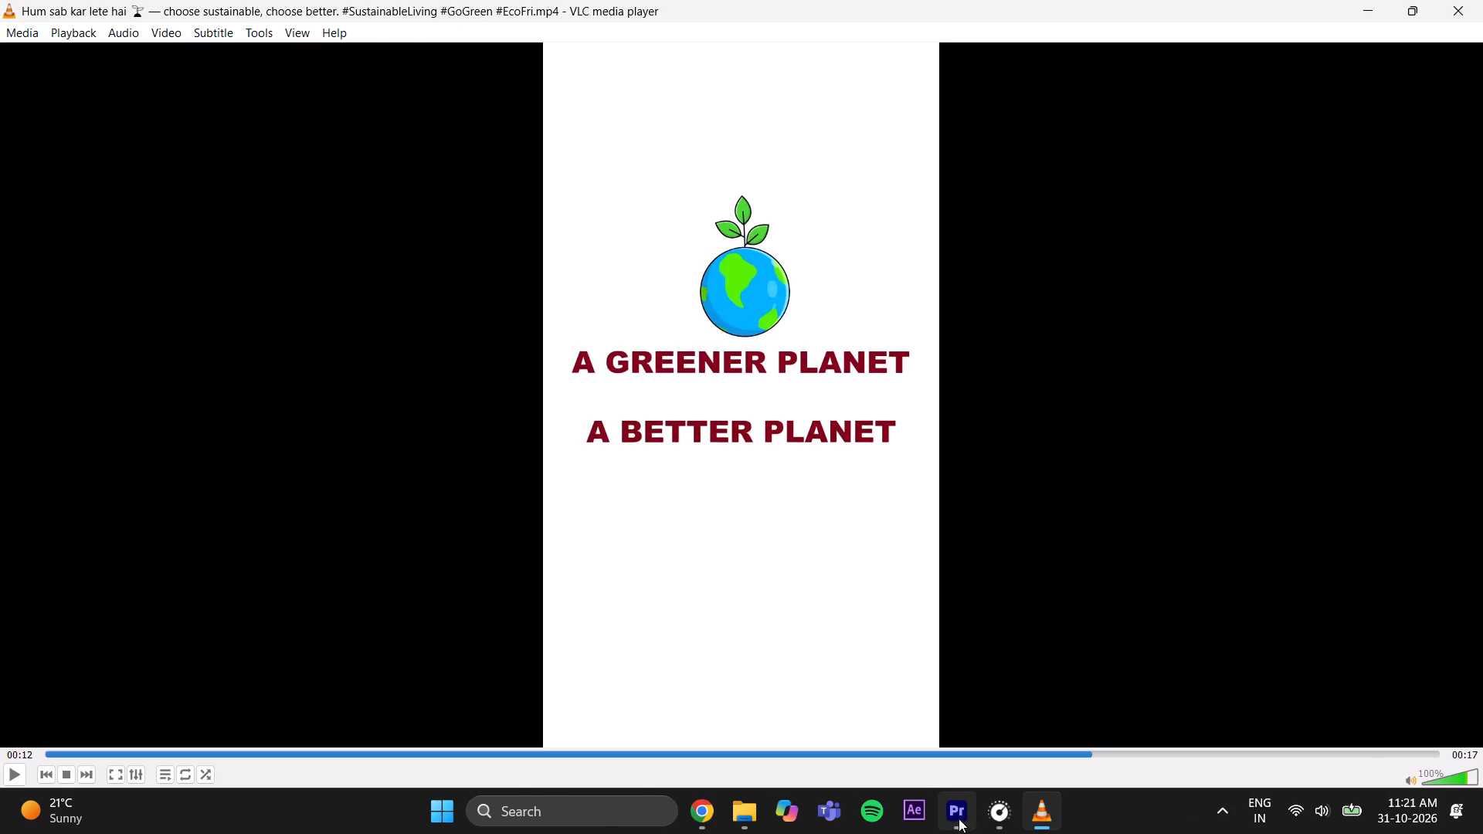
pyautogui.click(959, 819)
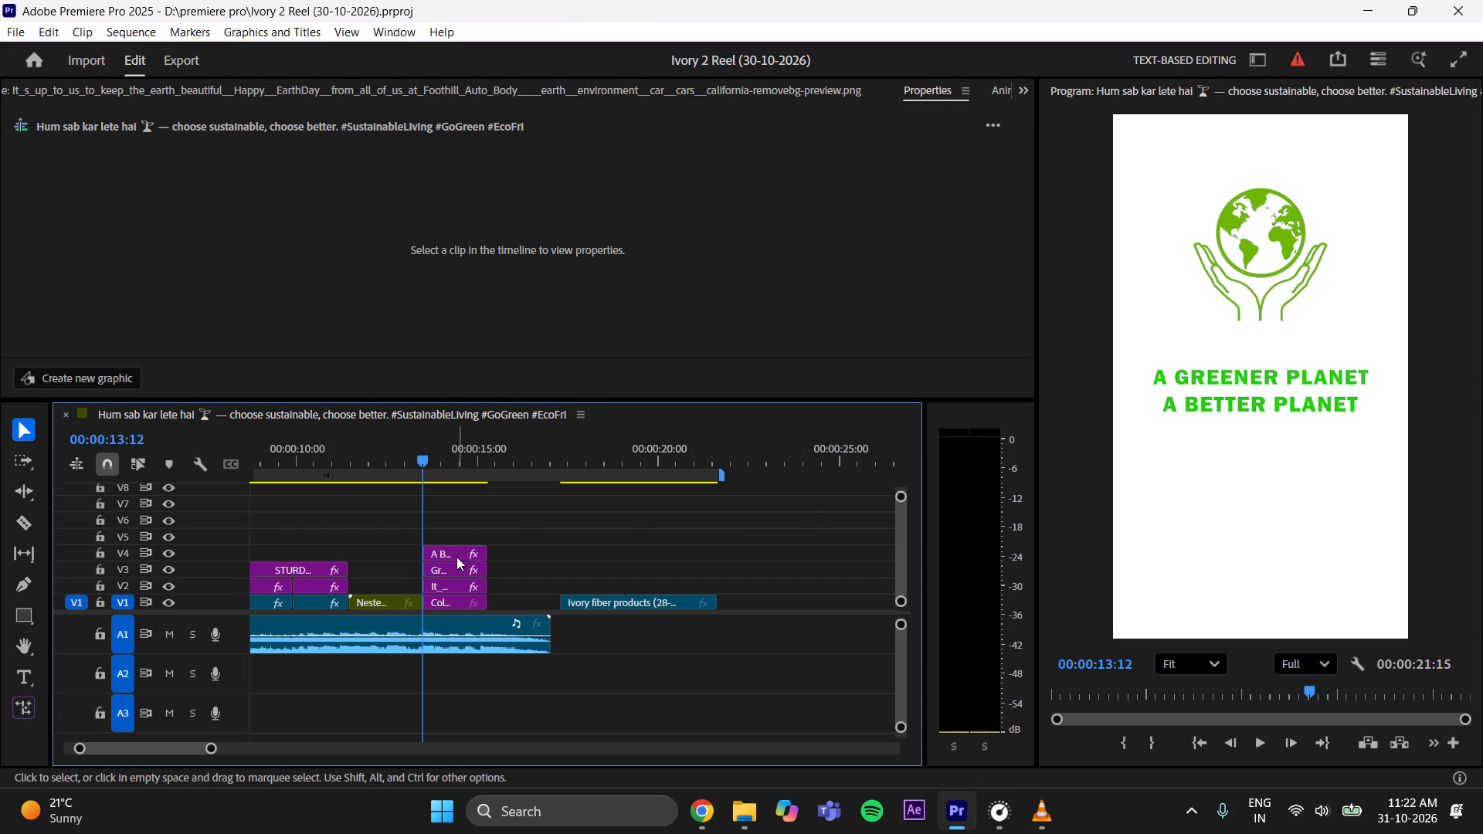
pyautogui.click(450, 564)
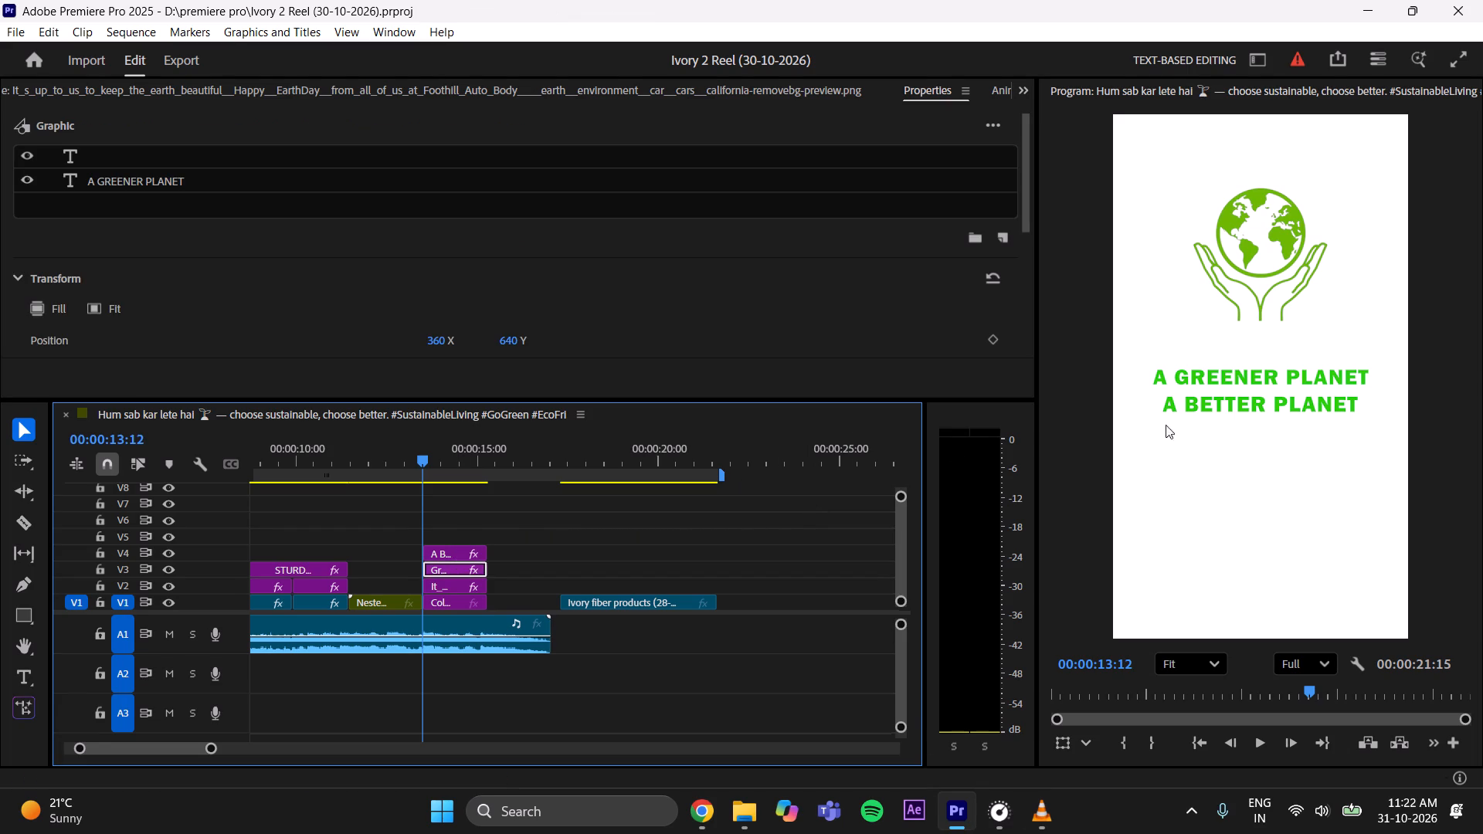
pyautogui.click(1243, 377)
pyautogui.scroll(-20, 491, 253)
pyautogui.scroll(-5, 491, 253)
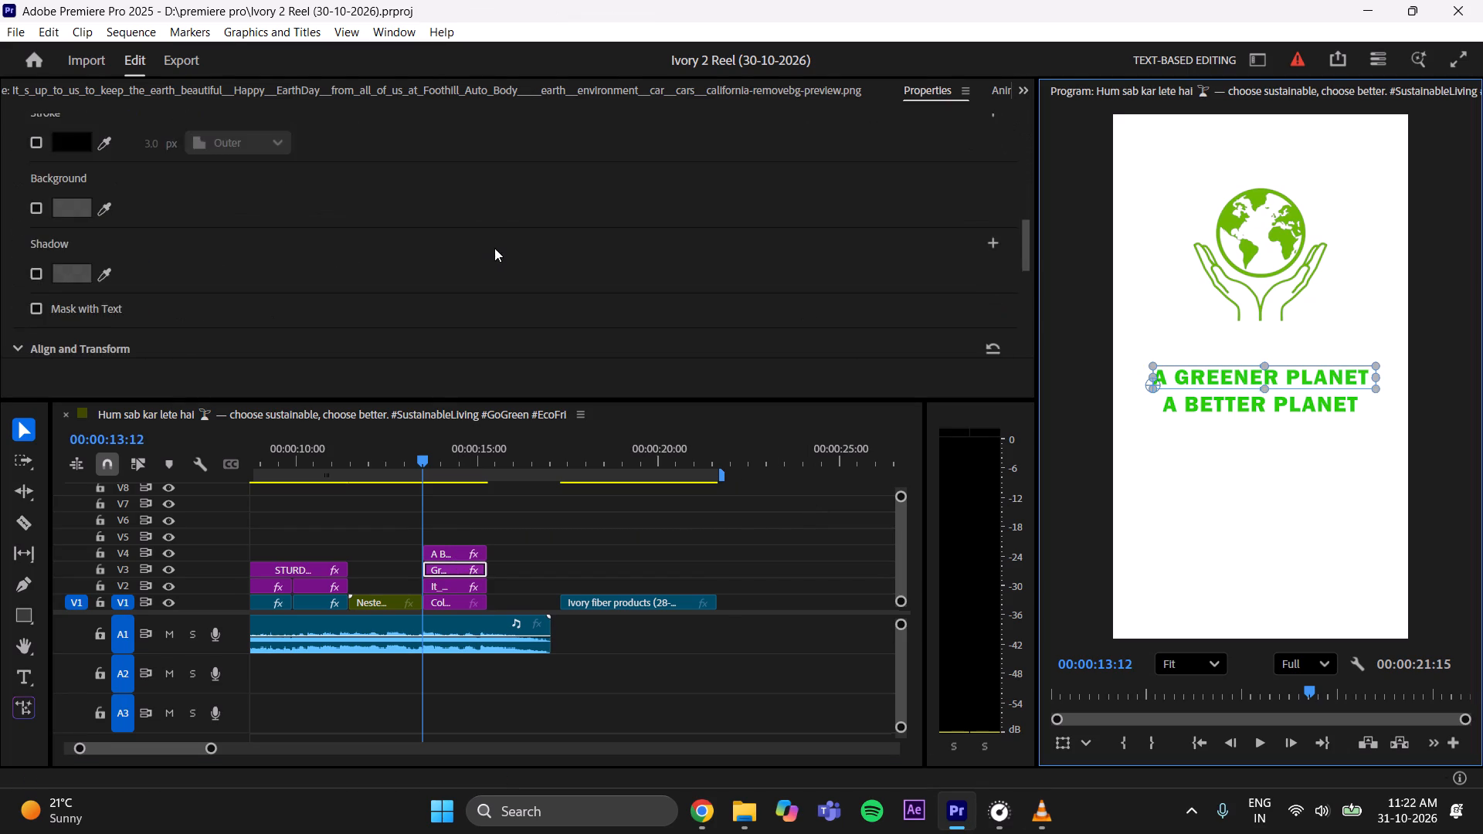
pyautogui.scroll(-10, 494, 248)
pyautogui.click(464, 203)
pyautogui.click(551, 208)
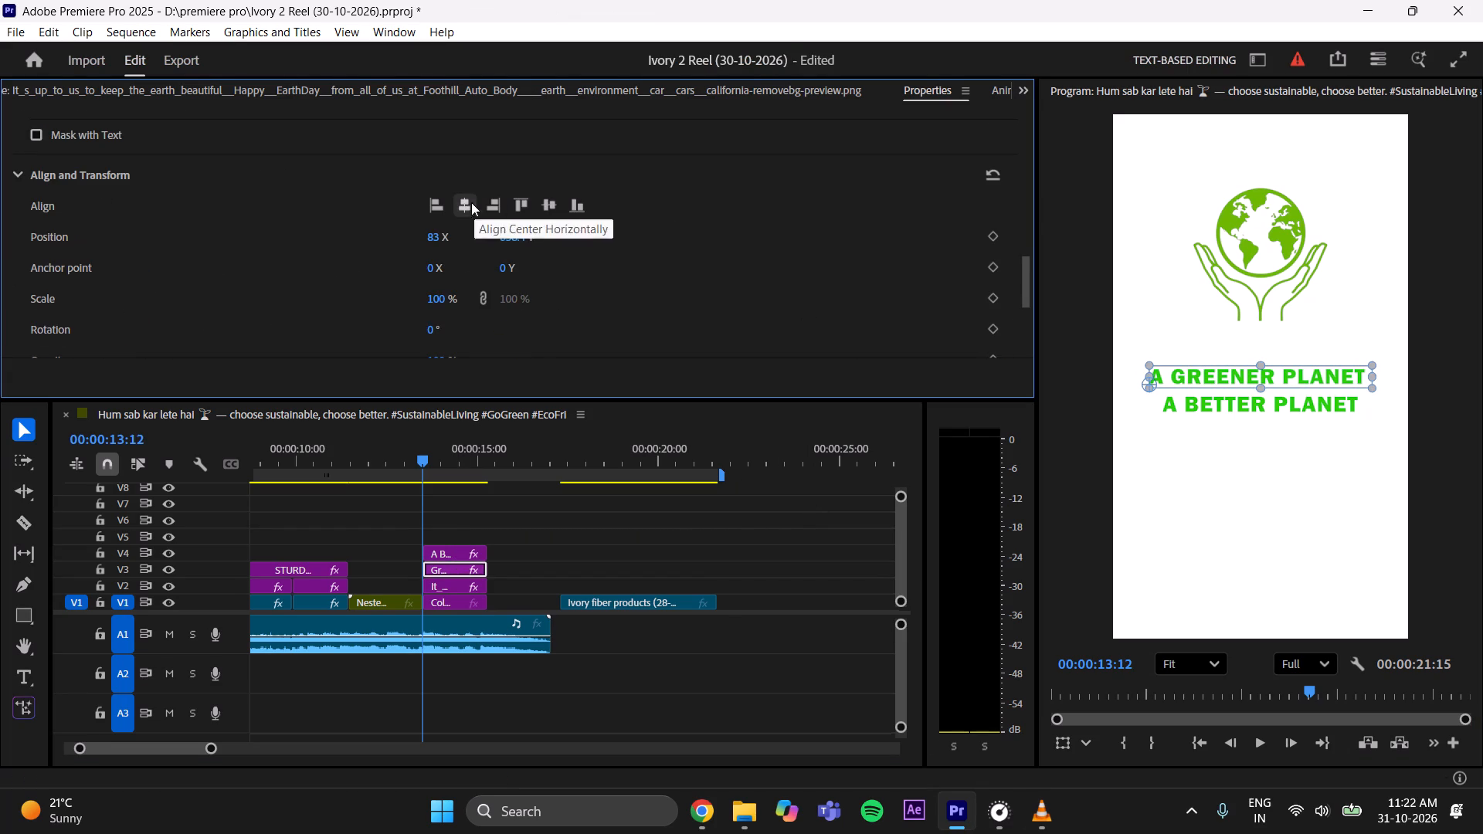
pyautogui.click(463, 202)
pyautogui.tripleClick(546, 197)
pyautogui.doubleClick(546, 197)
pyautogui.click(463, 204)
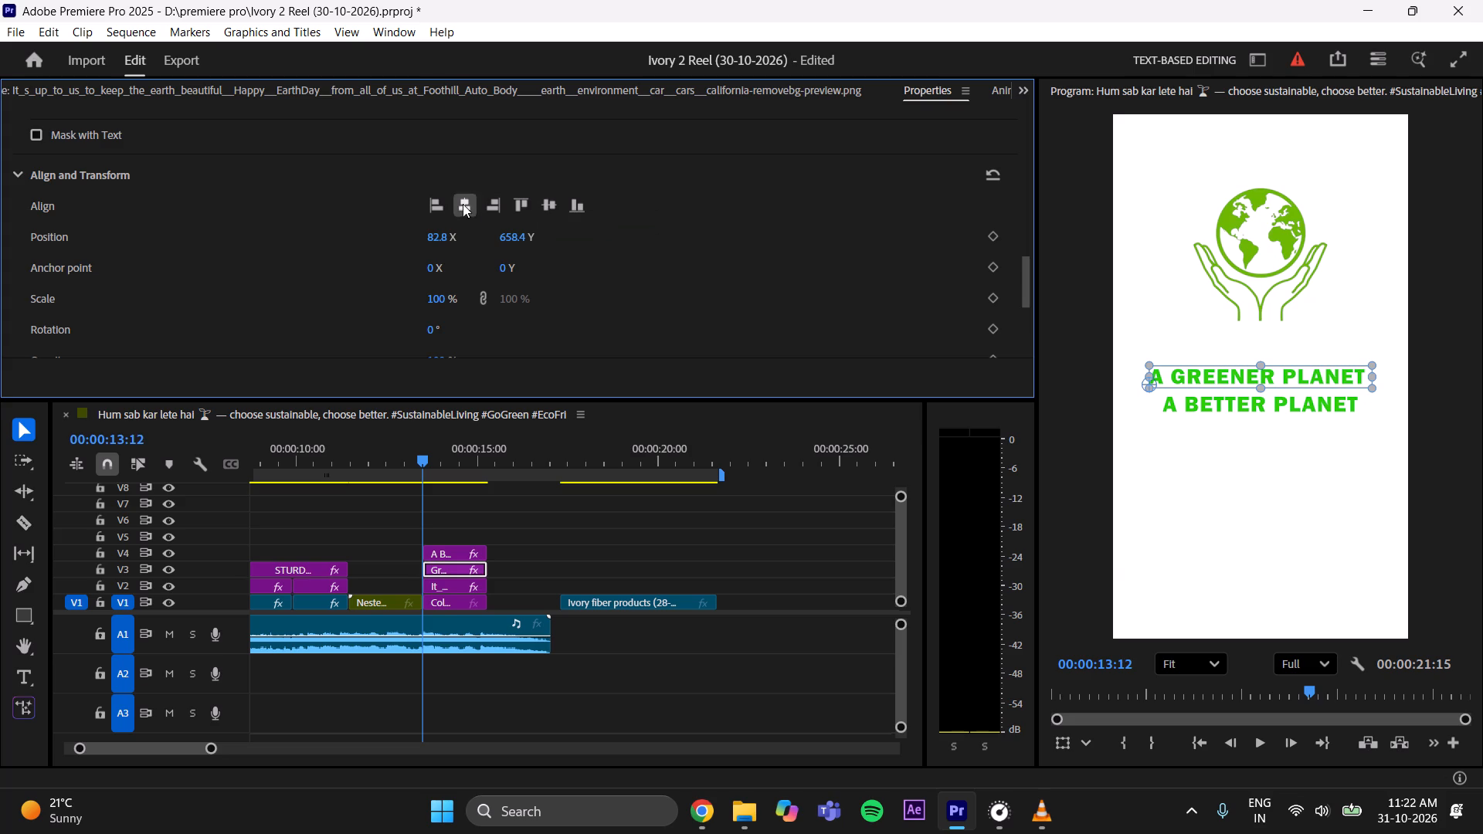
pyautogui.click(556, 212)
pyautogui.click(574, 550)
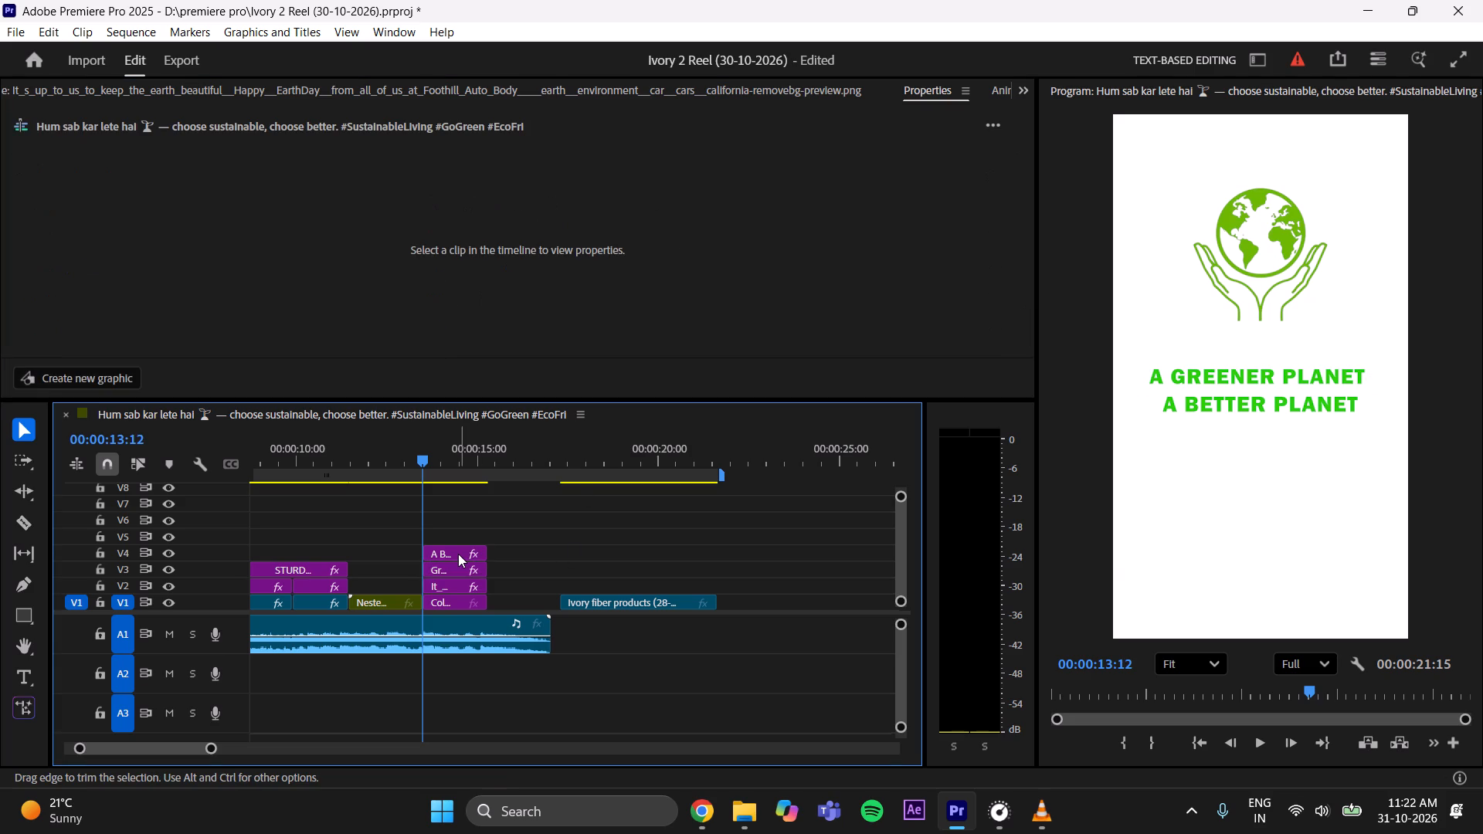
# Centre "A BETTER PLANET" in the frame, lower it to sit tightly beneath "A GREENER PLANET", and save the project.
pyautogui.click(458, 554)
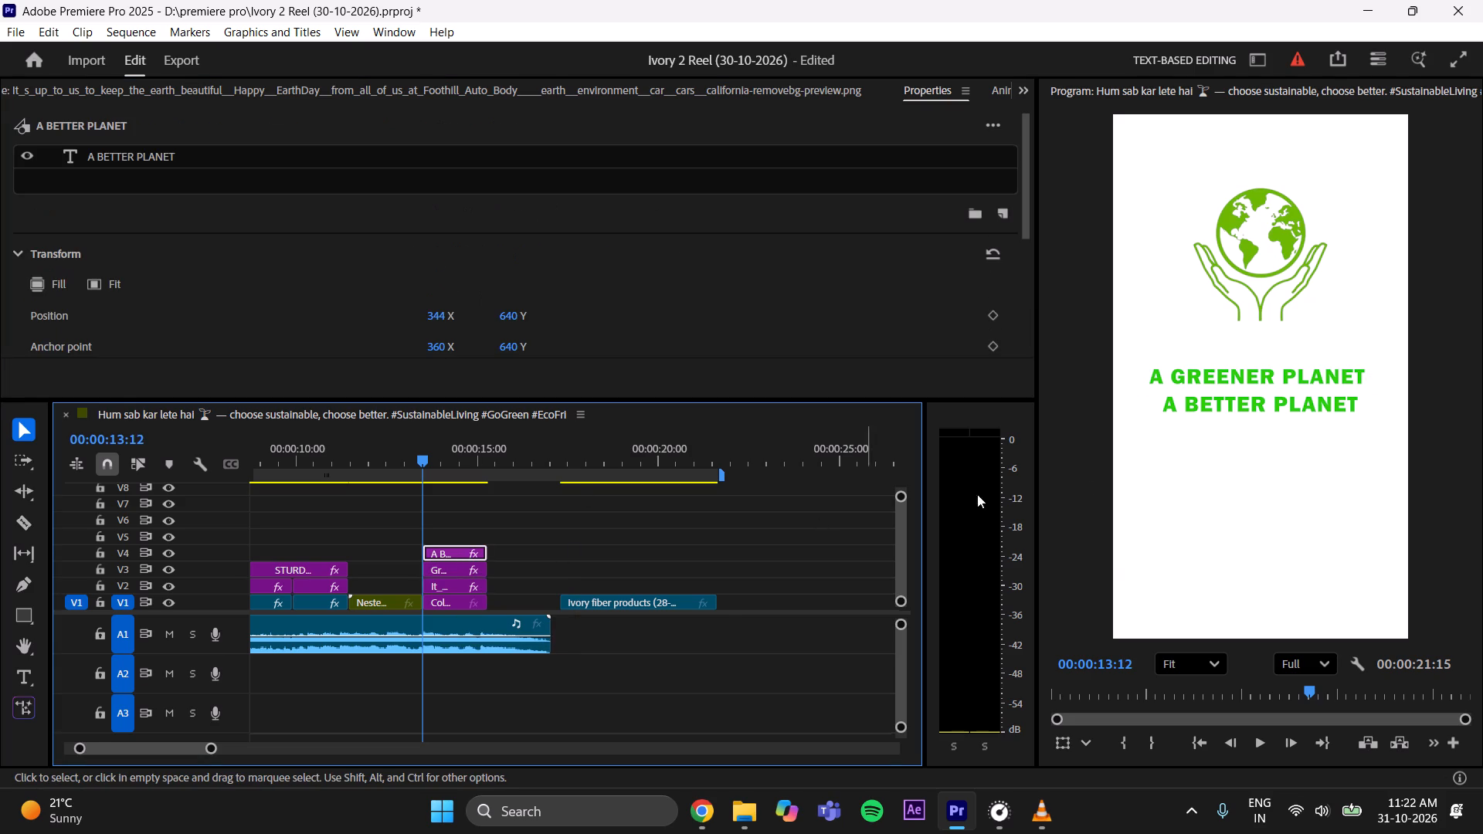
pyautogui.click(1176, 403)
pyautogui.scroll(-20, 453, 201)
pyautogui.scroll(-9, 453, 201)
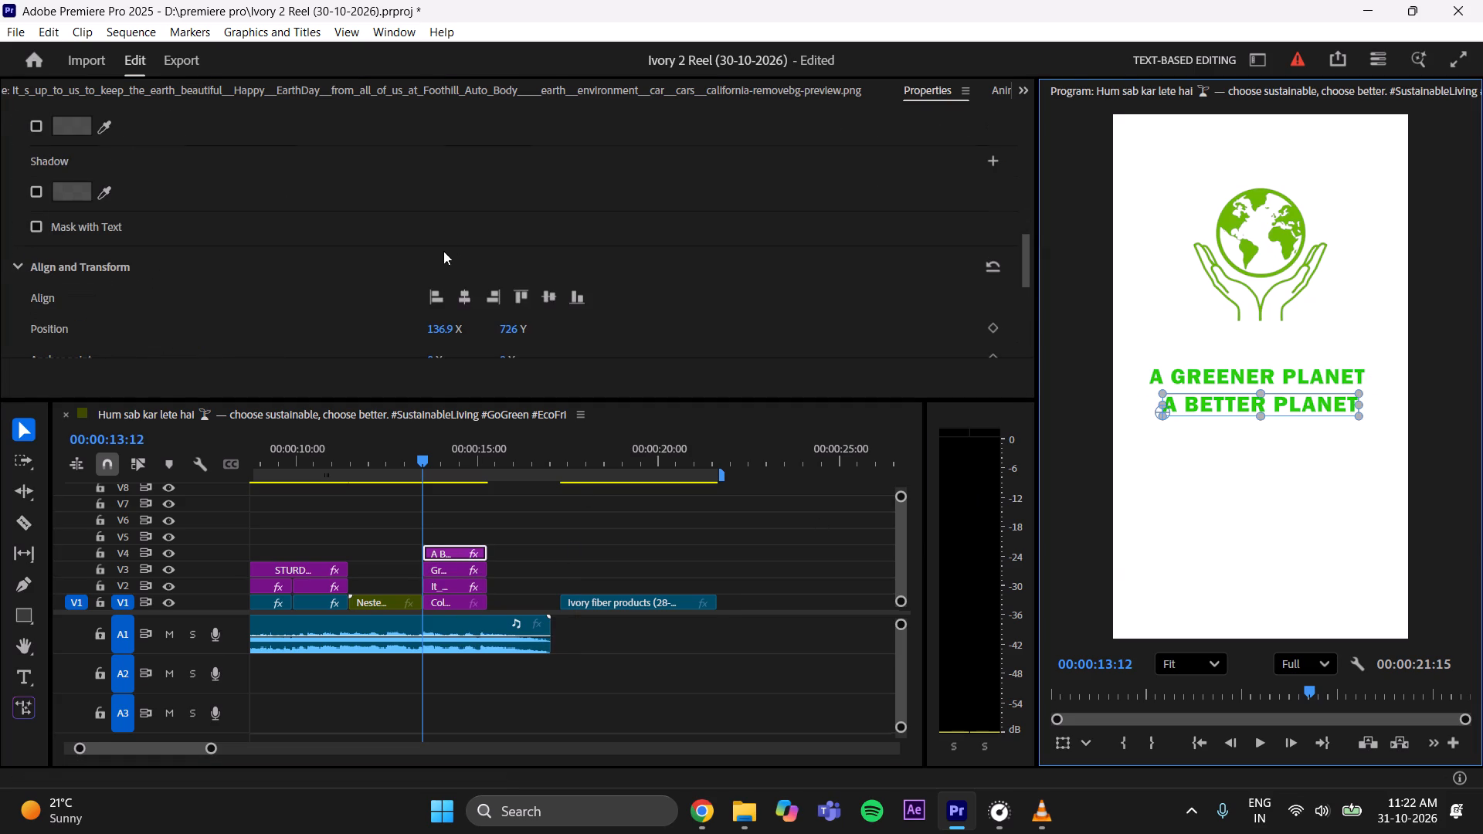
pyautogui.click(470, 295)
pyautogui.click(544, 290)
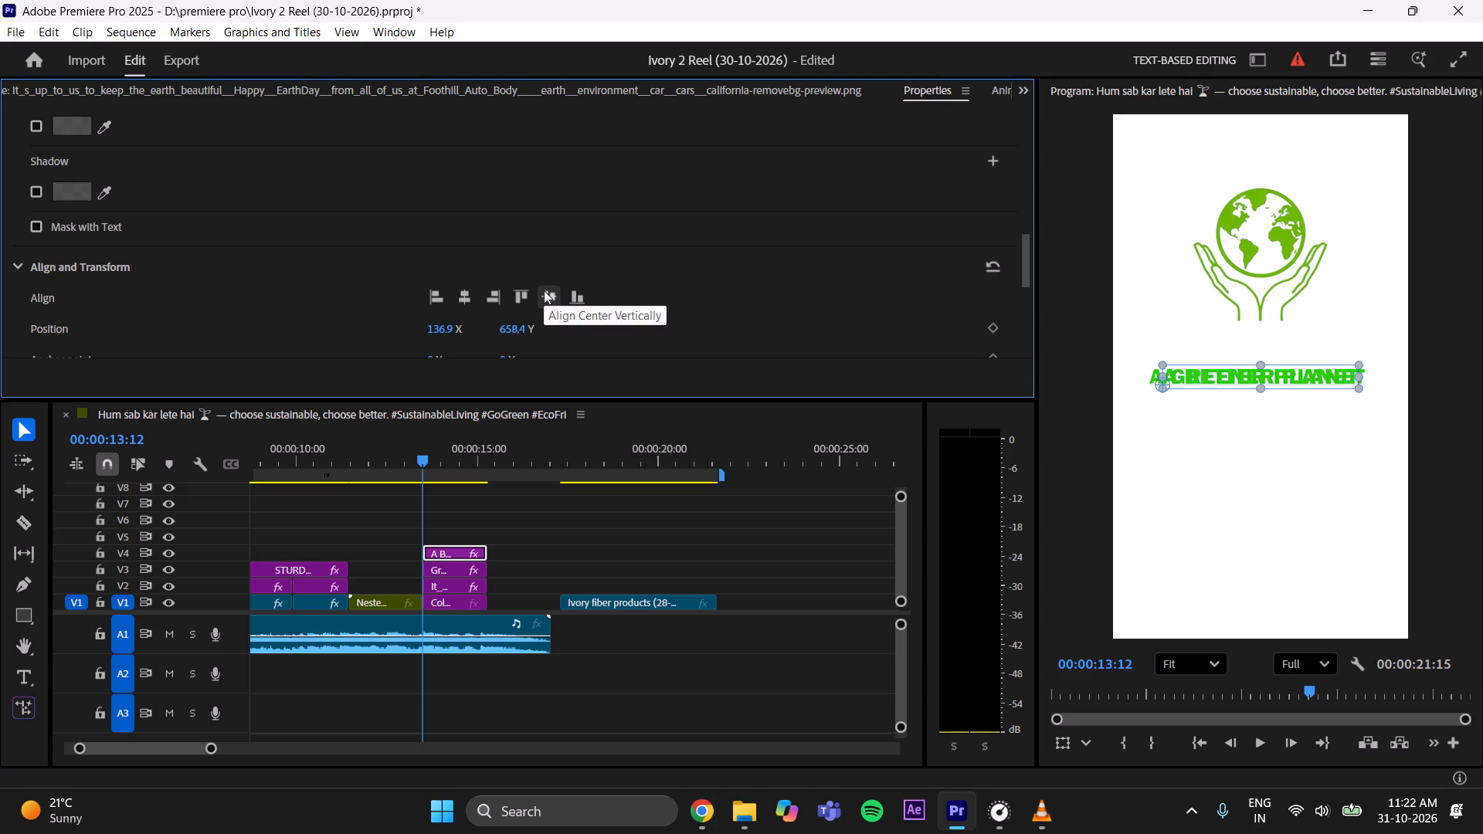
pyautogui.moveTo(525, 324); pyautogui.dragTo(566, 307)
pyautogui.click(627, 520)
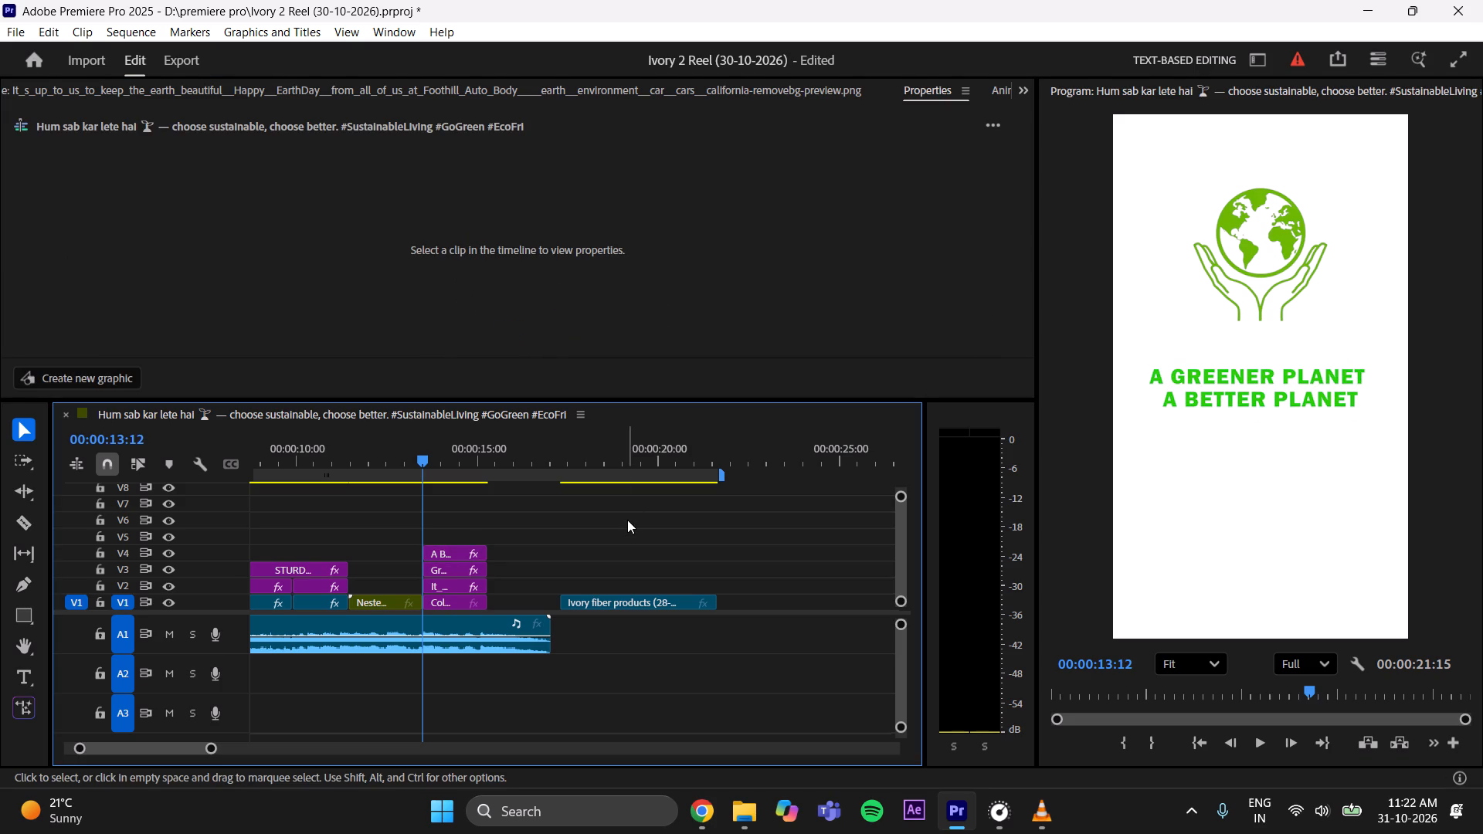
pyautogui.hotkey('ctrl', 's')
# Lower the earth-in-hands artwork on V2 to about Y position 401, closer to the text.
pyautogui.click(466, 588)
pyautogui.moveTo(514, 228); pyautogui.dragTo(562, 214)
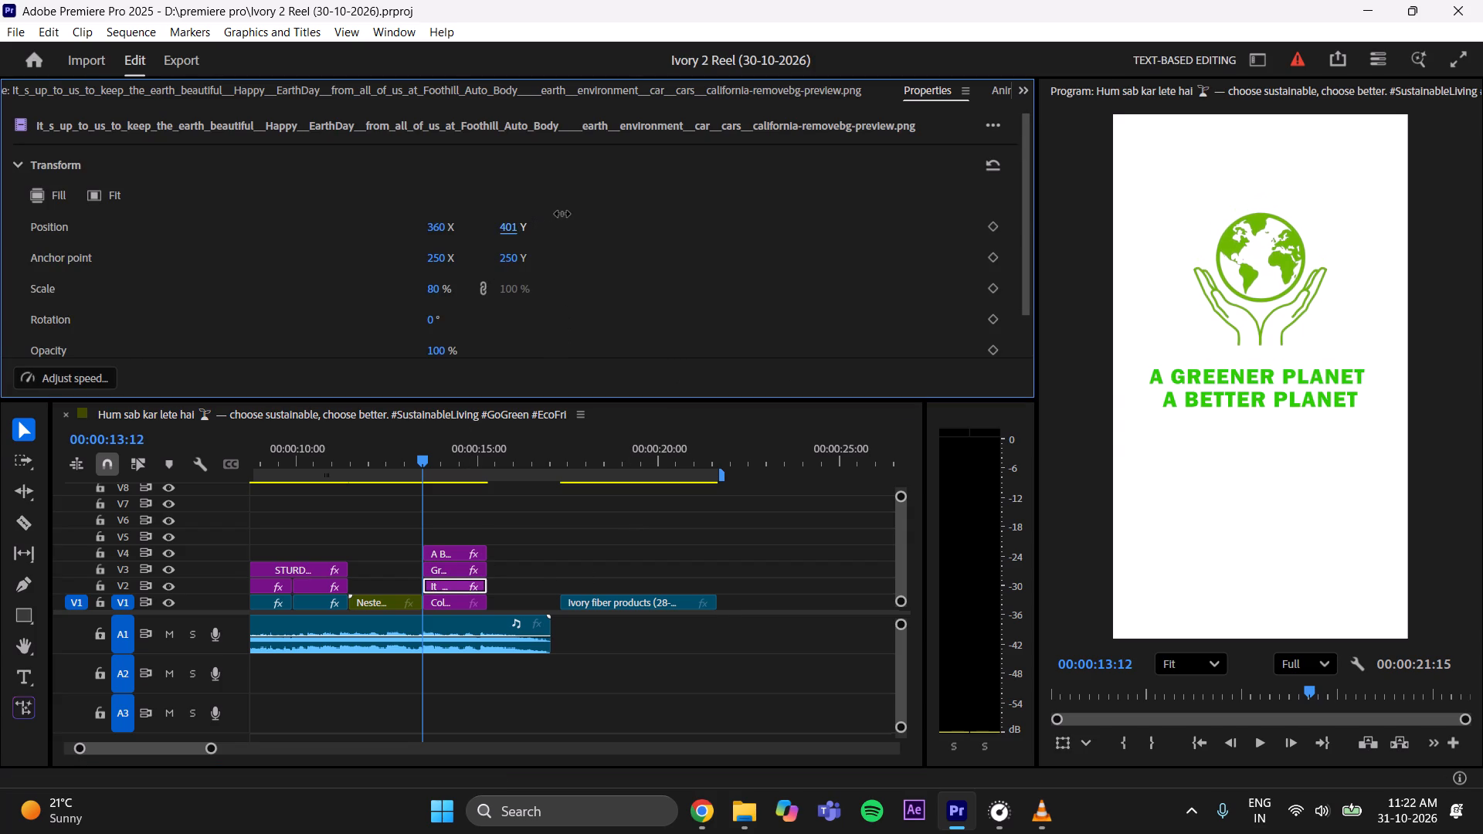
# Lower the earth-in-hands artwork to Y position 406 and save the project.
pyautogui.moveTo(562, 214); pyautogui.dragTo(567, 214)
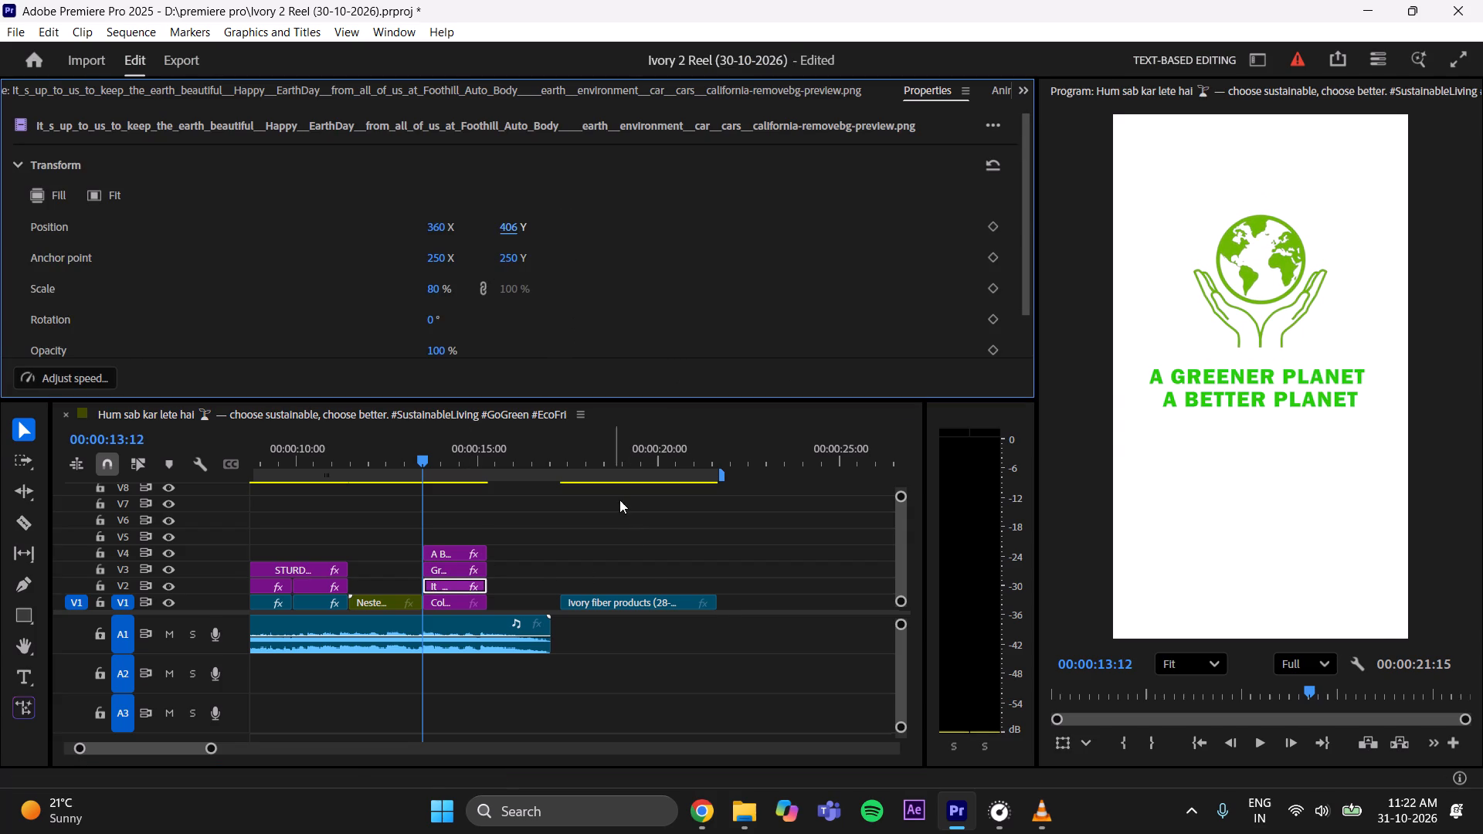
pyautogui.click(666, 598)
pyautogui.click(623, 534)
pyautogui.hotkey('ctrl', 's')
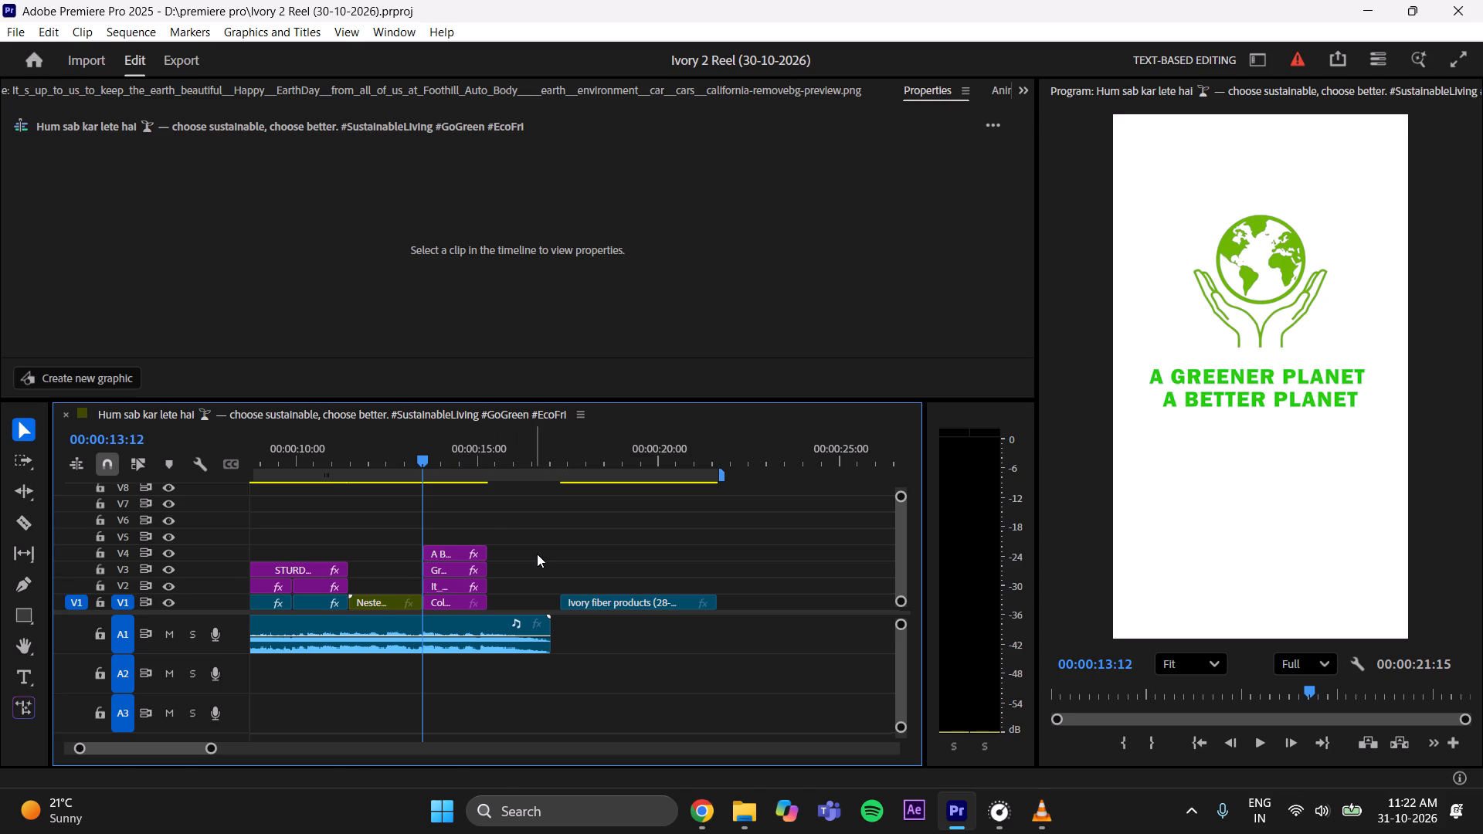
# Play back the white ending, trim its four stacked clips on V1 to V4 to end at 00:00:15:02, and save the project.
pyautogui.moveTo(422, 453); pyautogui.dragTo(392, 475)
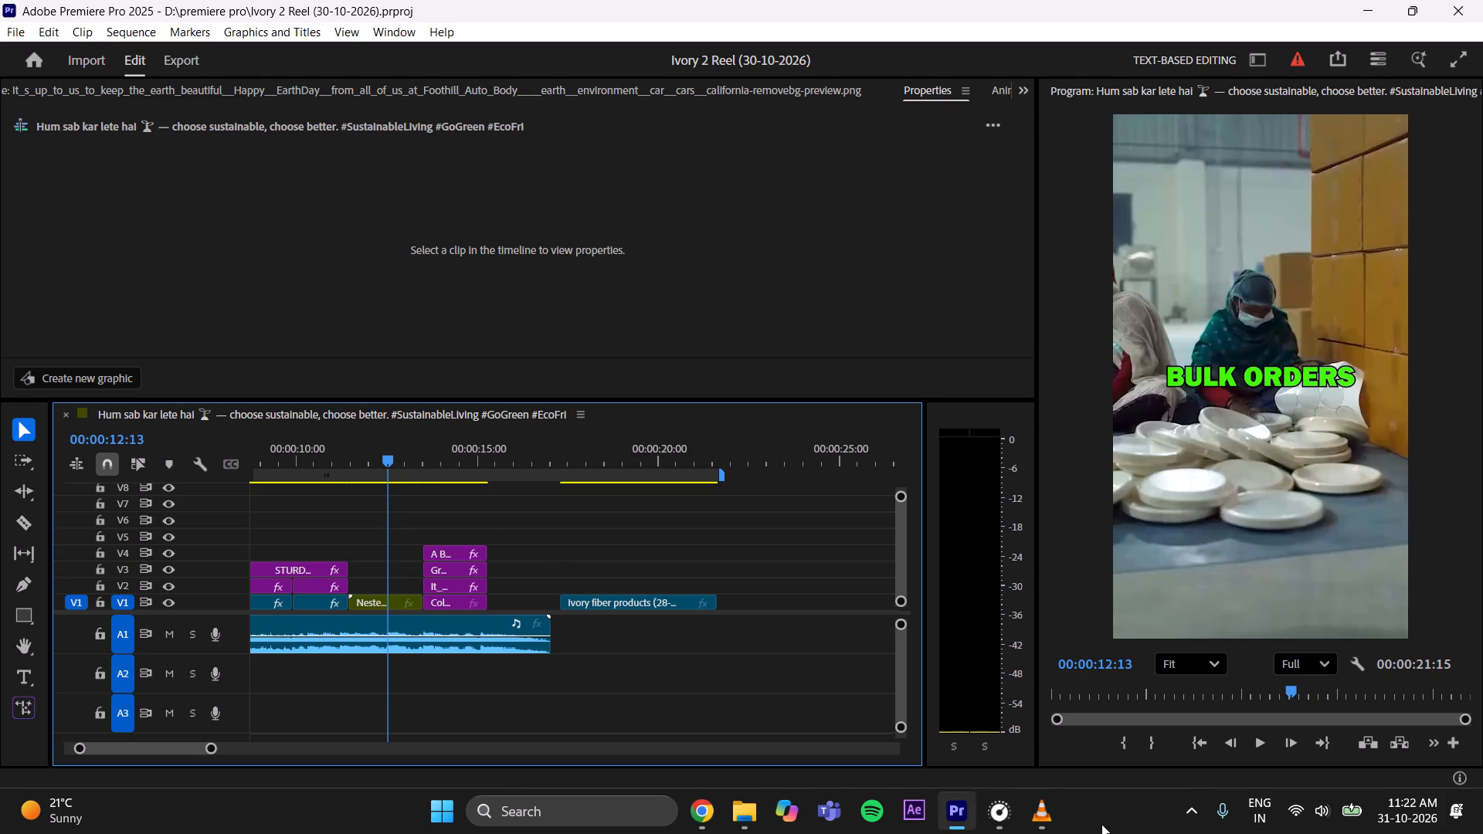
pyautogui.click(1256, 744)
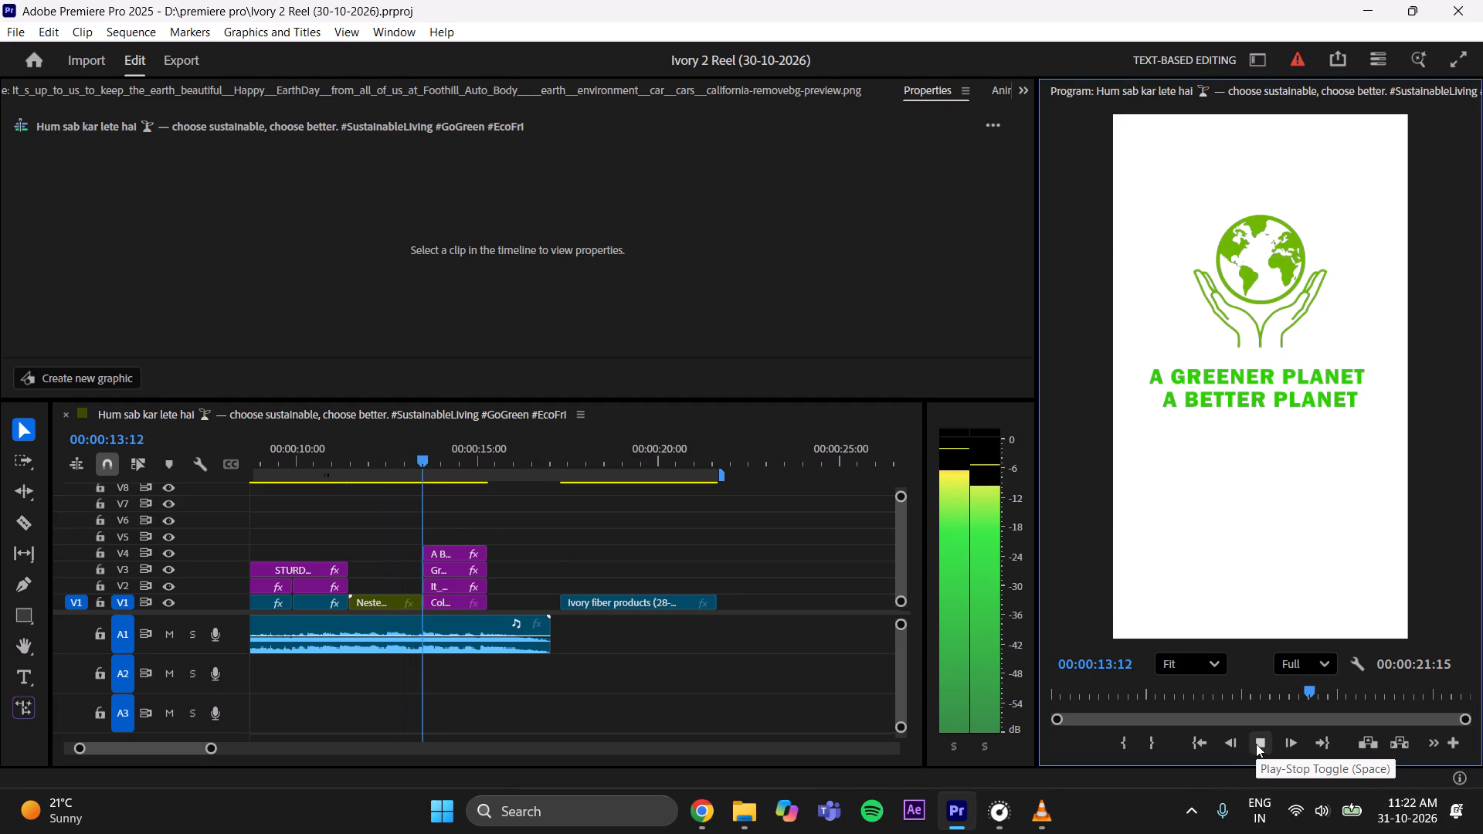
pyautogui.doubleClick(1256, 744)
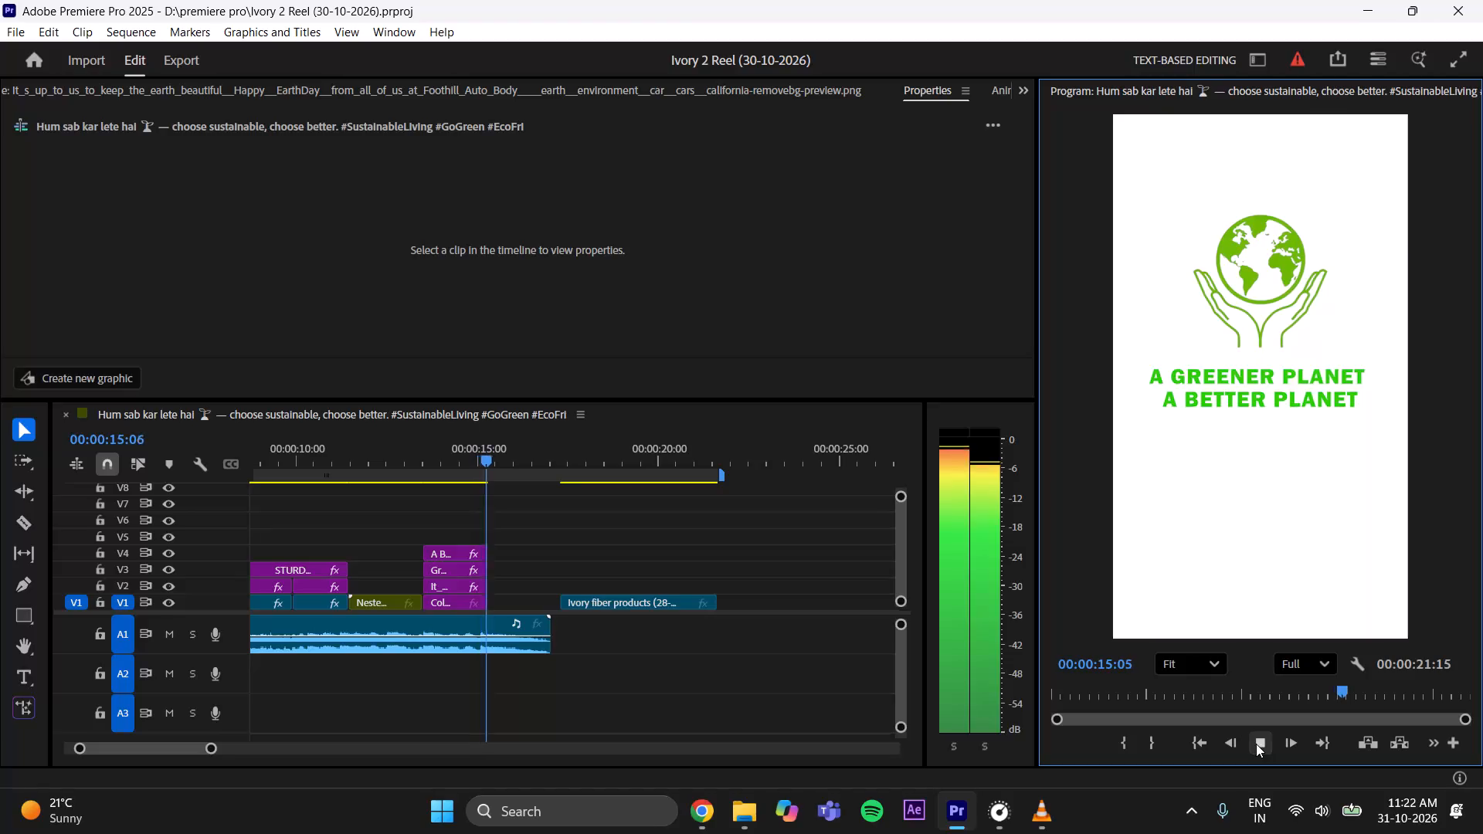
pyautogui.click(1256, 744)
pyautogui.moveTo(506, 453); pyautogui.dragTo(419, 517)
pyautogui.click(1255, 738)
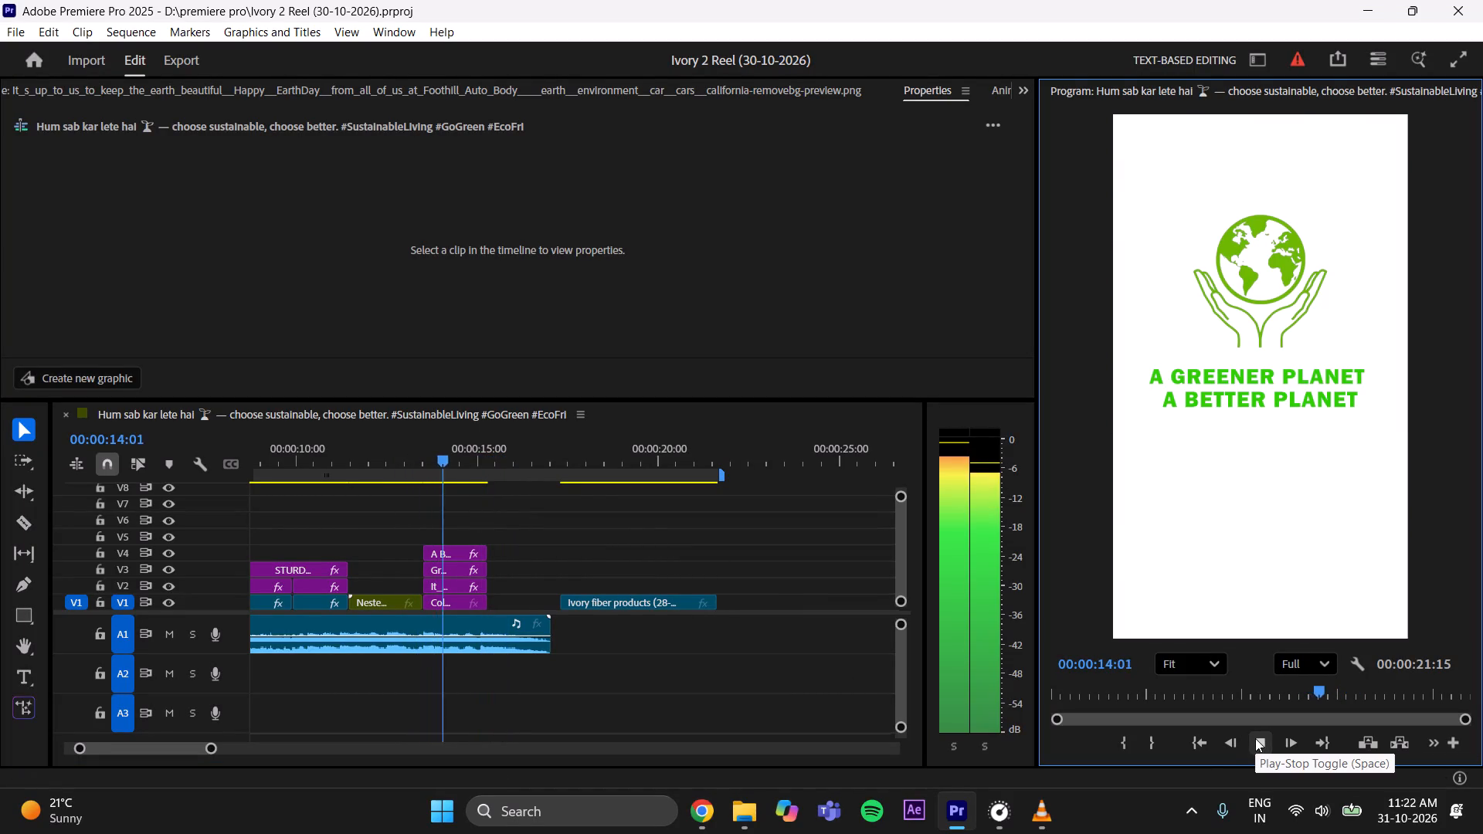
pyautogui.click(1255, 738)
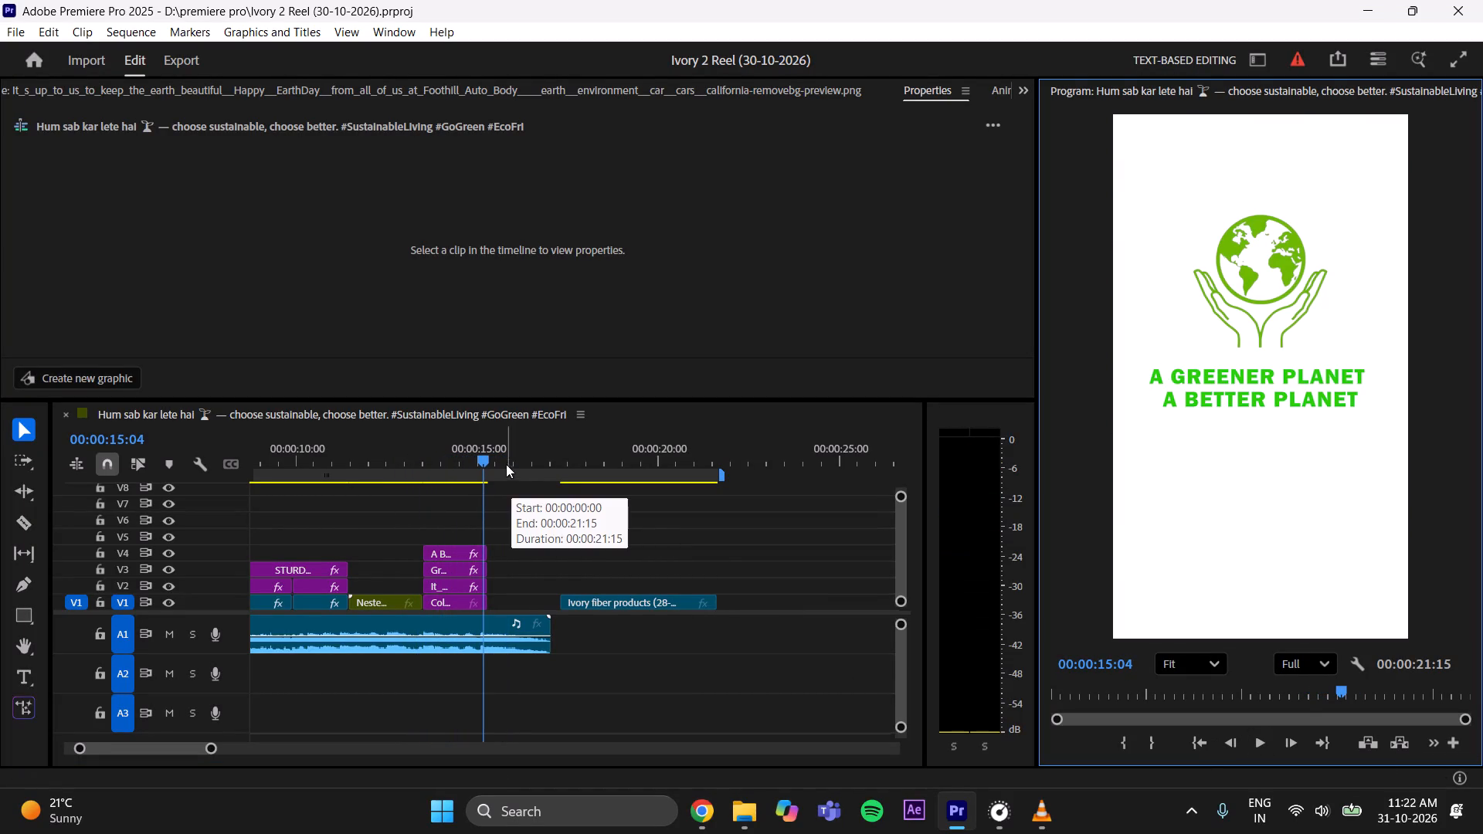
pyautogui.click(483, 455)
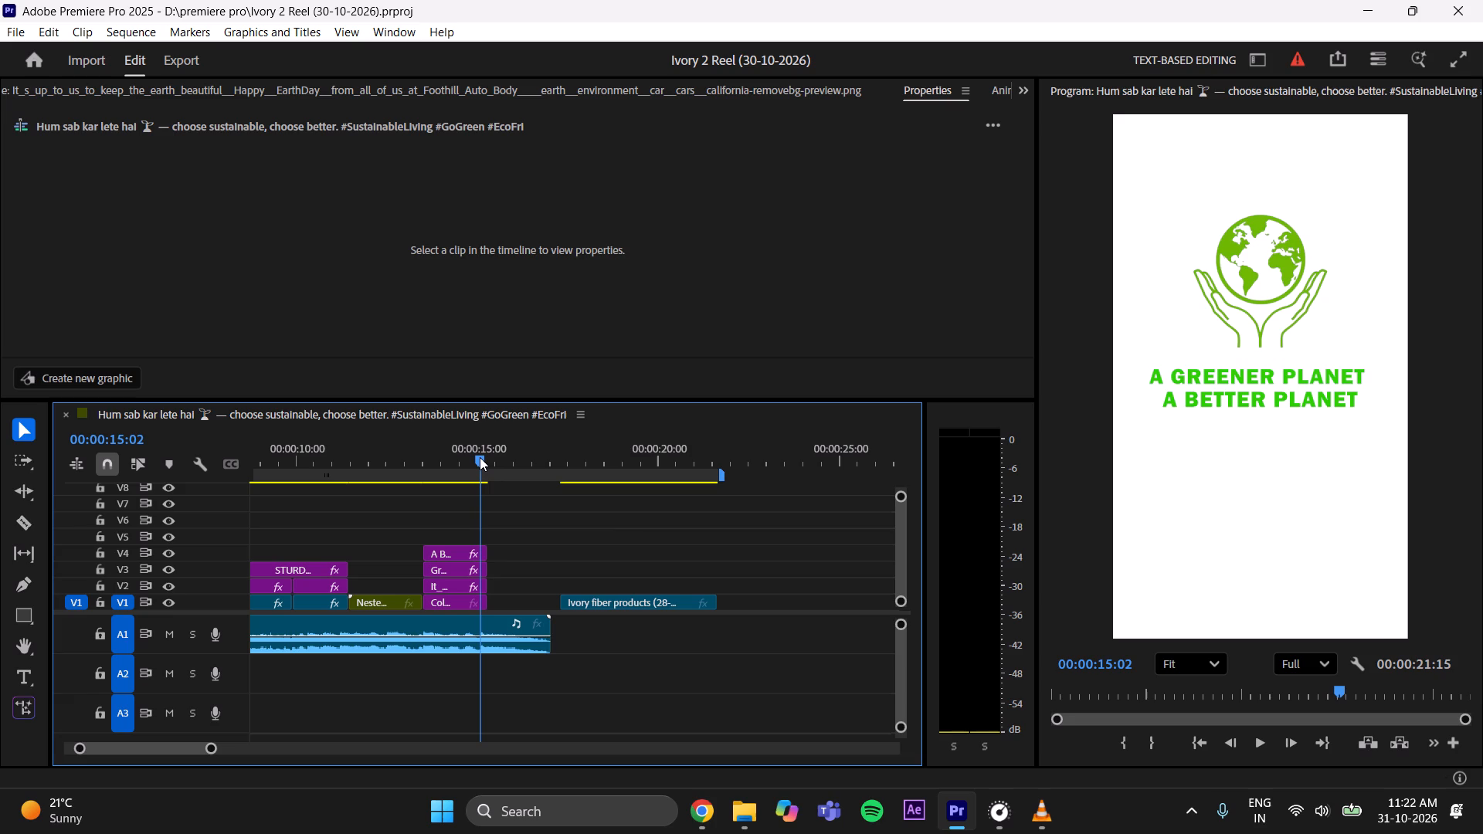
pyautogui.moveTo(516, 528); pyautogui.dragTo(485, 609)
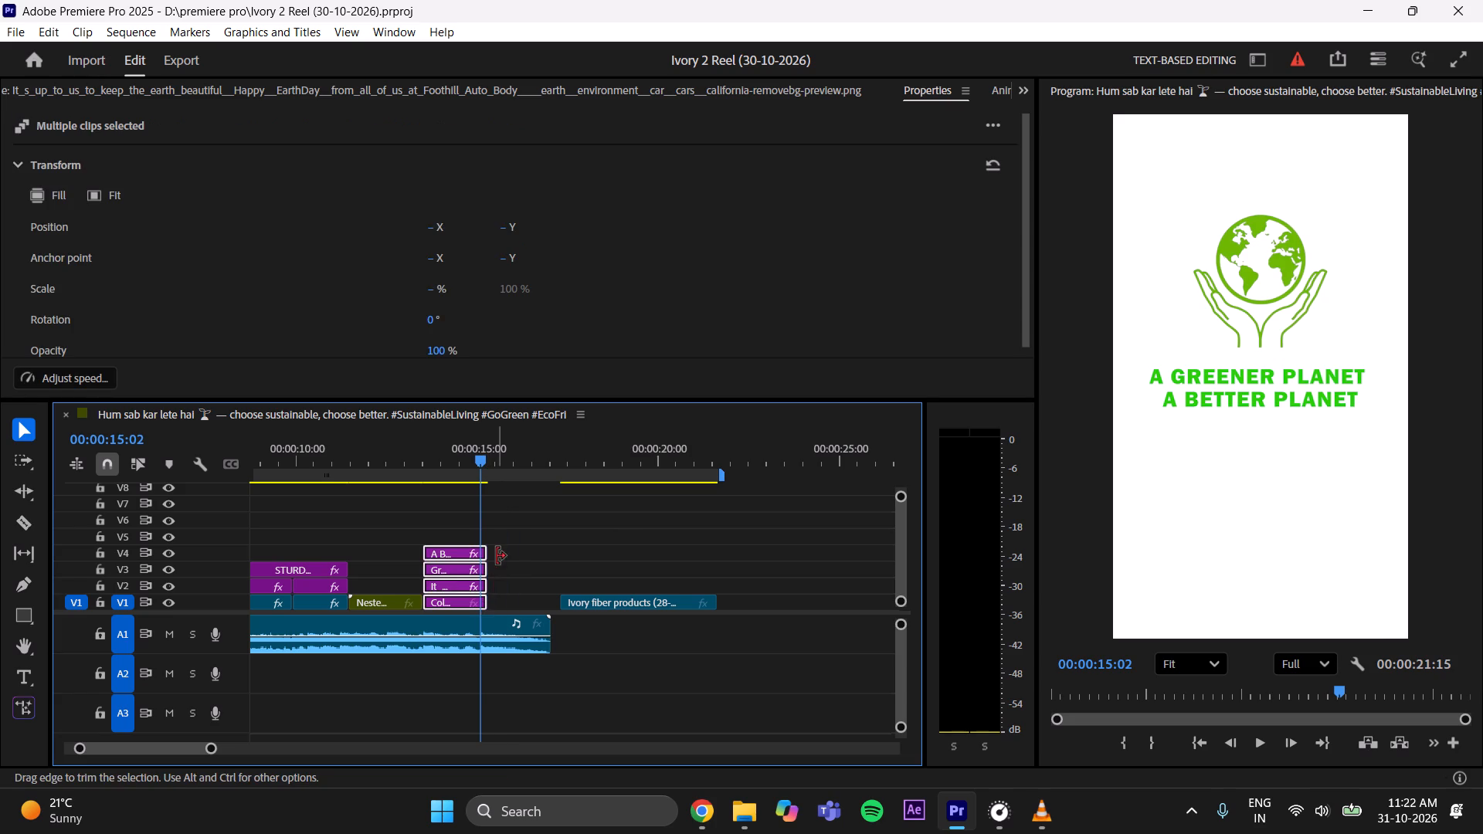
pyautogui.click(495, 554)
pyautogui.click(515, 562)
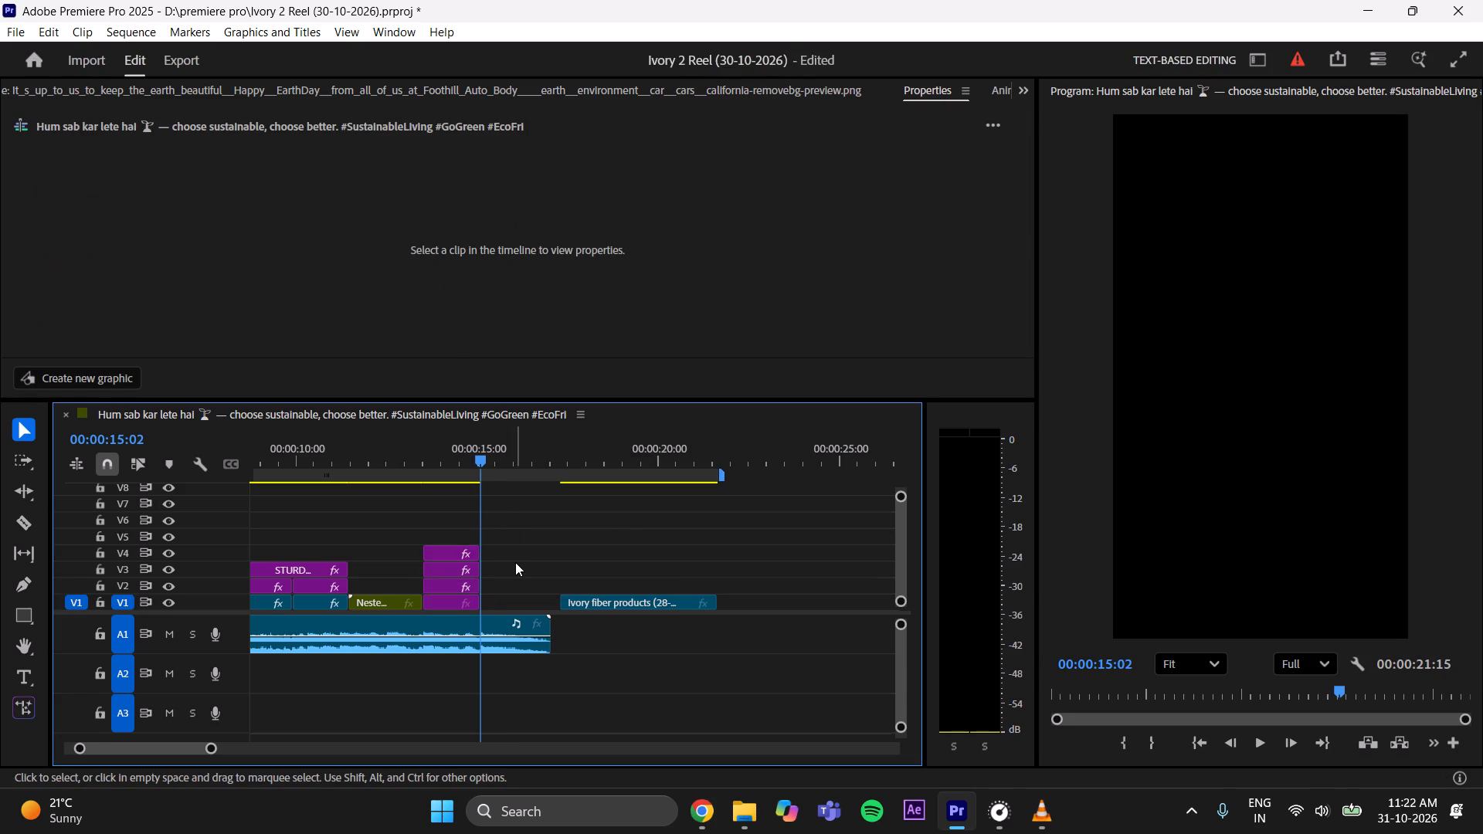
pyautogui.hotkey('ctrl', 's')
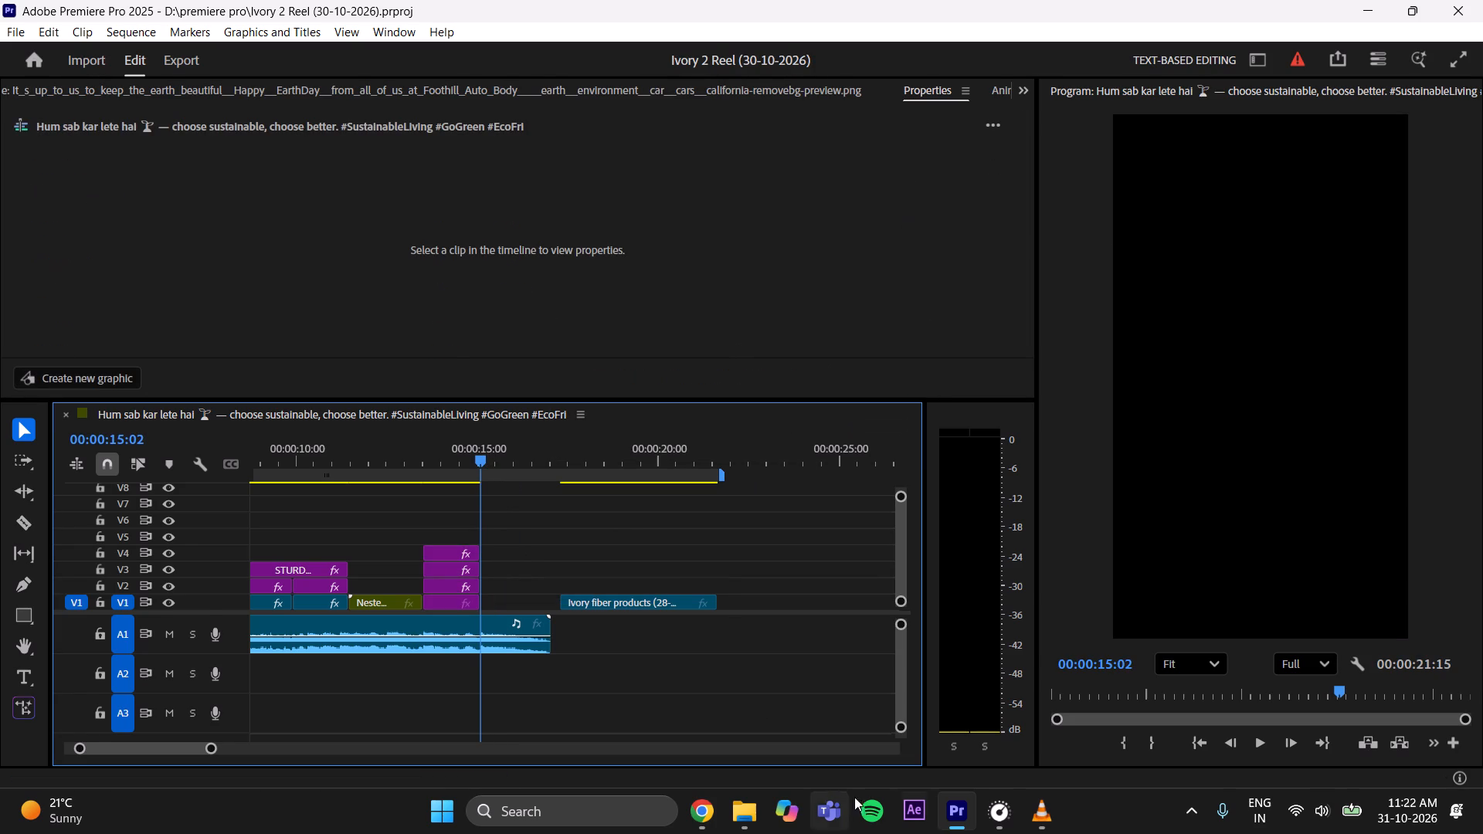
# Check the "SAY NO TO PLASTIC" section in the VLC reference, and extend Premiere Pro's white Color Matte on V1 to the A1 audio's end.
pyautogui.click(1048, 820)
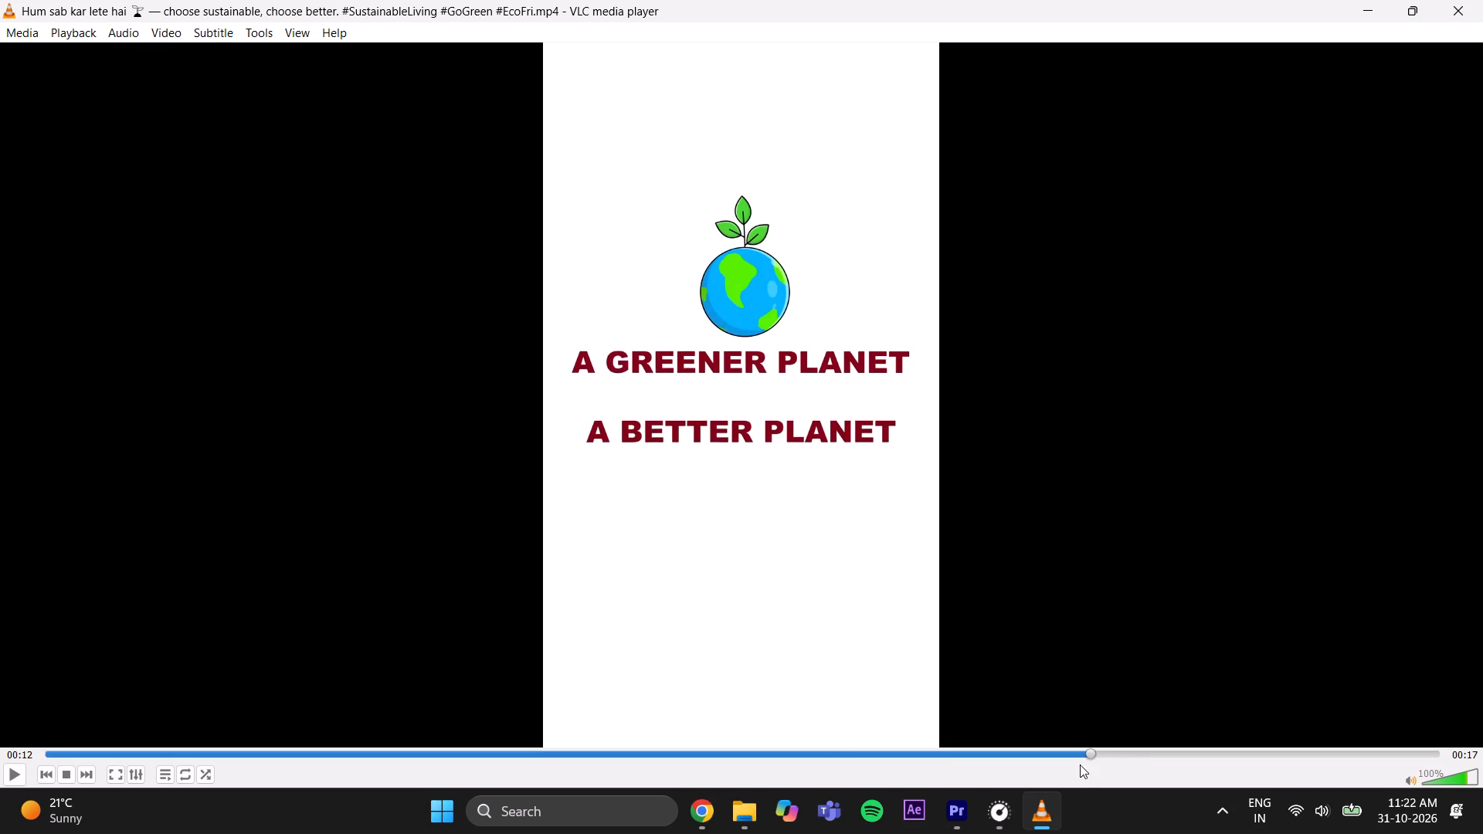
pyautogui.moveTo(1088, 757); pyautogui.dragTo(1217, 758)
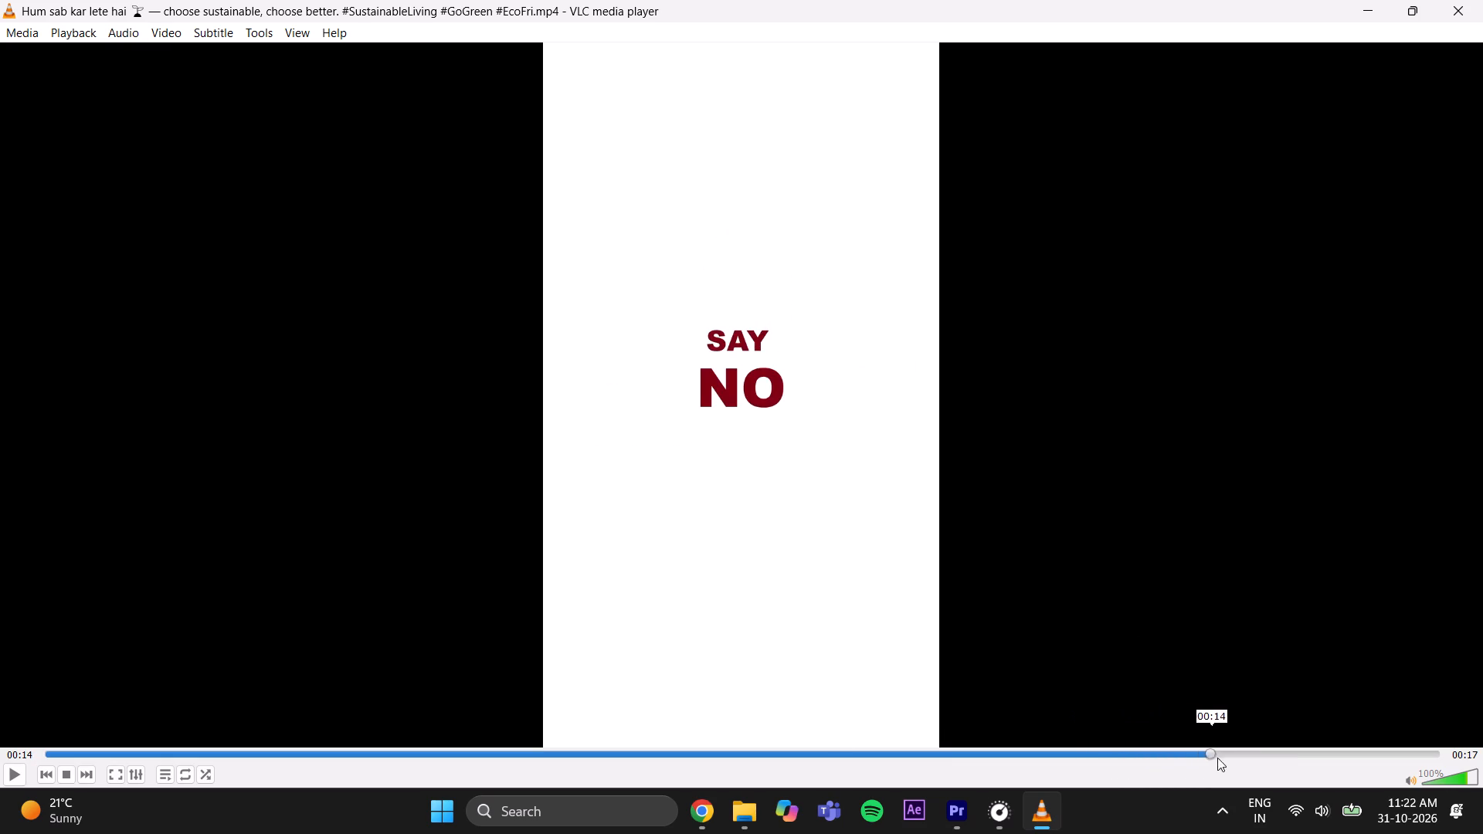
pyautogui.moveTo(1217, 758); pyautogui.dragTo(1251, 765)
pyautogui.click(968, 806)
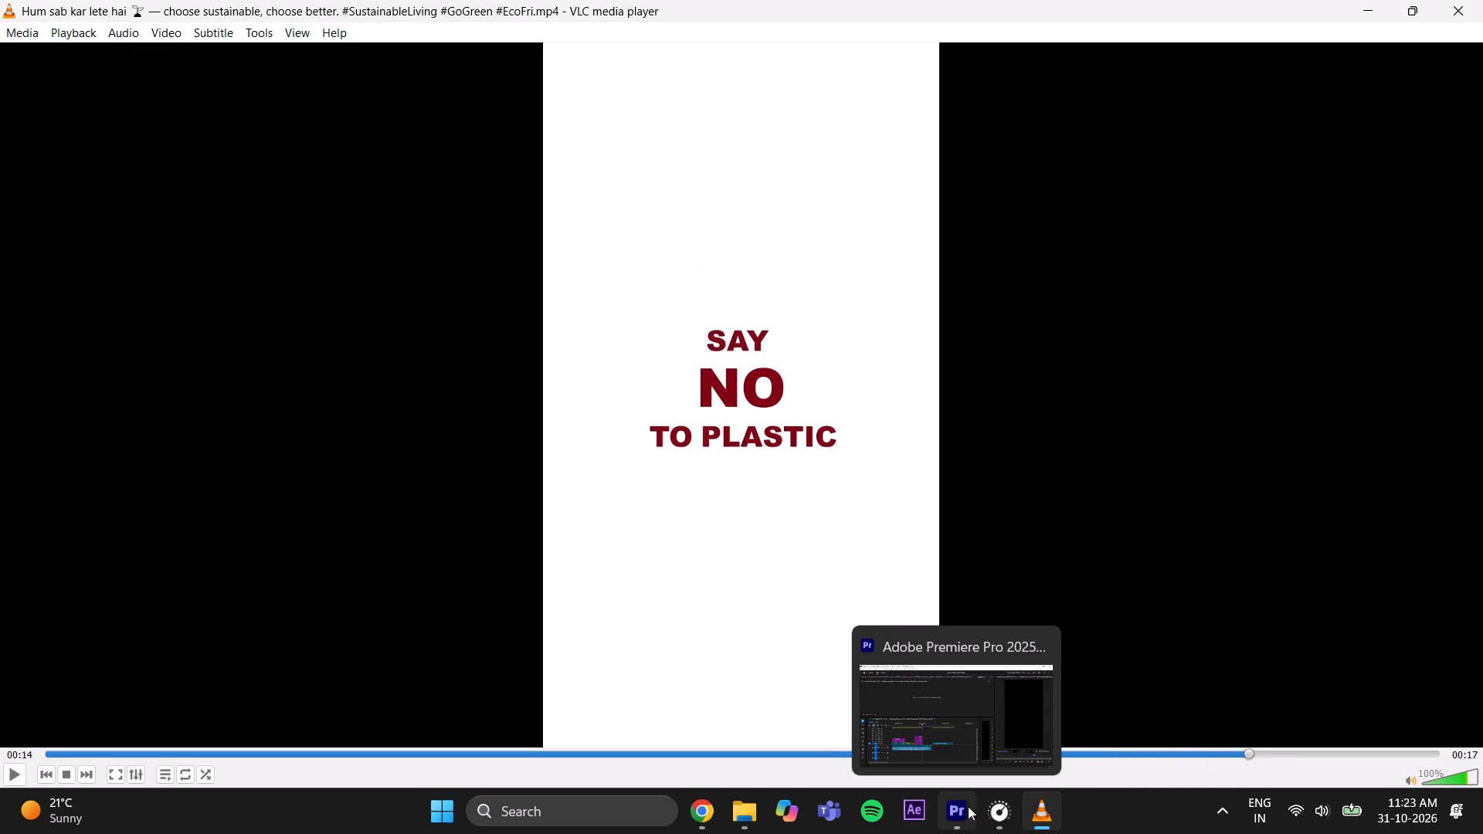
pyautogui.moveTo(485, 605); pyautogui.dragTo(523, 604)
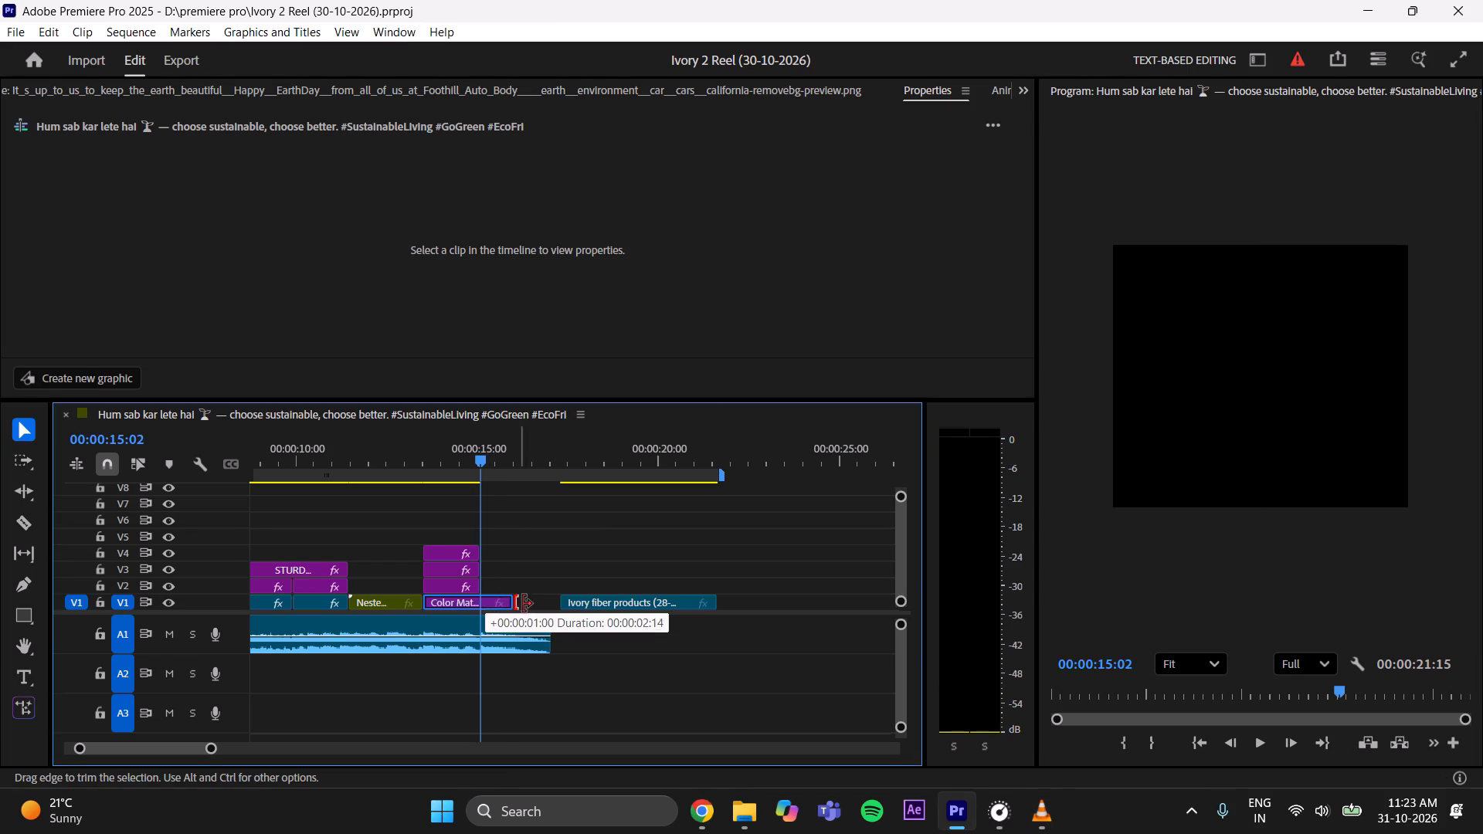
pyautogui.moveTo(523, 604); pyautogui.dragTo(556, 604)
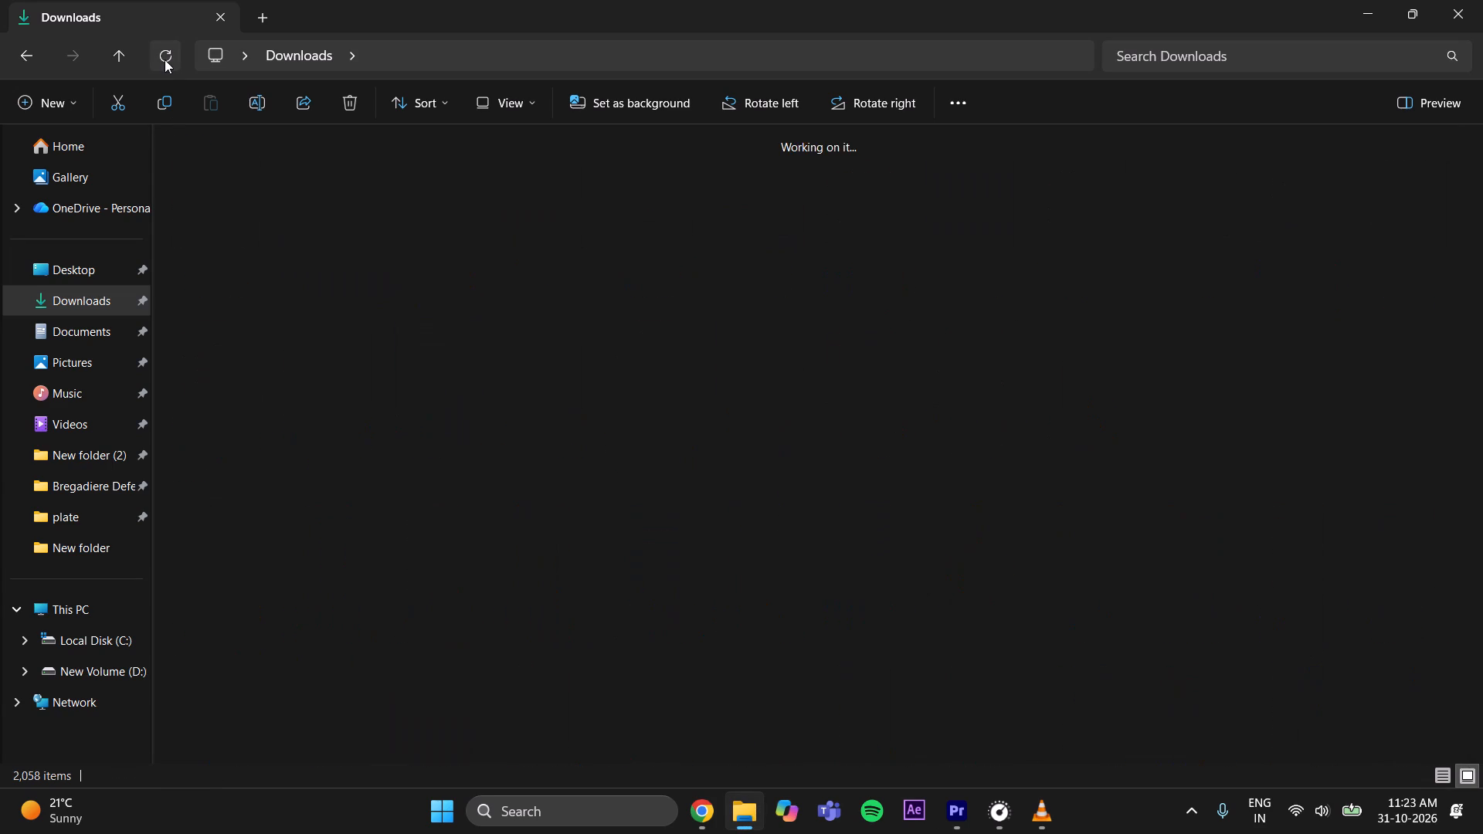
pyautogui.click(205, 208)
pyautogui.moveTo(212, 229); pyautogui.dragTo(964, 817)
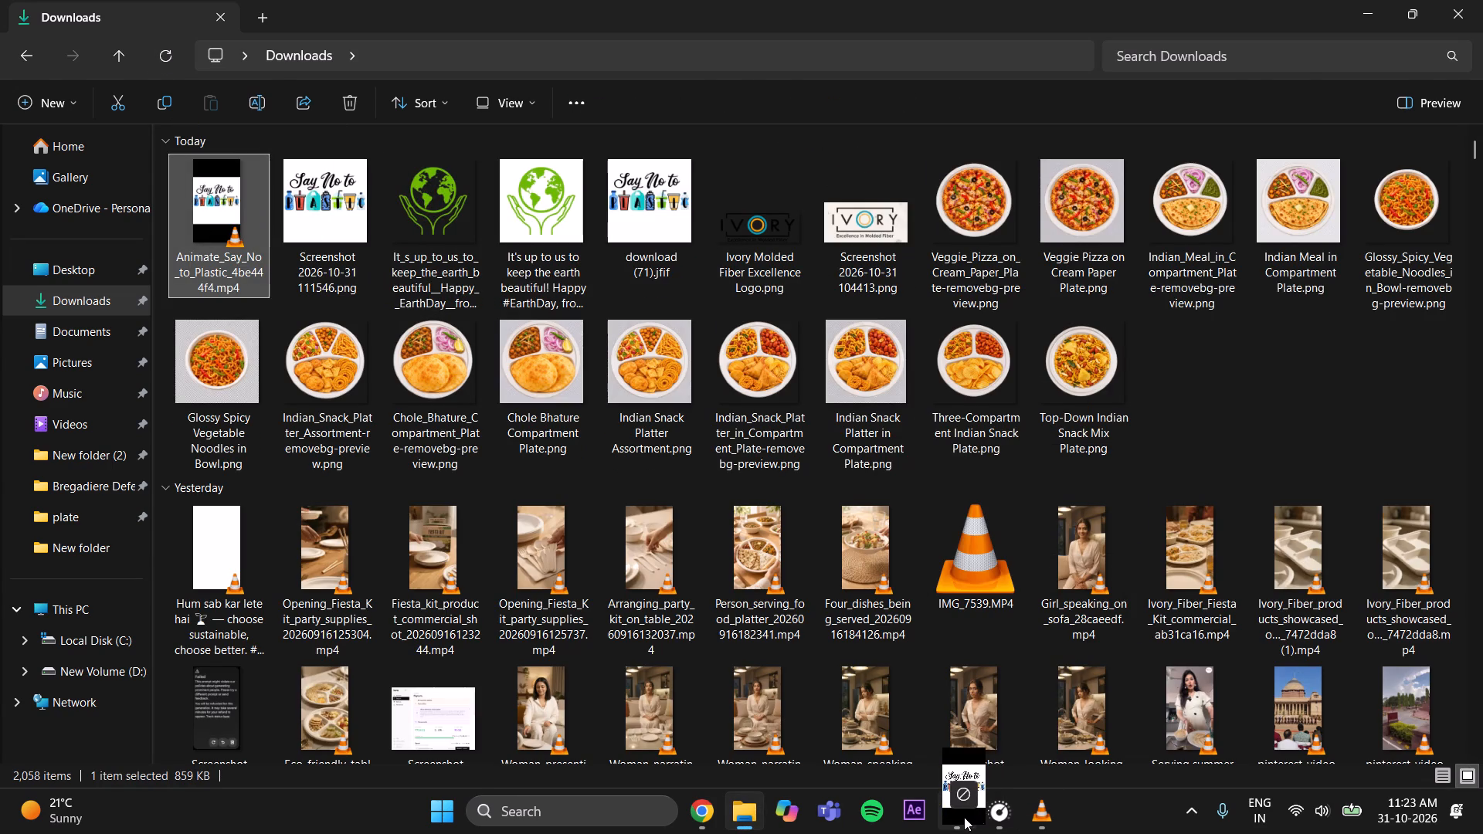
pyautogui.moveTo(964, 817); pyautogui.dragTo(564, 87)
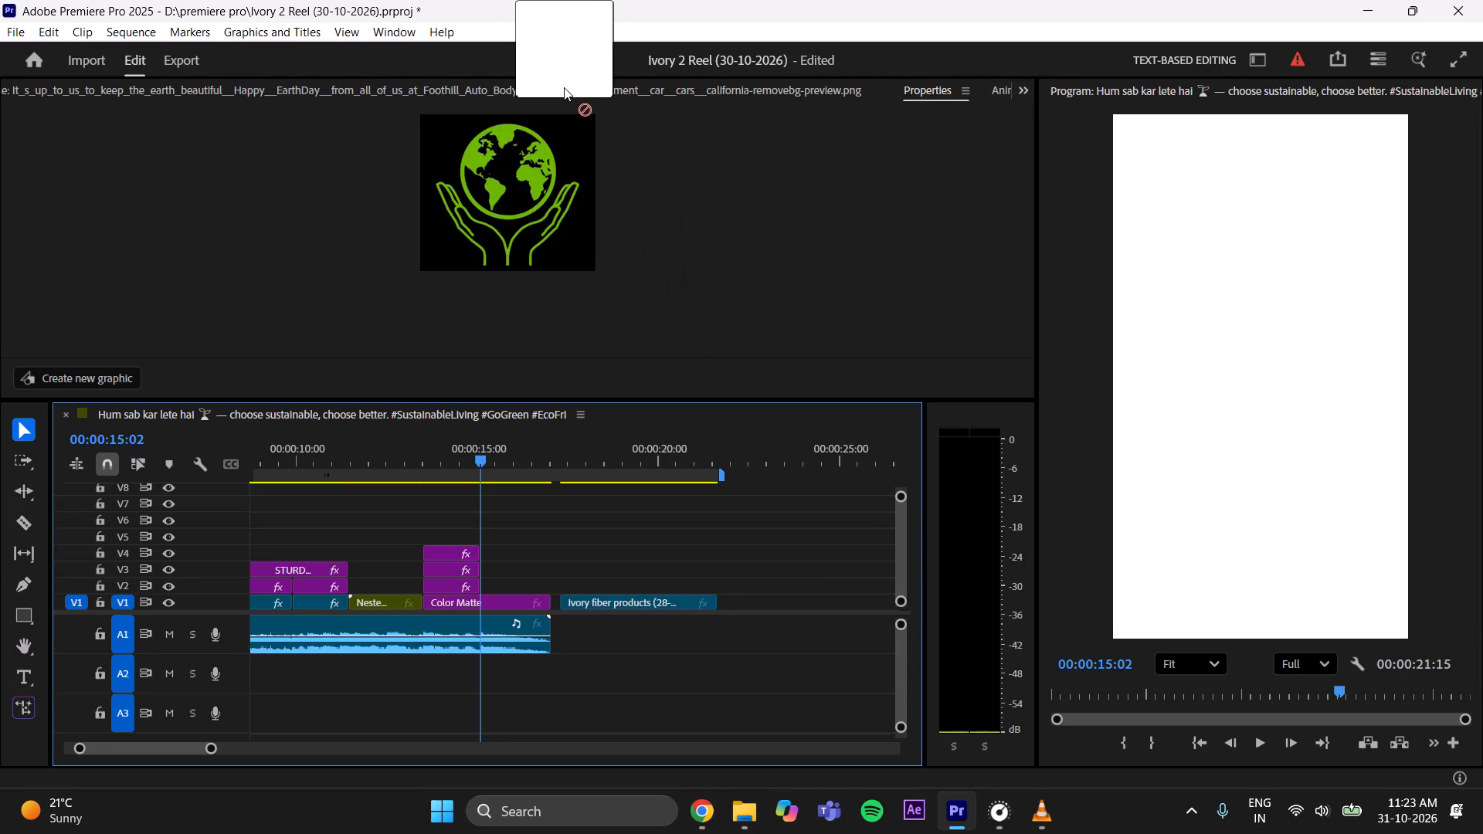
pyautogui.moveTo(564, 87); pyautogui.dragTo(539, 207)
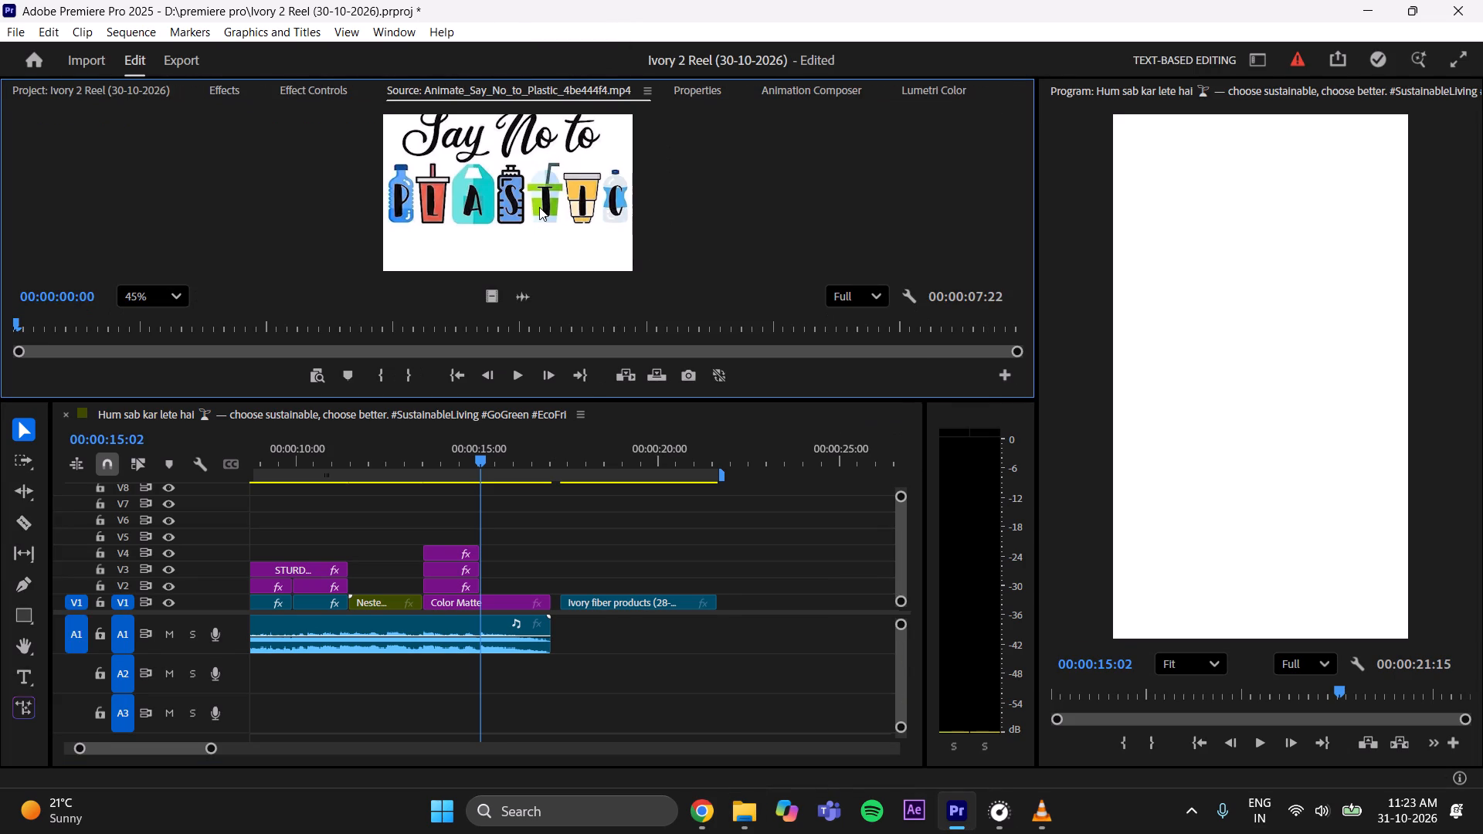
# Set the In point of the Animate_Say_No_to_Plastic source video at 00:00:01:04.
pyautogui.moveTo(12, 325); pyautogui.dragTo(40, 325)
pyautogui.moveTo(40, 325); pyautogui.dragTo(44, 325)
pyautogui.moveTo(35, 325); pyautogui.dragTo(161, 320)
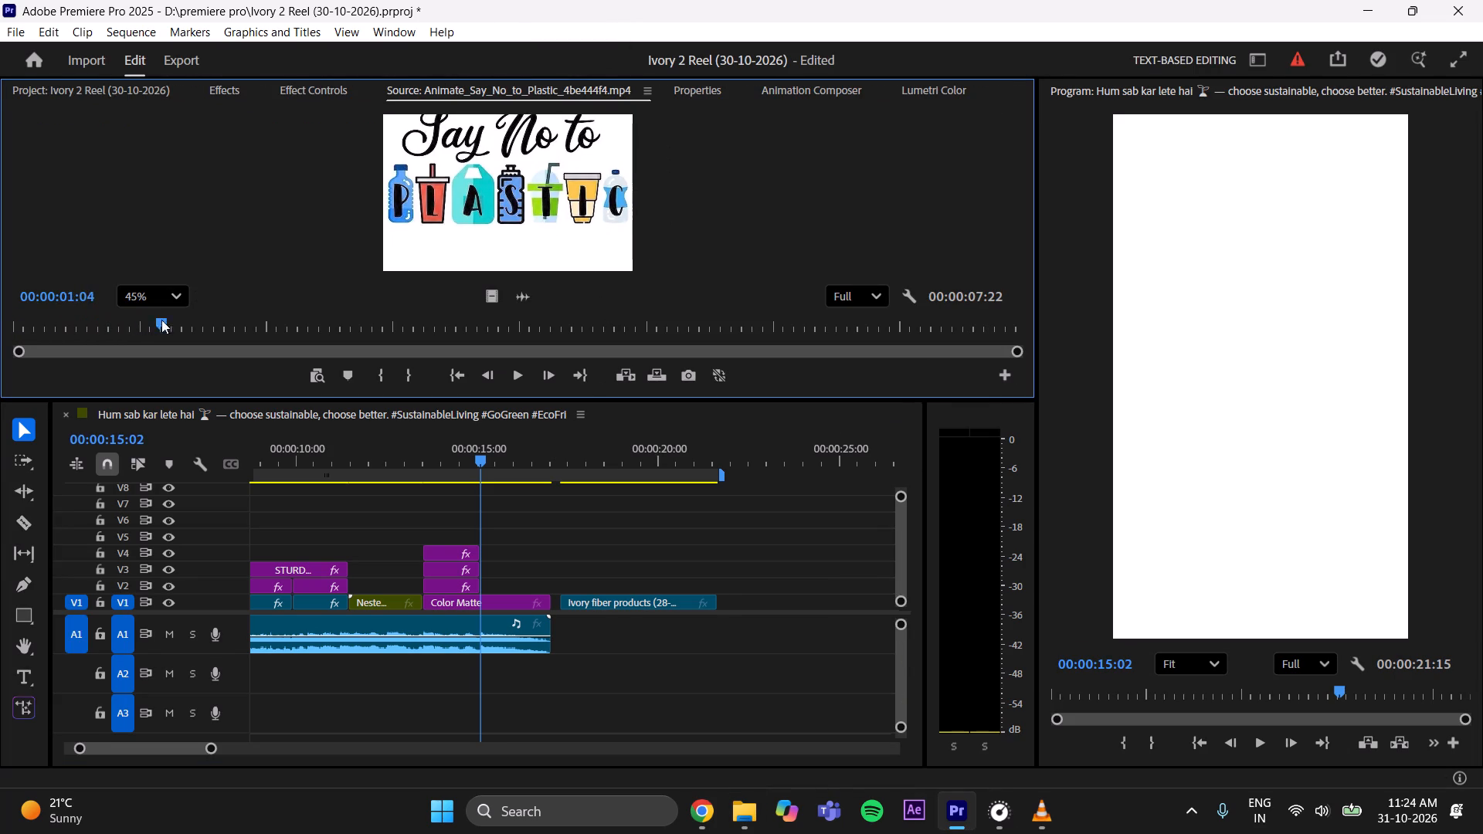
pyautogui.moveTo(161, 320); pyautogui.dragTo(185, 331)
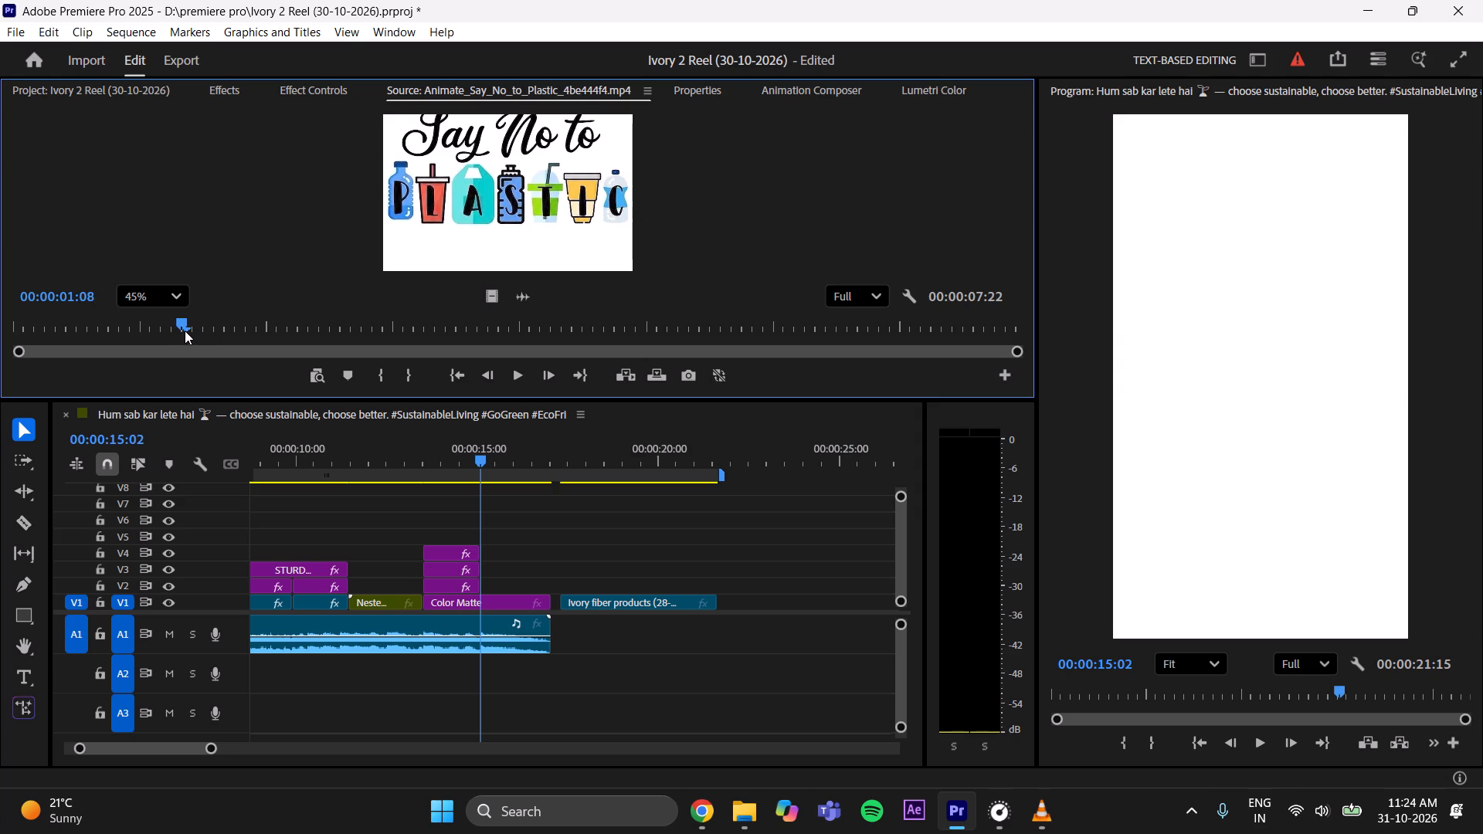
pyautogui.moveTo(185, 331); pyautogui.dragTo(162, 341)
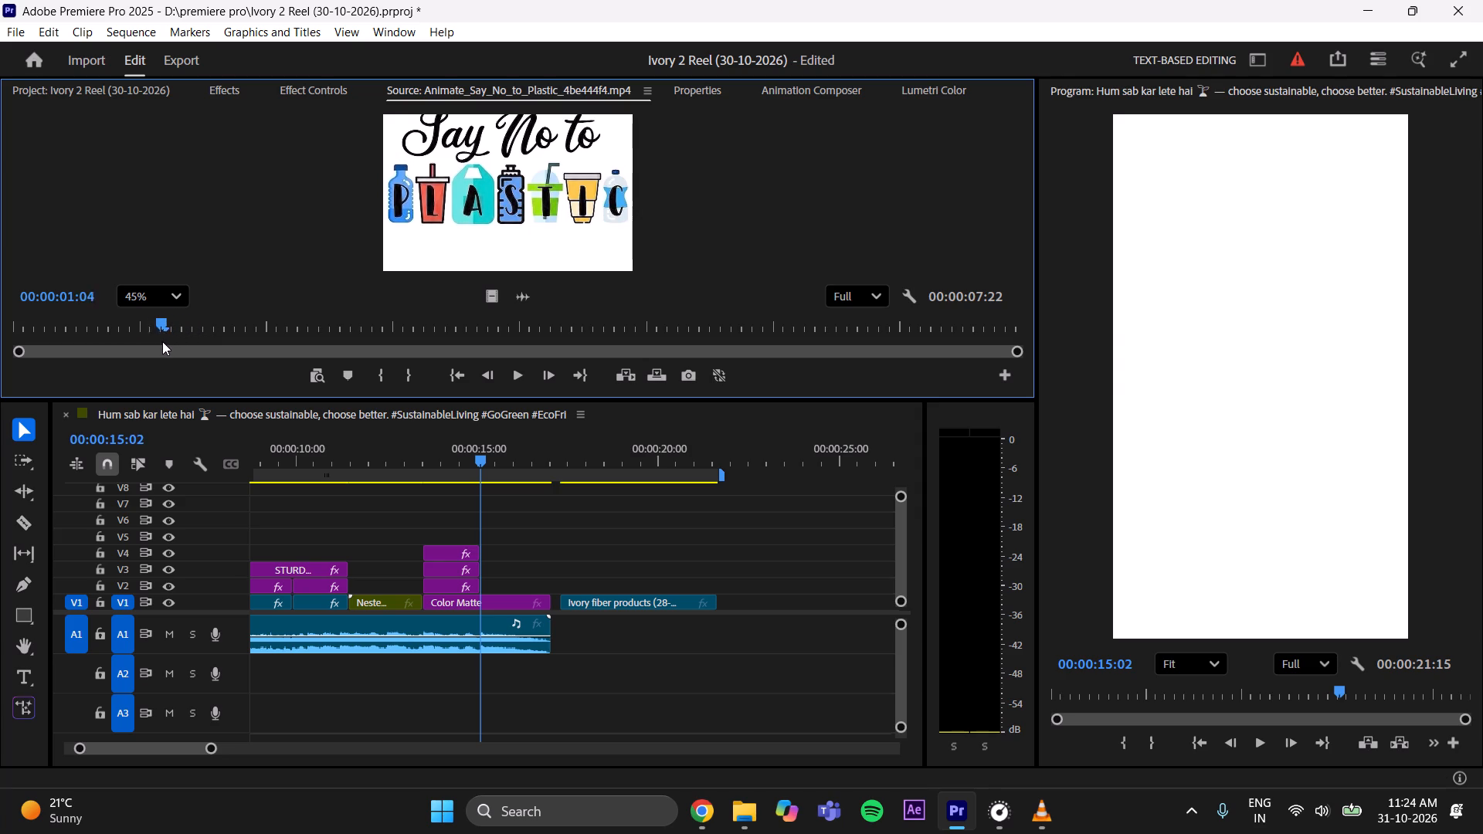
pyautogui.moveTo(162, 341); pyautogui.dragTo(164, 341)
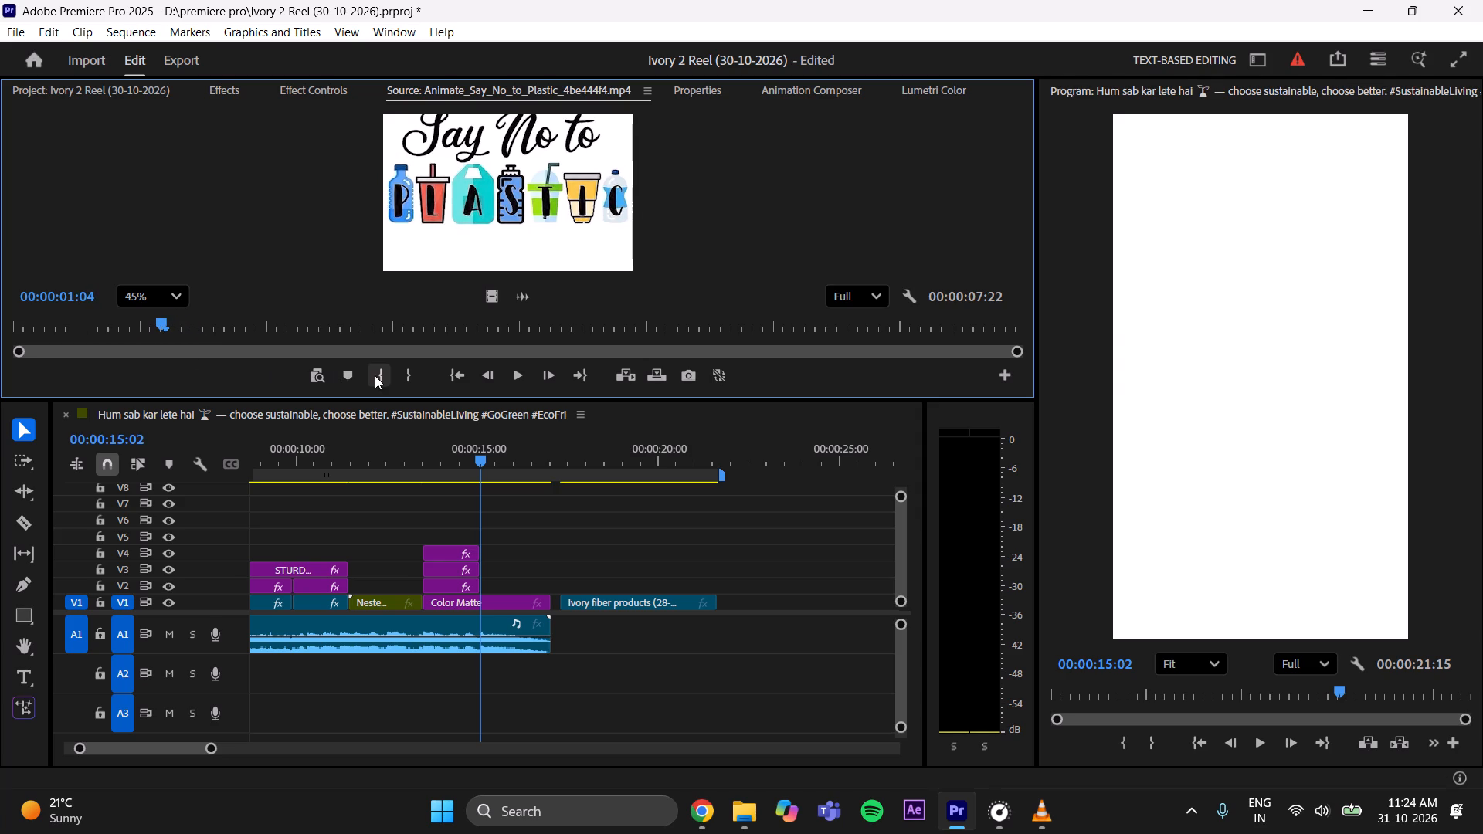
pyautogui.click(375, 375)
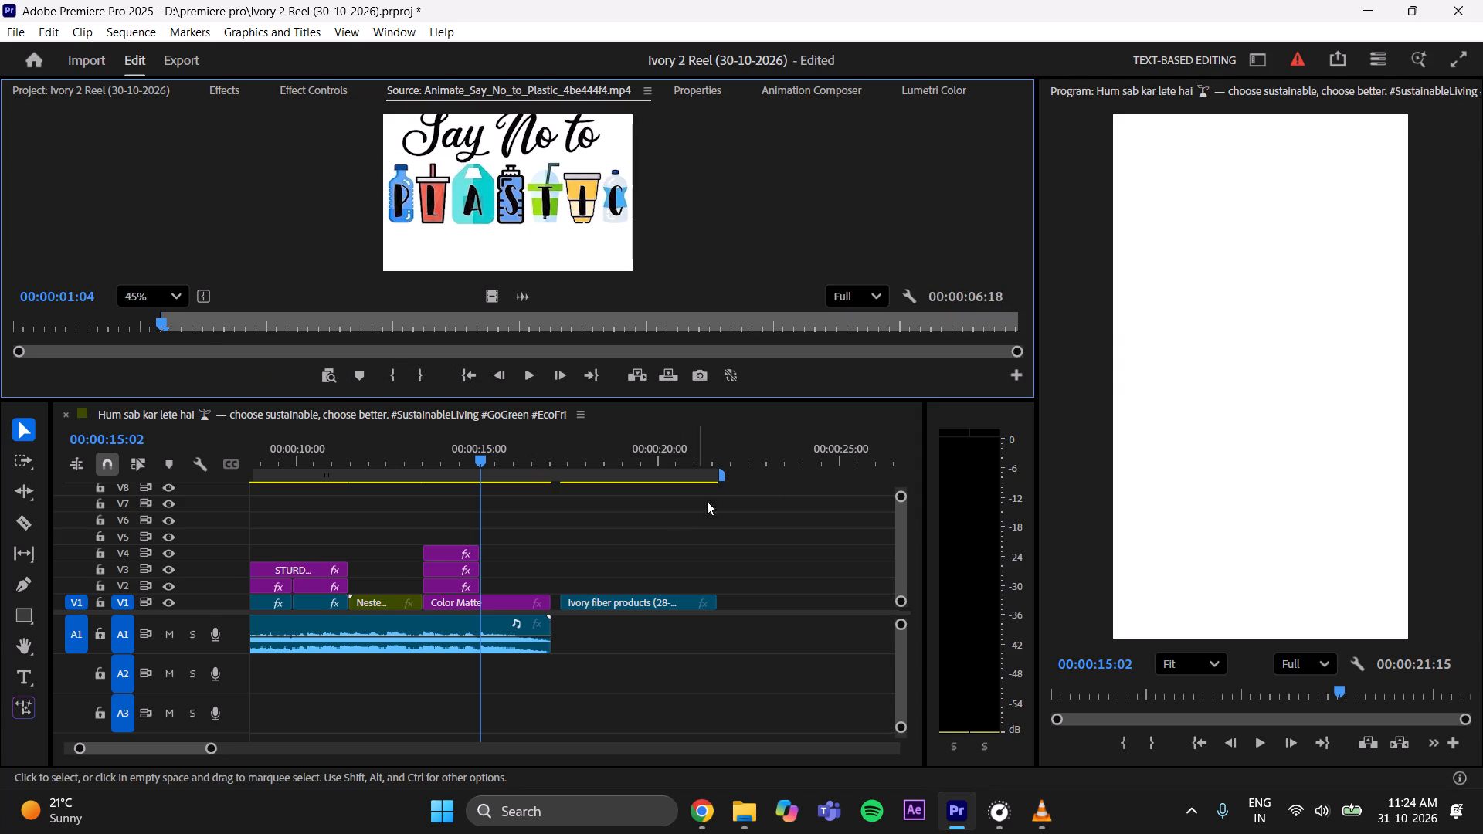
# Preview the source animation and set its Out point at 00:00:03:20, before the stray letters appear.
pyautogui.click(517, 382)
pyautogui.click(524, 379)
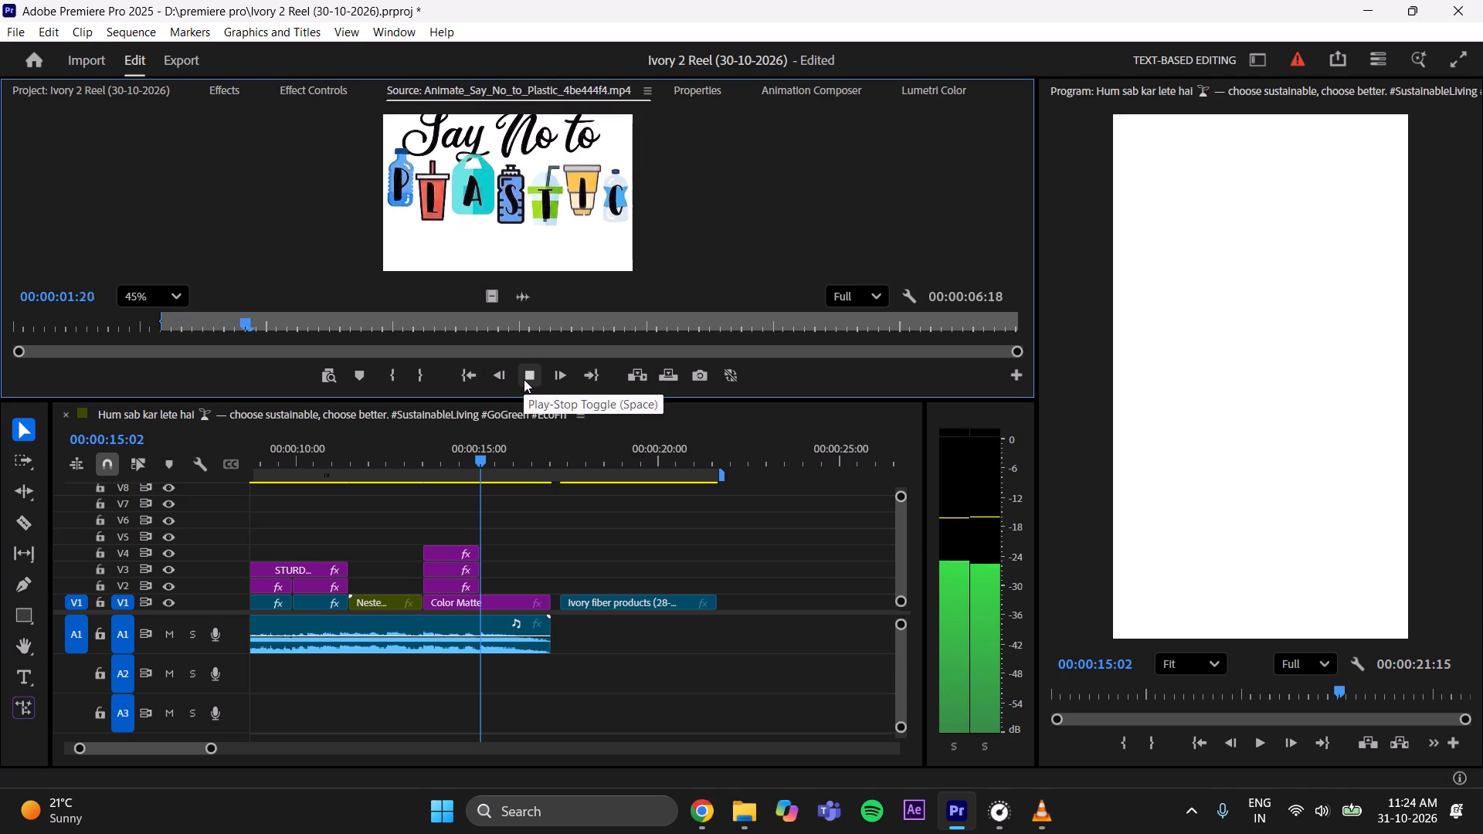
pyautogui.click(524, 379)
pyautogui.scroll(-9, 496, 190)
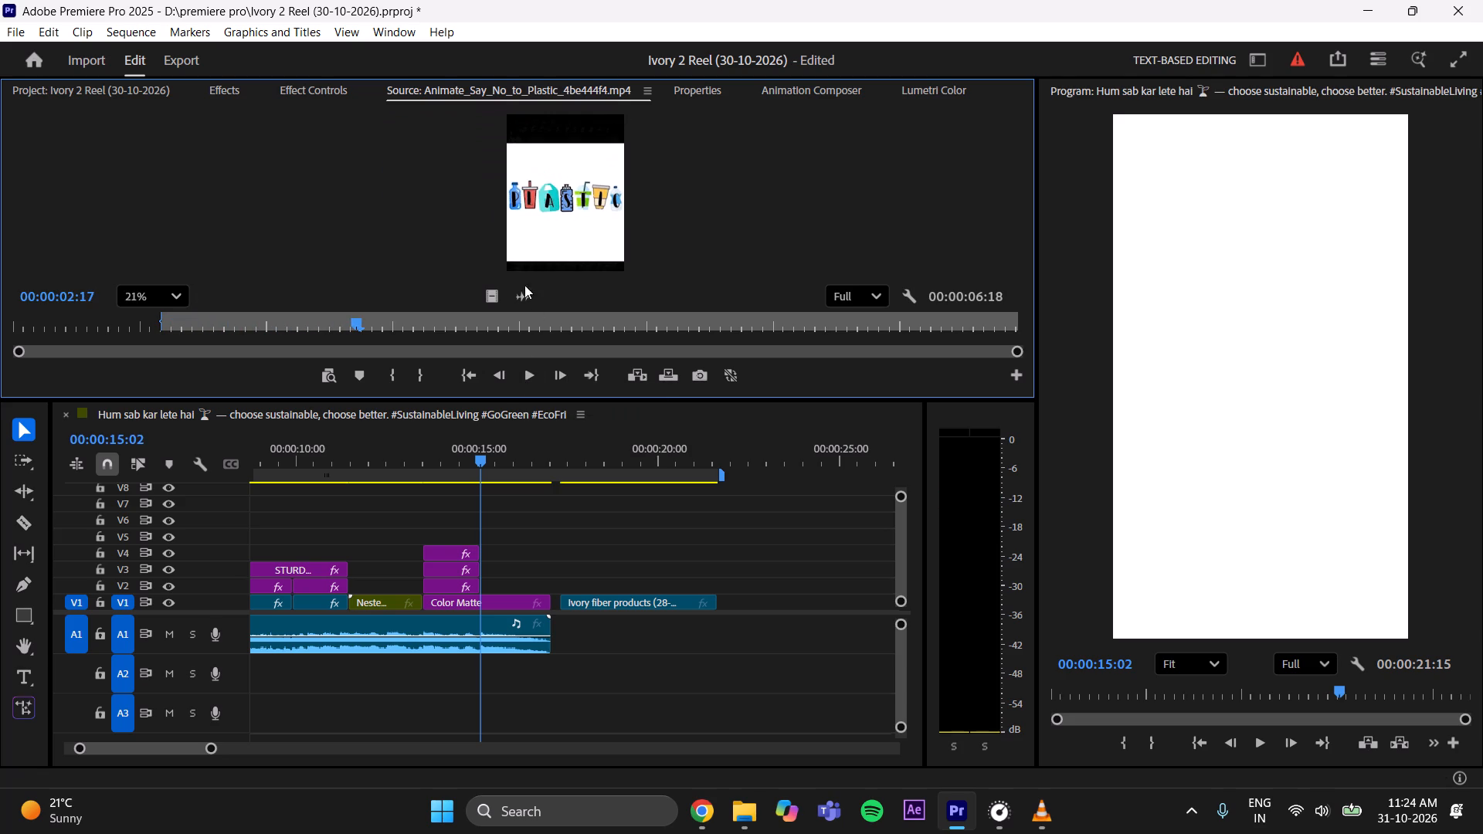
pyautogui.click(528, 373)
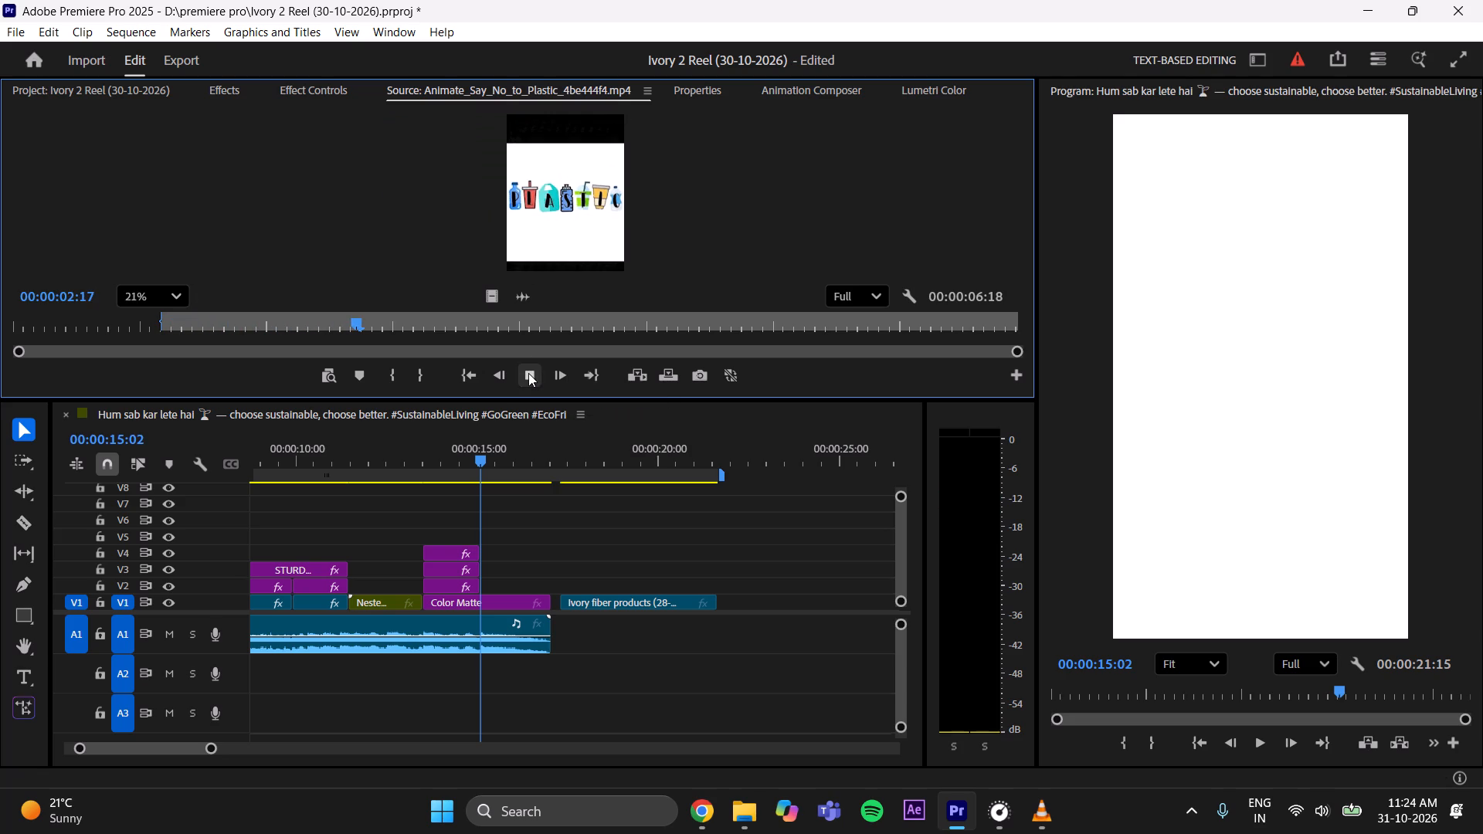
pyautogui.click(528, 373)
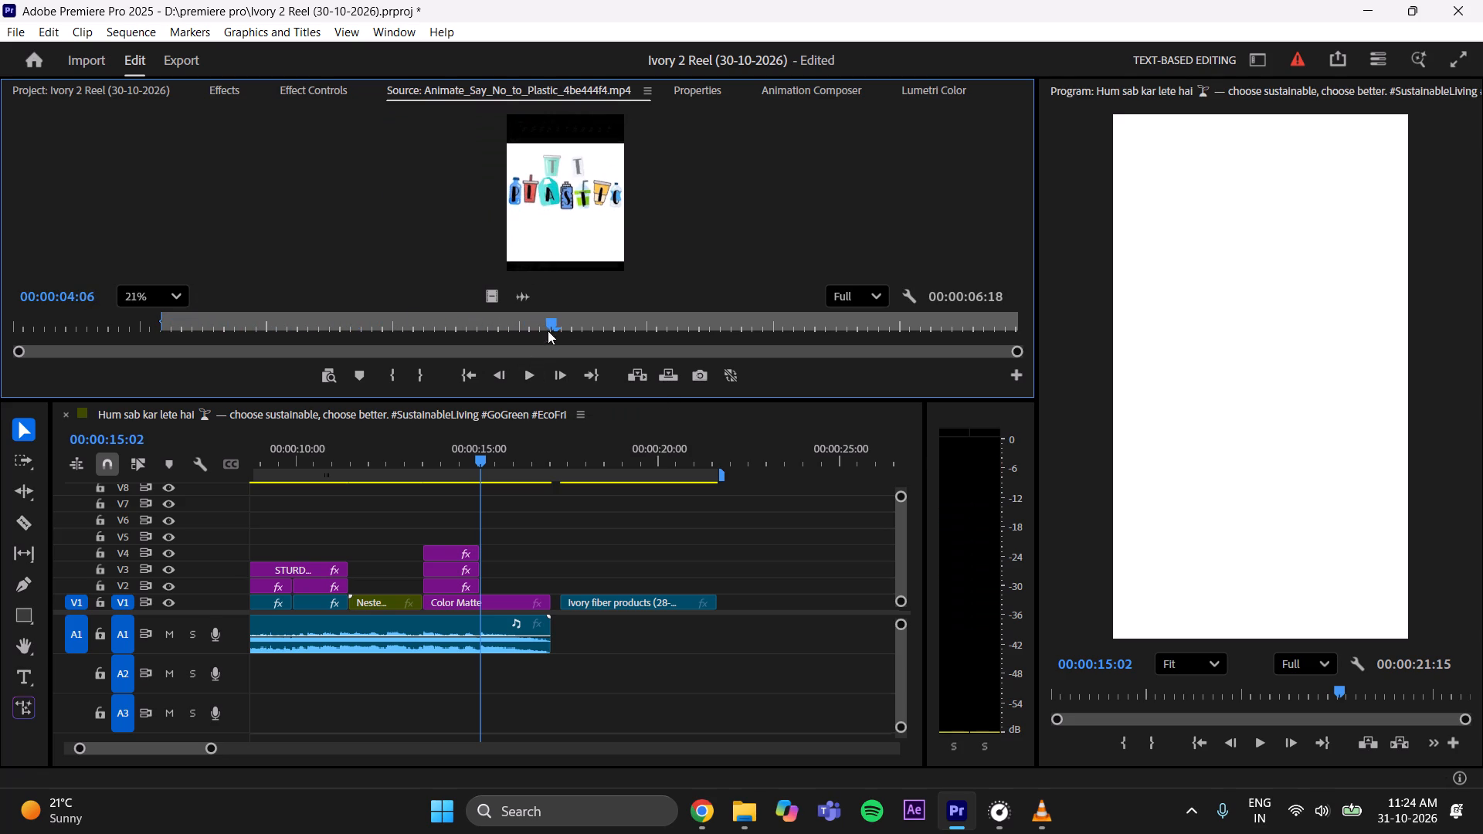
pyautogui.moveTo(547, 321); pyautogui.dragTo(526, 331)
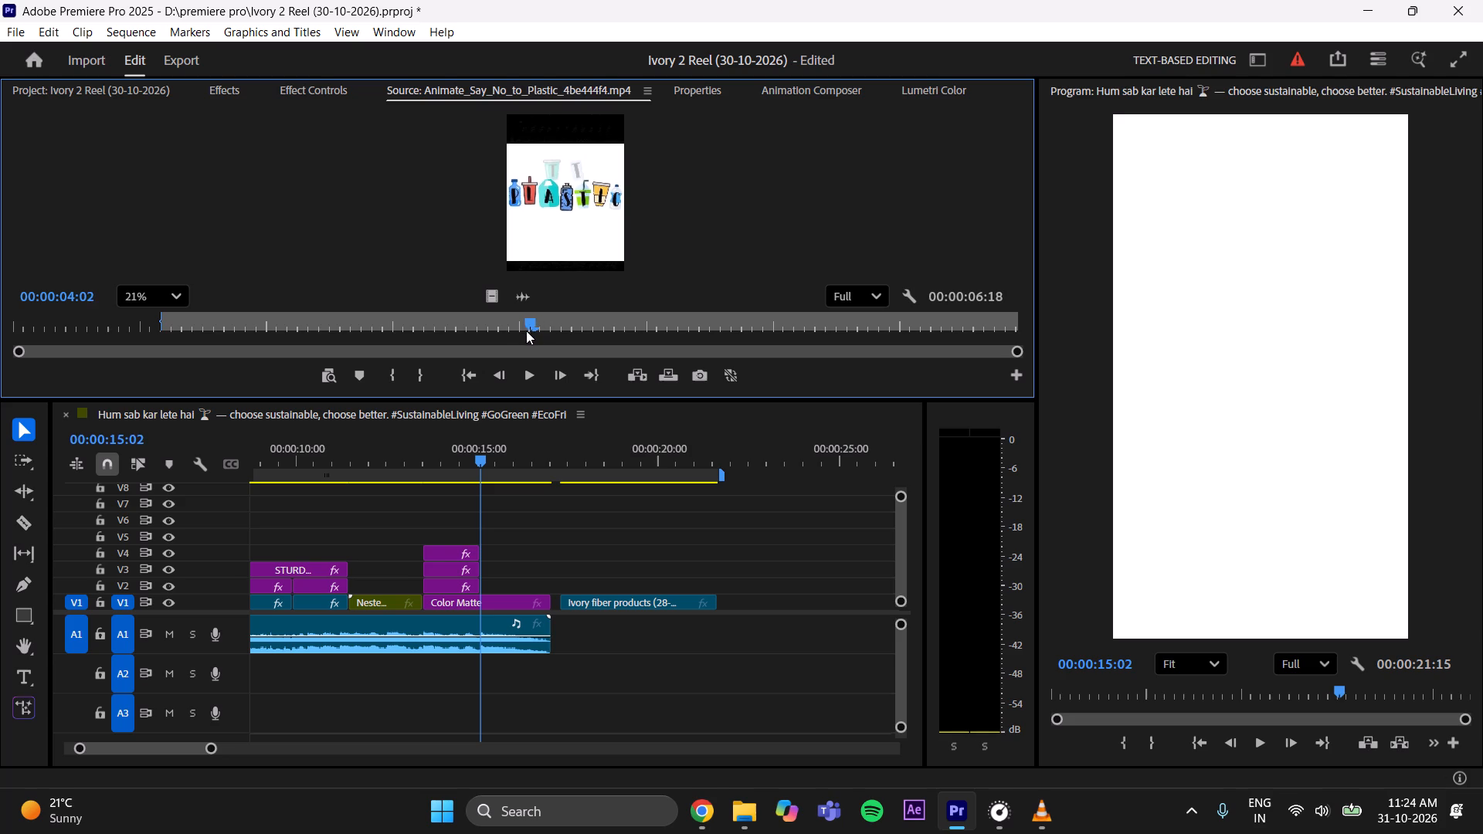
pyautogui.moveTo(526, 331); pyautogui.dragTo(498, 344)
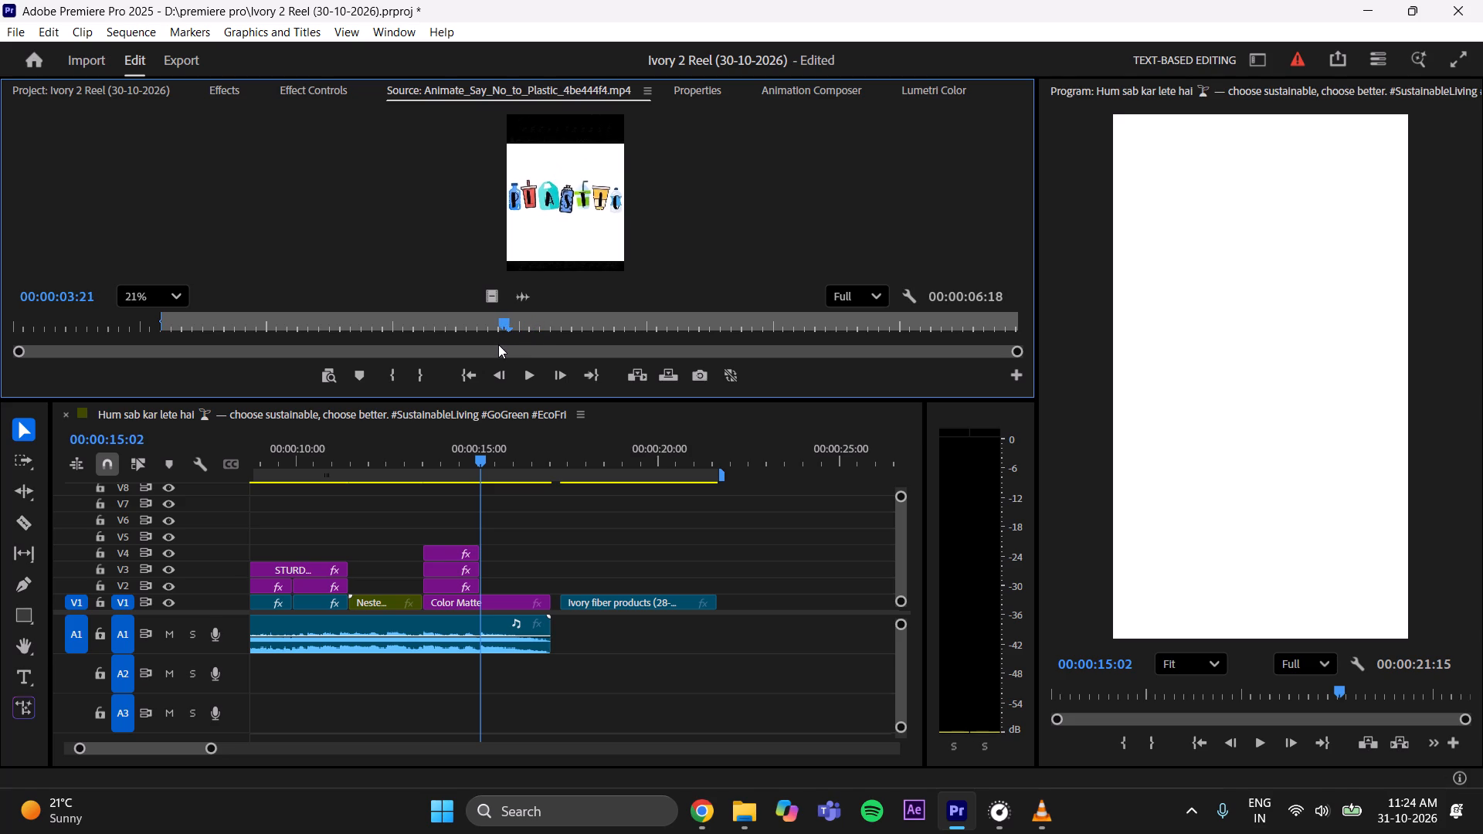
pyautogui.moveTo(498, 344); pyautogui.dragTo(494, 347)
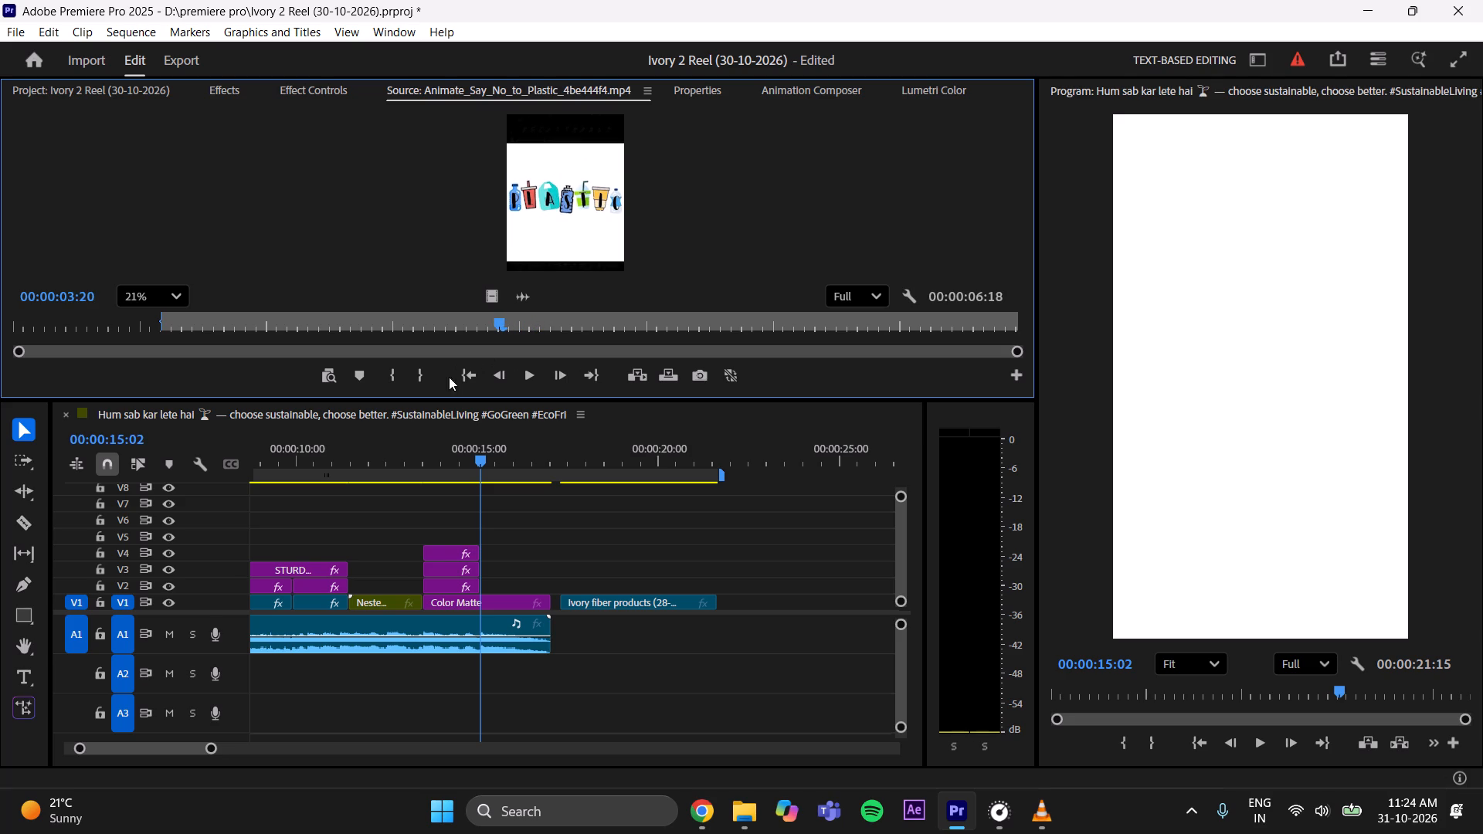
pyautogui.click(430, 375)
# Place only the marked video, without audio, on V2 at 00:00:15:02 above the Color Matte, and scale it to frame size.
pyautogui.moveTo(487, 293); pyautogui.dragTo(527, 497)
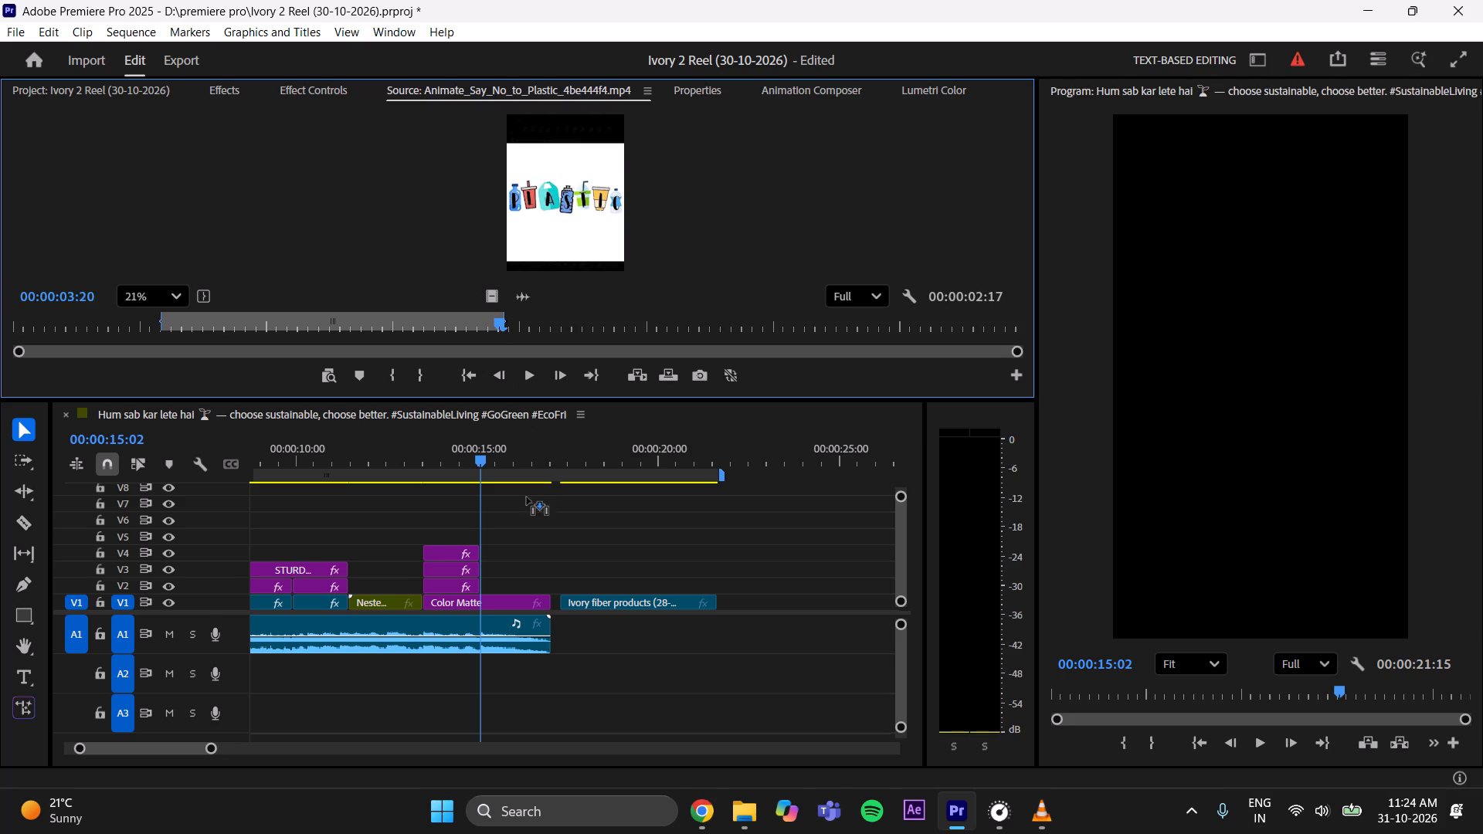
pyautogui.moveTo(527, 497); pyautogui.dragTo(480, 589)
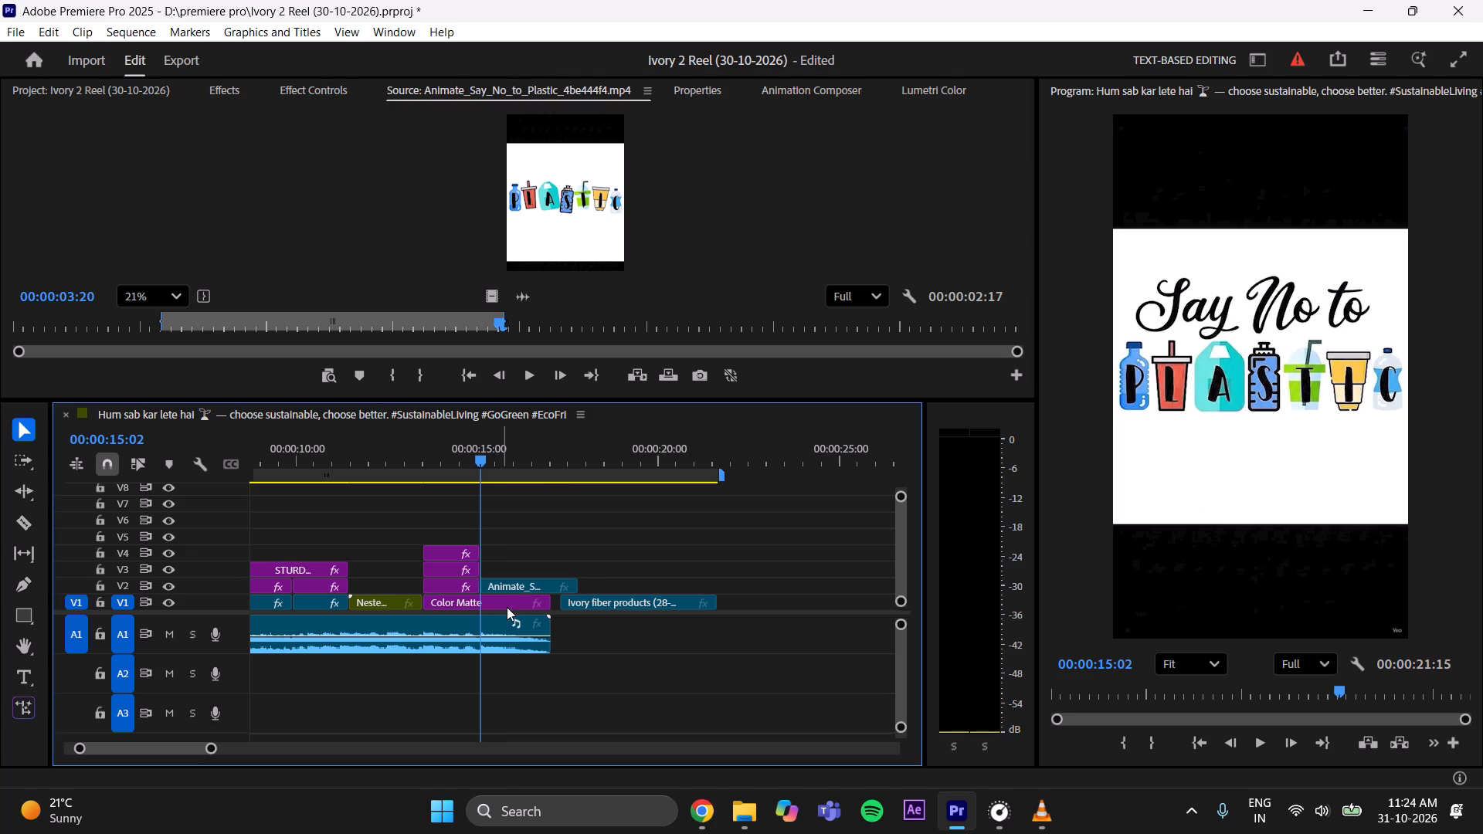
pyautogui.click(516, 584)
pyautogui.rightClick(516, 584)
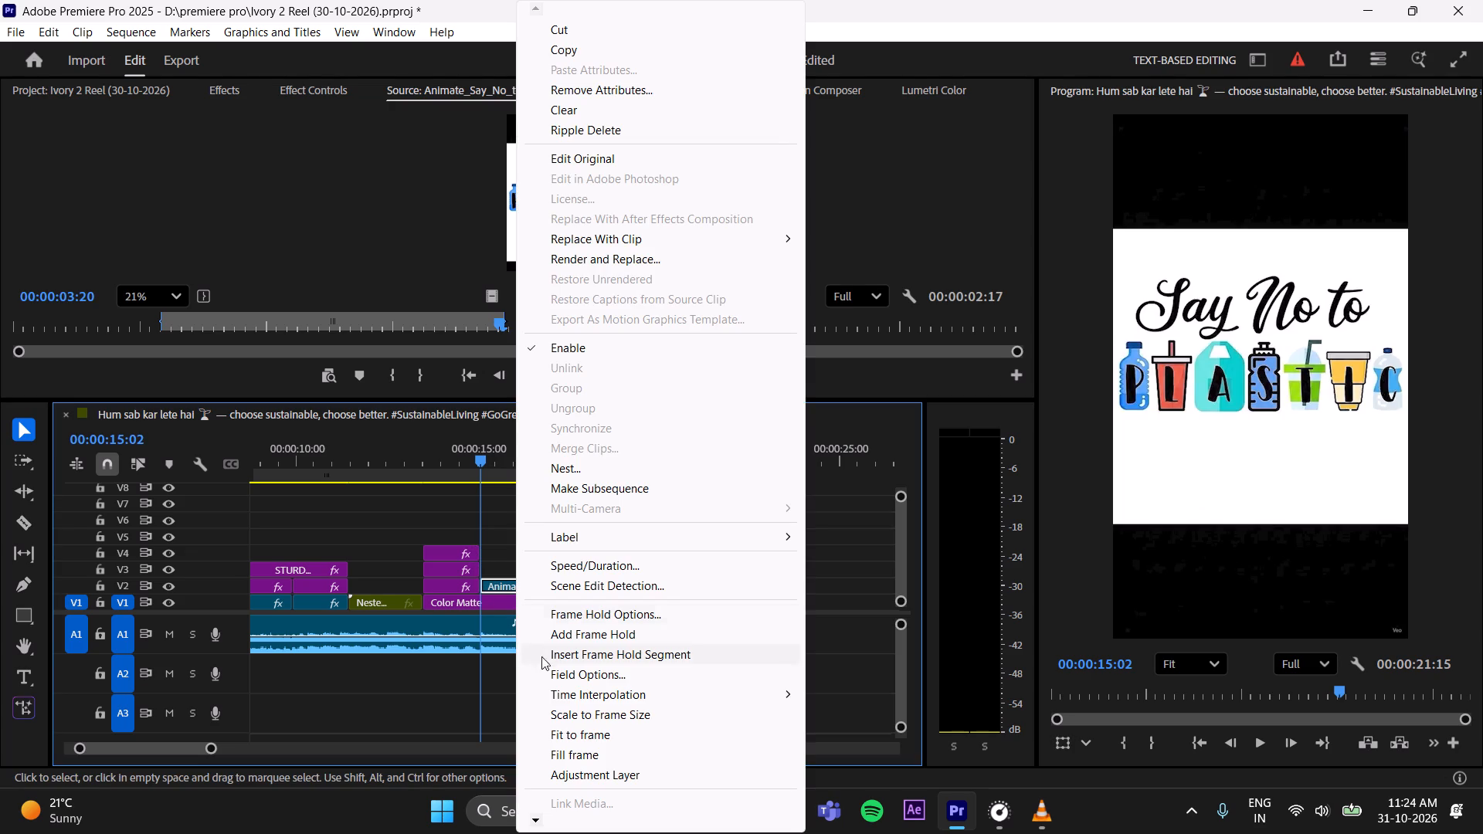
pyautogui.click(589, 710)
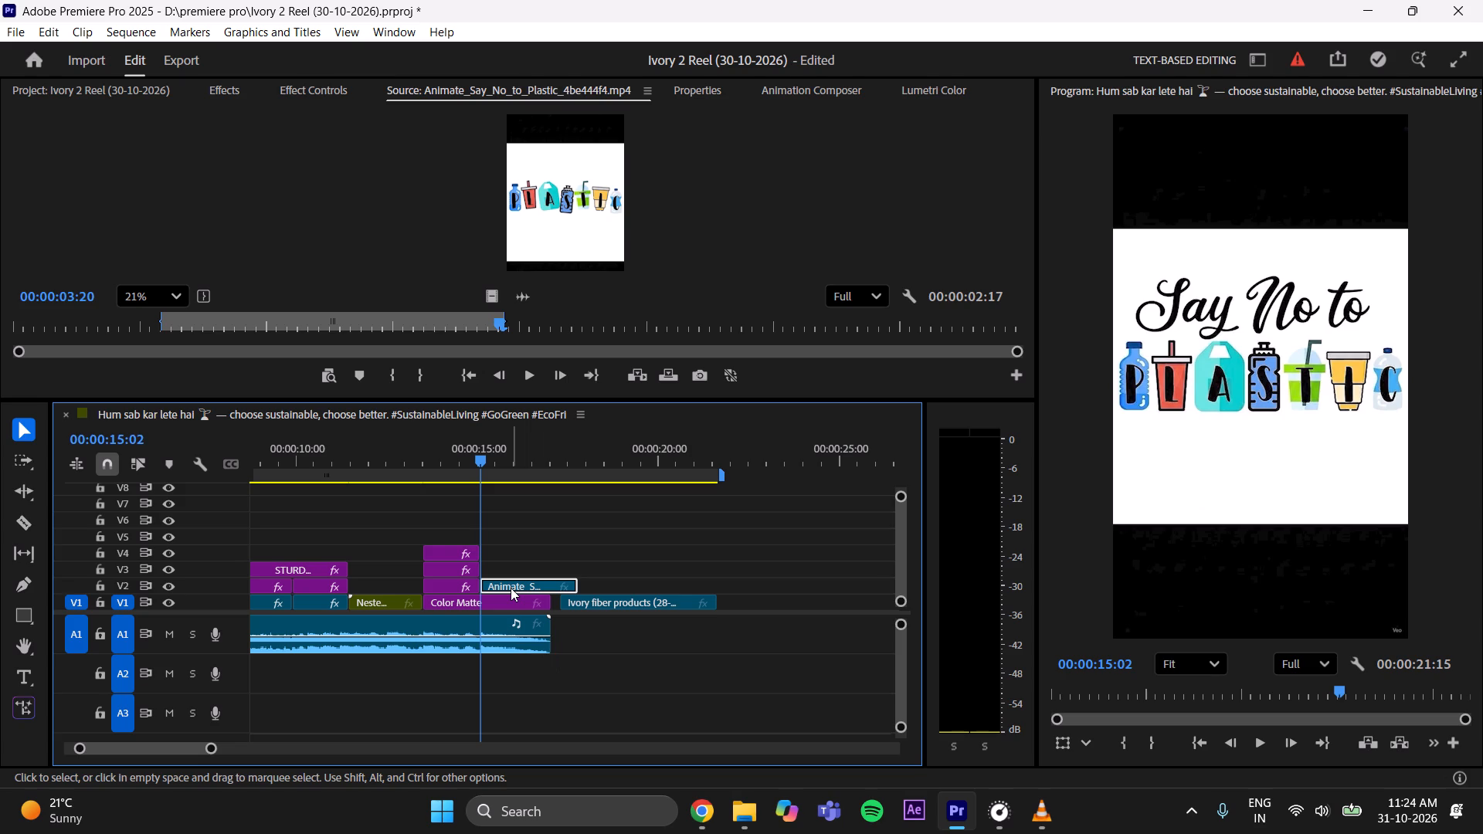
# Reverse the speed of the Animate_Say_No_to_Plastic clip on V2, and play it from the earth-and-text section.
pyautogui.rightClick(511, 588)
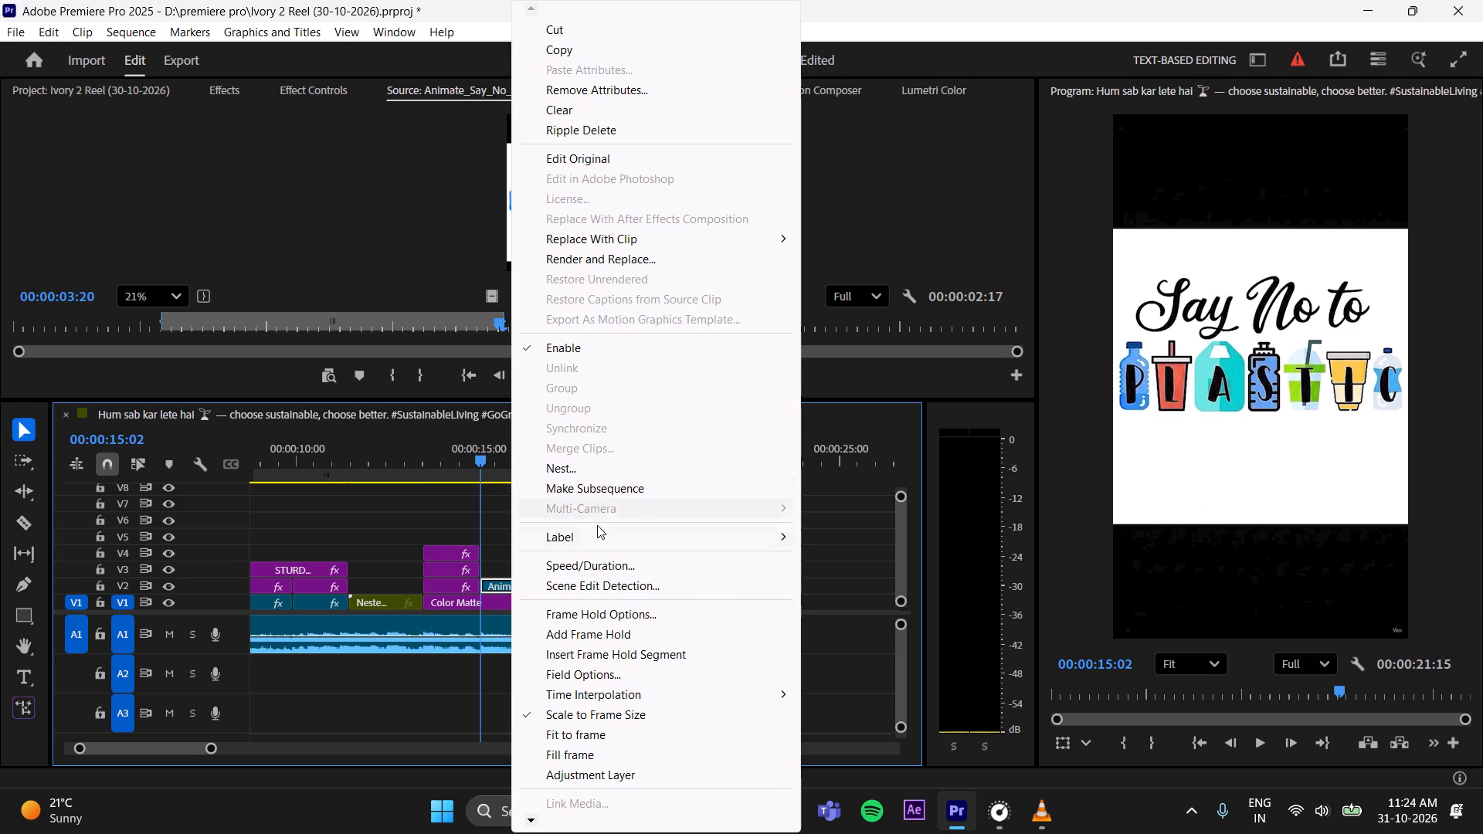
pyautogui.click(602, 561)
pyautogui.click(645, 378)
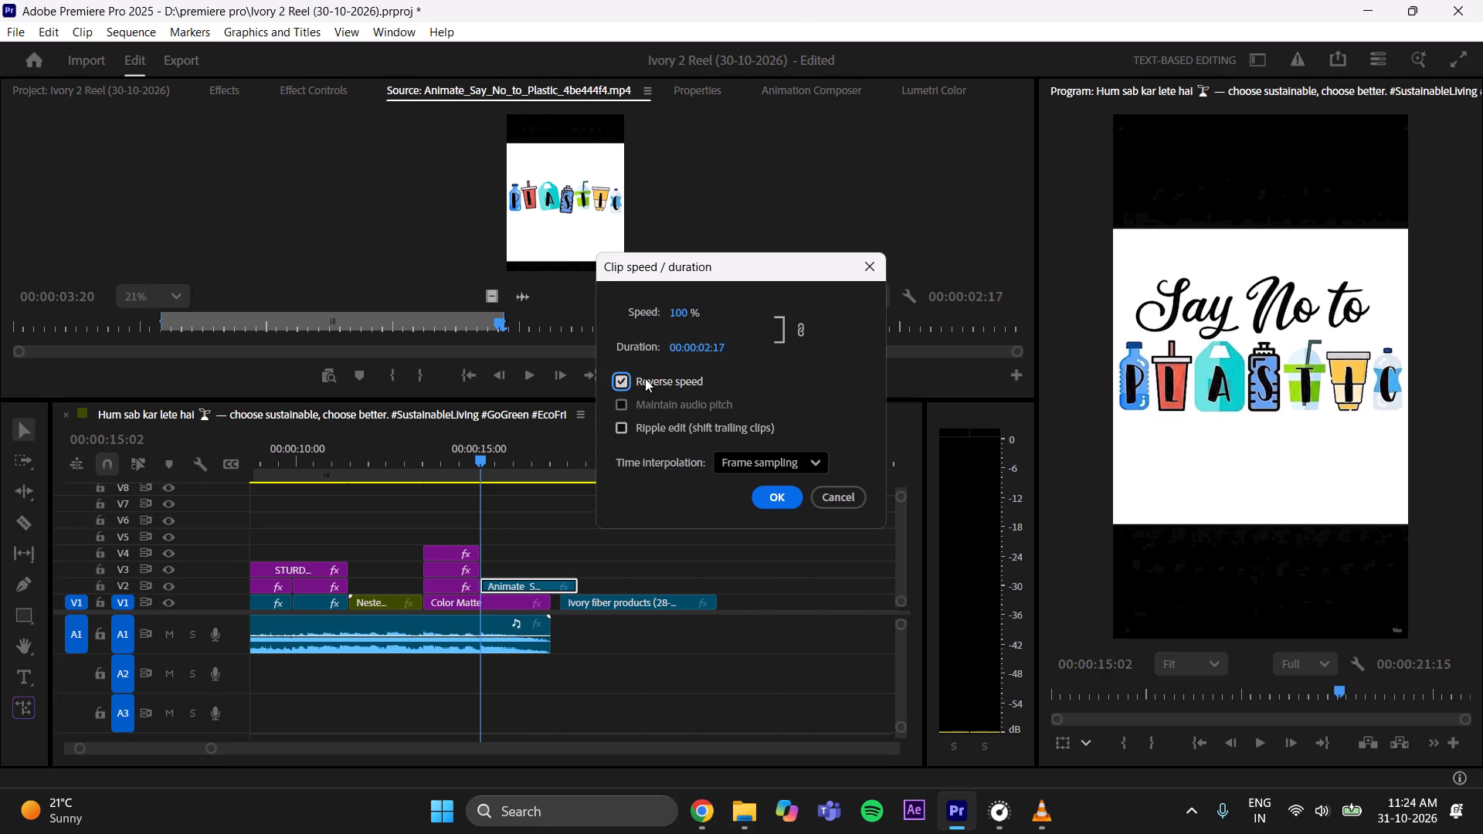
pyautogui.click(764, 501)
pyautogui.moveTo(481, 439); pyautogui.dragTo(468, 446)
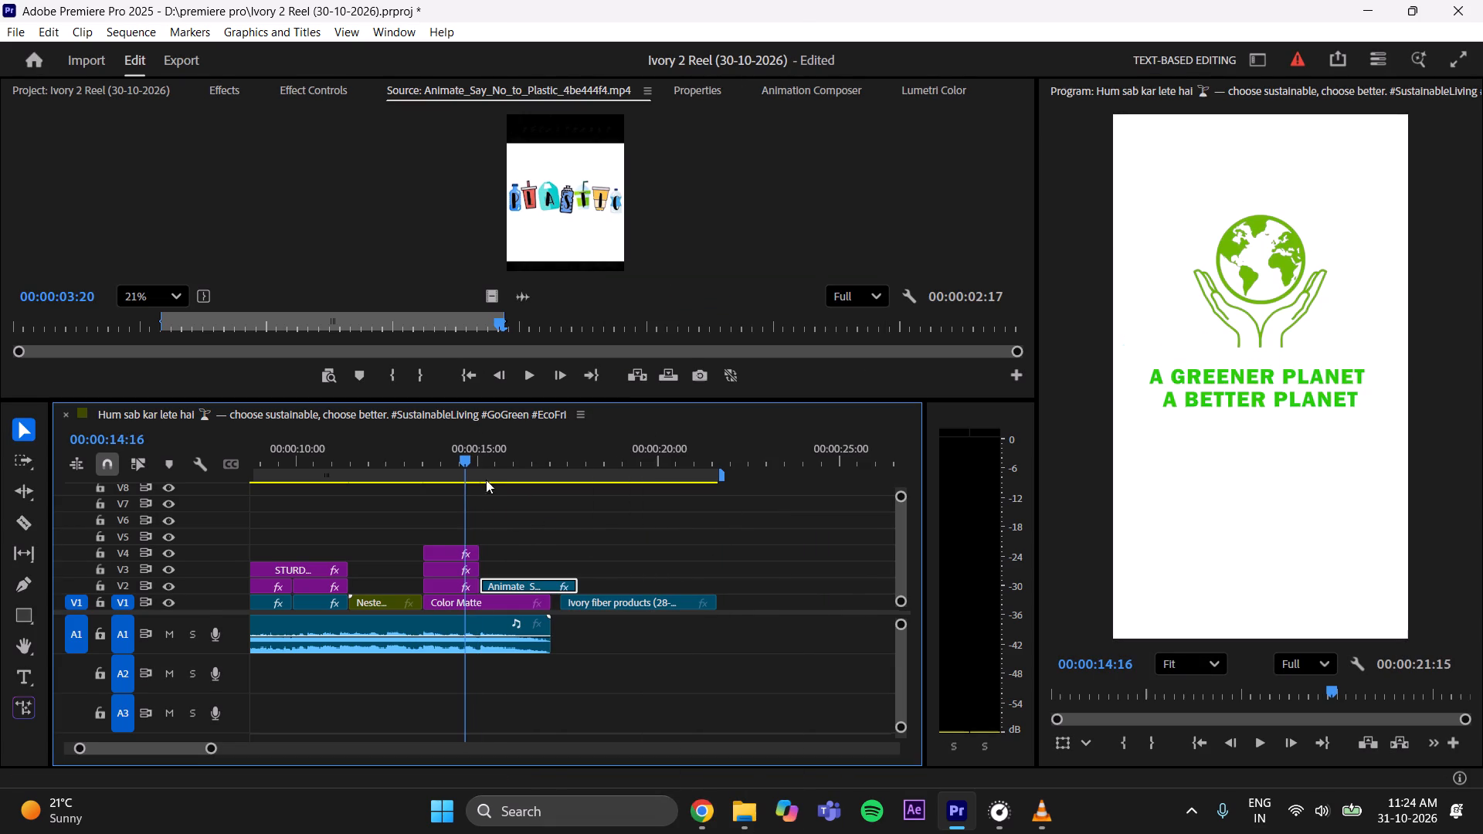
pyautogui.click(548, 520)
pyautogui.click(1261, 744)
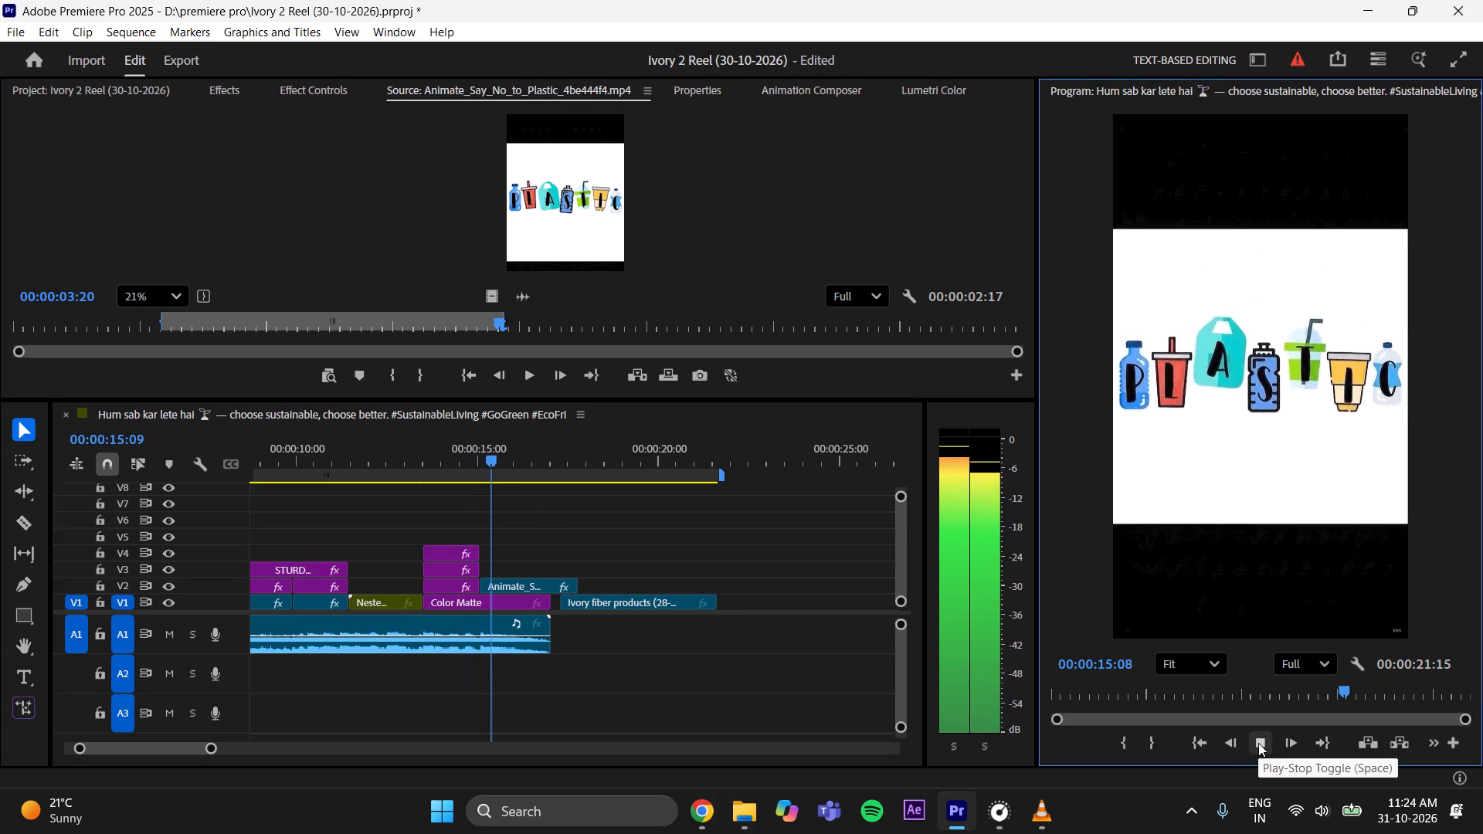
pyautogui.click(1258, 743)
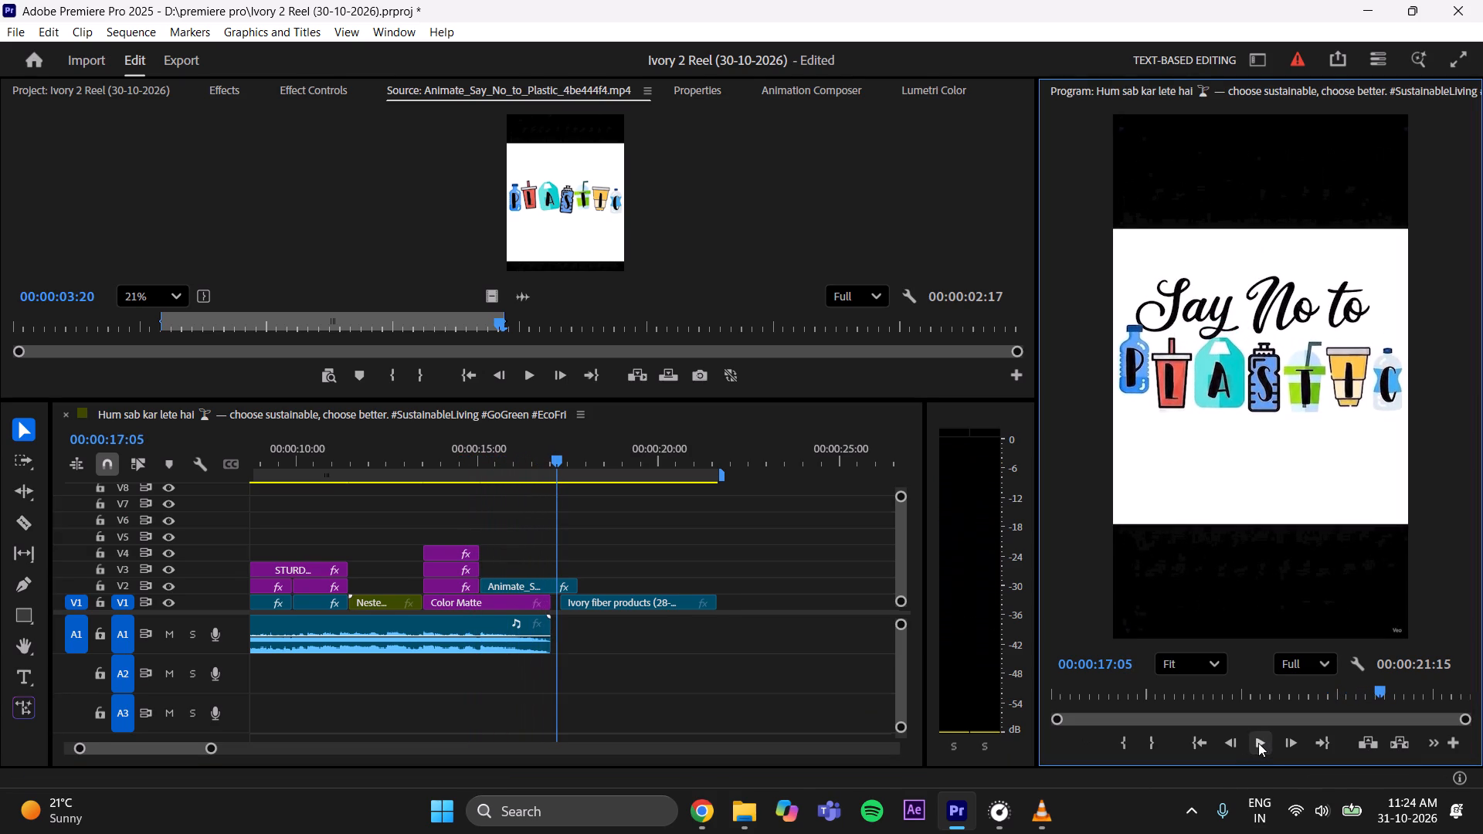
# Trim one second off the start of the V2 plastic clip, move it back to 00:00:15:02, and preview the ending.
pyautogui.moveTo(556, 460); pyautogui.dragTo(523, 470)
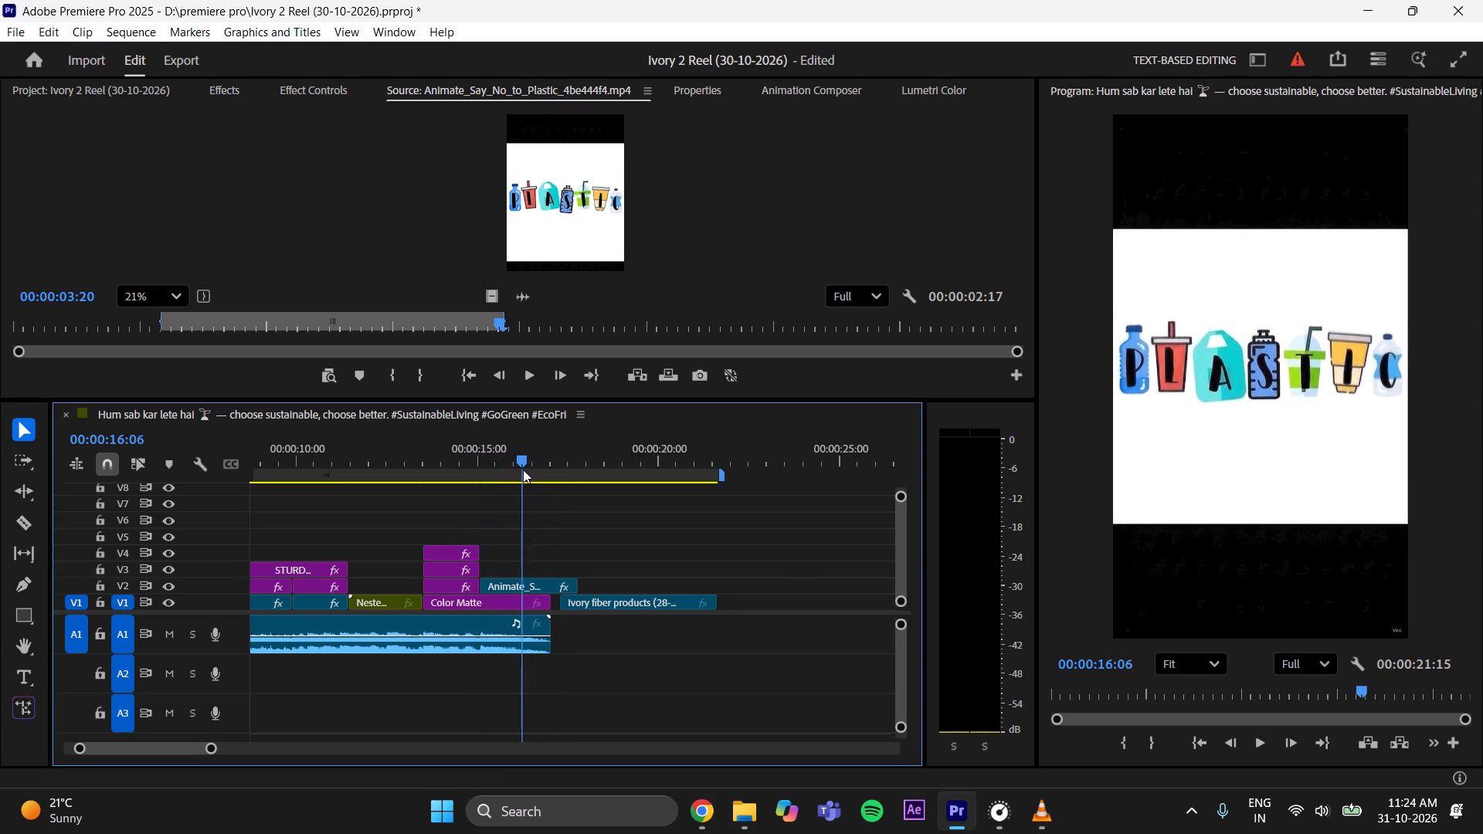
pyautogui.moveTo(523, 470); pyautogui.dragTo(521, 469)
pyautogui.moveTo(528, 453); pyautogui.dragTo(521, 456)
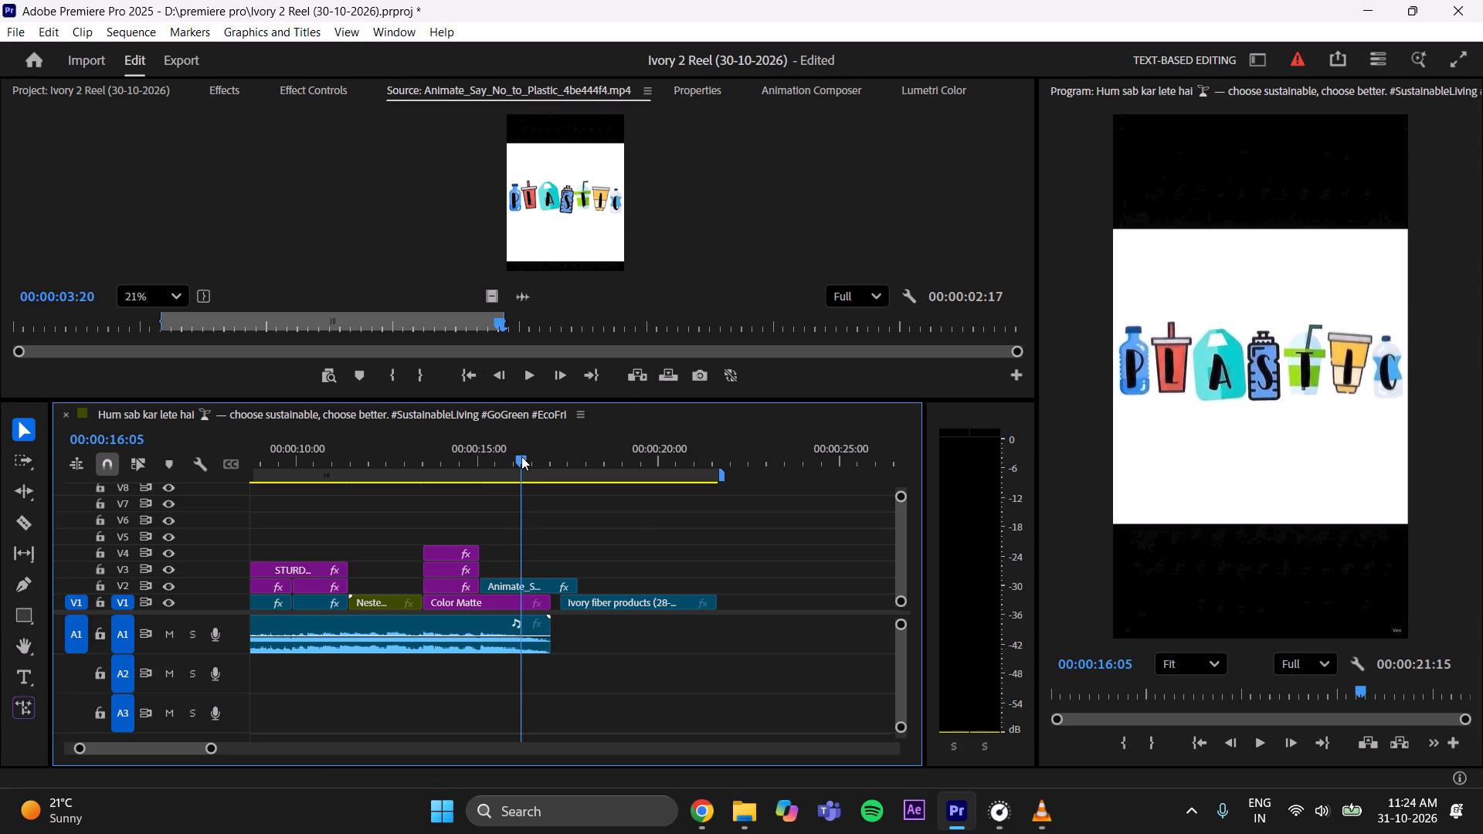
pyautogui.moveTo(521, 456); pyautogui.dragTo(518, 459)
pyautogui.moveTo(484, 583); pyautogui.dragTo(522, 581)
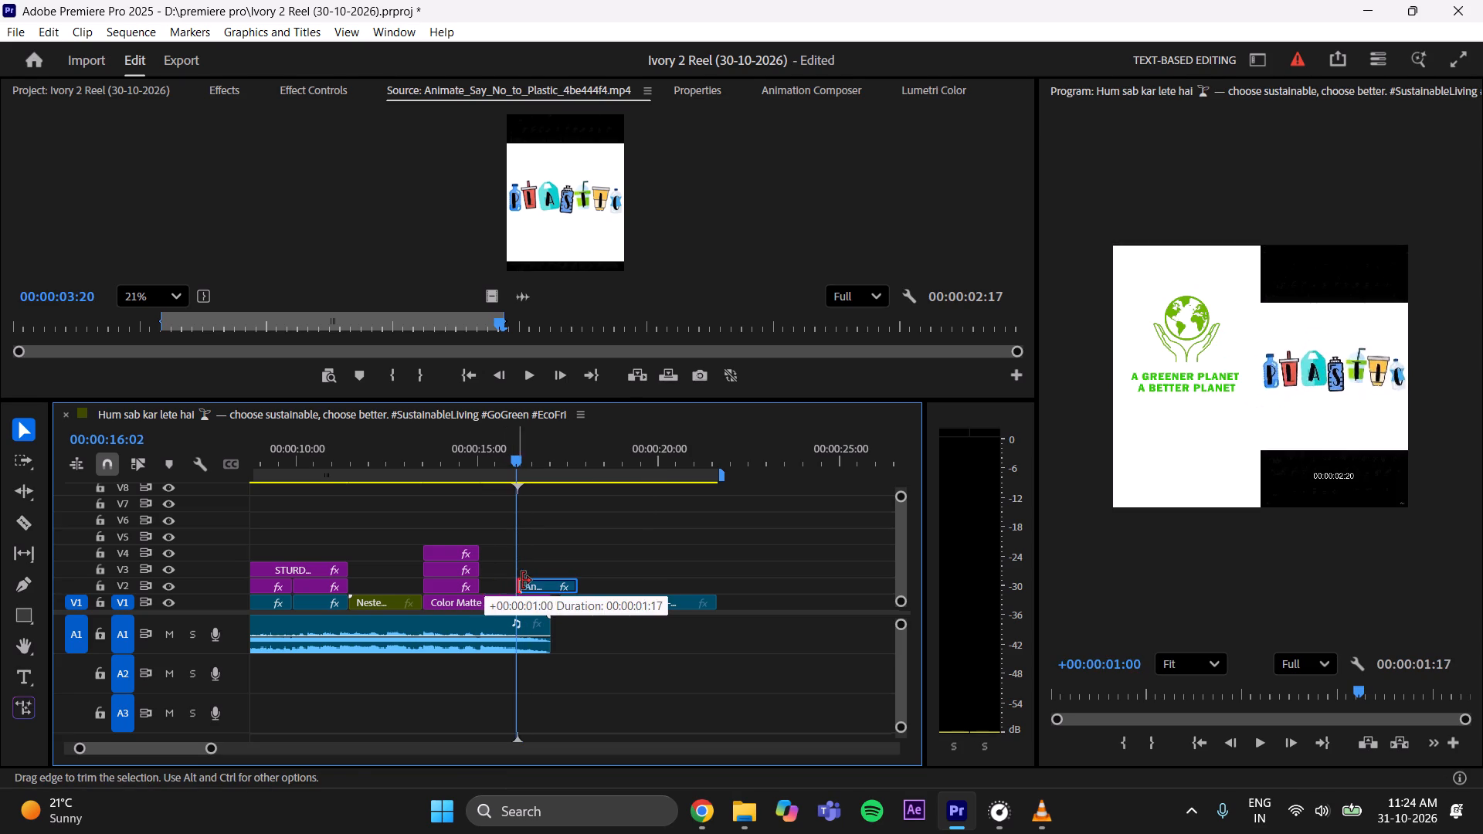
pyautogui.moveTo(522, 581); pyautogui.dragTo(524, 581)
pyautogui.moveTo(540, 589); pyautogui.dragTo(507, 593)
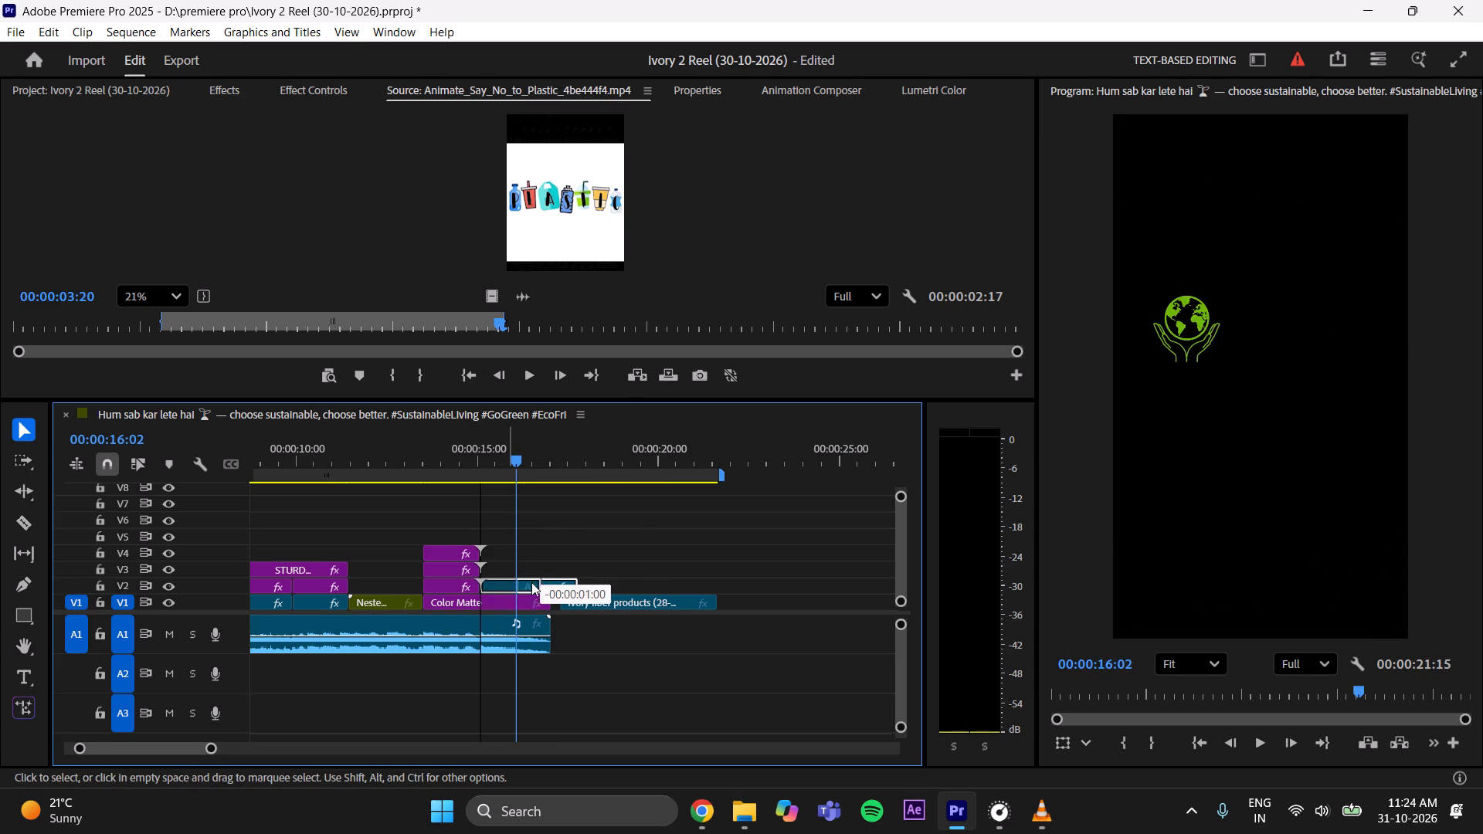
pyautogui.click(548, 561)
pyautogui.moveTo(515, 440); pyautogui.dragTo(464, 466)
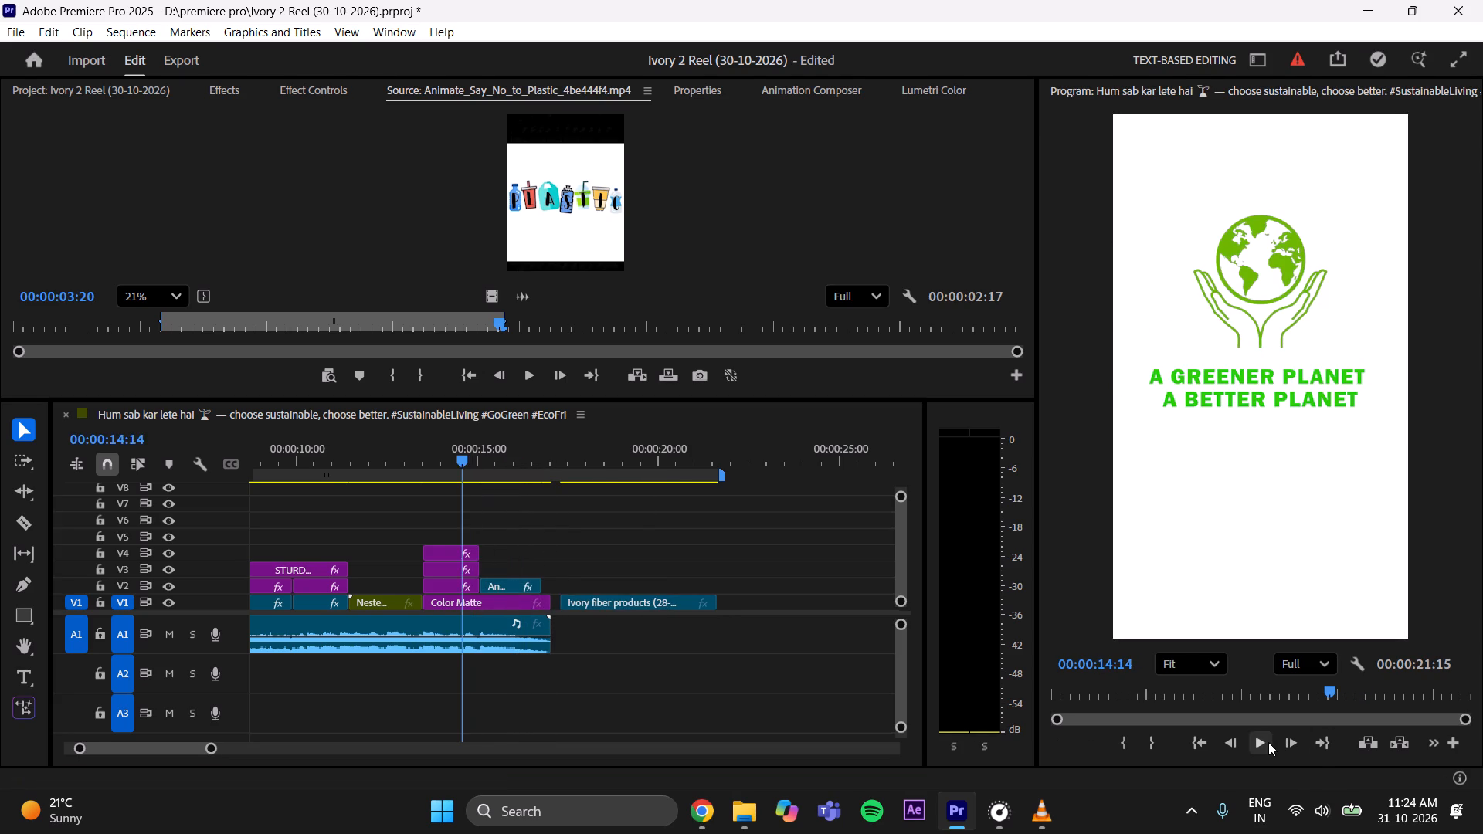
pyautogui.click(1268, 742)
pyautogui.click(1263, 741)
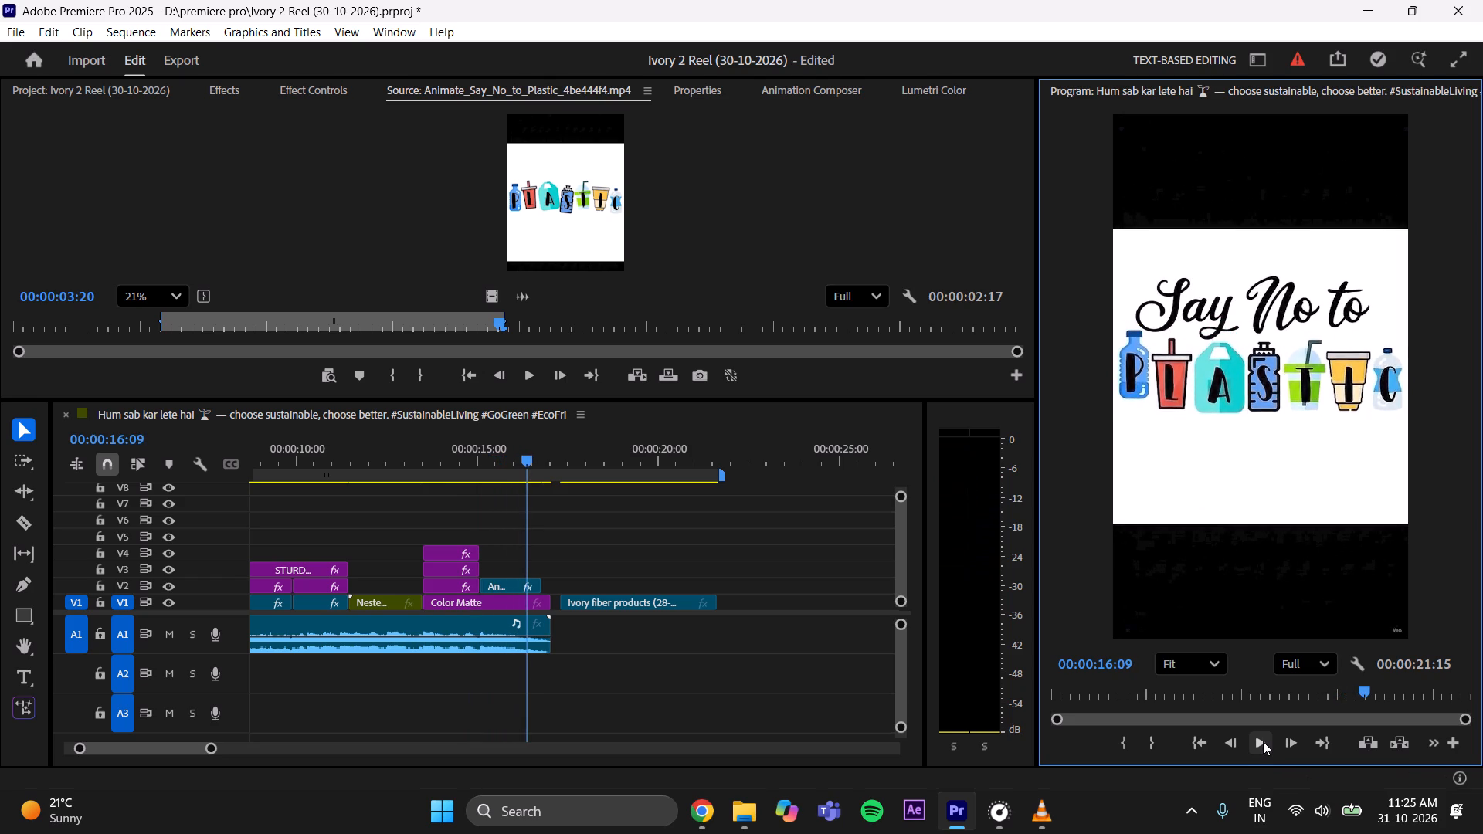
pyautogui.click(1263, 741)
pyautogui.click(1263, 741)
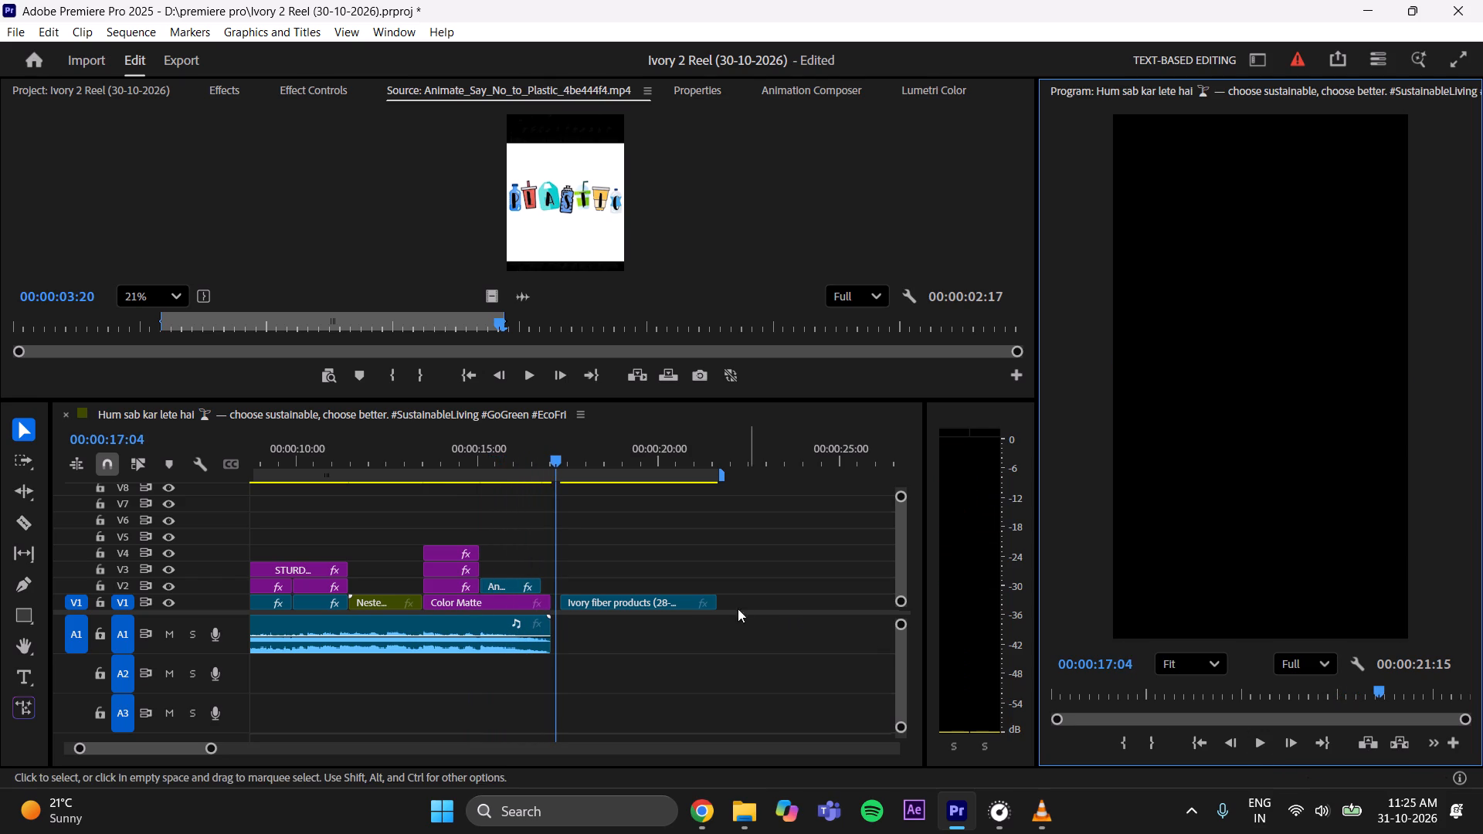
# Trim the Color Matte on V1 to the end of the V2 plastic clip, and save the project.
pyautogui.moveTo(549, 602); pyautogui.dragTo(534, 617)
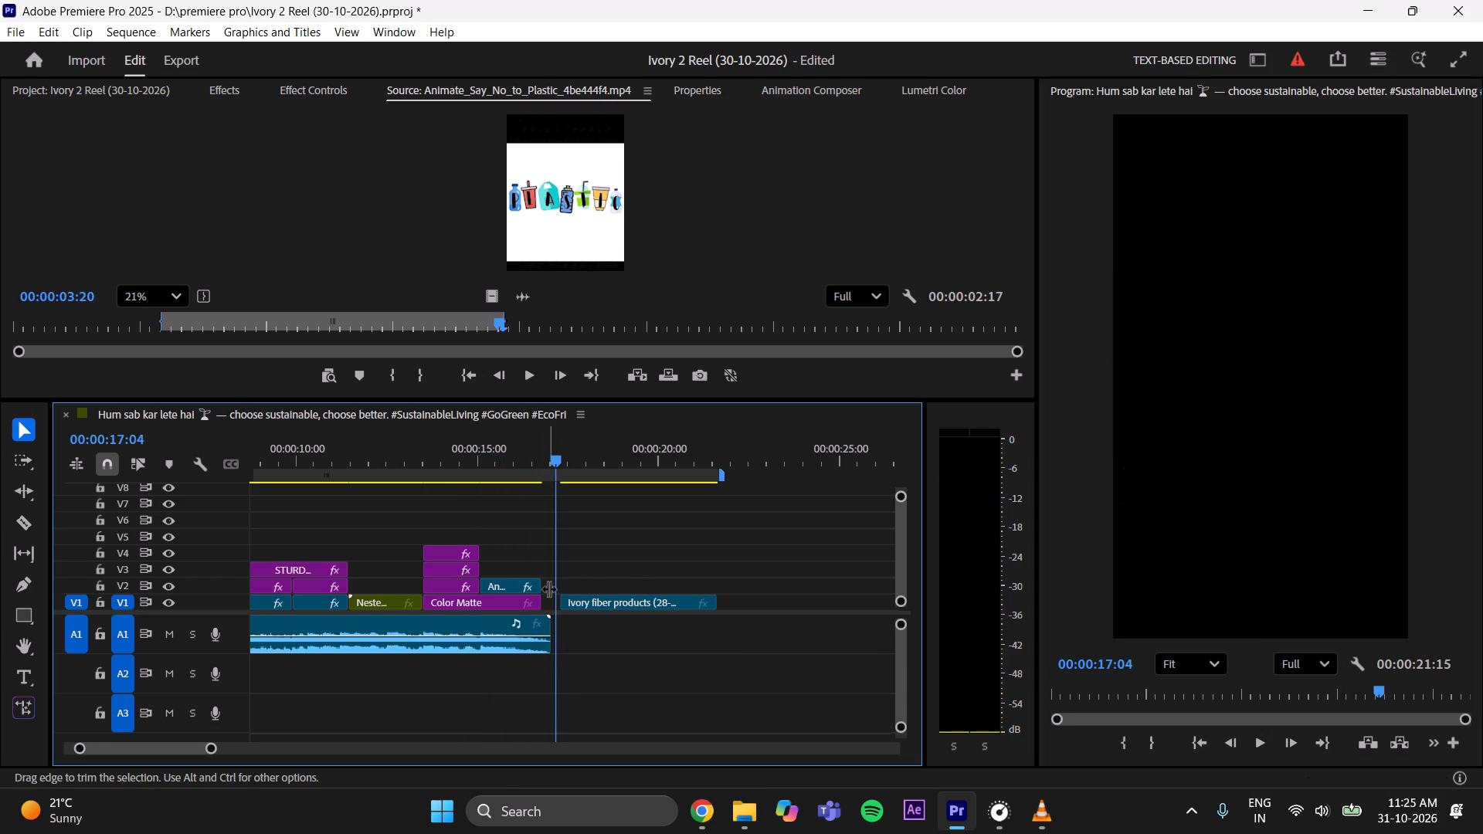
pyautogui.moveTo(551, 442); pyautogui.dragTo(511, 477)
pyautogui.hotkey('ctrl', 's')
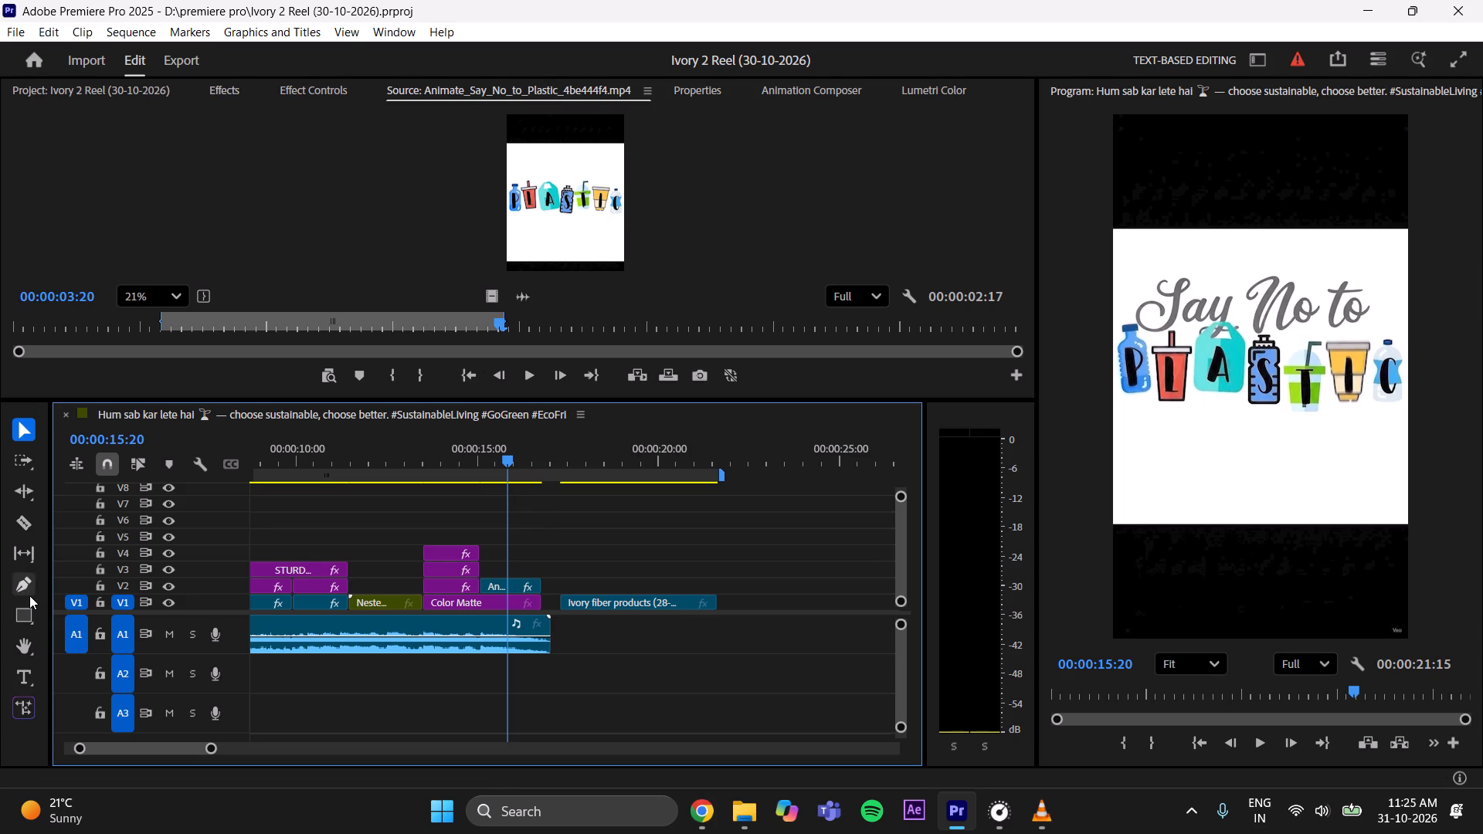
# Draw a rectangle covering the full width of the upper black bar above the "Say No to Plastic" artwork.
pyautogui.click(19, 615)
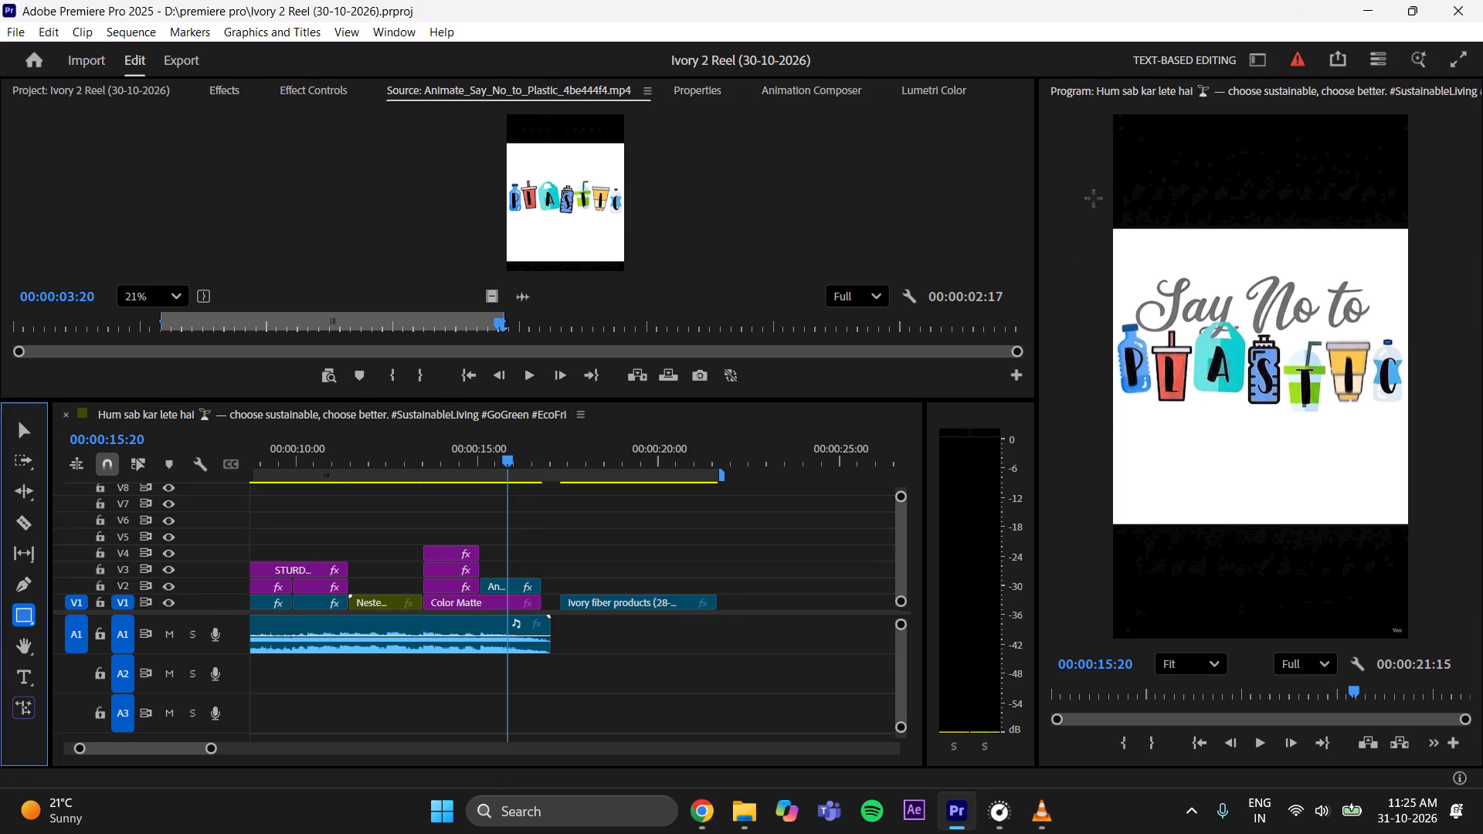
pyautogui.scroll(-3, 1084, 272)
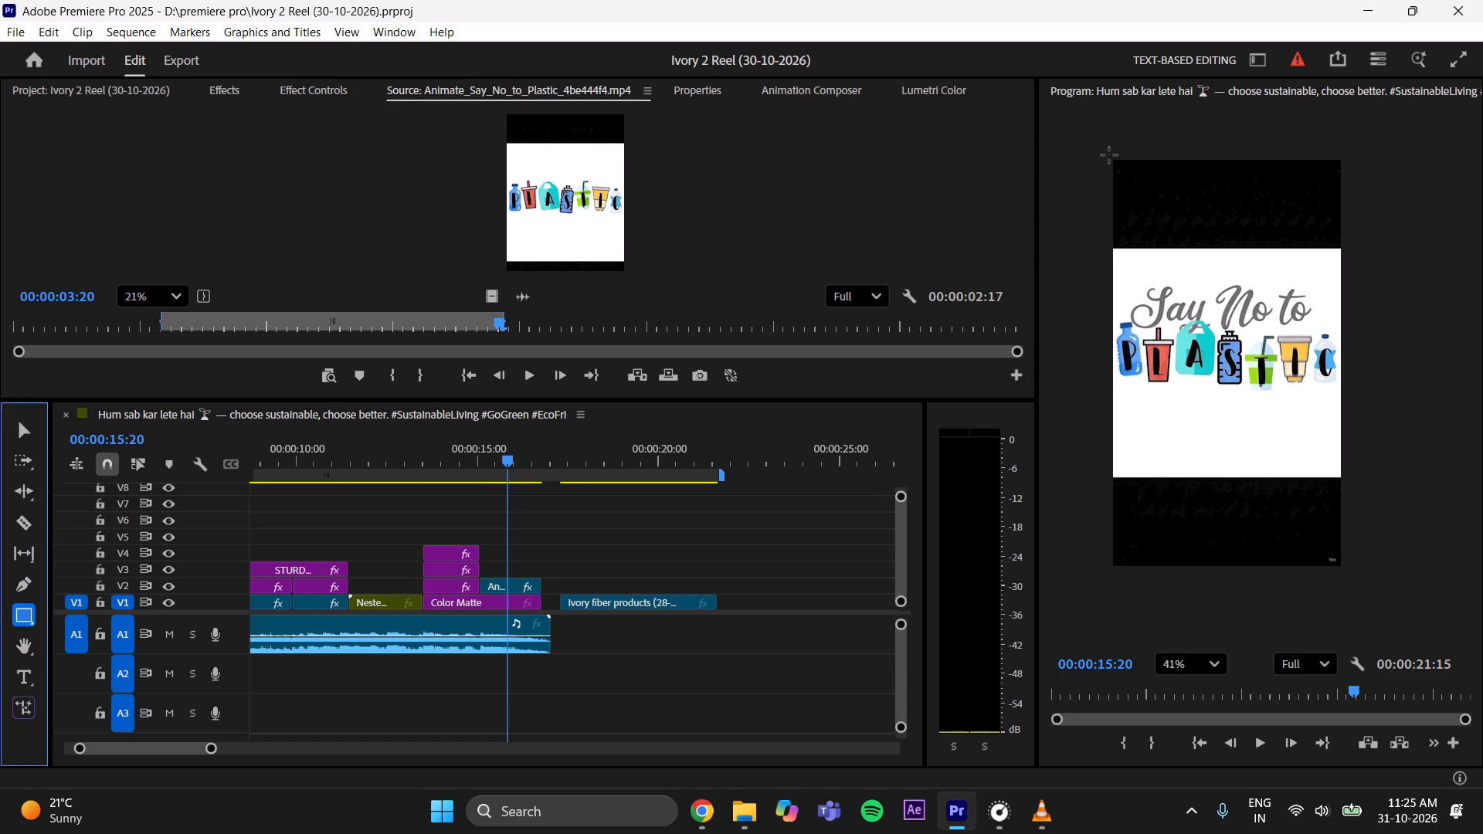
pyautogui.moveTo(1109, 155); pyautogui.dragTo(1233, 252)
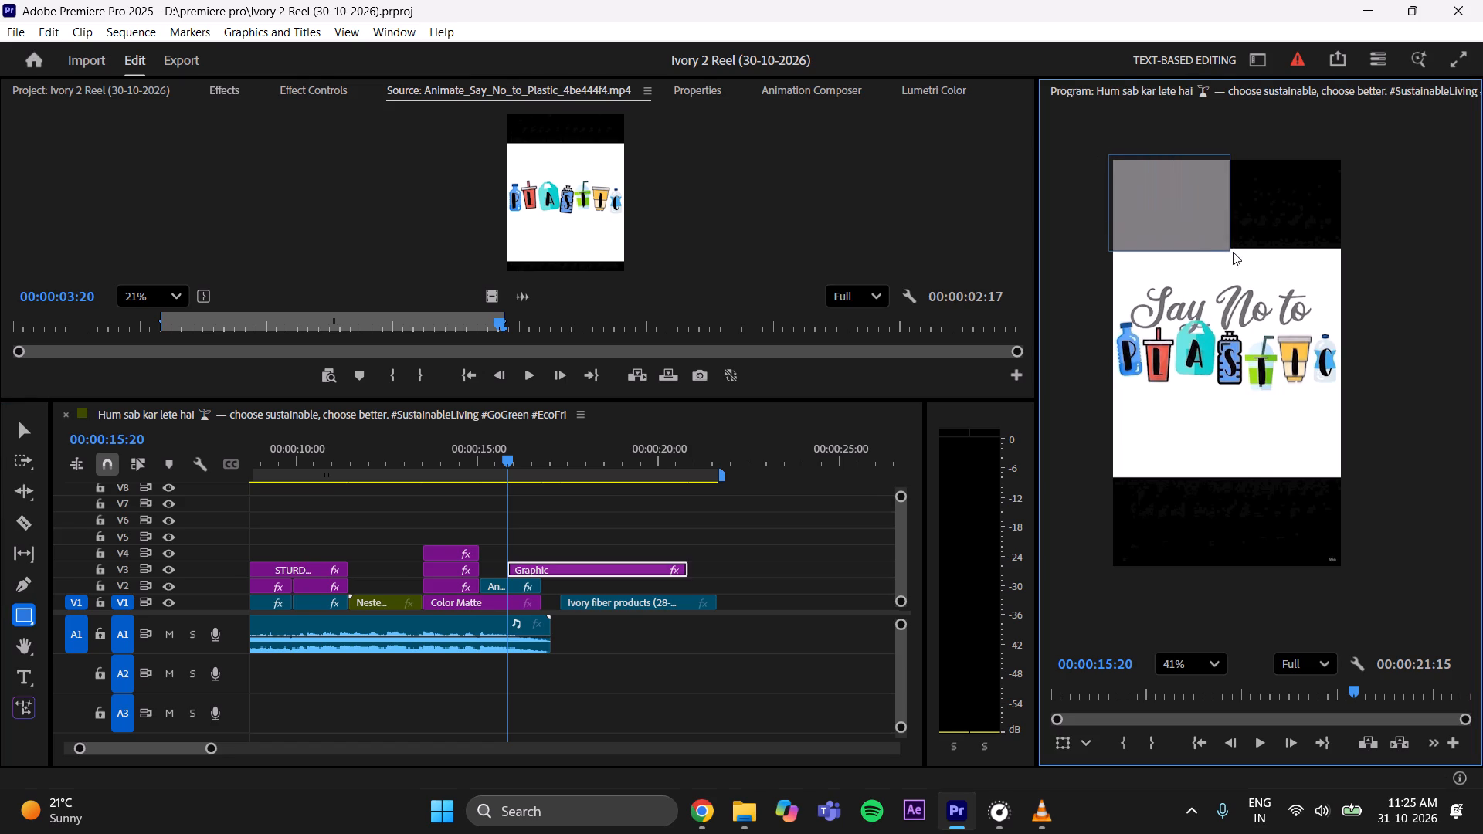
pyautogui.moveTo(1233, 252); pyautogui.dragTo(1347, 254)
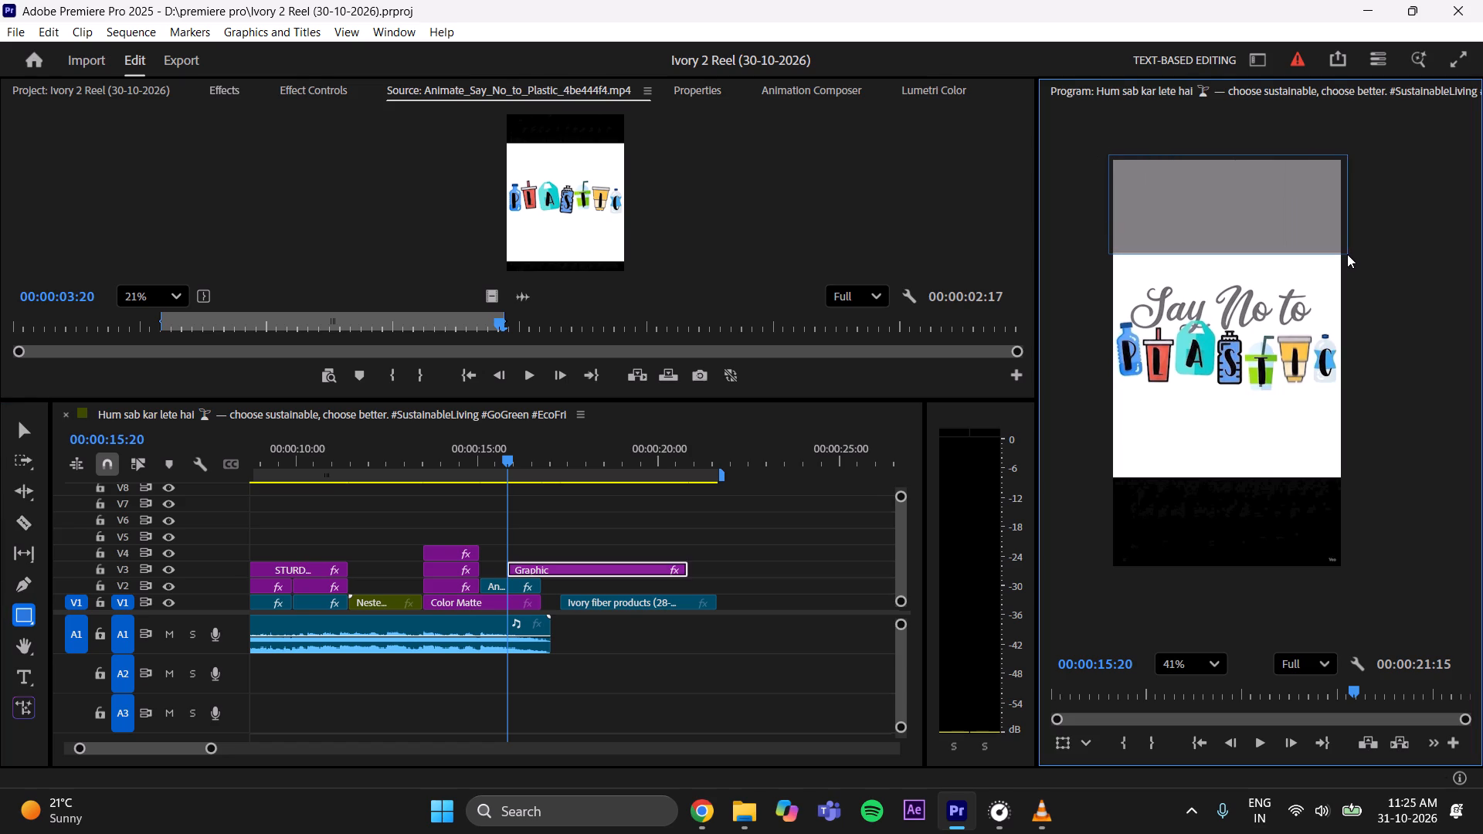
# Finish the rectangle over the upper black bar, and change its fill to white.
pyautogui.moveTo(1347, 254); pyautogui.dragTo(1345, 254)
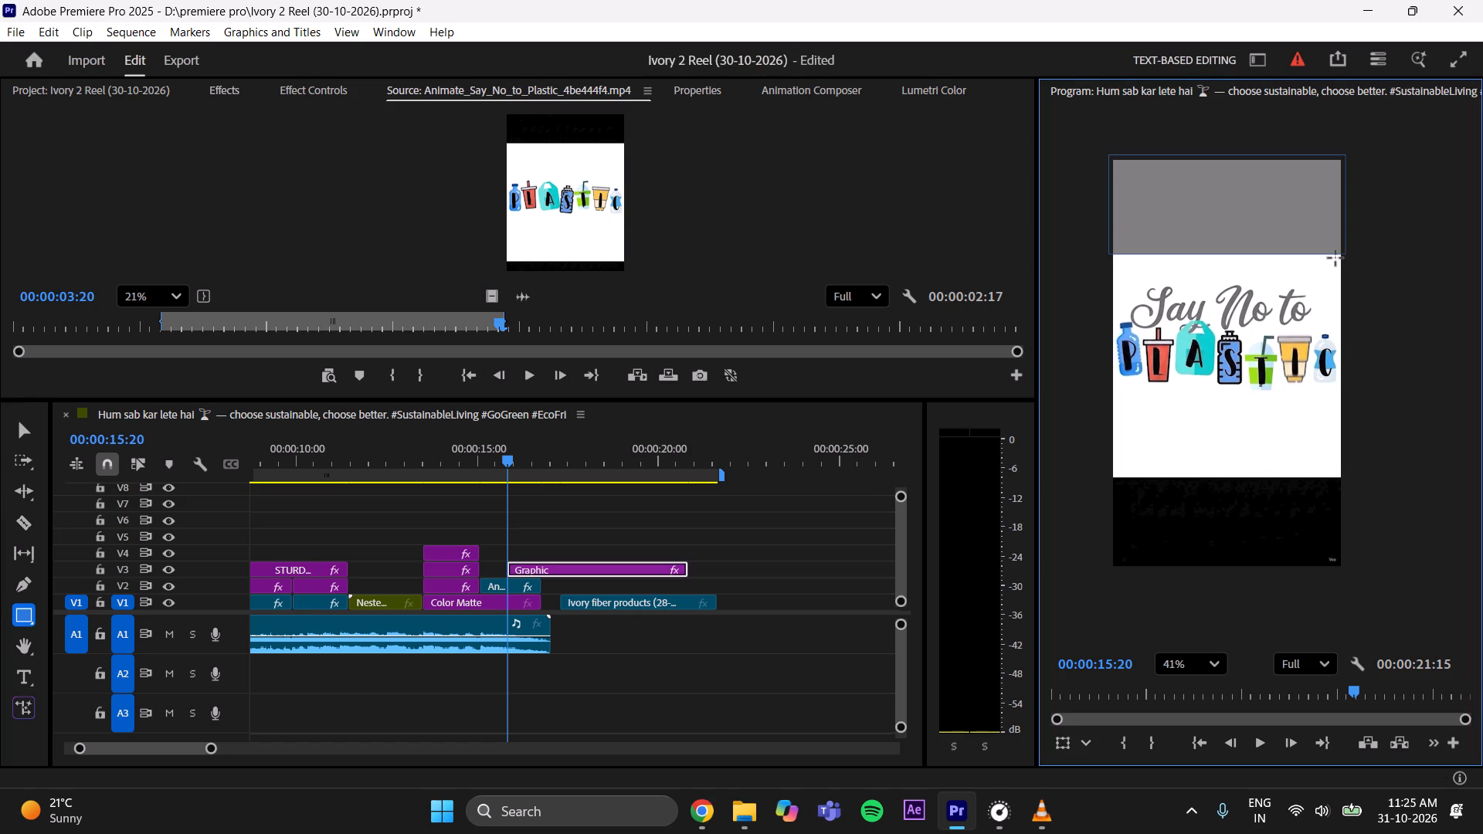
pyautogui.click(27, 433)
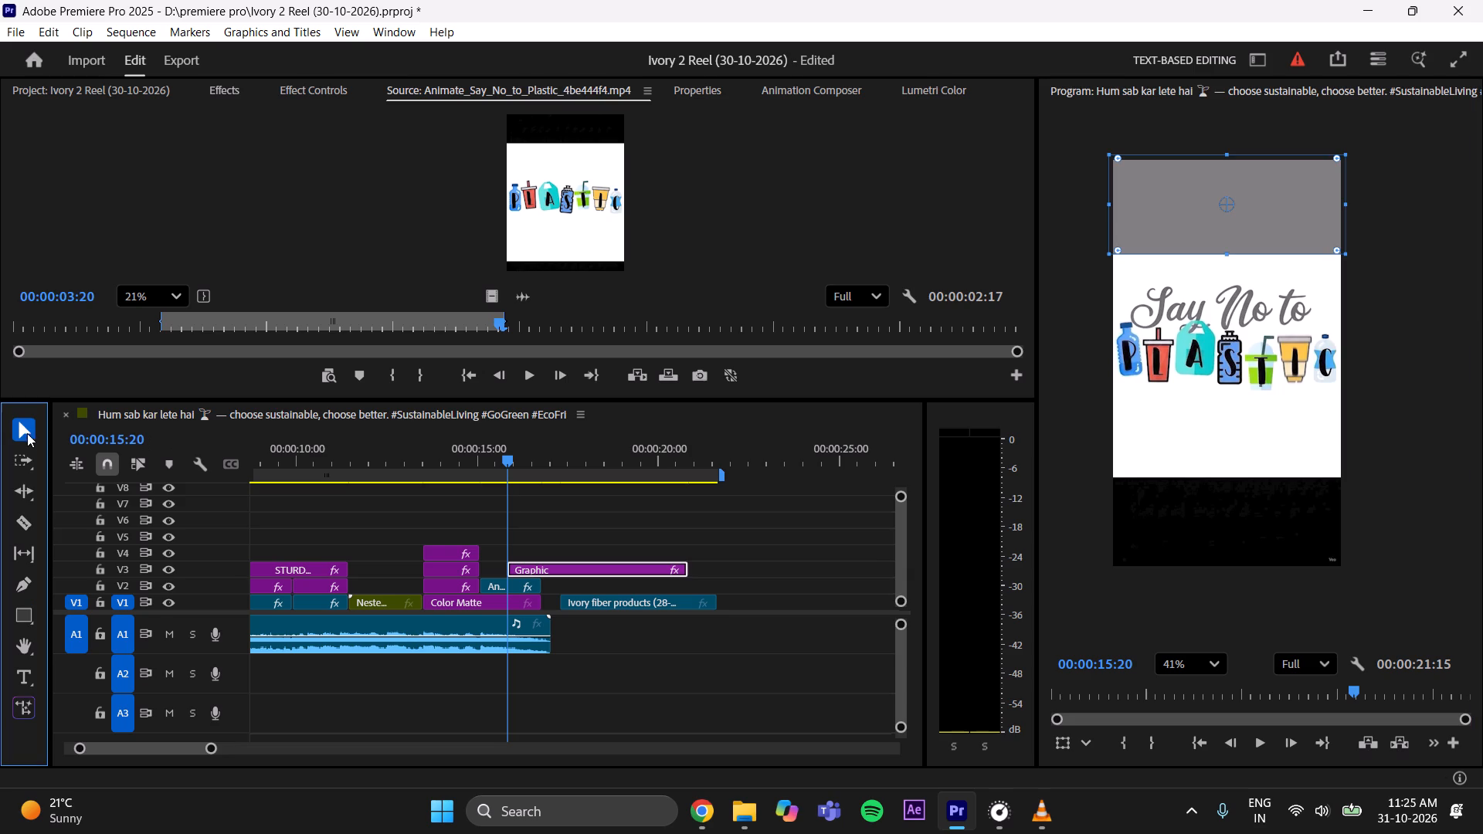
pyautogui.click(680, 83)
pyautogui.click(80, 319)
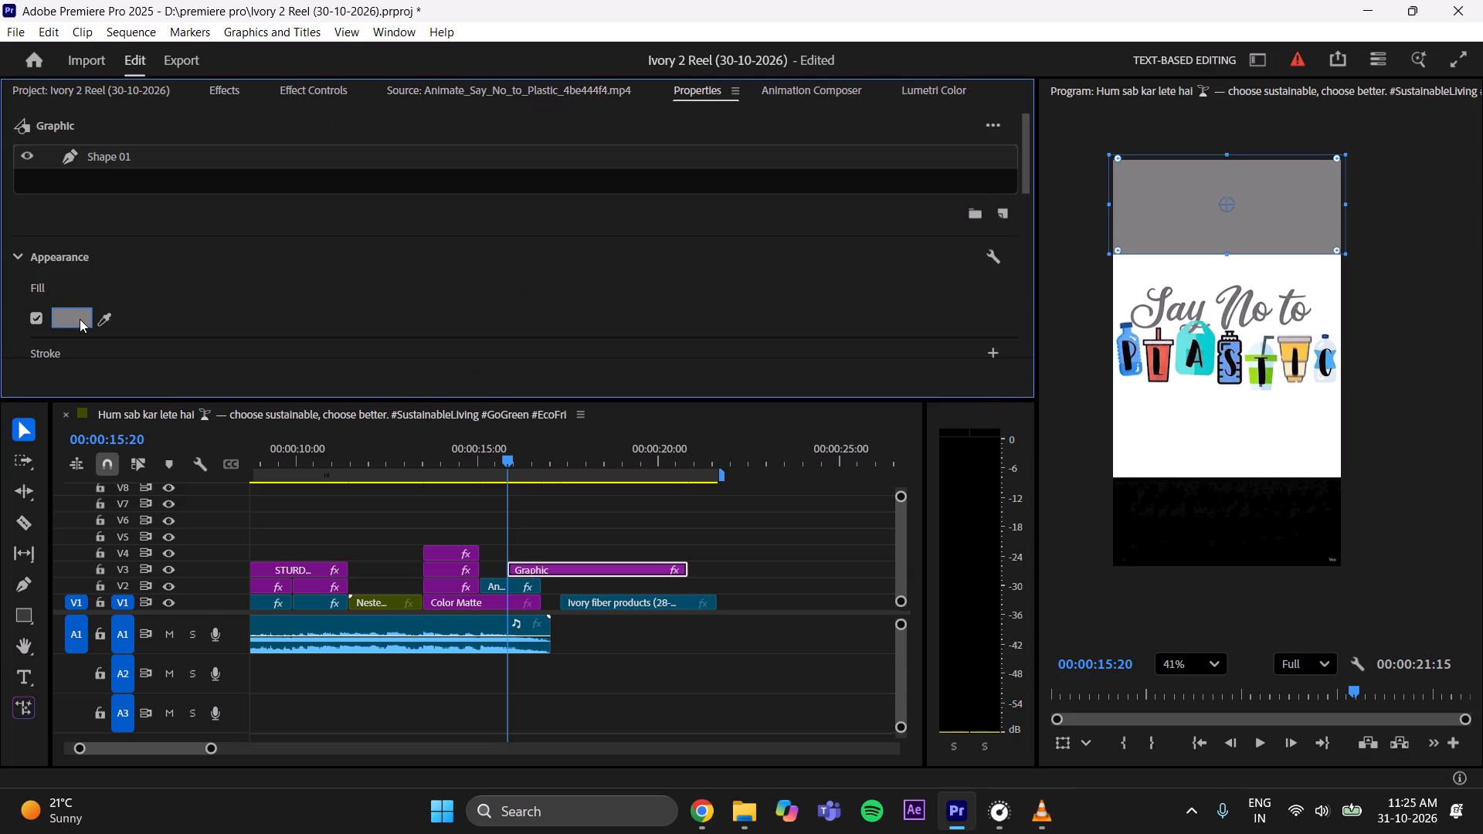
pyautogui.moveTo(525, 344); pyautogui.dragTo(427, 630)
pyautogui.click(870, 558)
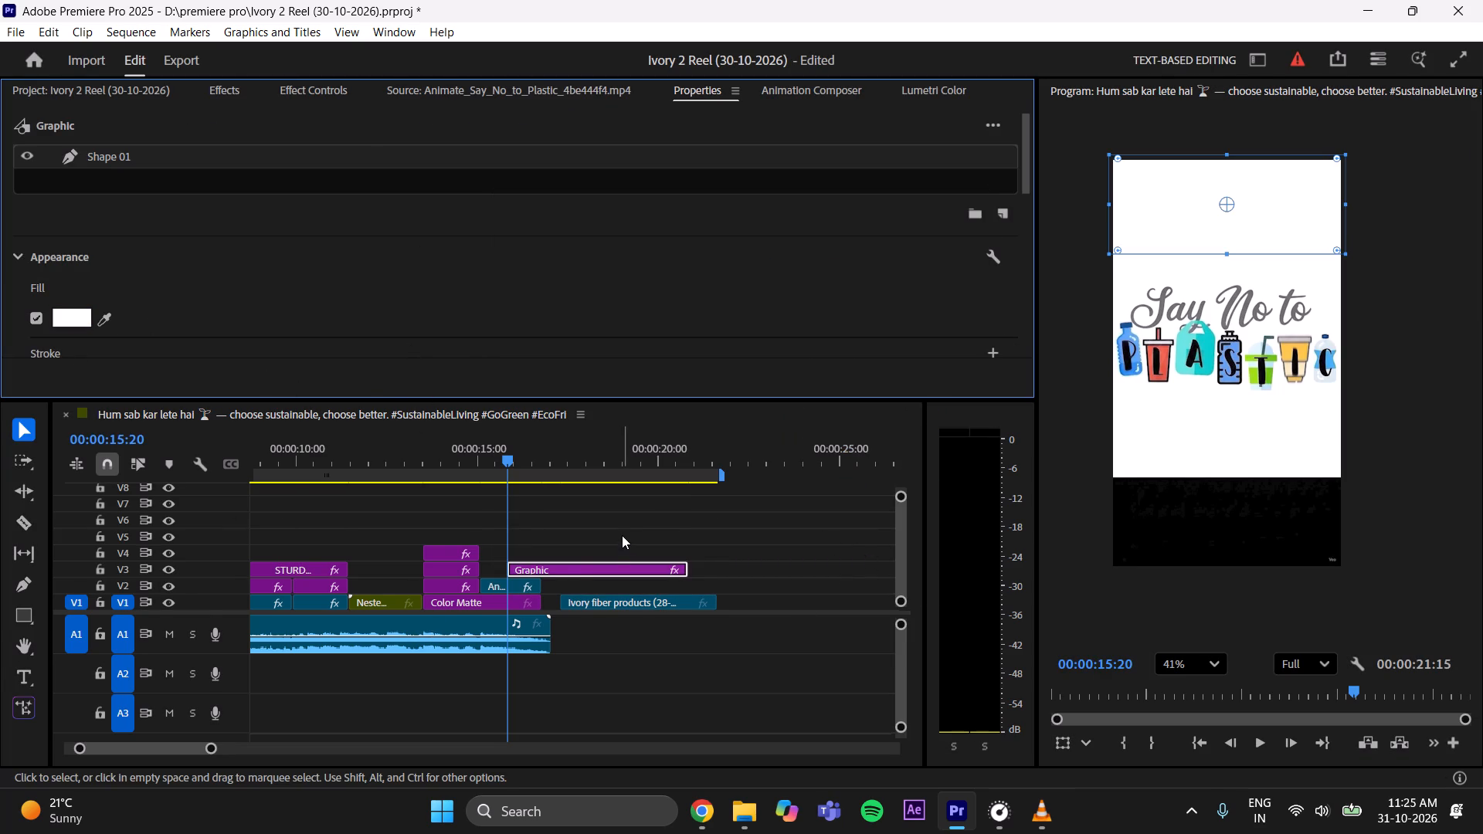
# Move the V3 rectangle graphic to the start of the V2 plastic clip, and trim its end to match that clip.
pyautogui.moveTo(558, 569); pyautogui.dragTo(538, 576)
pyautogui.moveTo(667, 564); pyautogui.dragTo(552, 599)
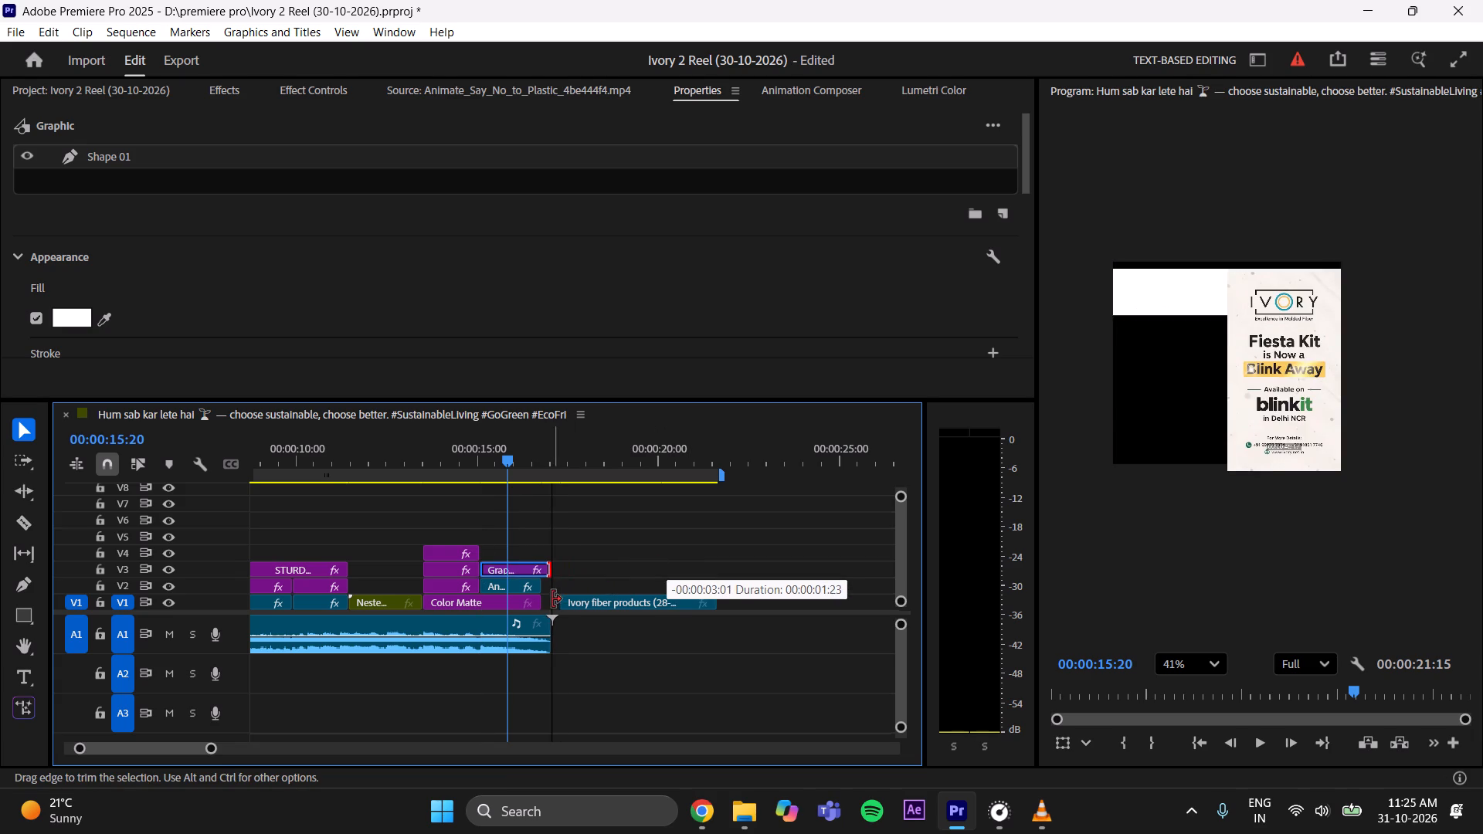
pyautogui.moveTo(552, 599); pyautogui.dragTo(545, 603)
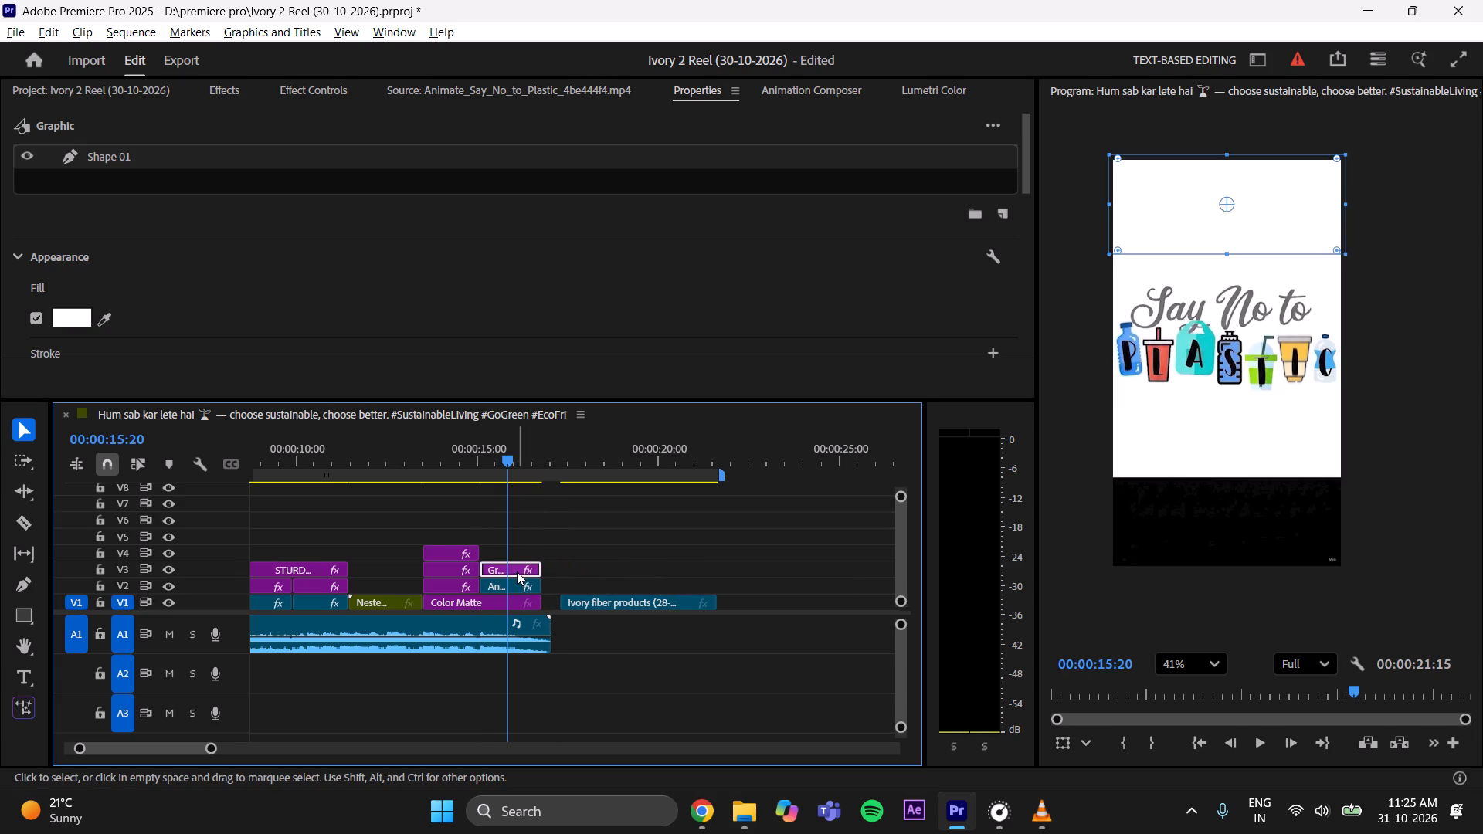
# Duplicate the white rectangle graphic onto V4, set its Y position to 1651 to cover the lower black bar, and save the project.
pyautogui.keyDown('alt'); pyautogui.moveTo(517, 571); pyautogui.dragTo(513, 555); pyautogui.keyUp('alt')
pyautogui.click(518, 554)
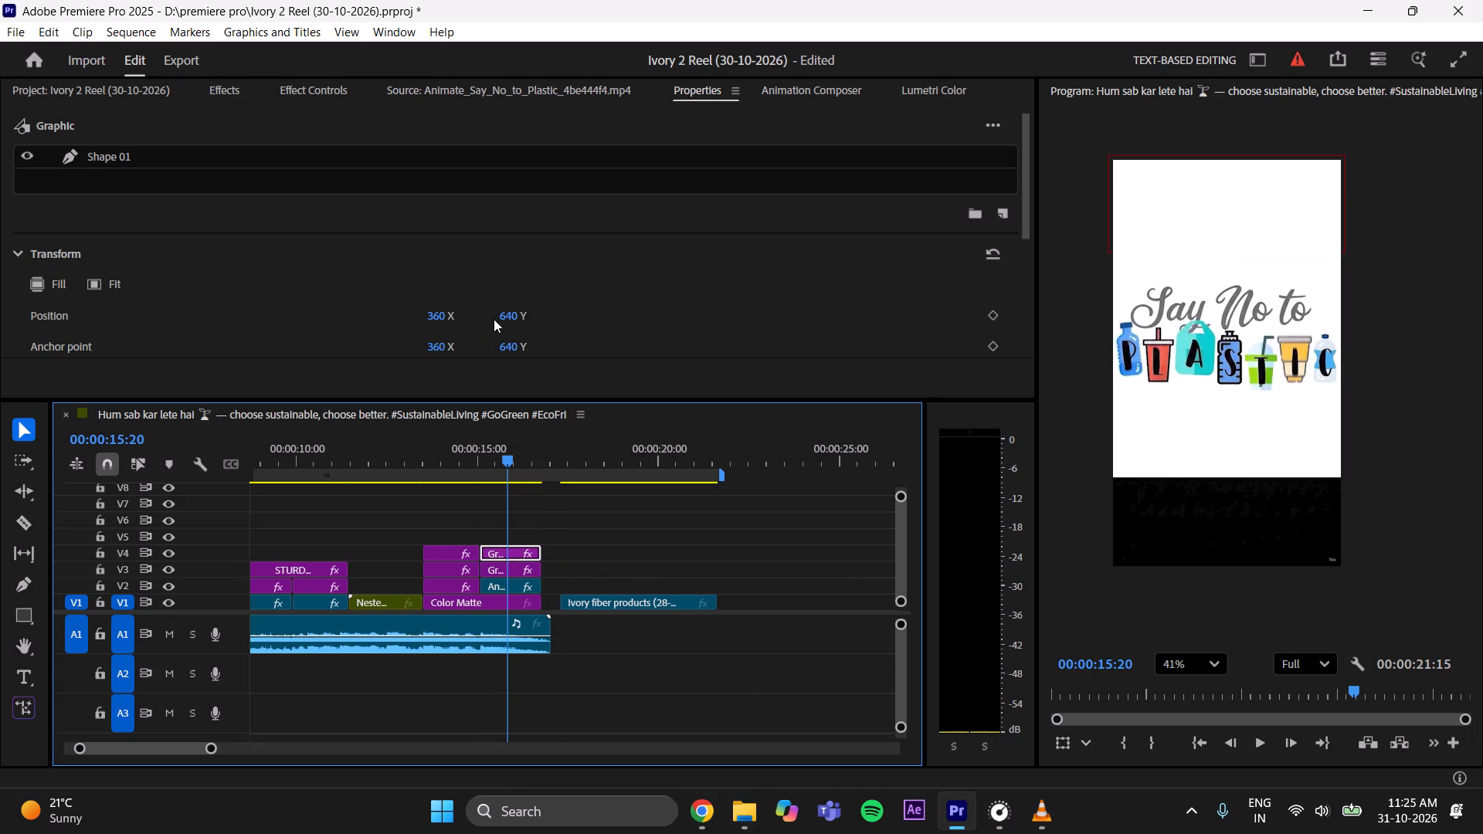
pyautogui.moveTo(508, 318); pyautogui.dragTo(913, 361)
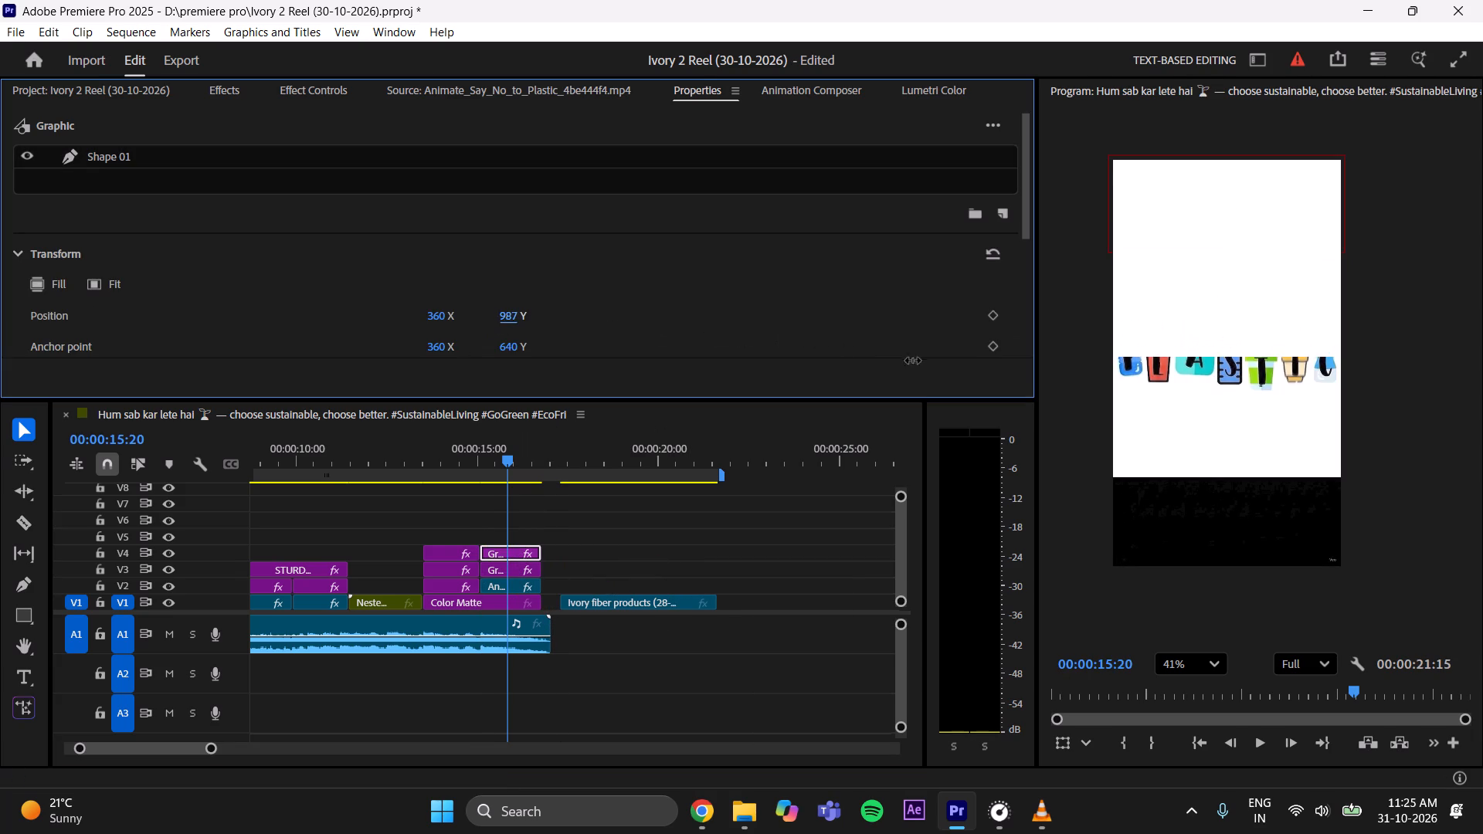
pyautogui.moveTo(913, 361); pyautogui.dragTo(1482, 453)
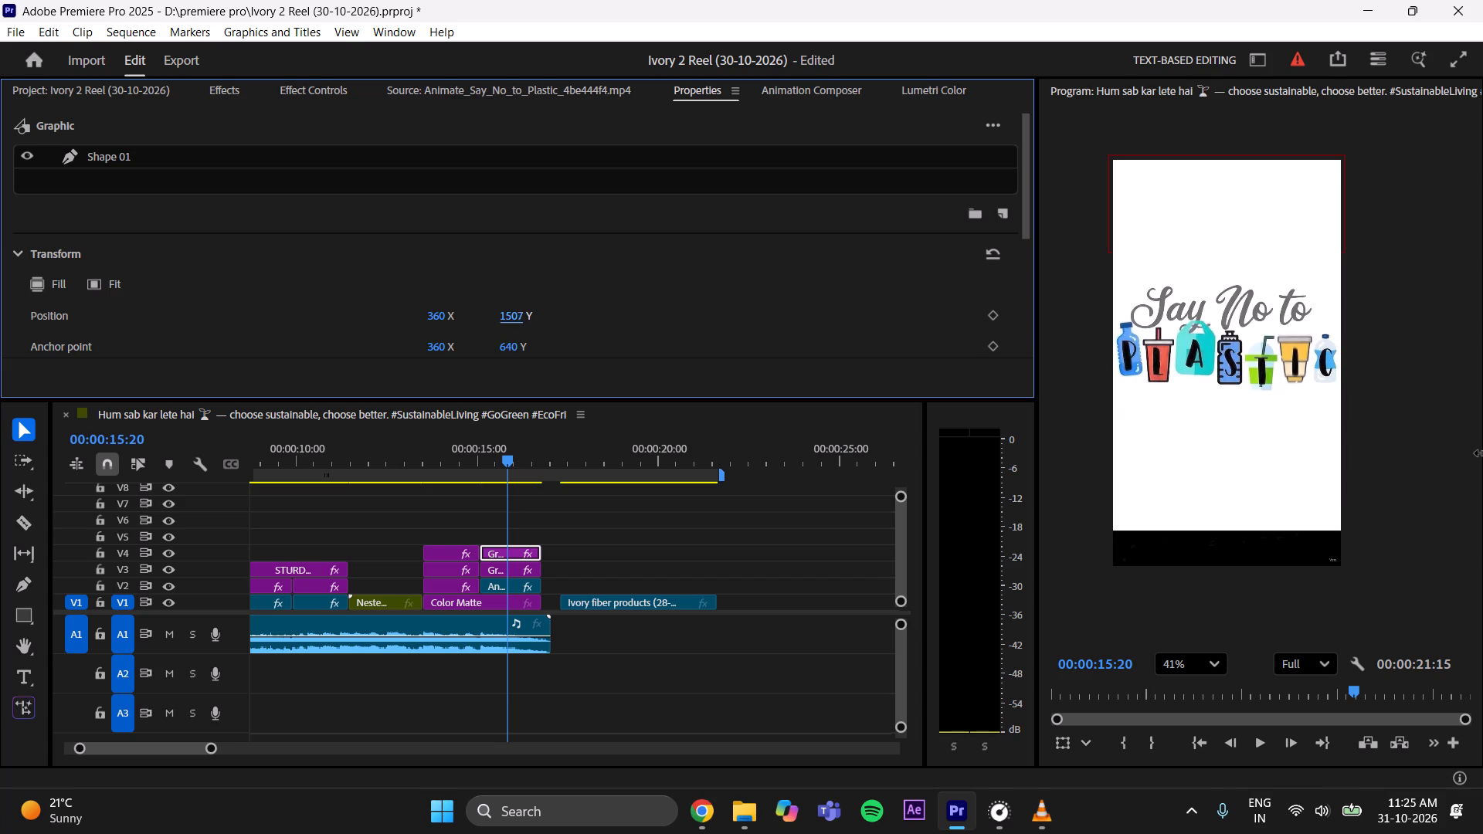
pyautogui.moveTo(1482, 453); pyautogui.dragTo(1482, 459)
pyautogui.moveTo(520, 314); pyautogui.dragTo(660, 337)
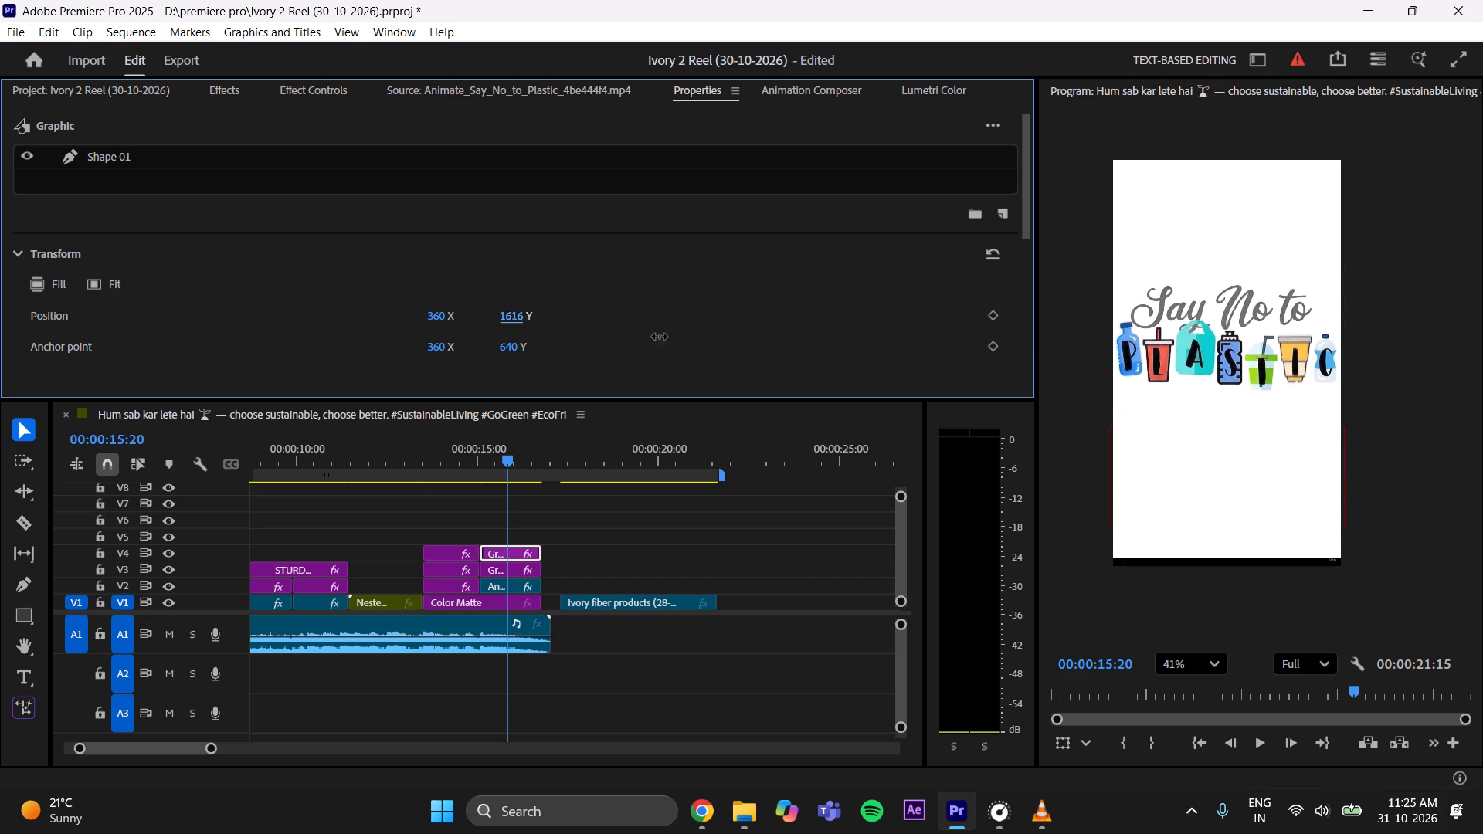
pyautogui.moveTo(660, 337); pyautogui.dragTo(702, 349)
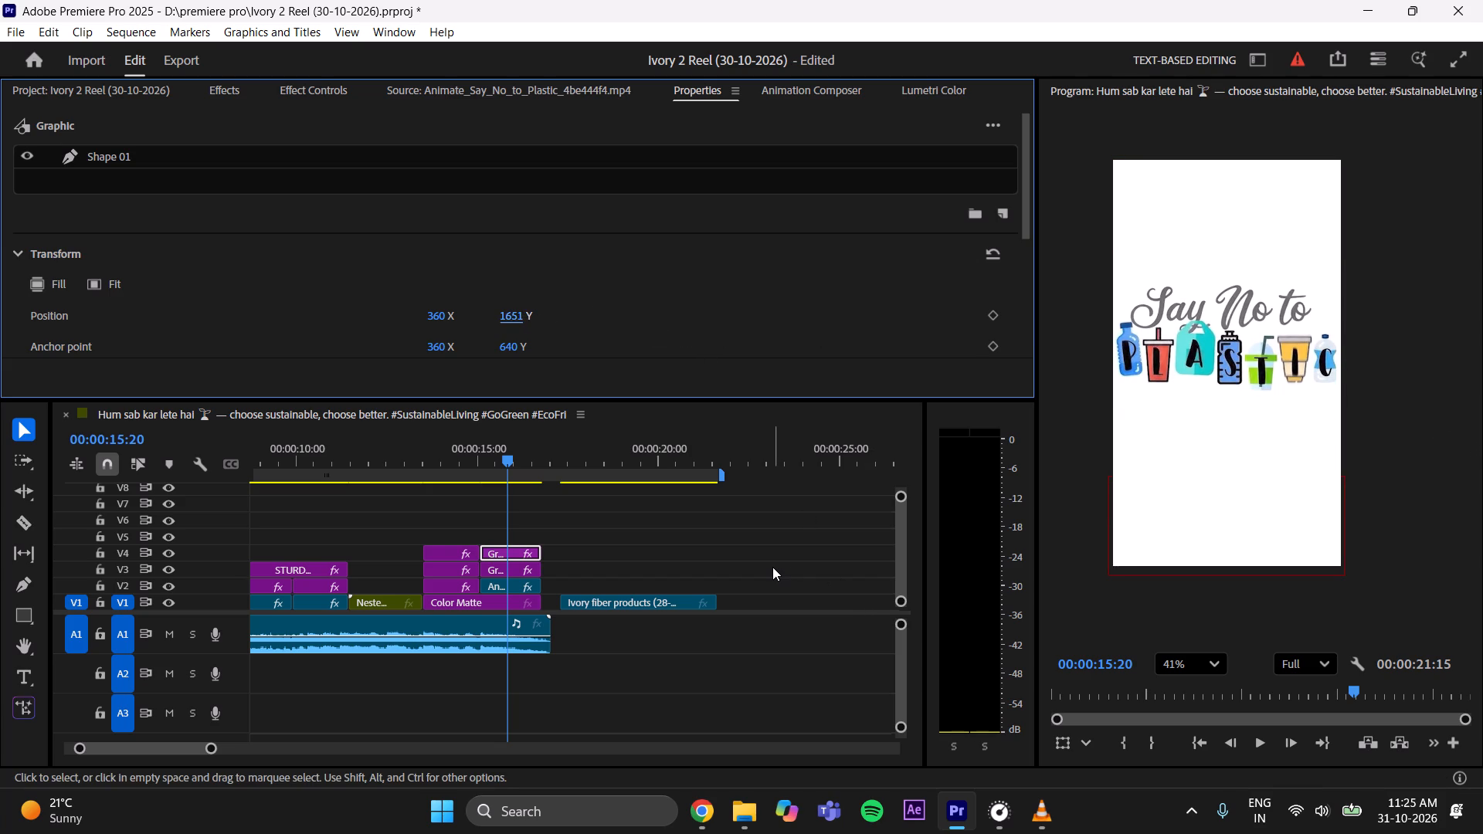
pyautogui.click(772, 567)
pyautogui.hotkey('ctrl', 's')
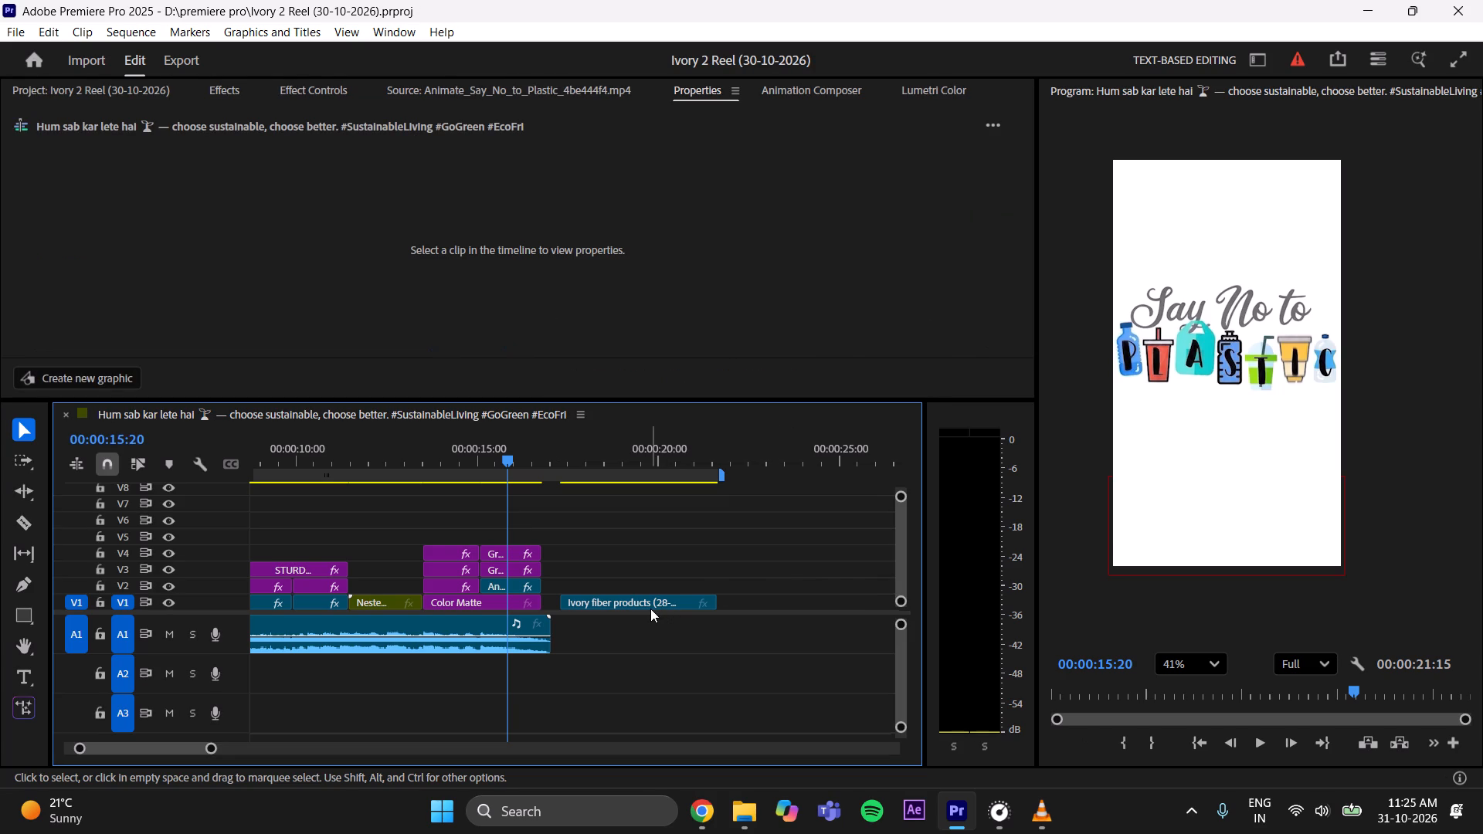
# Scale the Animate_Say_No_to_Plastic clip on V2 to 80%, and save the project.
pyautogui.click(504, 588)
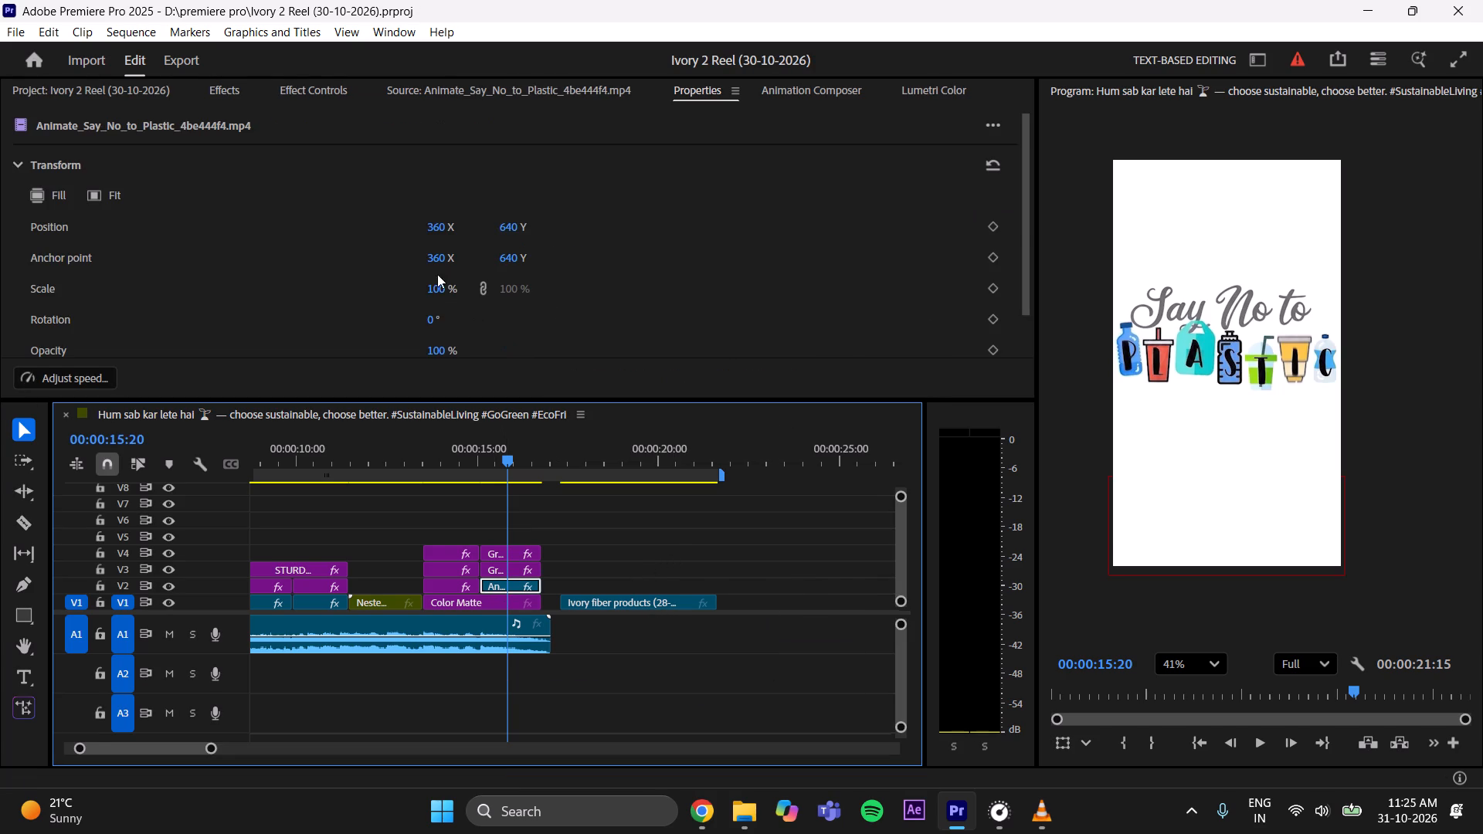
pyautogui.moveTo(436, 287); pyautogui.dragTo(422, 293)
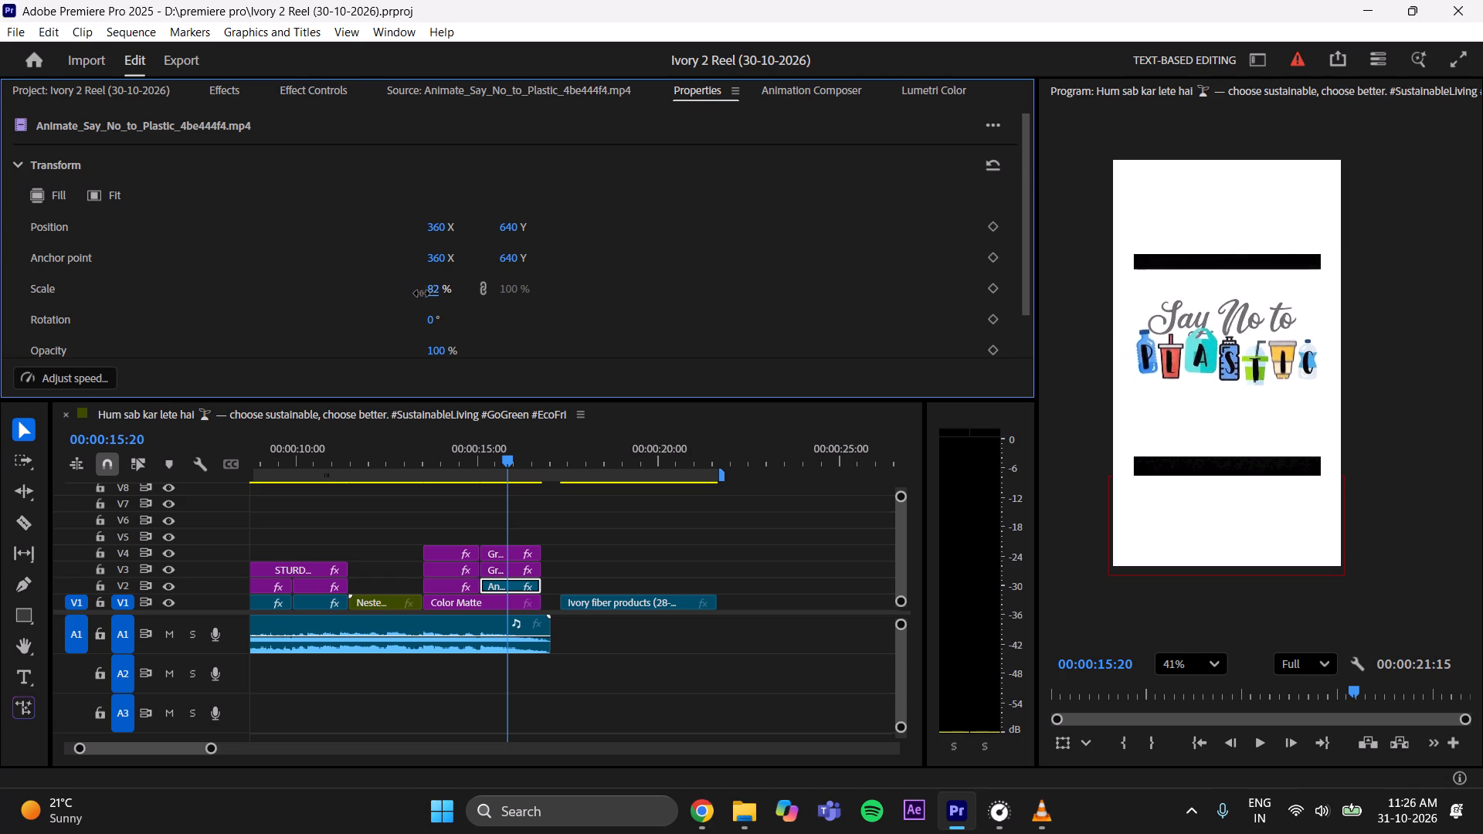
pyautogui.moveTo(422, 293); pyautogui.dragTo(423, 294)
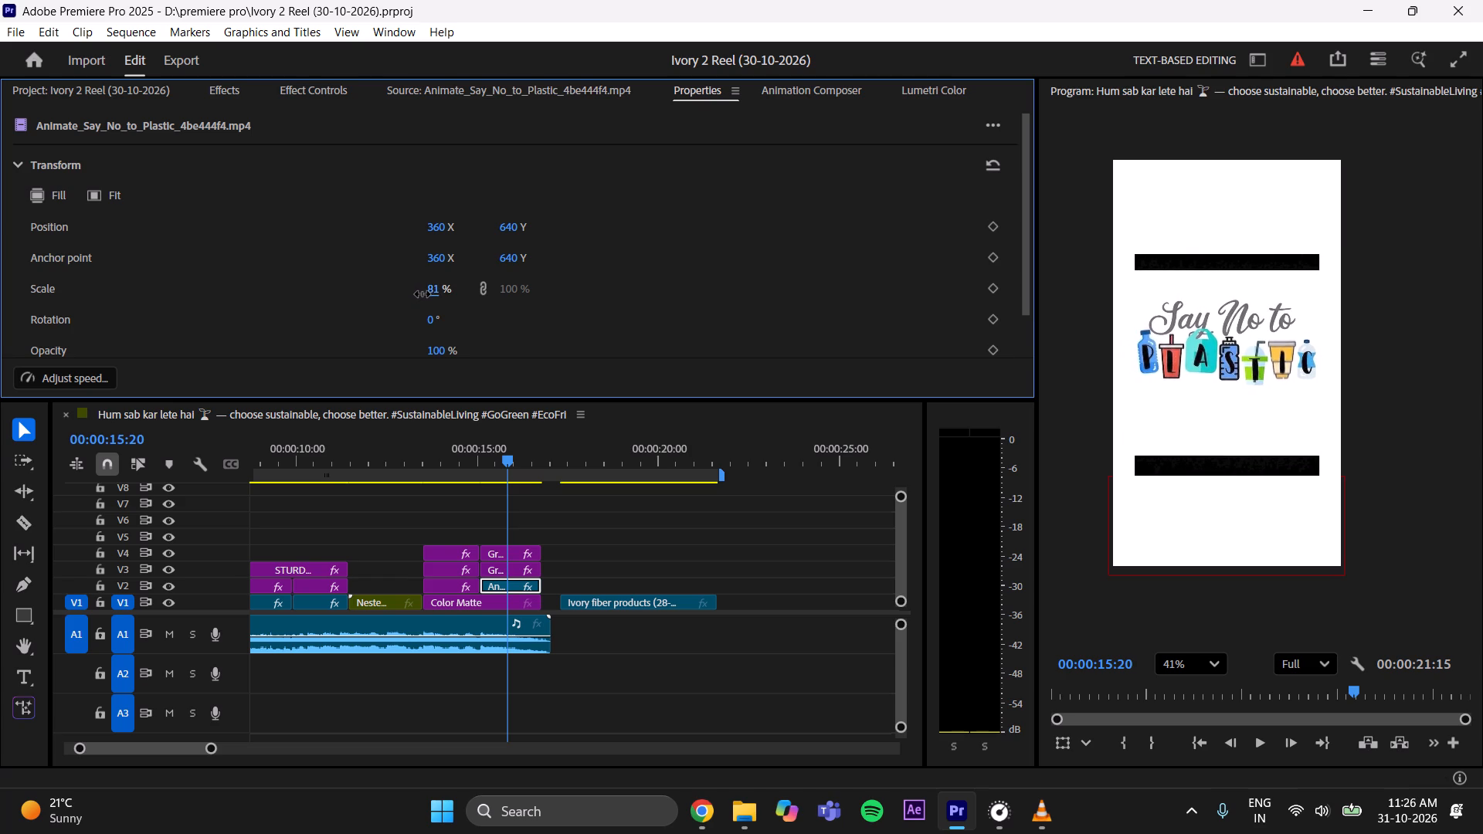
pyautogui.moveTo(423, 294); pyautogui.dragTo(421, 296)
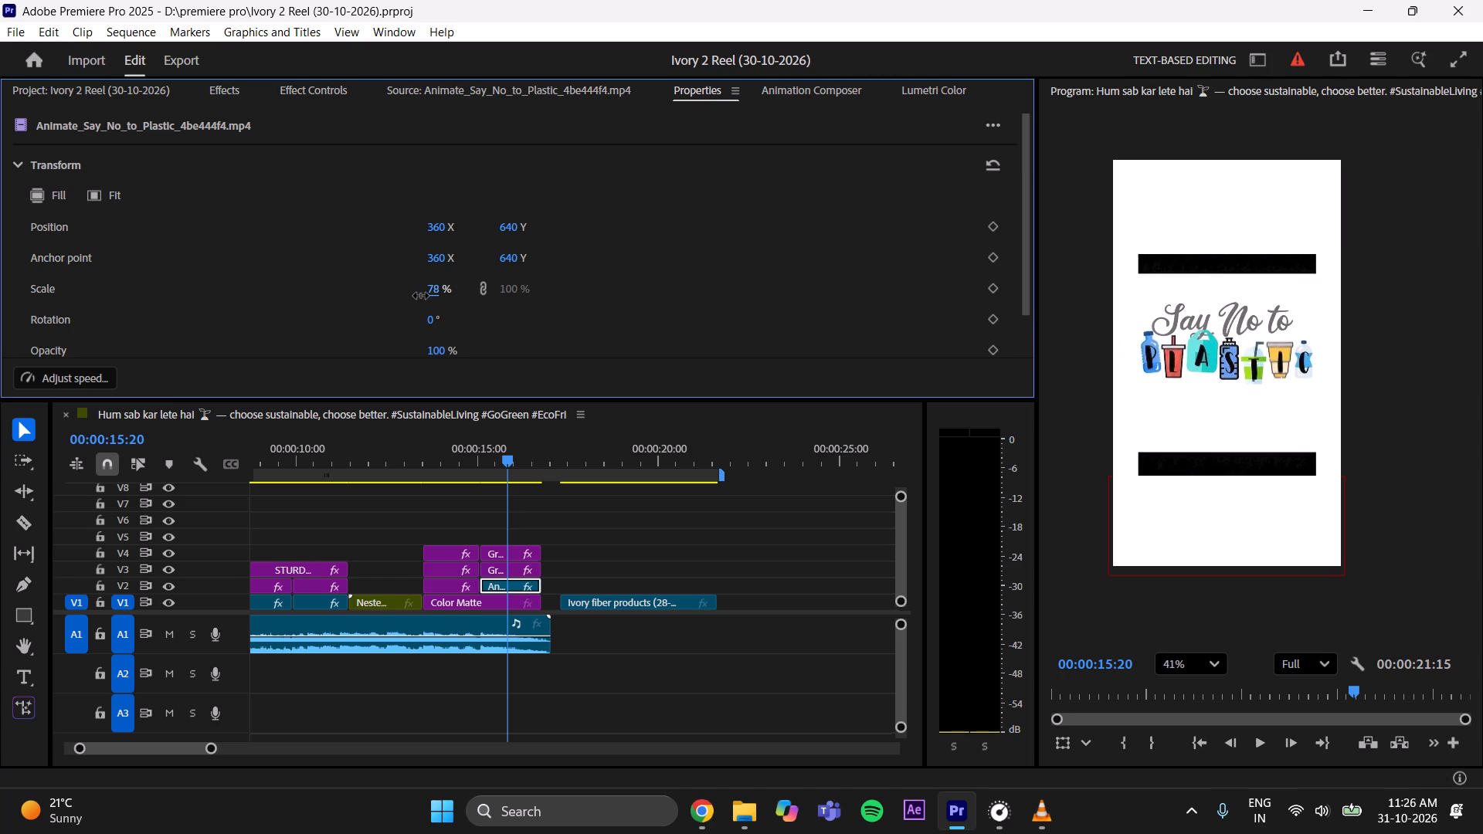
pyautogui.moveTo(421, 296); pyautogui.dragTo(423, 296)
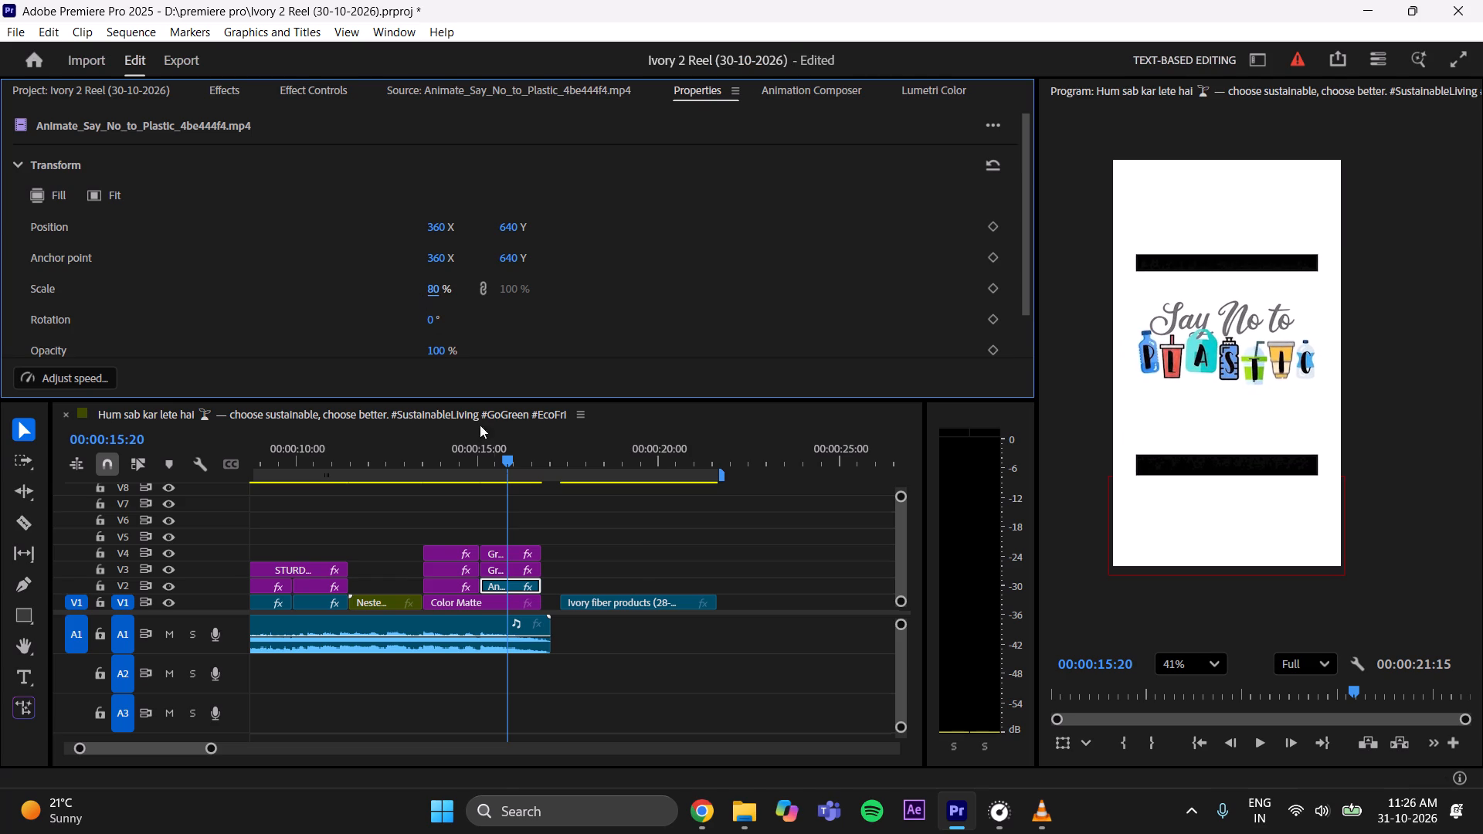
pyautogui.click(633, 561)
pyautogui.hotkey('ctrl', 's')
# Cover the scaled clip's black bars by setting the V3 rectangle's Y position to 703 and the V4 rectangle's to about 1579, and save.
pyautogui.click(511, 570)
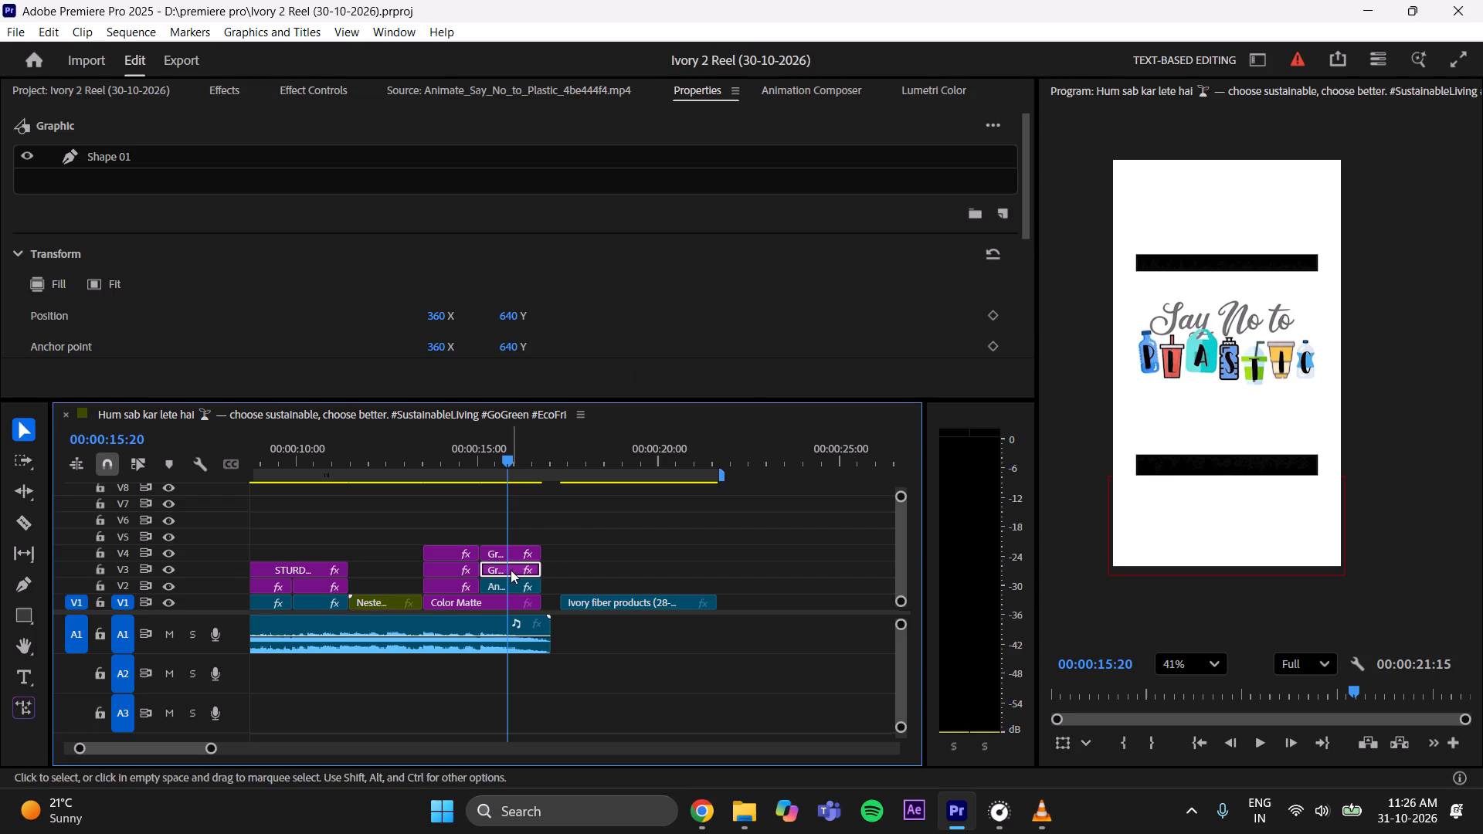
pyautogui.moveTo(509, 311); pyautogui.dragTo(544, 299)
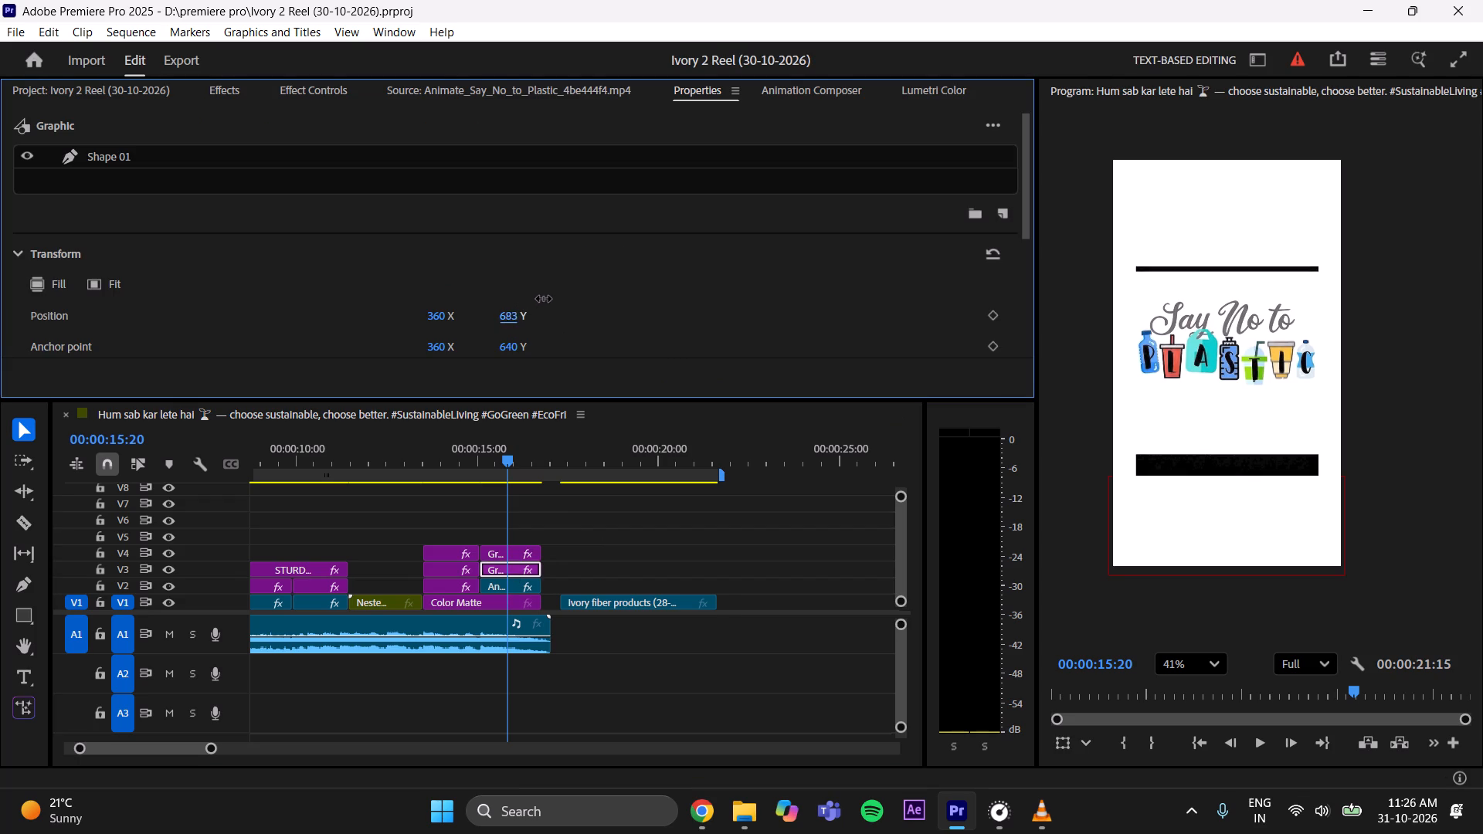
pyautogui.moveTo(544, 299); pyautogui.dragTo(557, 294)
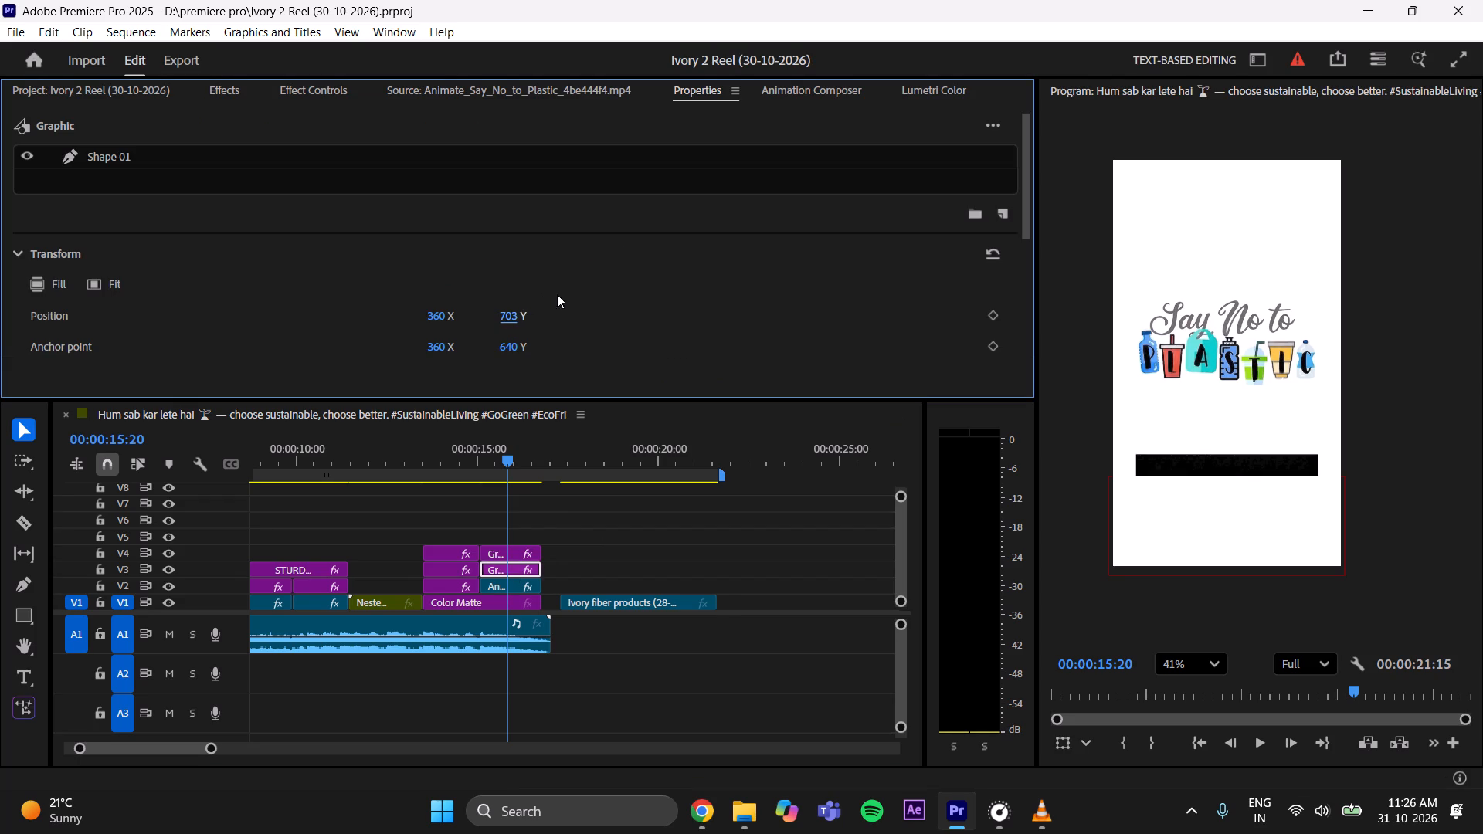
pyautogui.click(512, 553)
pyautogui.moveTo(518, 309); pyautogui.dragTo(470, 334)
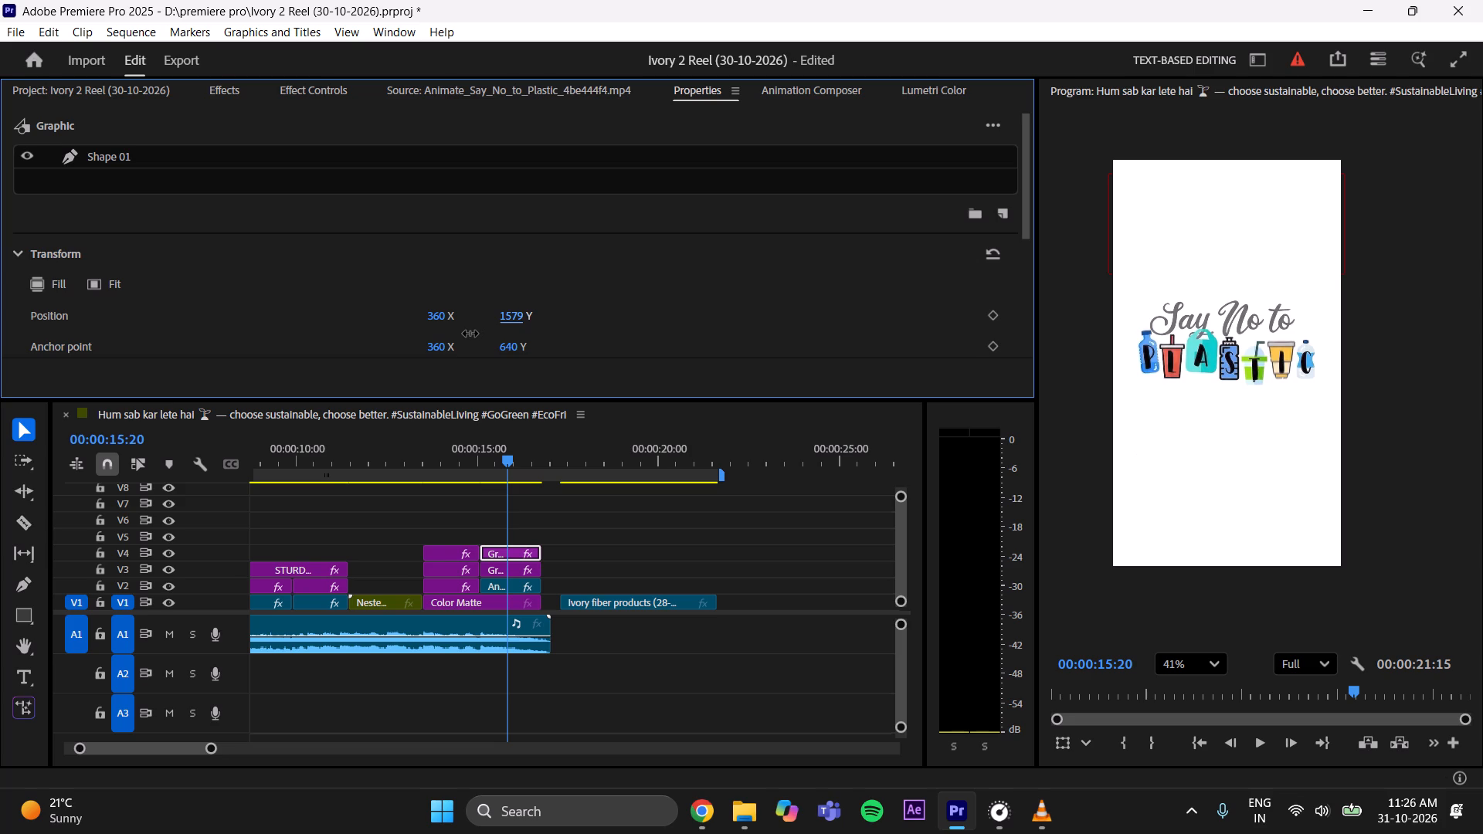
pyautogui.moveTo(470, 334); pyautogui.dragTo(469, 334)
pyautogui.click(596, 567)
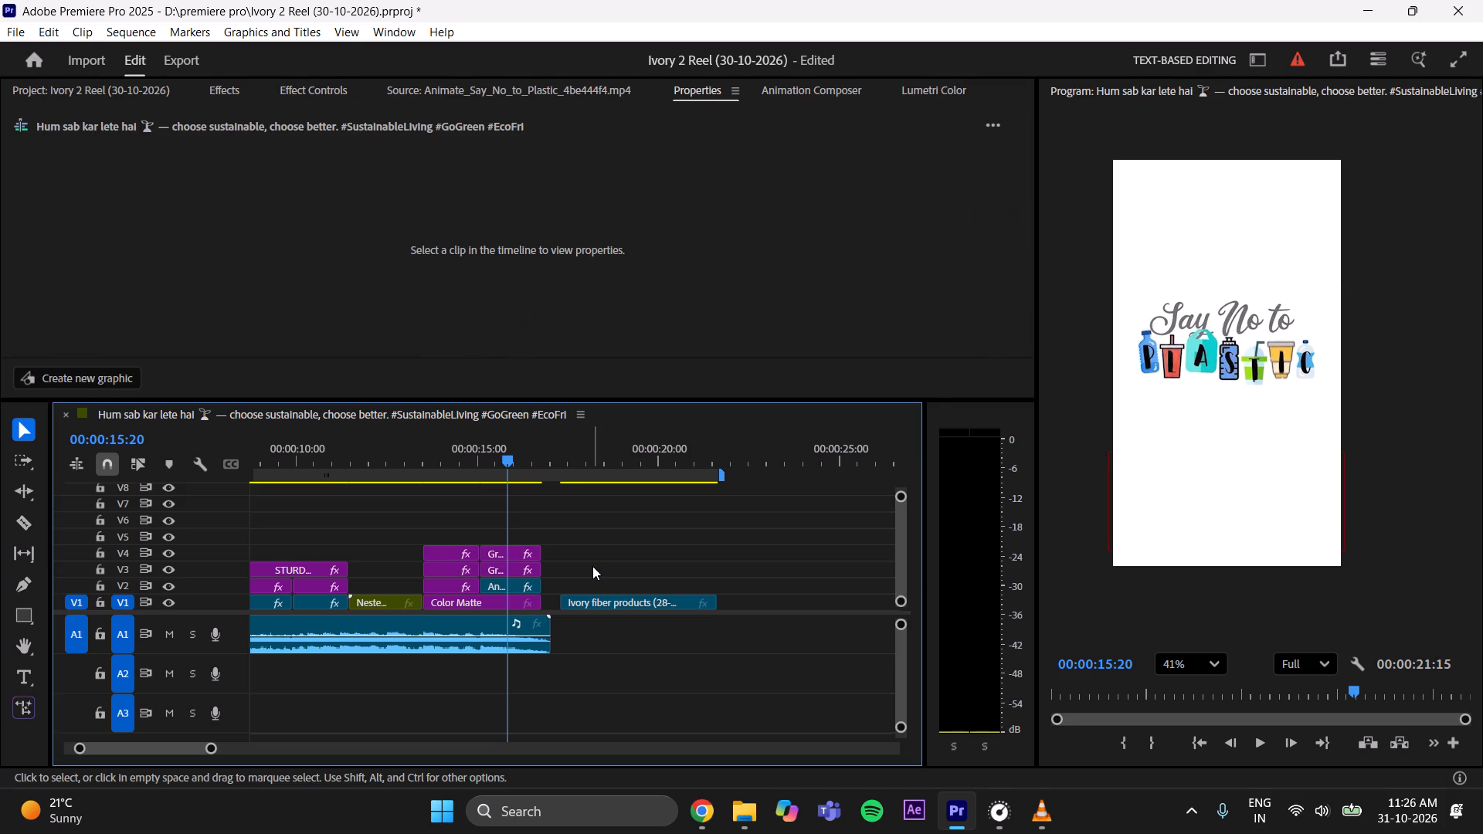
pyautogui.hotkey('ctrl', 's')
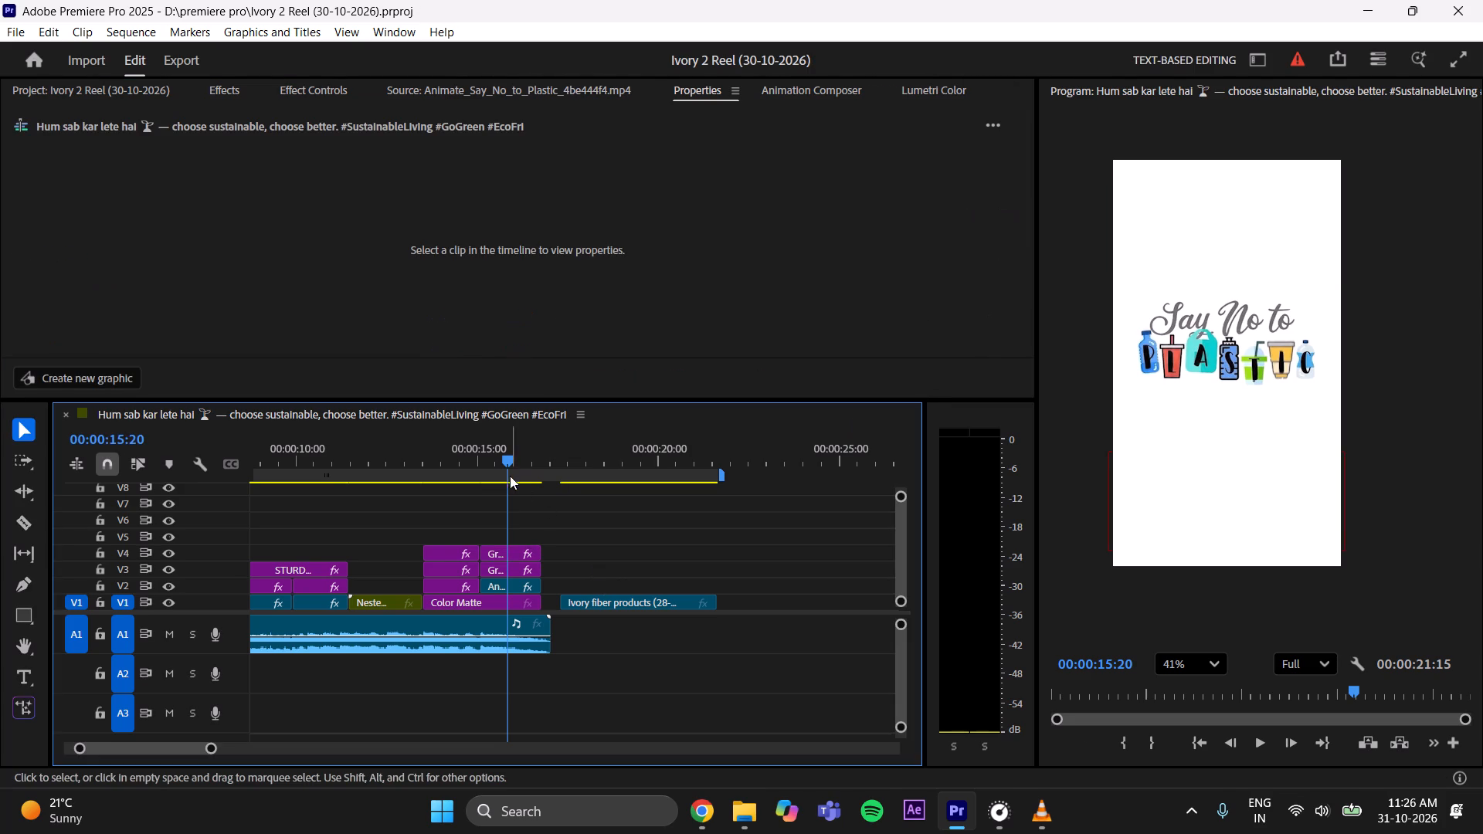
# Preview the ending, delete the Ivory fiber products (28-10-2026) clip from the end of V1, and save the project.
pyautogui.moveTo(507, 473); pyautogui.dragTo(458, 483)
pyautogui.press('space')
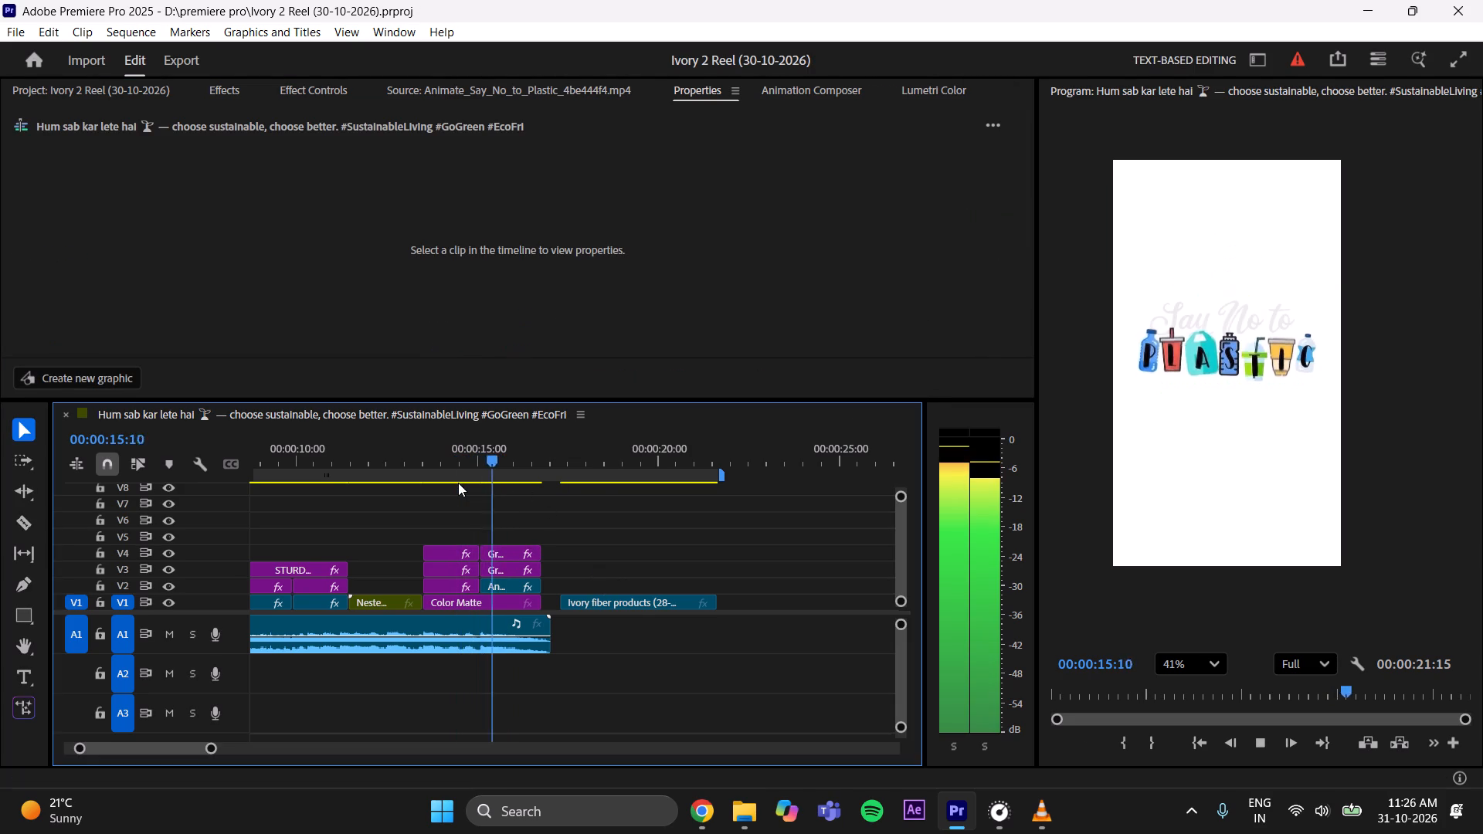
pyautogui.press('space')
pyautogui.moveTo(498, 457); pyautogui.dragTo(462, 475)
pyautogui.press('space')
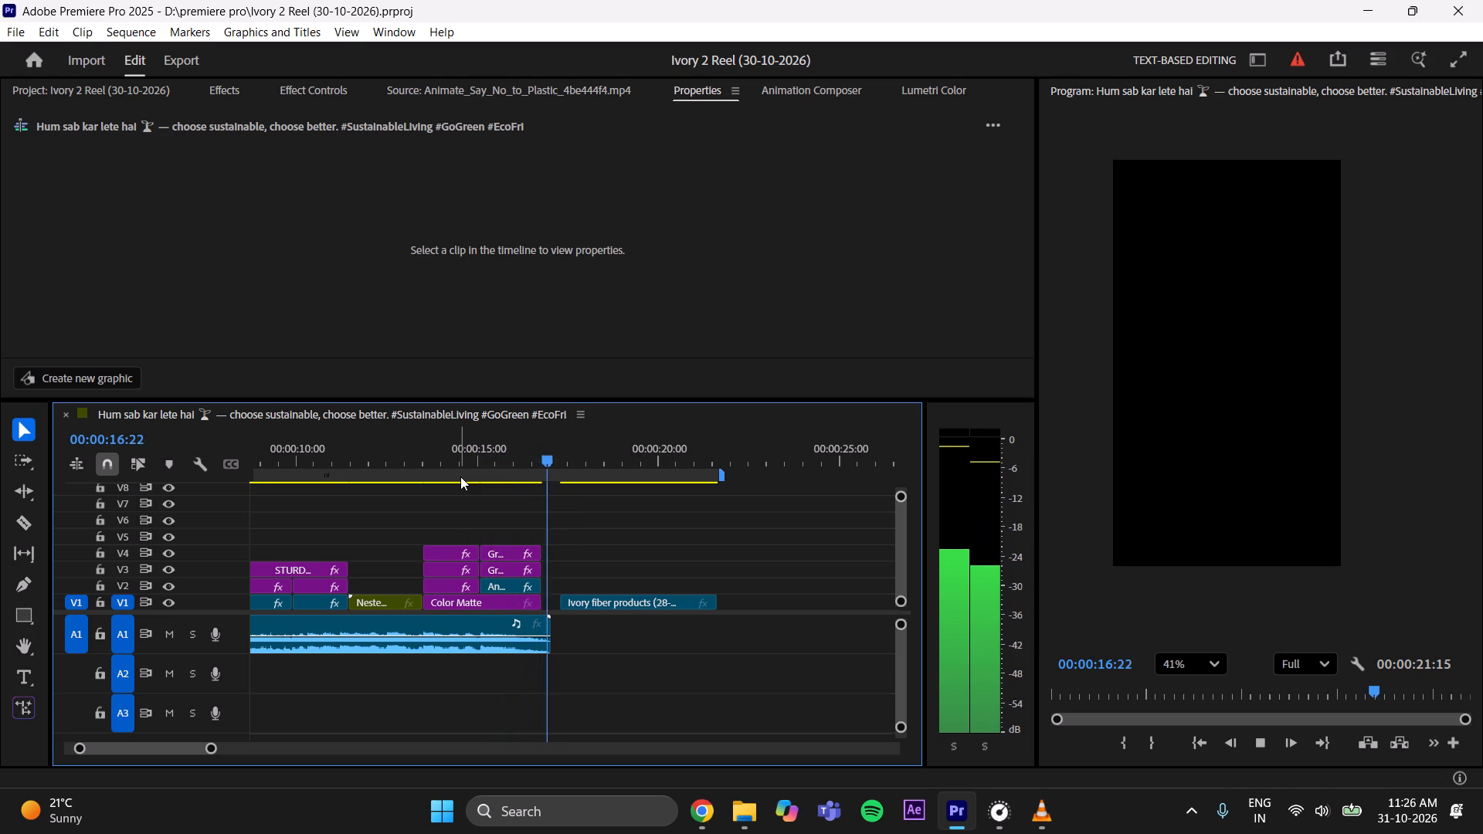
pyautogui.press('space')
pyautogui.moveTo(586, 601); pyautogui.dragTo(572, 599)
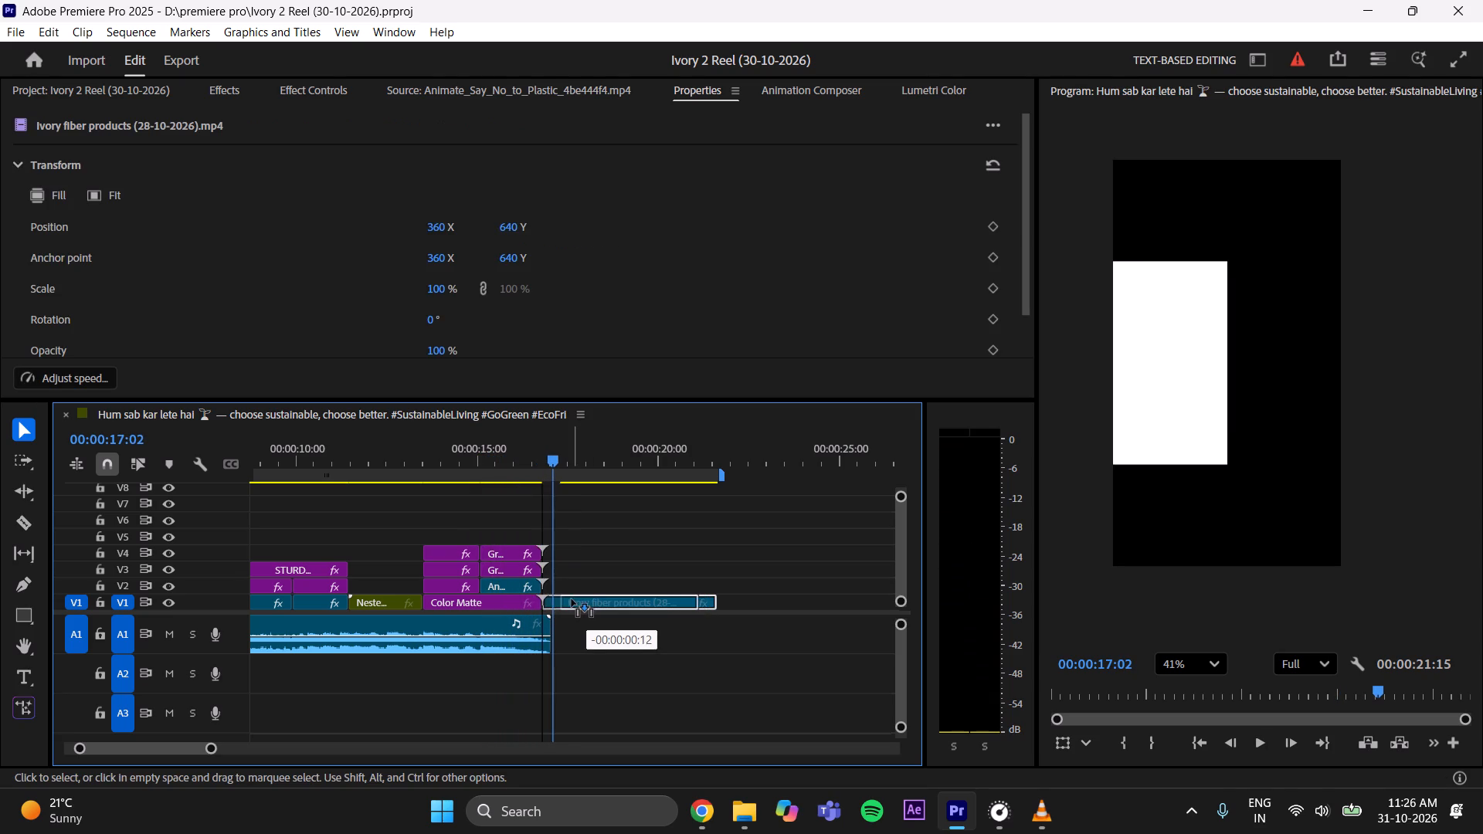
pyautogui.moveTo(572, 599); pyautogui.dragTo(572, 599)
pyautogui.click(578, 600)
pyautogui.press('Delete')
pyautogui.hotkey('ctrl', 's')
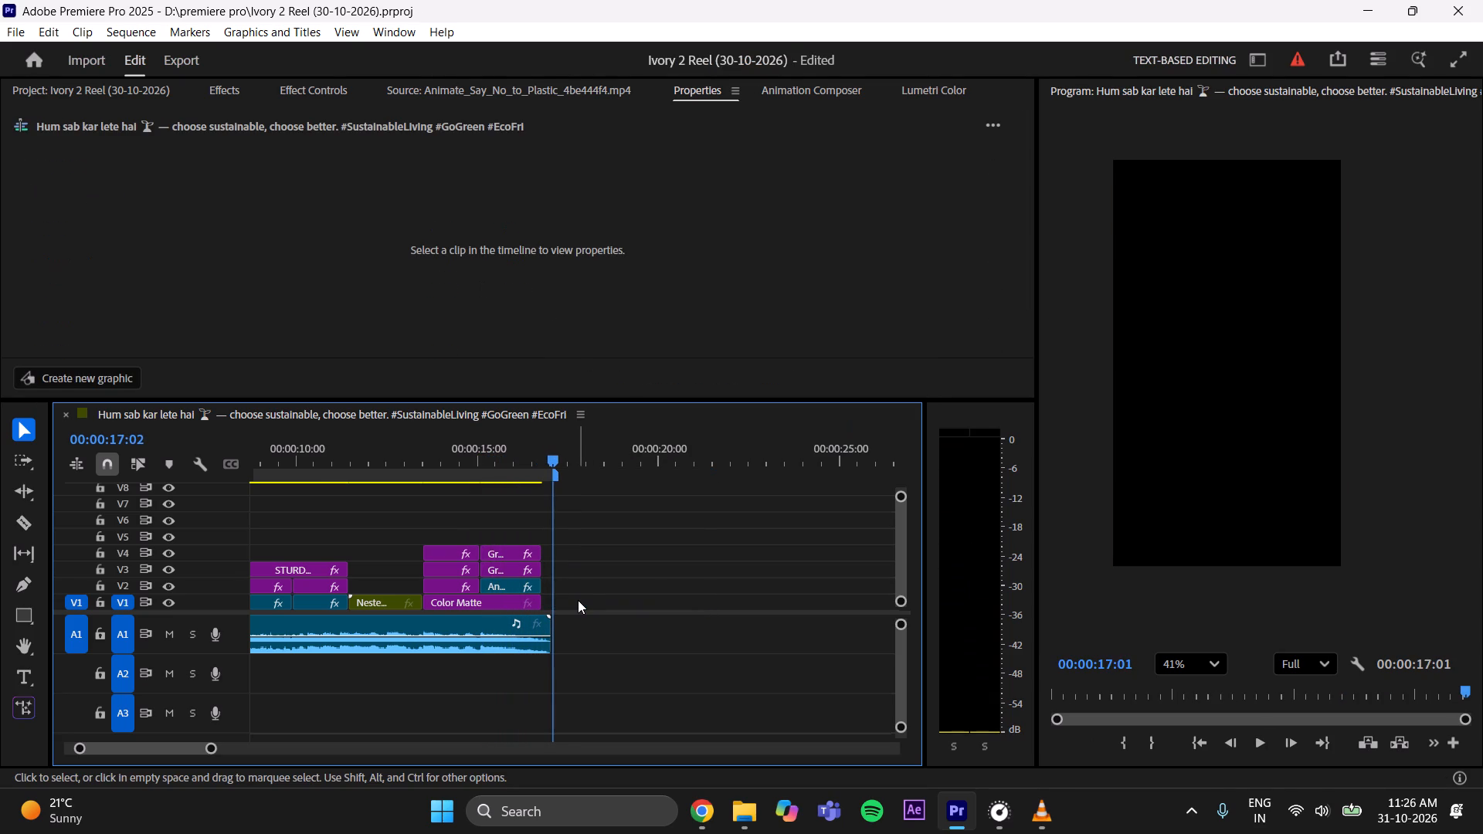
# Find Fiesta Kit Unboxing video (1).mp4 in New folder (2) inside the plate folder on D:, and check its ending in VLC.
pyautogui.click(729, 821)
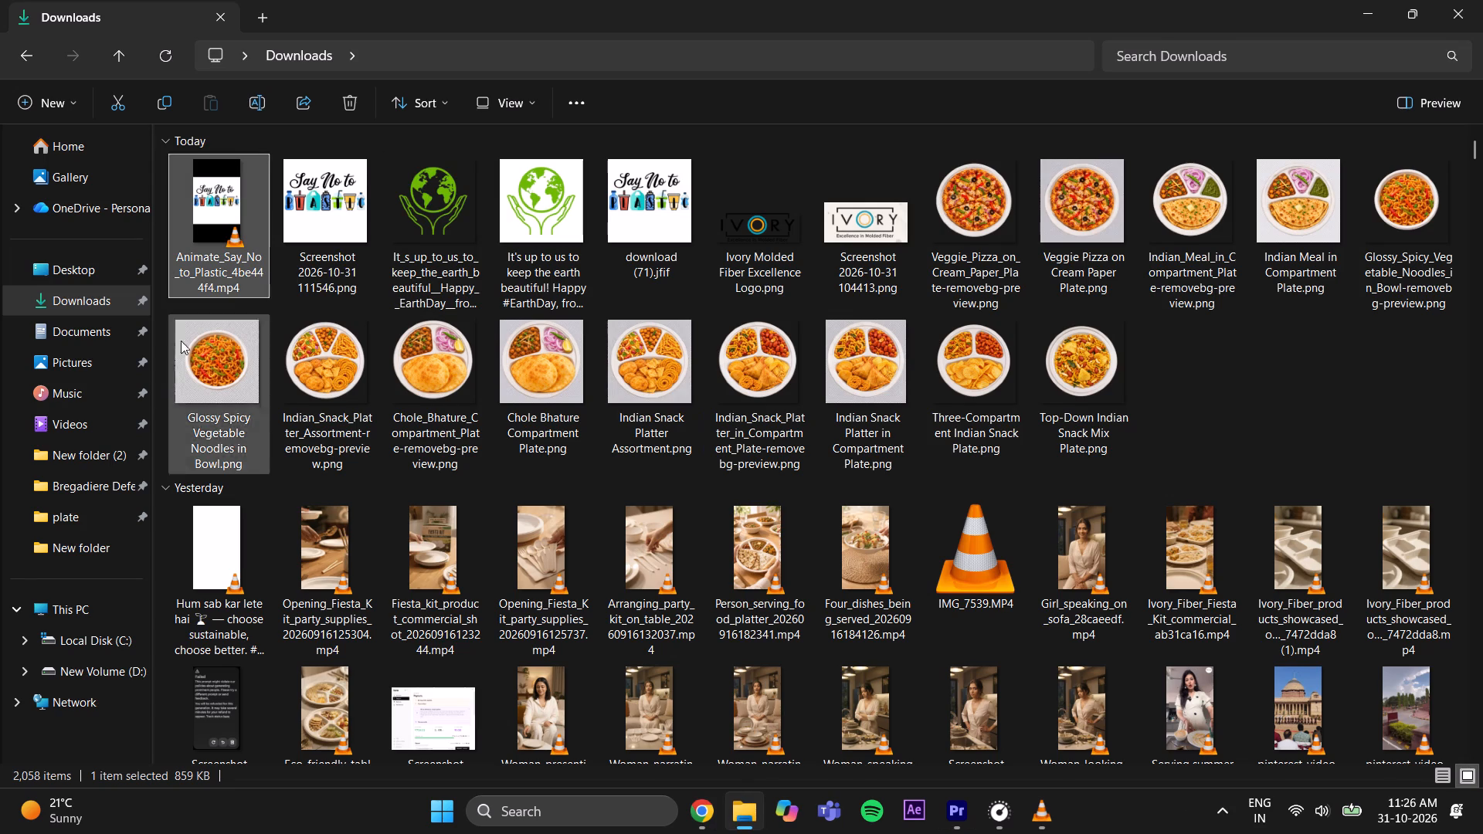
pyautogui.click(71, 604)
pyautogui.click(101, 506)
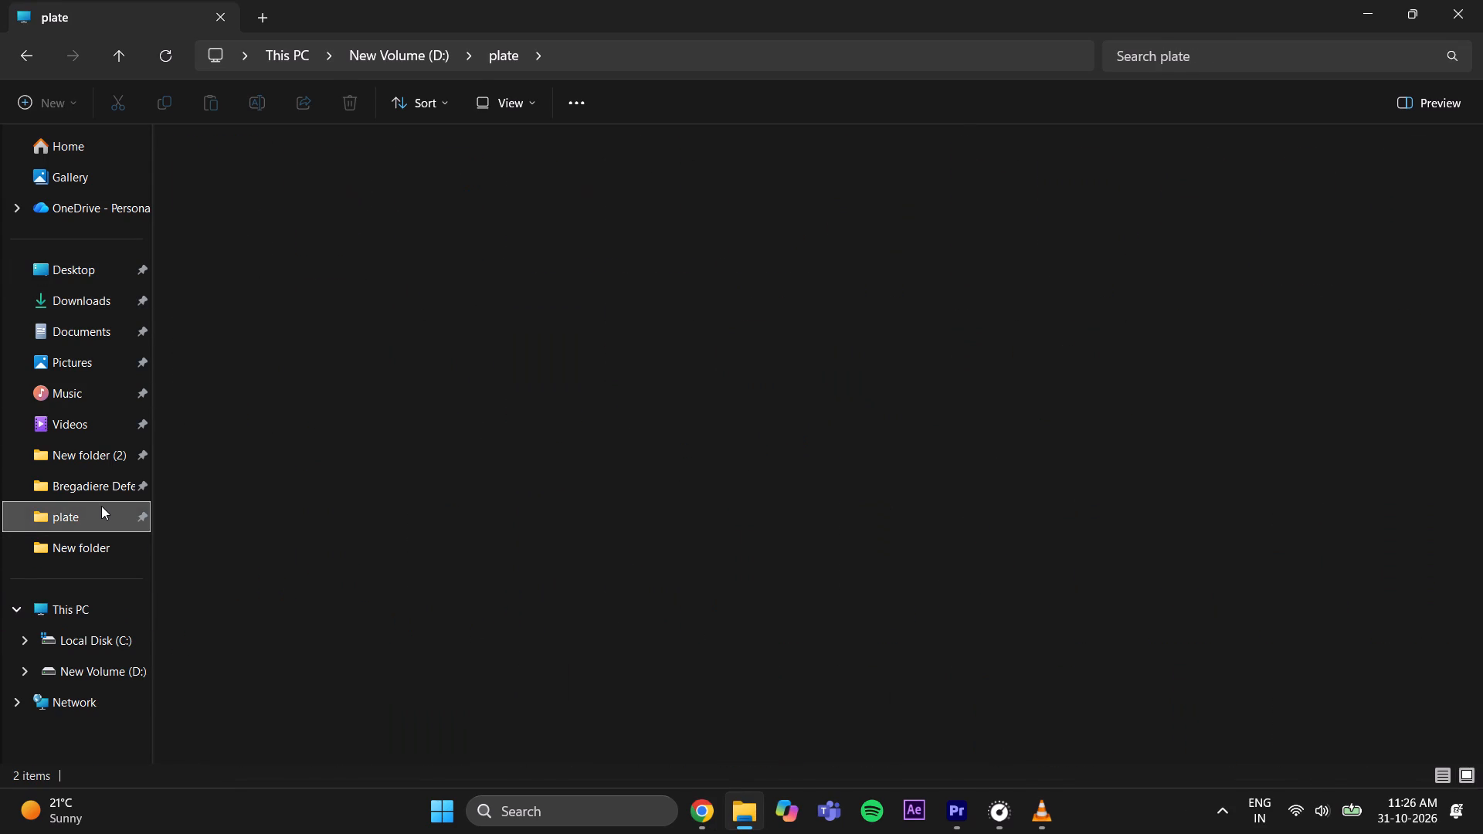
pyautogui.doubleClick(409, 219)
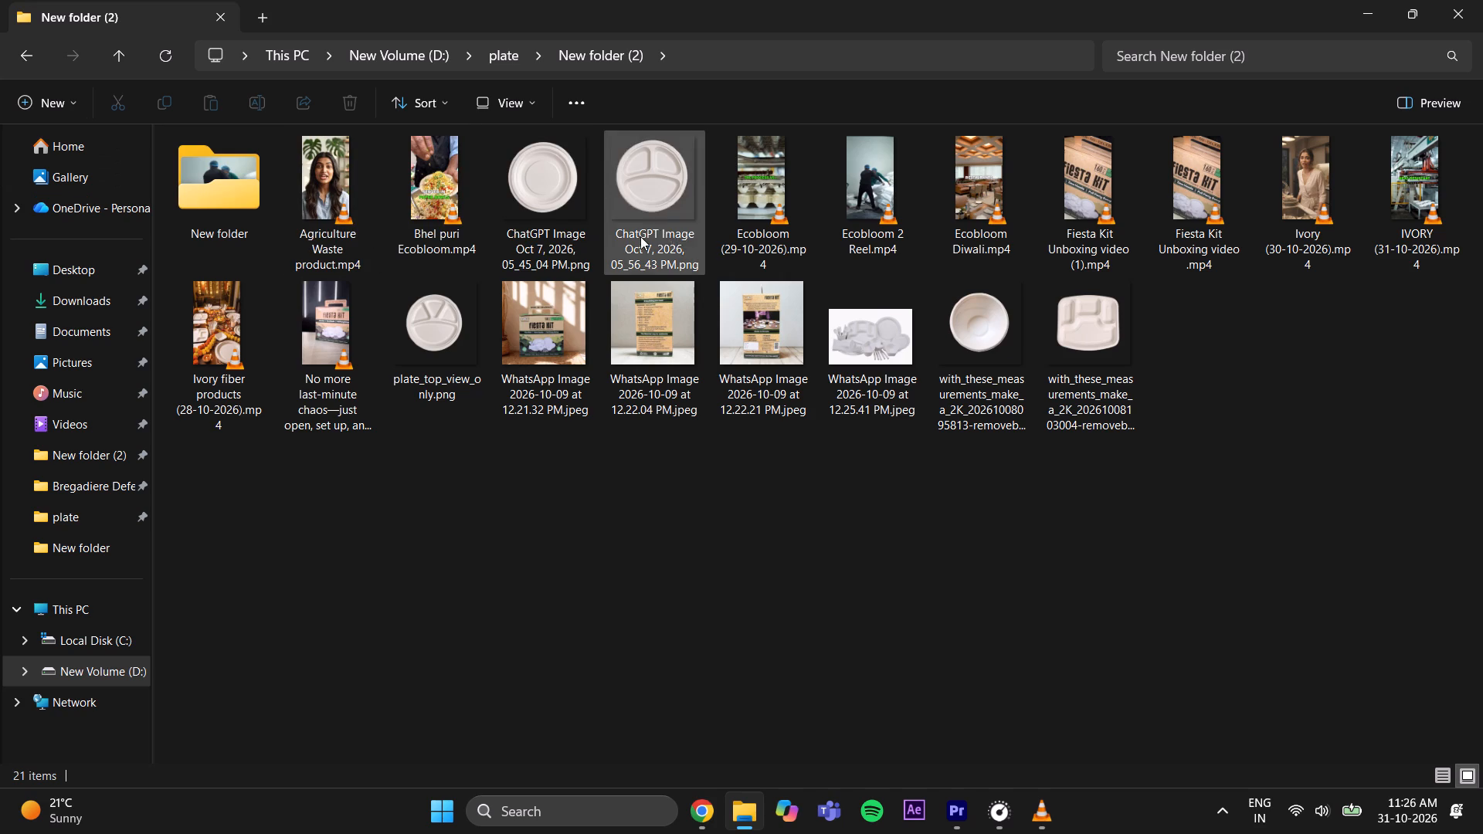
pyautogui.doubleClick(1088, 226)
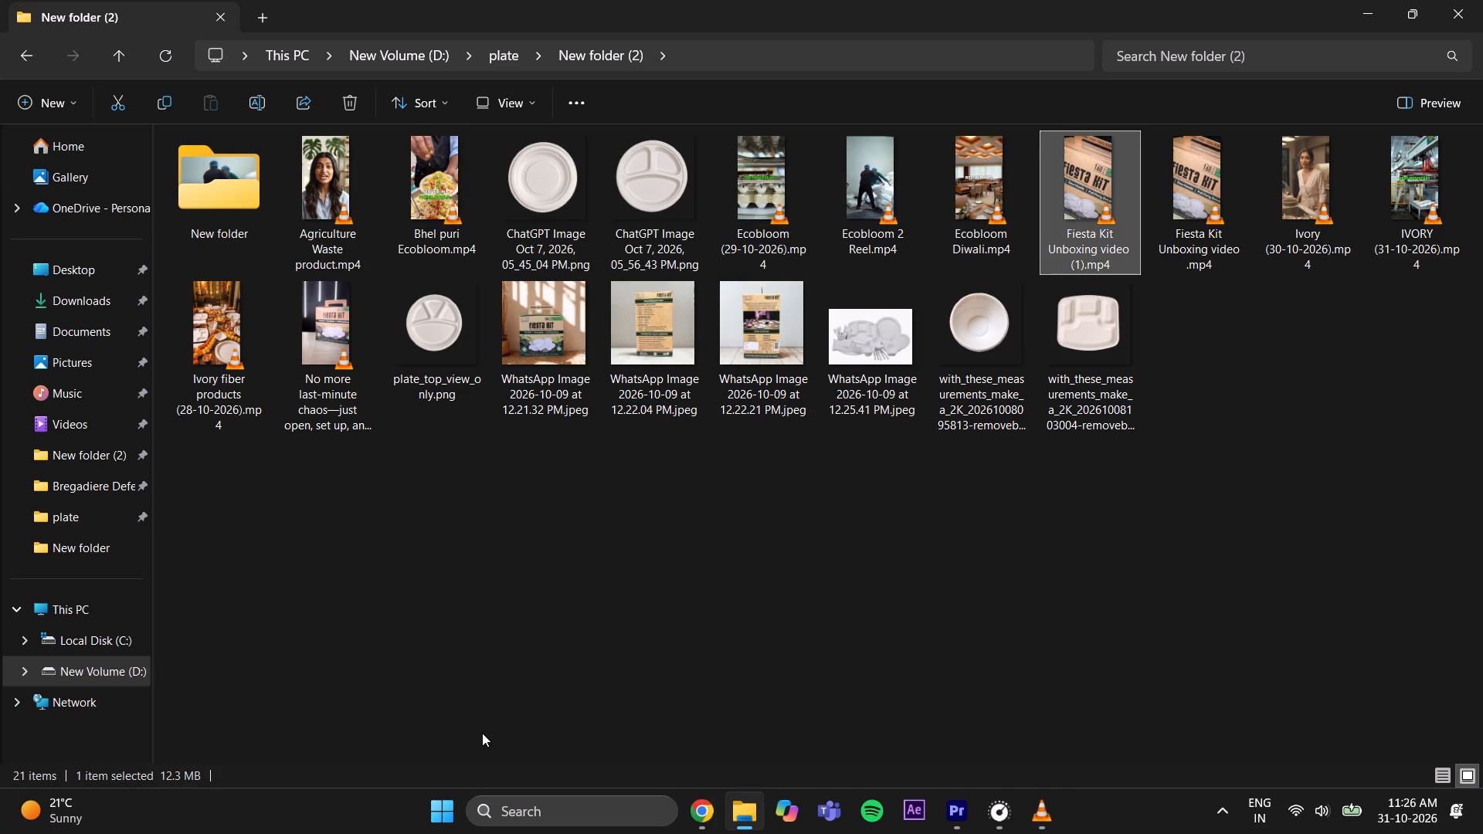
pyautogui.click(1037, 819)
pyautogui.moveTo(809, 750); pyautogui.dragTo(1420, 753)
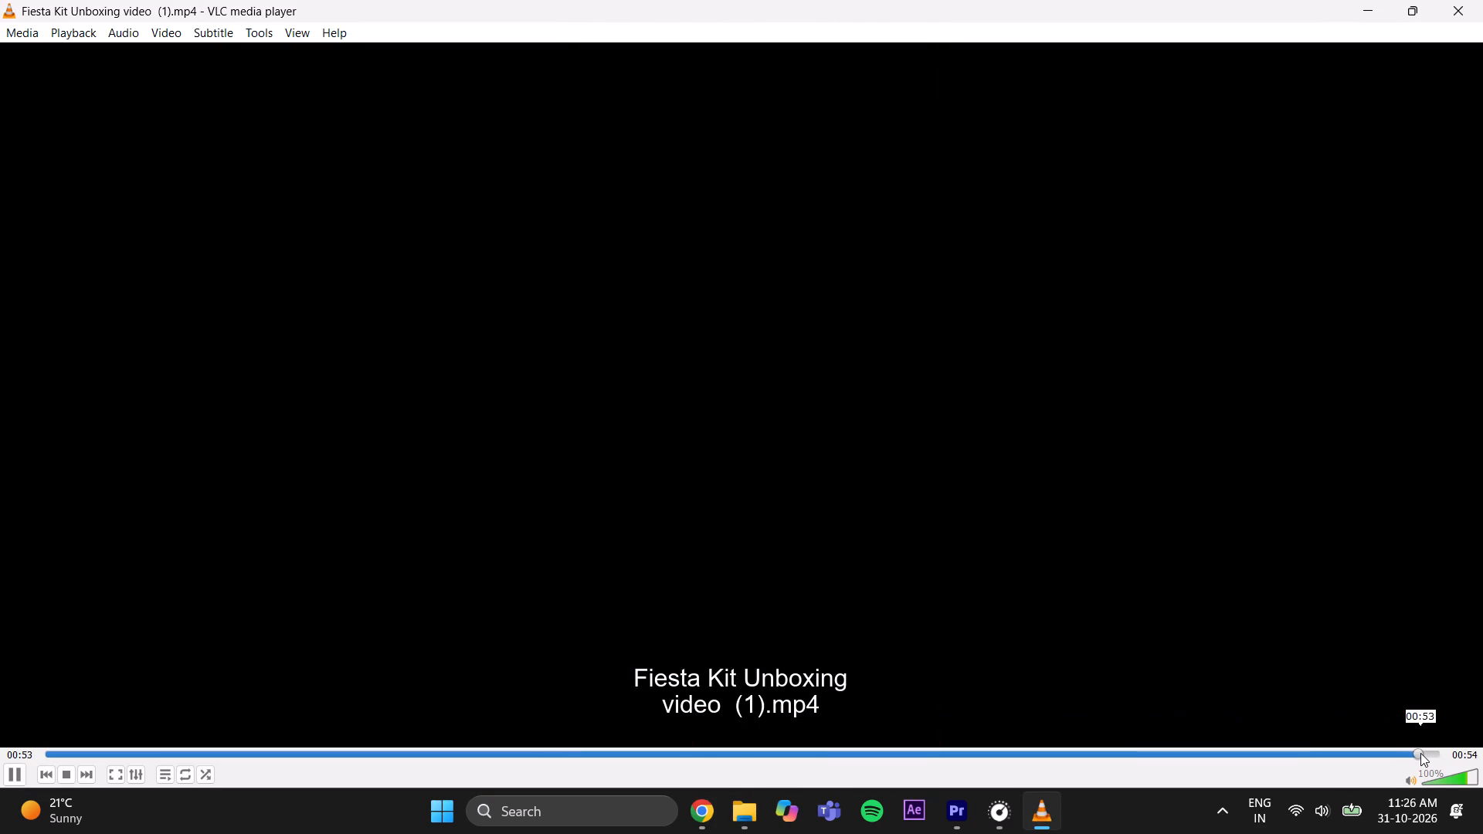
pyautogui.moveTo(1420, 753); pyautogui.dragTo(1430, 737)
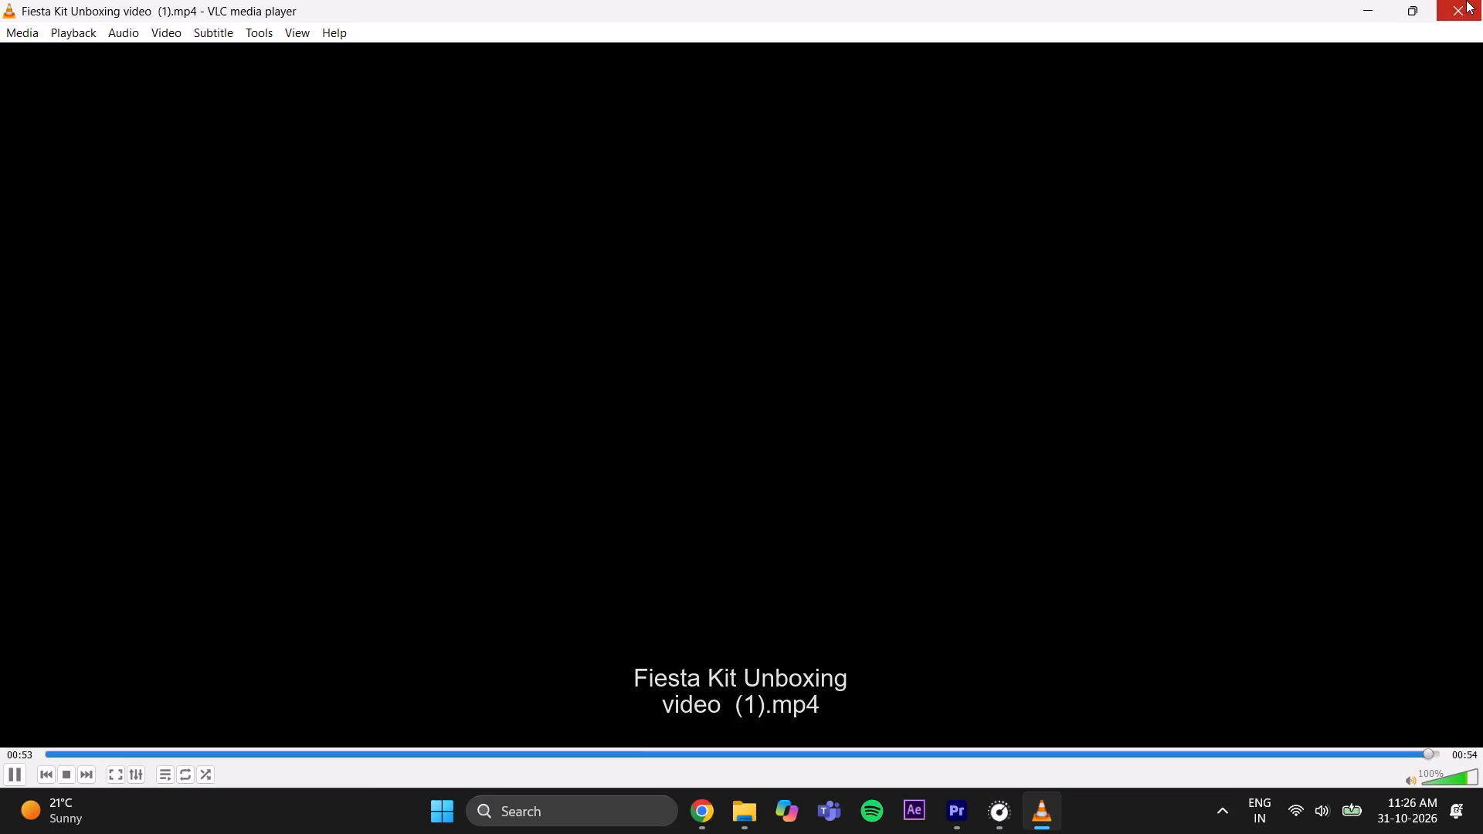
pyautogui.click(1466, 0)
# Bring Fiesta Kit Unboxing video (1).mp4 from its folder into Premiere Pro's Source monitor.
pyautogui.moveTo(1098, 198); pyautogui.dragTo(974, 801)
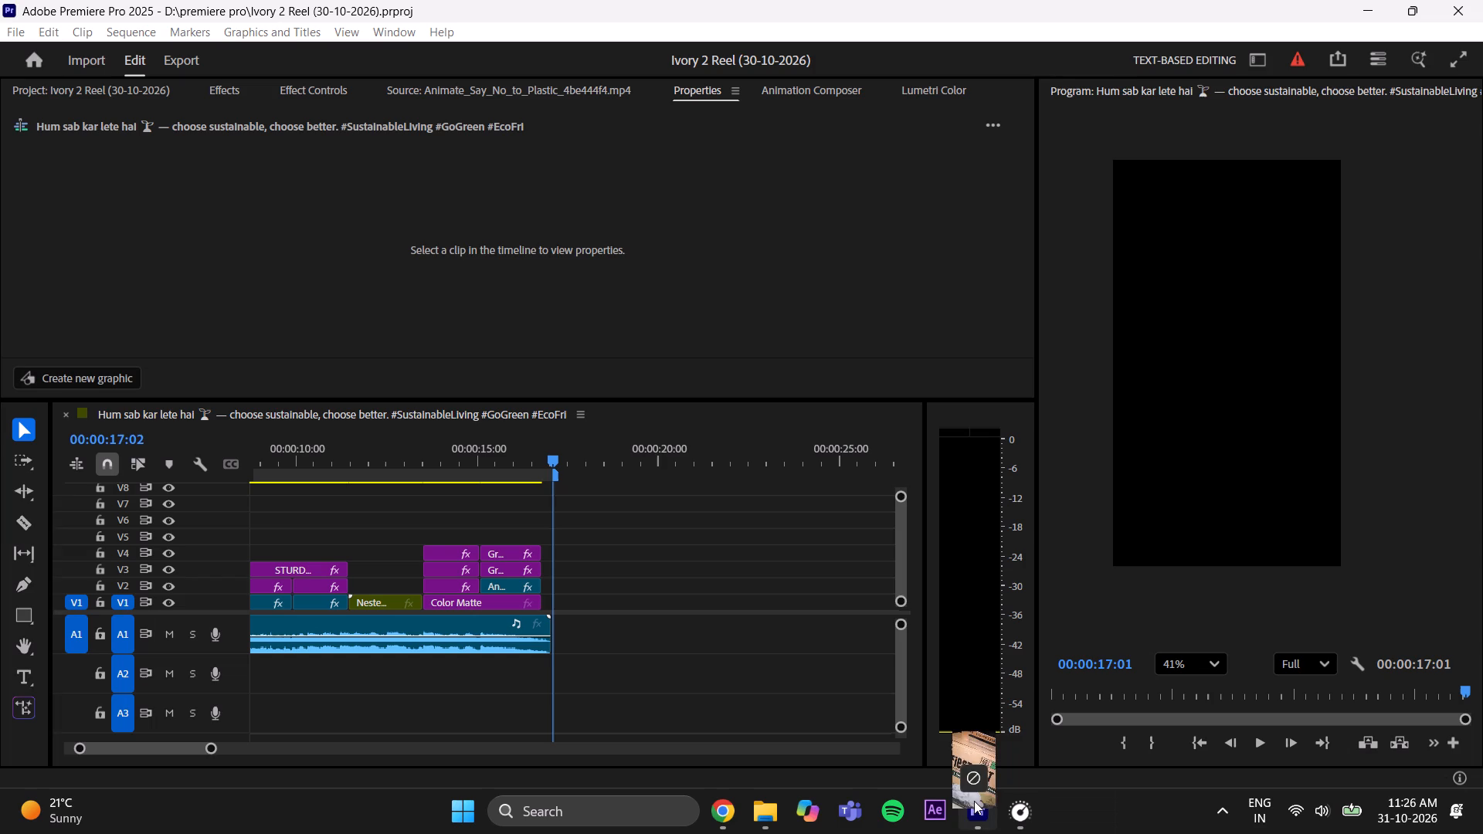
pyautogui.moveTo(974, 801); pyautogui.dragTo(441, 87)
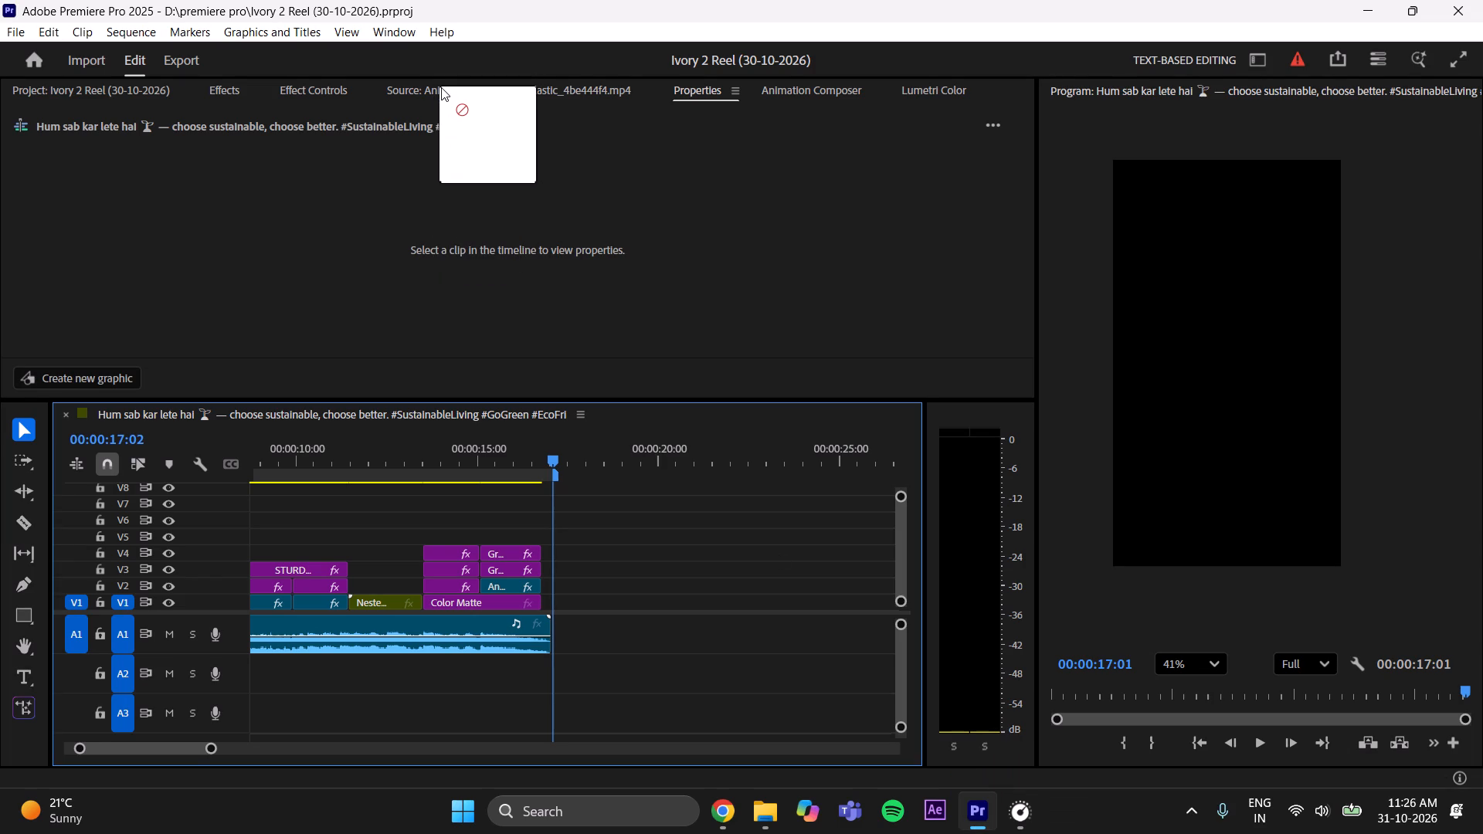
pyautogui.moveTo(441, 87); pyautogui.dragTo(474, 173)
# Mark the source video's closing Ivory logo section, with the in point at 00:00:50:05 and the out point at 00:00:53:06.
pyautogui.moveTo(467, 320); pyautogui.dragTo(949, 347)
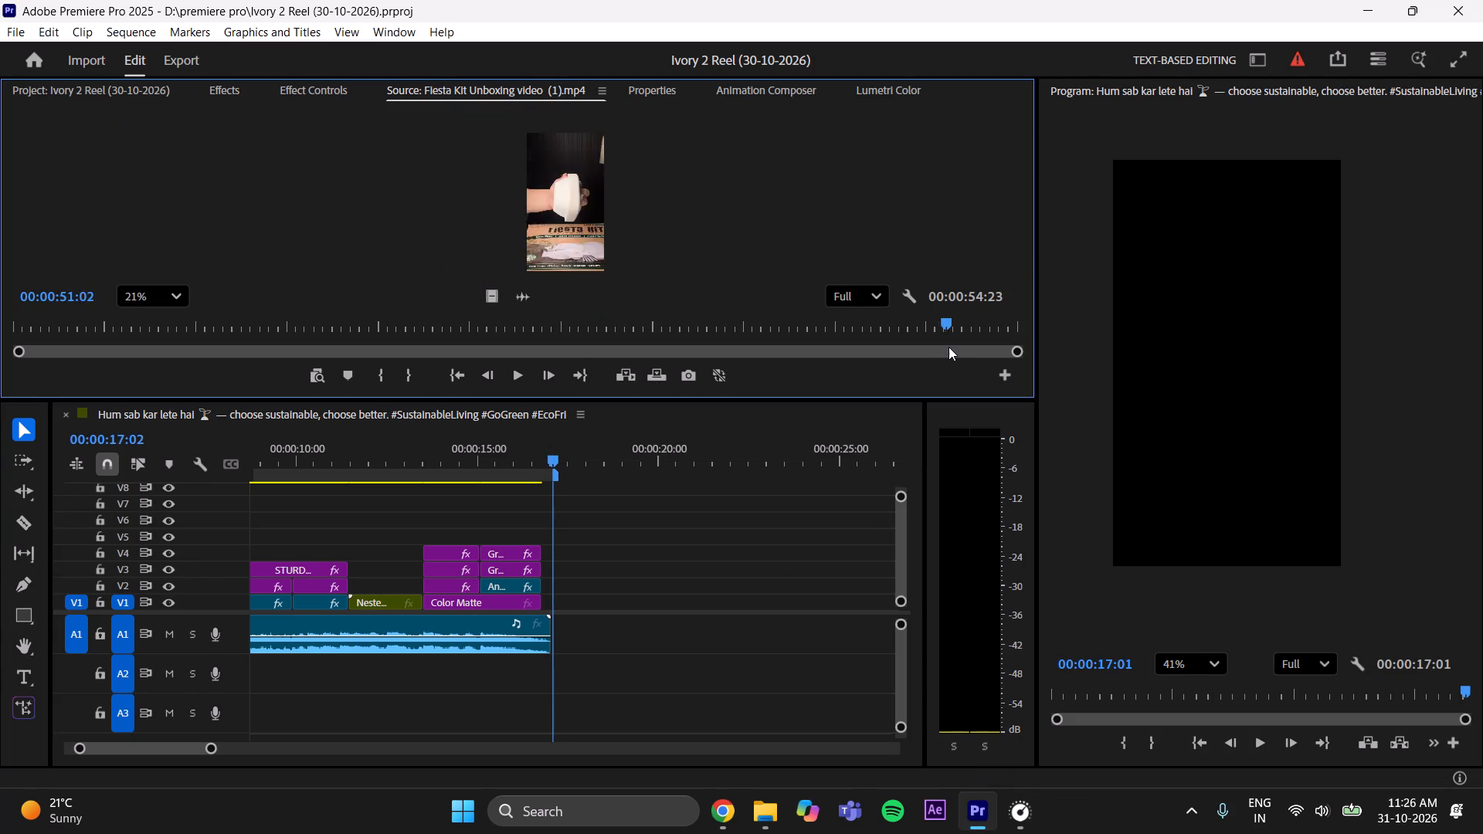
pyautogui.moveTo(949, 347); pyautogui.dragTo(907, 364)
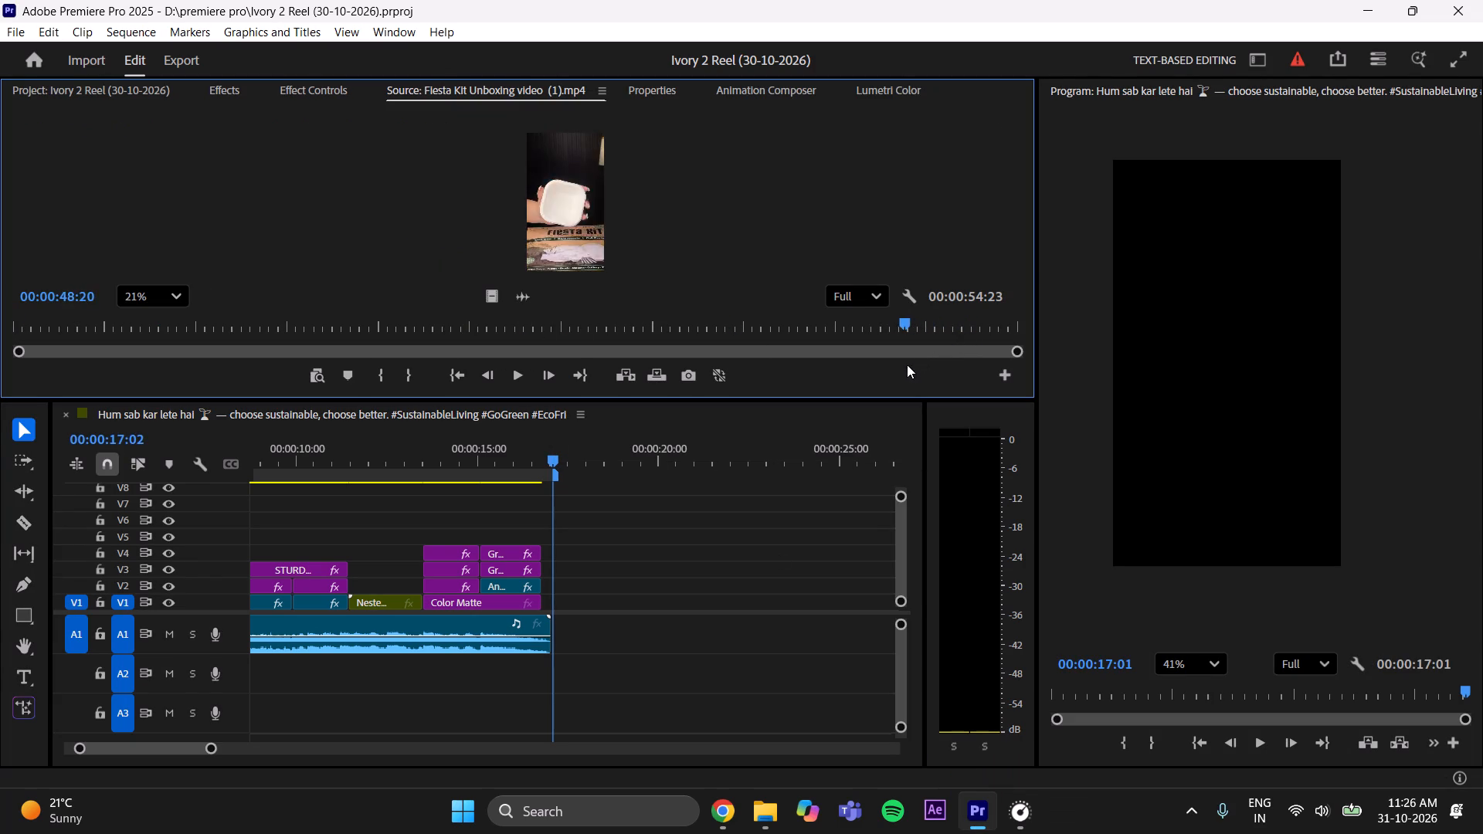
pyautogui.moveTo(907, 364); pyautogui.dragTo(915, 362)
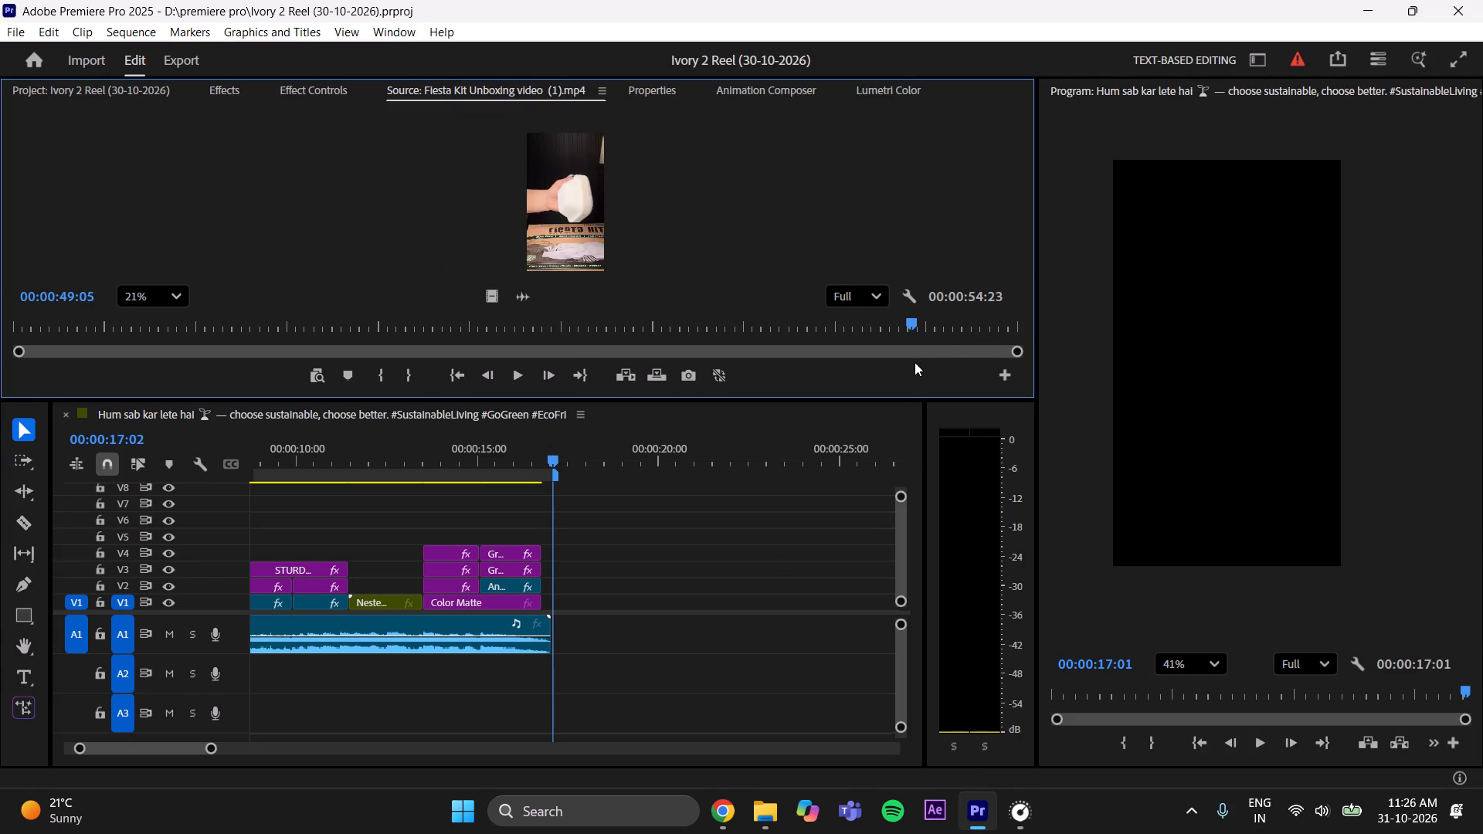
pyautogui.moveTo(915, 362); pyautogui.dragTo(932, 354)
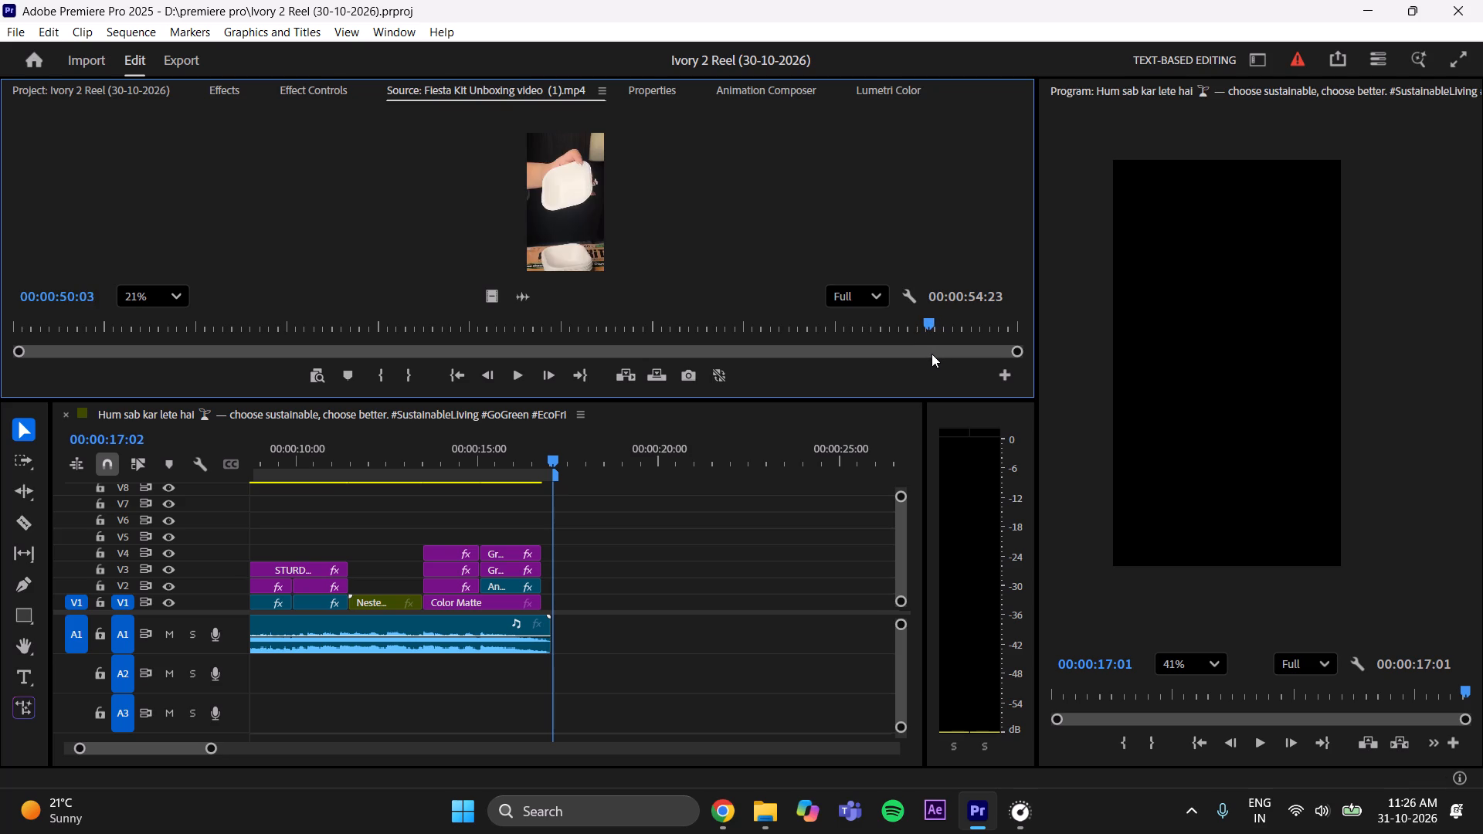
pyautogui.moveTo(932, 354); pyautogui.dragTo(932, 354)
pyautogui.press('Right')
pyautogui.click(374, 378)
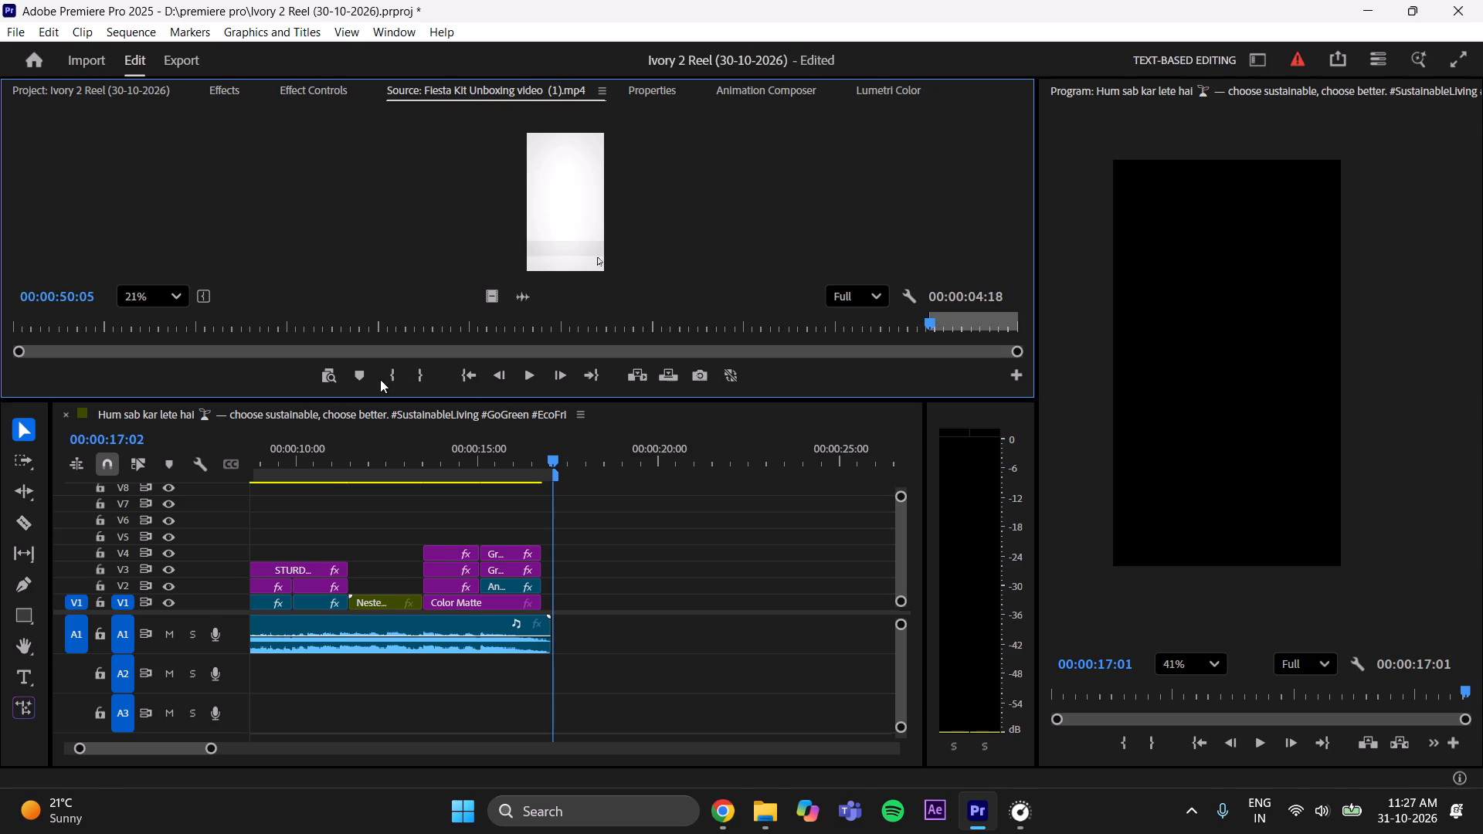
pyautogui.click(532, 371)
pyautogui.click(532, 371)
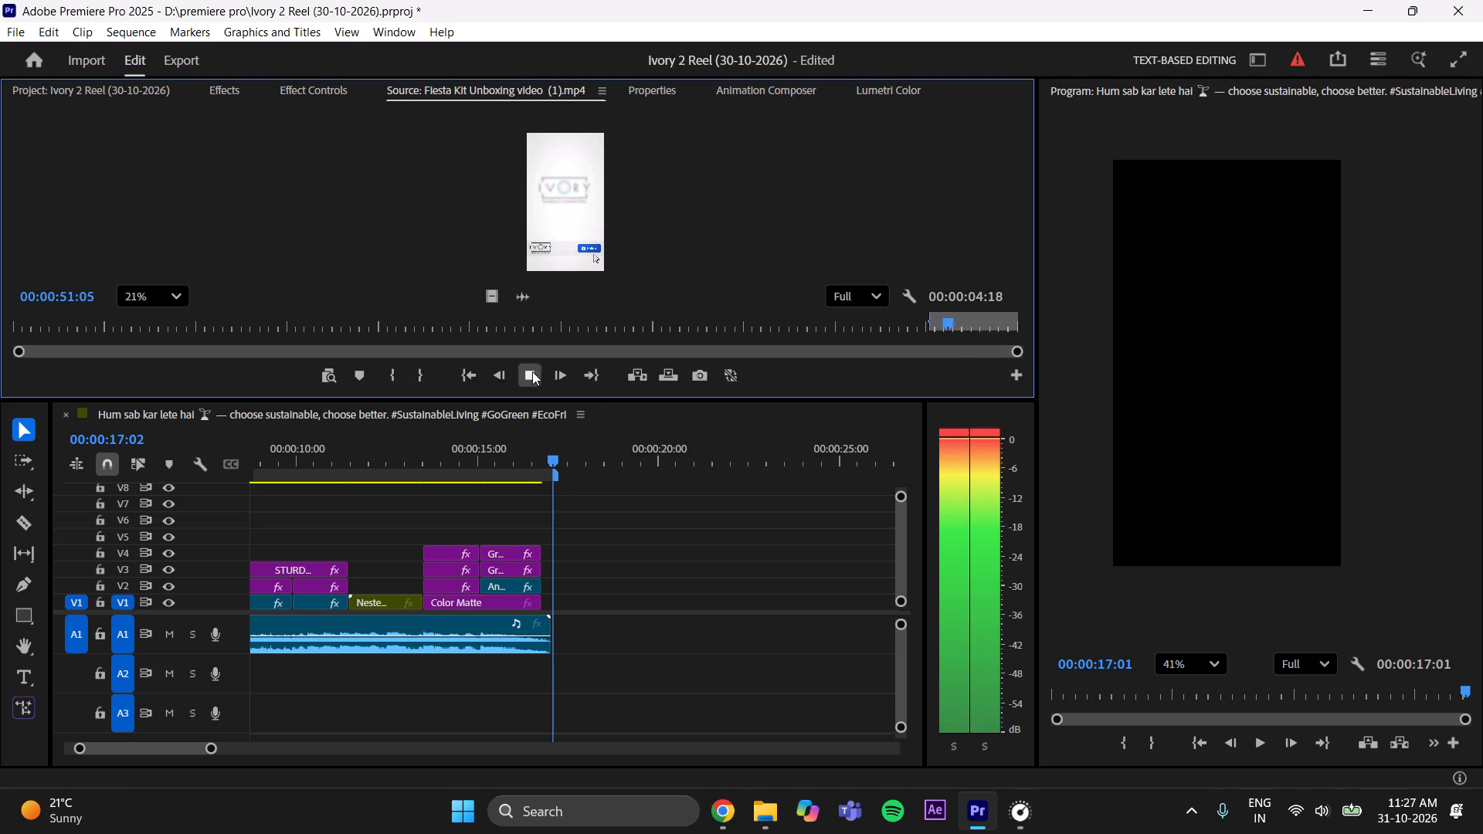
pyautogui.moveTo(955, 321); pyautogui.dragTo(1008, 327)
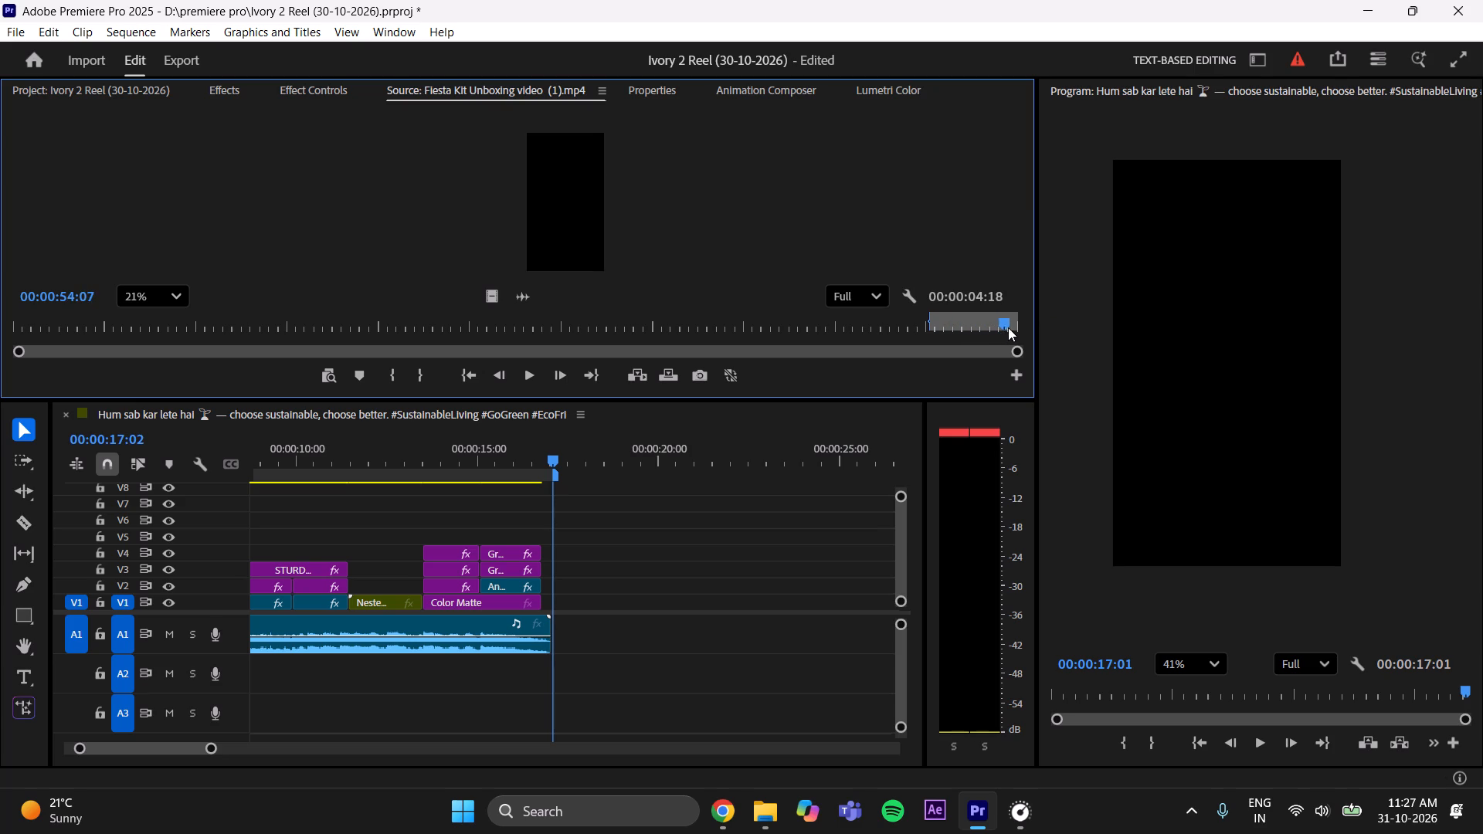
pyautogui.moveTo(1008, 327); pyautogui.dragTo(990, 336)
pyautogui.moveTo(990, 336); pyautogui.dragTo(989, 337)
pyautogui.click(417, 374)
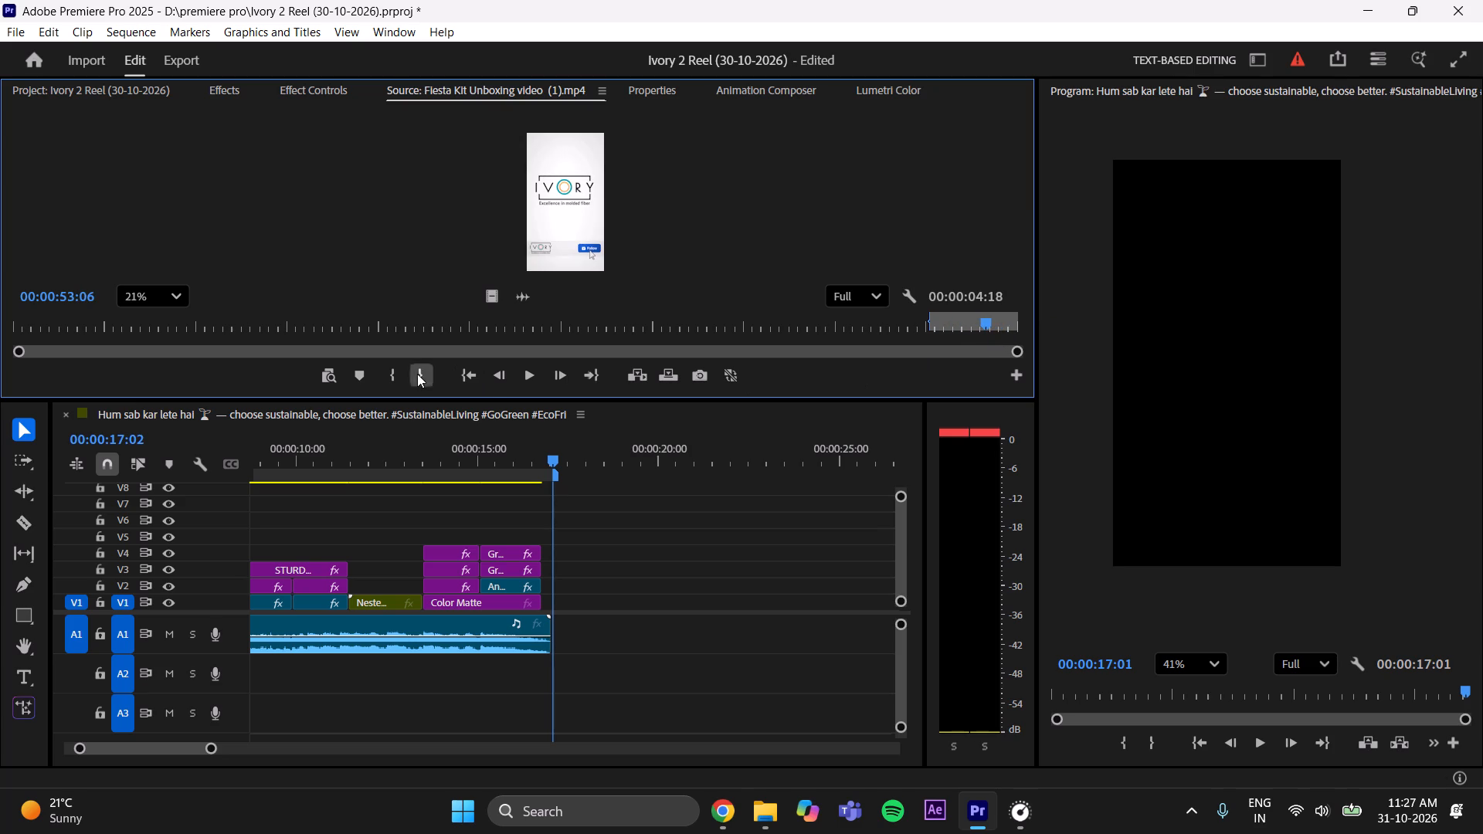
# Place the marked section, video only, on V1 directly after the Color Matte clip.
pyautogui.moveTo(494, 293); pyautogui.dragTo(551, 595)
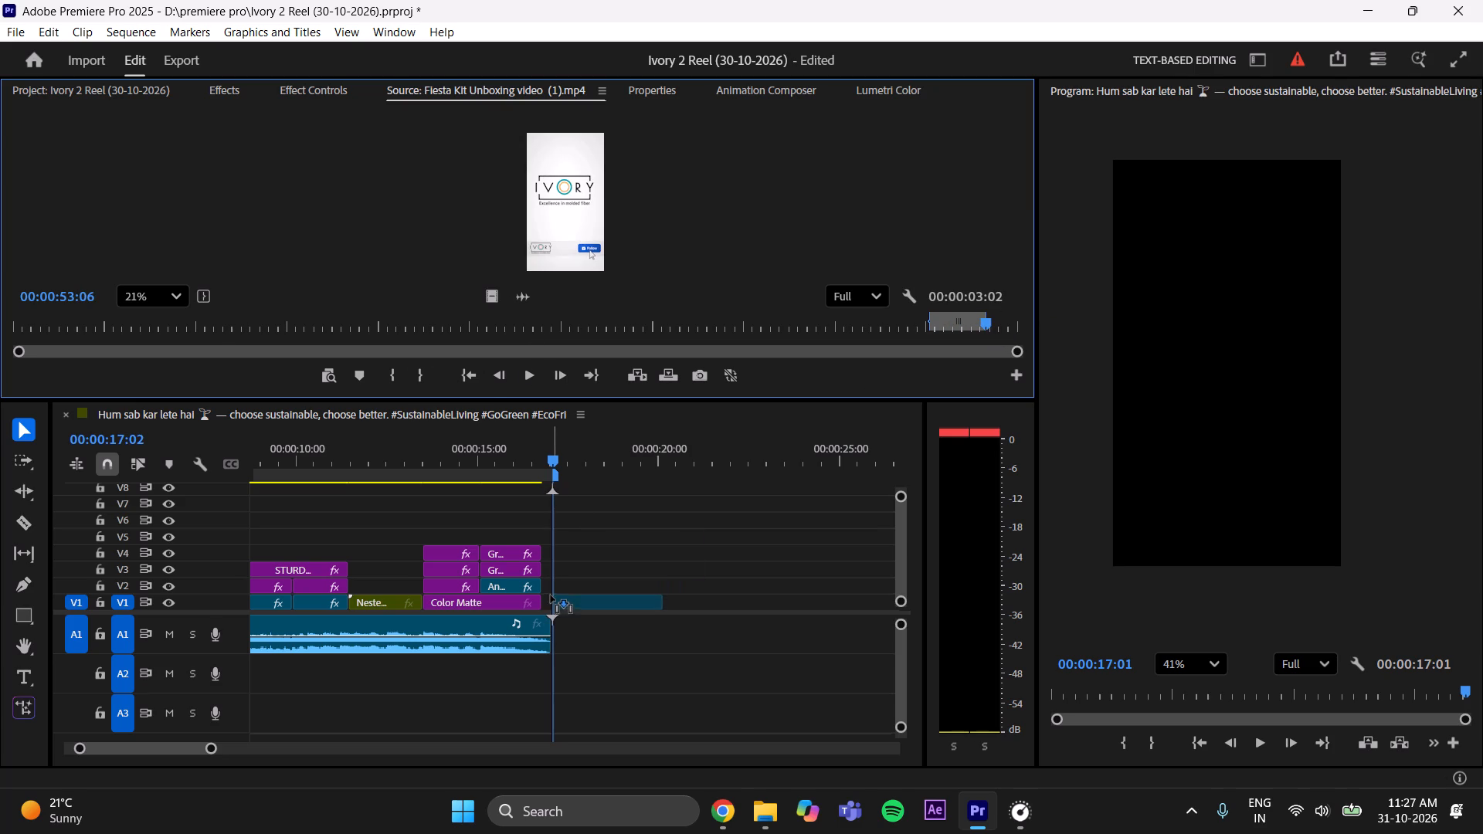
pyautogui.moveTo(551, 595); pyautogui.dragTo(545, 605)
# Apply Scale to Frame Size to the Fiesta Kit Unboxing clip on V1.
pyautogui.moveTo(567, 458); pyautogui.dragTo(558, 465)
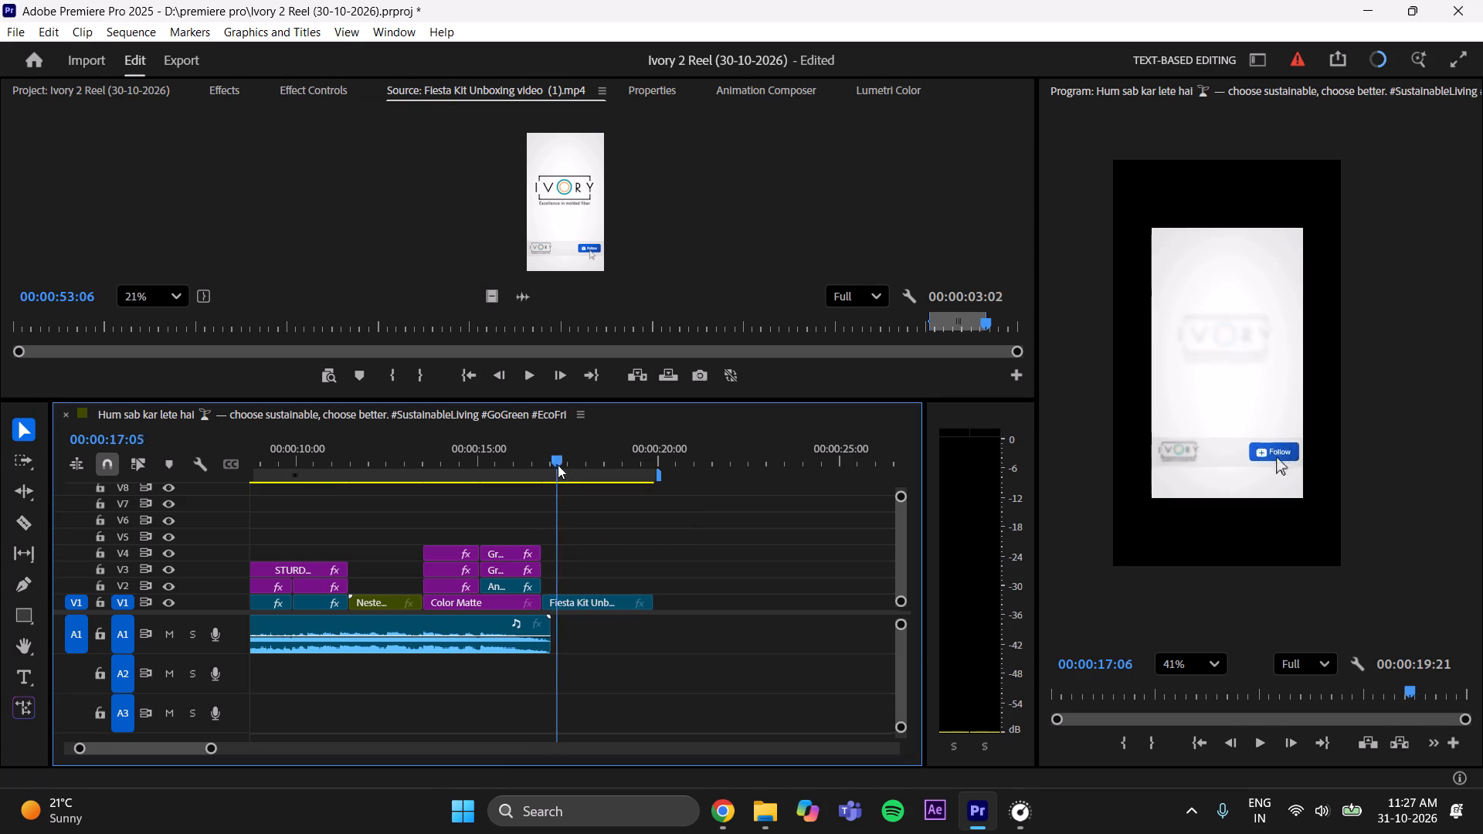
pyautogui.moveTo(558, 465); pyautogui.dragTo(553, 473)
pyautogui.click(576, 601)
pyautogui.rightClick(575, 601)
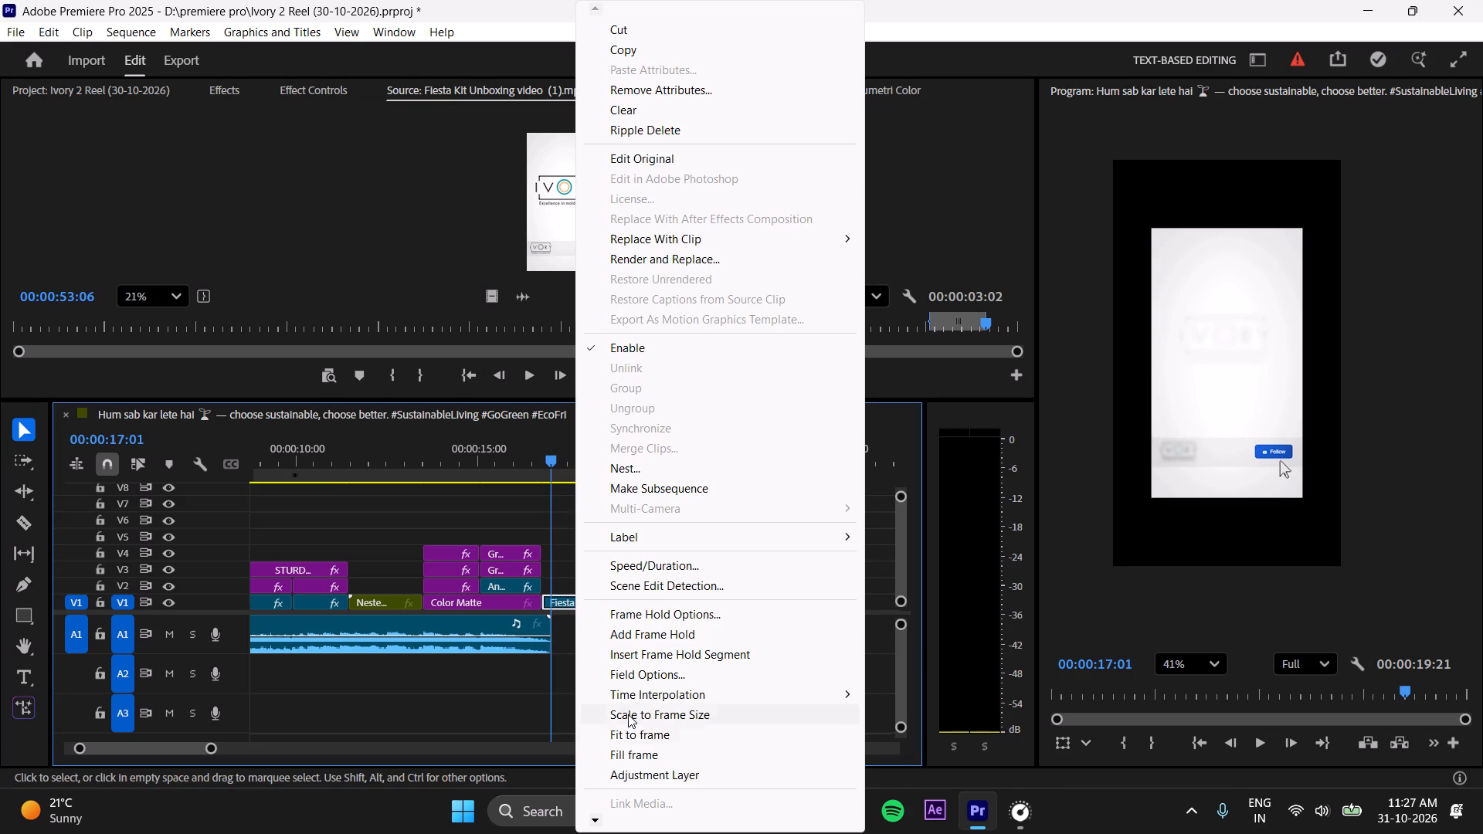
pyautogui.click(628, 714)
# Examine the cut from the Say No to Plastic animation to the Ivory logo clip, playing it and stepping through its frames.
pyautogui.moveTo(550, 463); pyautogui.dragTo(544, 464)
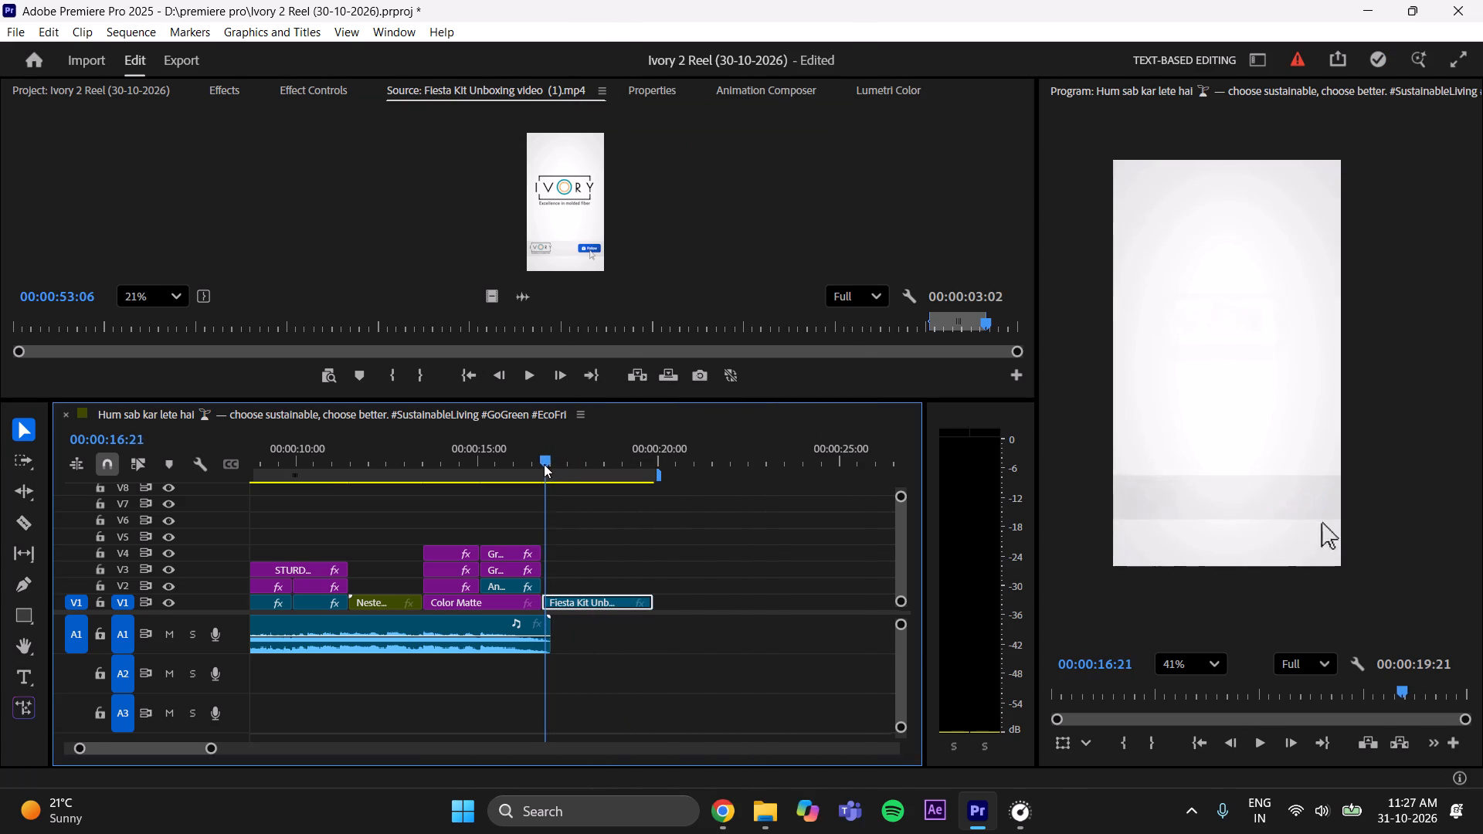
pyautogui.moveTo(544, 464); pyautogui.dragTo(536, 468)
pyautogui.press('Right')
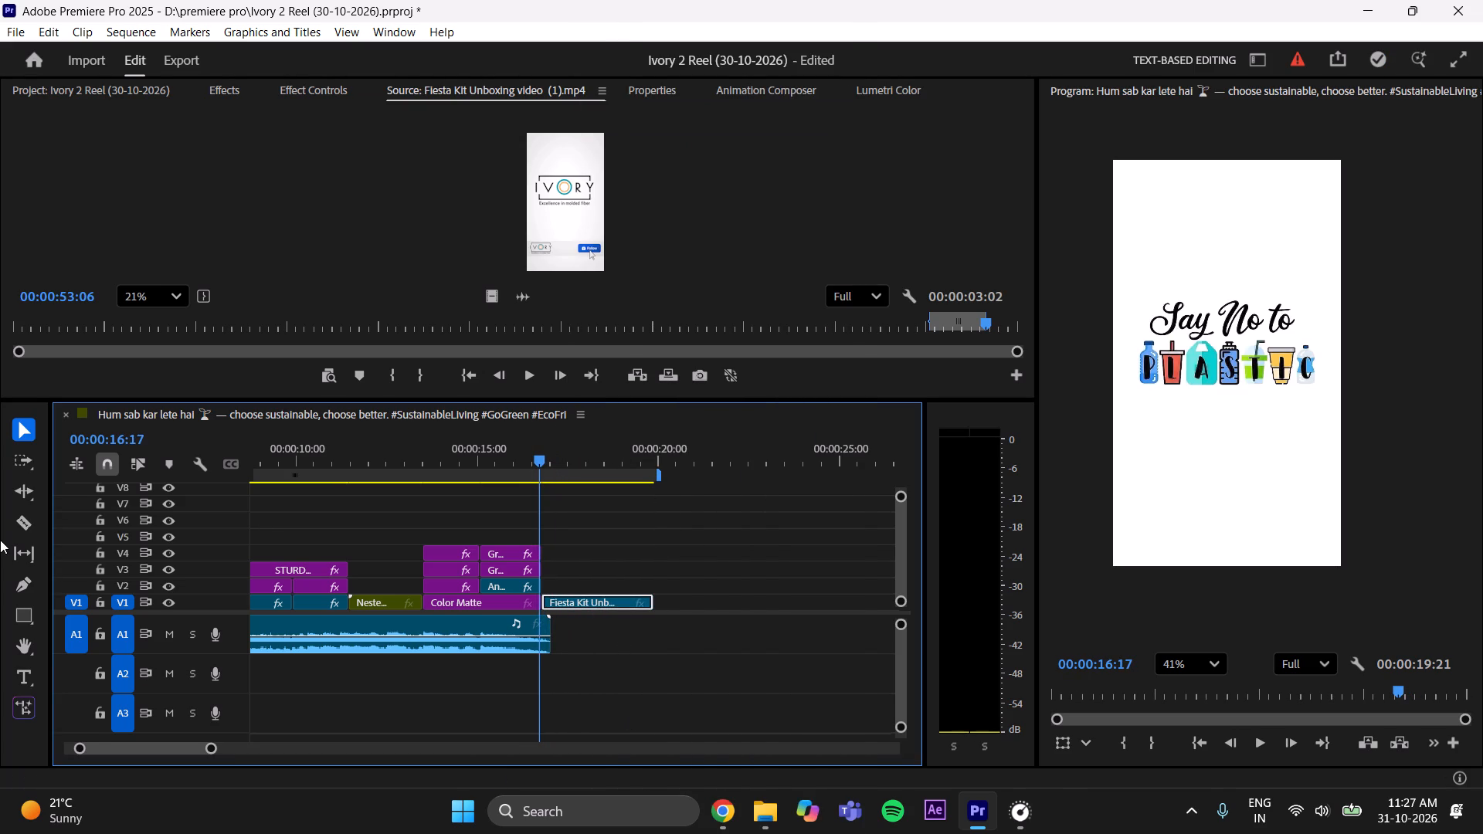
pyautogui.moveTo(0, 546); pyautogui.dragTo(0, 538)
pyautogui.click(531, 448)
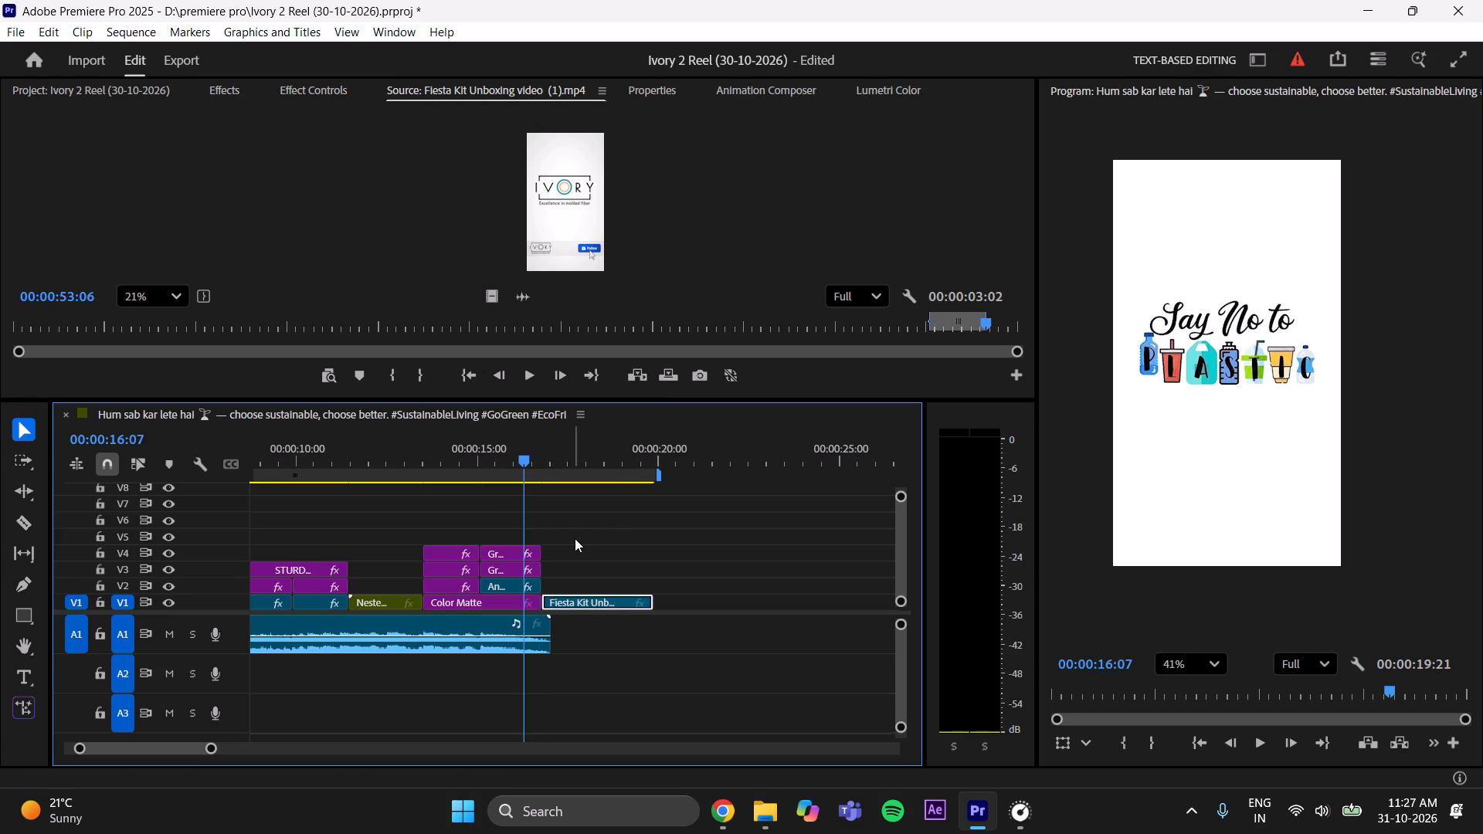
pyautogui.press('space')
pyautogui.press('space')
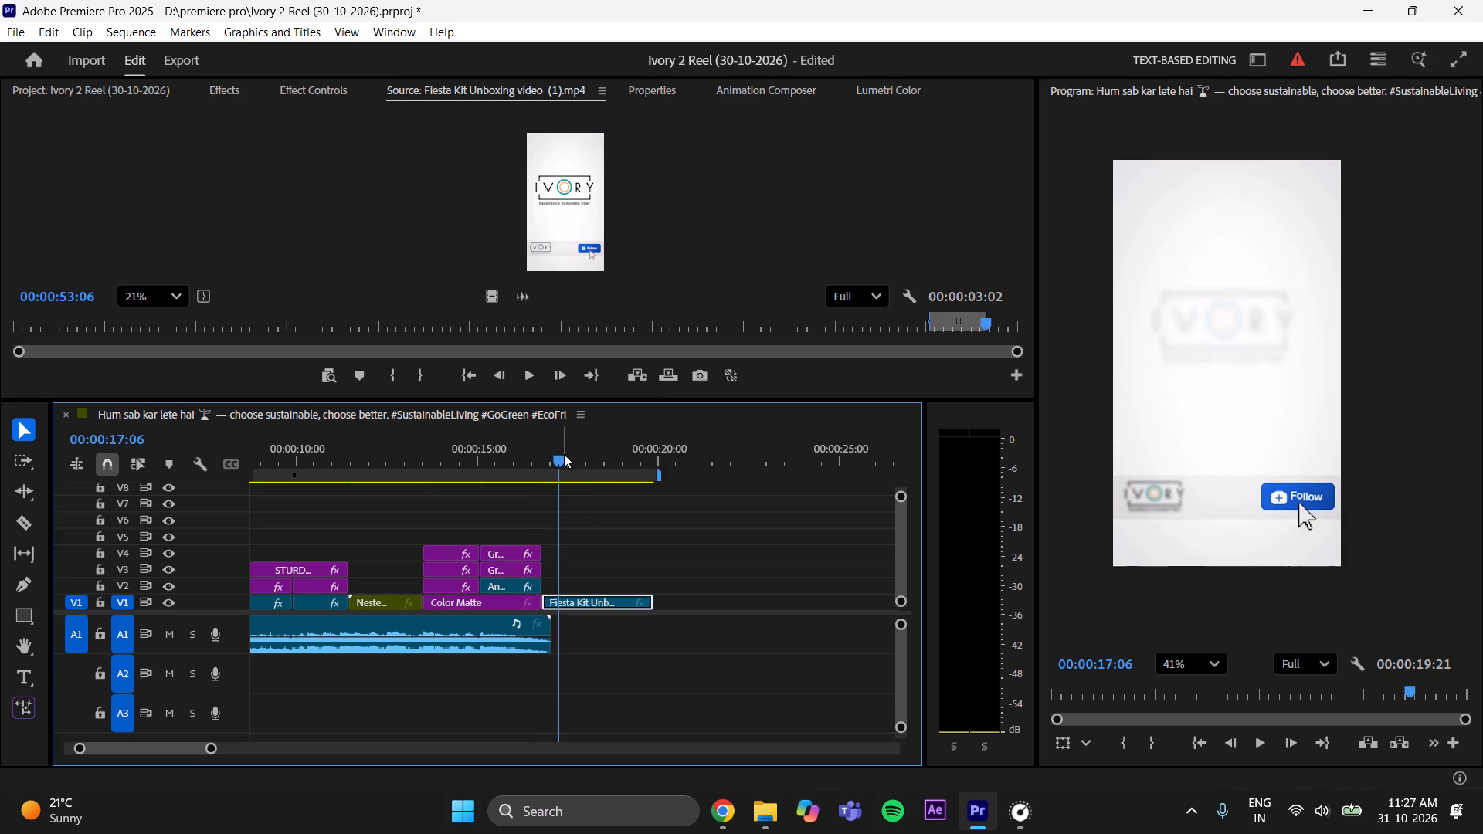
pyautogui.moveTo(564, 453); pyautogui.dragTo(548, 463)
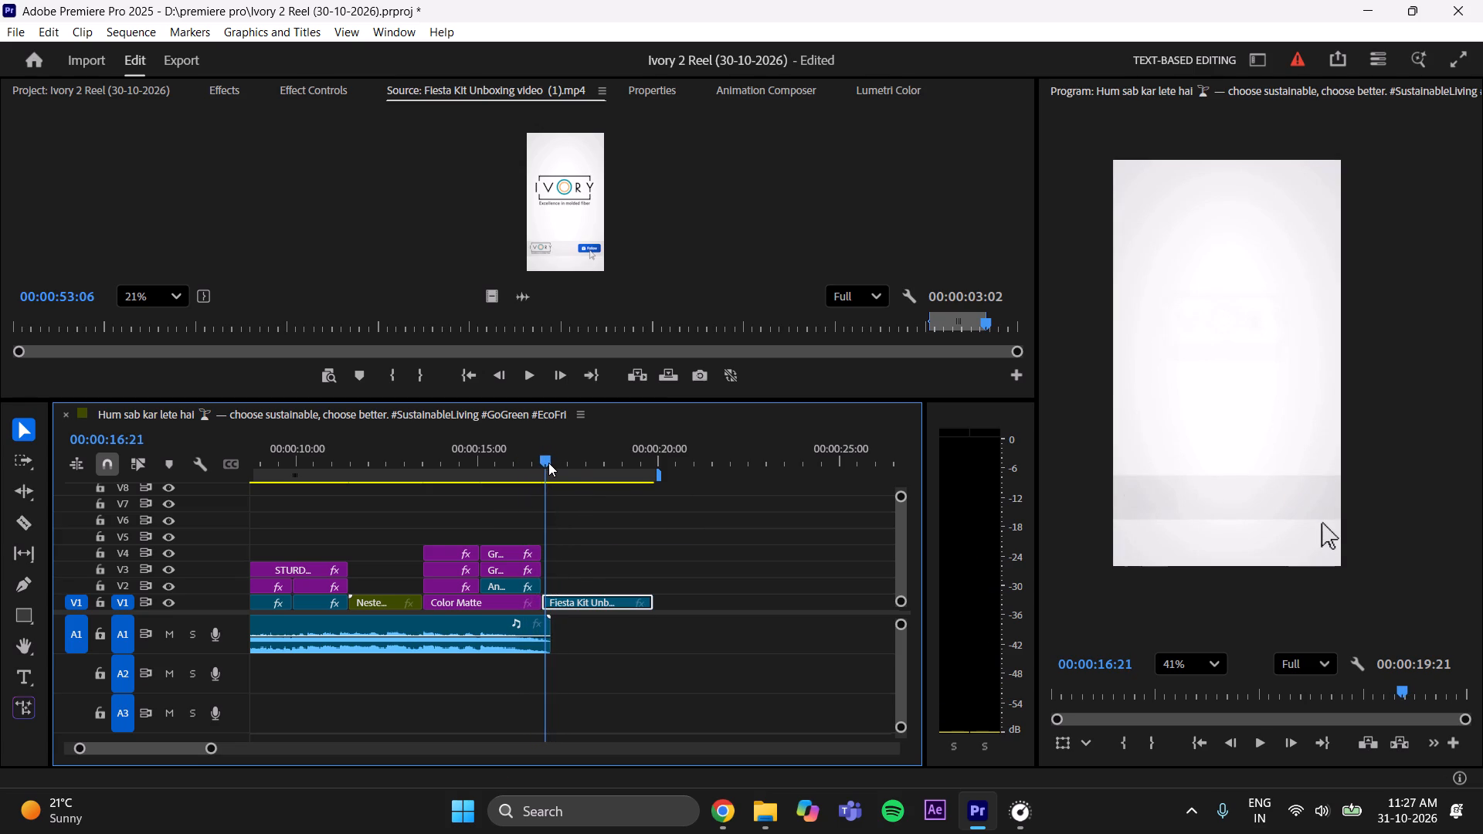
pyautogui.moveTo(548, 463); pyautogui.dragTo(547, 473)
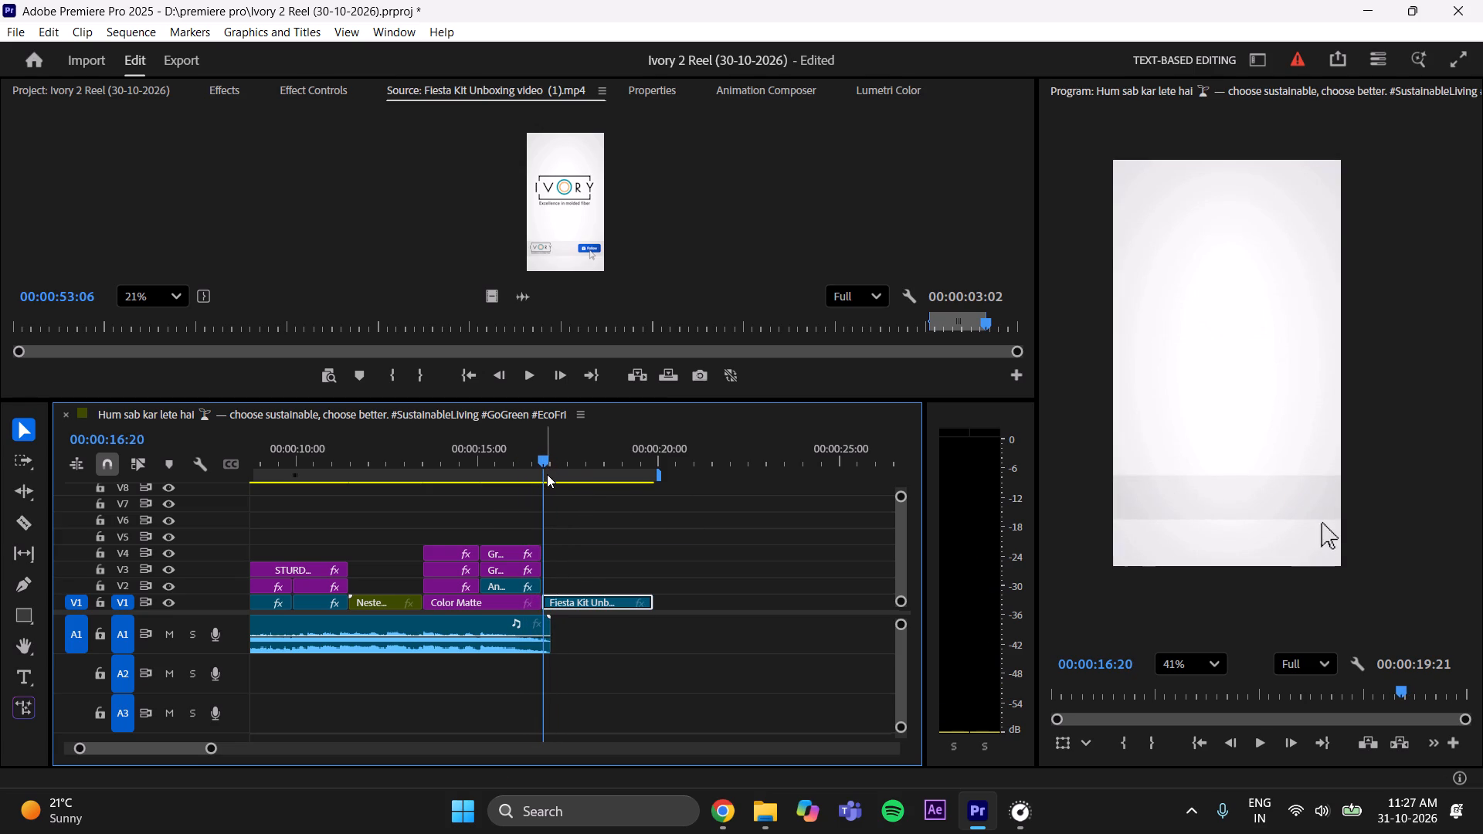
pyautogui.press('Left')
pyautogui.press('Right')
pyautogui.press('Right')
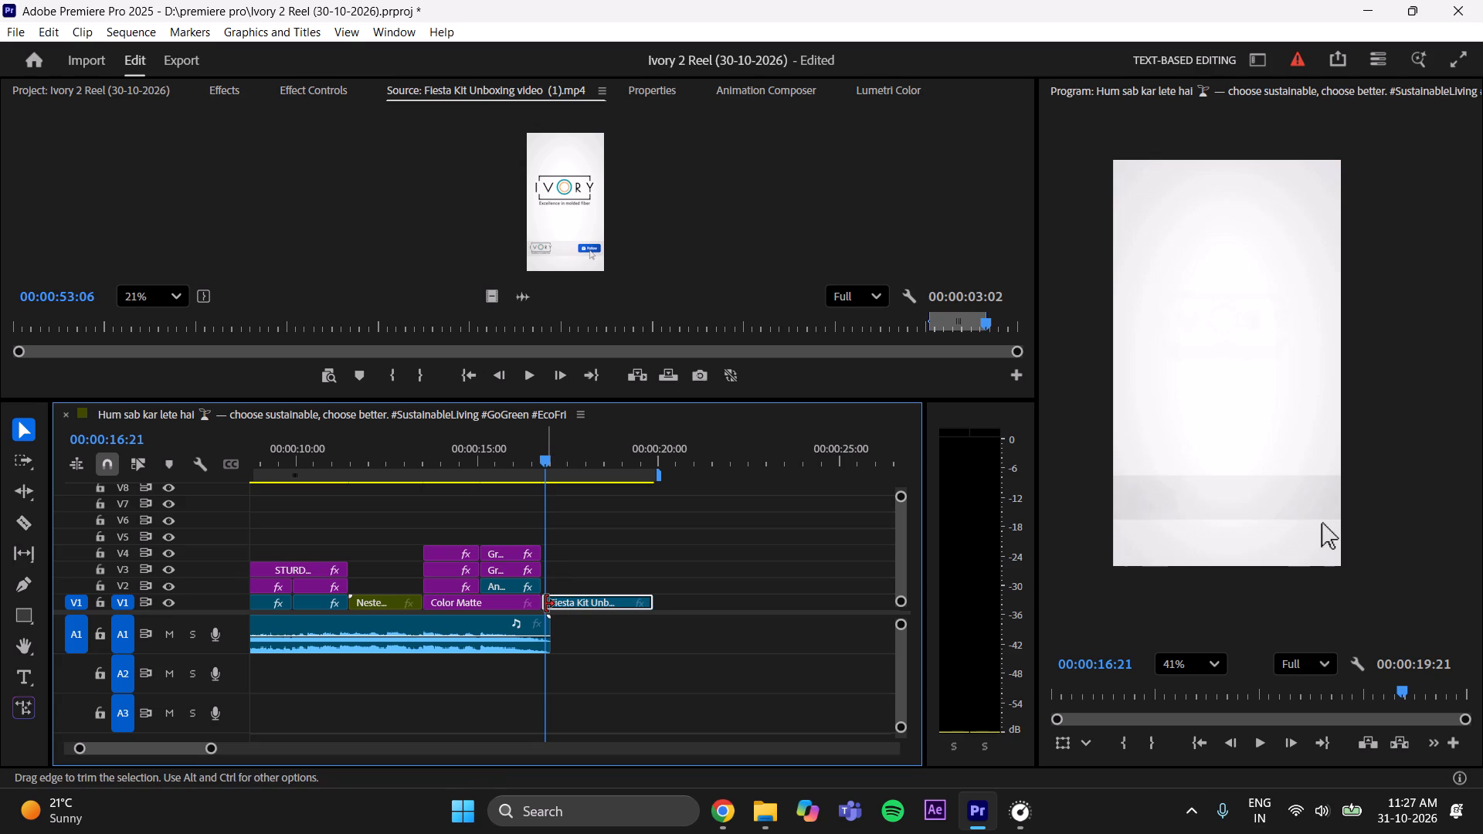
# Trim two frames off the start of the Fiesta Kit Unboxing clip, move it back against the Color Matte on V1, and check the cut.
pyautogui.click(544, 604)
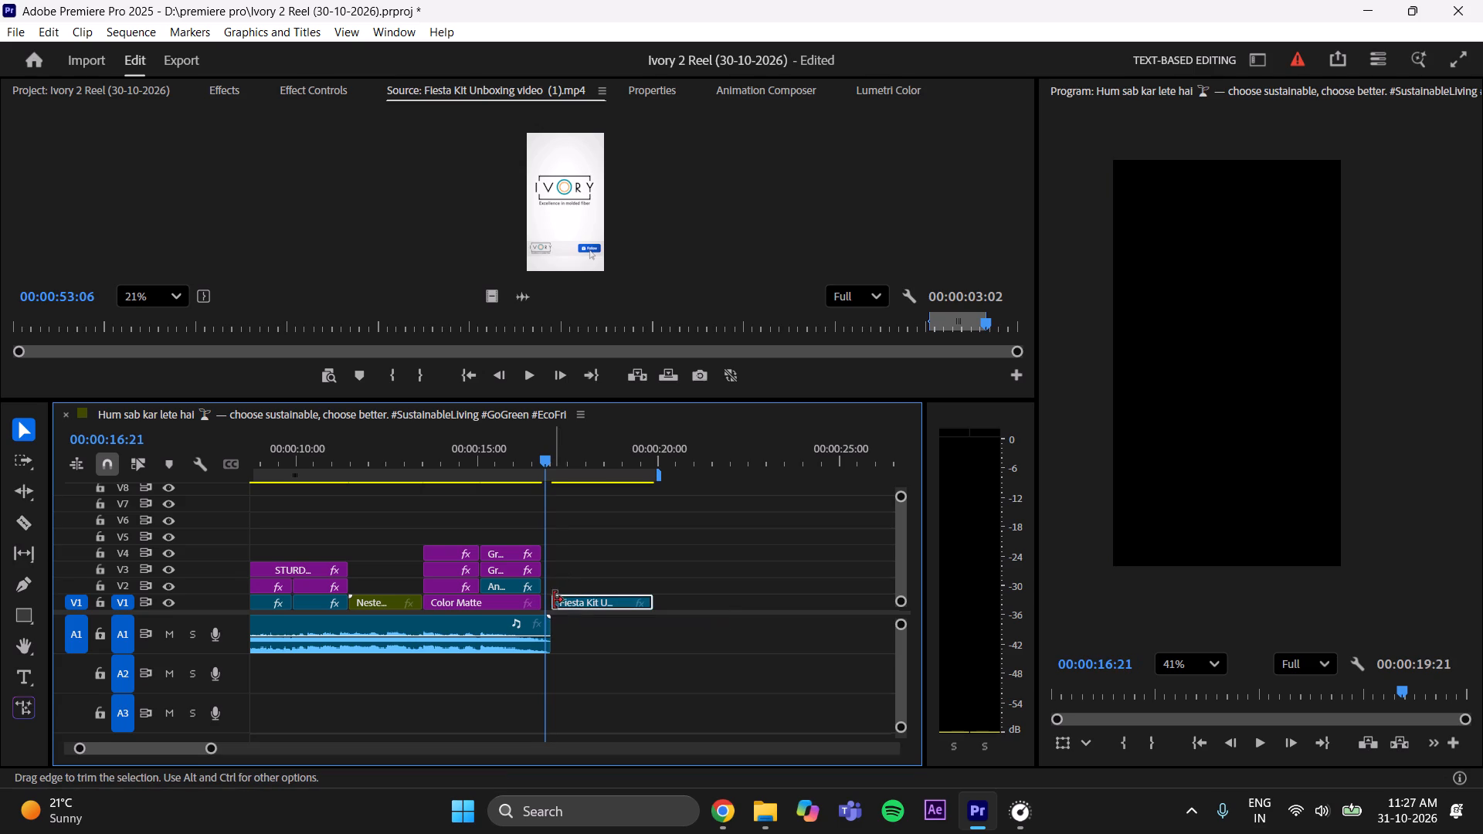
pyautogui.click(554, 600)
pyautogui.click(571, 600)
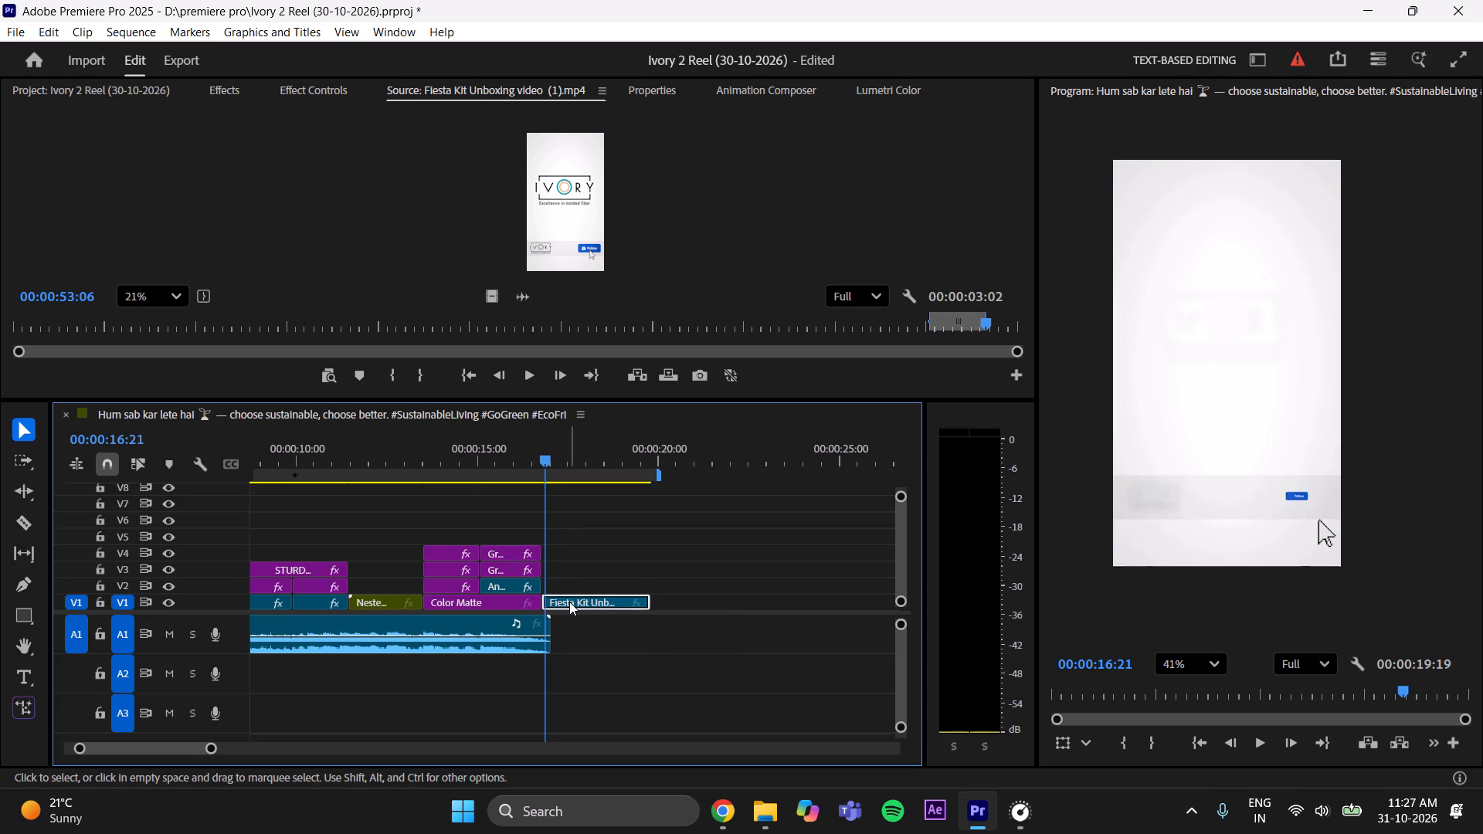
pyautogui.press('Left')
pyautogui.press('Left')
pyautogui.press('Left')
pyautogui.press('Left')
pyautogui.press('Right')
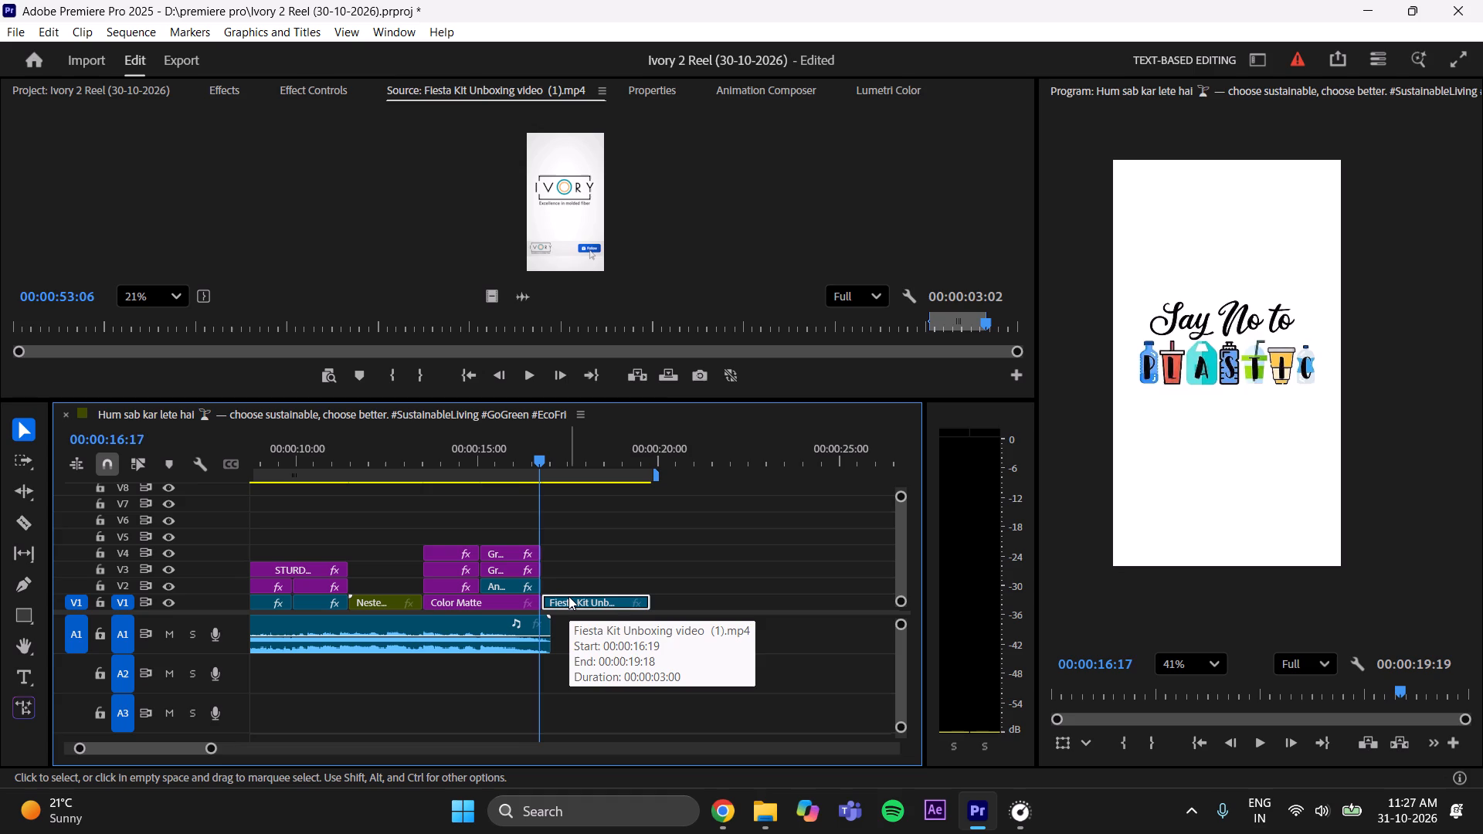
pyautogui.press('Right')
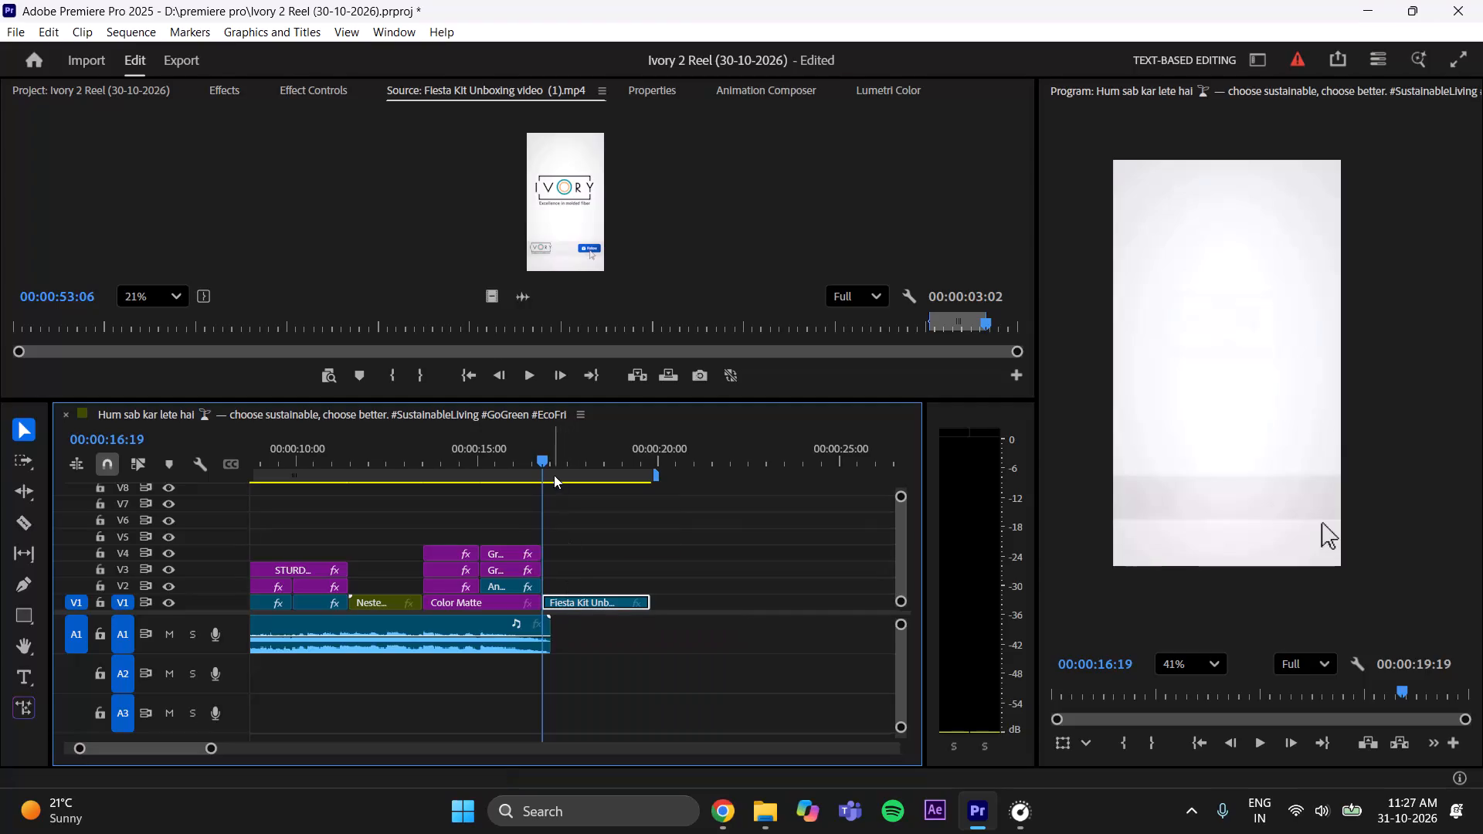
pyautogui.moveTo(545, 453); pyautogui.dragTo(514, 491)
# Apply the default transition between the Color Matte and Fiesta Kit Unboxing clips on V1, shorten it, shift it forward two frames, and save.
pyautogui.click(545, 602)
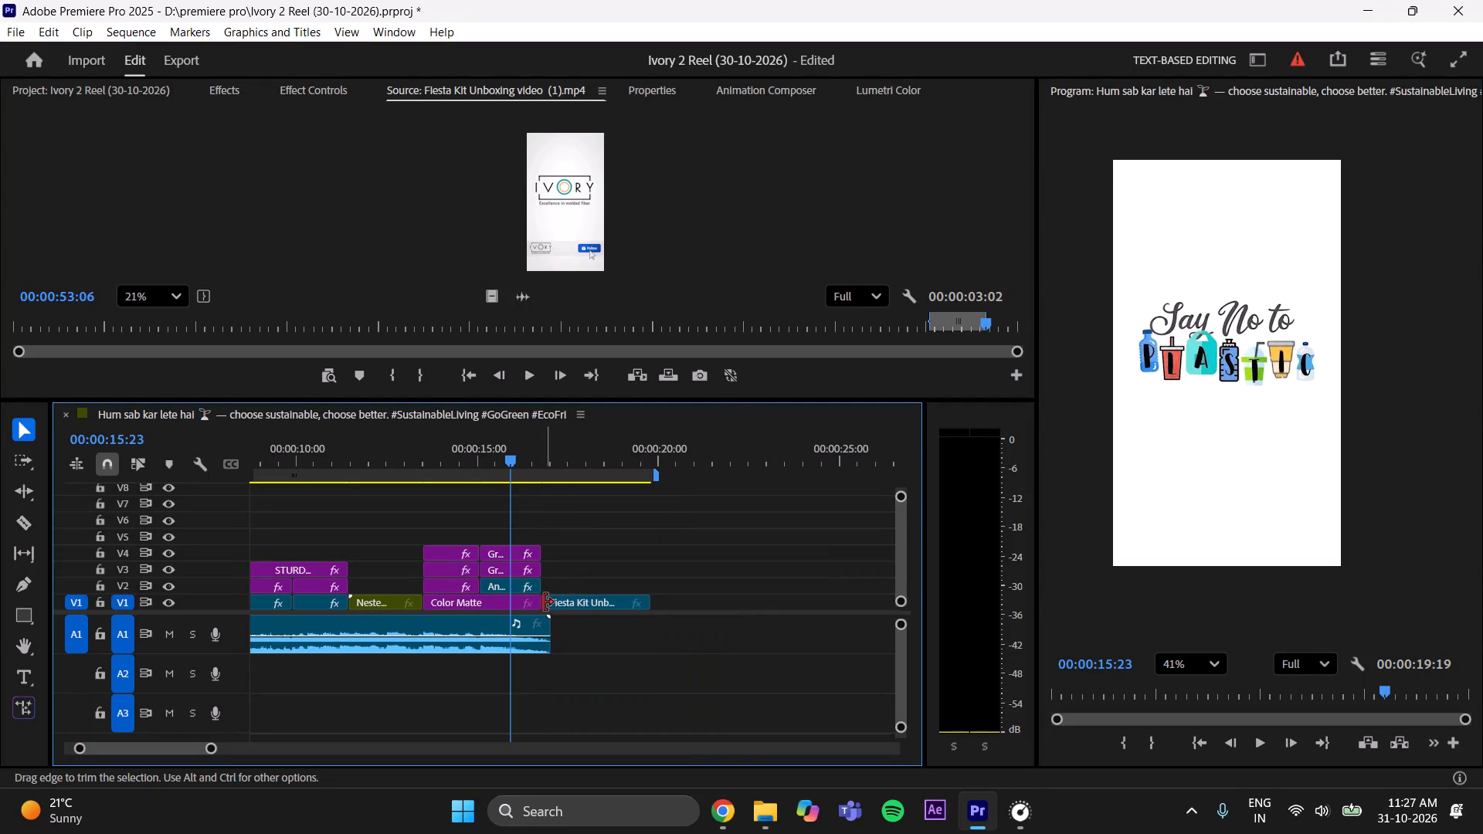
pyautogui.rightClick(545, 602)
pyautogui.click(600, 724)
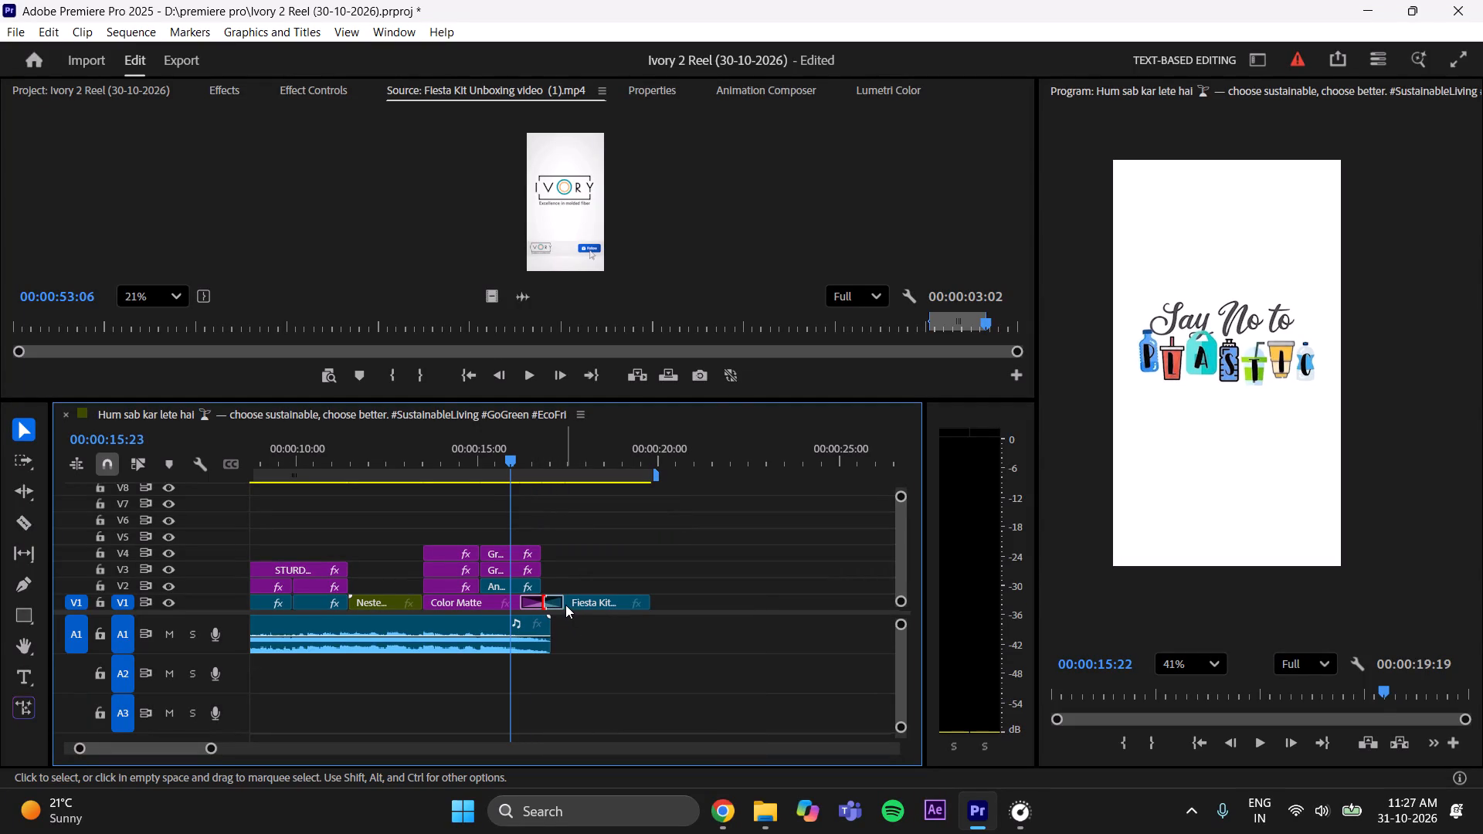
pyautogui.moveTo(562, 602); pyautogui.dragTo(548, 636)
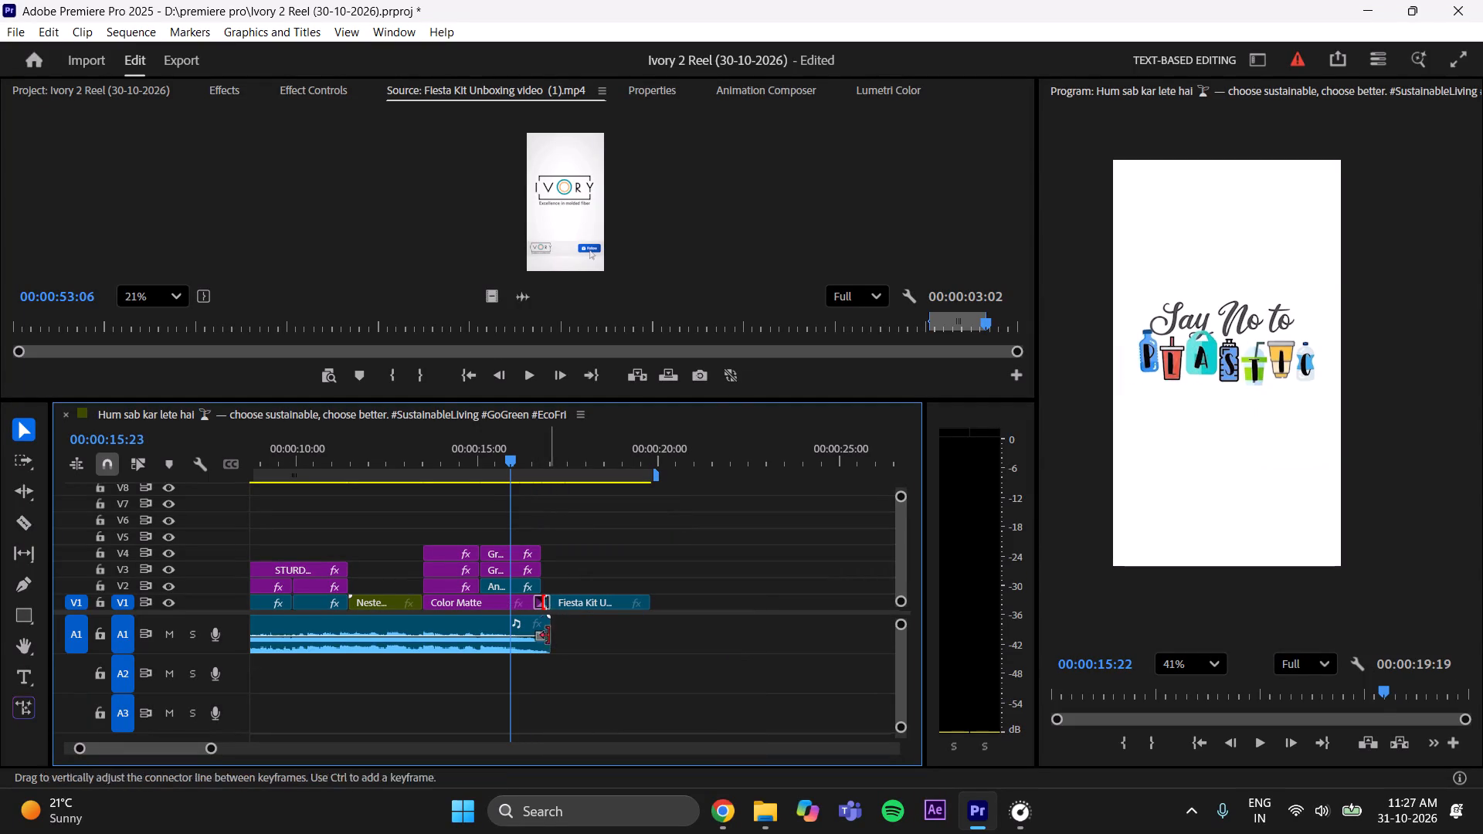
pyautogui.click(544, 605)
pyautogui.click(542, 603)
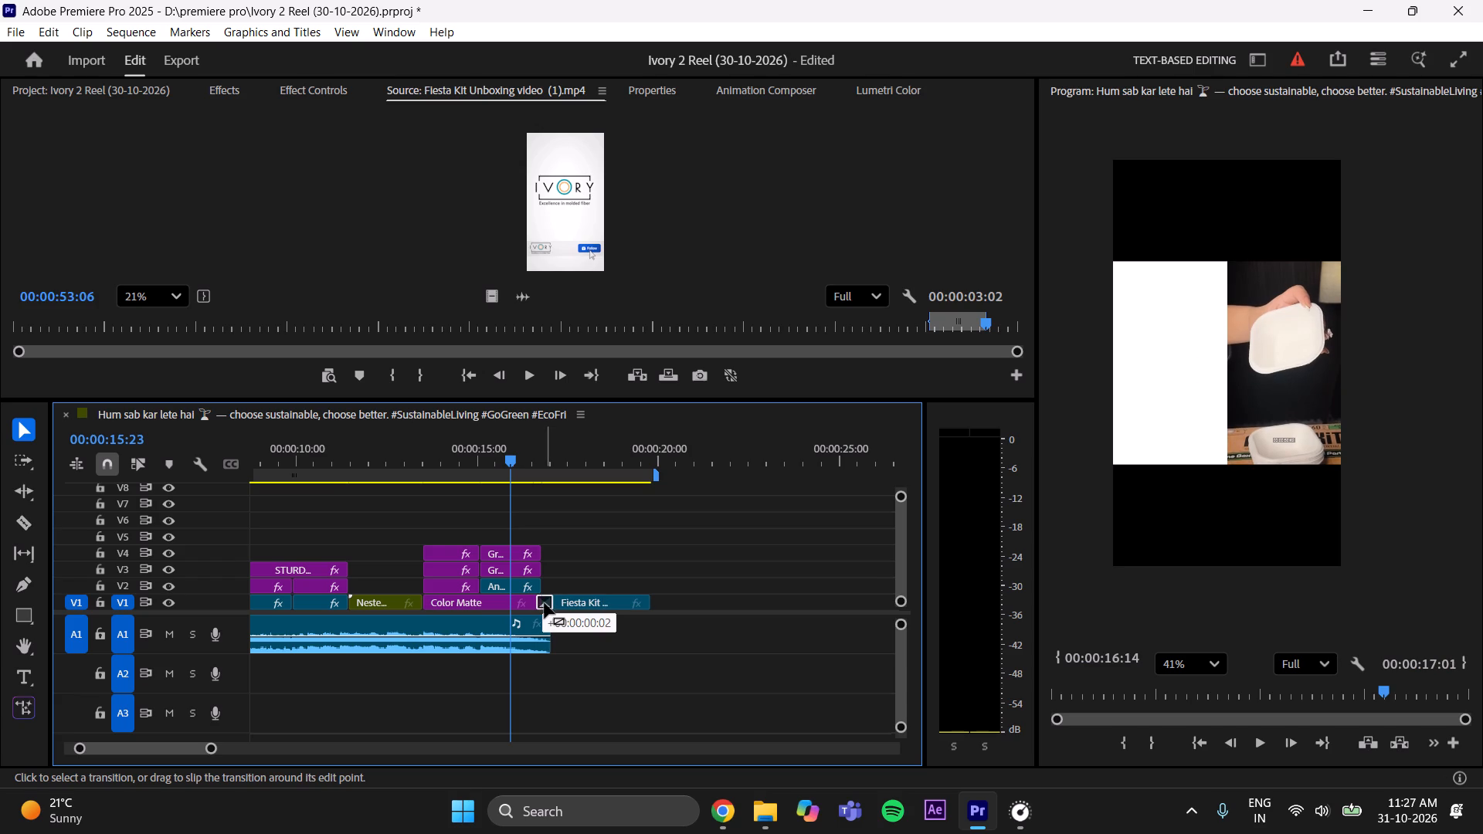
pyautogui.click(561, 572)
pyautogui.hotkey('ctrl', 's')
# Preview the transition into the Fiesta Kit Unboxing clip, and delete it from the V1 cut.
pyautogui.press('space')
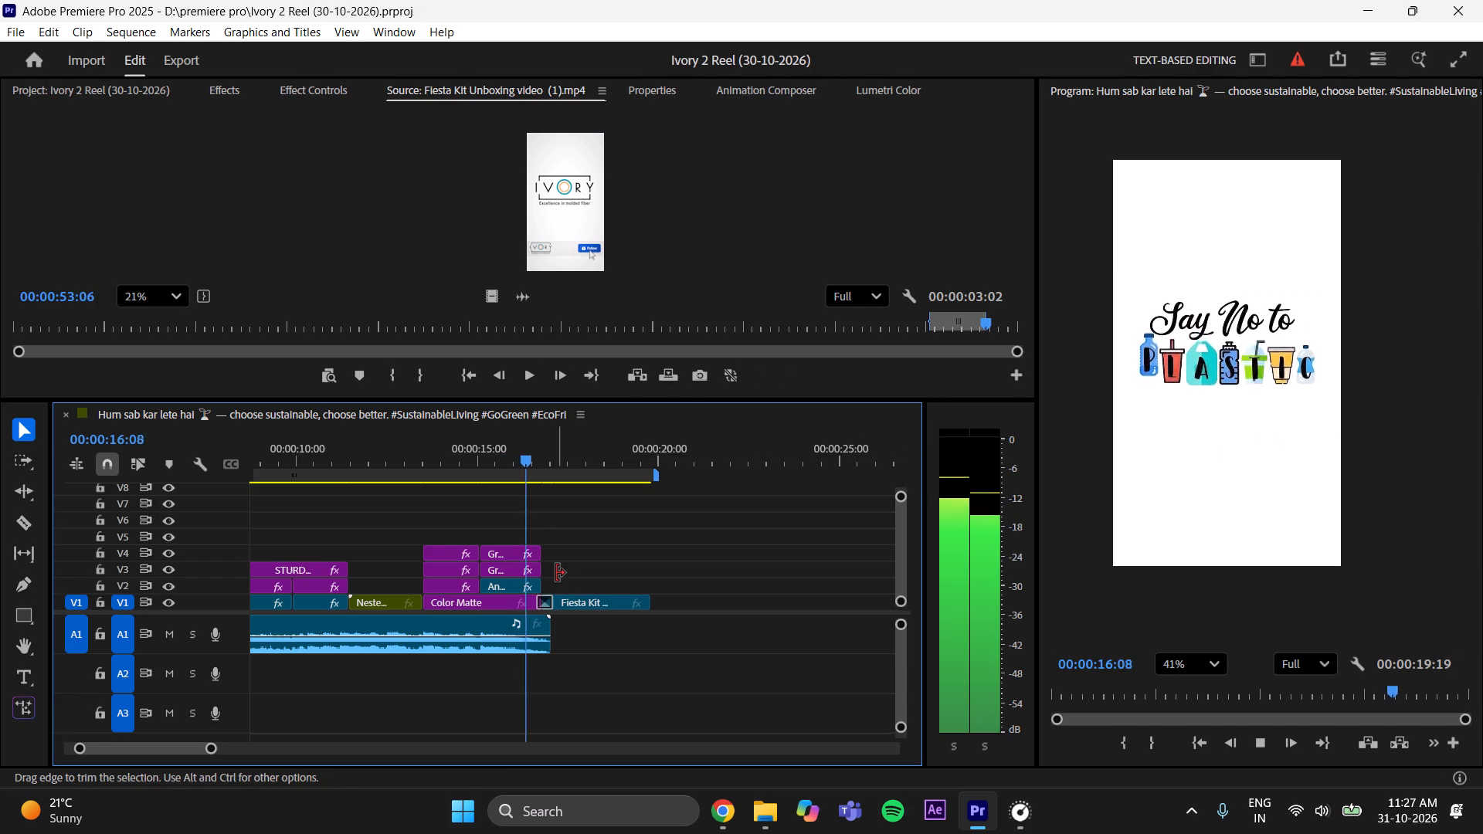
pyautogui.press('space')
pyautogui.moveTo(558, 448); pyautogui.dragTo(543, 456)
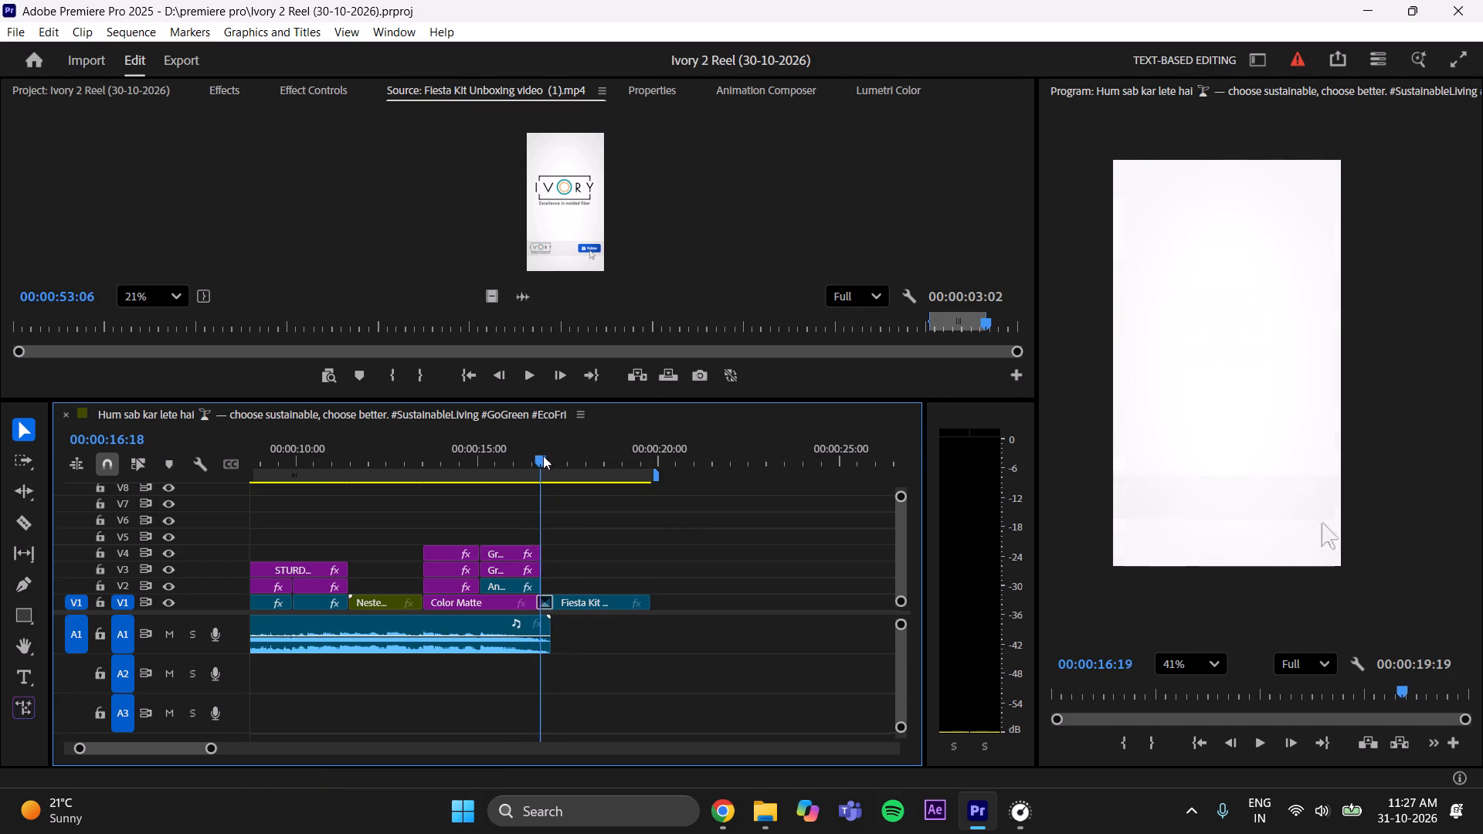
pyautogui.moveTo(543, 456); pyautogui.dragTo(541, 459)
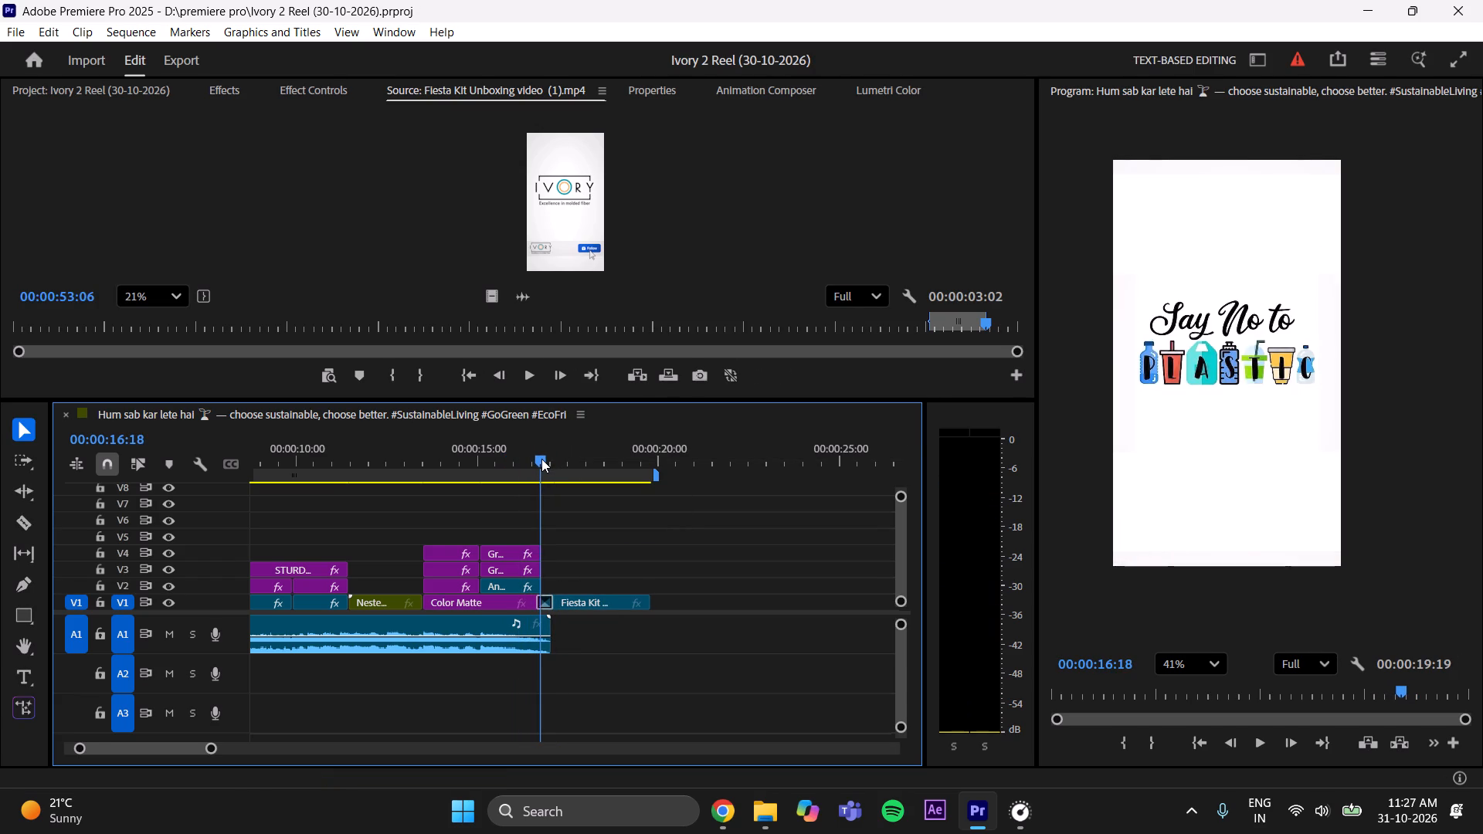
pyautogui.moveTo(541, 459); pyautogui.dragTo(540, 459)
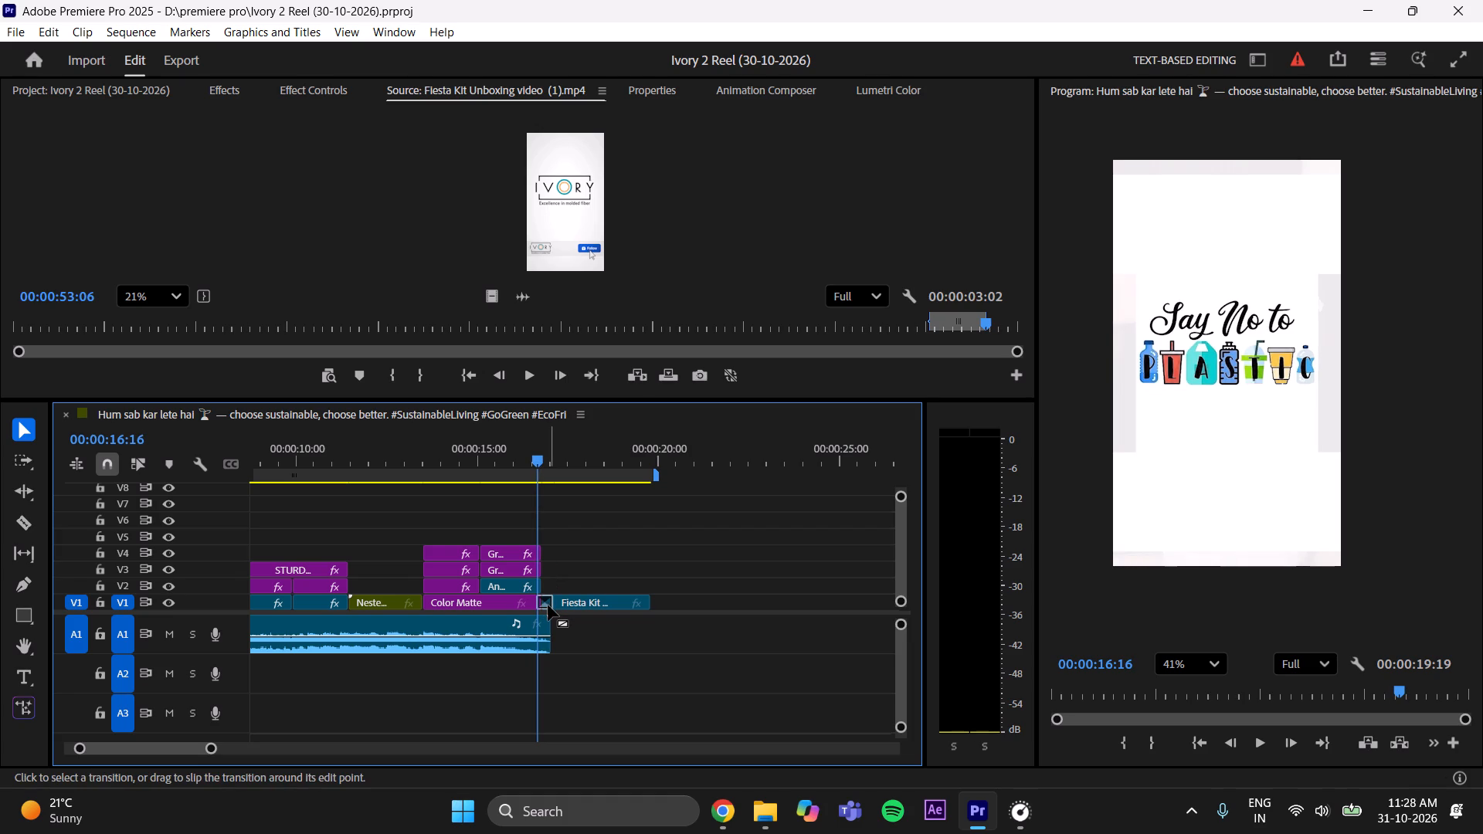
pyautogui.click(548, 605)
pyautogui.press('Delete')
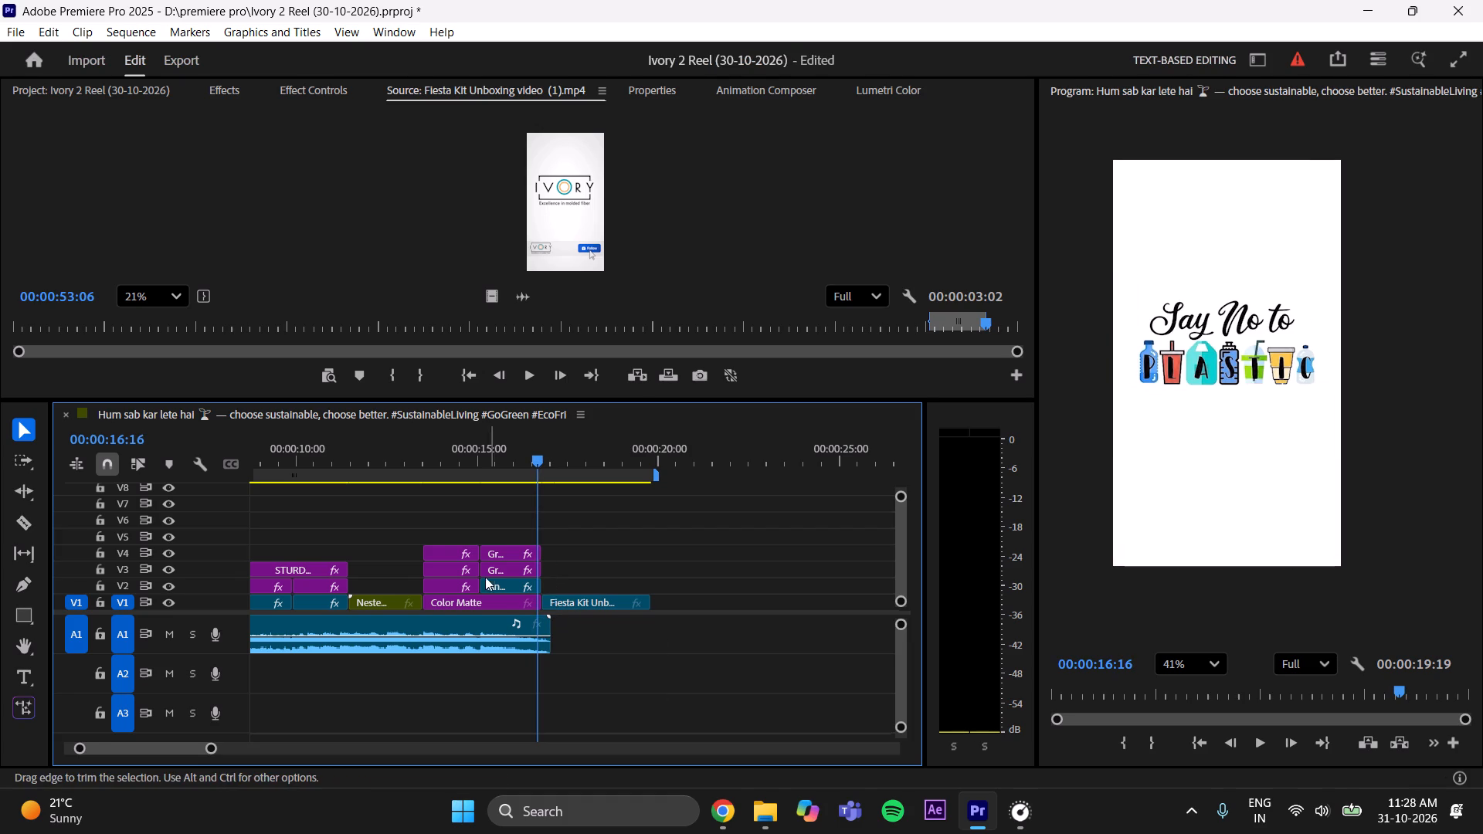
# Nest the three Say No to Plastic clips stacked on V2 to V4 above the Color Matte.
pyautogui.moveTo(509, 524); pyautogui.dragTo(495, 592)
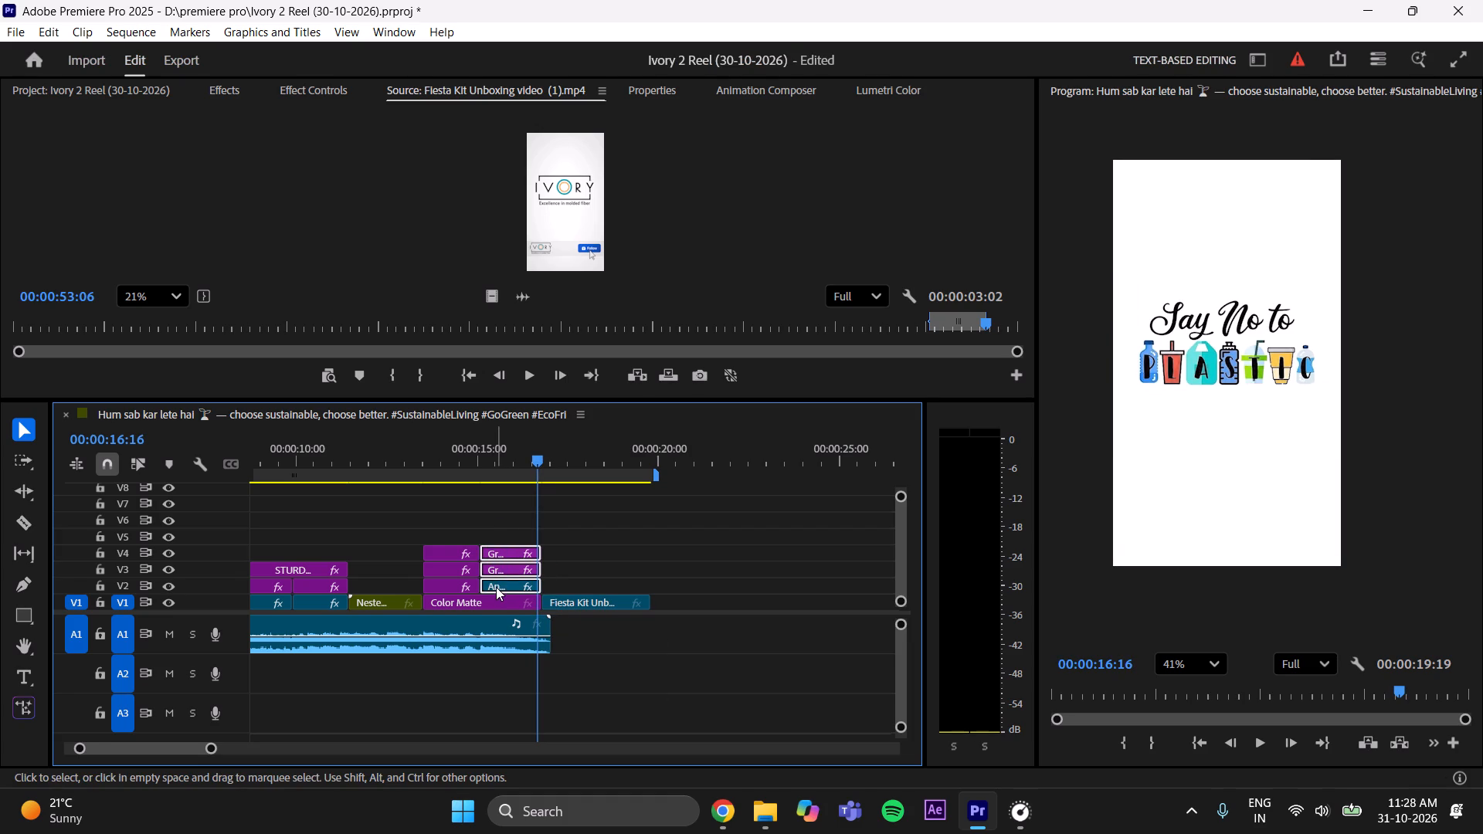
pyautogui.rightClick(496, 586)
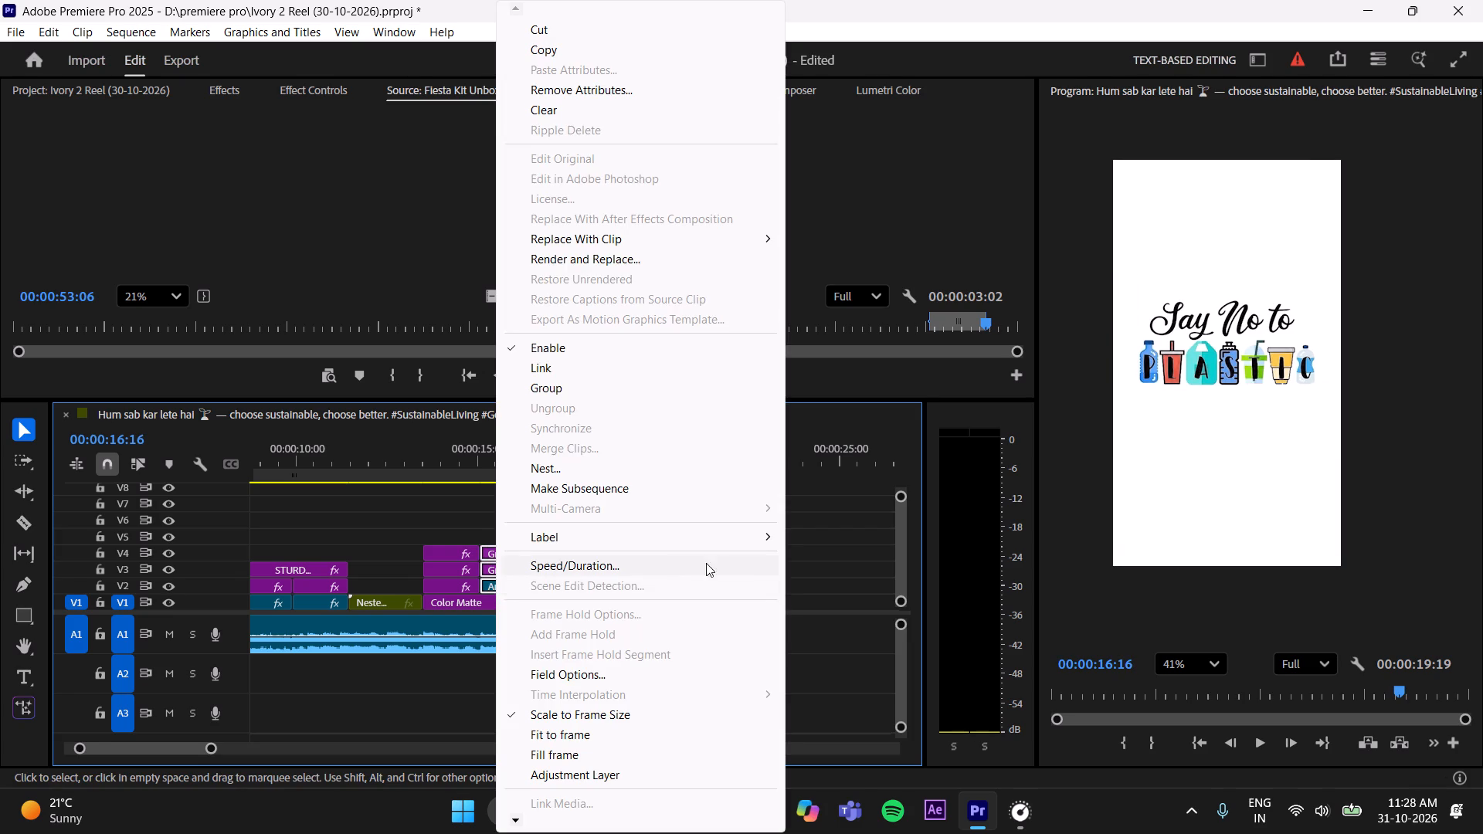
pyautogui.click(578, 476)
pyautogui.click(781, 422)
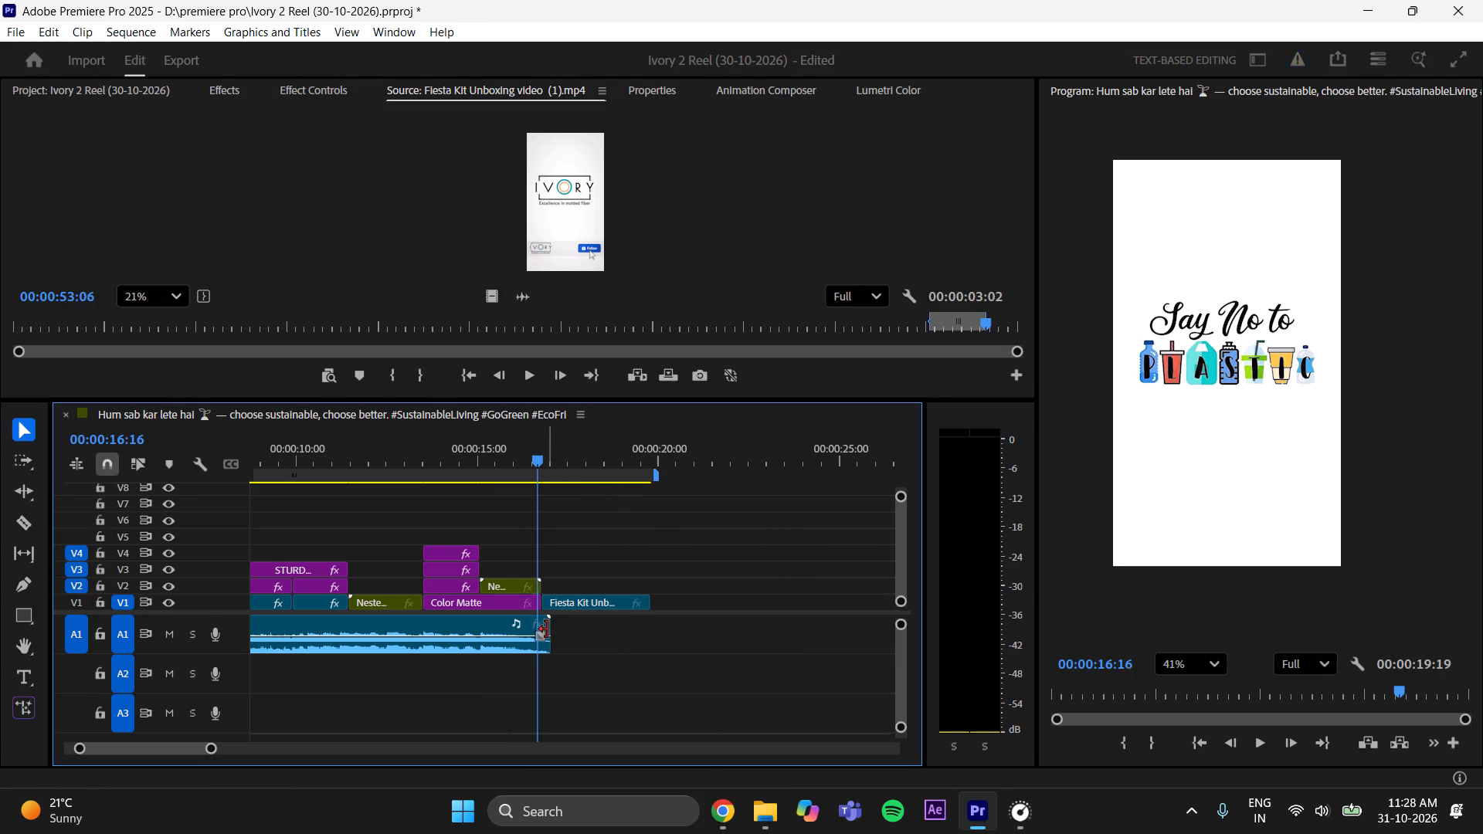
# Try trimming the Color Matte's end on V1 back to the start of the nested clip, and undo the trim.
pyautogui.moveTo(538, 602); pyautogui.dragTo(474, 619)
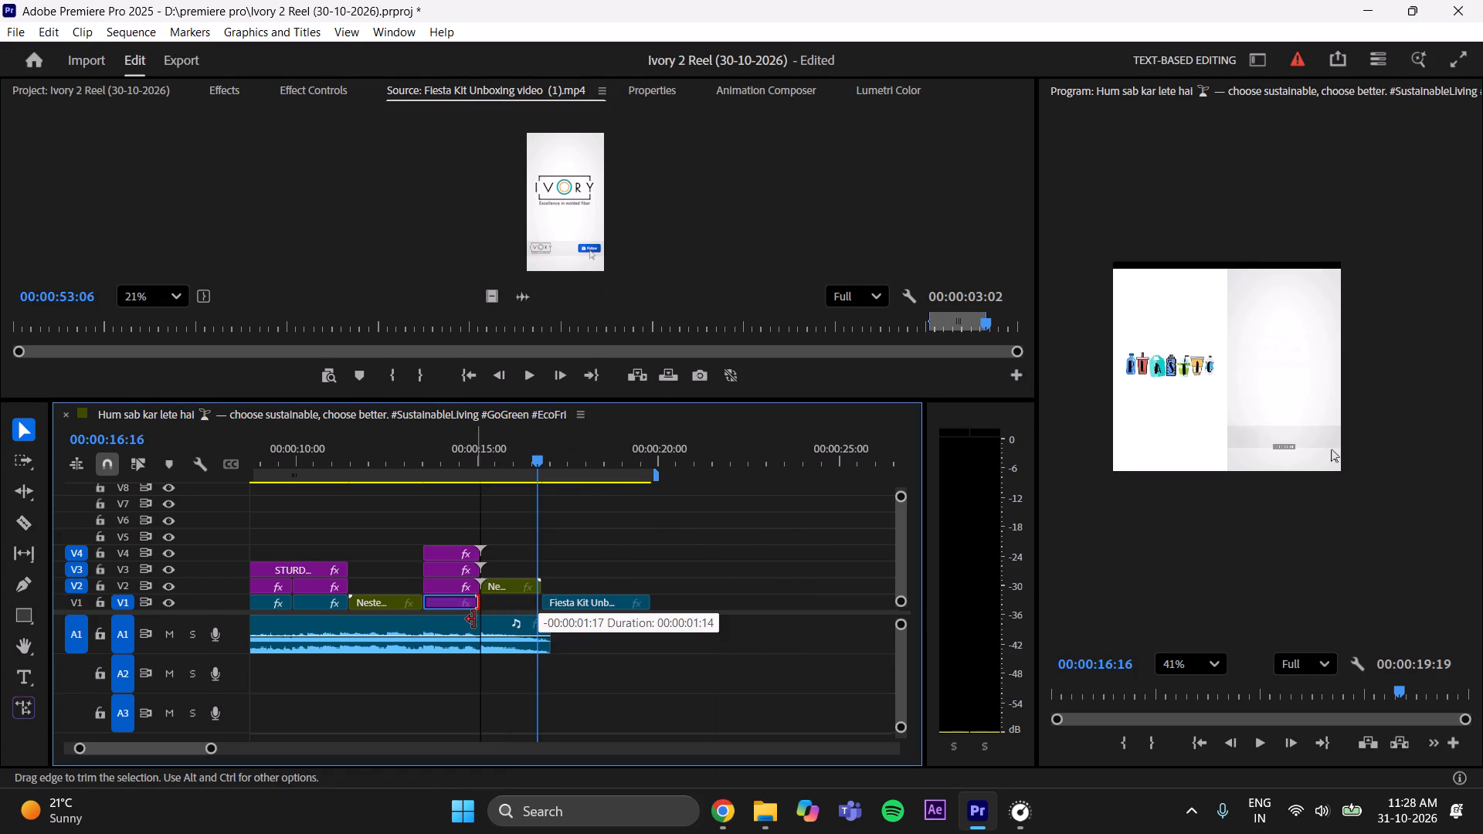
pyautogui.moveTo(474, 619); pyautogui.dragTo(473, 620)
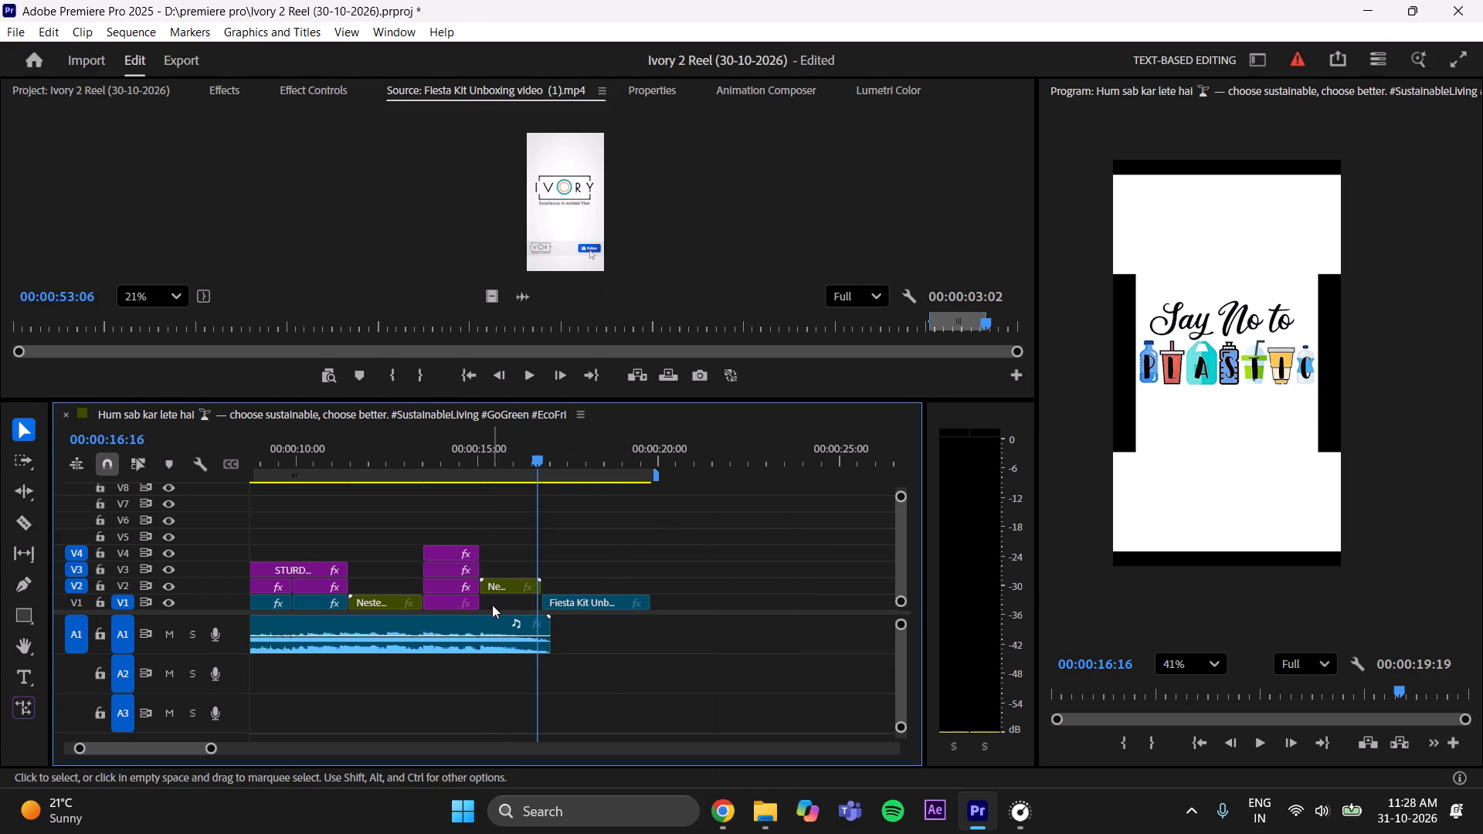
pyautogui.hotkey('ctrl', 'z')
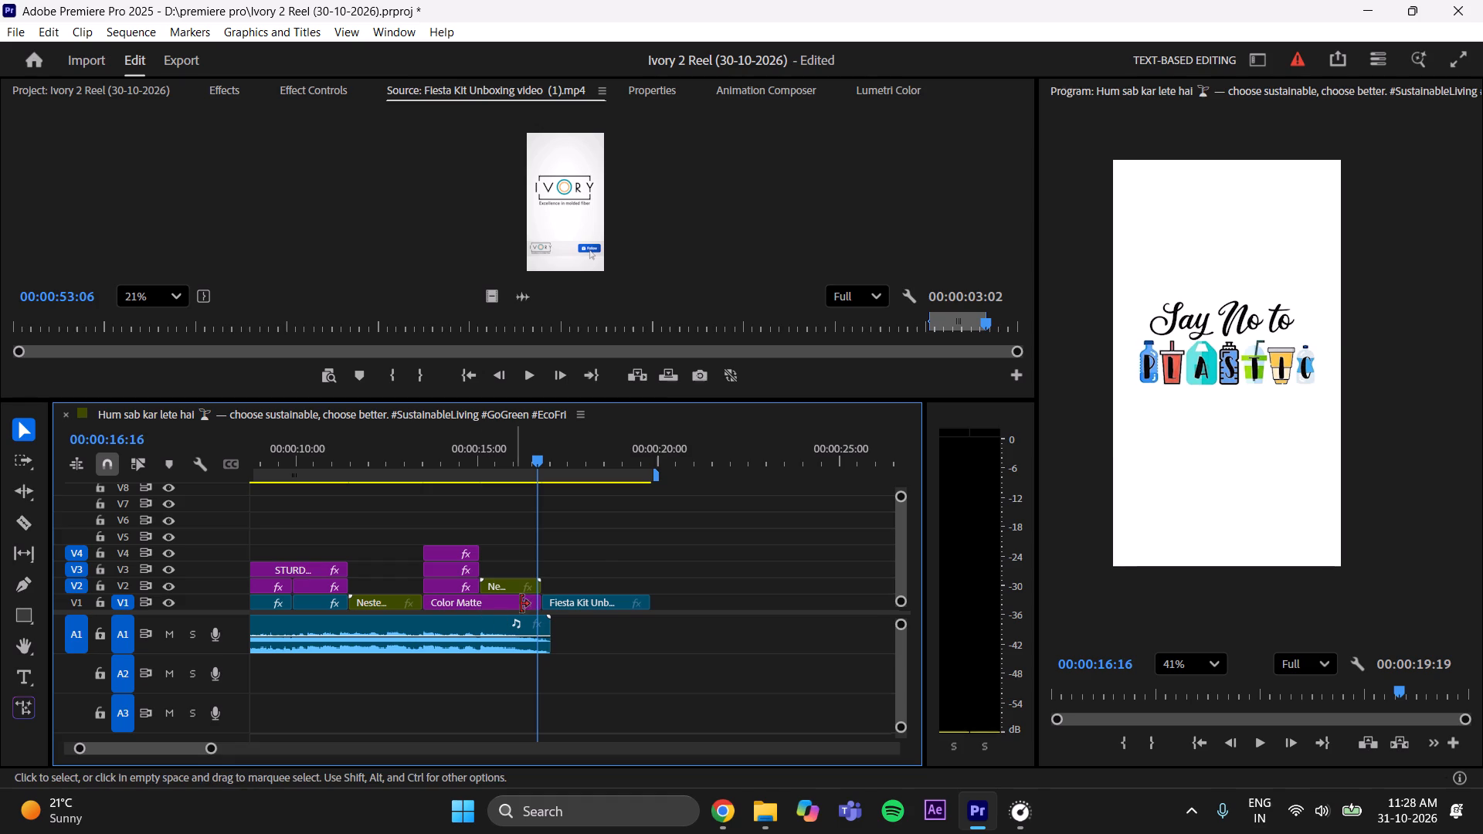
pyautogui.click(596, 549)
# Save the project and preview the ending from the nested Say No to Plastic clip through the Ivory logo clip.
pyautogui.hotkey('ctrl', 's')
pyautogui.press('space')
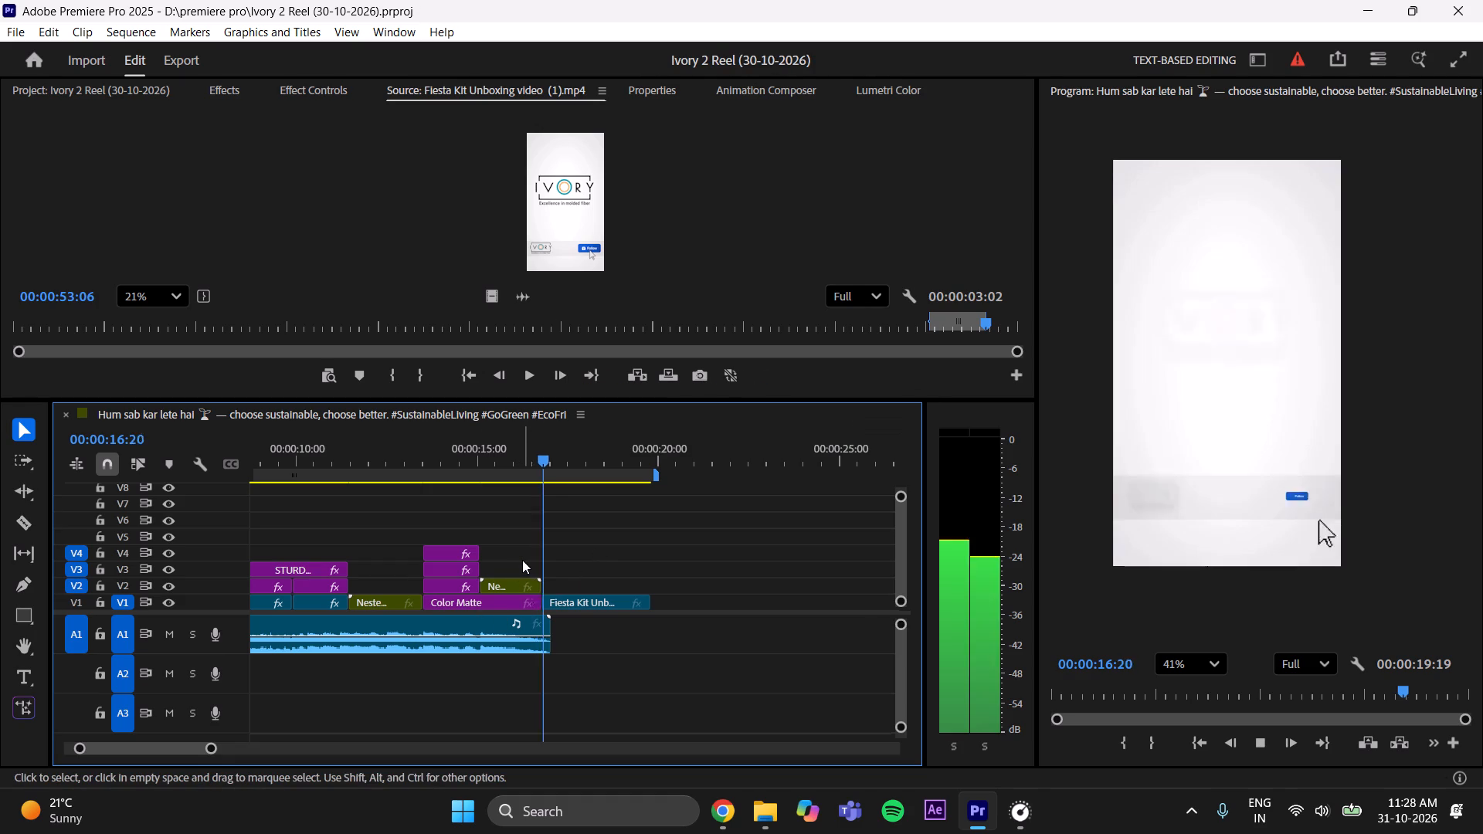
pyautogui.press('space')
pyautogui.moveTo(558, 458); pyautogui.dragTo(550, 463)
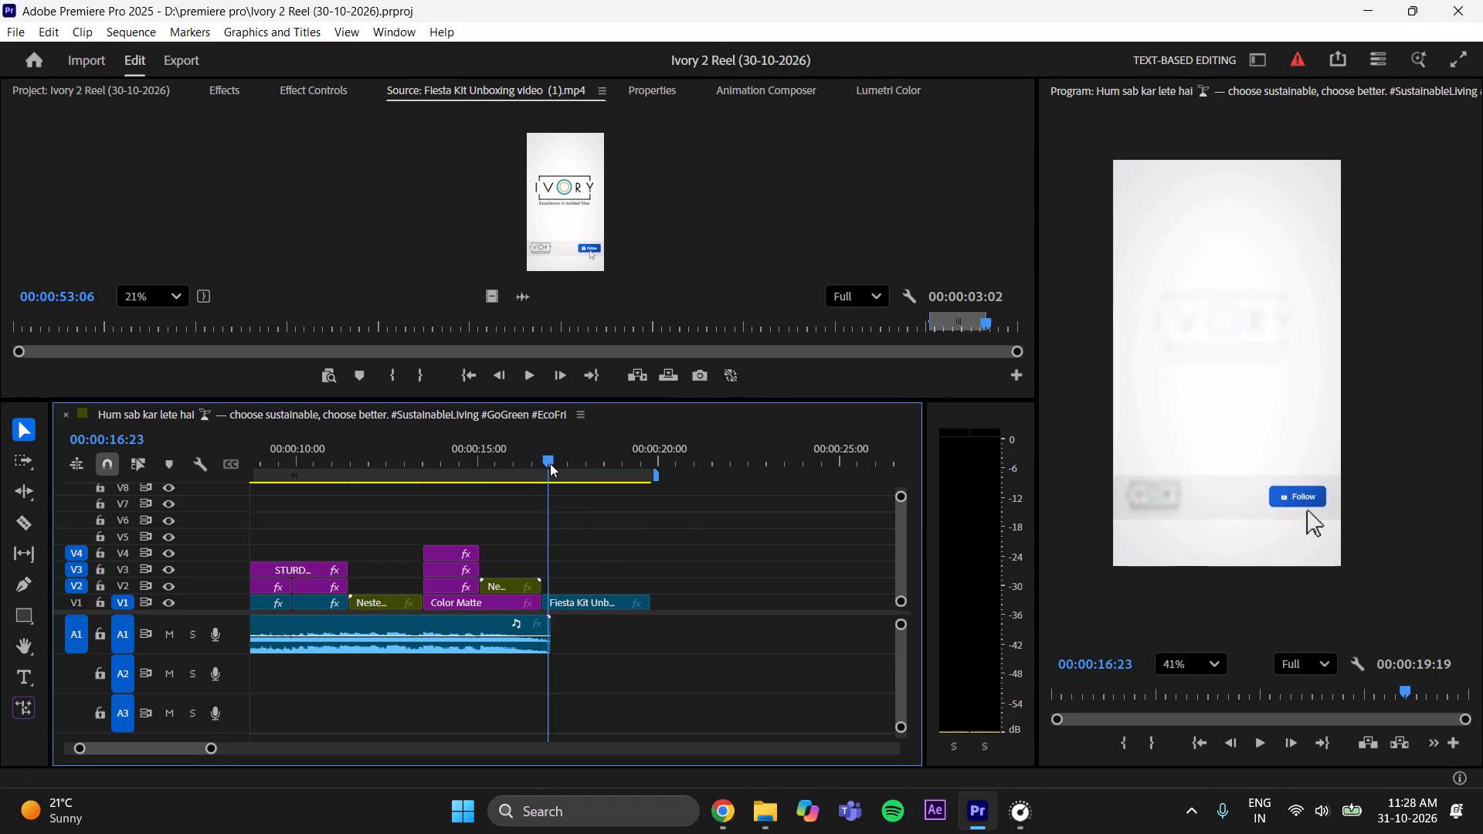
pyautogui.moveTo(550, 463); pyautogui.dragTo(523, 474)
pyautogui.press('space')
pyautogui.press('space')
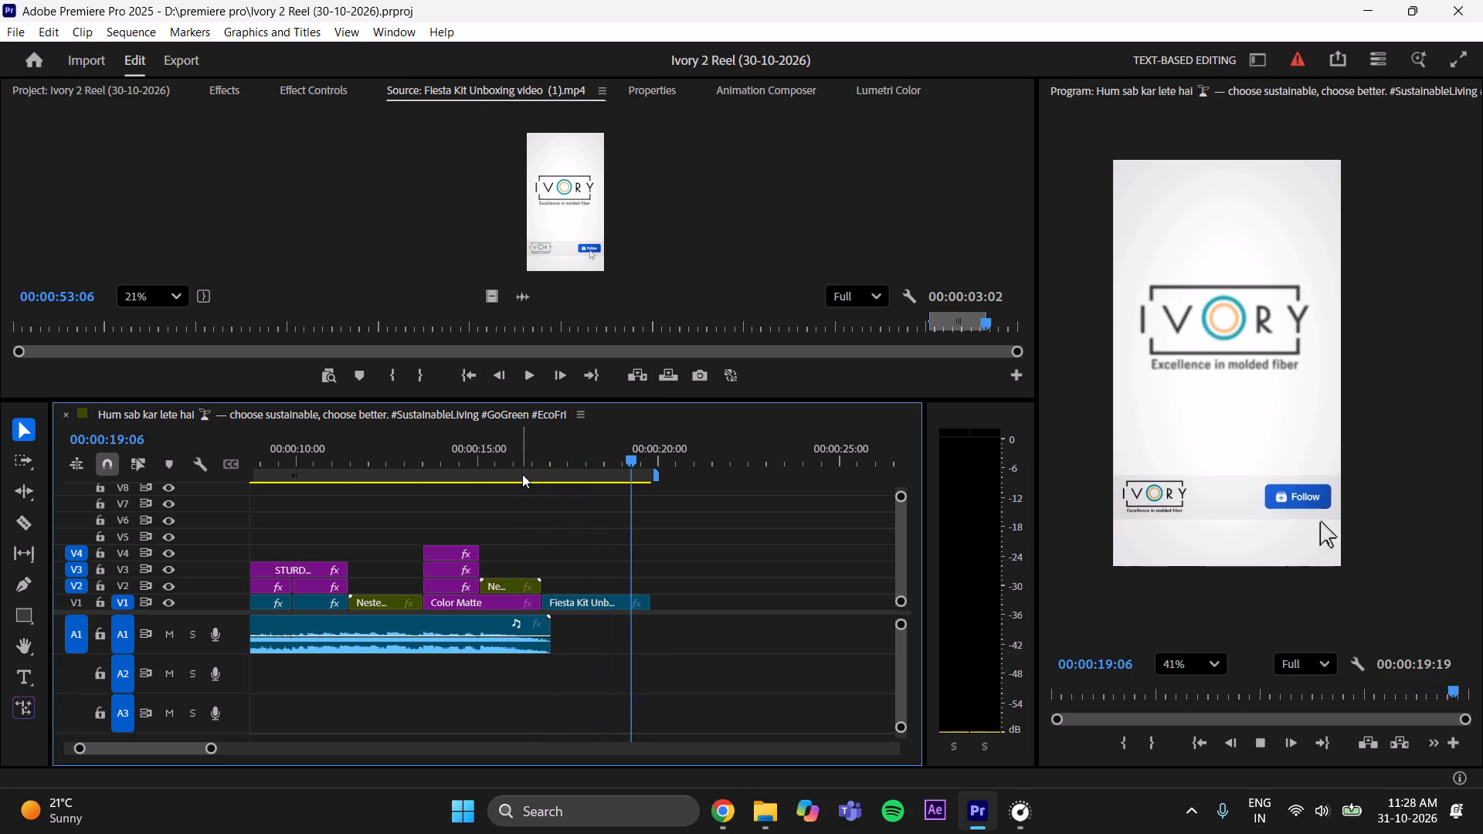
pyautogui.press('space')
pyautogui.press('space')
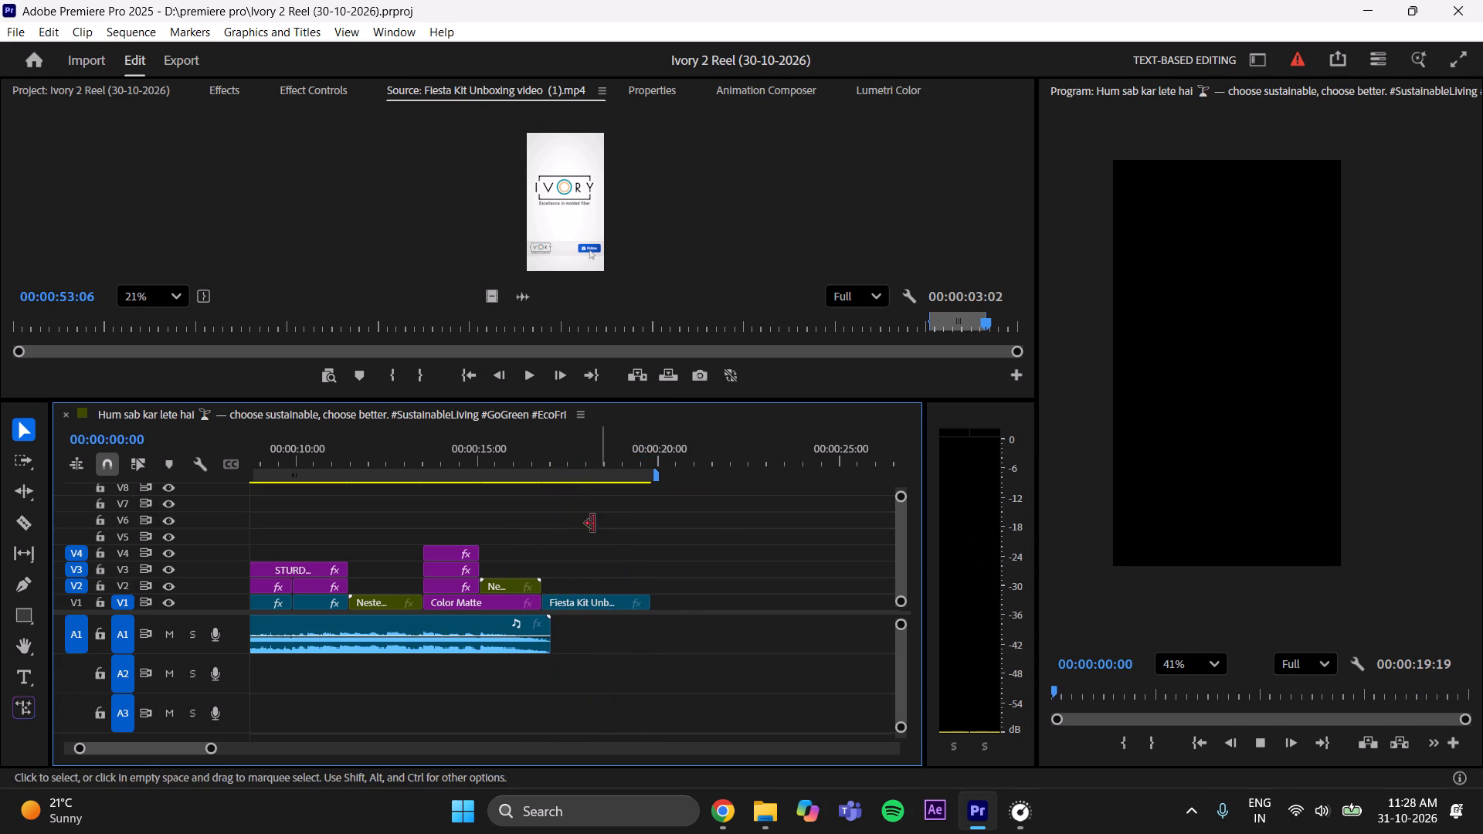
# Fit the whole reel in the timeline view, save, and examine how the food plates animate in the opening scene.
pyautogui.moveTo(150, 749); pyautogui.dragTo(71, 752)
pyautogui.moveTo(206, 748); pyautogui.dragTo(258, 732)
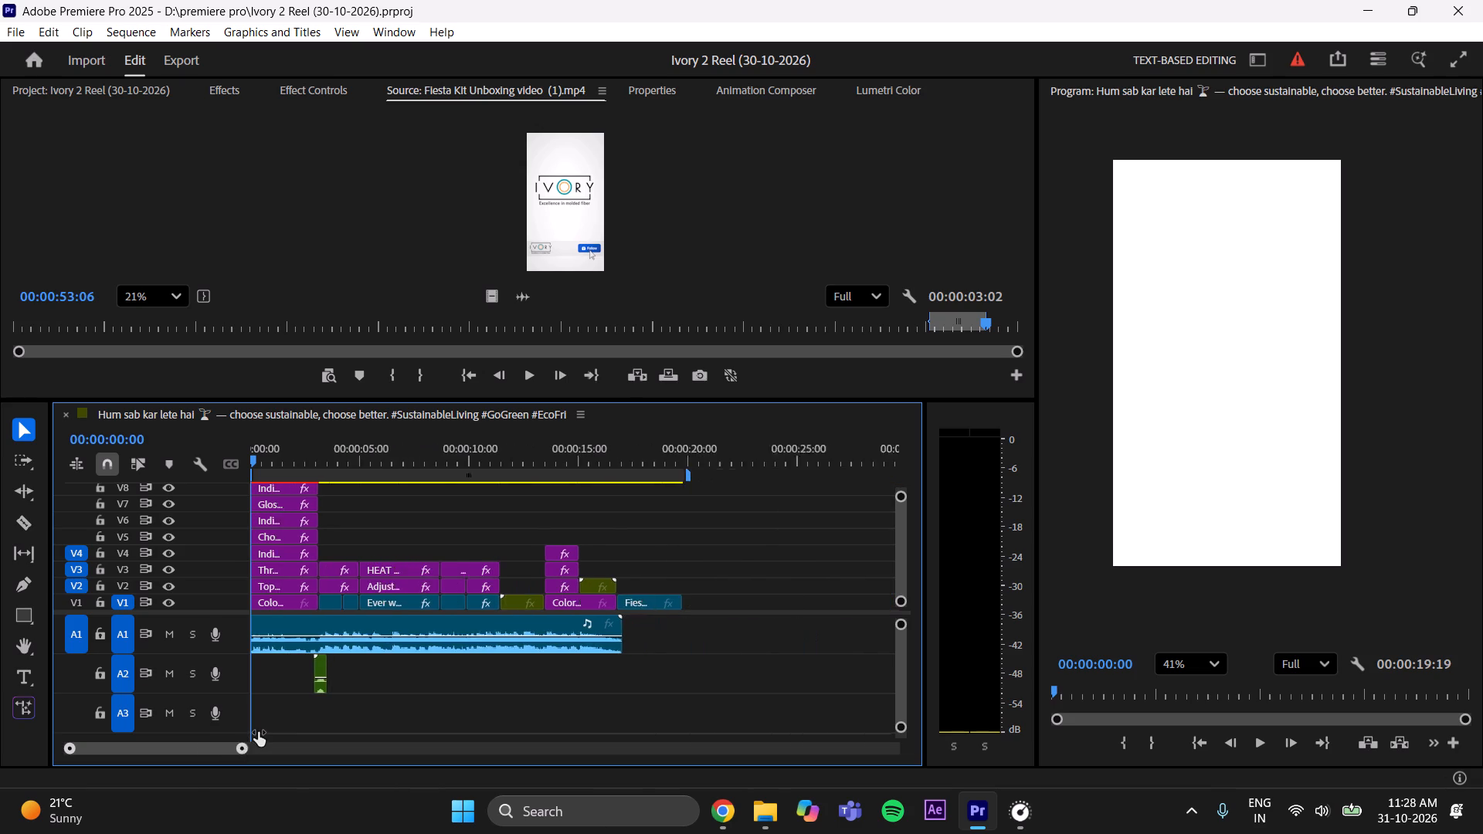
pyautogui.moveTo(258, 732); pyautogui.dragTo(243, 739)
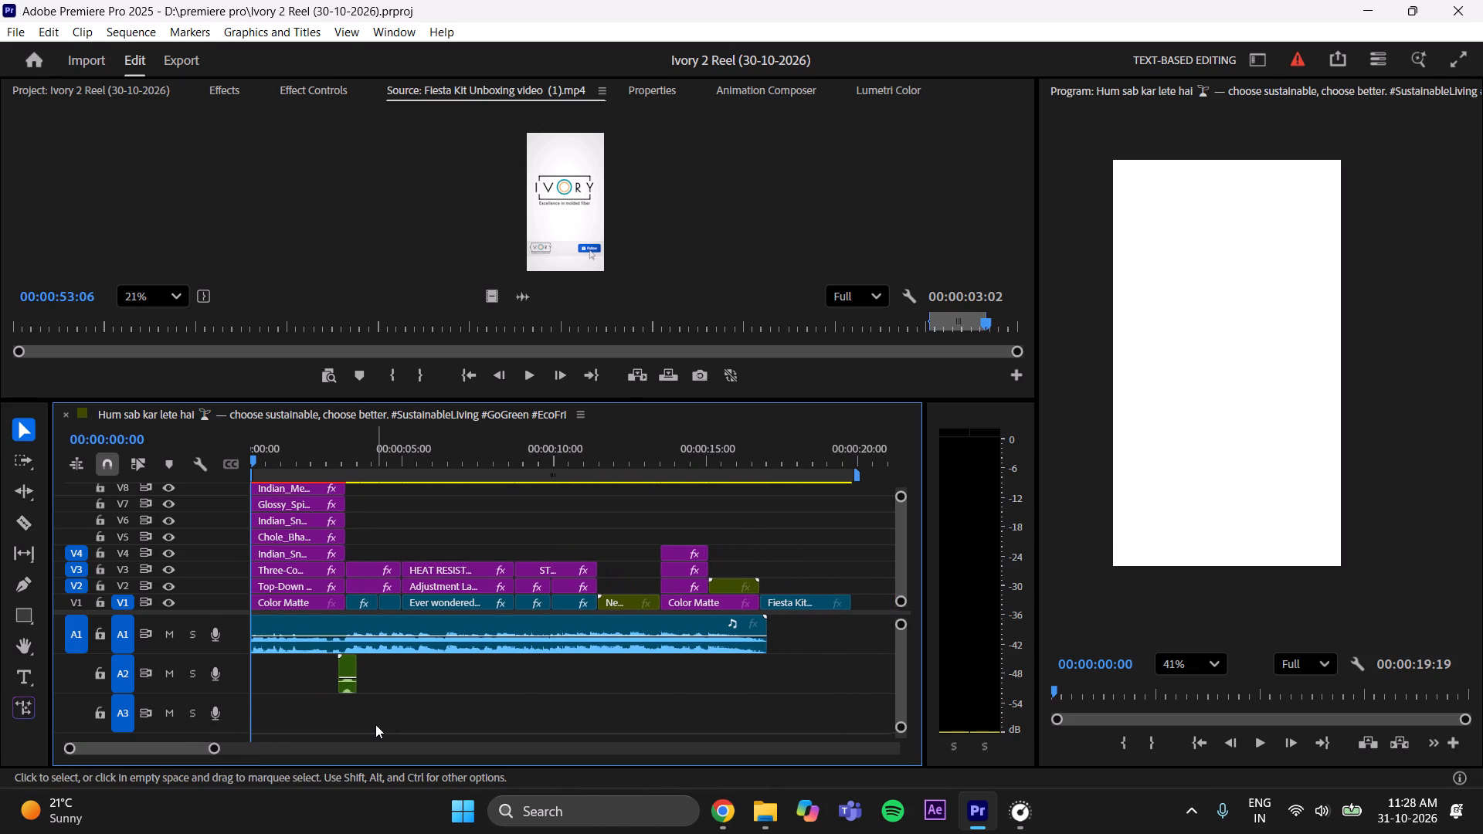
pyautogui.hotkey('ctrl', 's')
pyautogui.hotkey('ctrl', 's')
pyautogui.hotkey('ctrl', 's')
pyautogui.moveTo(256, 453); pyautogui.dragTo(286, 456)
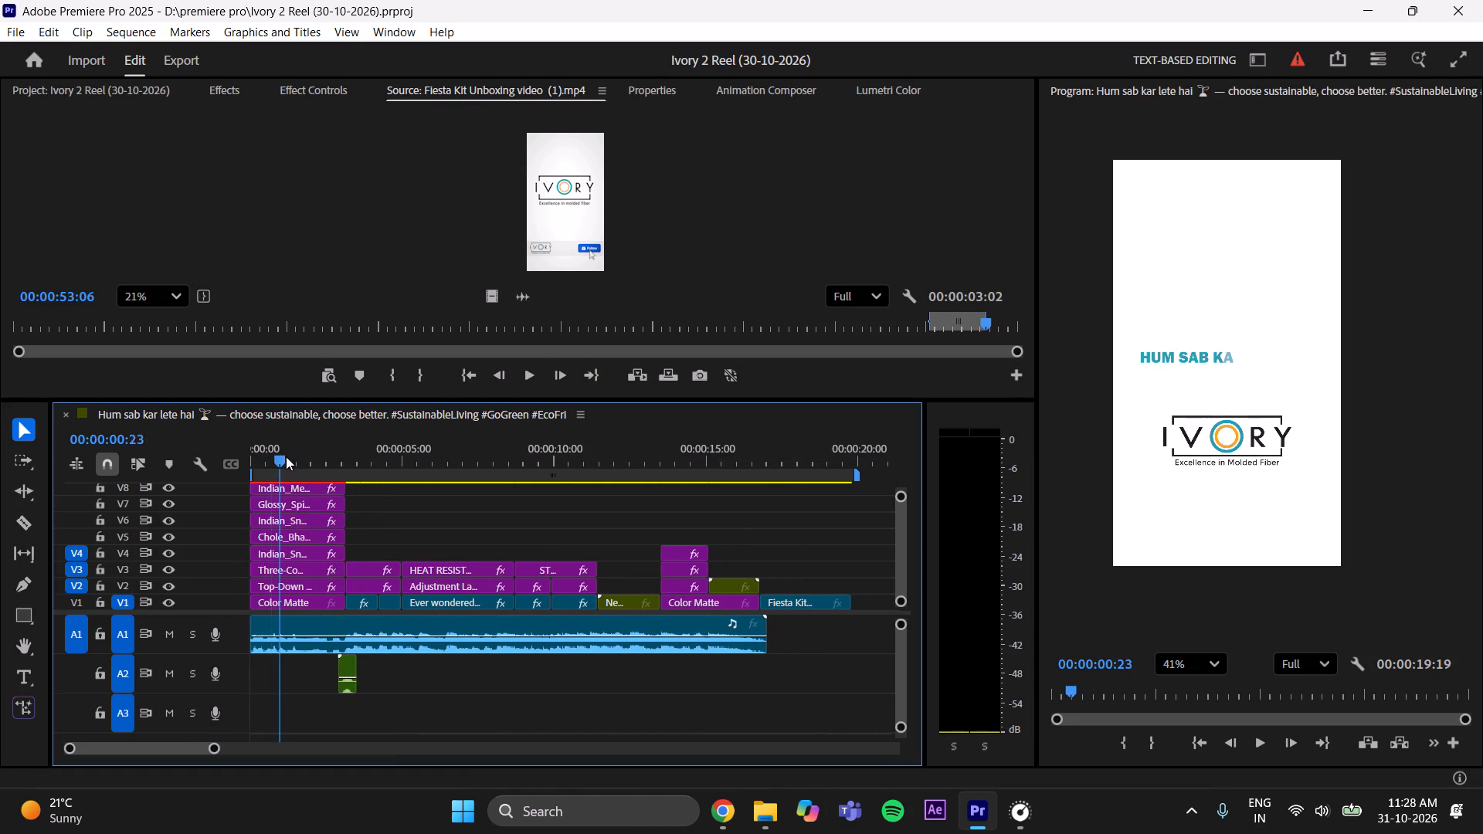
pyautogui.moveTo(286, 456); pyautogui.dragTo(351, 441)
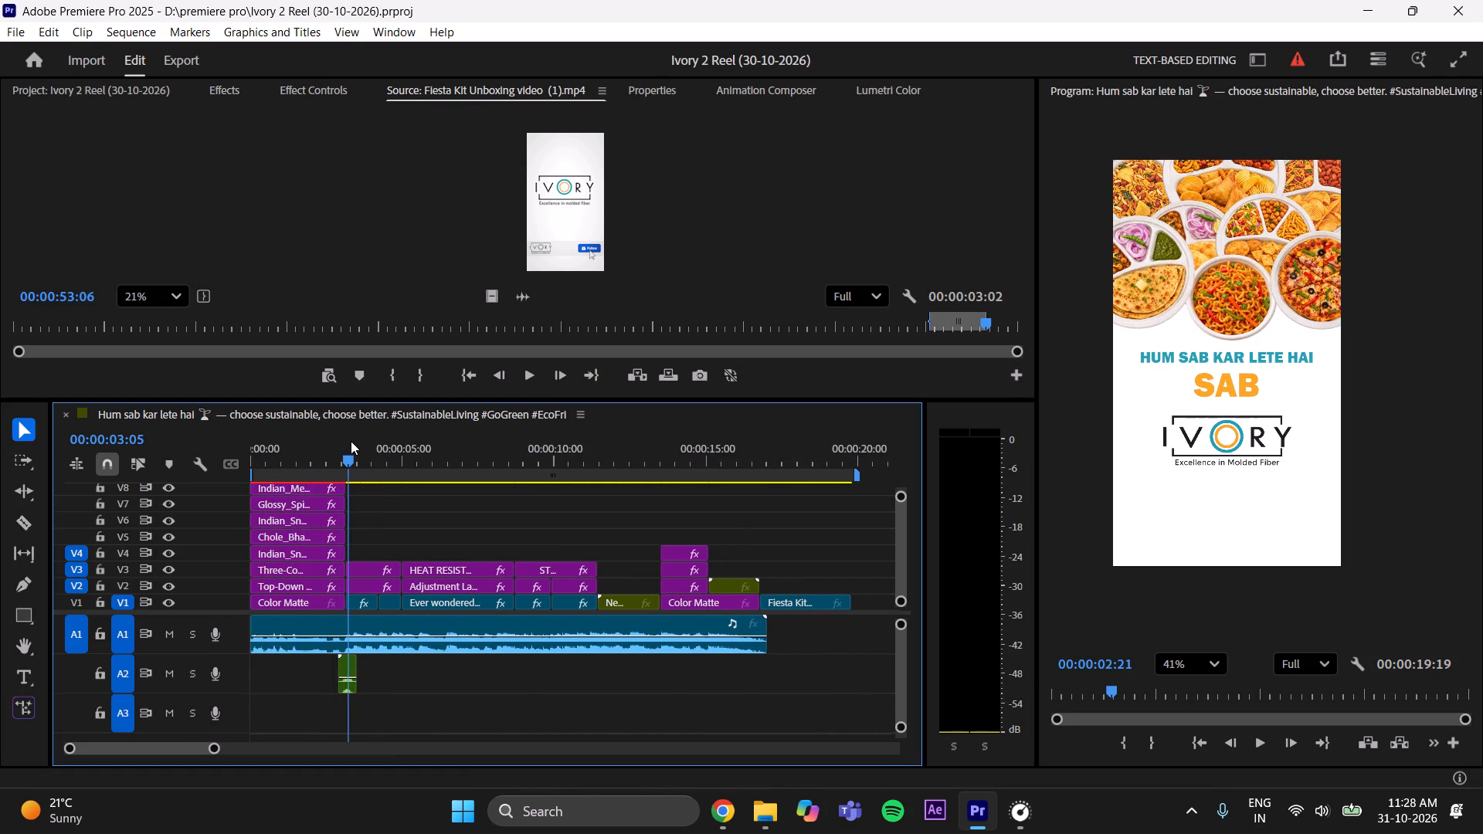
pyautogui.moveTo(351, 441); pyautogui.dragTo(327, 450)
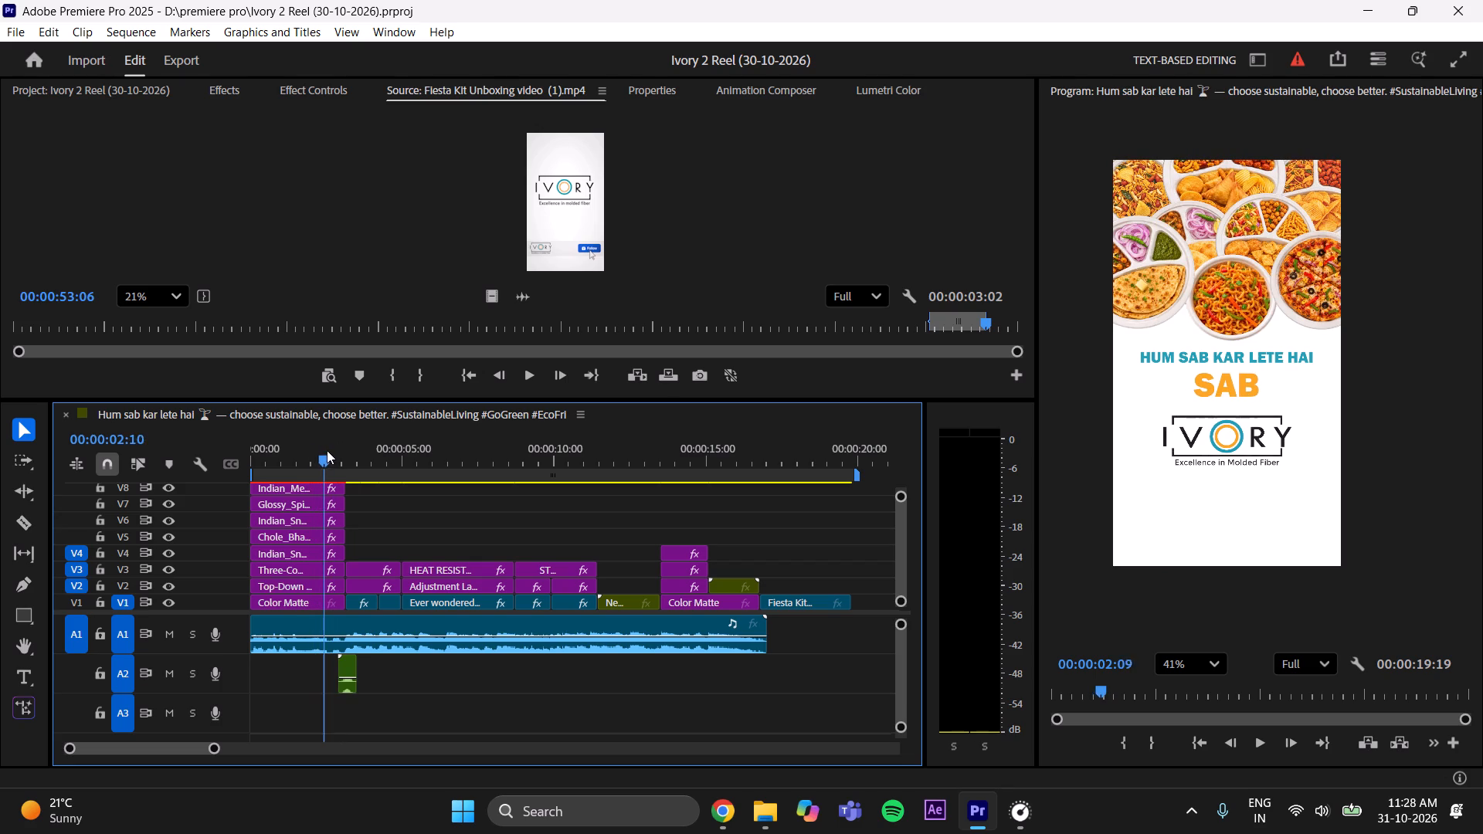
pyautogui.moveTo(327, 450); pyautogui.dragTo(322, 454)
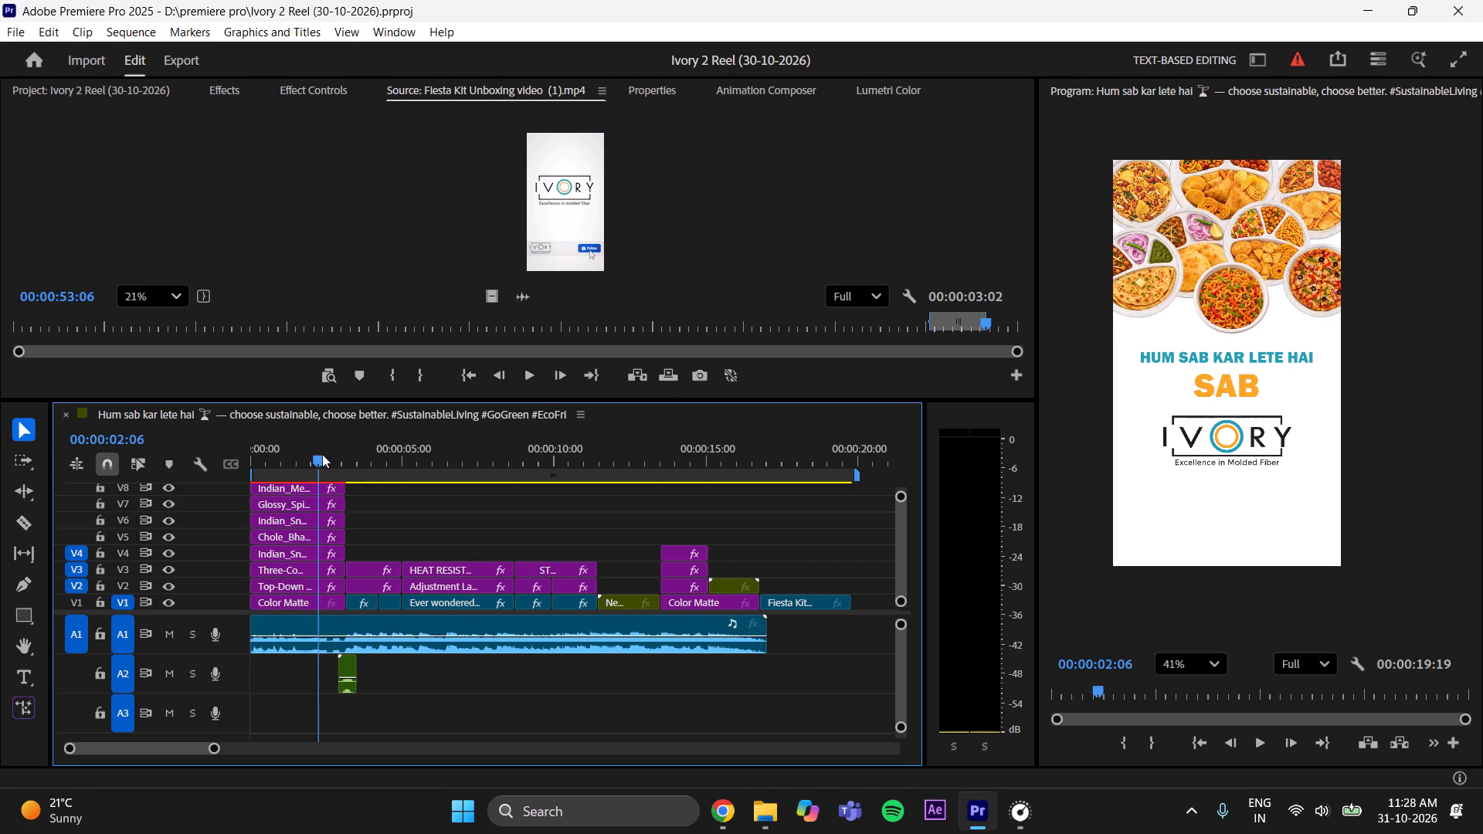
pyautogui.moveTo(322, 454); pyautogui.dragTo(331, 450)
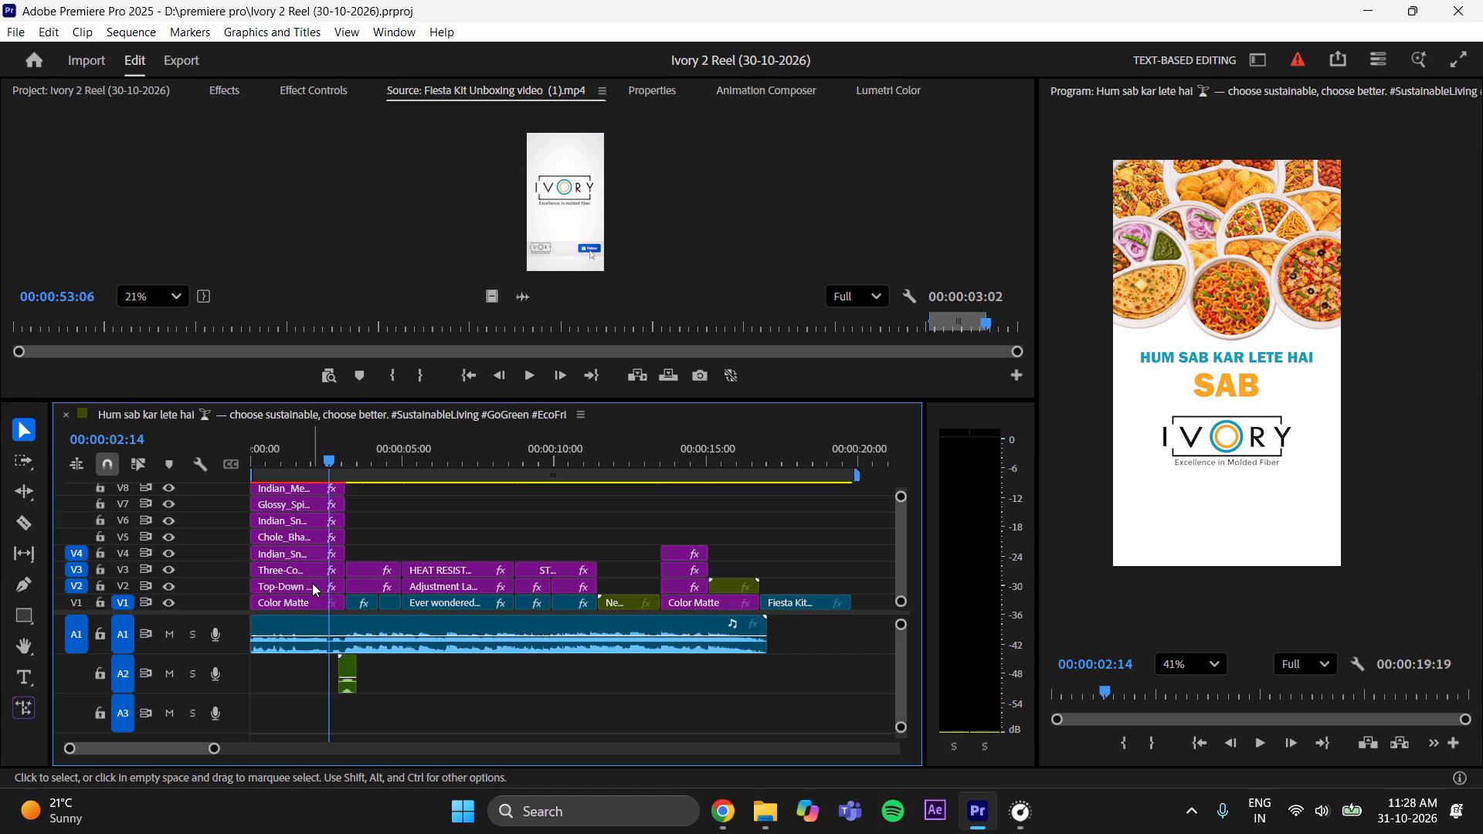
pyautogui.hotkey('ctrl', 's')
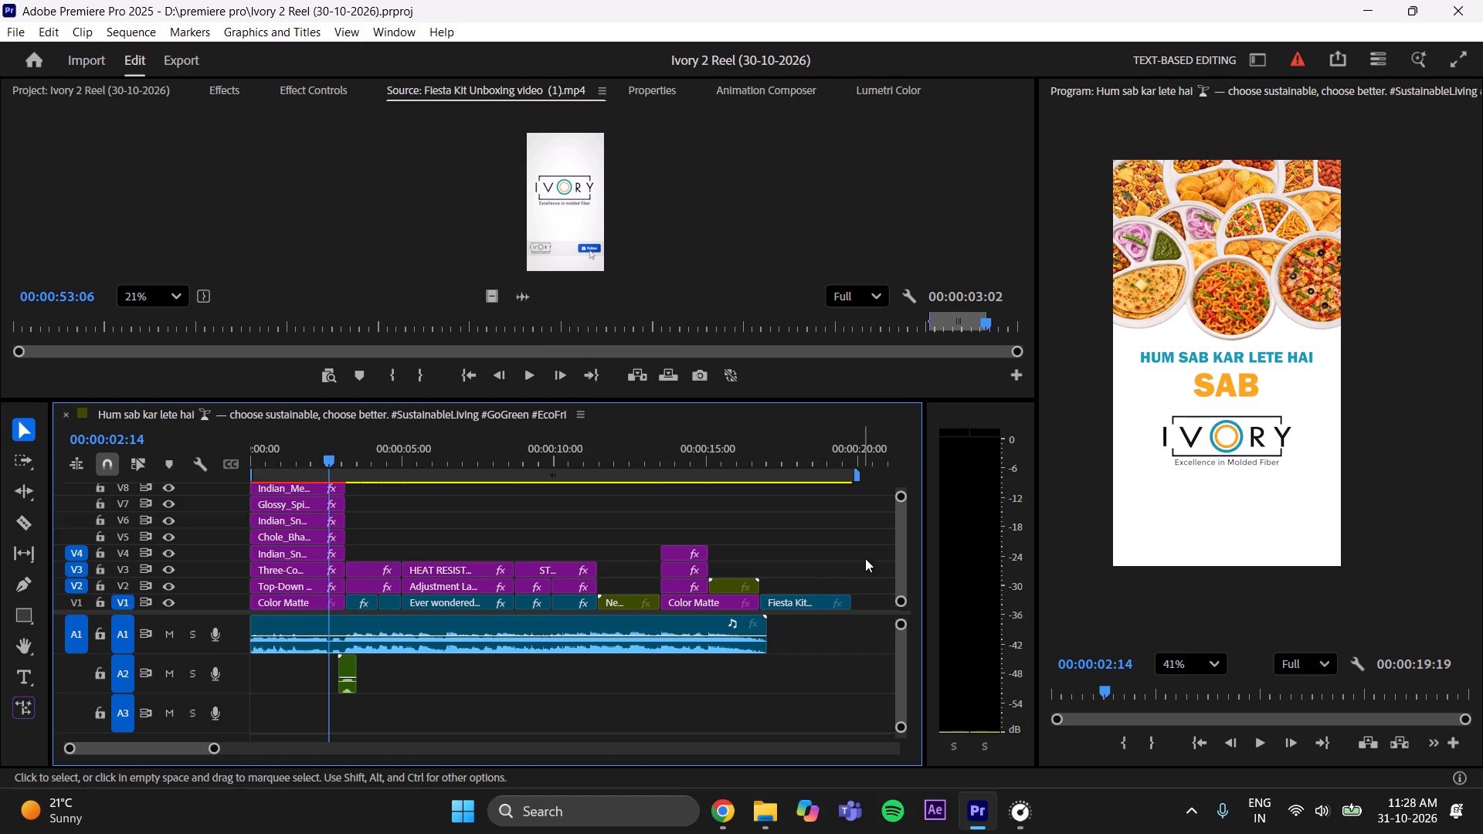
# Raise the Ivory Molded Fiber Excellence Logo on V12 to a vertical position of about 481 in the opening scene.
pyautogui.moveTo(899, 569); pyautogui.dragTo(903, 532)
pyautogui.click(306, 602)
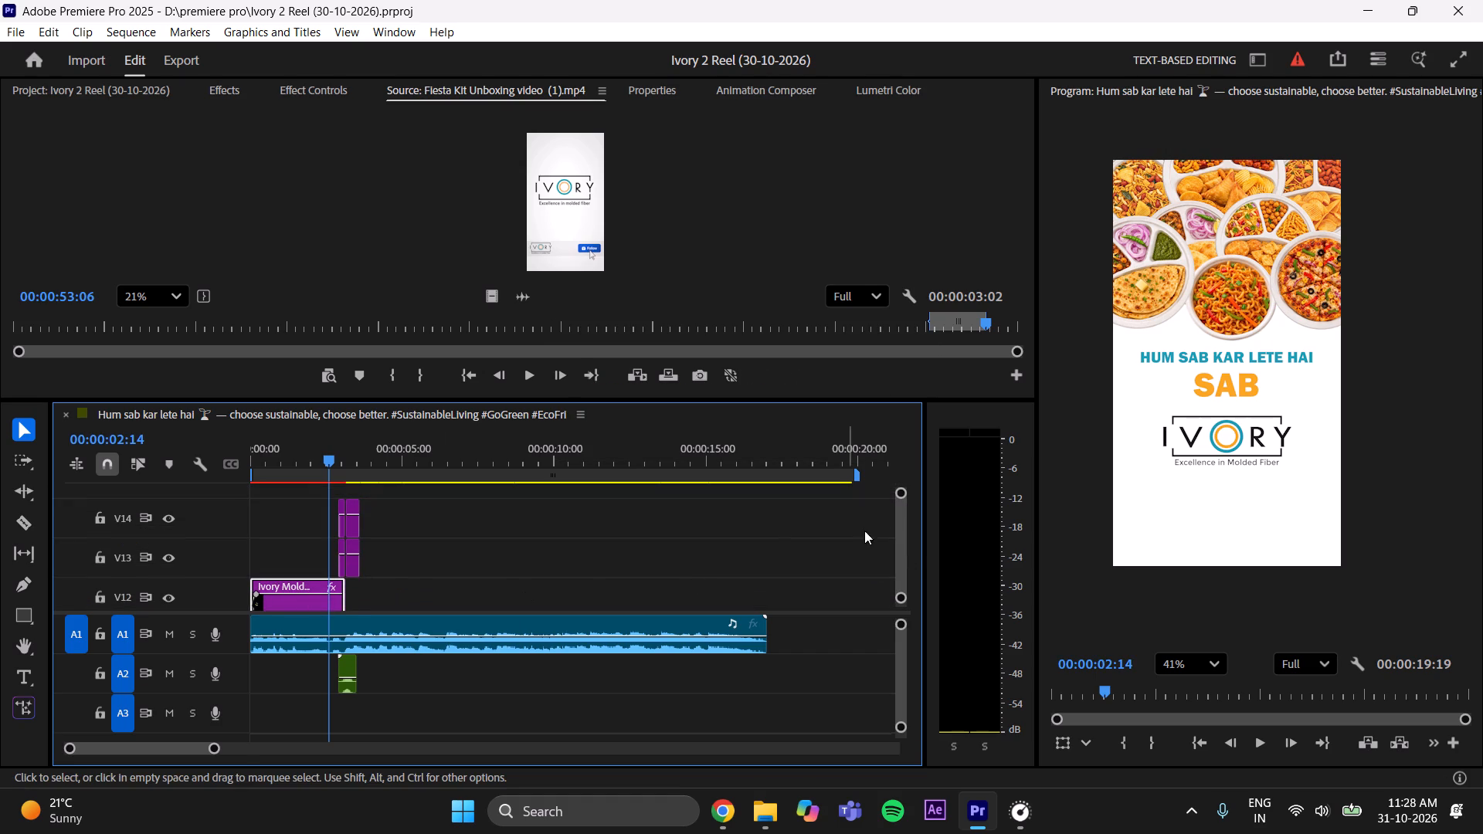
pyautogui.click(295, 93)
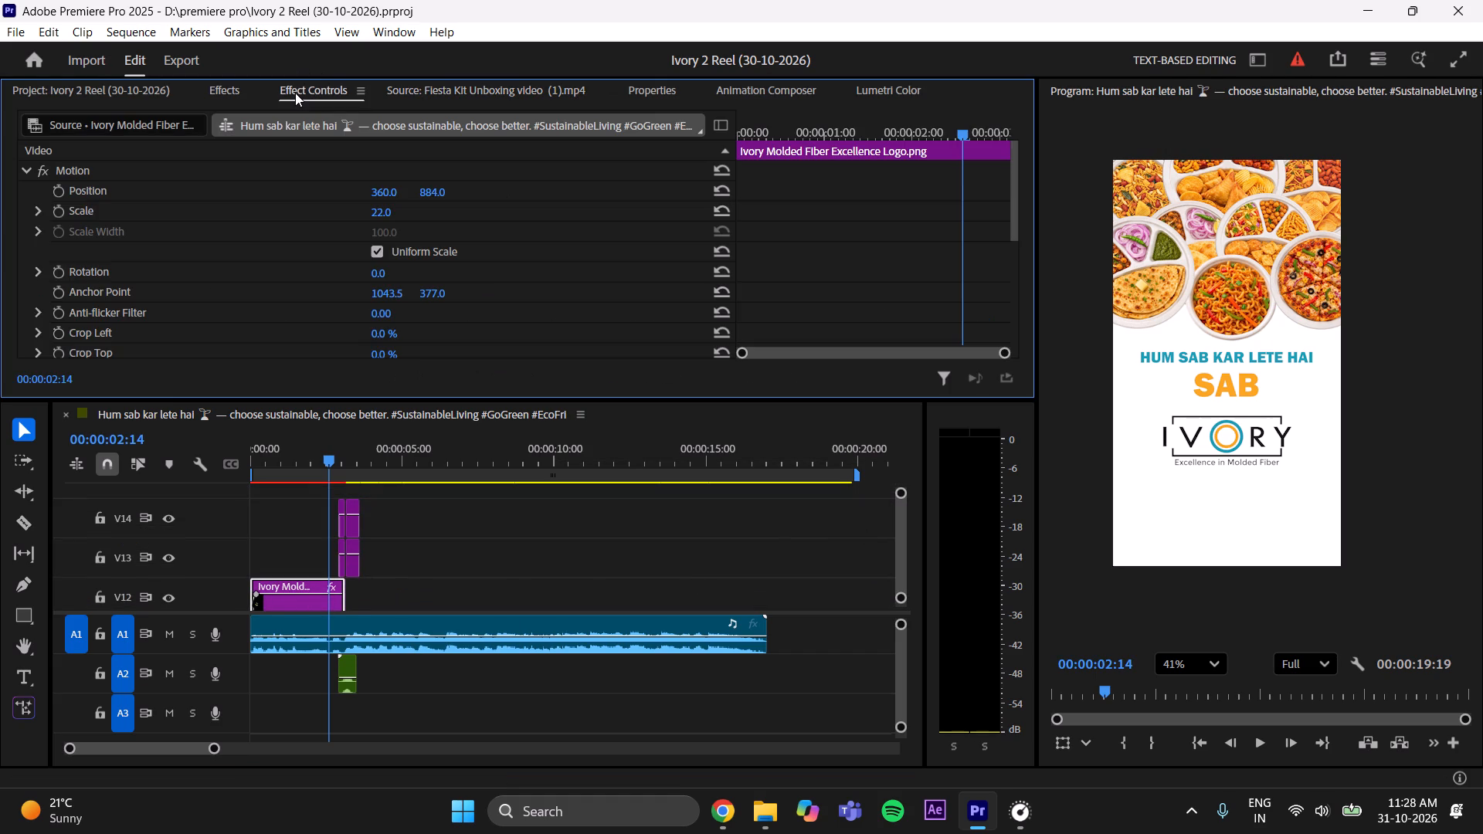
pyautogui.moveTo(430, 193); pyautogui.dragTo(307, 191)
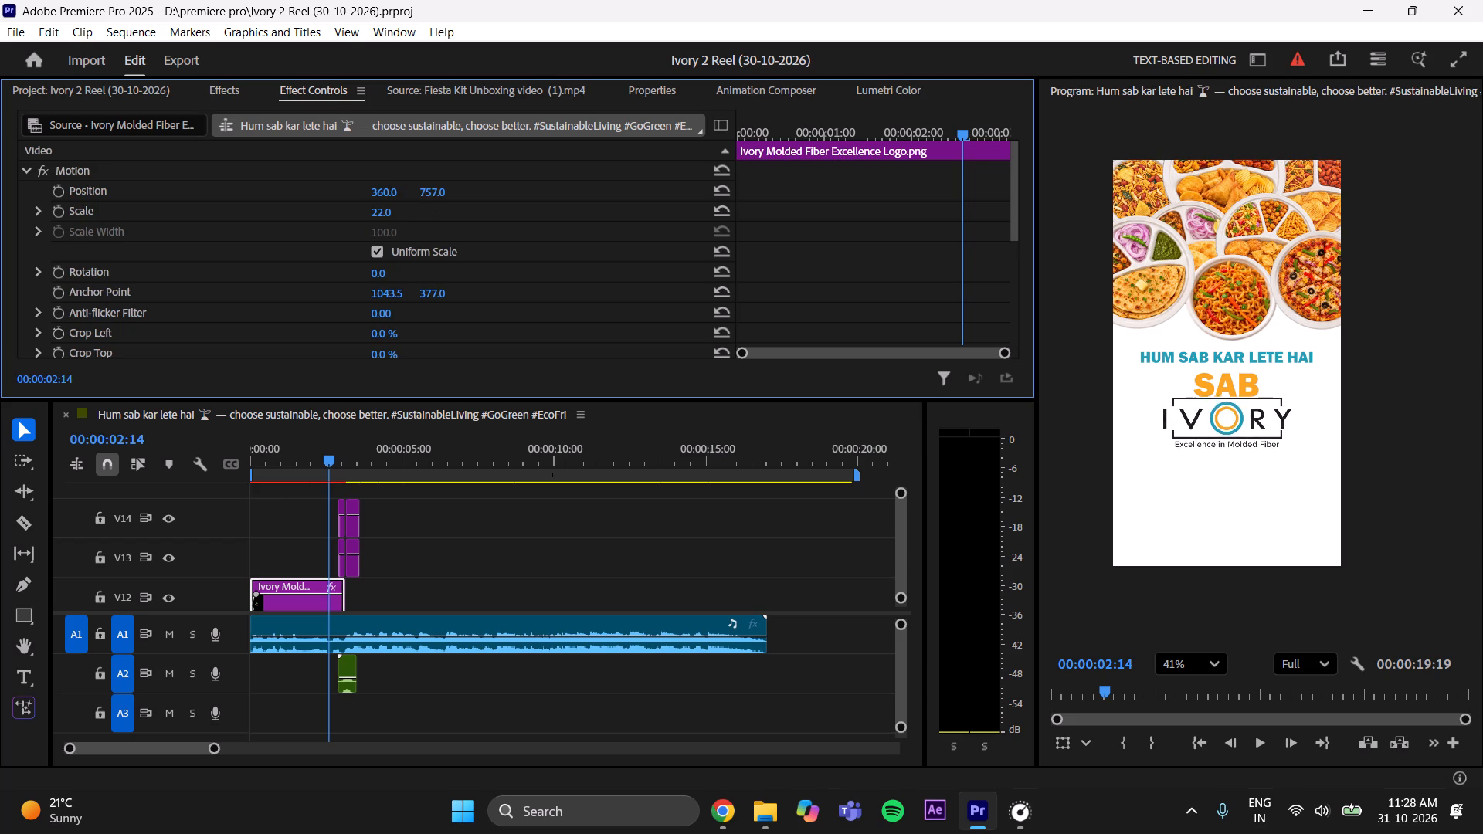
pyautogui.moveTo(307, 191); pyautogui.dragTo(65, 212)
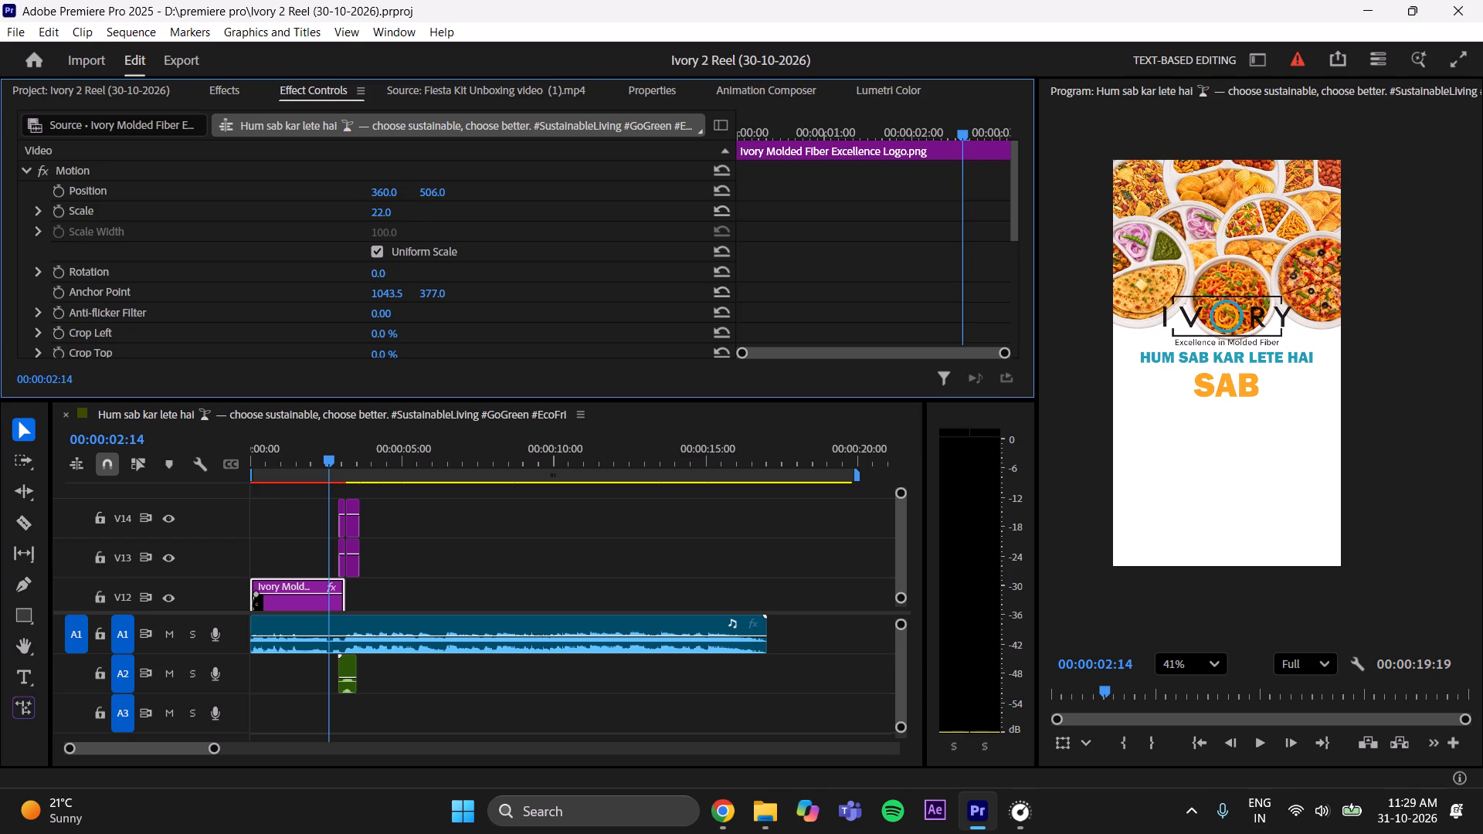
pyautogui.moveTo(65, 212); pyautogui.dragTo(52, 217)
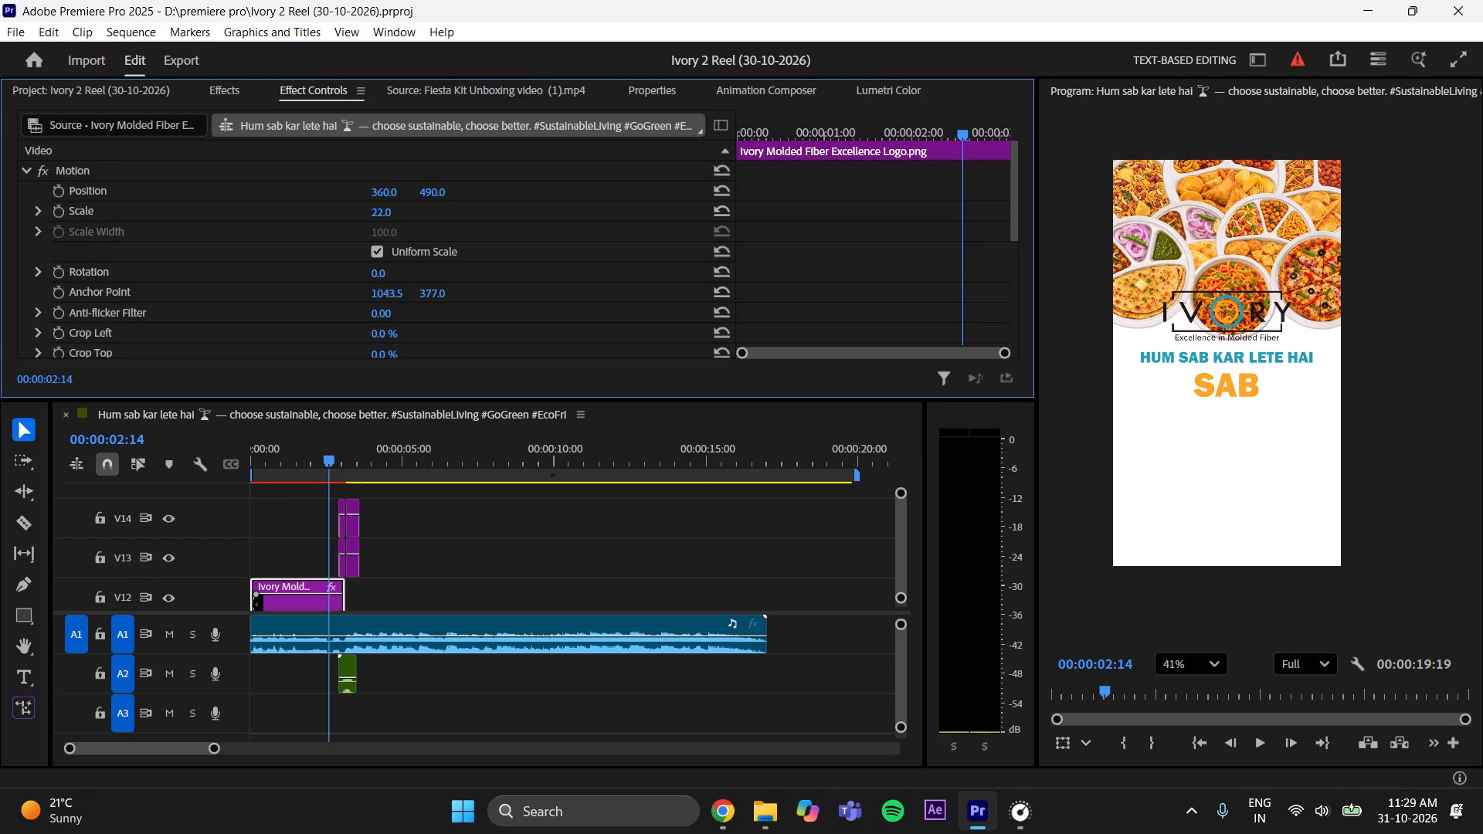
pyautogui.moveTo(52, 217); pyautogui.dragTo(50, 217)
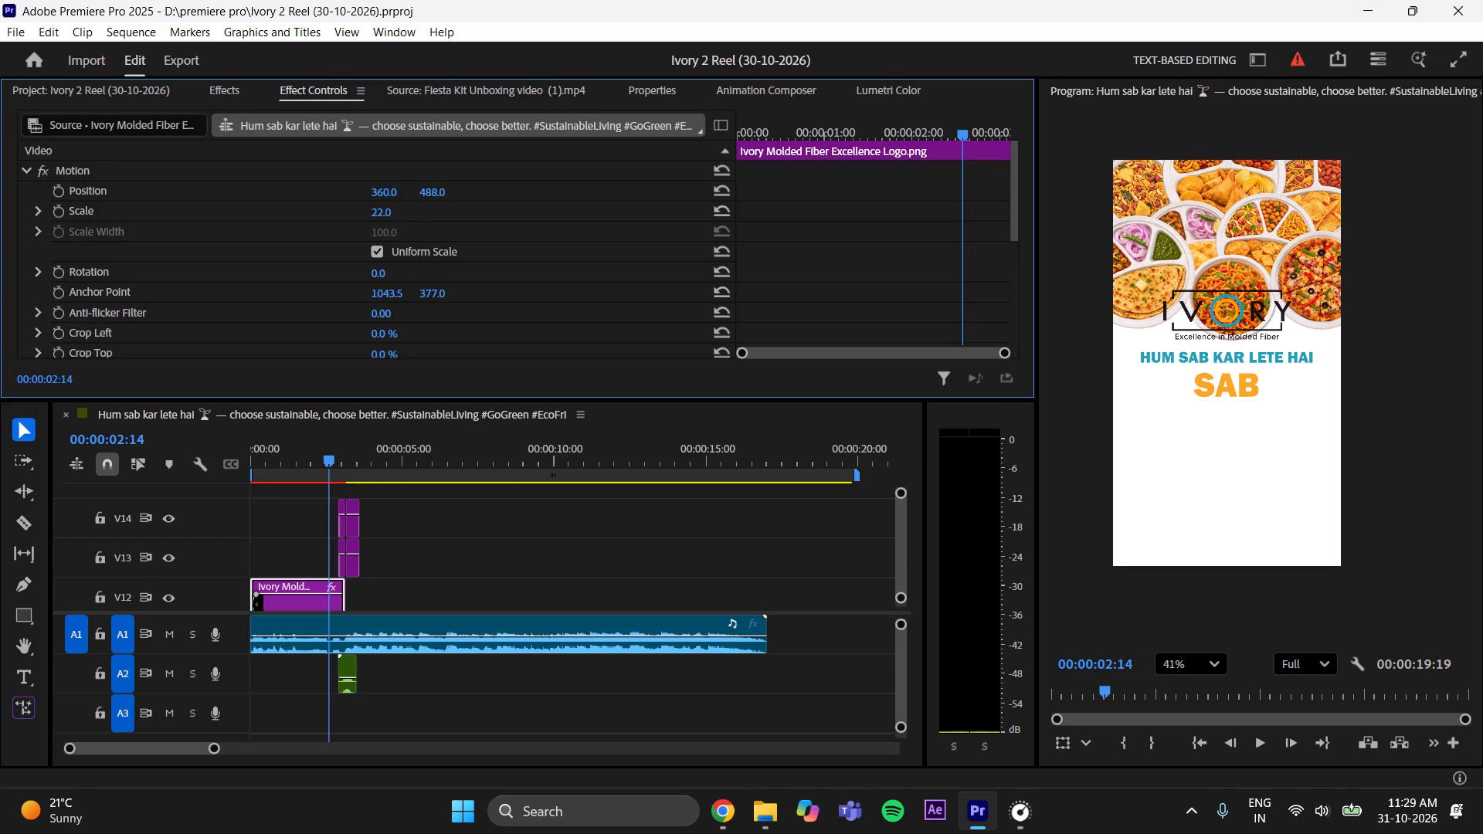
pyautogui.moveTo(50, 217); pyautogui.dragTo(46, 221)
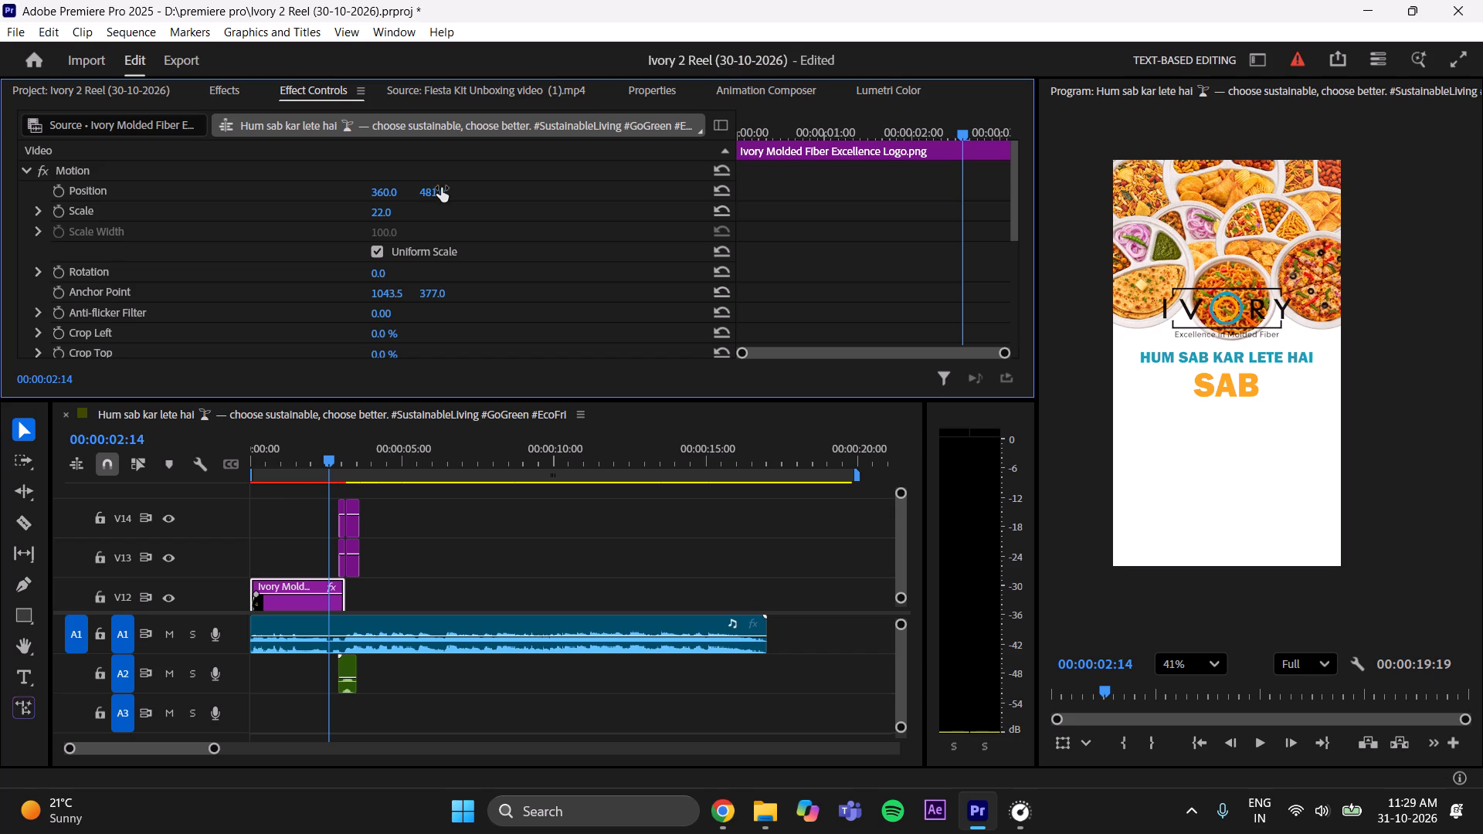
pyautogui.click(484, 559)
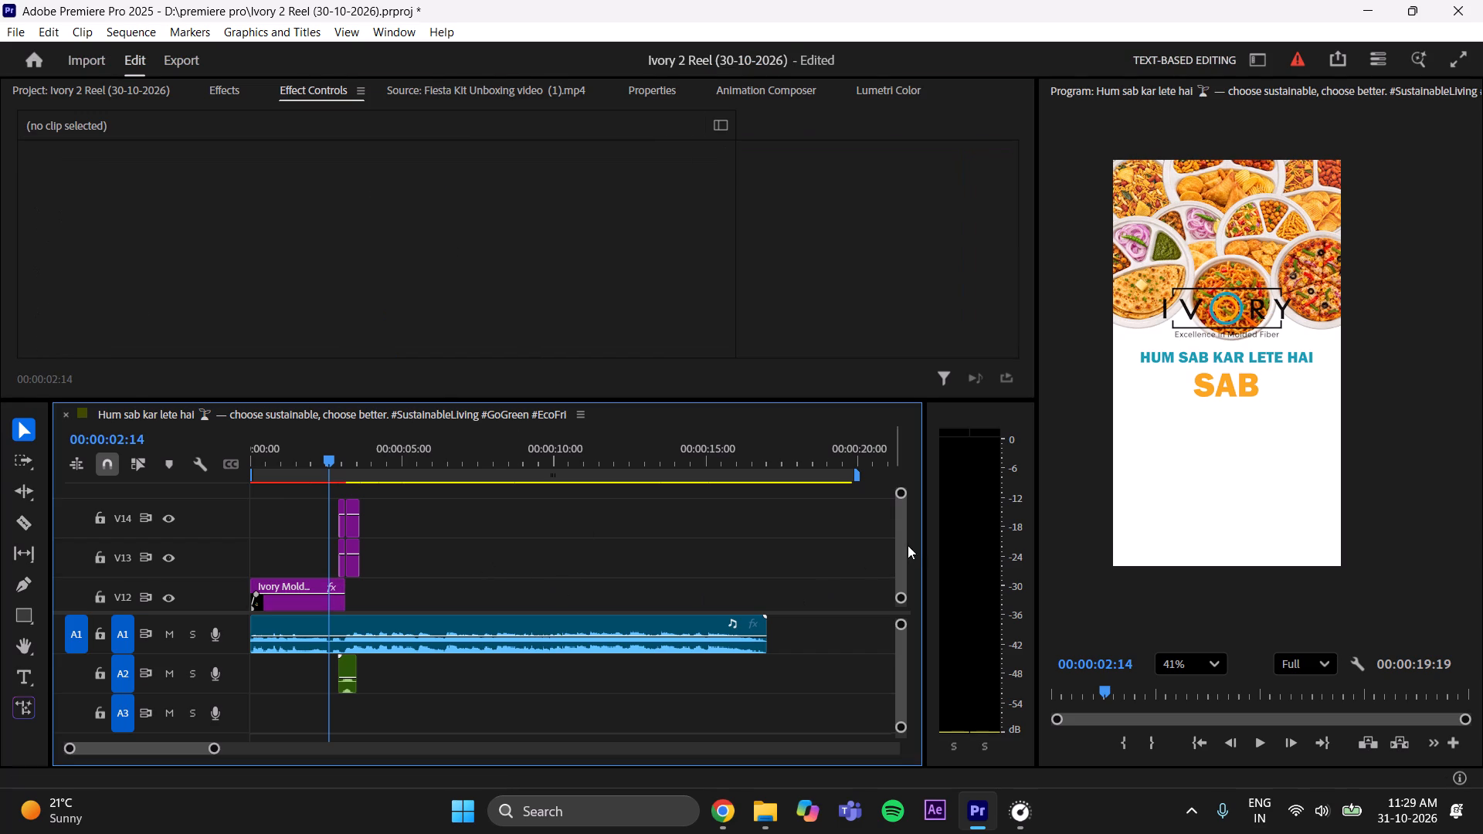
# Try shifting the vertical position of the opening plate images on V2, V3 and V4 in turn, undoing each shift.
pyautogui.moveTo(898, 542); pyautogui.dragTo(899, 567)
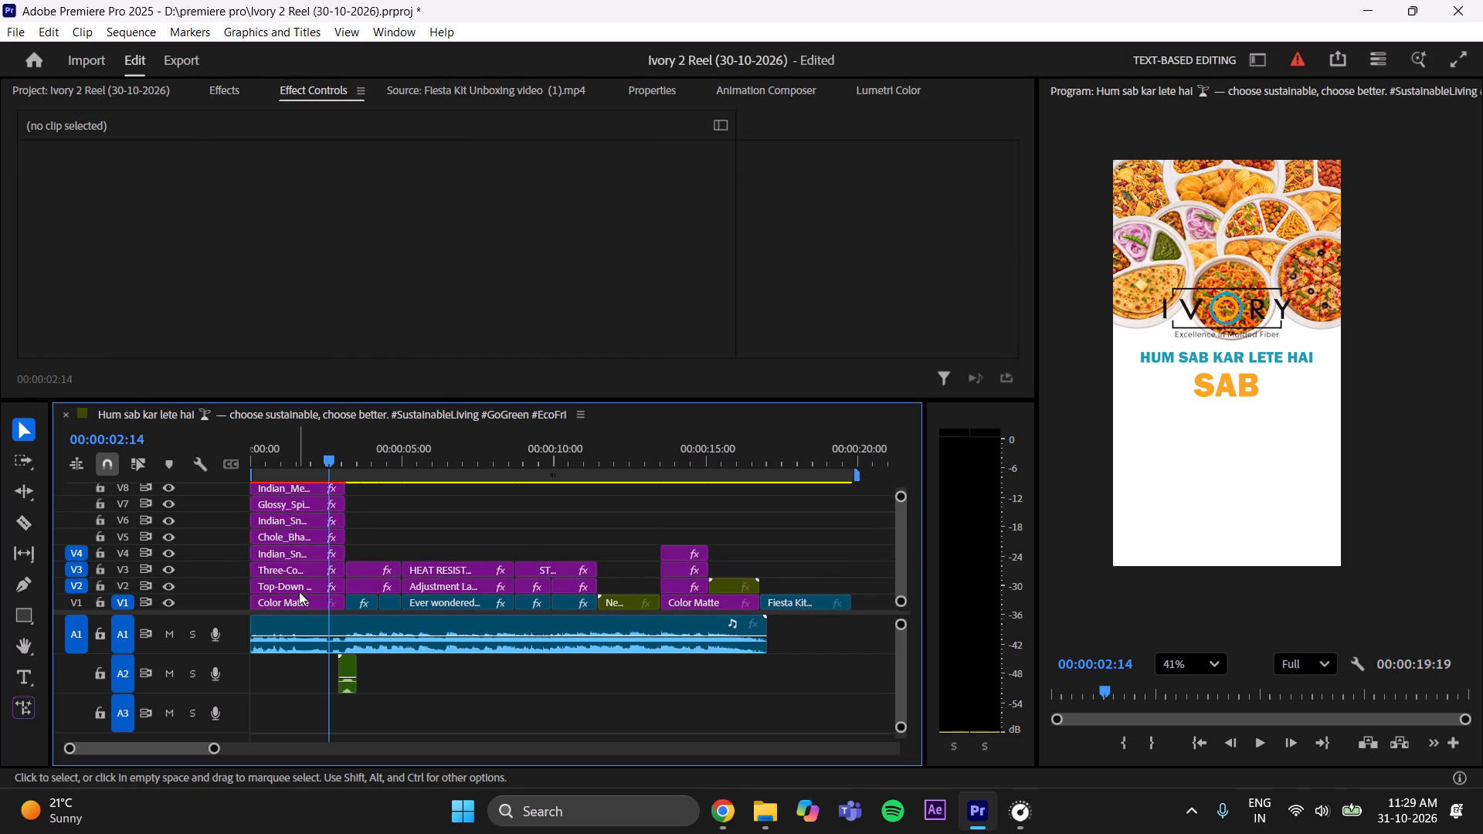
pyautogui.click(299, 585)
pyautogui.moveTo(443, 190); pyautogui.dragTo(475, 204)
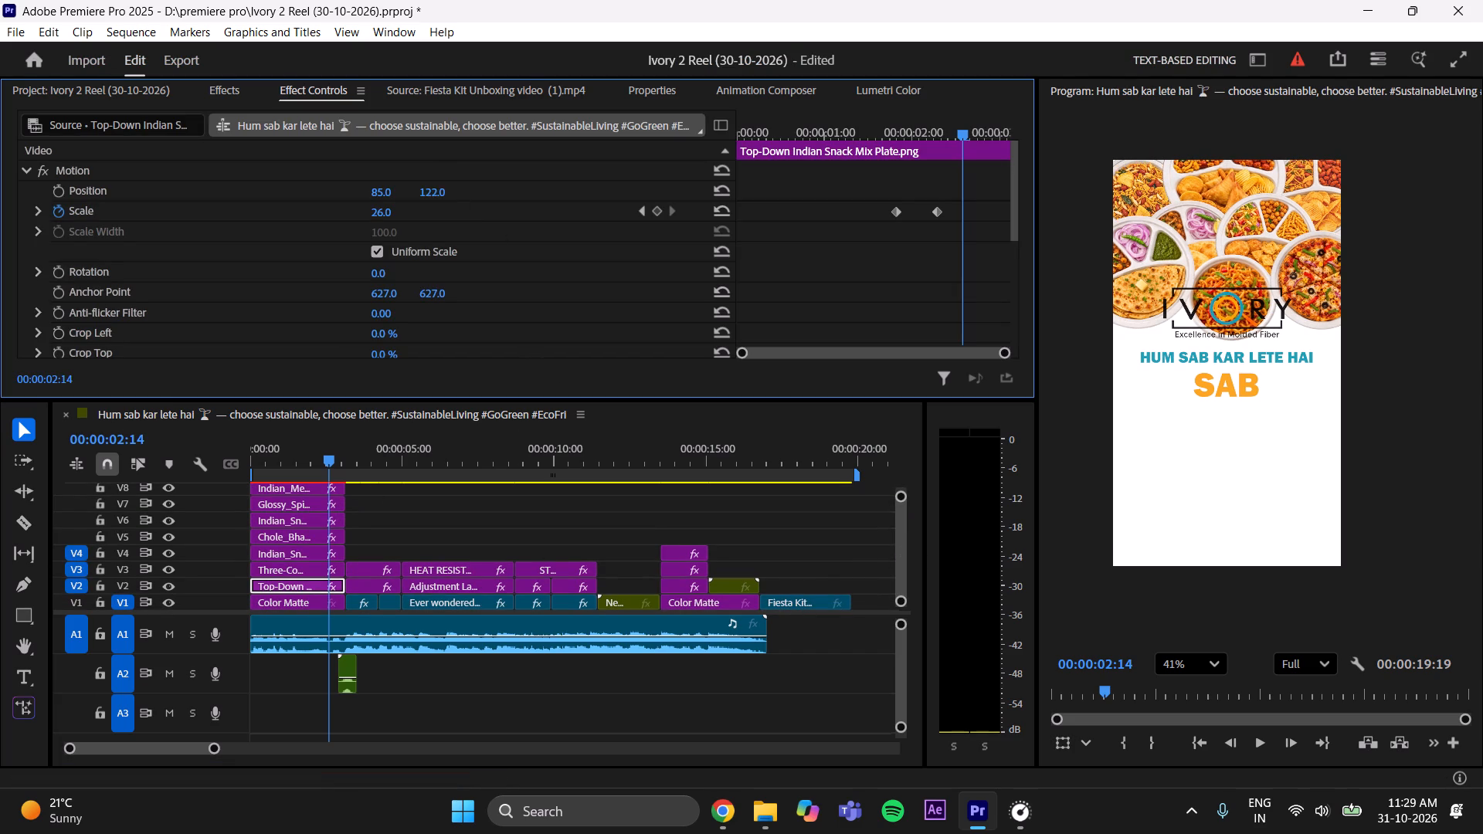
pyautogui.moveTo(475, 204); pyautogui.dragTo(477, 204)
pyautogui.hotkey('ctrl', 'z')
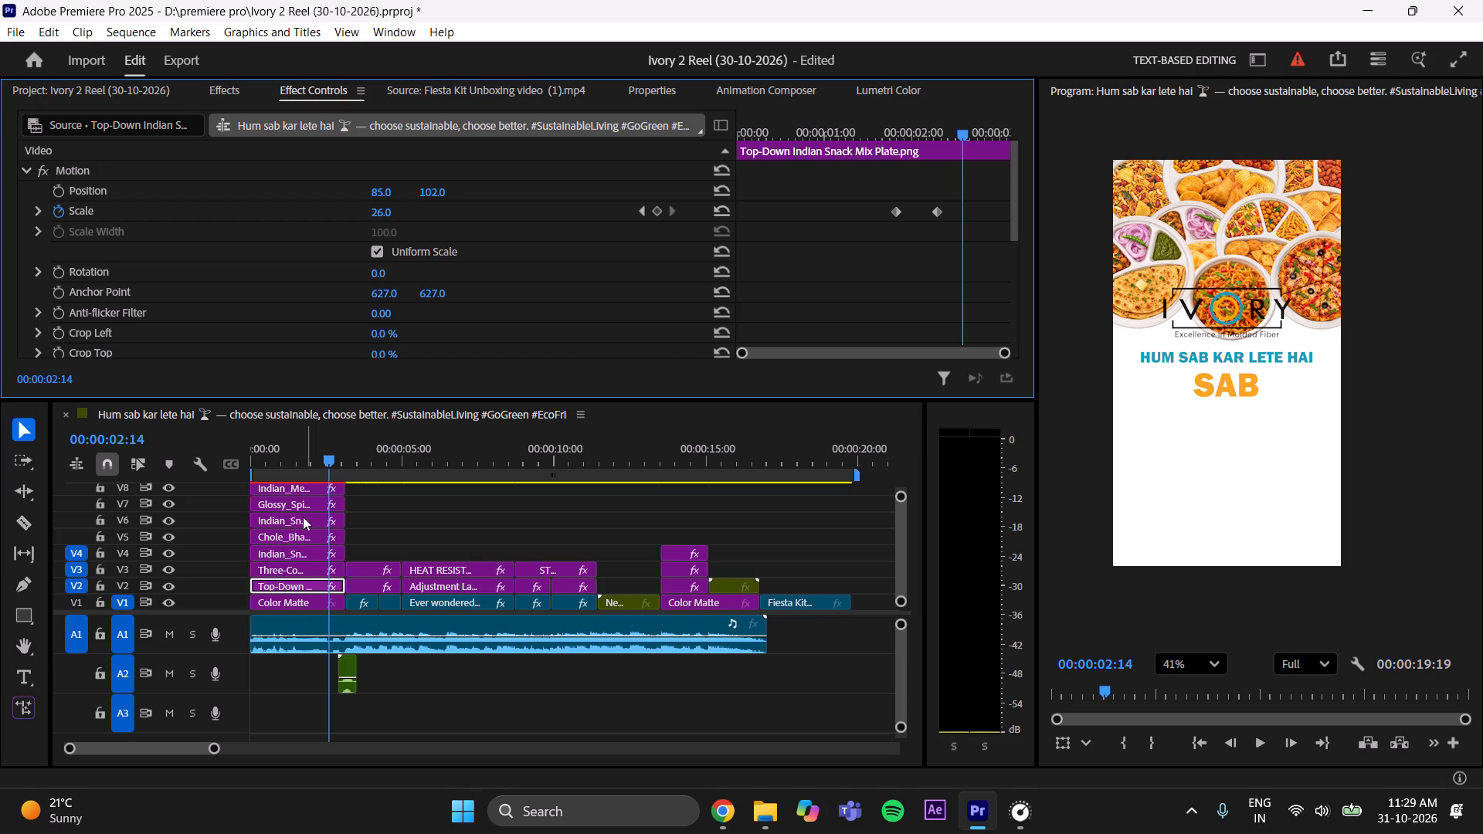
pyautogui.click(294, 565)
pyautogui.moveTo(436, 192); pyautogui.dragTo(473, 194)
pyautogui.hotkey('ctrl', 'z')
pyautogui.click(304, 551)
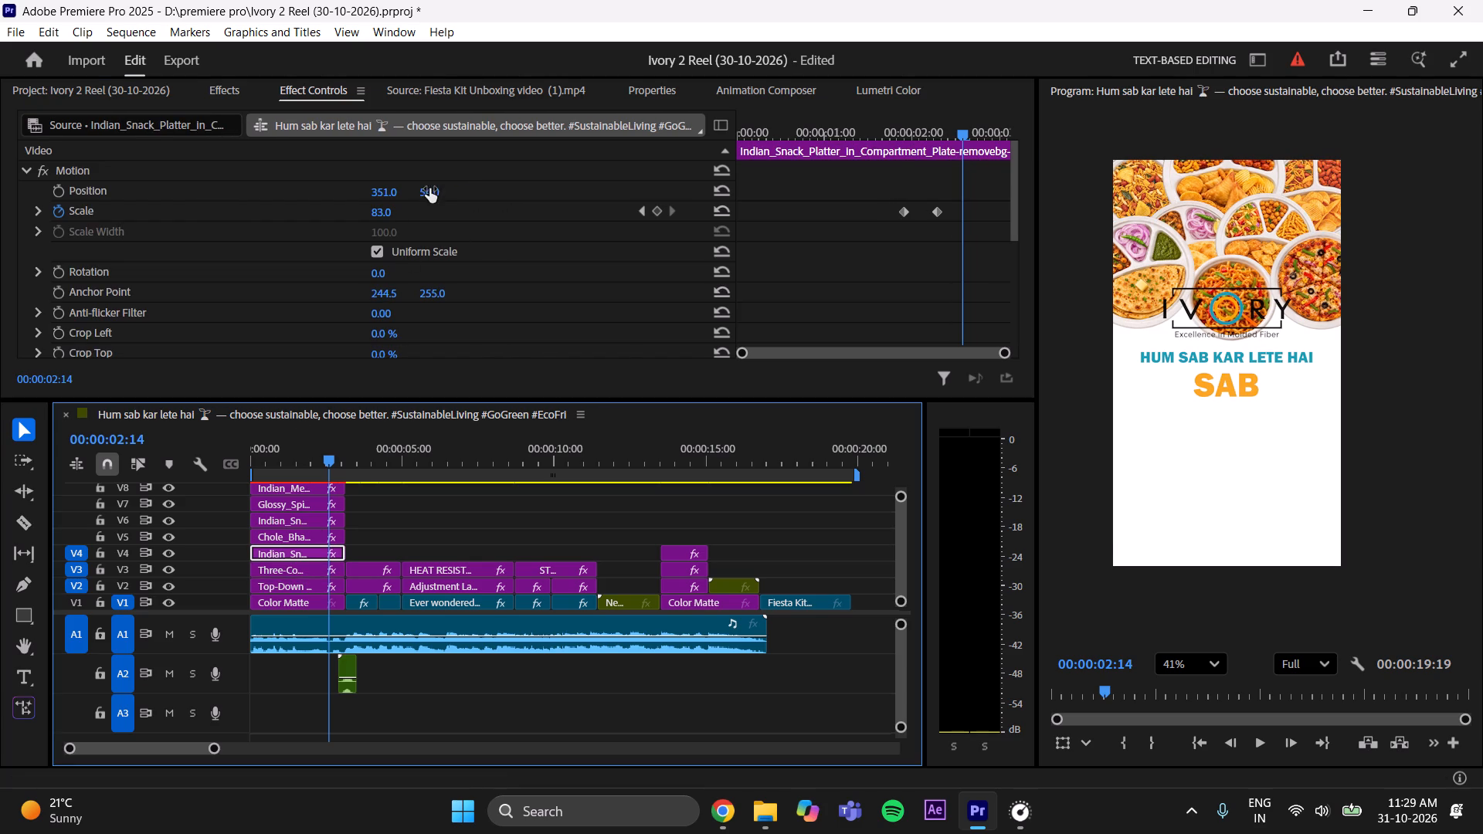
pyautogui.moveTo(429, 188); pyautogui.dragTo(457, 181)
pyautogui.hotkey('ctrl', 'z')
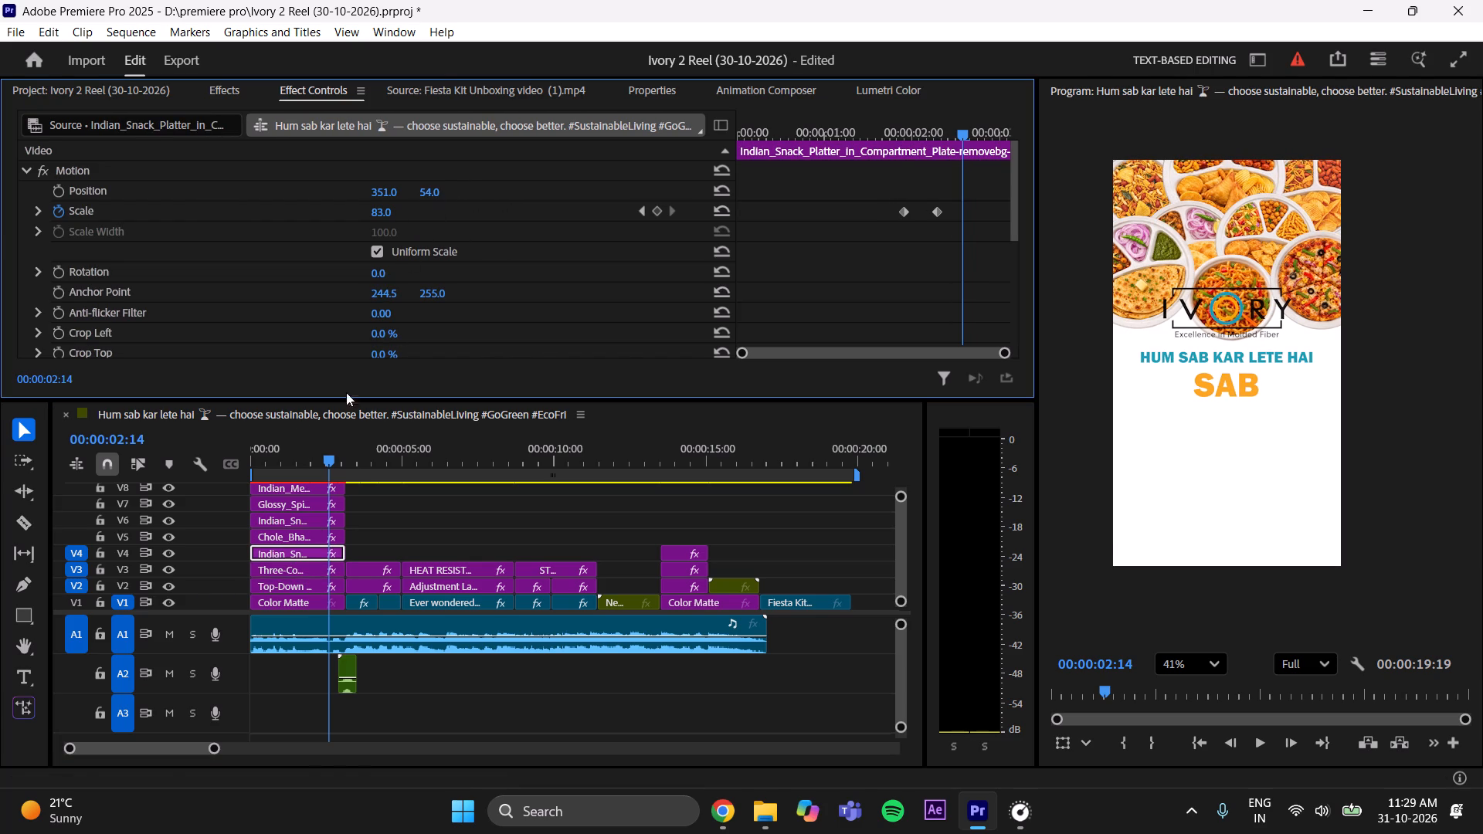
# Move the Chole Bhature plate image on V5 to the frame's lower-left corner, position about 98, 1159, and save the project.
pyautogui.click(278, 546)
pyautogui.click(283, 536)
pyautogui.moveTo(436, 196); pyautogui.dragTo(452, 192)
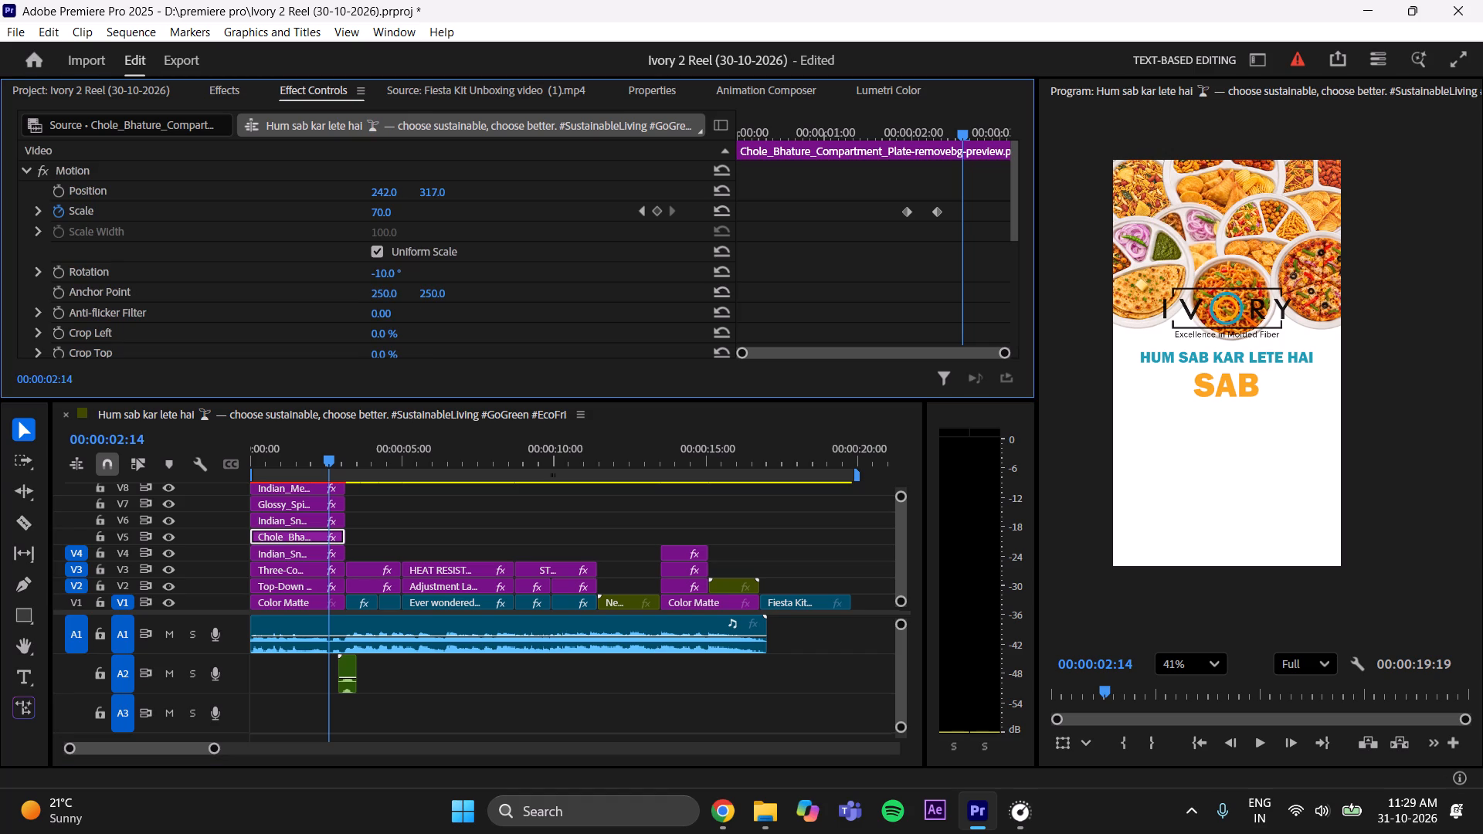
pyautogui.moveTo(452, 192); pyautogui.dragTo(460, 189)
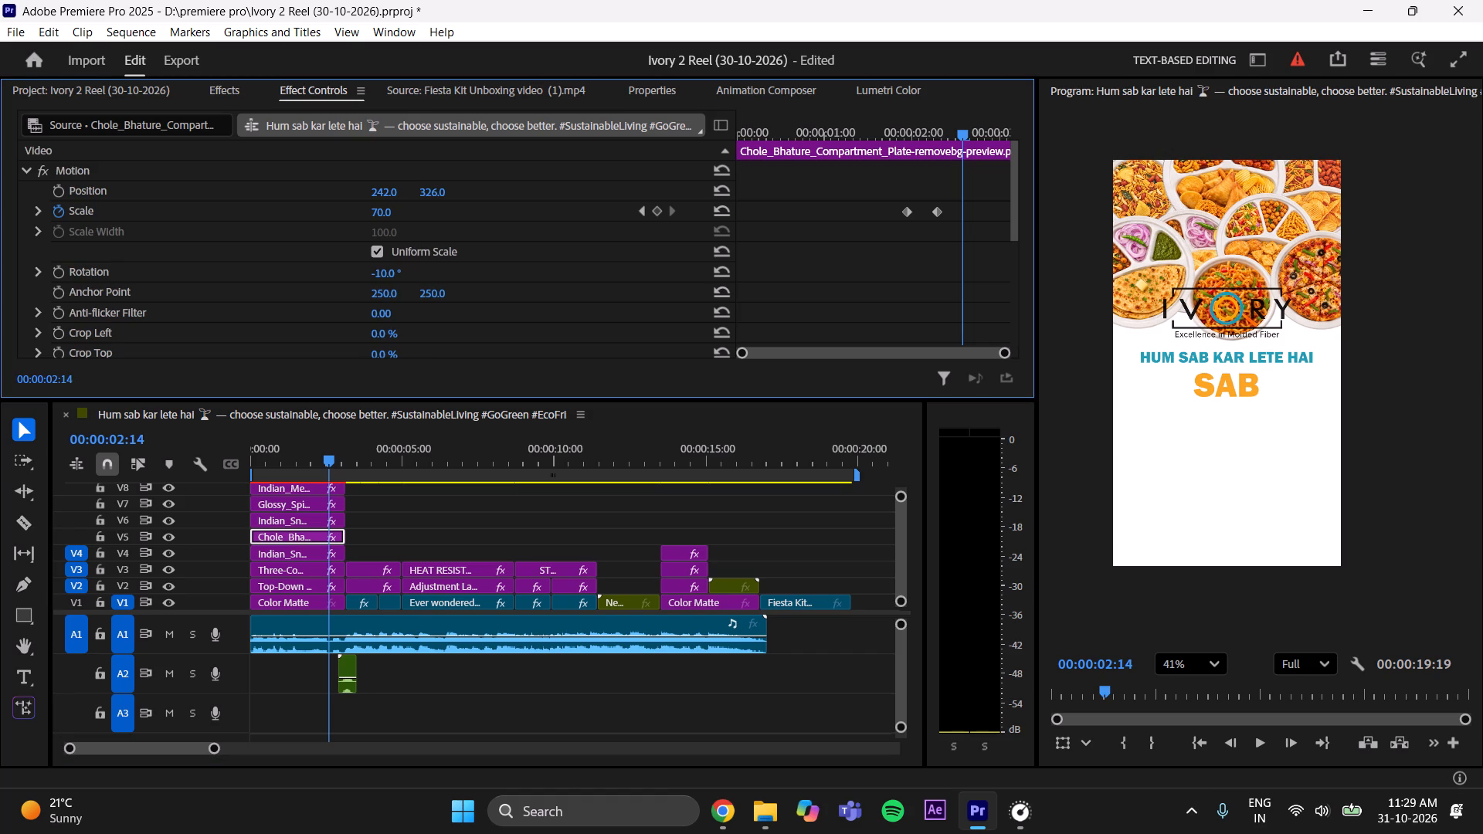
pyautogui.moveTo(460, 189); pyautogui.dragTo(1110, 249)
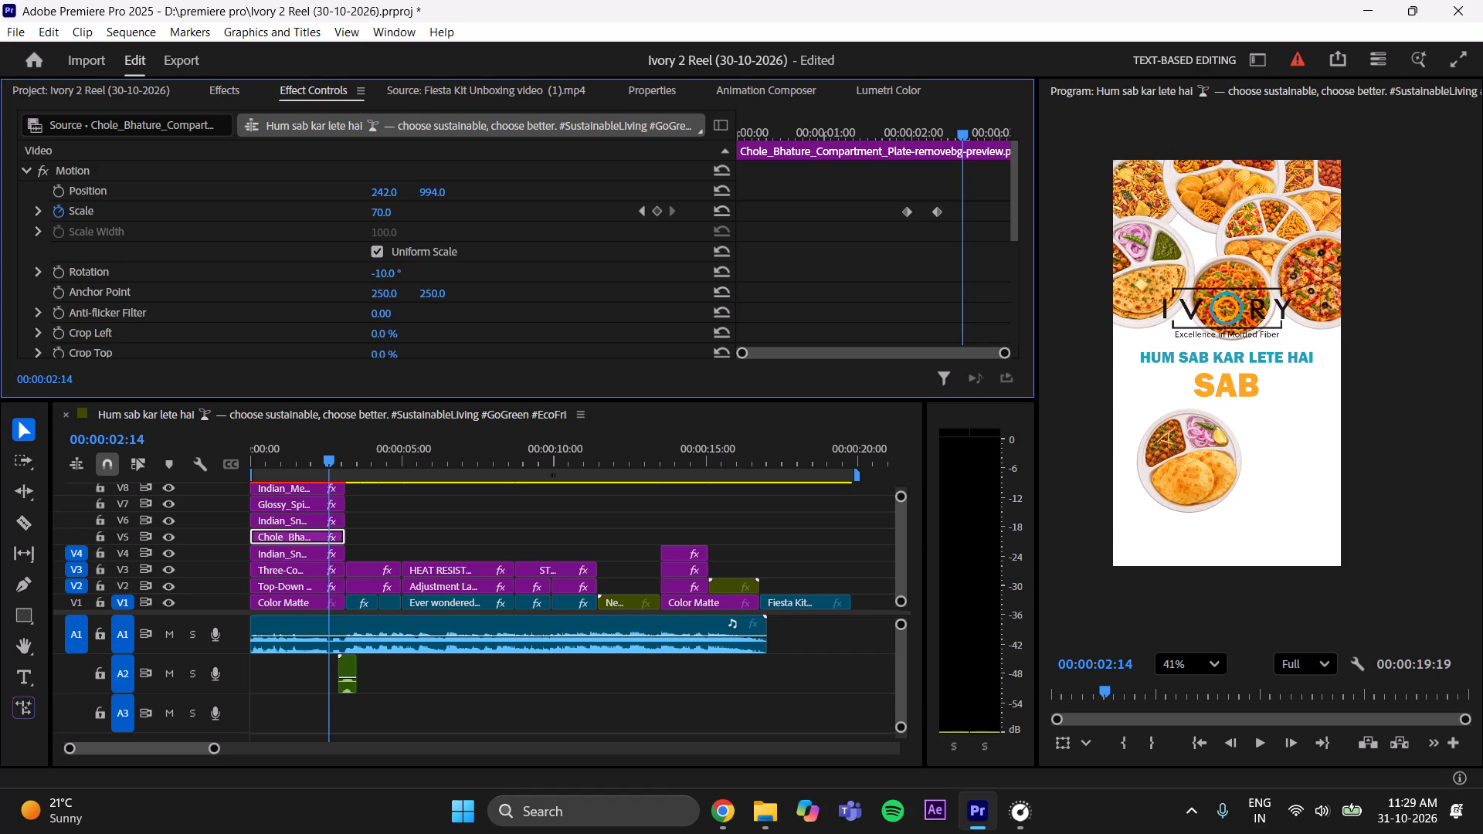
pyautogui.moveTo(1110, 249); pyautogui.dragTo(1268, 260)
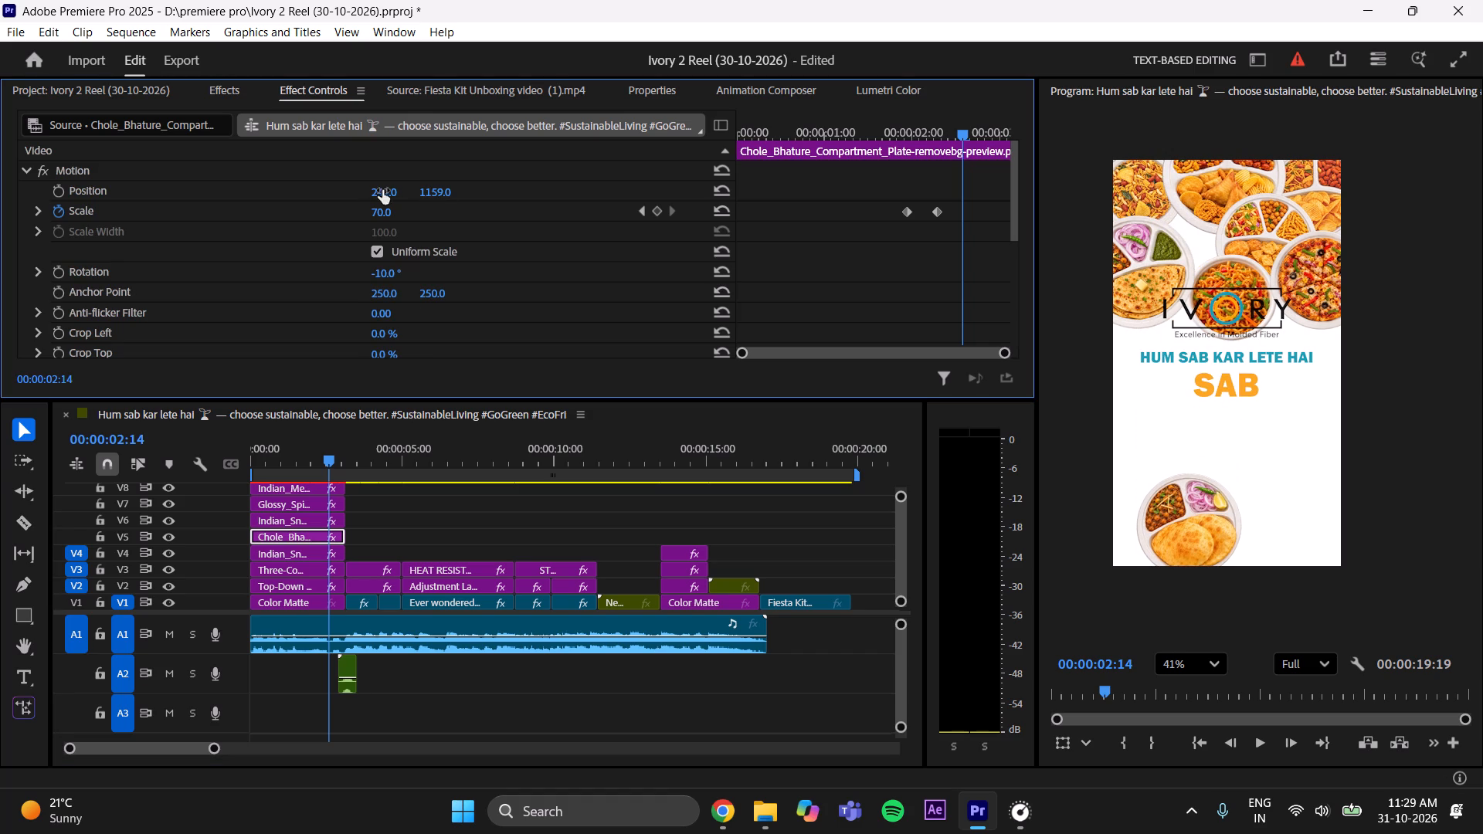
pyautogui.moveTo(382, 190); pyautogui.dragTo(254, 215)
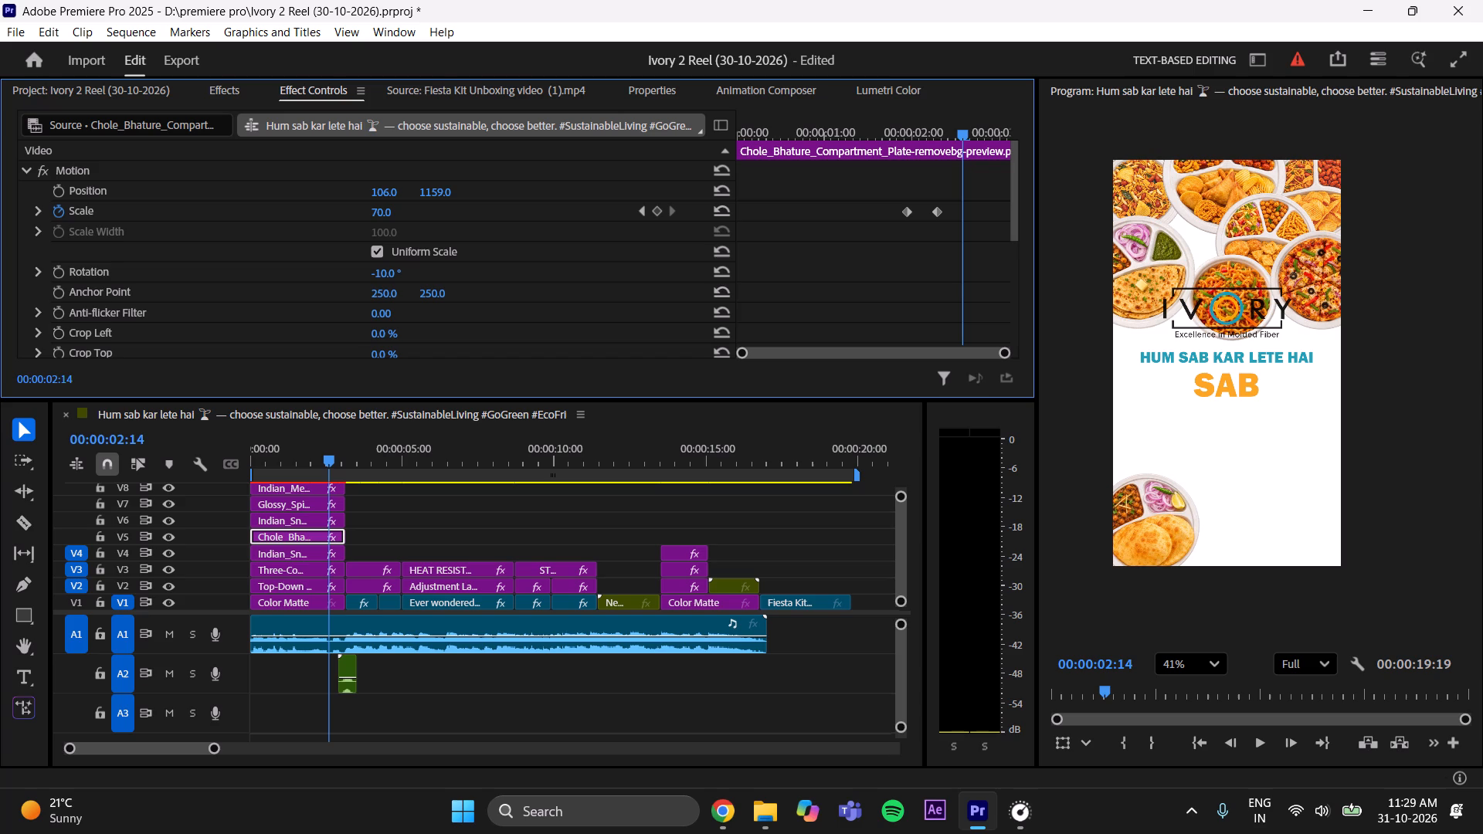
pyautogui.moveTo(254, 215); pyautogui.dragTo(249, 220)
pyautogui.hotkey('ctrl', 's')
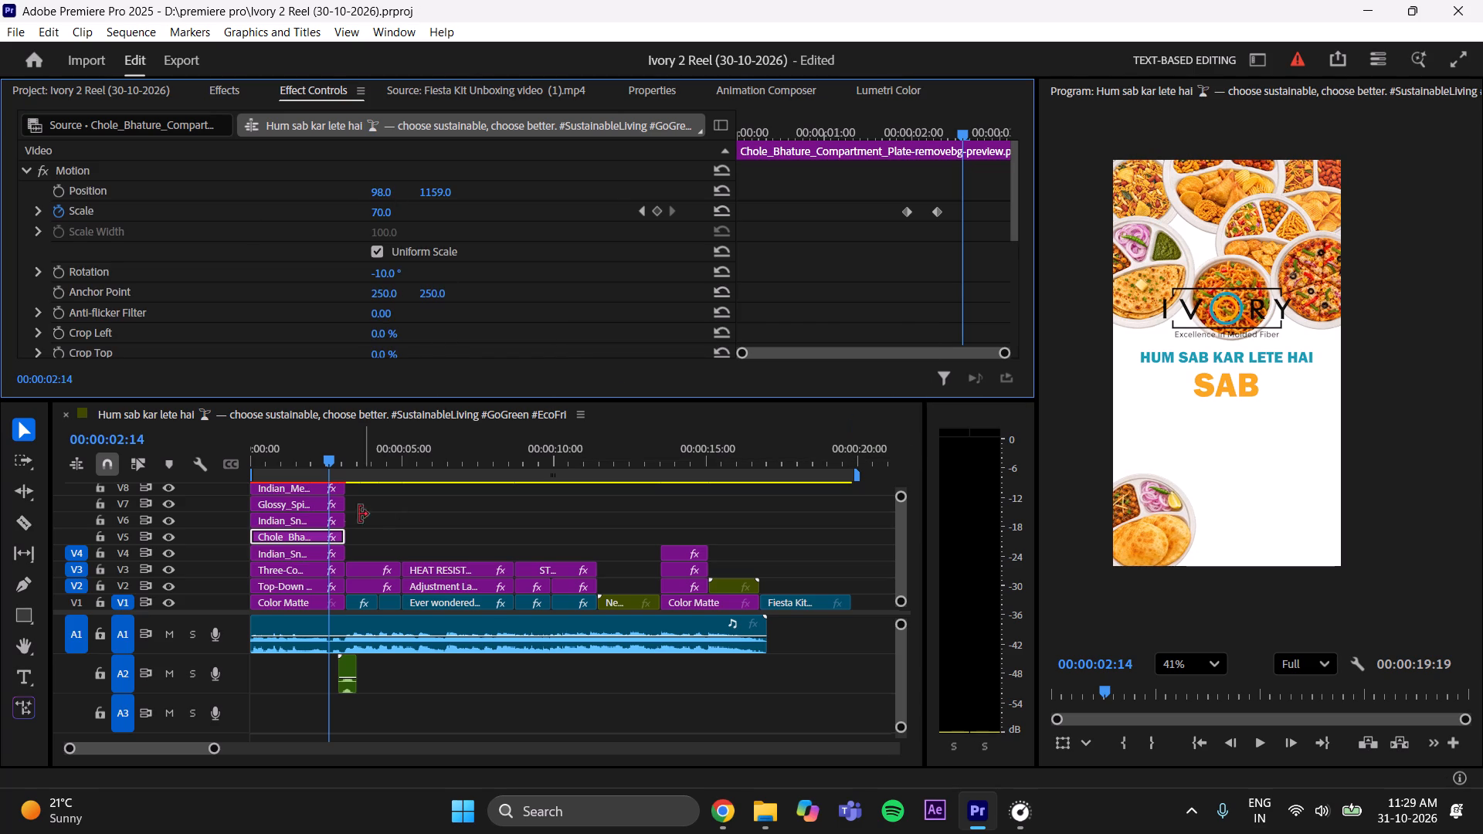
# Move the Indian Snack Platter image on V6 to the frame's lower-right corner, position about 608, 1166, and save the project.
pyautogui.click(302, 525)
pyautogui.moveTo(426, 196); pyautogui.dragTo(470, 192)
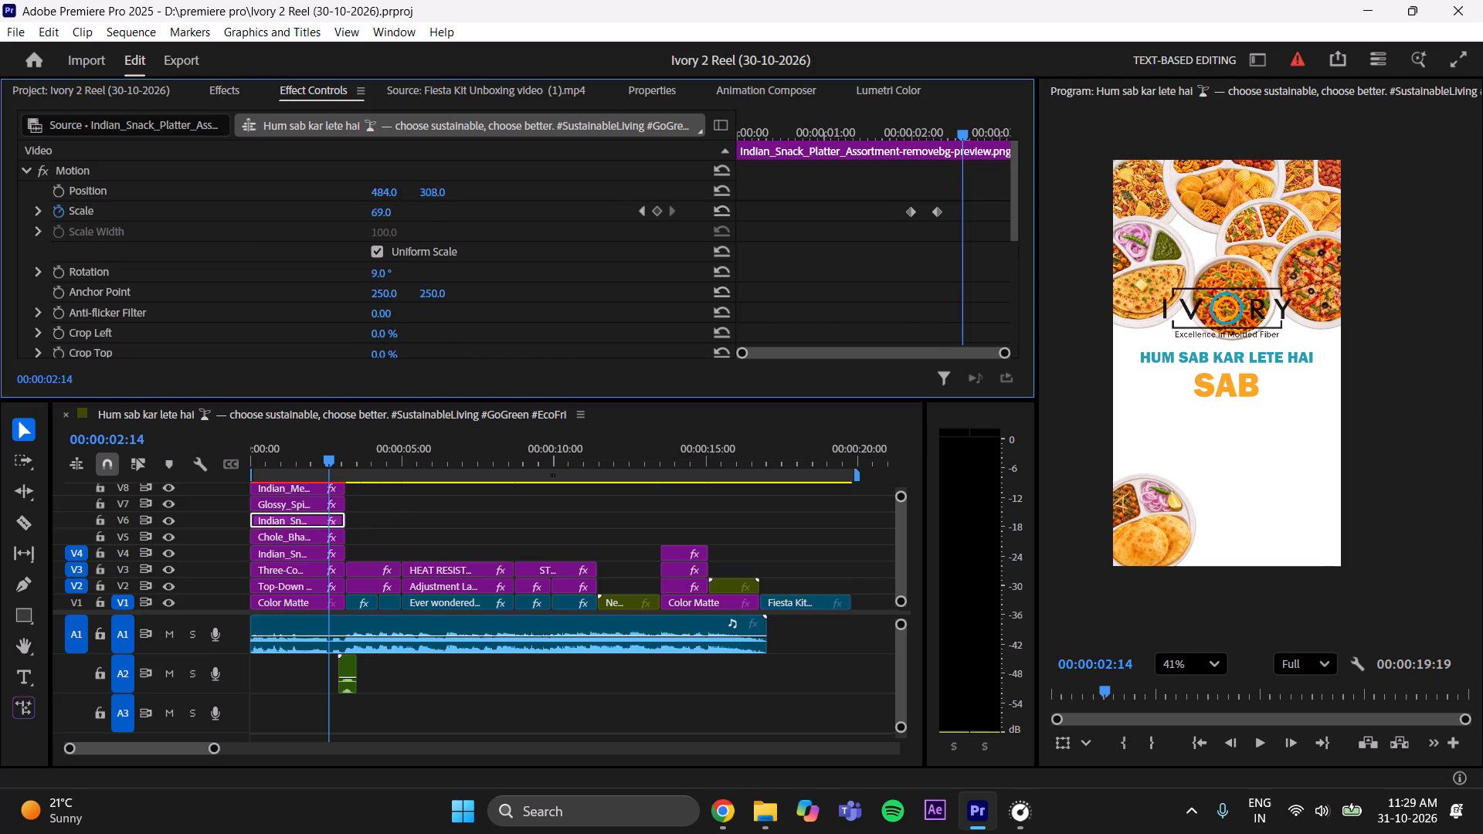
pyautogui.moveTo(470, 192); pyautogui.dragTo(511, 202)
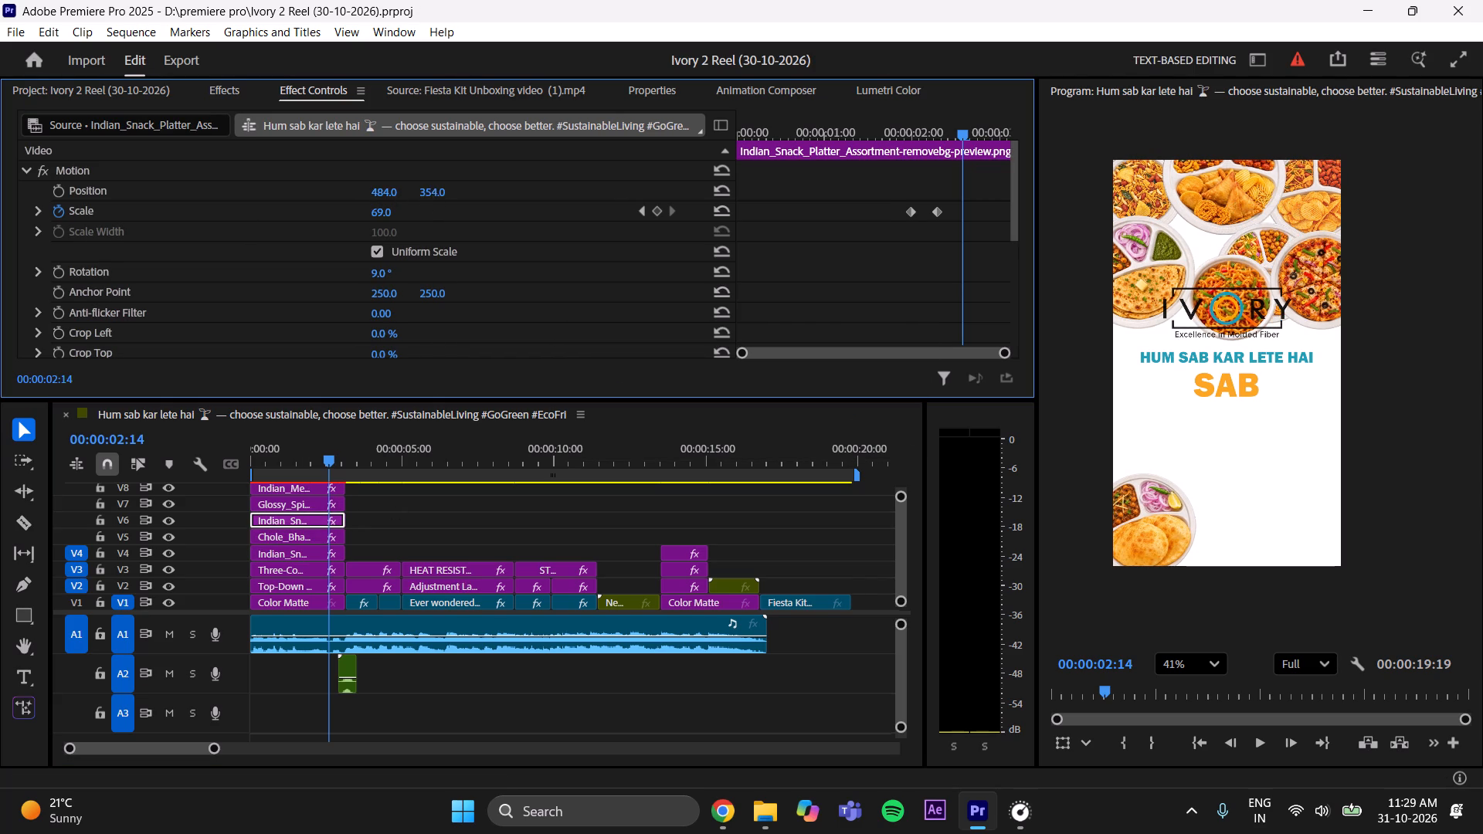
pyautogui.moveTo(511, 202); pyautogui.dragTo(473, 222)
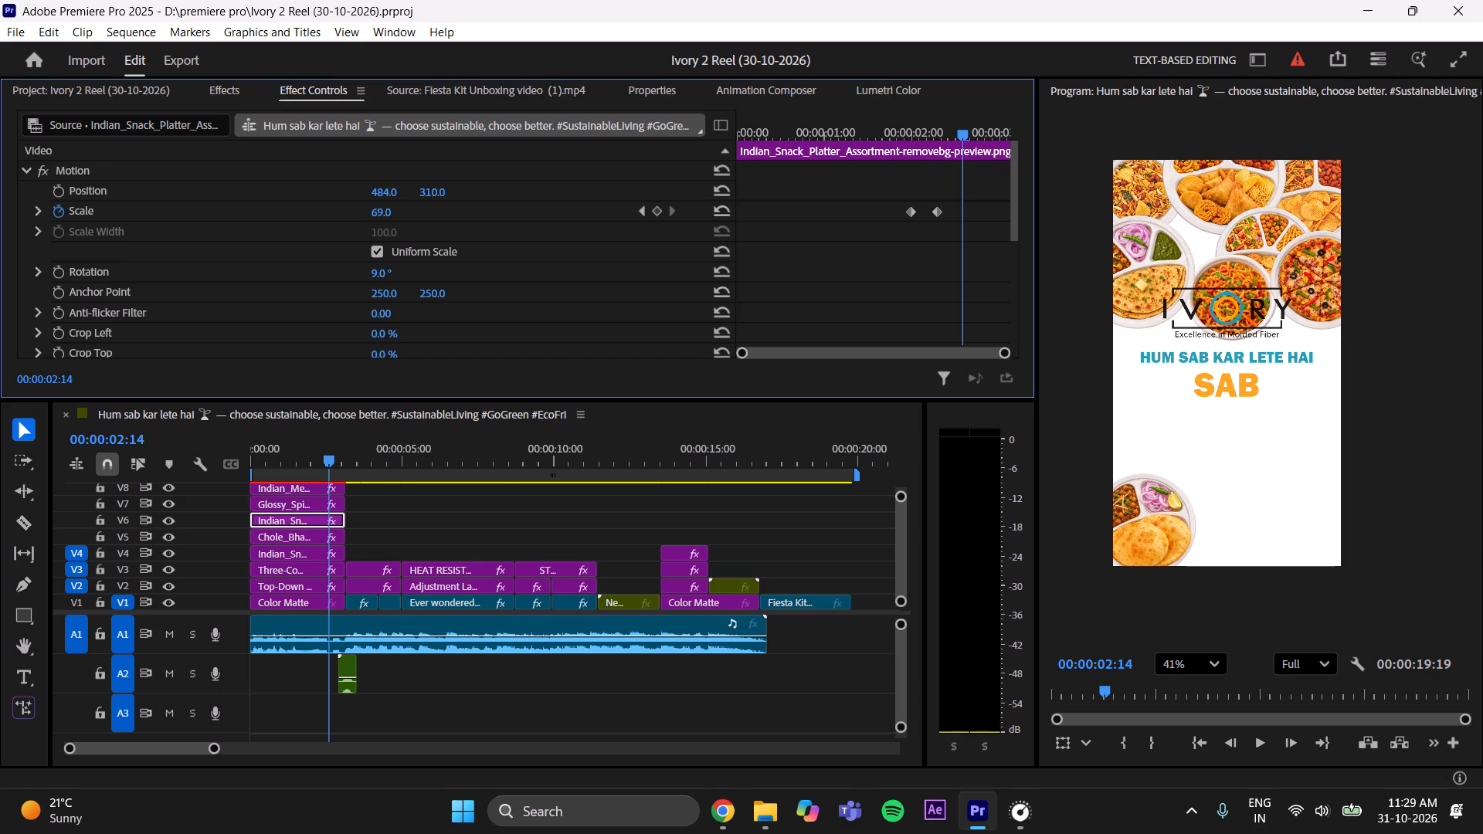
pyautogui.moveTo(473, 222); pyautogui.dragTo(940, 211)
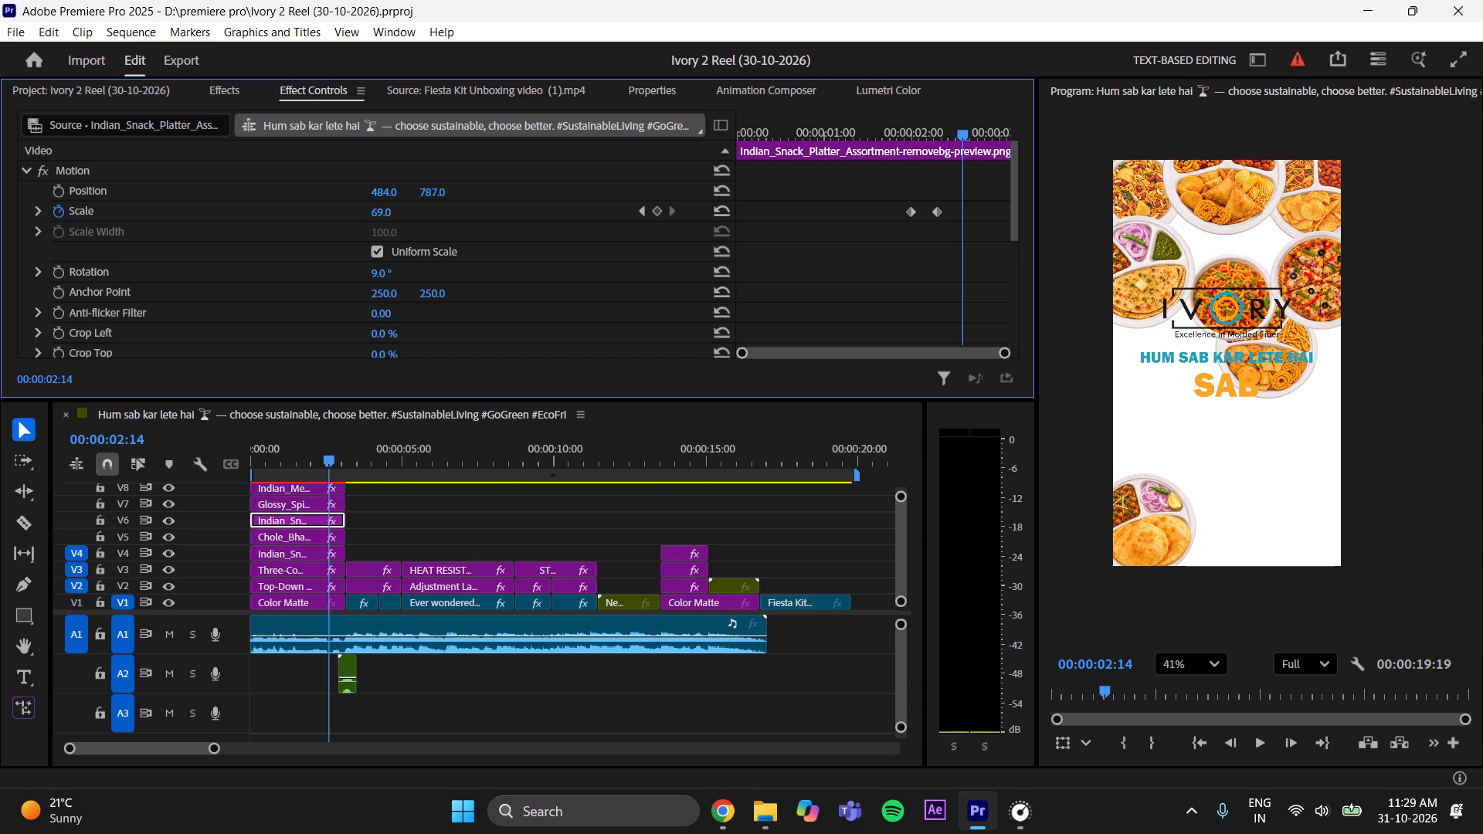
pyautogui.moveTo(940, 211); pyautogui.dragTo(1278, 236)
pyautogui.moveTo(373, 188); pyautogui.dragTo(504, 202)
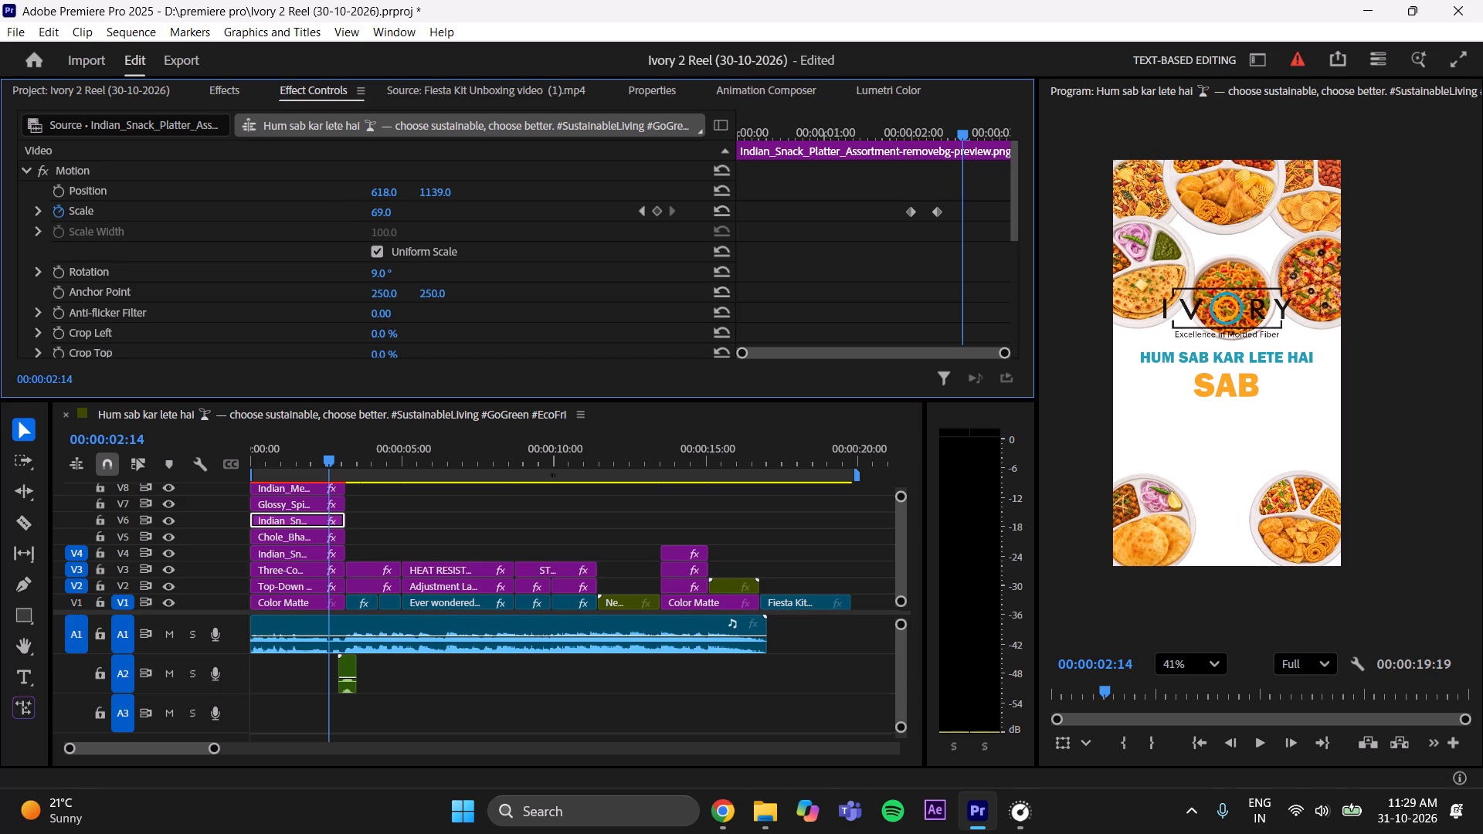
pyautogui.moveTo(504, 202); pyautogui.dragTo(499, 212)
pyautogui.moveTo(445, 190); pyautogui.dragTo(466, 181)
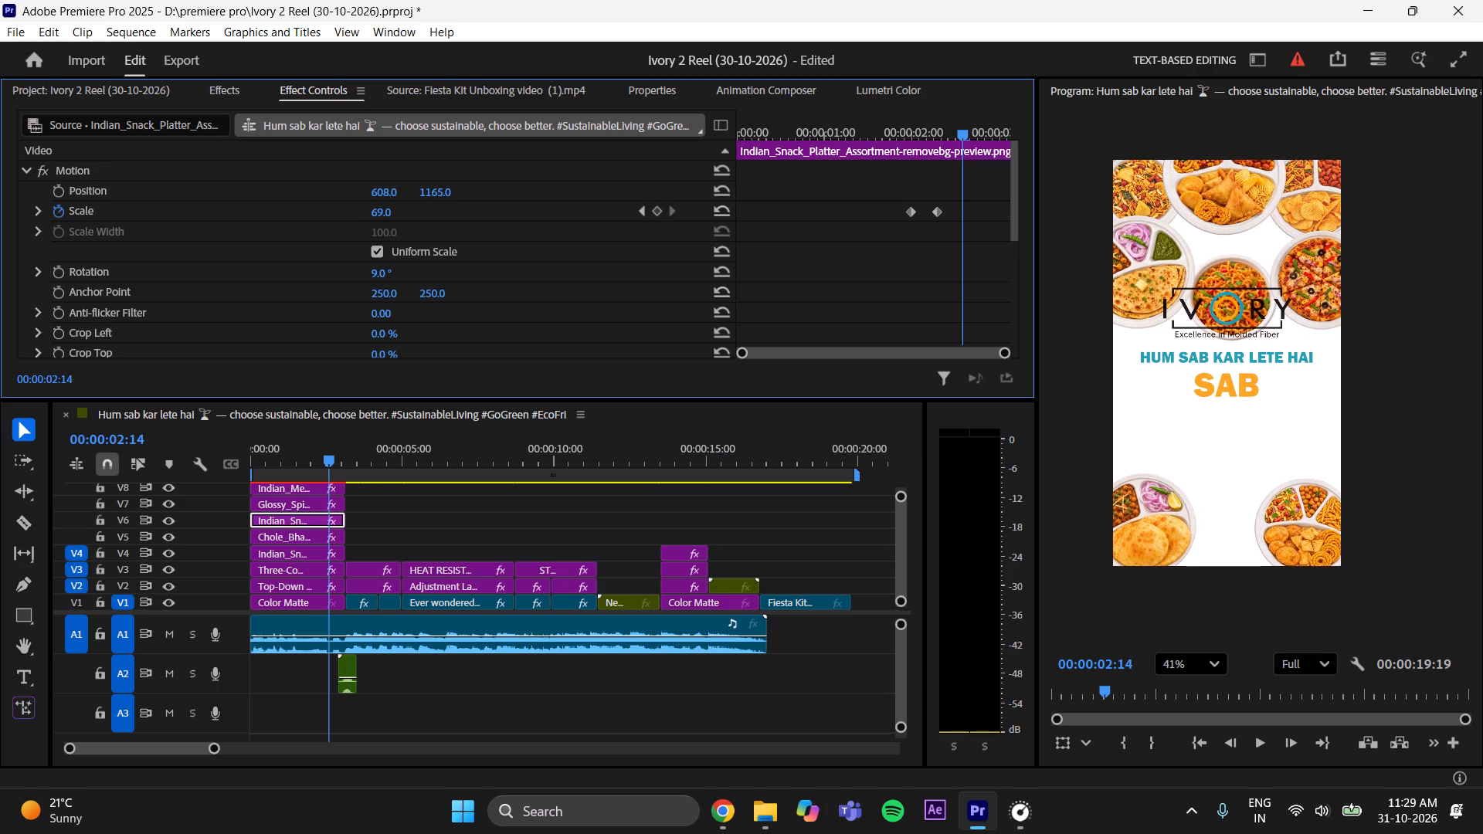
pyautogui.moveTo(466, 181); pyautogui.dragTo(467, 181)
pyautogui.hotkey('ctrl', 's')
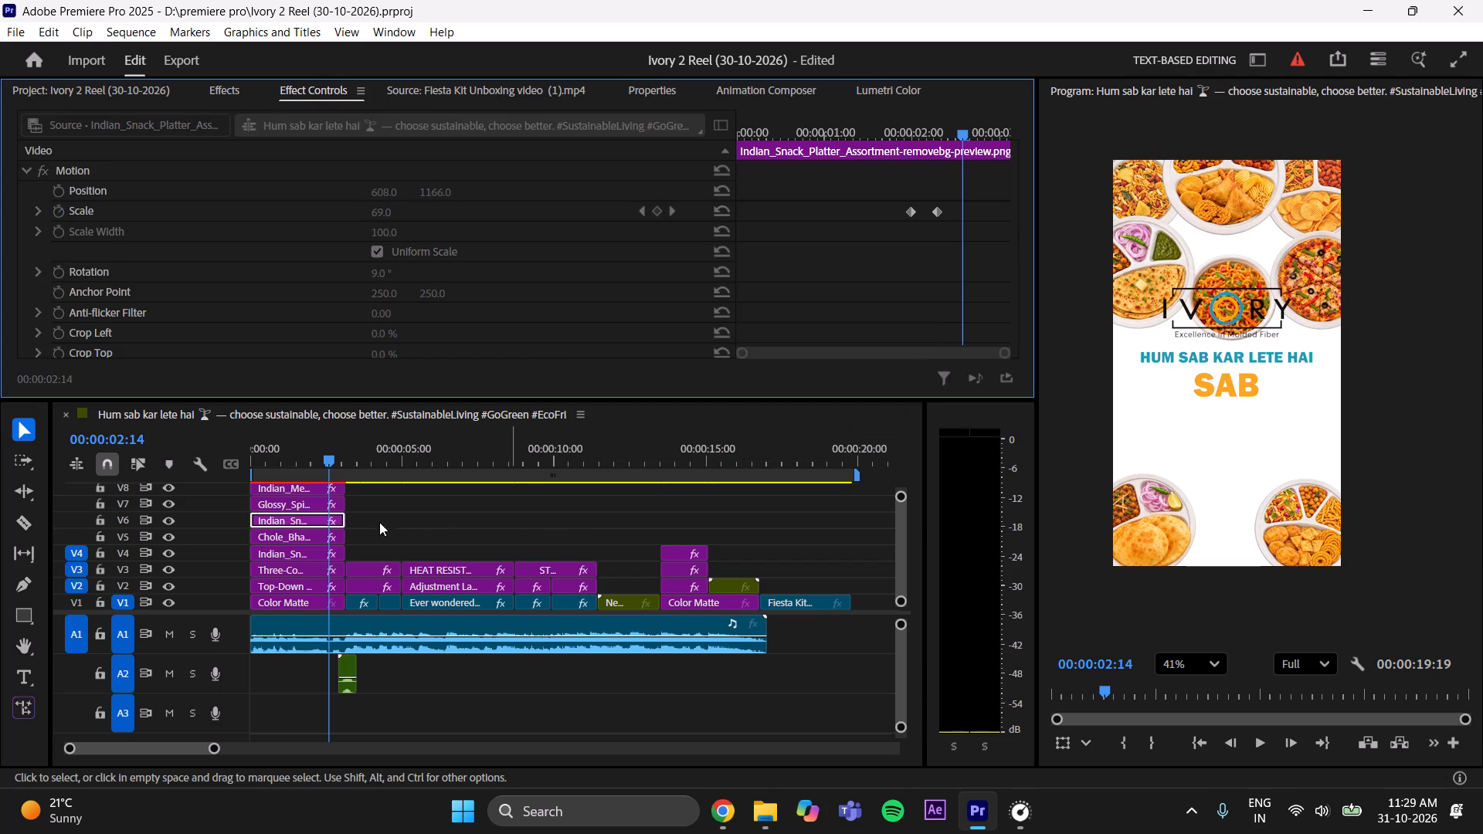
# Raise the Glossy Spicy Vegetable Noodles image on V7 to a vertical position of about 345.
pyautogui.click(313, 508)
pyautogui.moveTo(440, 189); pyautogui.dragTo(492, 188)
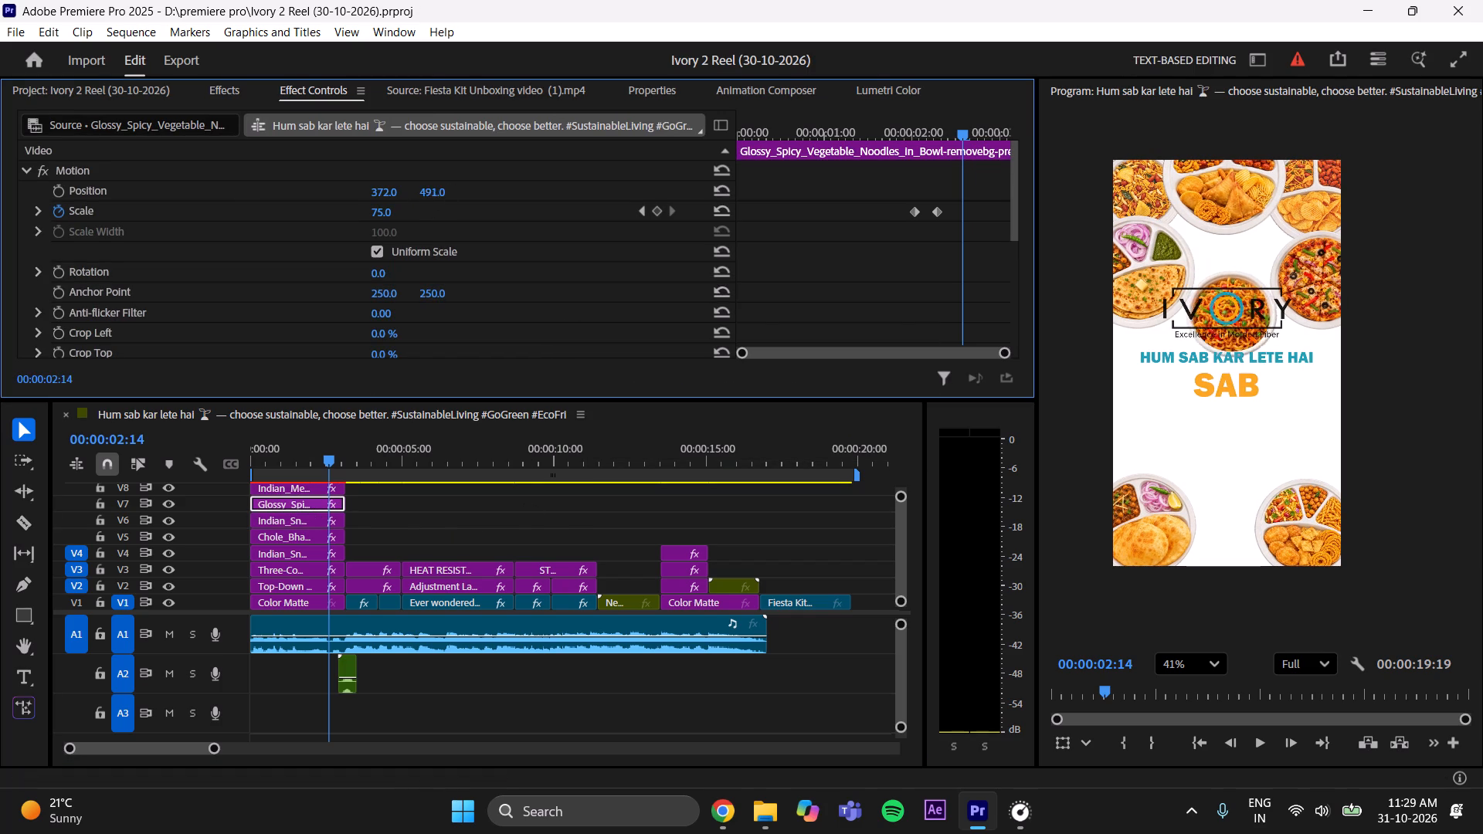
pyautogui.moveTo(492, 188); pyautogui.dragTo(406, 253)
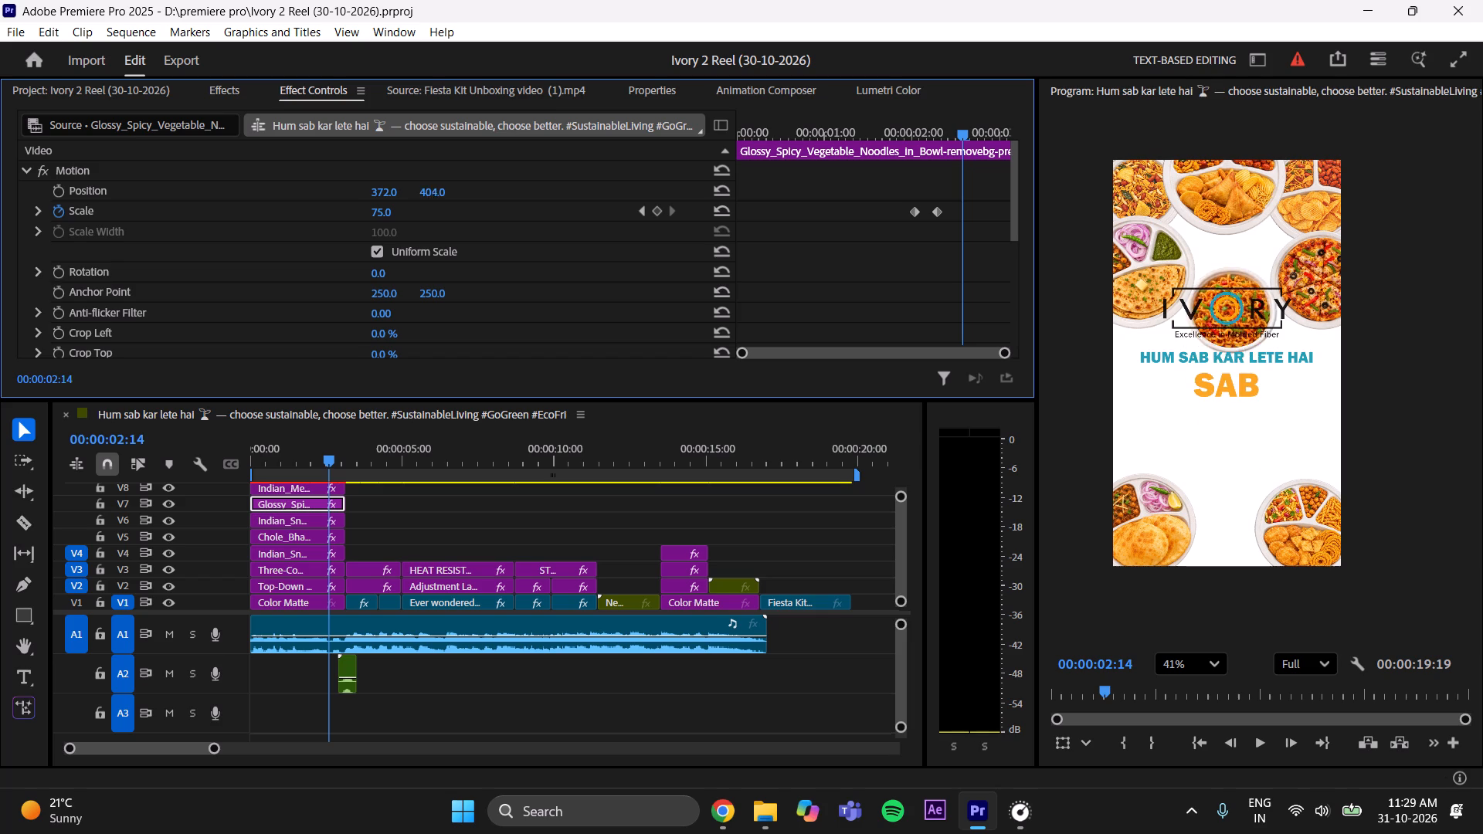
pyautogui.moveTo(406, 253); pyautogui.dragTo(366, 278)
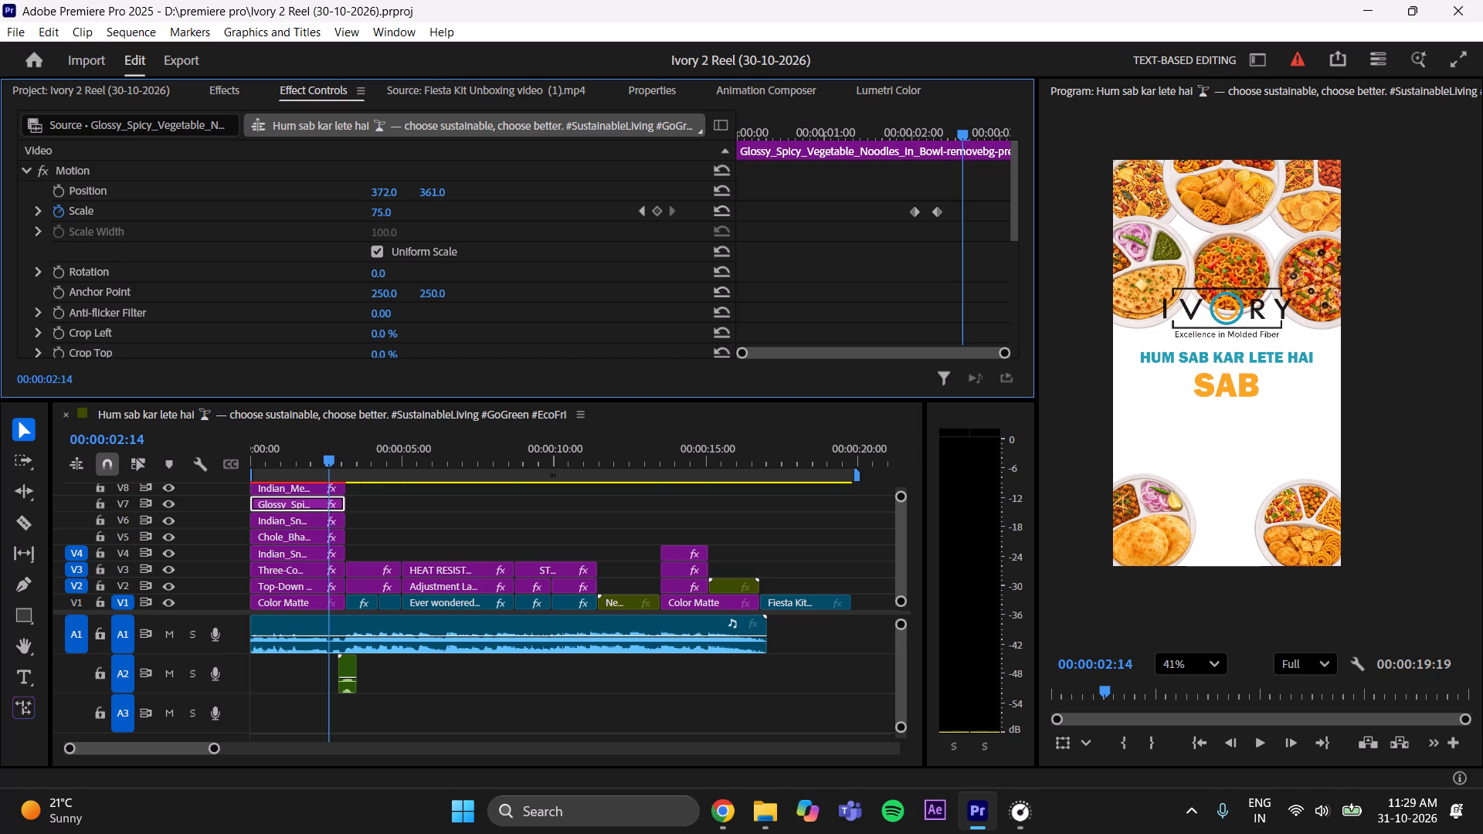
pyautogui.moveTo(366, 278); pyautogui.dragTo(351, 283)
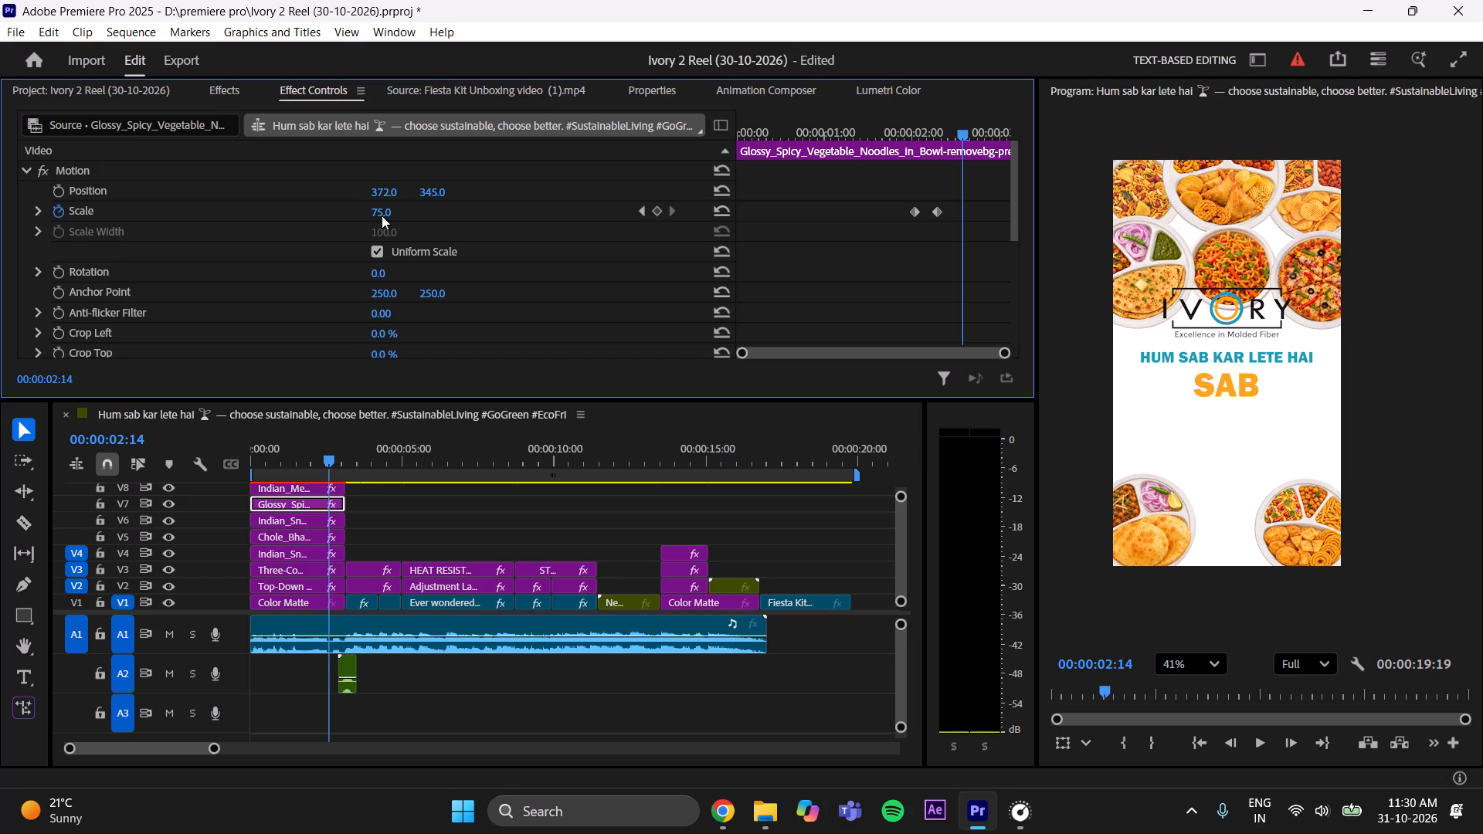
# Move the Indian Meal plate image on V8 to the bottom centre of the frame, position about 359, 1223, and save the project.
pyautogui.click(297, 487)
pyautogui.moveTo(429, 192); pyautogui.dragTo(884, 225)
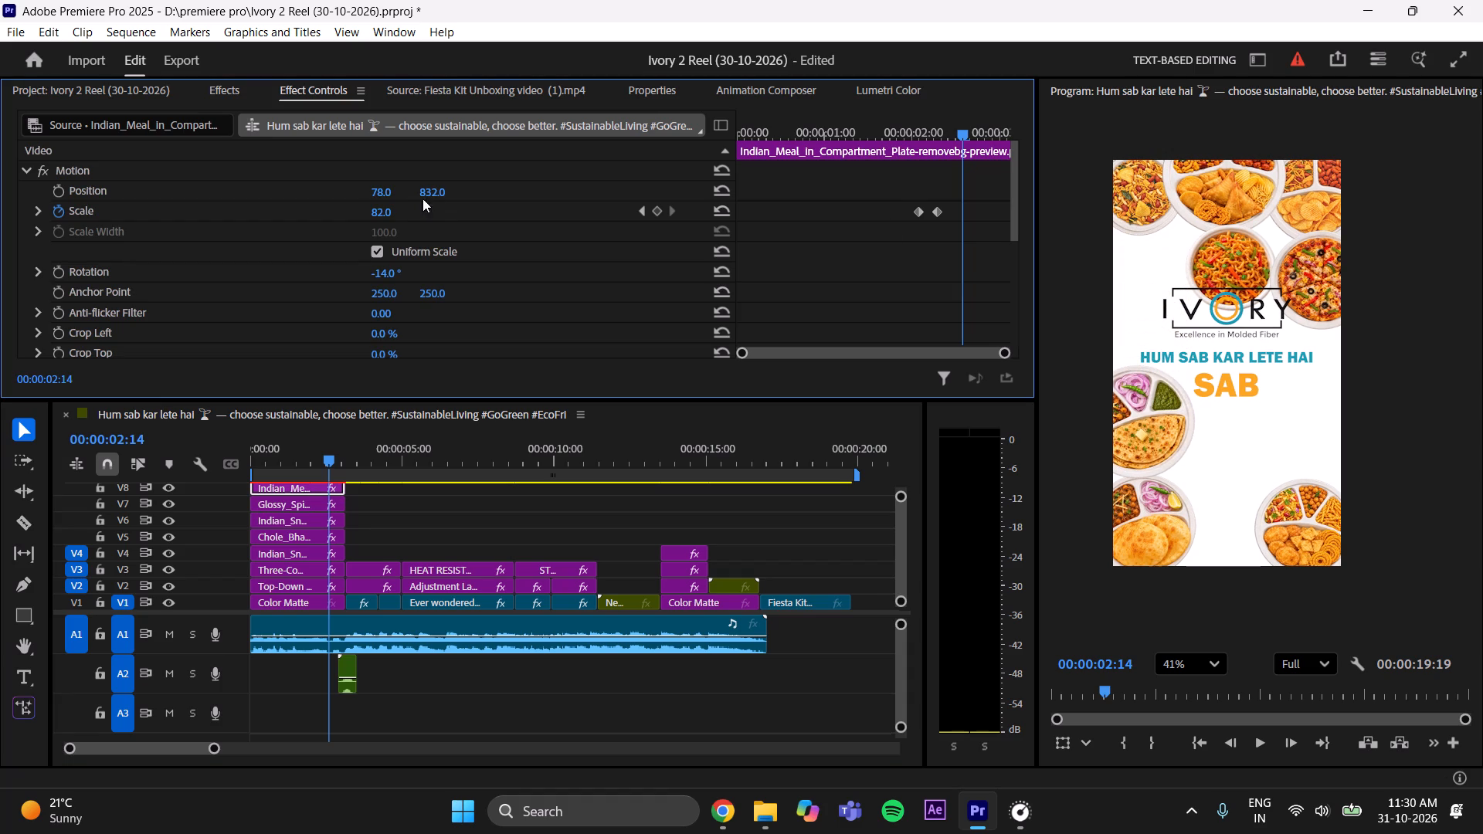
pyautogui.moveTo(379, 193); pyautogui.dragTo(640, 195)
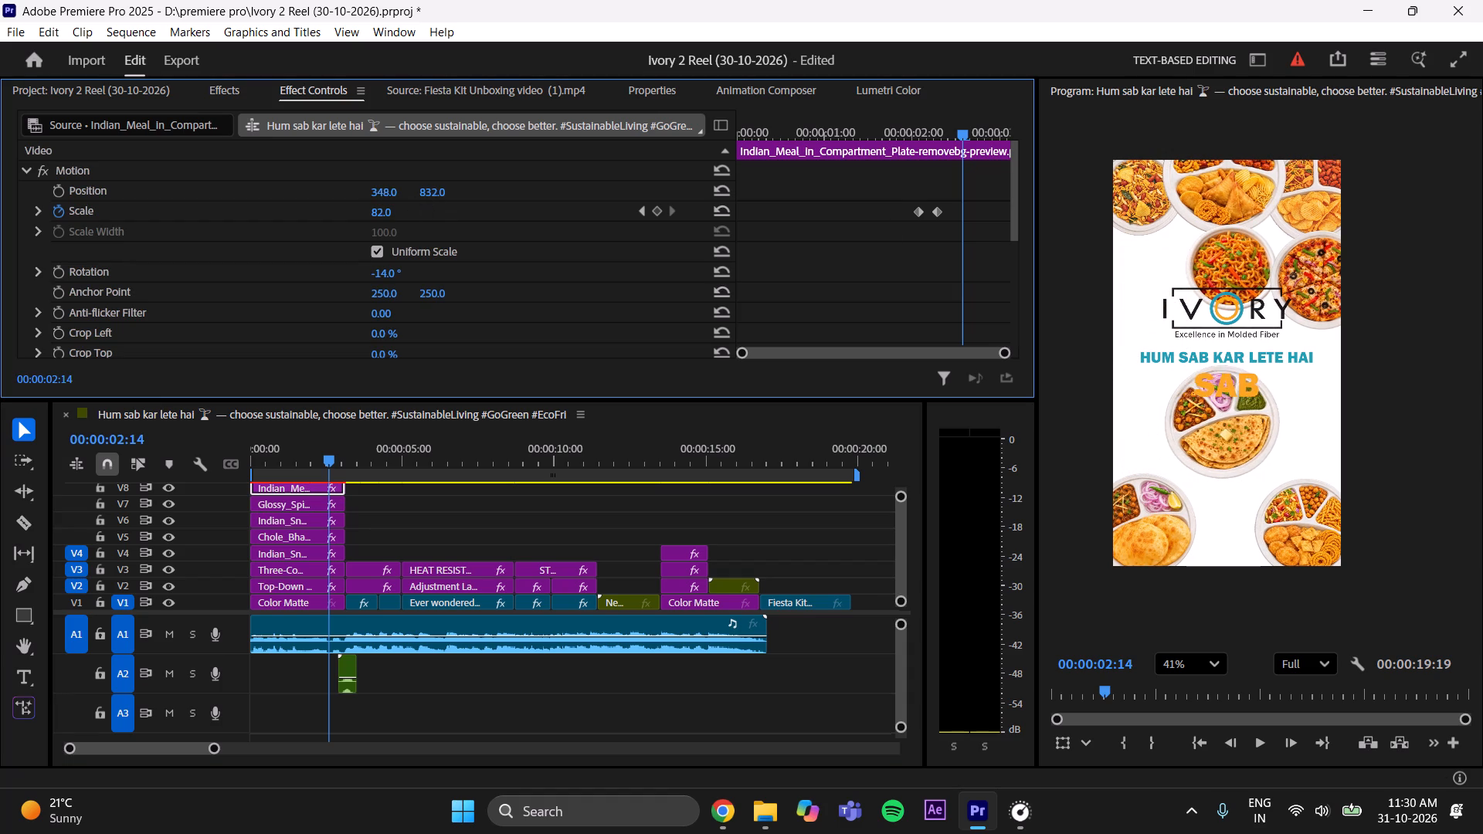
pyautogui.moveTo(640, 195); pyautogui.dragTo(650, 194)
pyautogui.moveTo(435, 192); pyautogui.dragTo(487, 192)
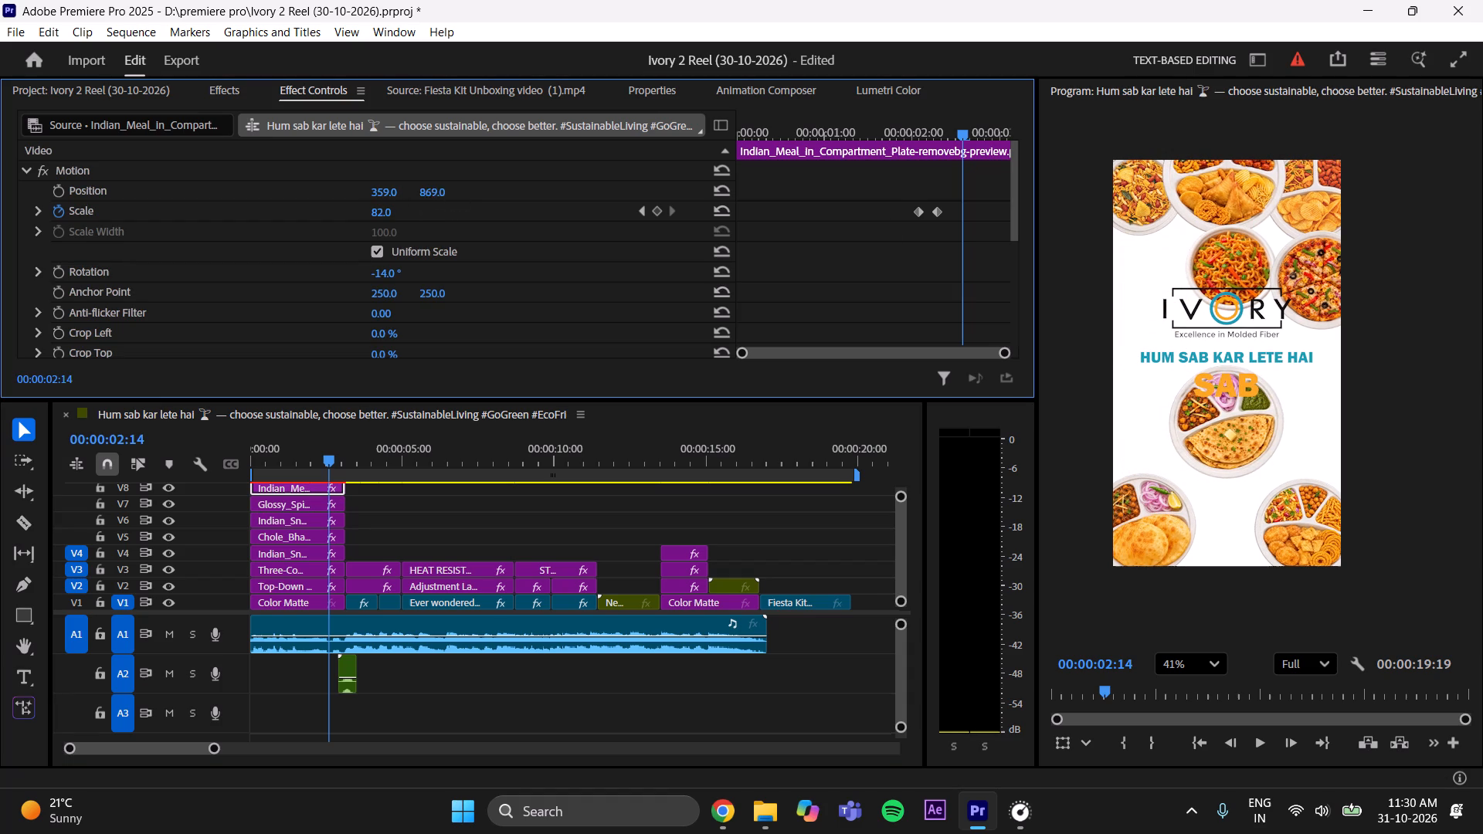
pyautogui.moveTo(487, 192); pyautogui.dragTo(823, 211)
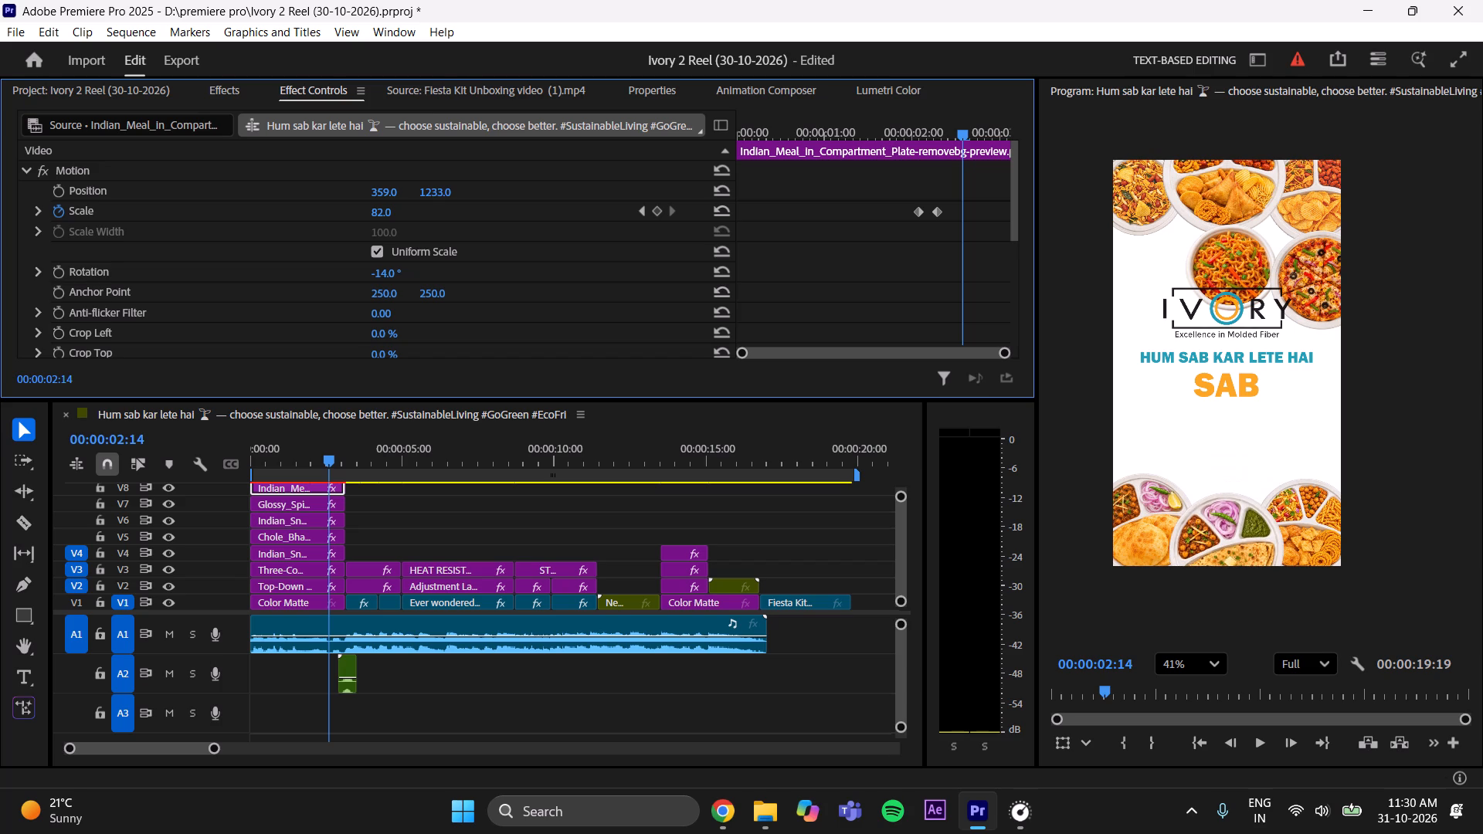
pyautogui.moveTo(823, 211); pyautogui.dragTo(816, 216)
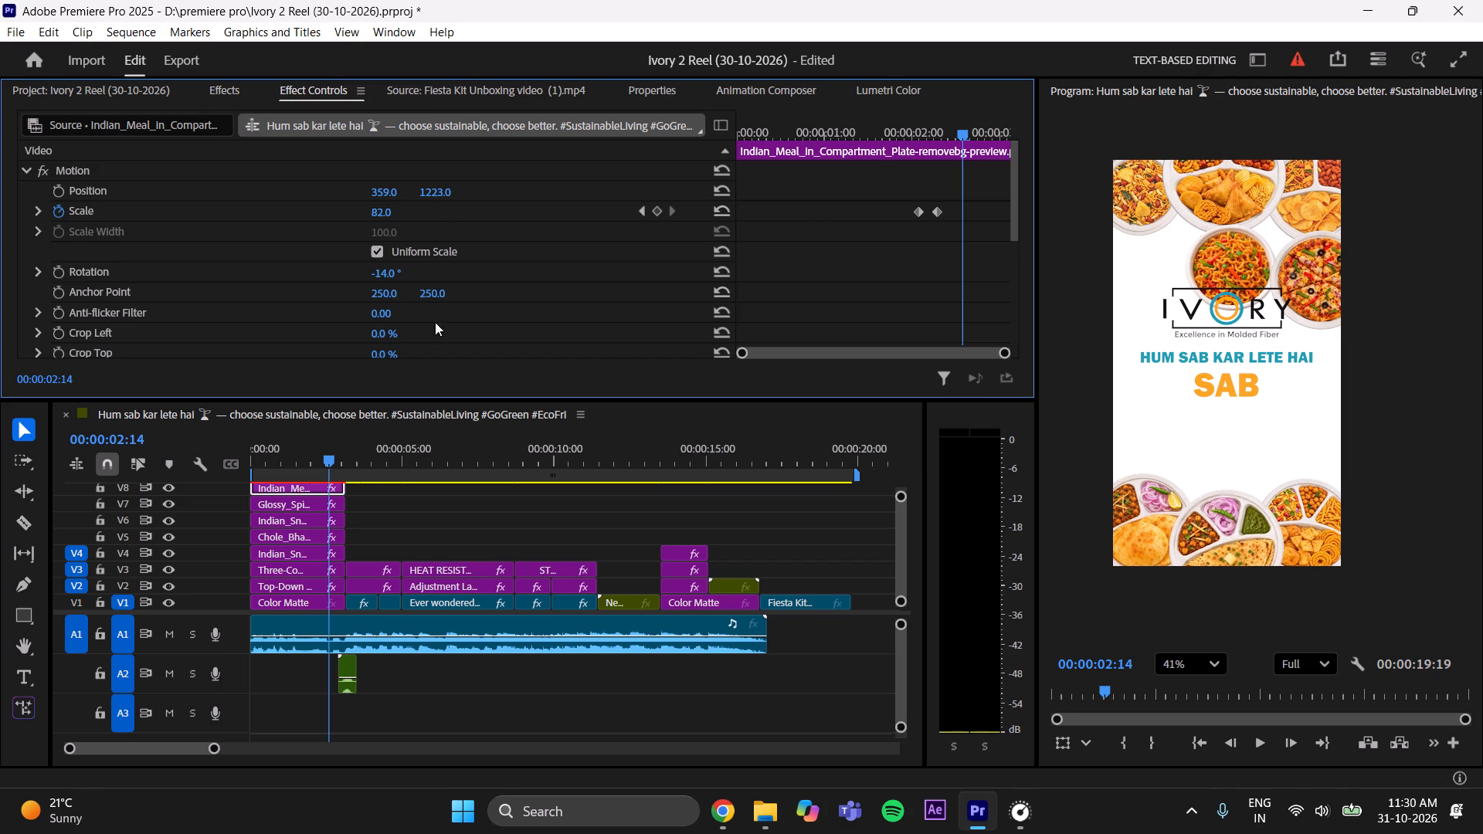
pyautogui.hotkey('ctrl', 's')
# Move the Veggie Pizza image on V9 inward and up beneath the top plates, to position about 478, 320.
pyautogui.click(901, 570)
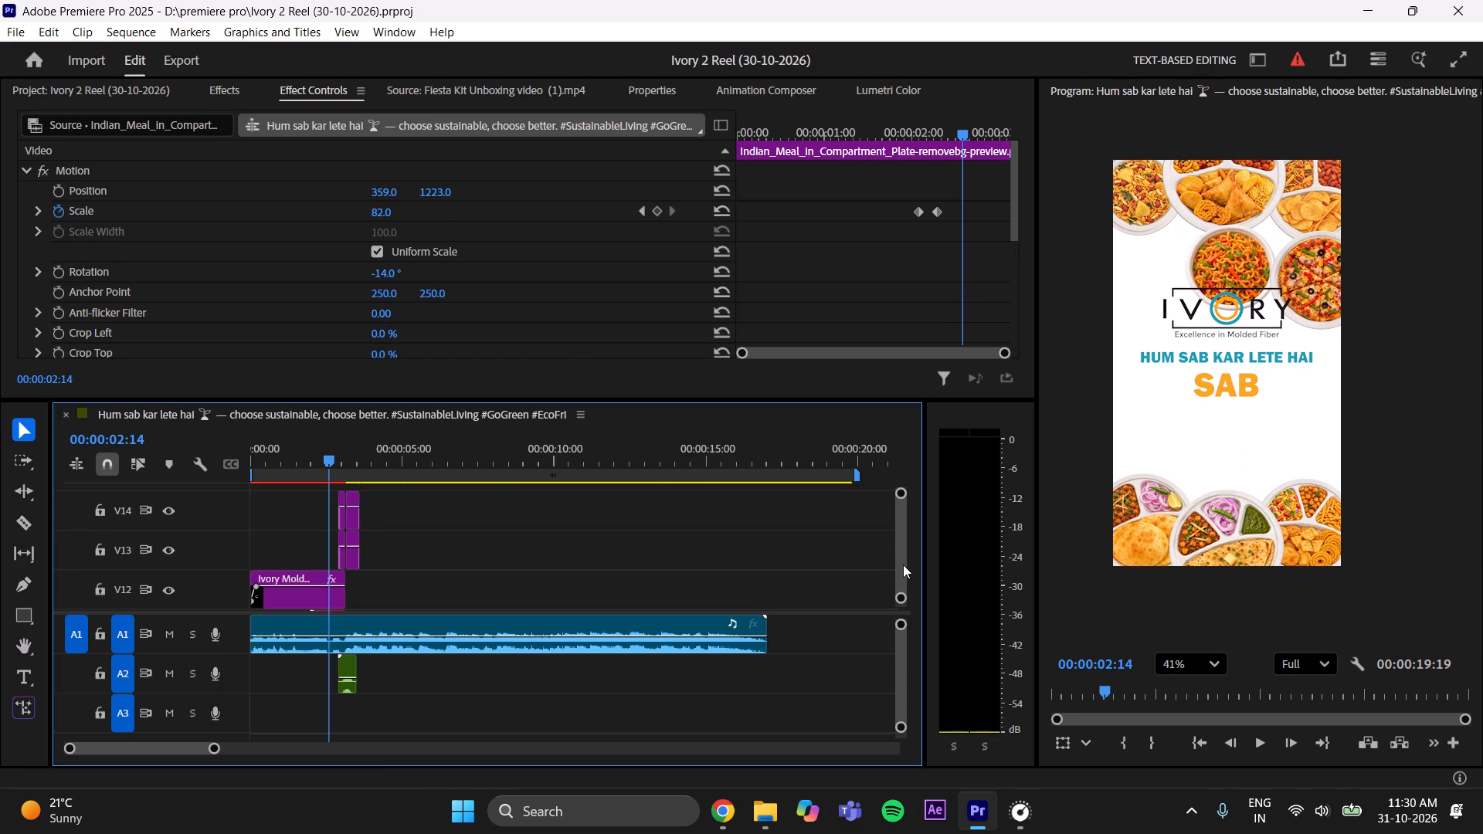
pyautogui.click(285, 566)
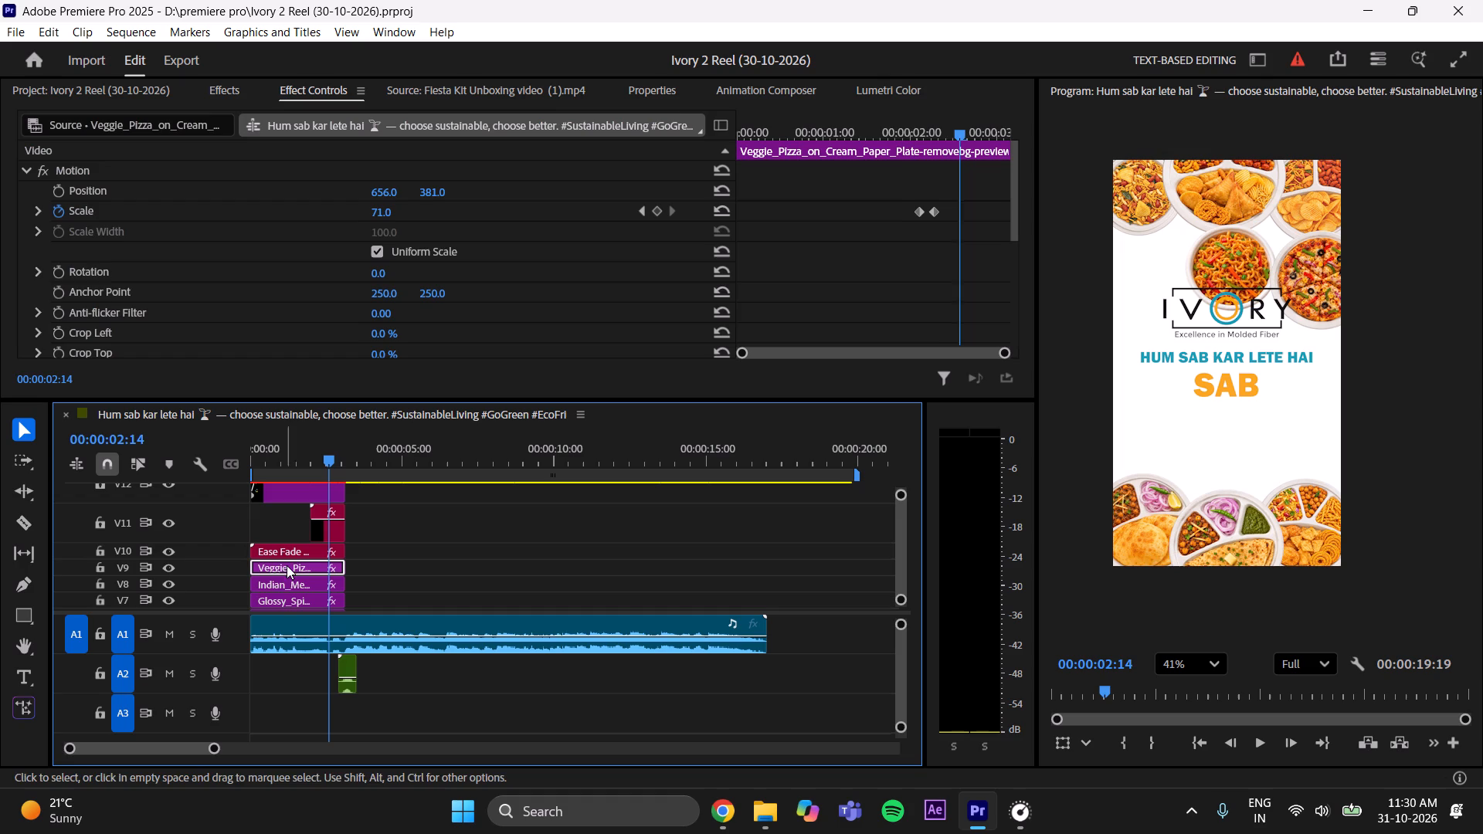
pyautogui.moveTo(436, 192); pyautogui.dragTo(670, 210)
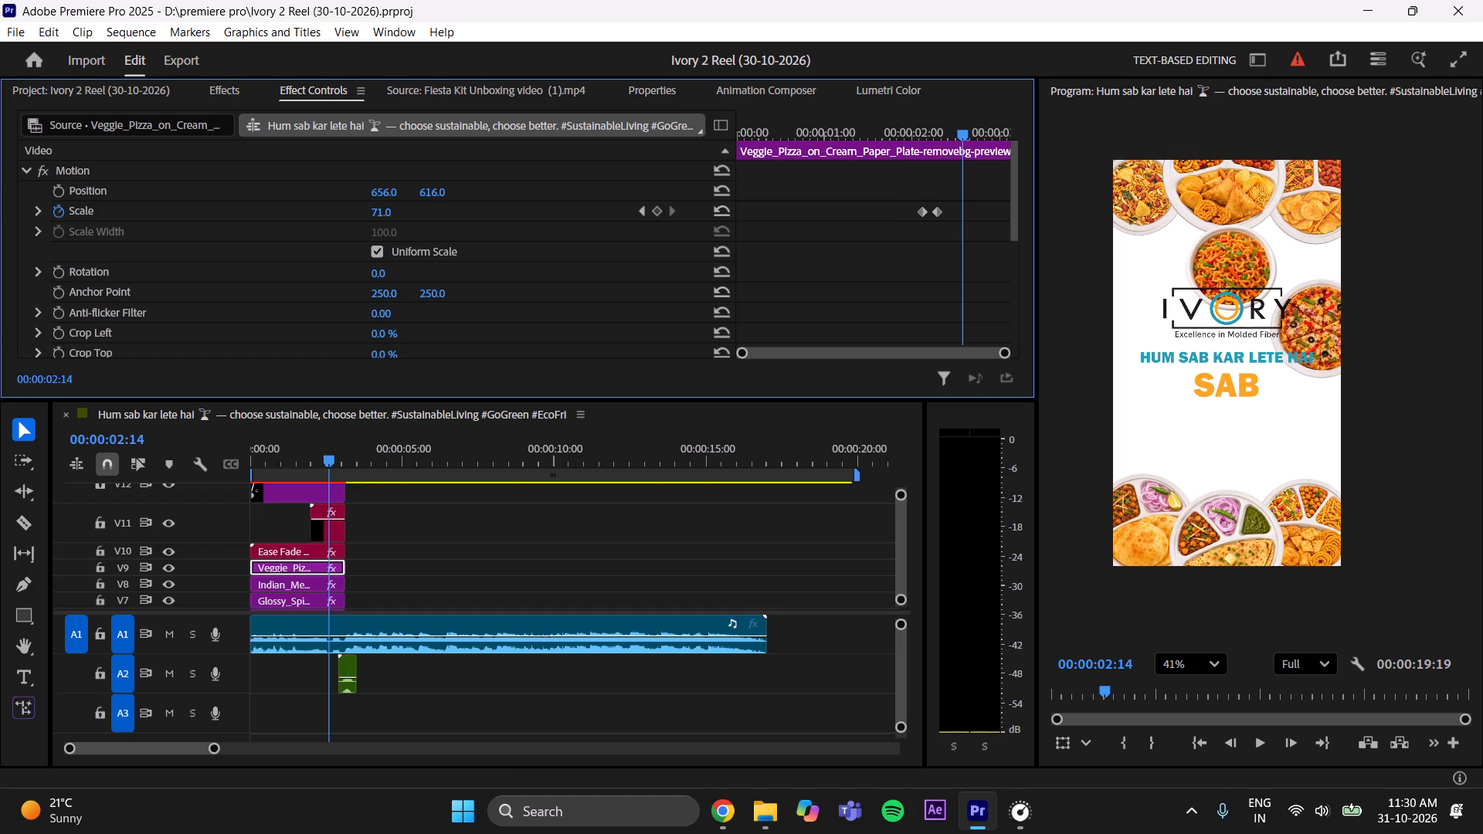
pyautogui.moveTo(670, 210); pyautogui.dragTo(446, 245)
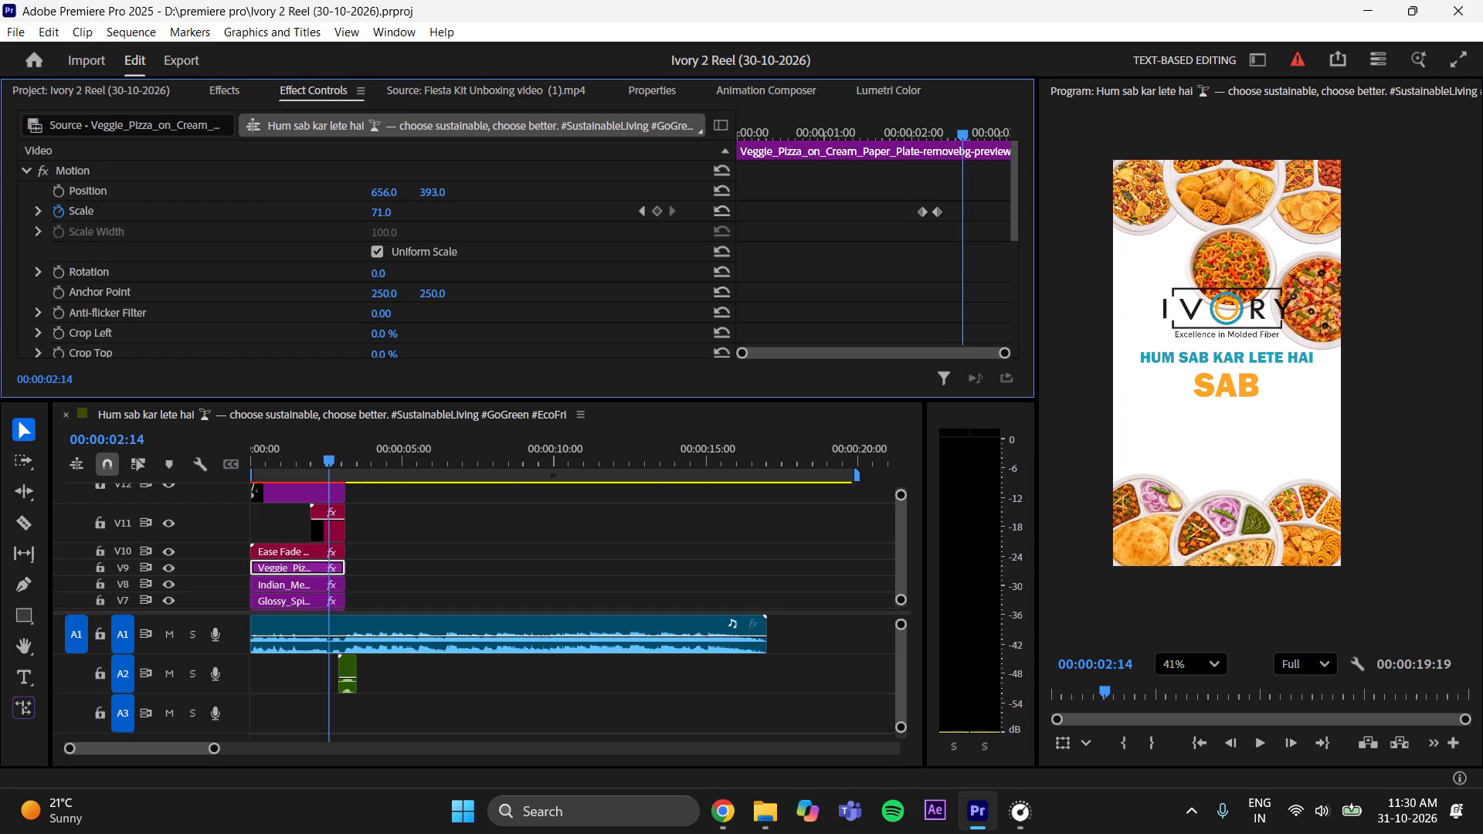
pyautogui.moveTo(446, 245); pyautogui.dragTo(418, 270)
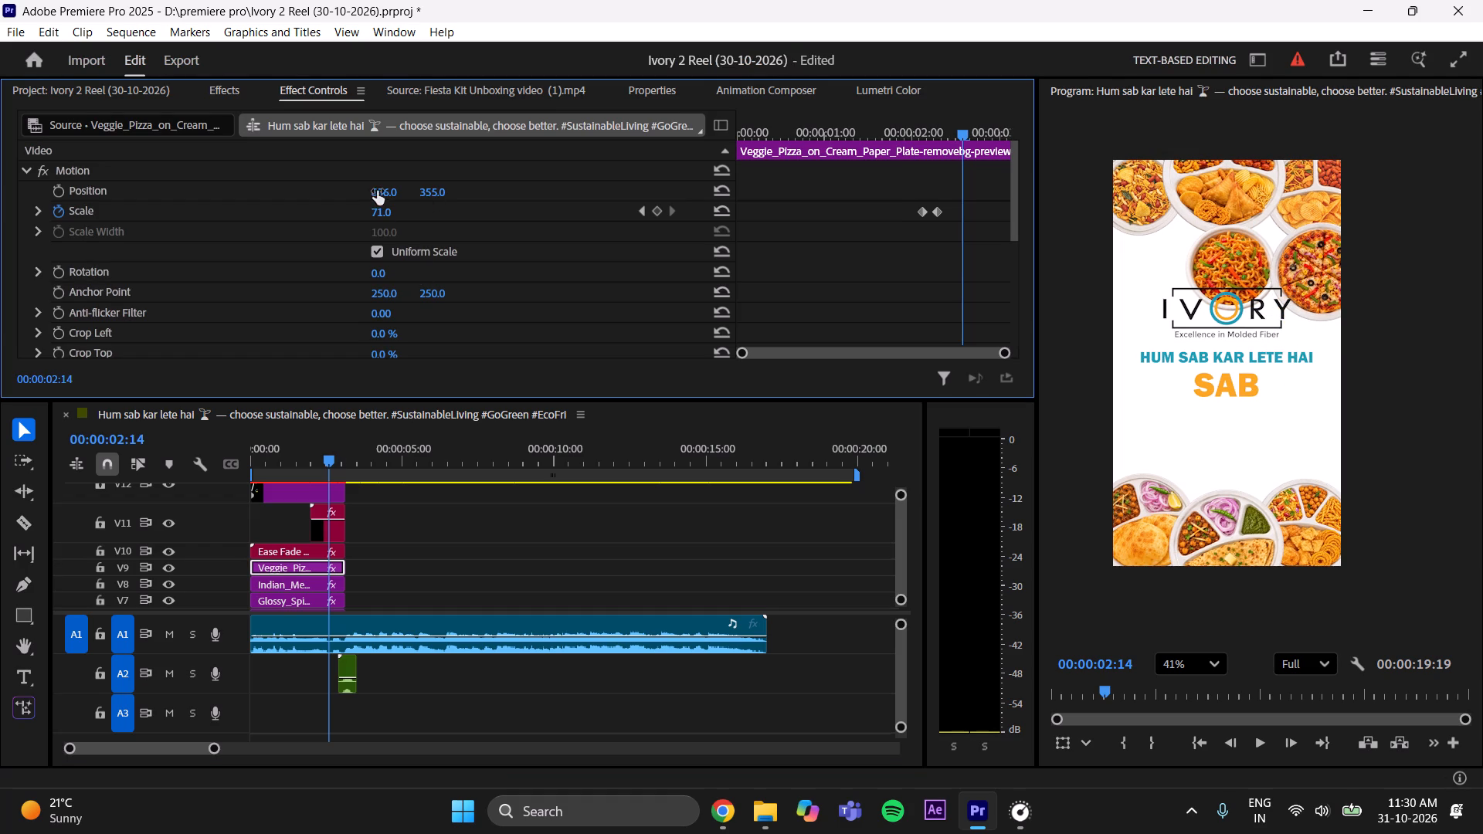
pyautogui.moveTo(384, 191); pyautogui.dragTo(212, 202)
pyautogui.moveTo(433, 192); pyautogui.dragTo(401, 204)
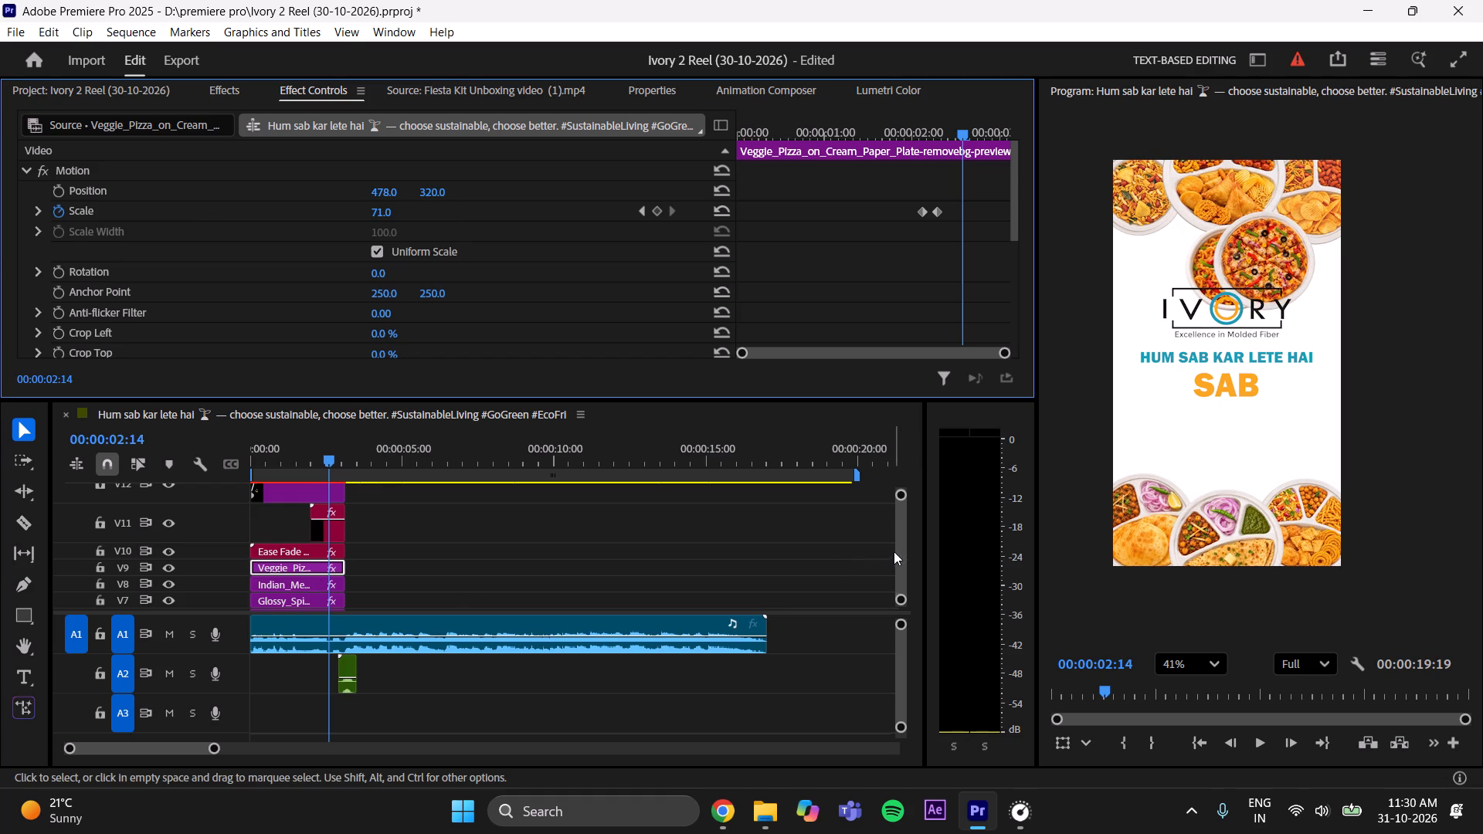
# Place the Glossy Spicy Vegetable Noodles image on V7 beside the pizza at position about 211, 305, and enlarge its scale to about 83.
pyautogui.click(898, 549)
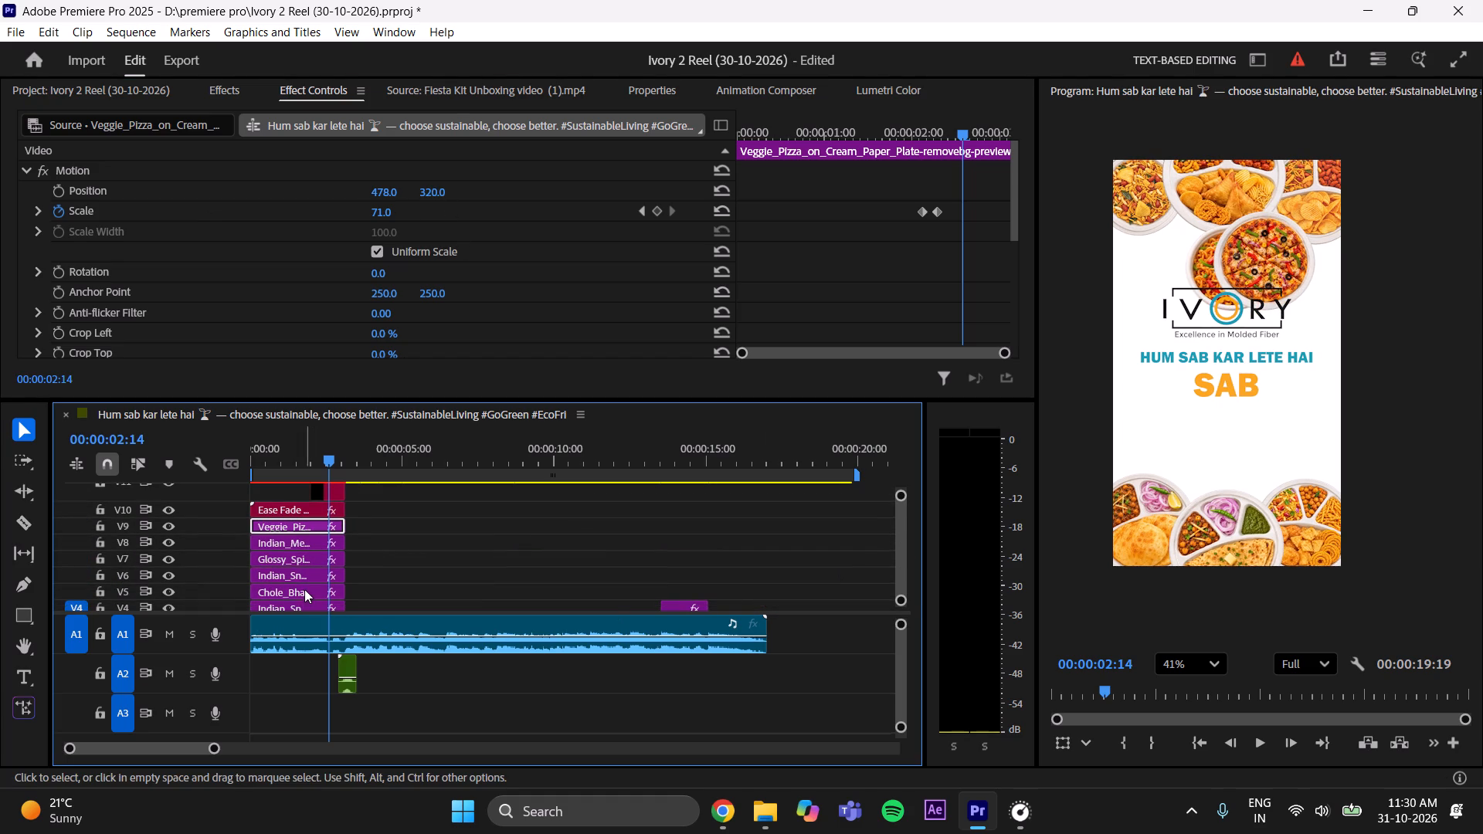
pyautogui.scroll(-1, 504, 554)
pyautogui.scroll(3, 503, 554)
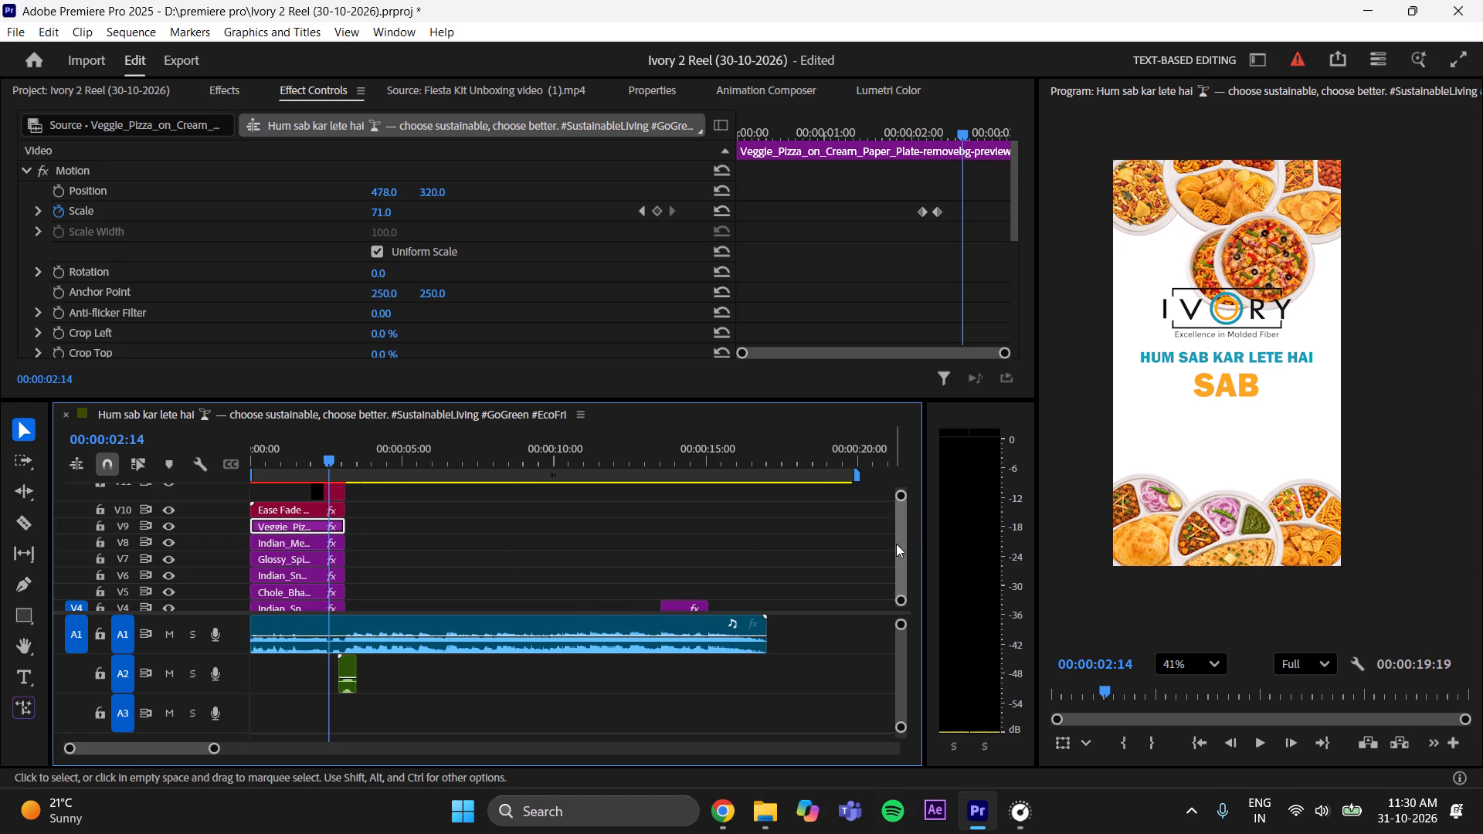
pyautogui.click(897, 544)
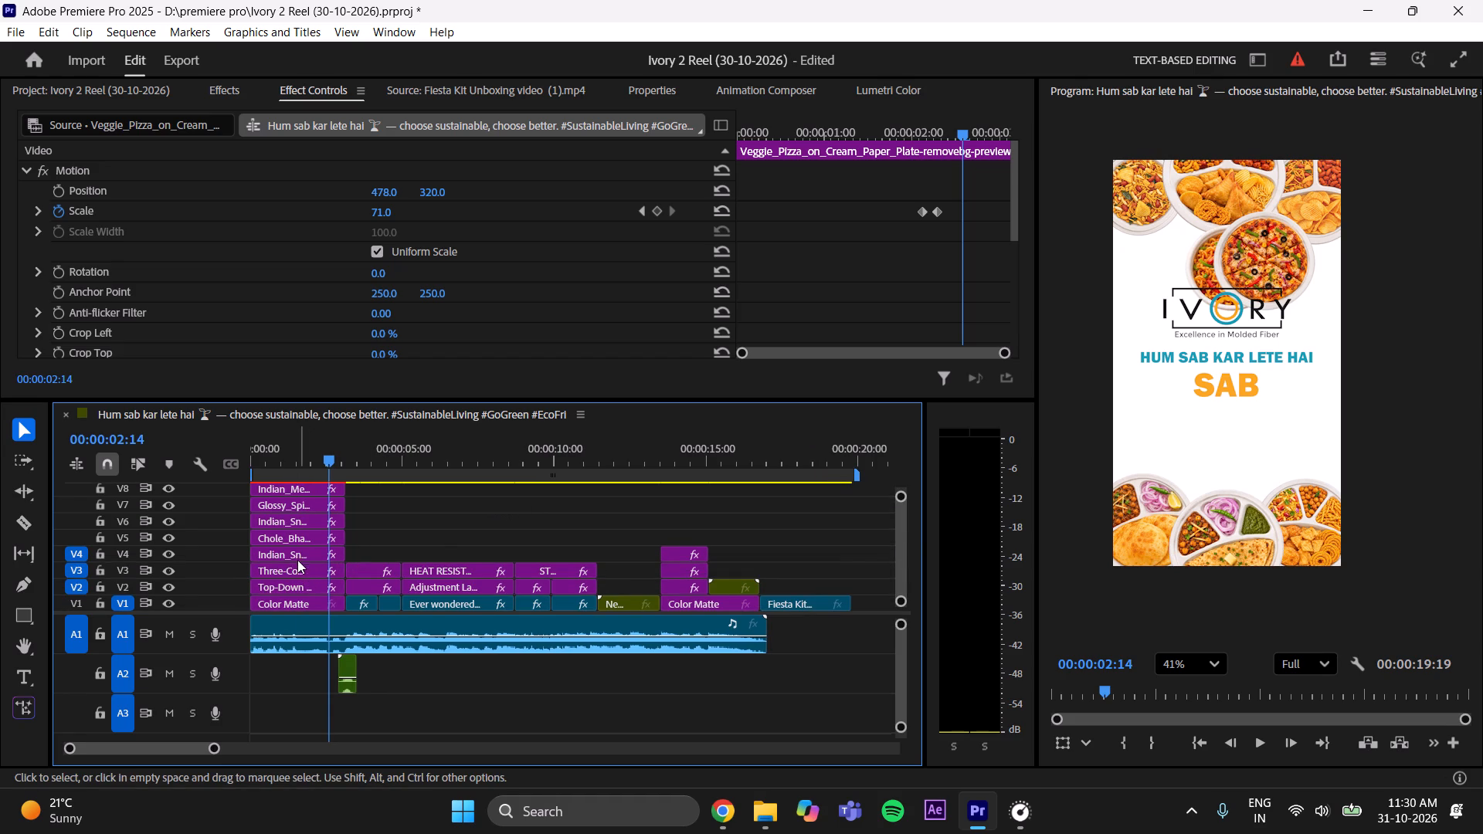
pyautogui.click(296, 489)
pyautogui.click(297, 505)
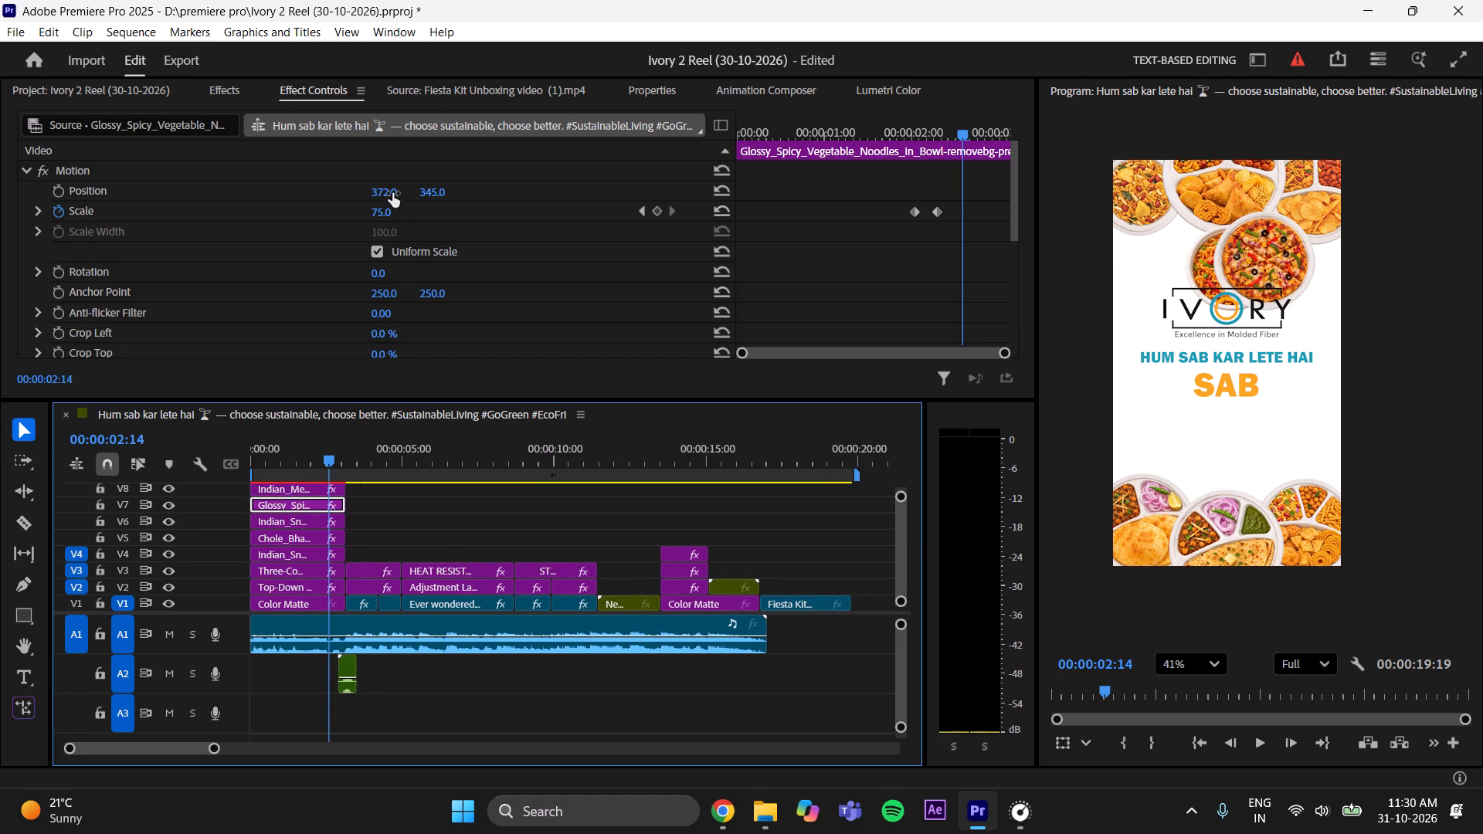
pyautogui.moveTo(383, 193); pyautogui.dragTo(210, 202)
pyautogui.moveTo(447, 188); pyautogui.dragTo(409, 188)
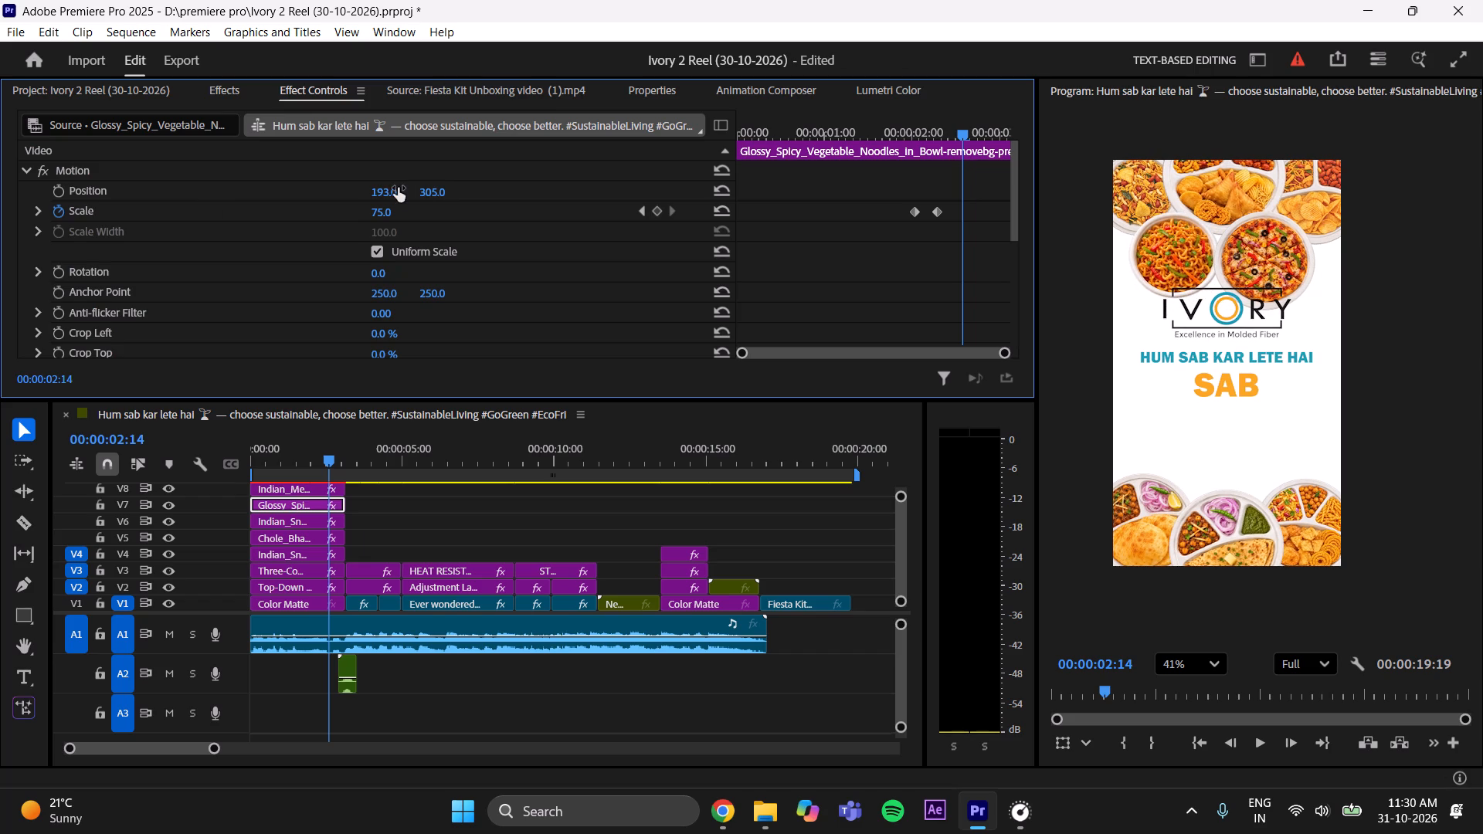
pyautogui.moveTo(395, 188); pyautogui.dragTo(419, 179)
pyautogui.moveTo(389, 216); pyautogui.dragTo(399, 212)
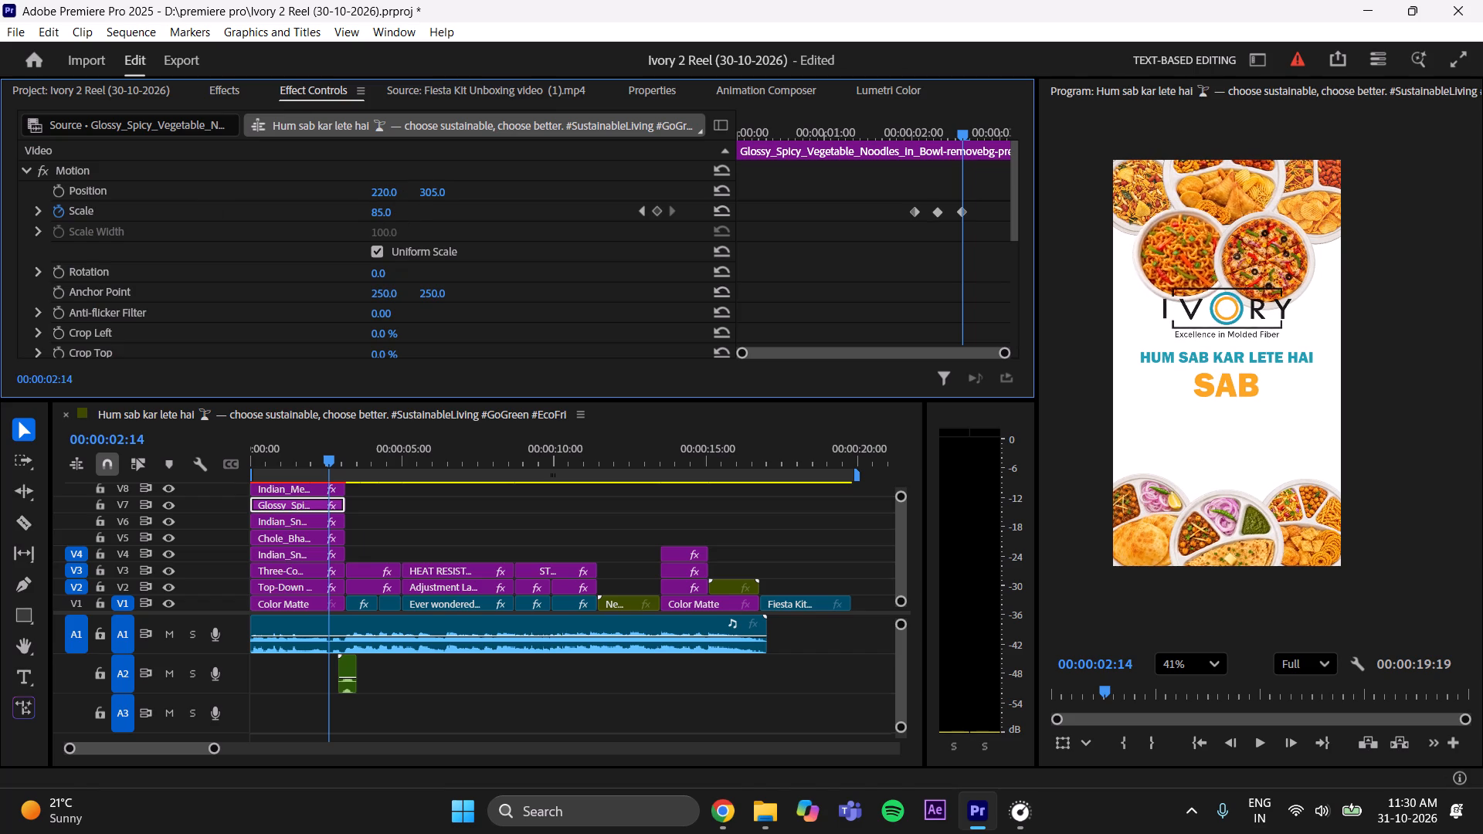
pyautogui.moveTo(399, 212); pyautogui.dragTo(396, 212)
pyautogui.moveTo(385, 188); pyautogui.dragTo(367, 188)
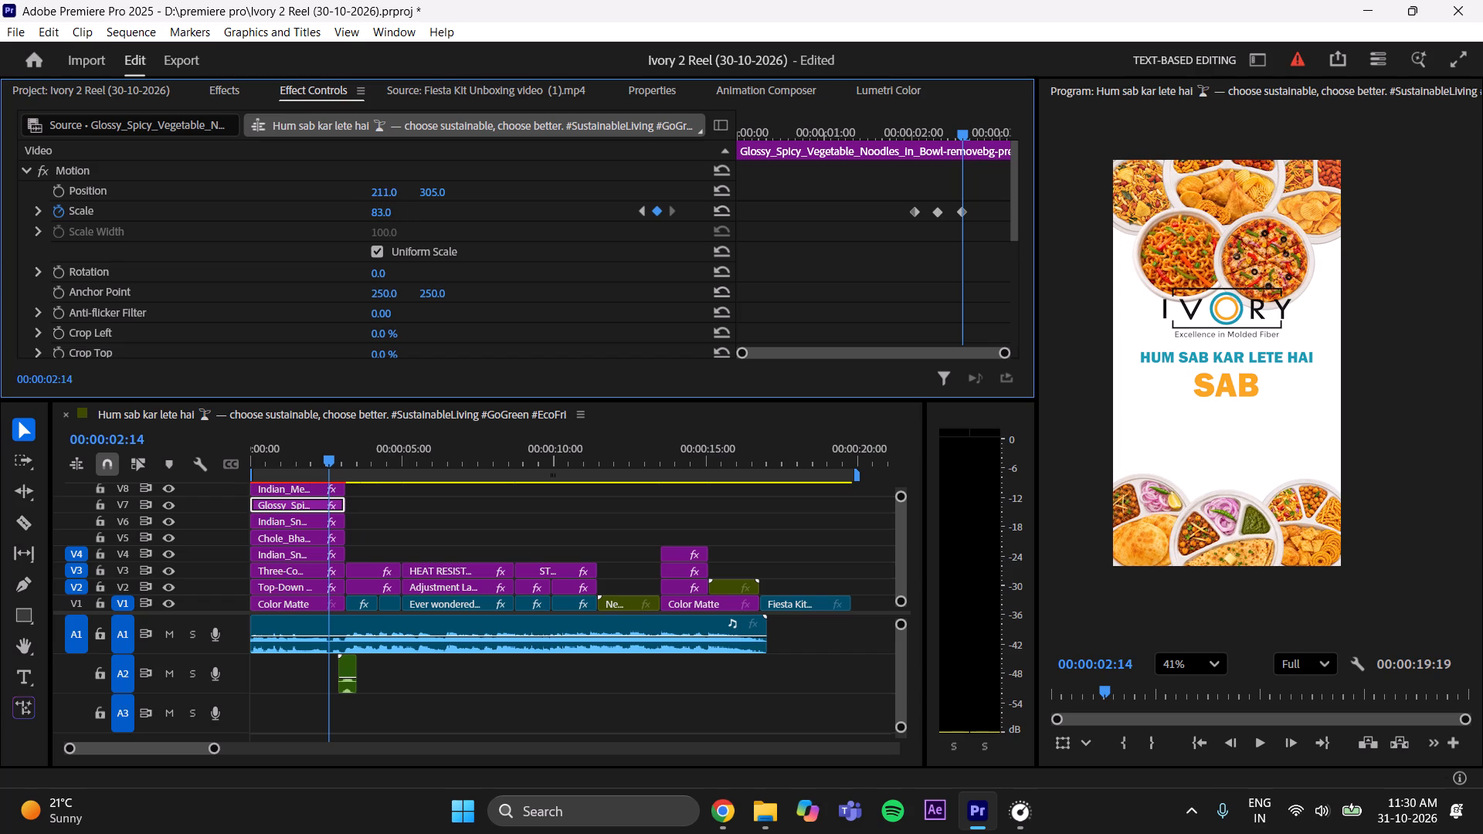
# Nudge the Glossy Spicy Vegetable Noodles image on V7 sideways to horizontal position 208 and save the project.
pyautogui.moveTo(367, 188); pyautogui.dragTo(373, 185)
pyautogui.hotkey('ctrl', 's')
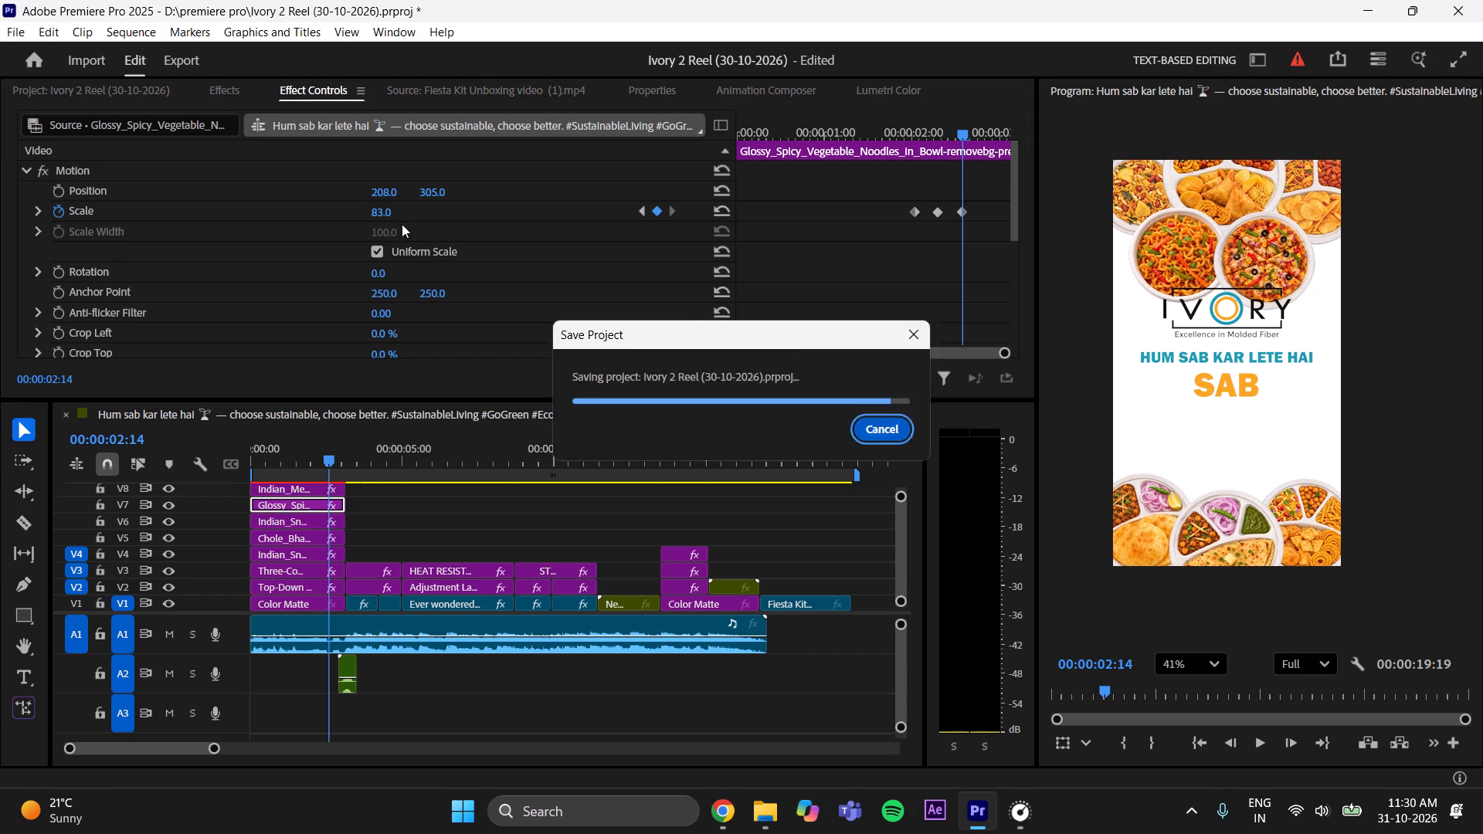
pyautogui.hotkey('ctrl', 's')
pyautogui.hotkey('ctrl', 's')
pyautogui.hotkey('ctrl', 's')
pyautogui.hotkey('ctrl', 's')
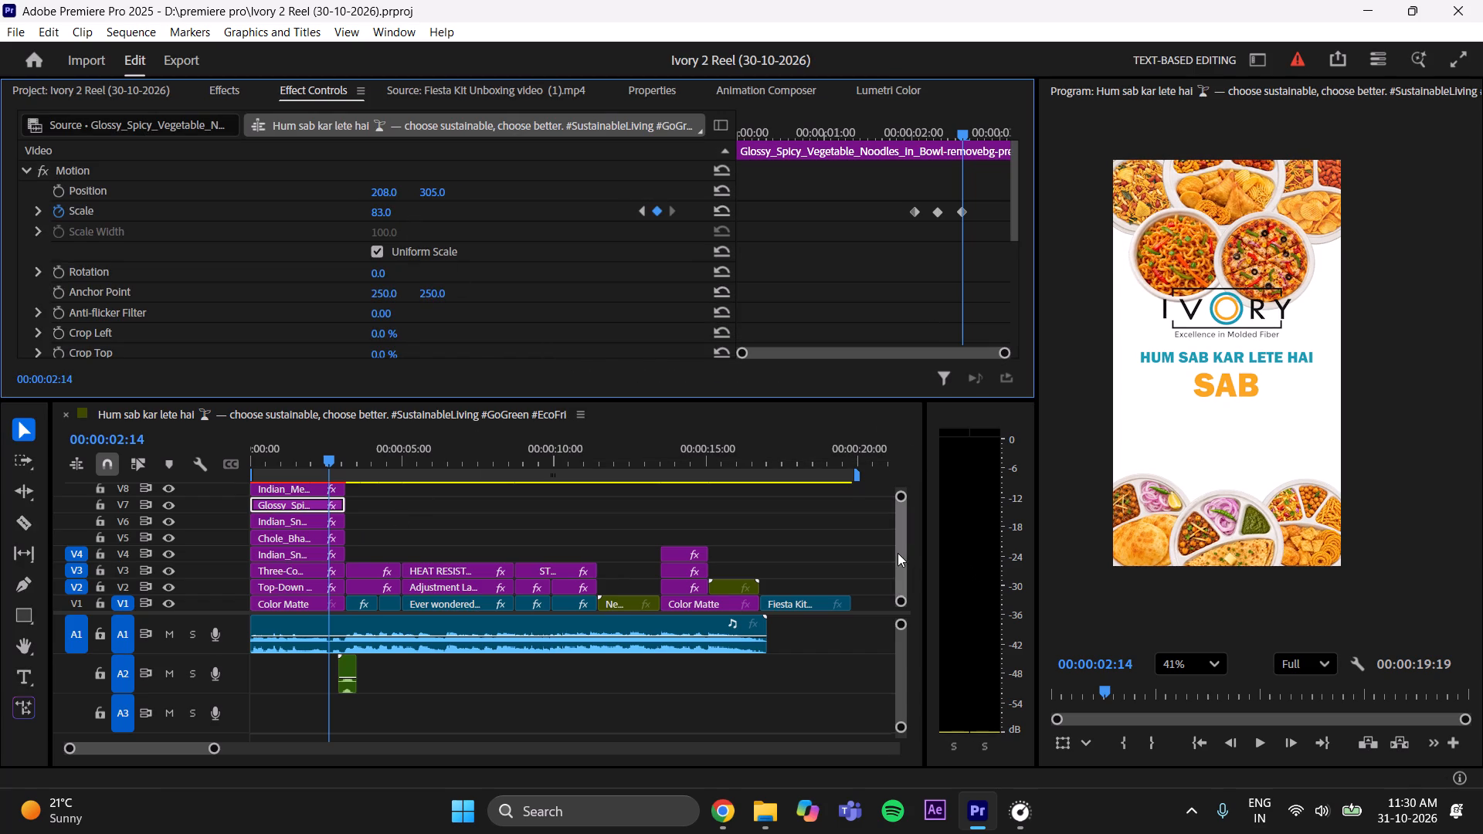
# Lower the Ivory logo on V12 clear of the food plates, to a vertical position of about 543.
pyautogui.moveTo(898, 553); pyautogui.dragTo(901, 541)
pyautogui.click(295, 595)
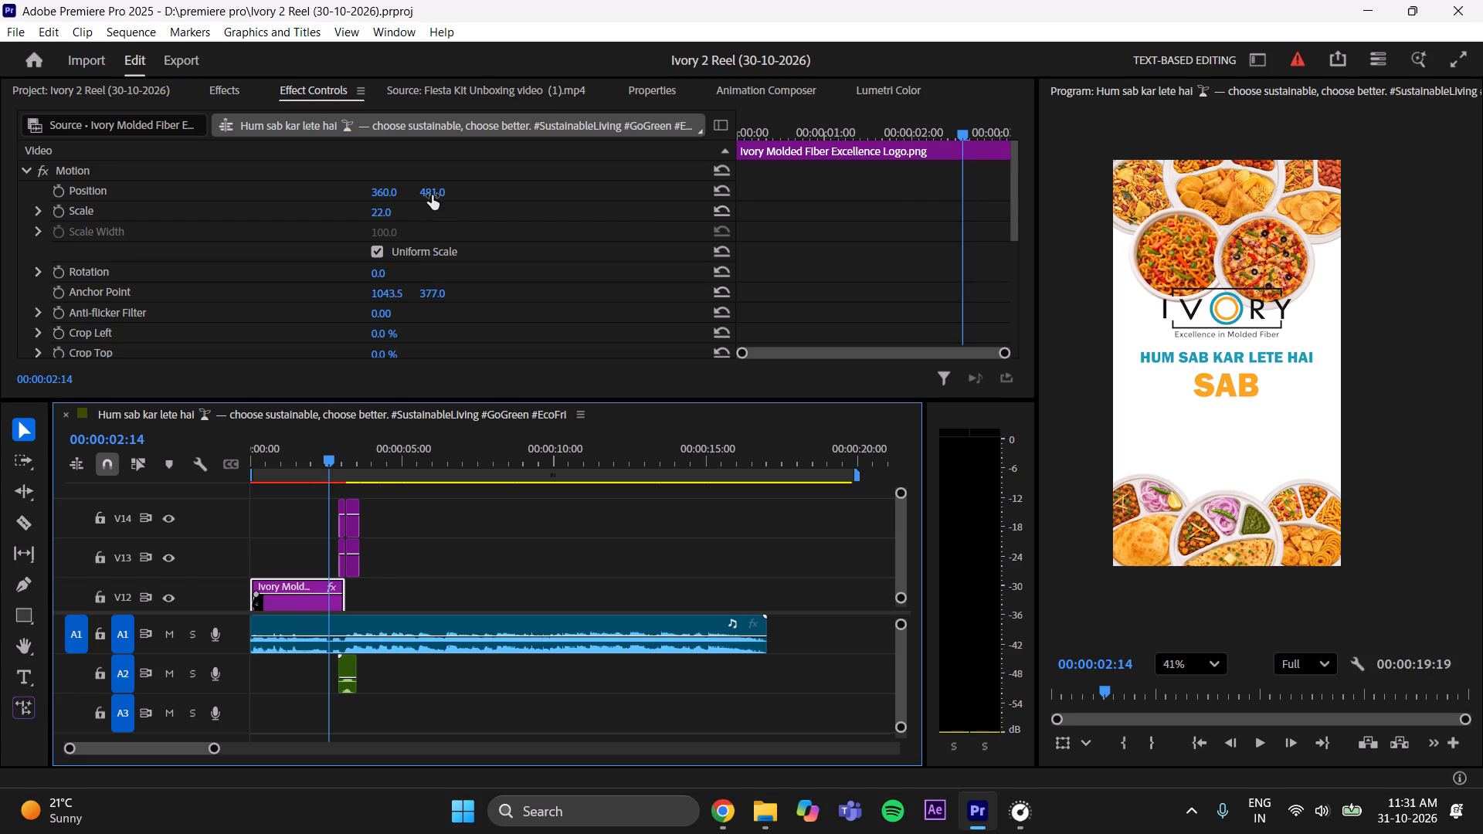
pyautogui.moveTo(432, 195); pyautogui.dragTo(500, 161)
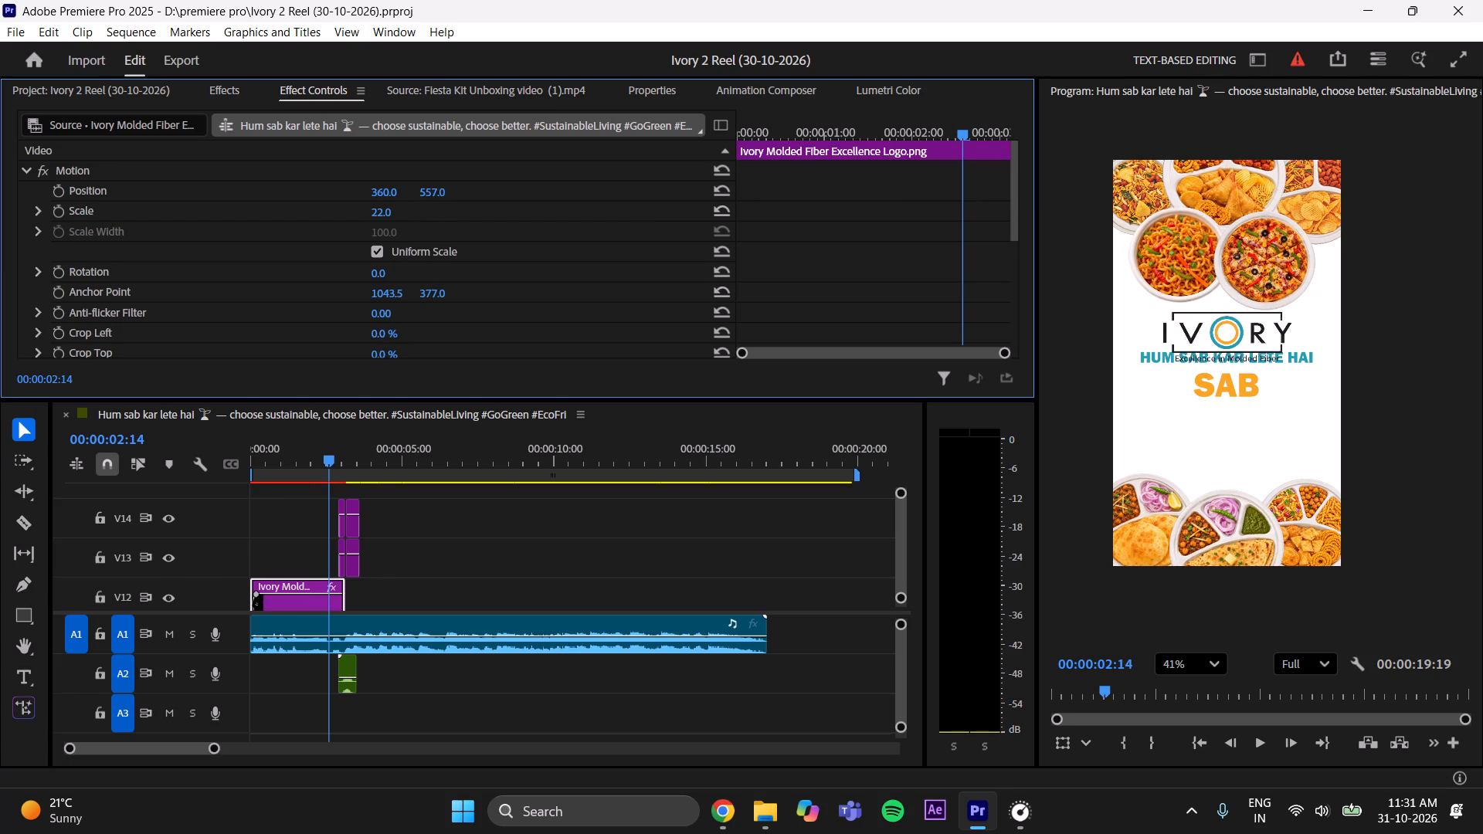
pyautogui.moveTo(500, 161); pyautogui.dragTo(490, 168)
# Lower the HUM SAB KAR LETE HAI text on V10 to about 700 and the SAB text on V11 to about 719 vertically, and save.
pyautogui.click(902, 556)
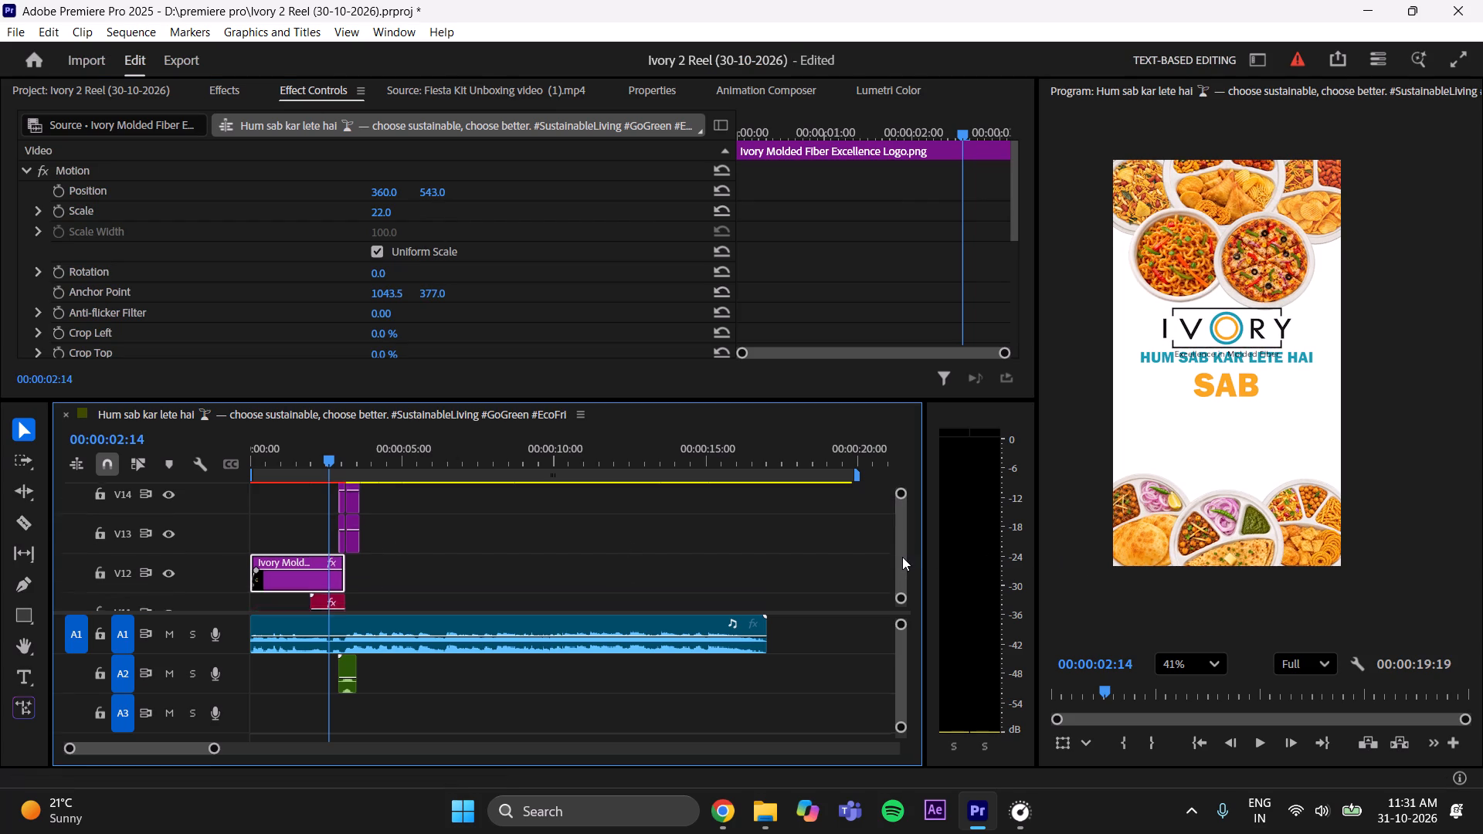
pyautogui.click(295, 598)
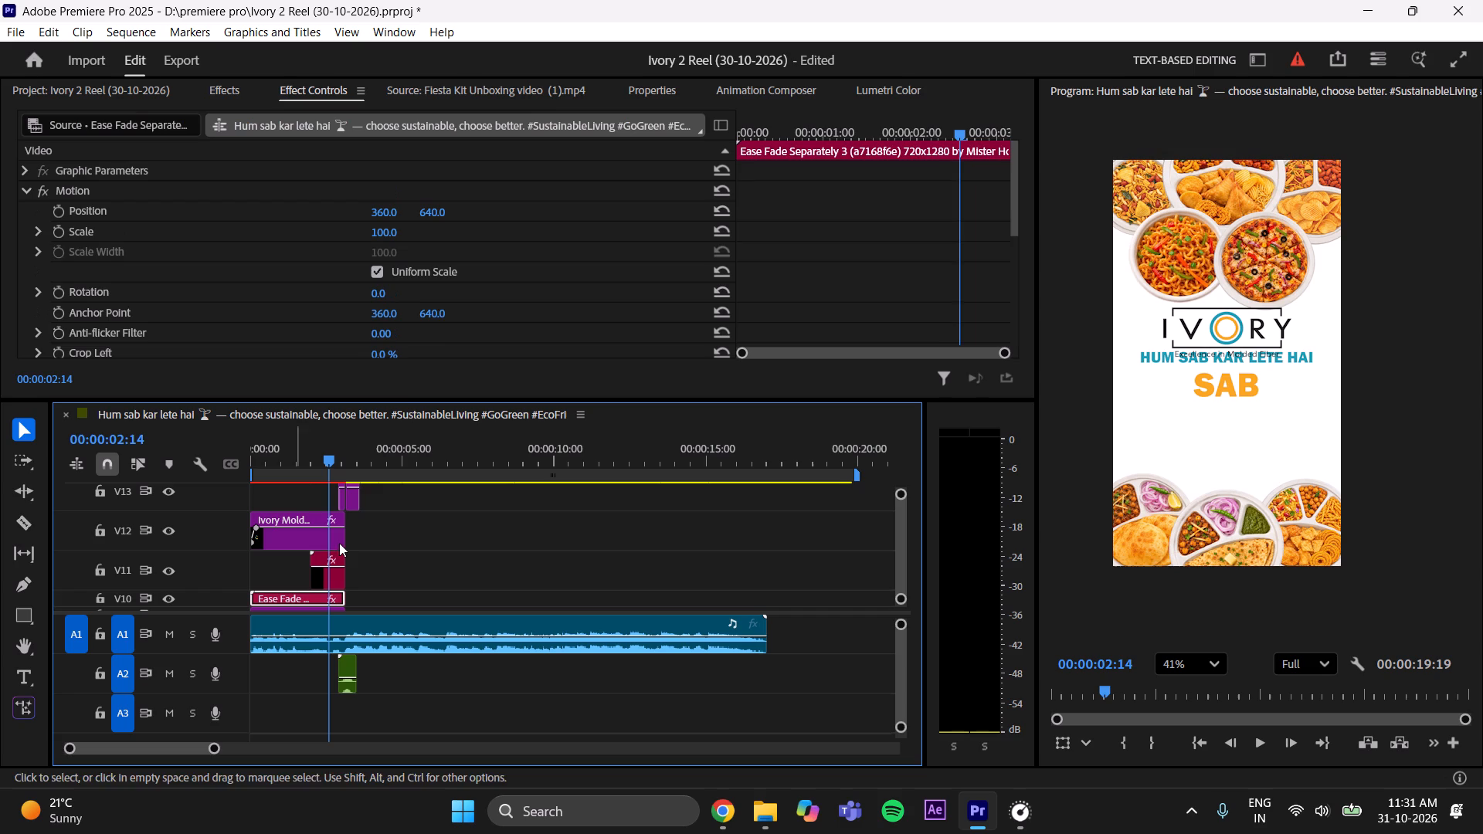
pyautogui.moveTo(429, 212); pyautogui.dragTo(471, 194)
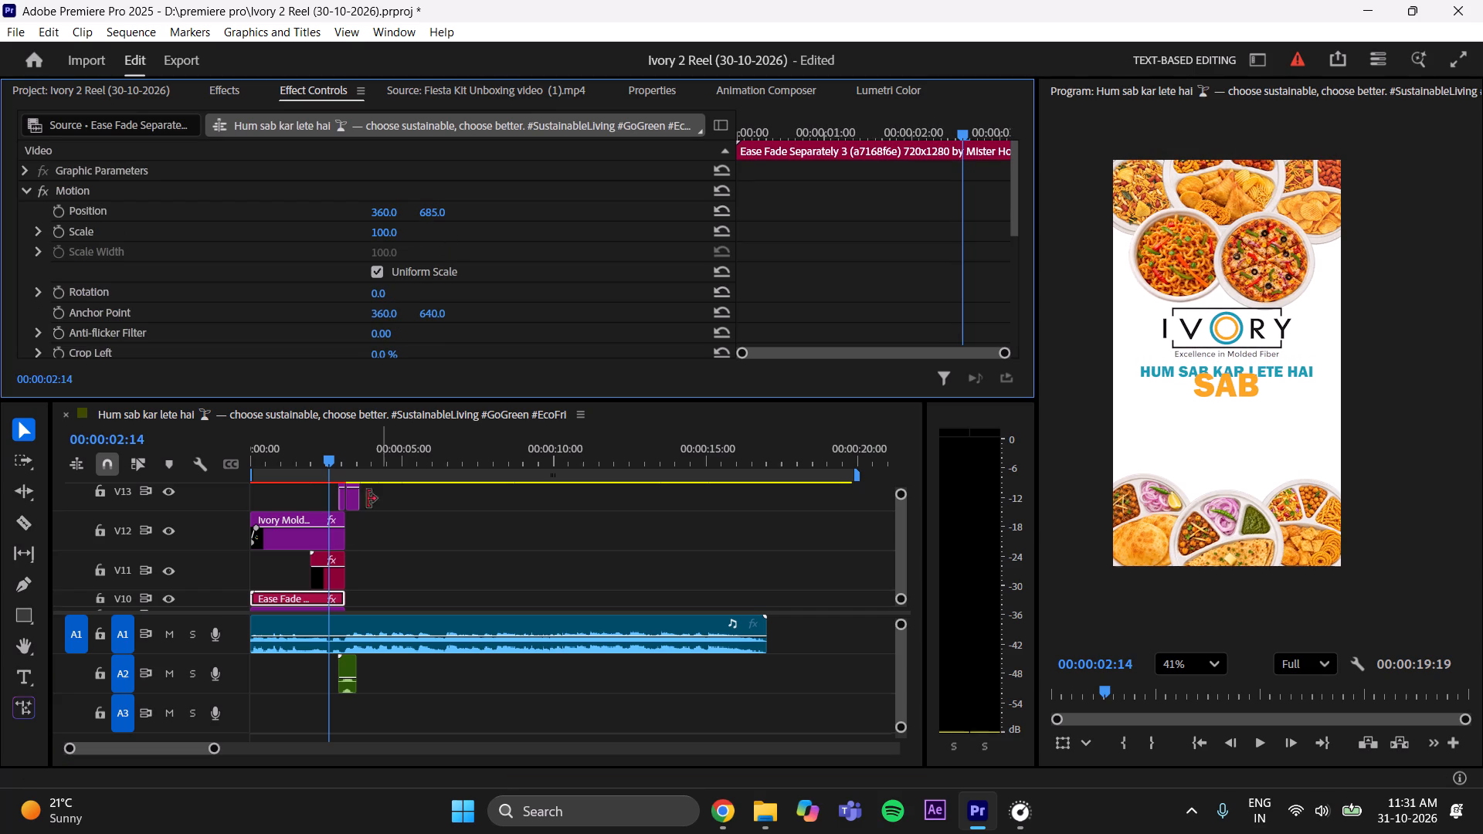
pyautogui.click(328, 569)
pyautogui.moveTo(431, 214); pyautogui.dragTo(464, 202)
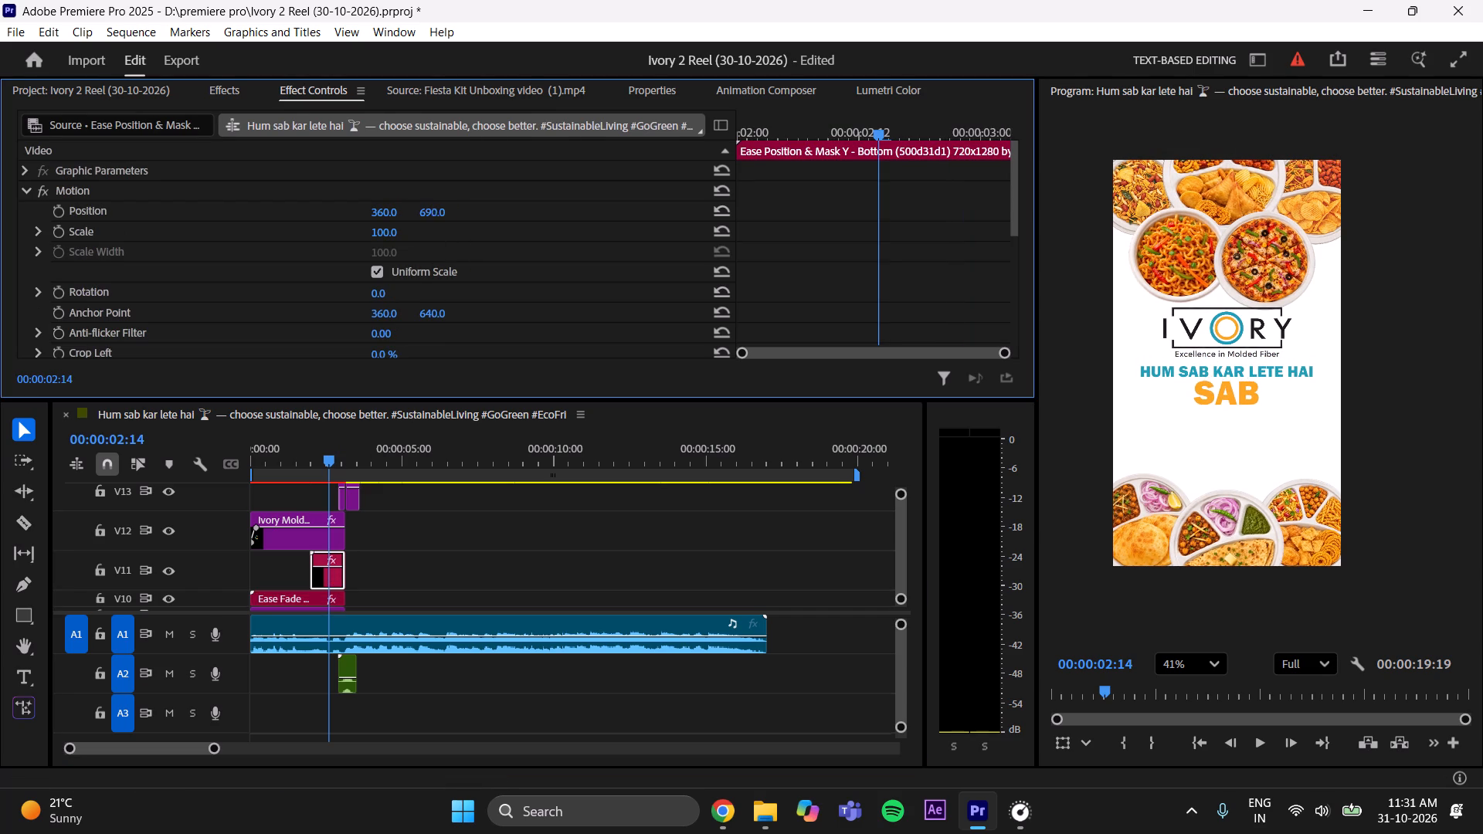
pyautogui.moveTo(464, 202); pyautogui.dragTo(489, 191)
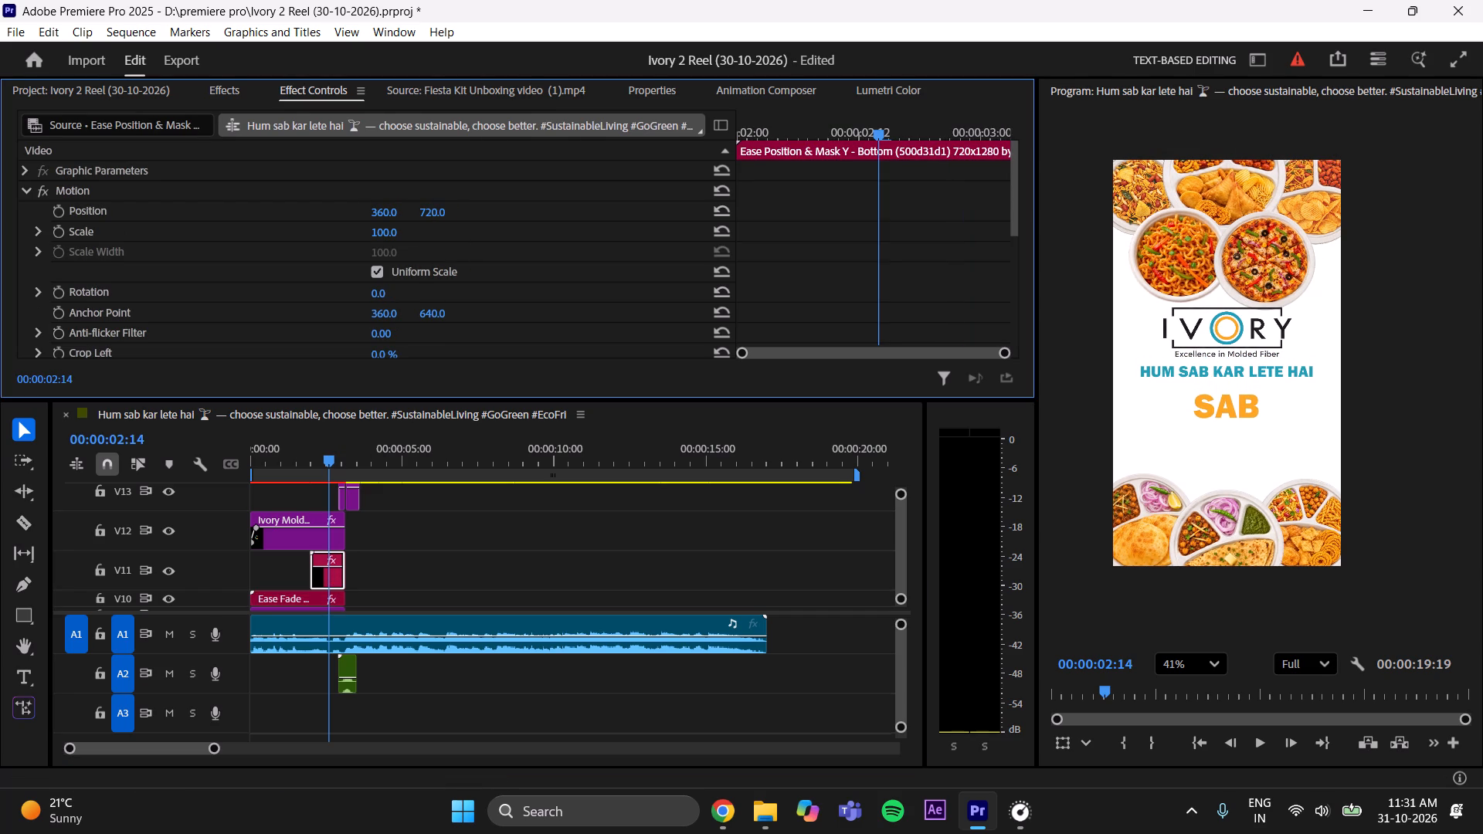
pyautogui.moveTo(489, 191); pyautogui.dragTo(488, 191)
pyautogui.click(296, 597)
pyautogui.moveTo(434, 210); pyautogui.dragTo(445, 210)
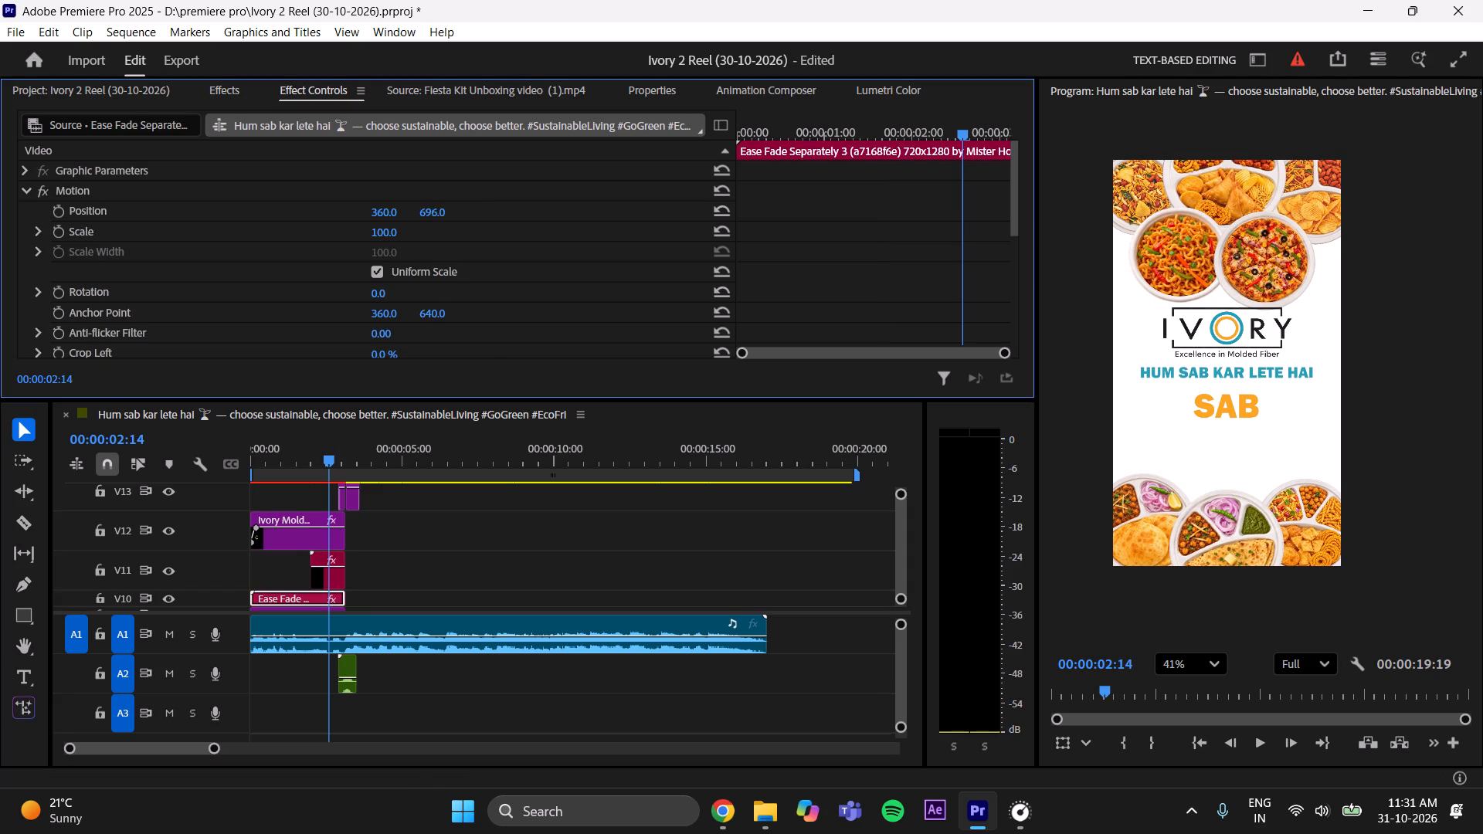
pyautogui.moveTo(445, 210); pyautogui.dragTo(453, 208)
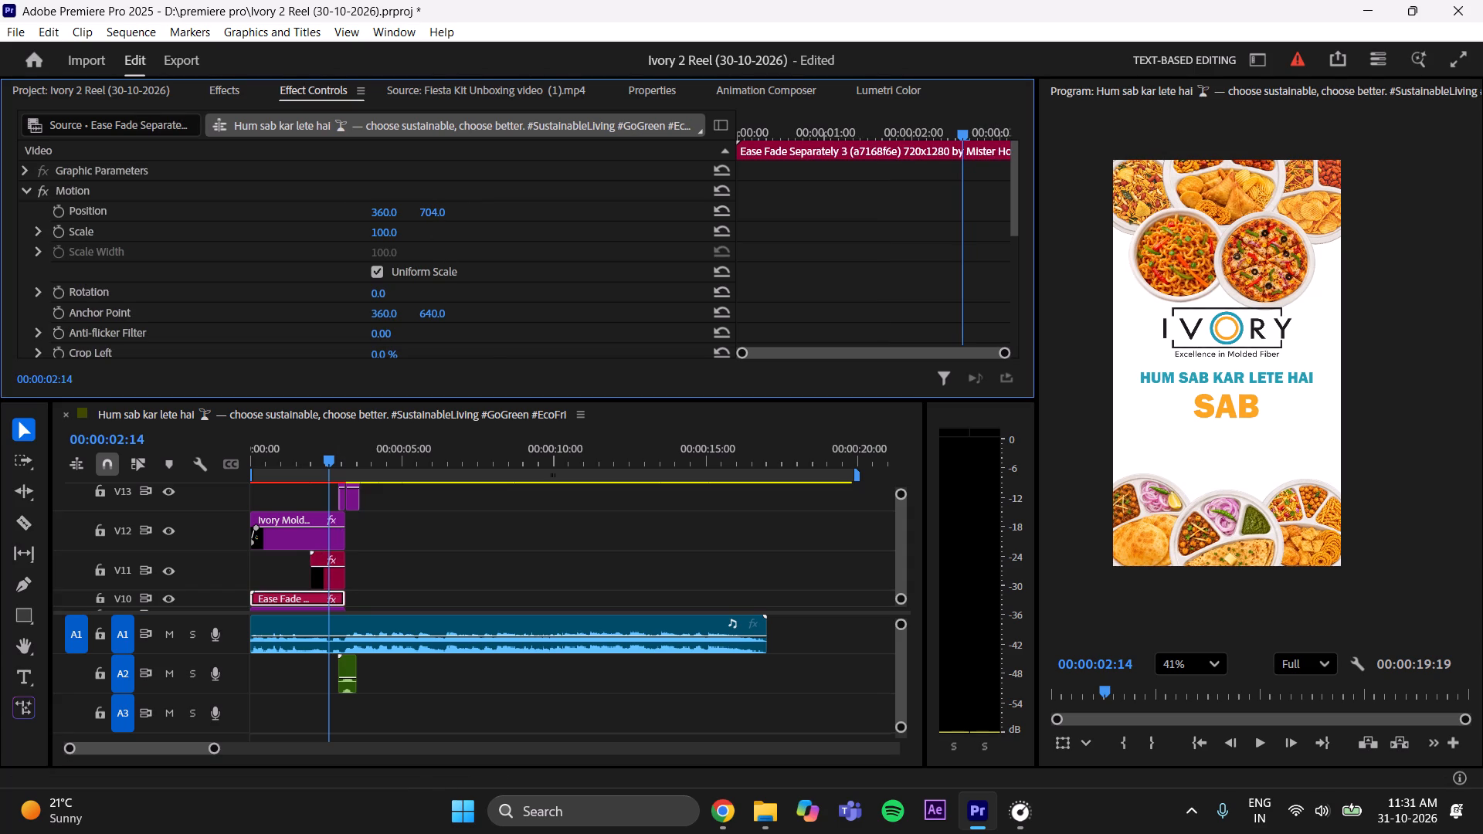
pyautogui.moveTo(453, 208); pyautogui.dragTo(450, 208)
pyautogui.click(439, 556)
pyautogui.hotkey('ctrl', 's')
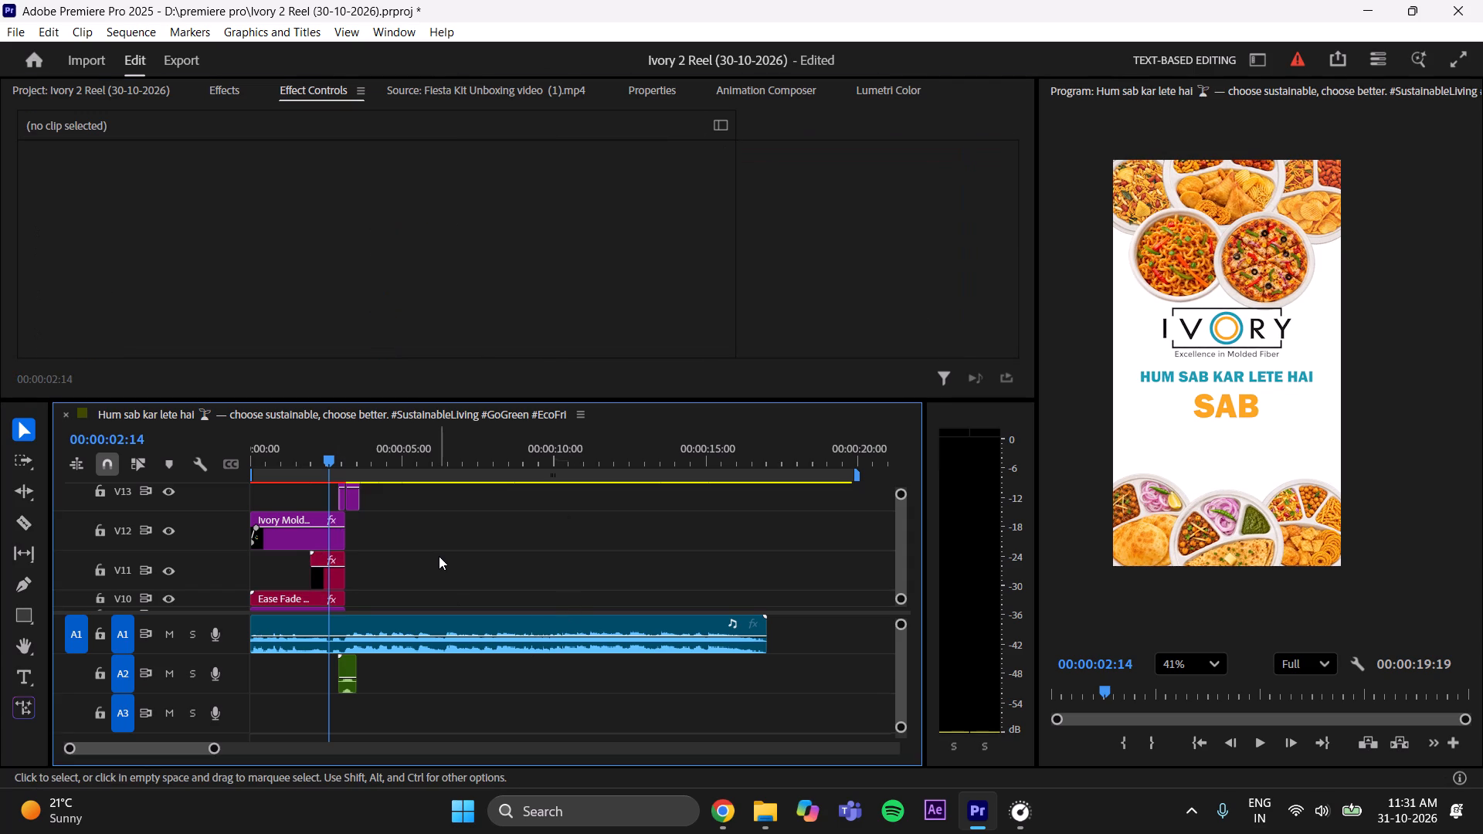
pyautogui.hotkey('ctrl', 's')
pyautogui.hotkey('ctrl', 's')
pyautogui.hotkey('ctrl', 's')
pyautogui.hotkey('ctrl', 's')
pyautogui.hotkey('ctrl', 's')
pyautogui.hotkey('ctrl', 's')
pyautogui.hotkey('ctrl', 's')
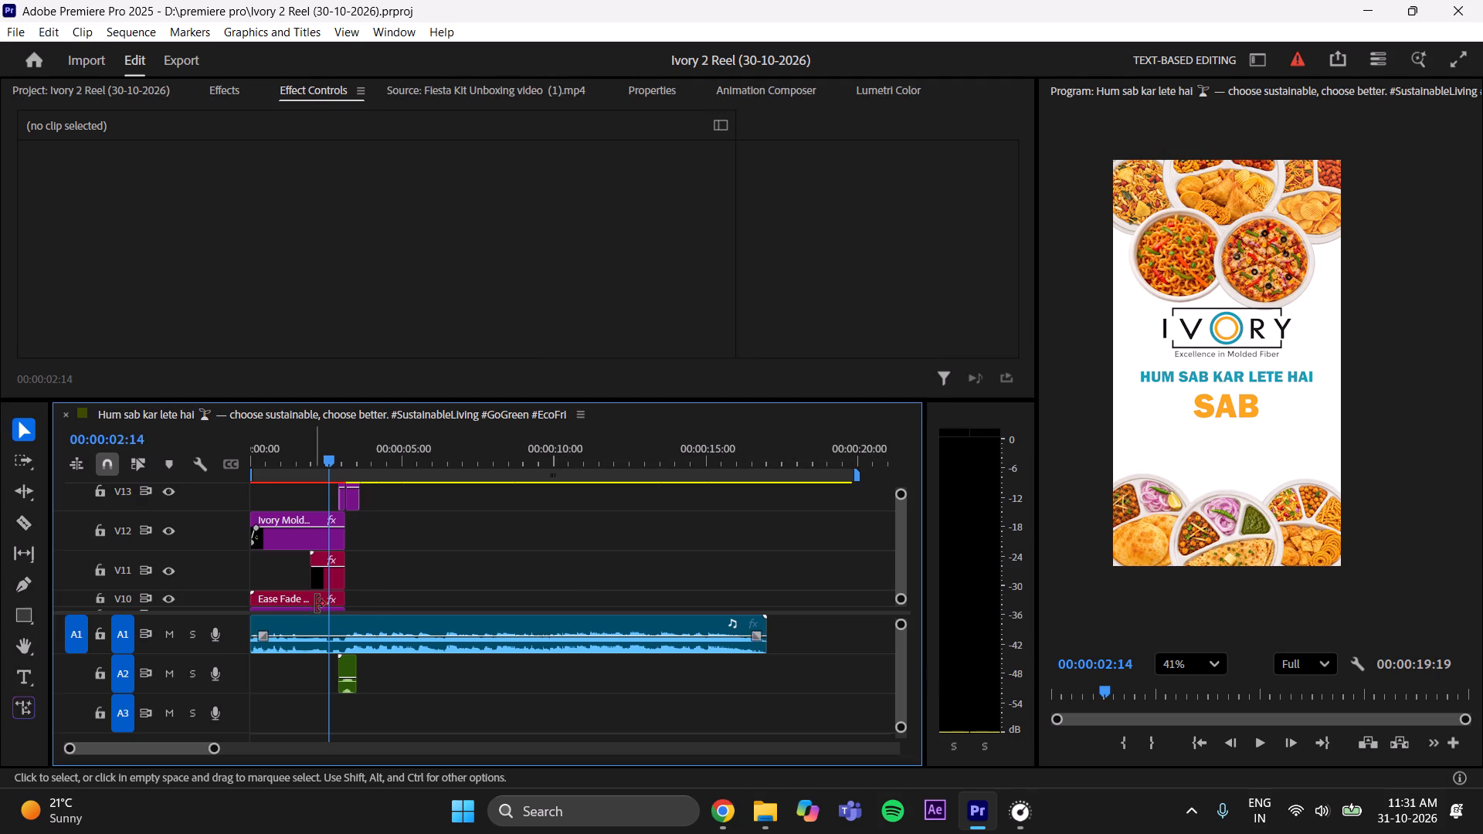
# Lower the Ivory logo on V12 further, to a vertical position of about 564.
pyautogui.click(317, 607)
pyautogui.click(309, 526)
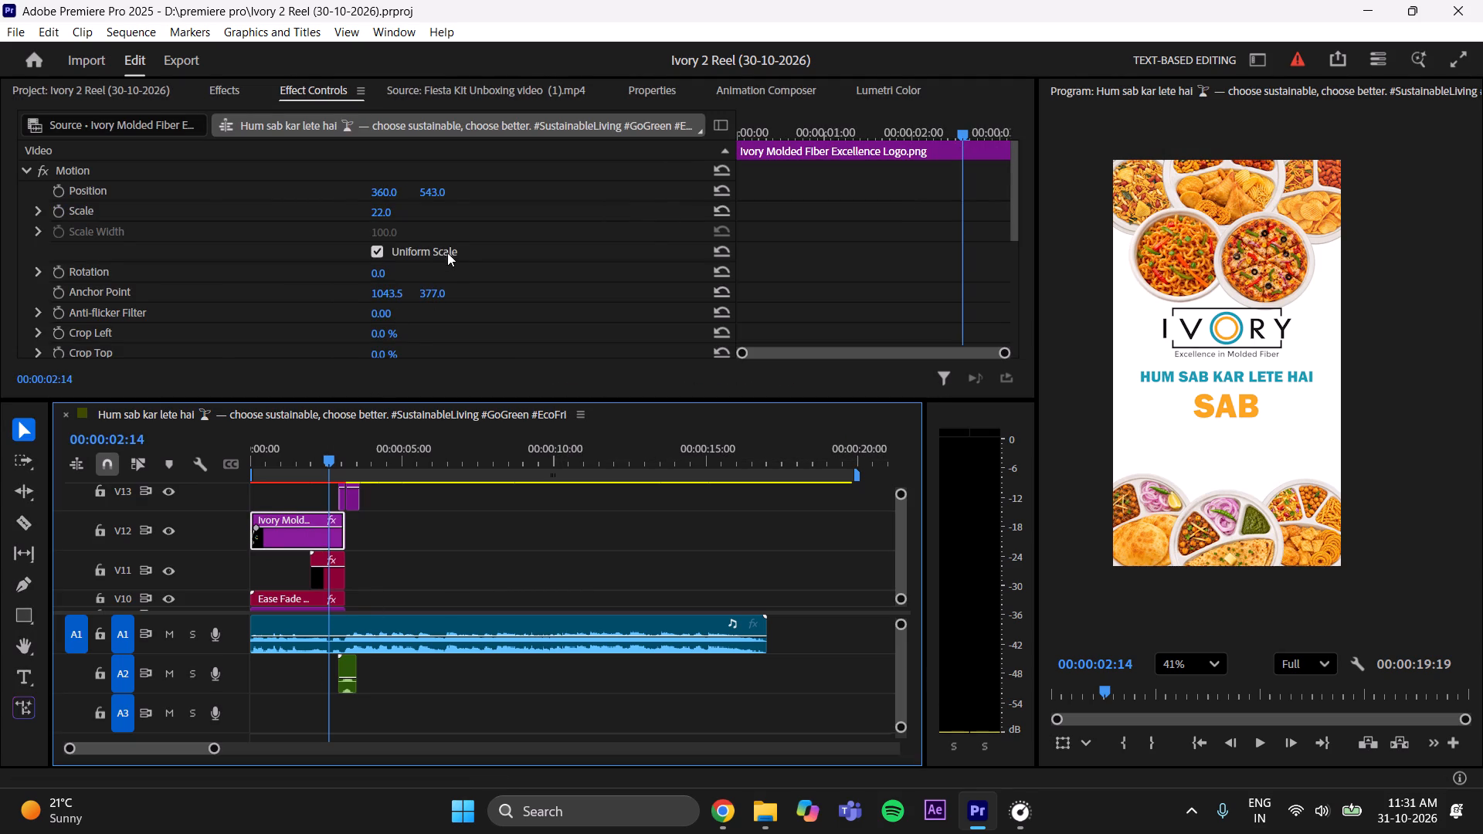
pyautogui.moveTo(433, 192); pyautogui.dragTo(458, 187)
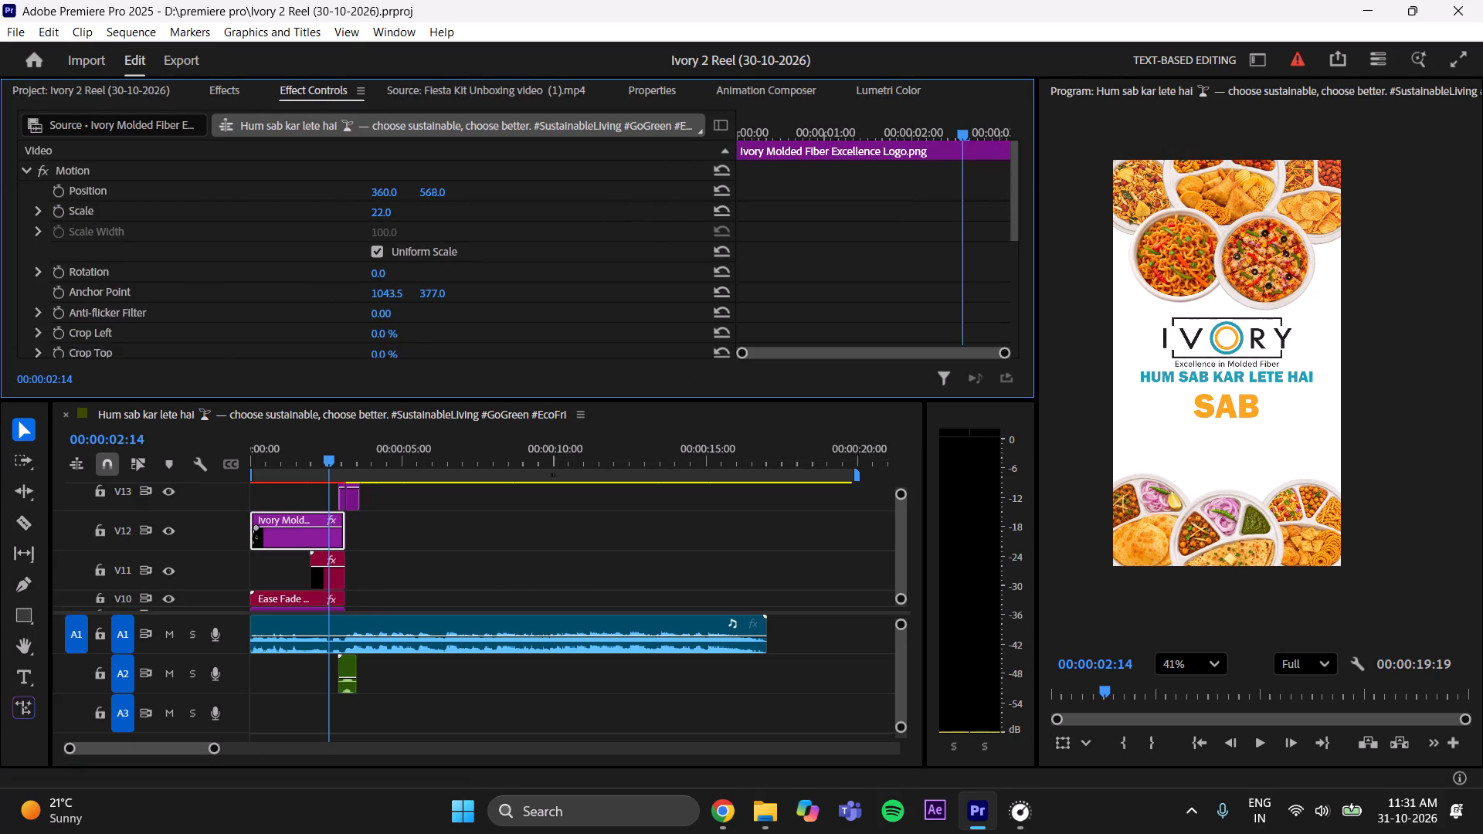
pyautogui.moveTo(458, 187); pyautogui.dragTo(456, 188)
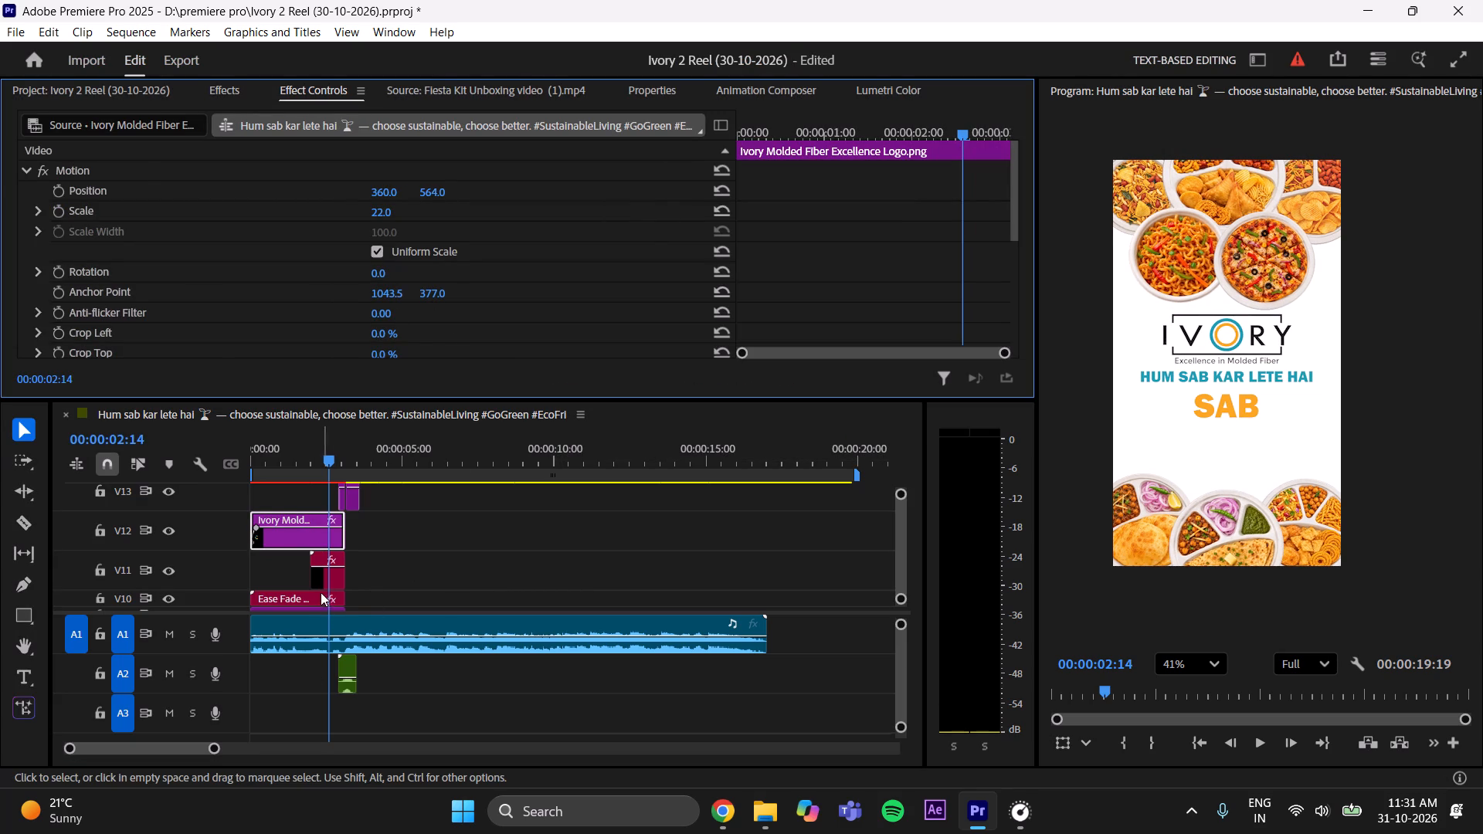
# Lower the HUM SAB KAR LETE HAI text slightly and the SAB text to vertical position 755 to space them below the logo, and save.
pyautogui.click(318, 594)
pyautogui.moveTo(439, 208); pyautogui.dragTo(462, 198)
pyautogui.click(323, 586)
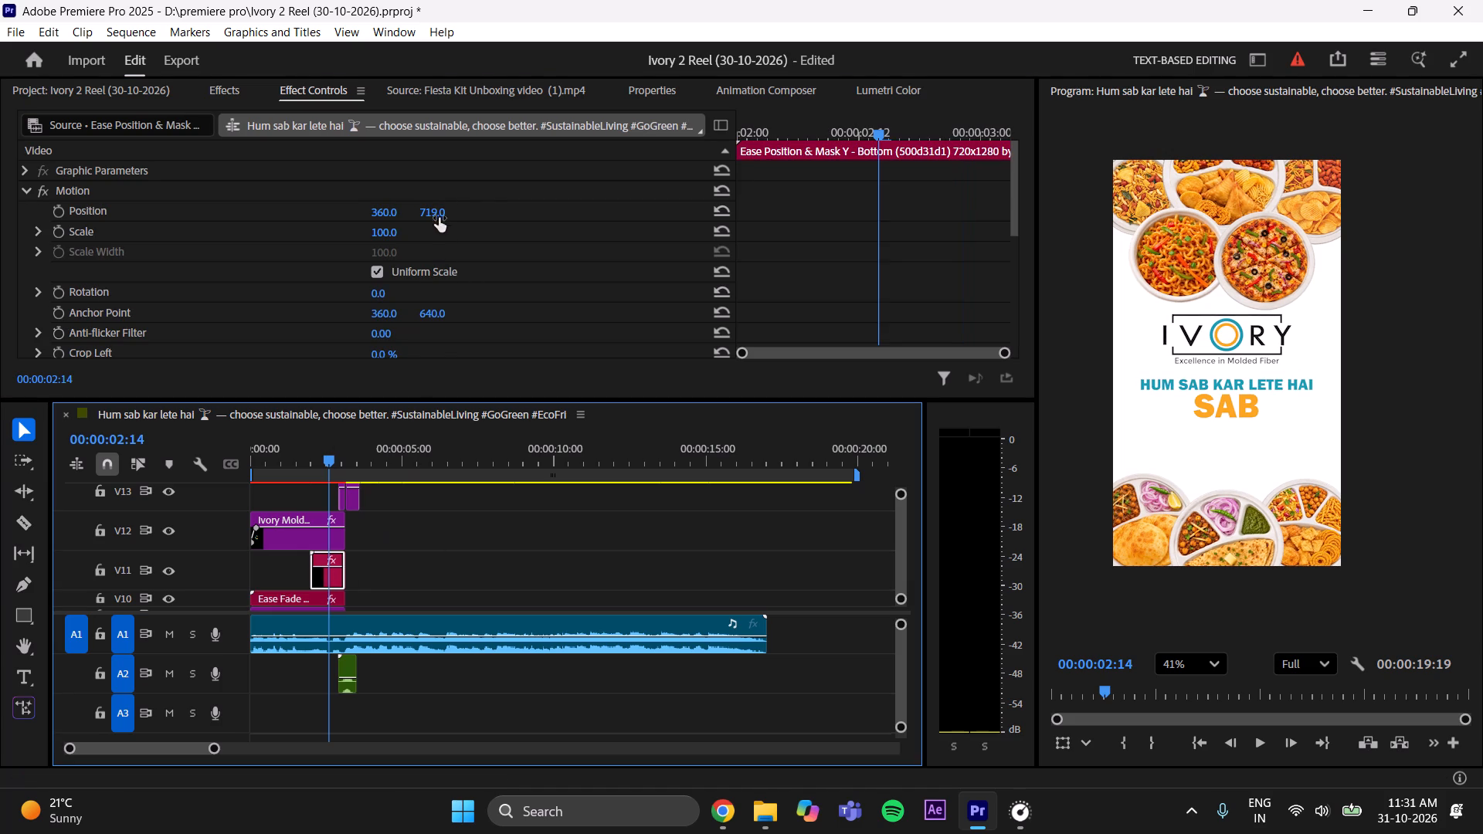
pyautogui.moveTo(436, 212); pyautogui.dragTo(463, 202)
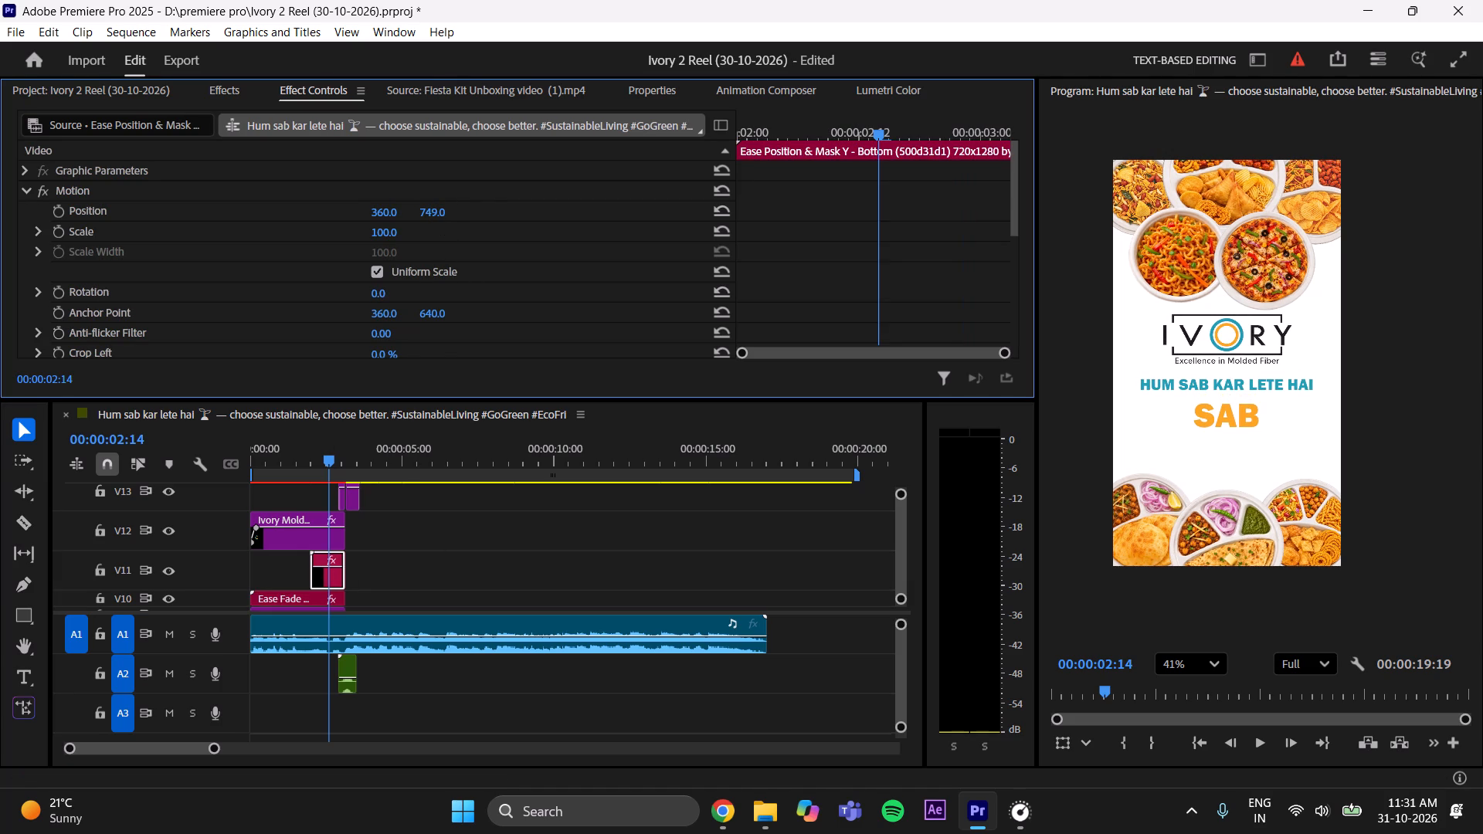
pyautogui.moveTo(463, 202); pyautogui.dragTo(467, 201)
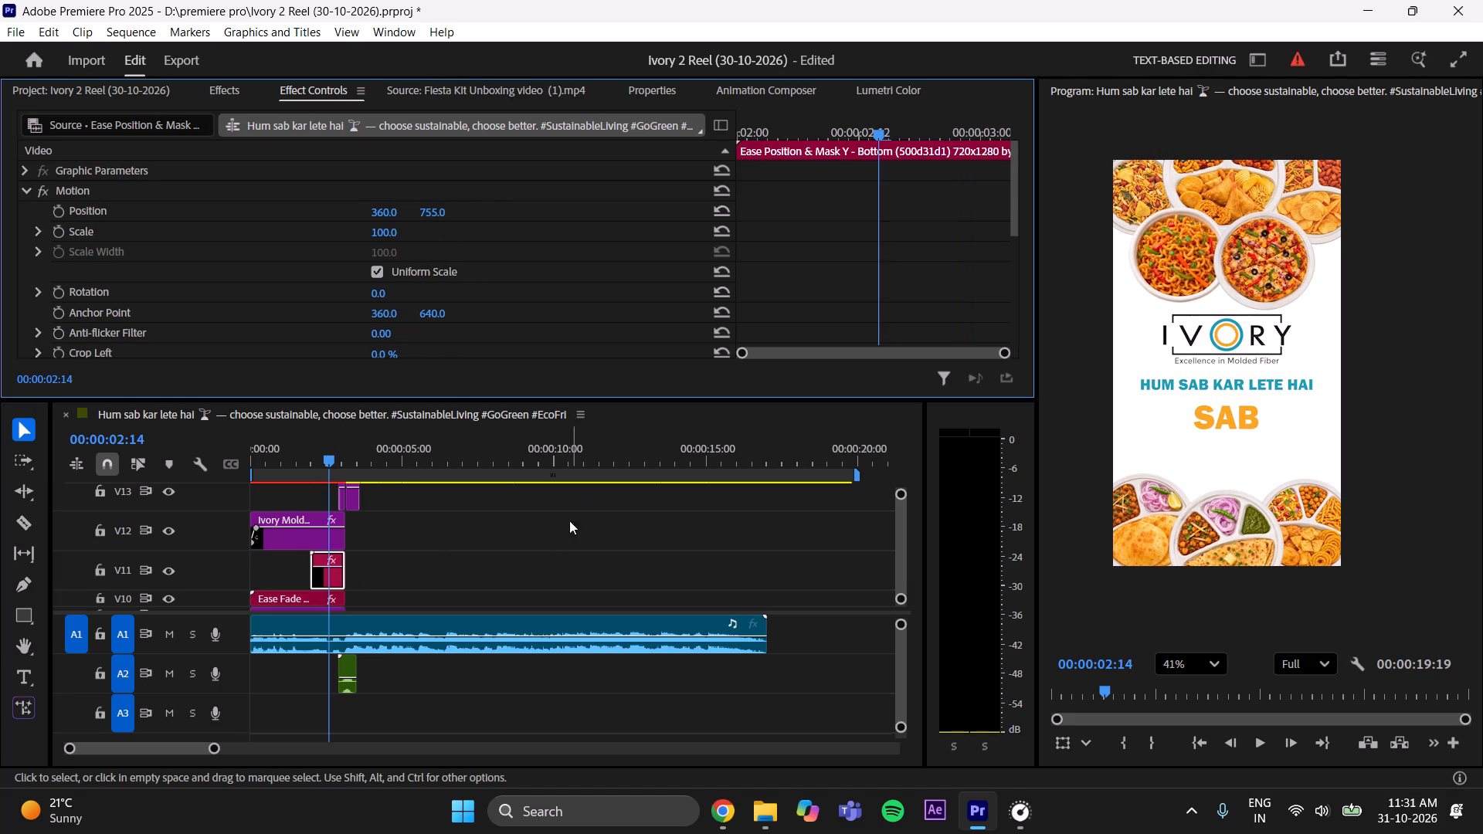
pyautogui.click(551, 550)
pyautogui.hotkey('ctrl', 's')
# Set the program preview zoom to Fit and save the project.
pyautogui.click(1212, 665)
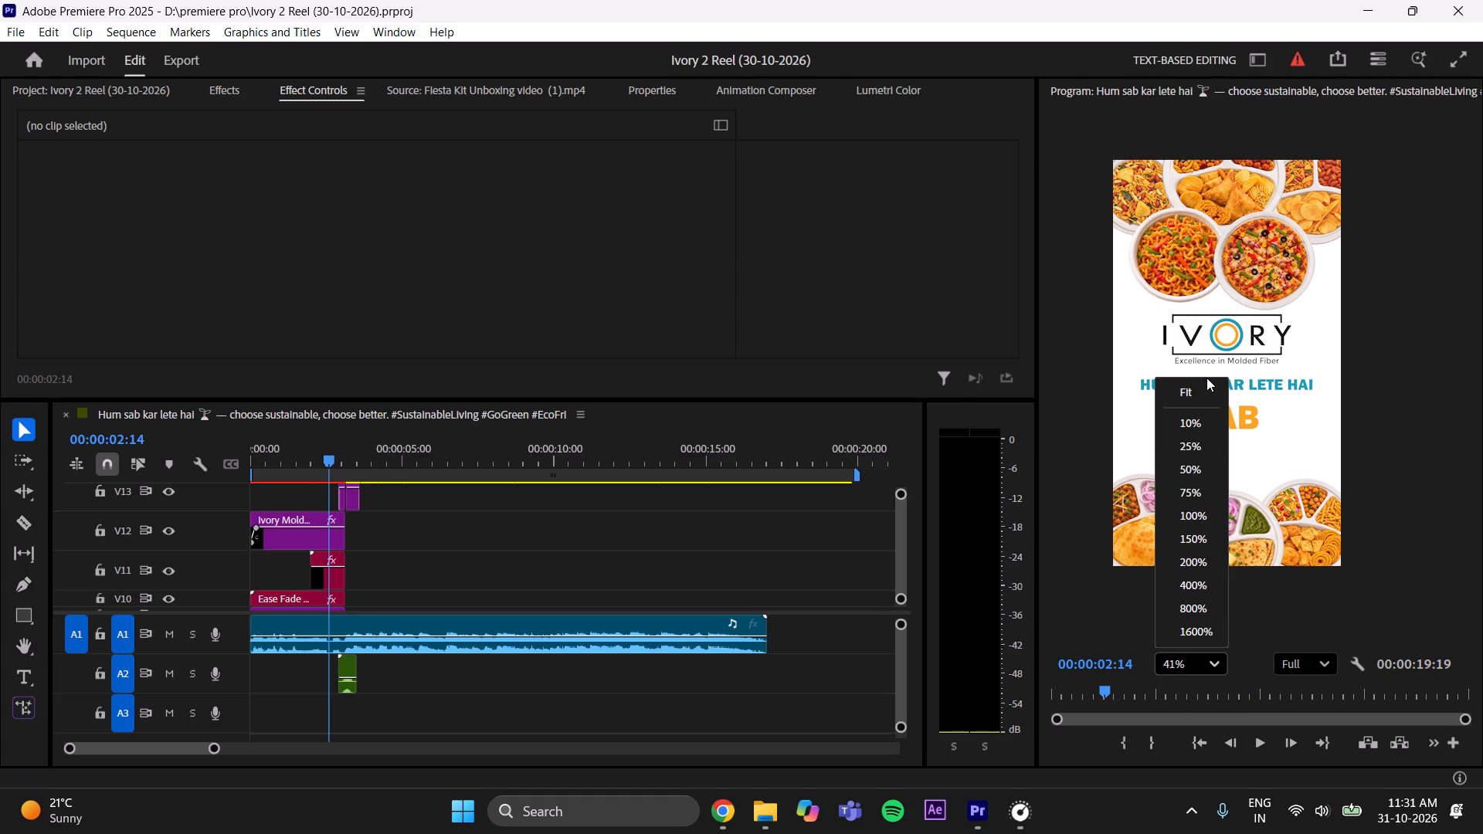
pyautogui.doubleClick(1206, 378)
pyautogui.click(1202, 386)
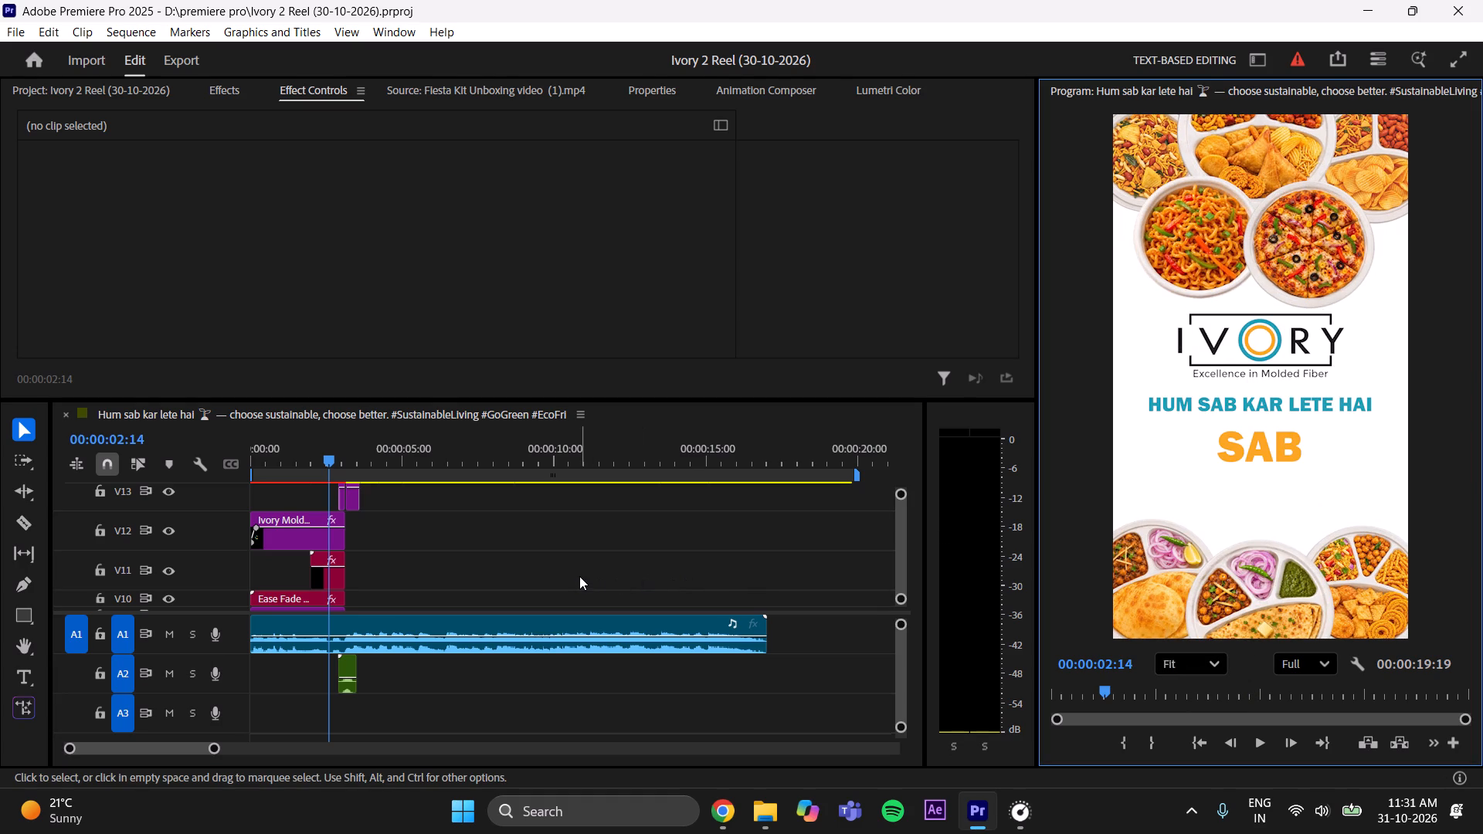
pyautogui.hotkey('ctrl', 's')
pyautogui.hotkey('ctrl', 's')
pyautogui.hotkey('ctrl', 's')
pyautogui.hotkey('ctrl', 's')
pyautogui.hotkey('ctrl', 's')
pyautogui.hotkey('ctrl', 's')
pyautogui.hotkey('ctrl', 's')
pyautogui.hotkey('ctrl', 's')
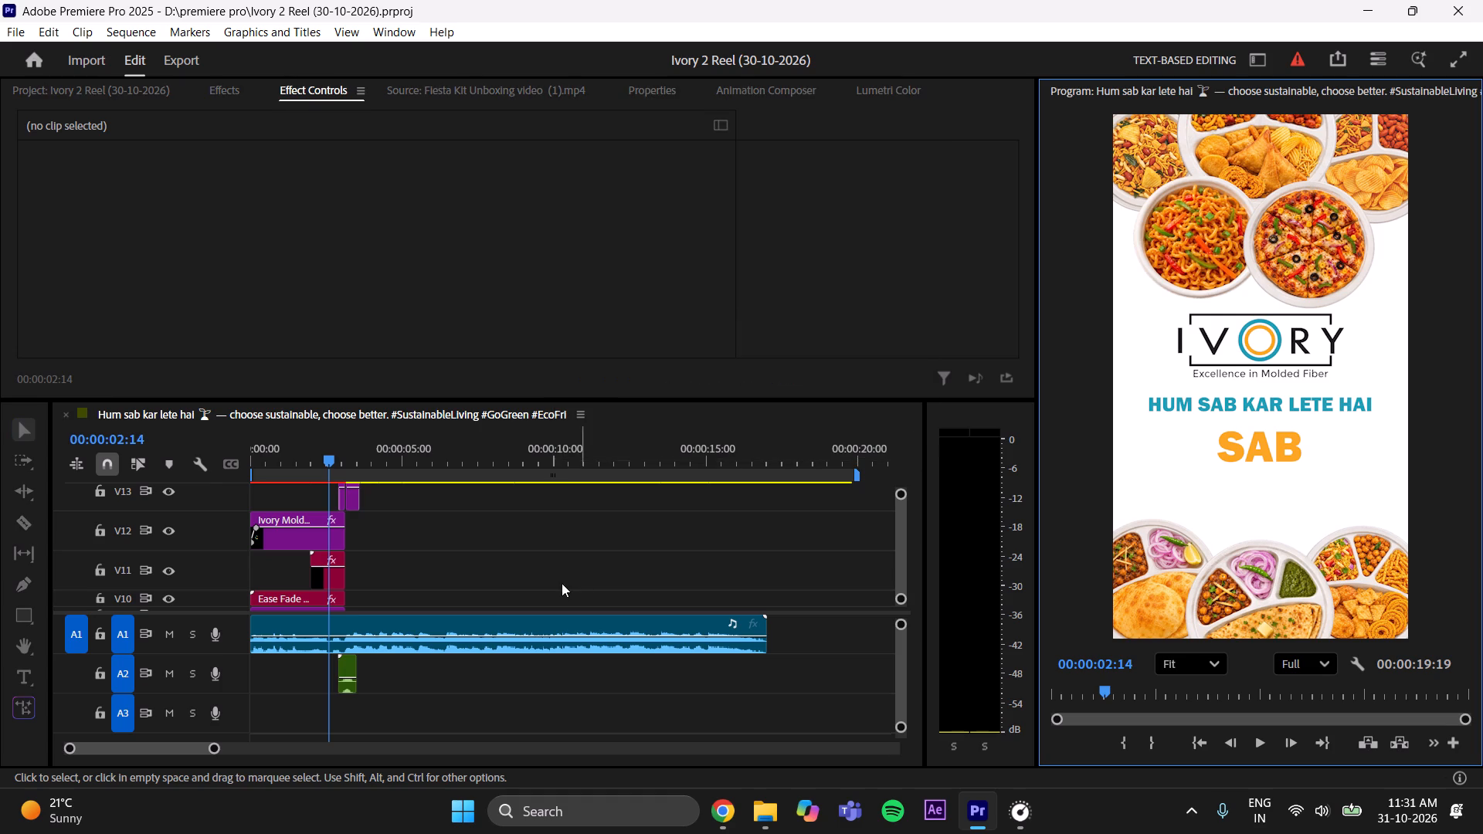
# Lower the Chole Bhature plate image on V5 slightly at the bottom corner of the frame.
pyautogui.click(903, 548)
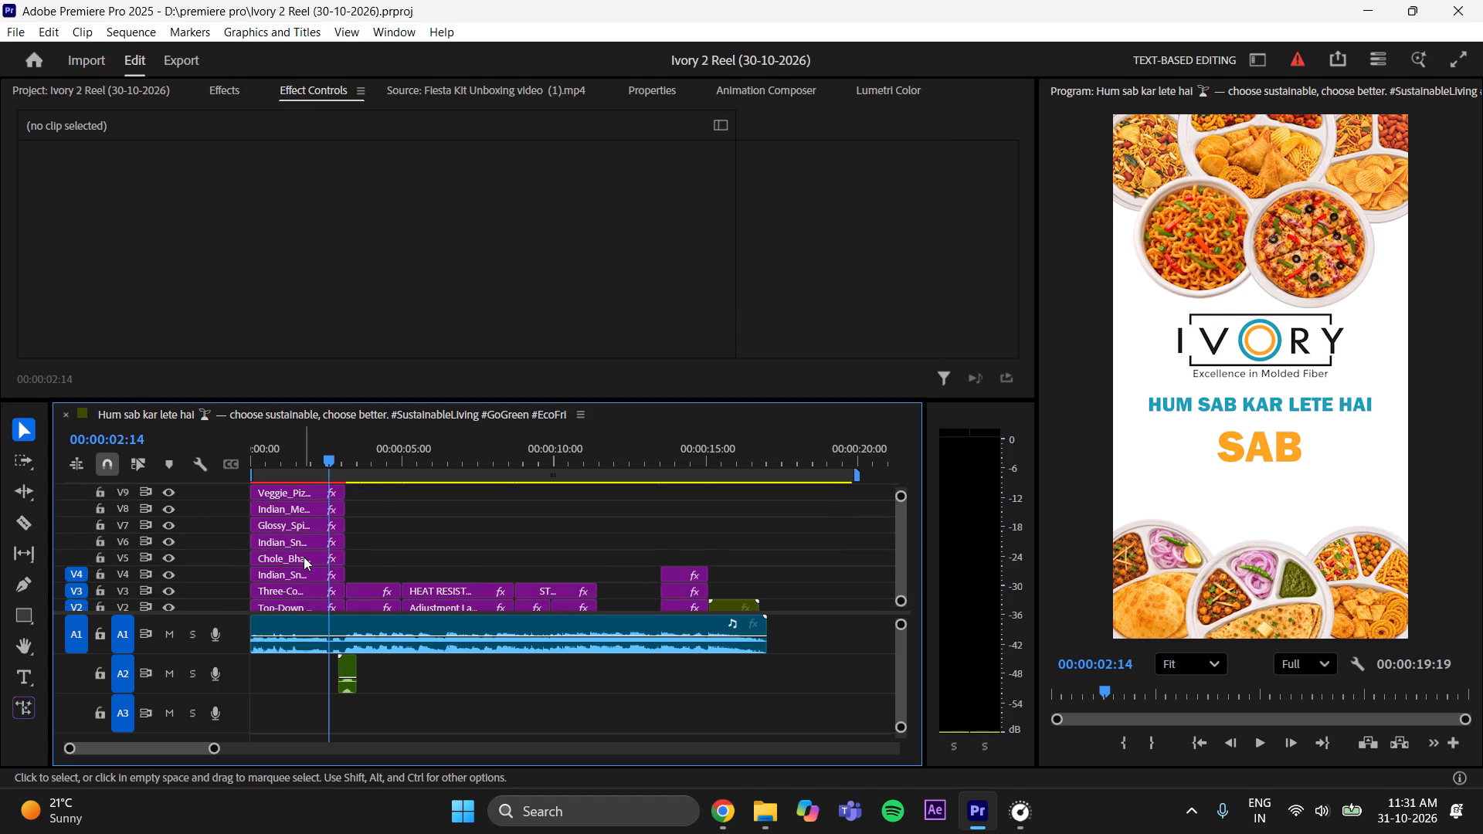
pyautogui.click(304, 557)
pyautogui.moveTo(440, 195); pyautogui.dragTo(451, 192)
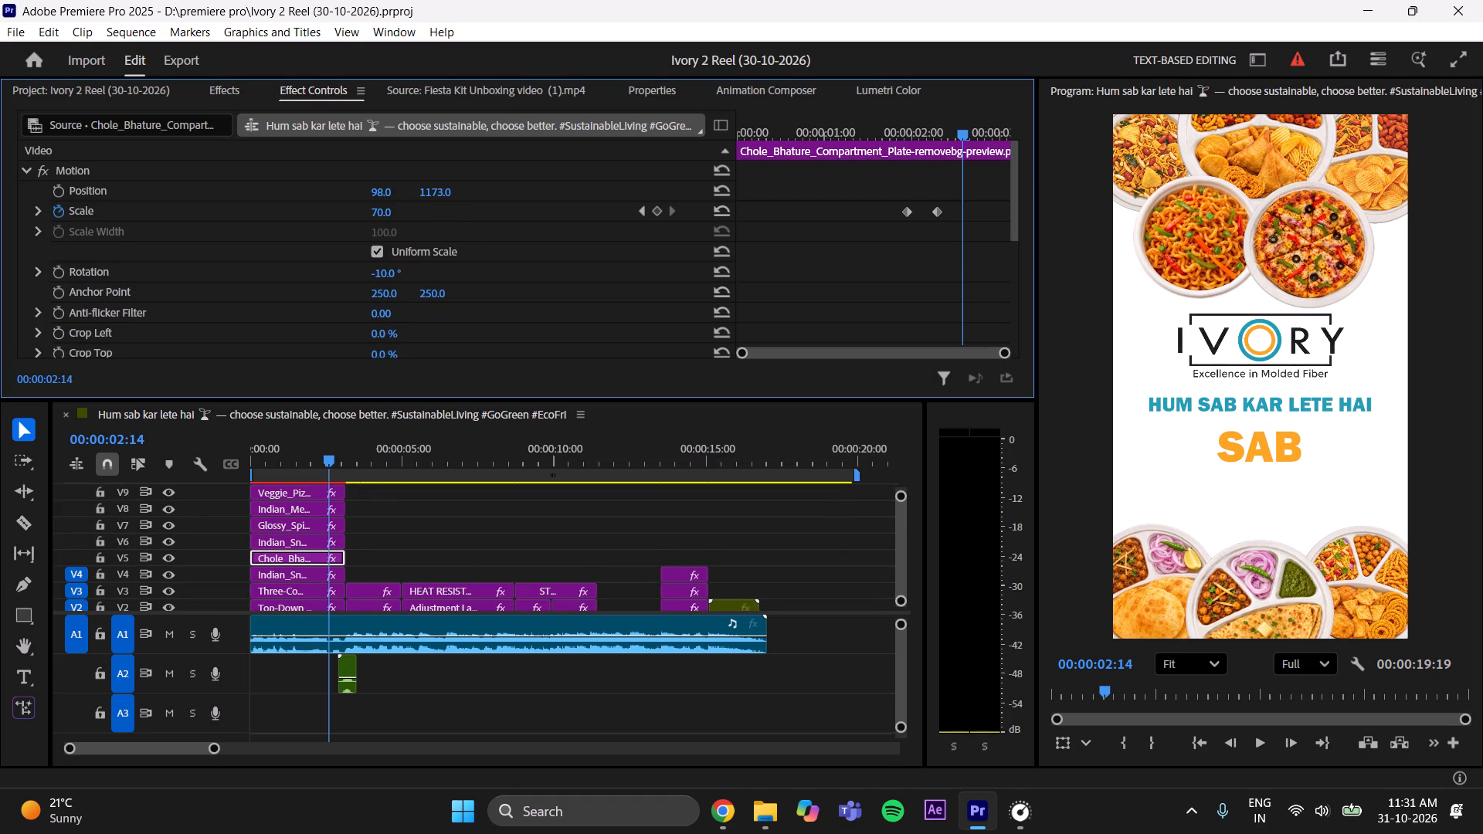
pyautogui.moveTo(451, 192); pyautogui.dragTo(459, 188)
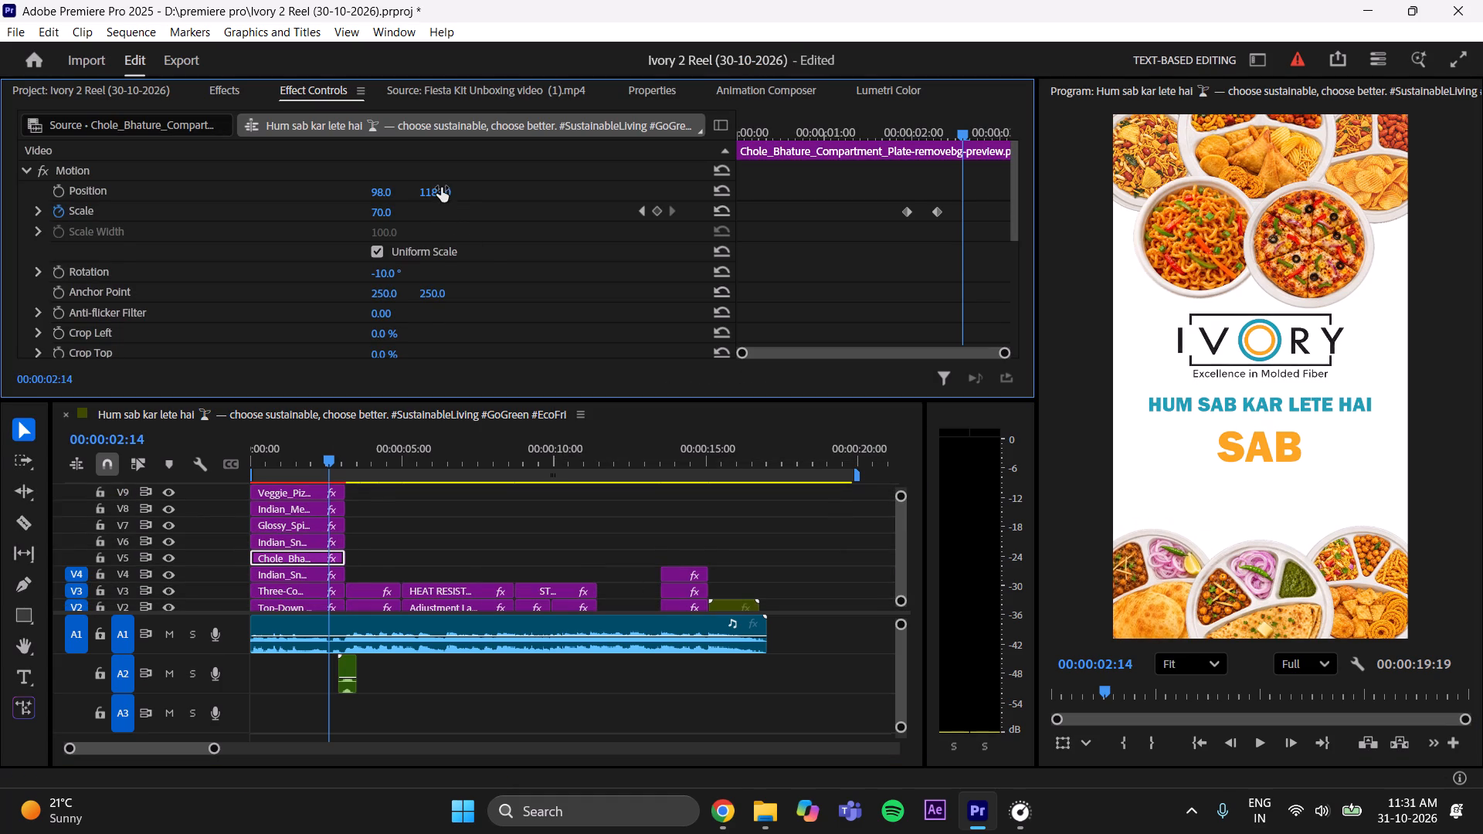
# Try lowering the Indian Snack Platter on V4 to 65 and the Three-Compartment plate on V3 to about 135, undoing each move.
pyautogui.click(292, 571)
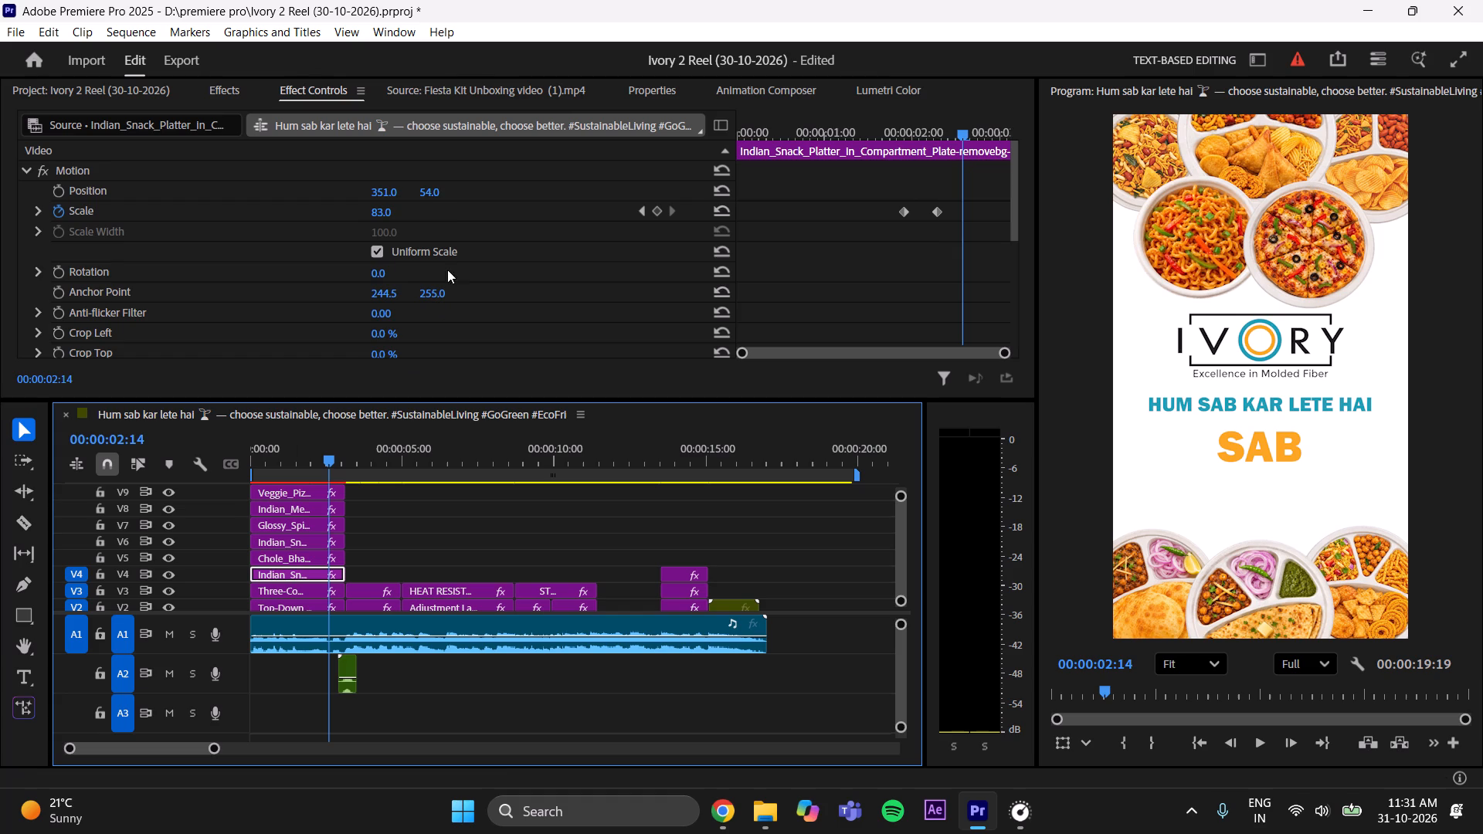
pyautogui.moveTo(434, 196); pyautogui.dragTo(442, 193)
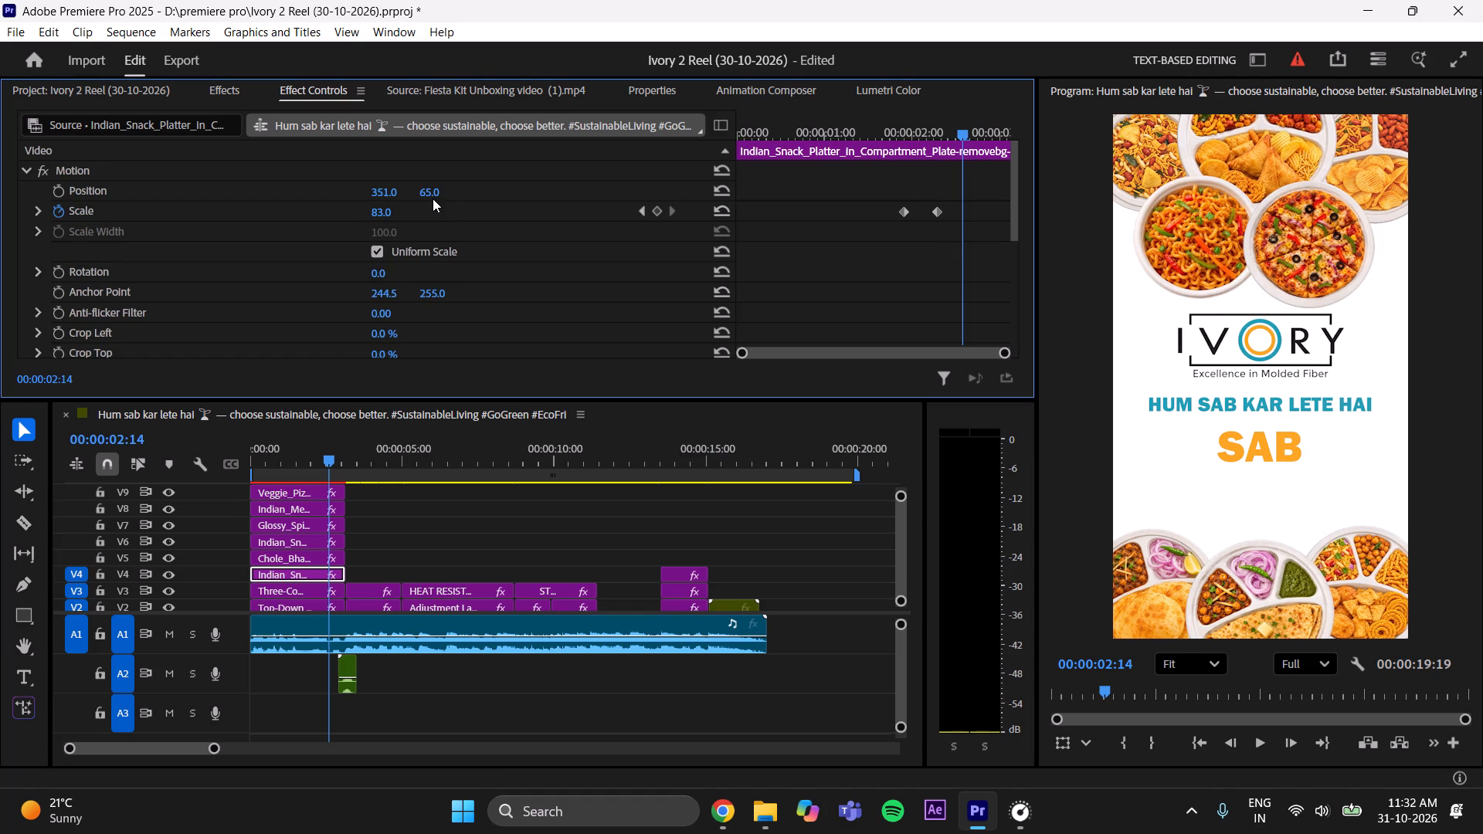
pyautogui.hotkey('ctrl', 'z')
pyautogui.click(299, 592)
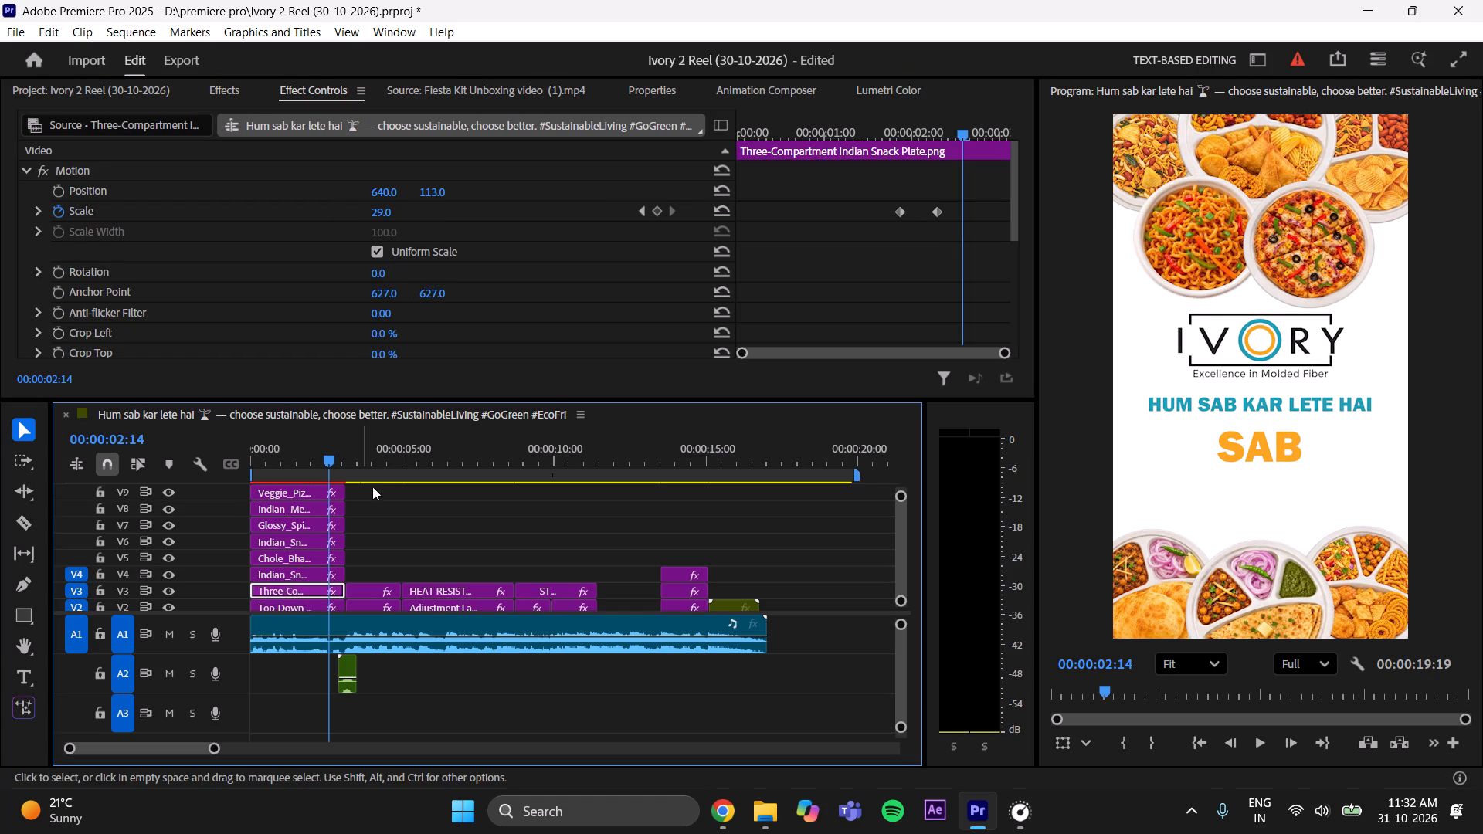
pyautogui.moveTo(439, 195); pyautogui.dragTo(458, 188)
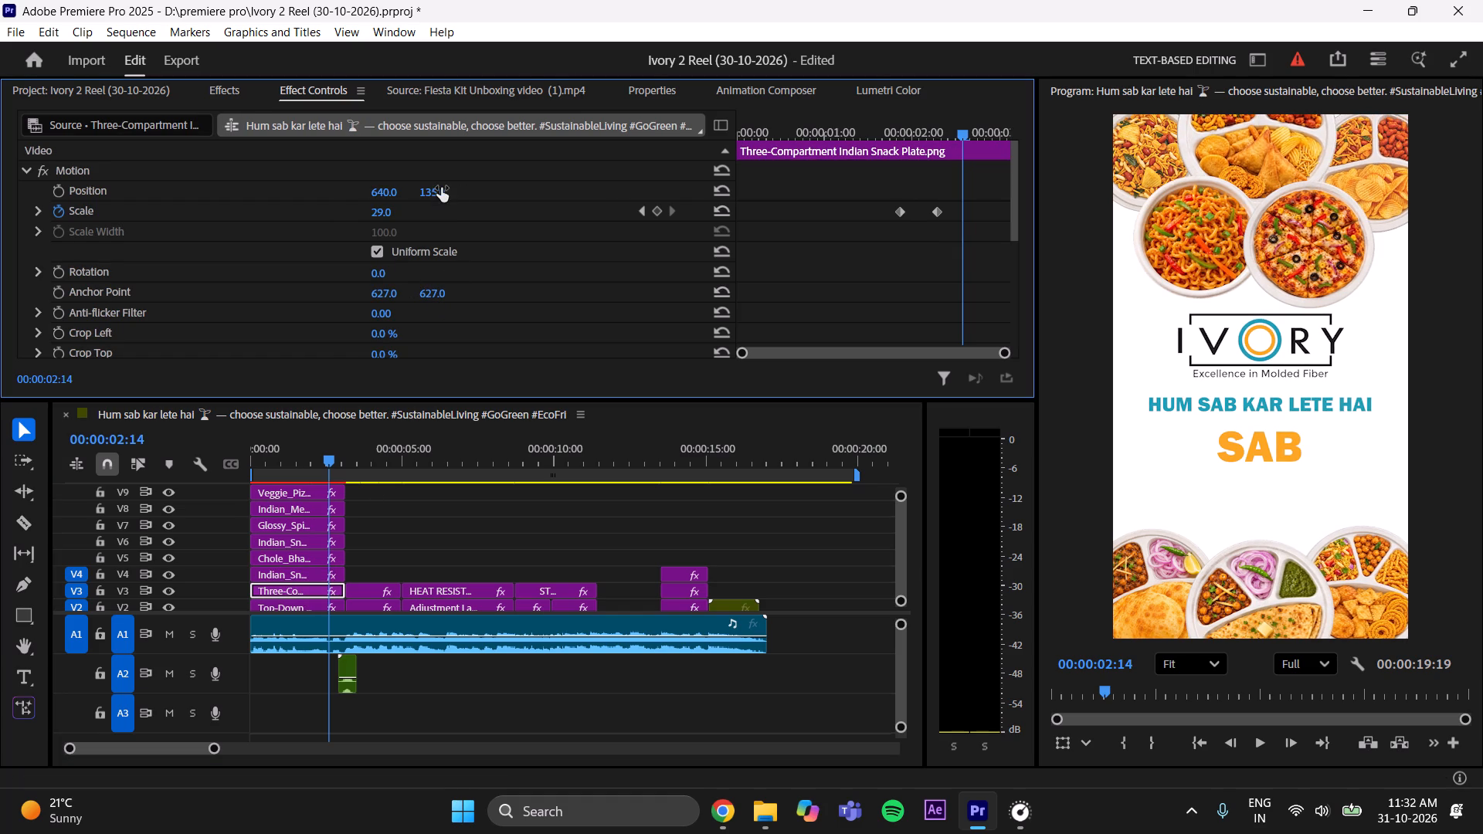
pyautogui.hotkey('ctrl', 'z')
# Lower the Indian Snack Platter Assortment image on V6 slightly to match the opposite bottom corner plate, and save the project.
pyautogui.click(301, 541)
pyautogui.moveTo(434, 183); pyautogui.dragTo(442, 182)
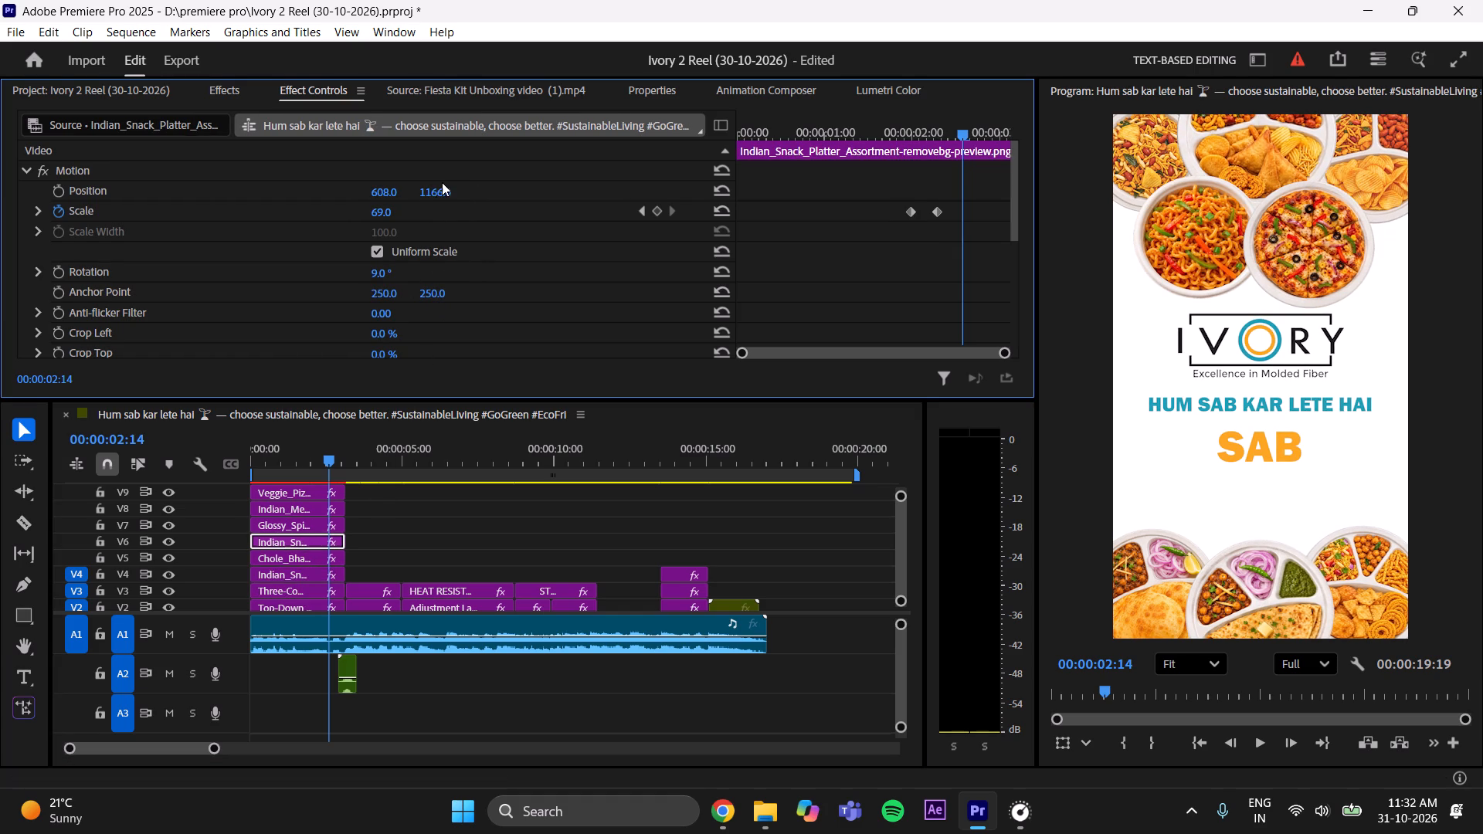
pyautogui.moveTo(442, 182); pyautogui.dragTo(466, 175)
pyautogui.moveTo(448, 190); pyautogui.dragTo(451, 190)
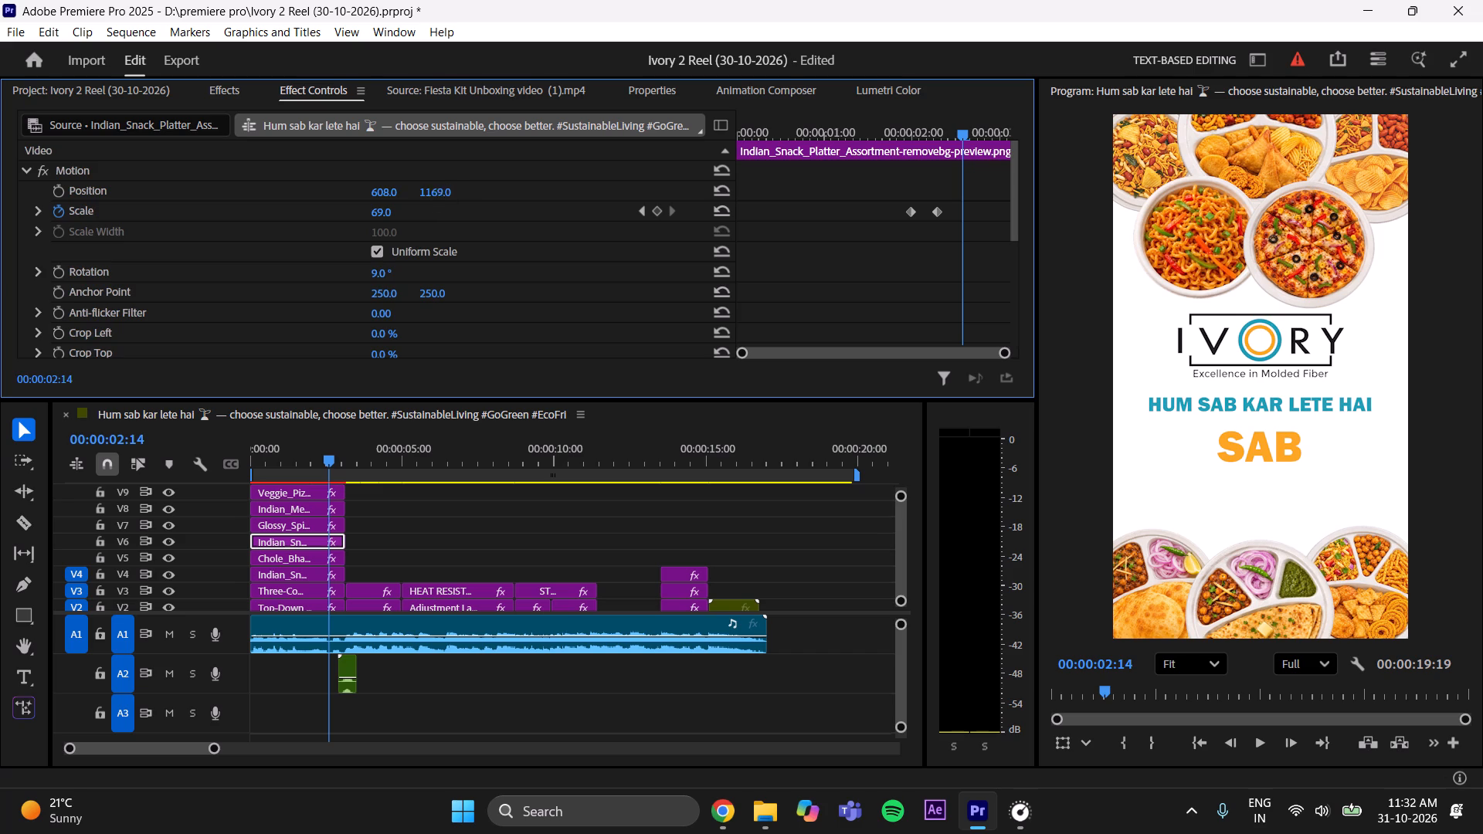
pyautogui.moveTo(451, 190); pyautogui.dragTo(473, 181)
pyautogui.click(561, 518)
pyautogui.hotkey('ctrl', 's')
pyautogui.hotkey('ctrl', 's')
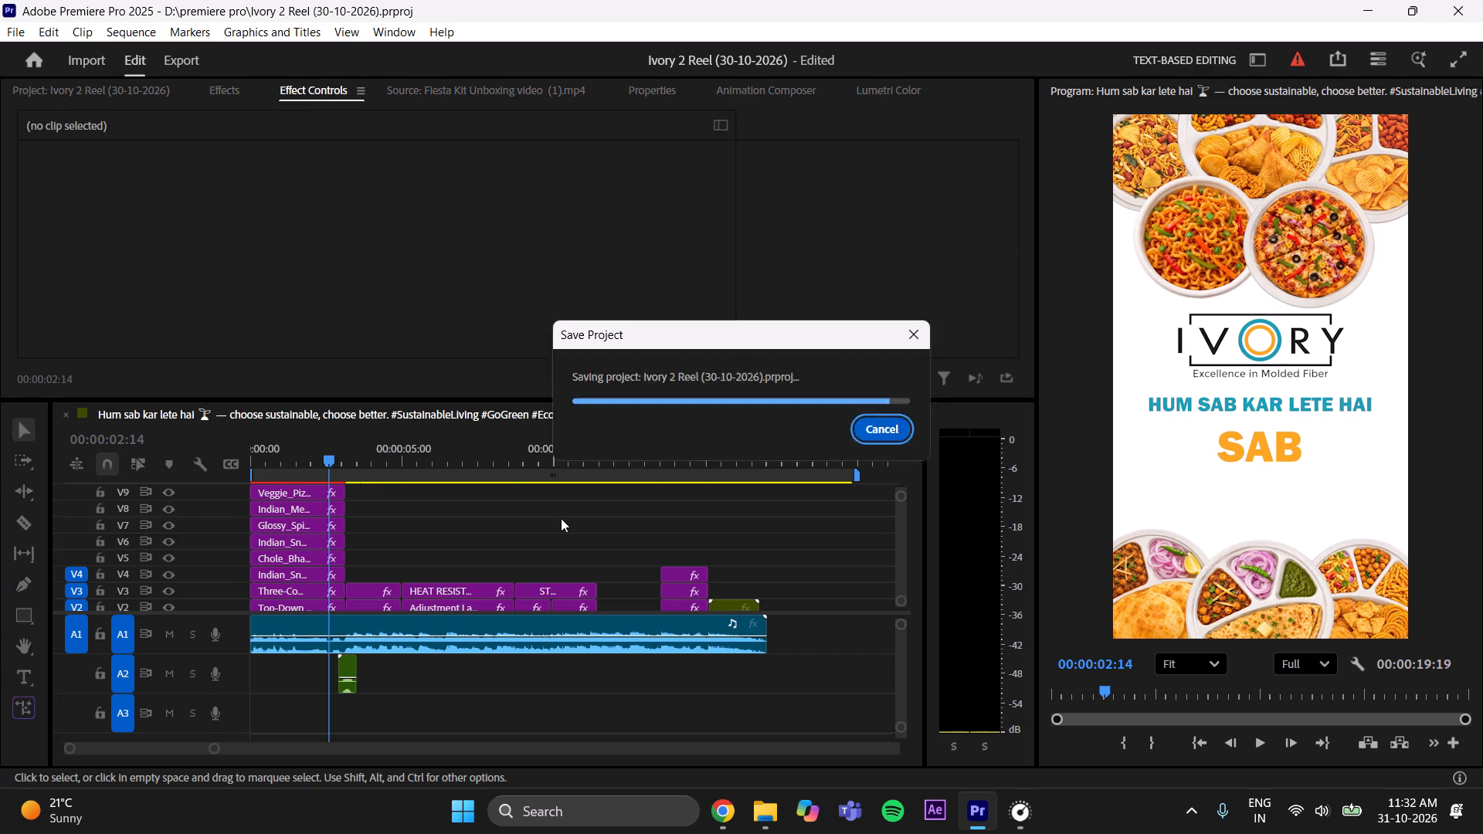
pyautogui.hotkey('ctrl', 's')
pyautogui.hotkey('ctrl', 's')
pyautogui.hotkey('ctrl', 's')
pyautogui.hotkey('ctrl', 's')
pyautogui.hotkey('ctrl', 's')
pyautogui.hotkey('ctrl', 's')
# Play the opening from the start and scrub through the sequence to the Say No to Plastic ending to review it.
pyautogui.moveTo(331, 459); pyautogui.dragTo(214, 452)
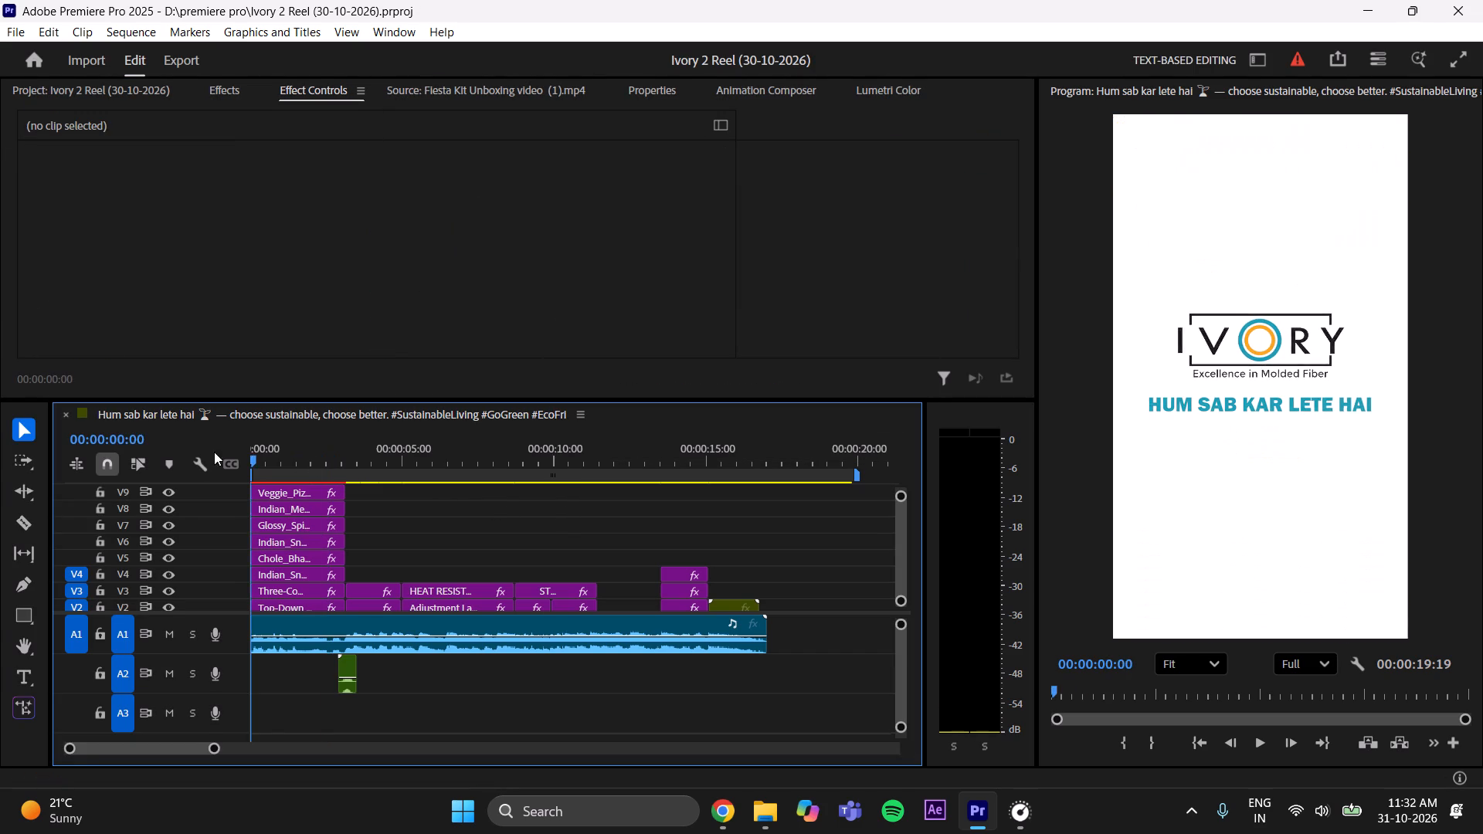
pyautogui.moveTo(214, 452); pyautogui.dragTo(217, 465)
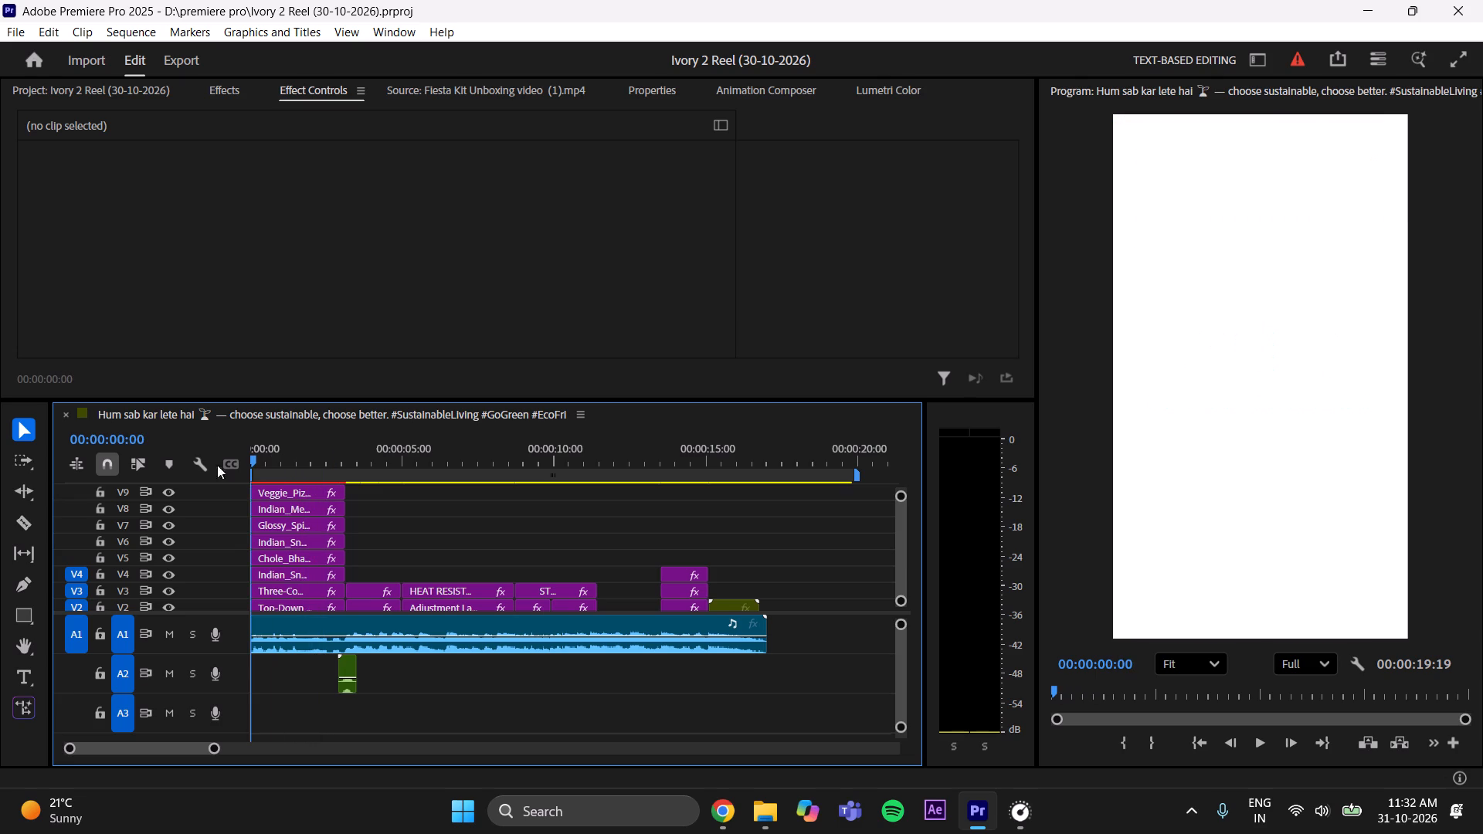
pyautogui.moveTo(217, 465); pyautogui.dragTo(212, 465)
pyautogui.press('space')
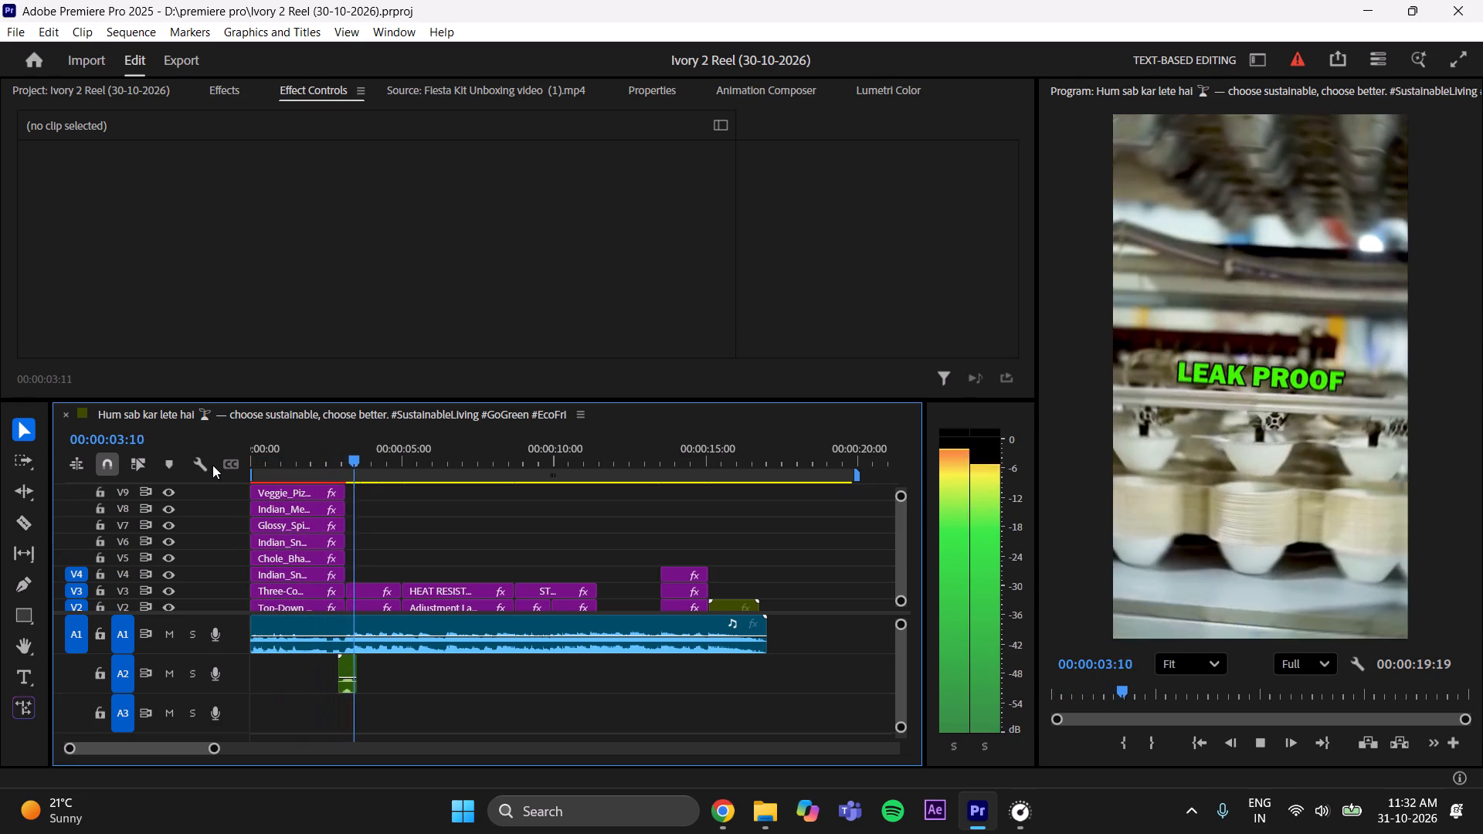
pyautogui.press('space')
pyautogui.moveTo(358, 456); pyautogui.dragTo(322, 473)
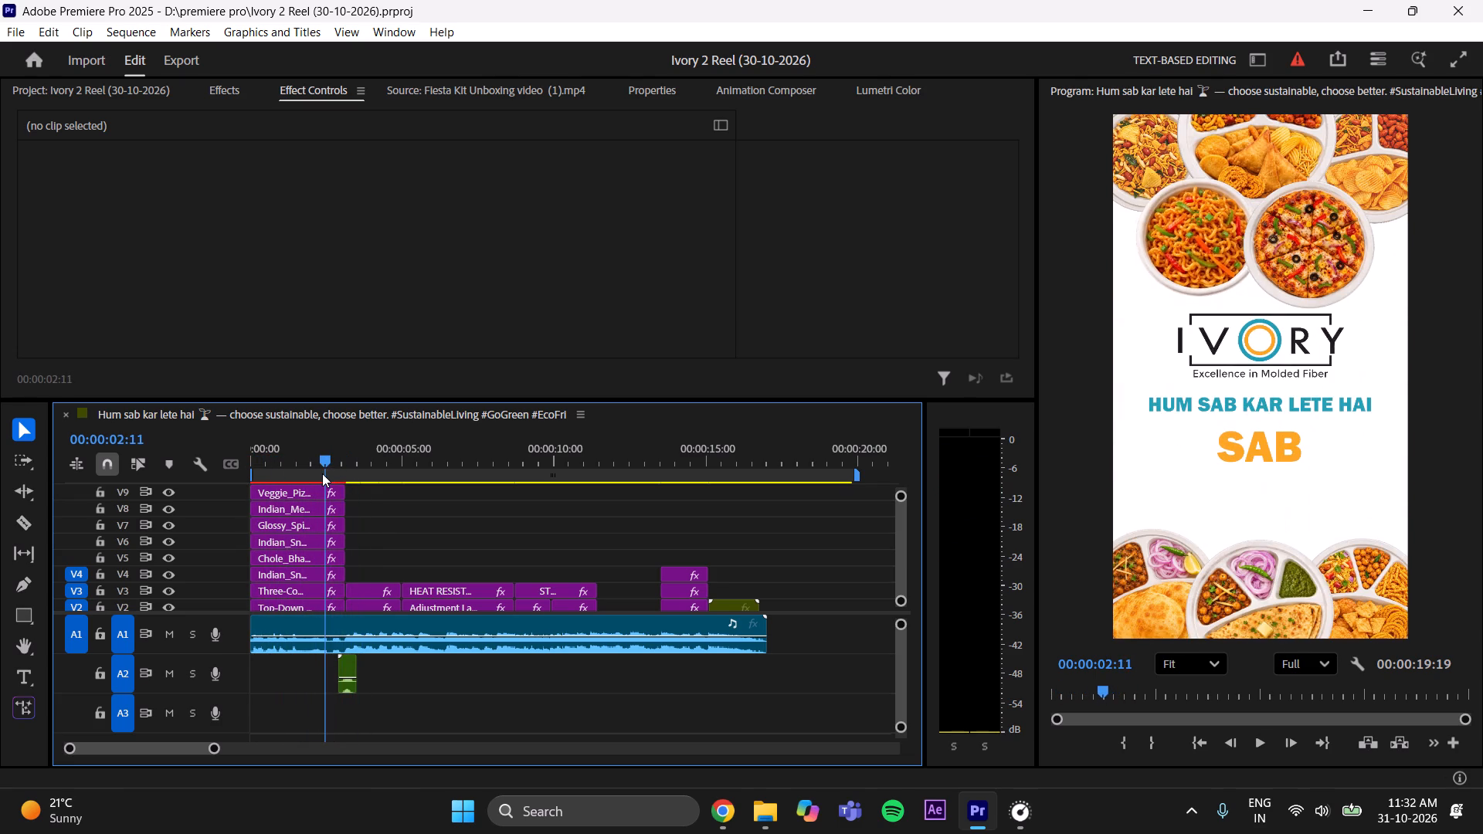
pyautogui.moveTo(322, 473); pyautogui.dragTo(333, 468)
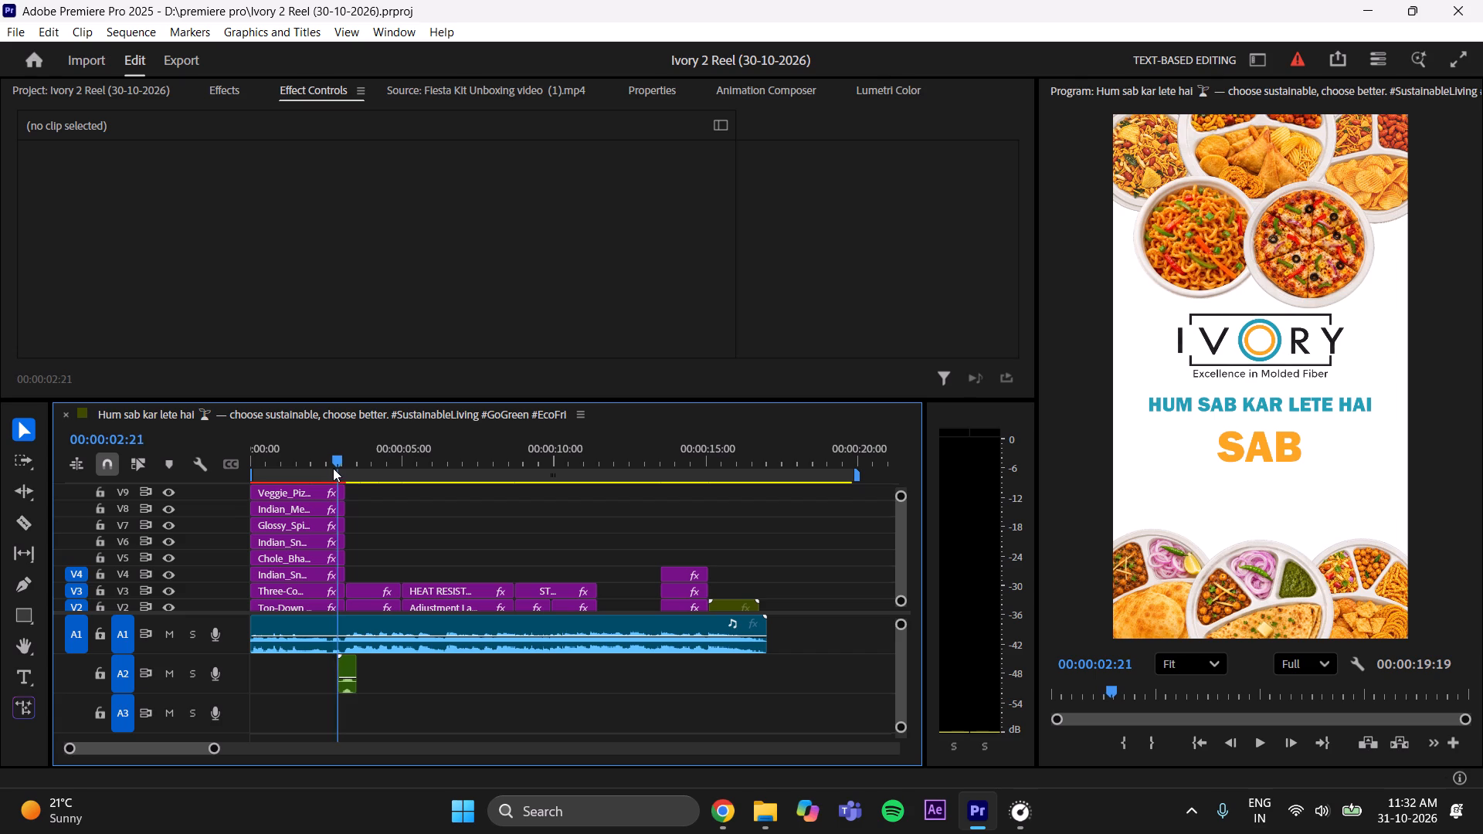
pyautogui.moveTo(333, 468); pyautogui.dragTo(553, 466)
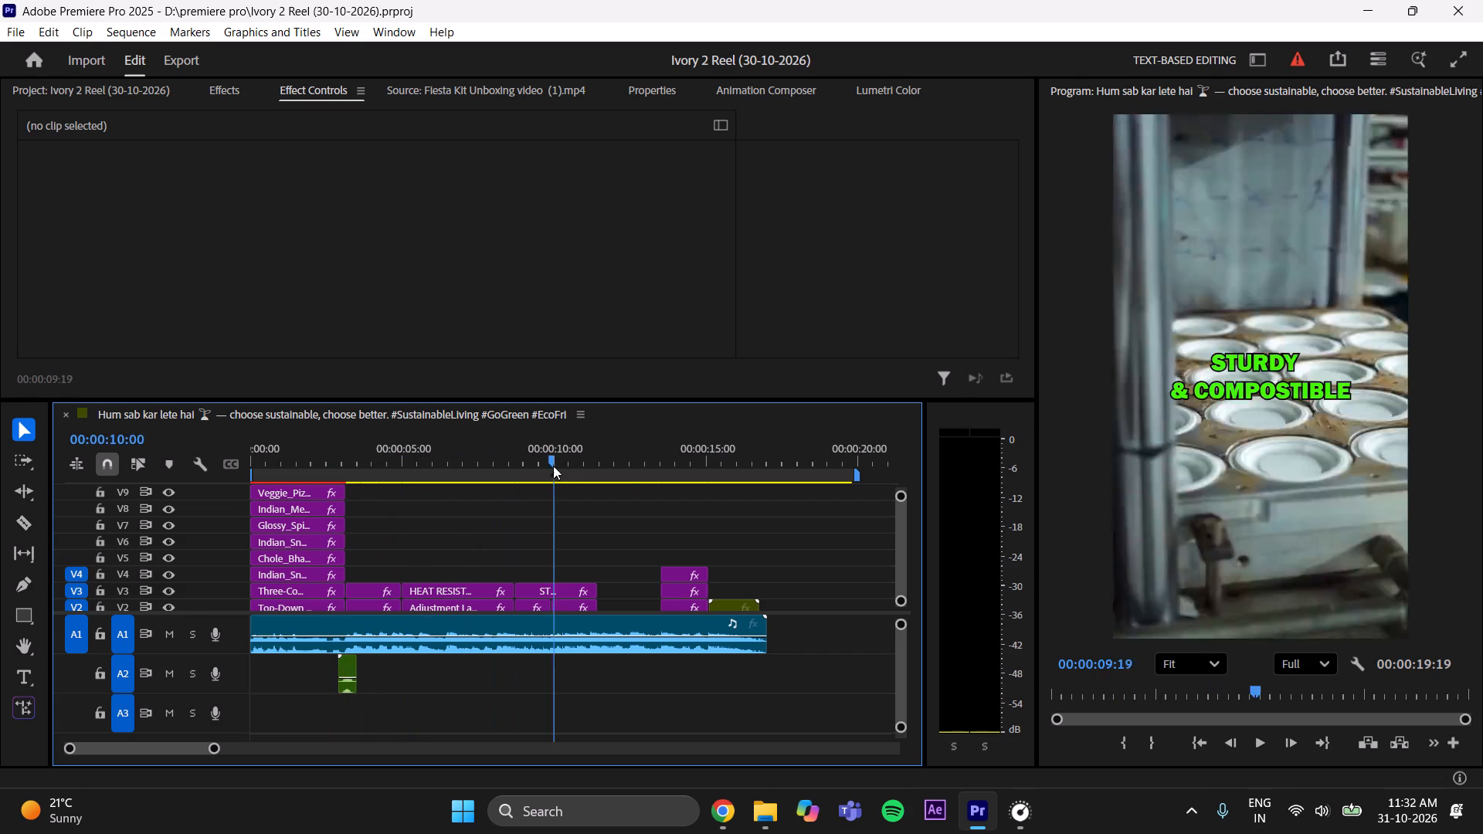
pyautogui.moveTo(553, 466); pyautogui.dragTo(719, 501)
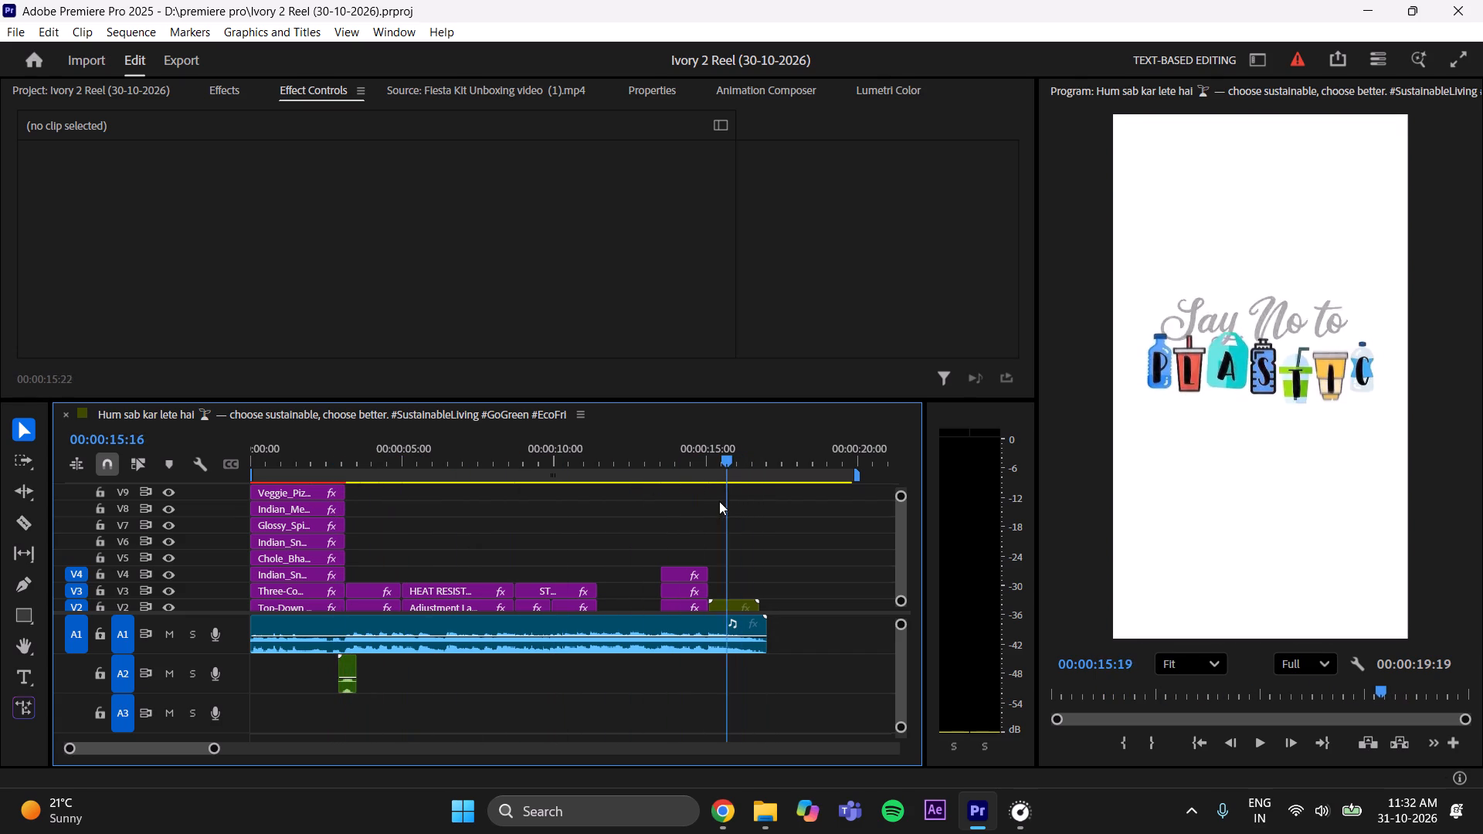
pyautogui.moveTo(719, 501); pyautogui.dragTo(755, 503)
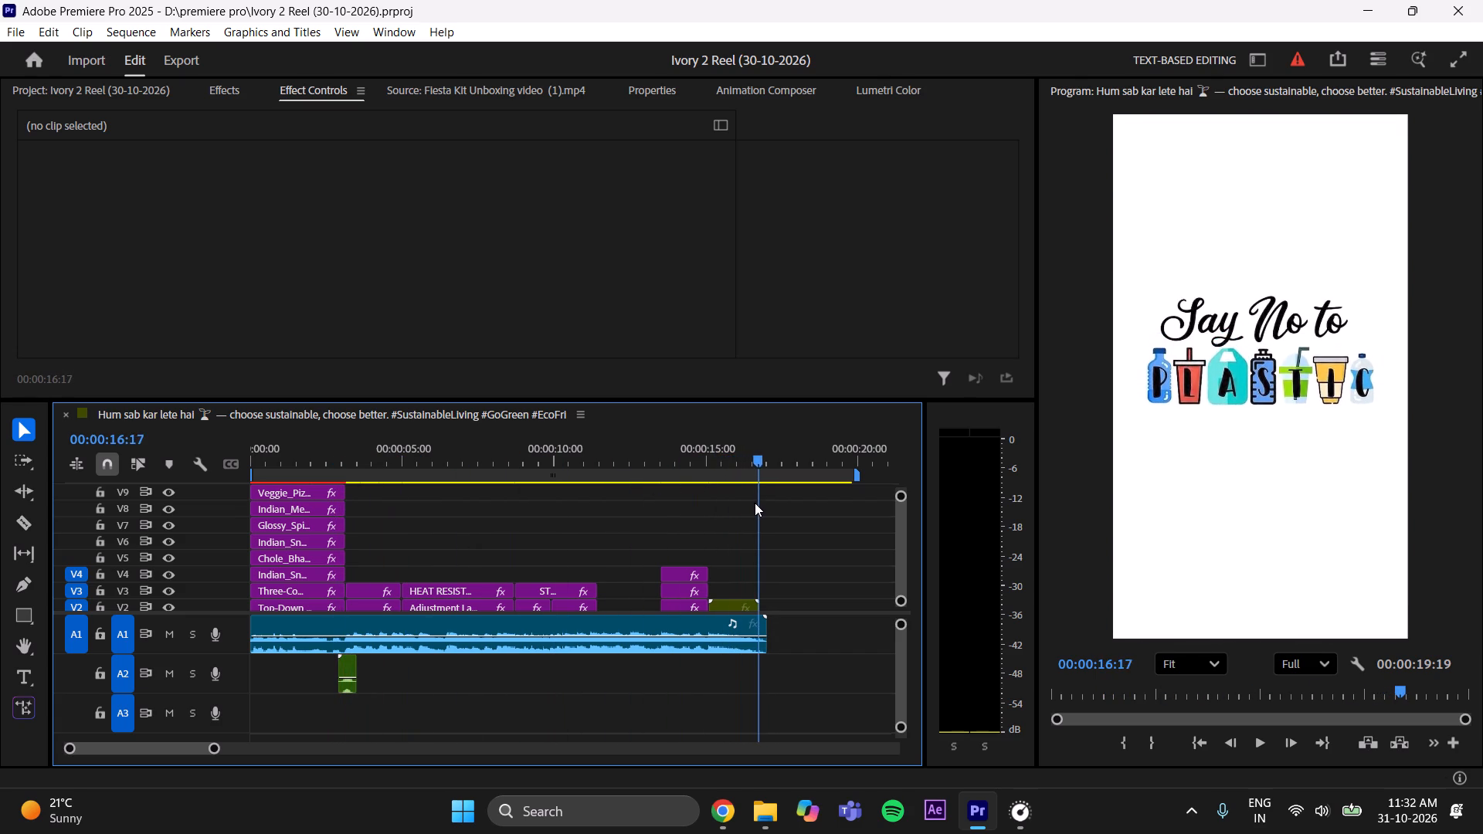
pyautogui.moveTo(755, 503); pyautogui.dragTo(711, 517)
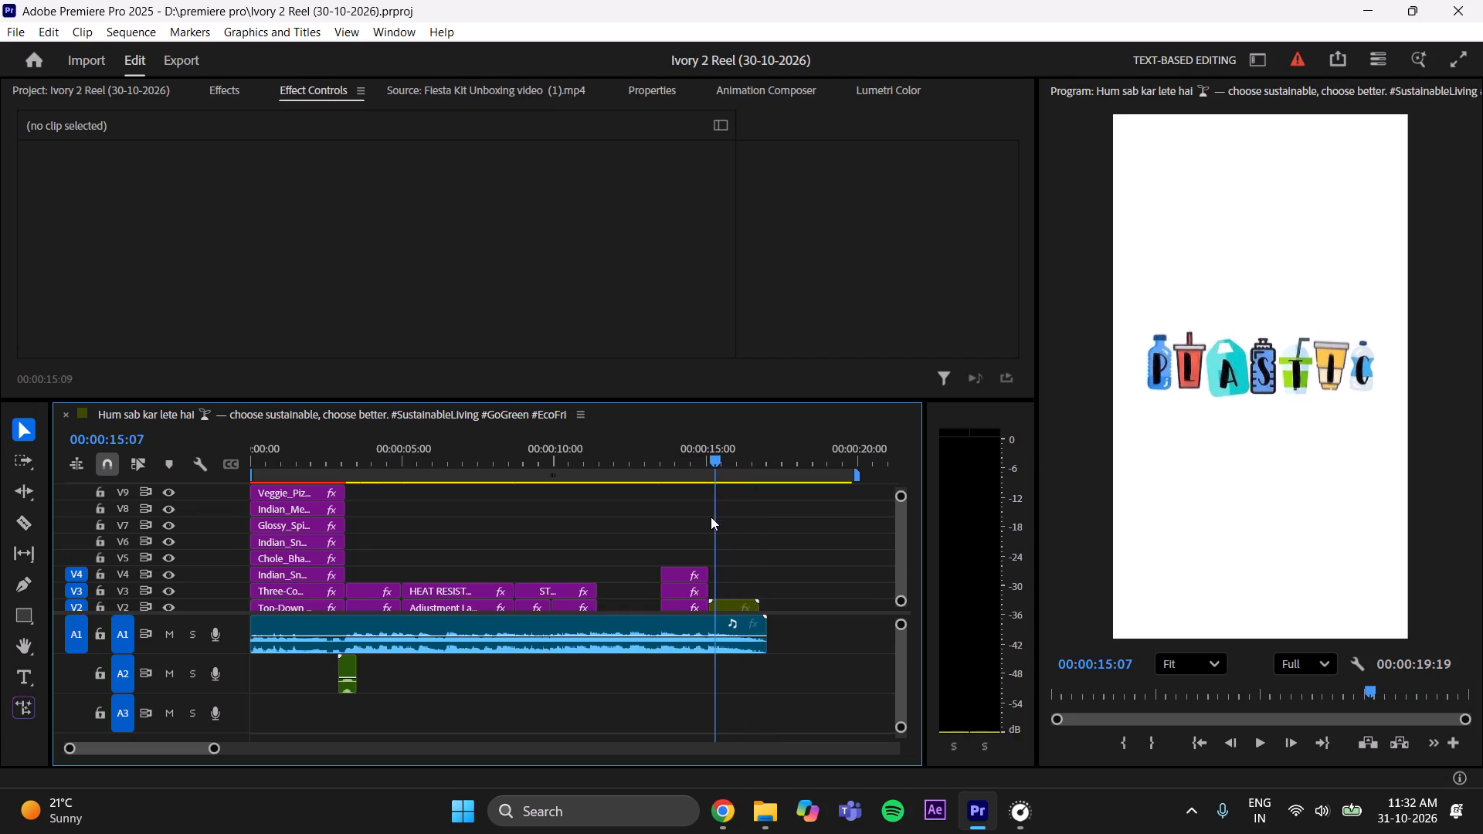
pyautogui.moveTo(711, 517); pyautogui.dragTo(633, 544)
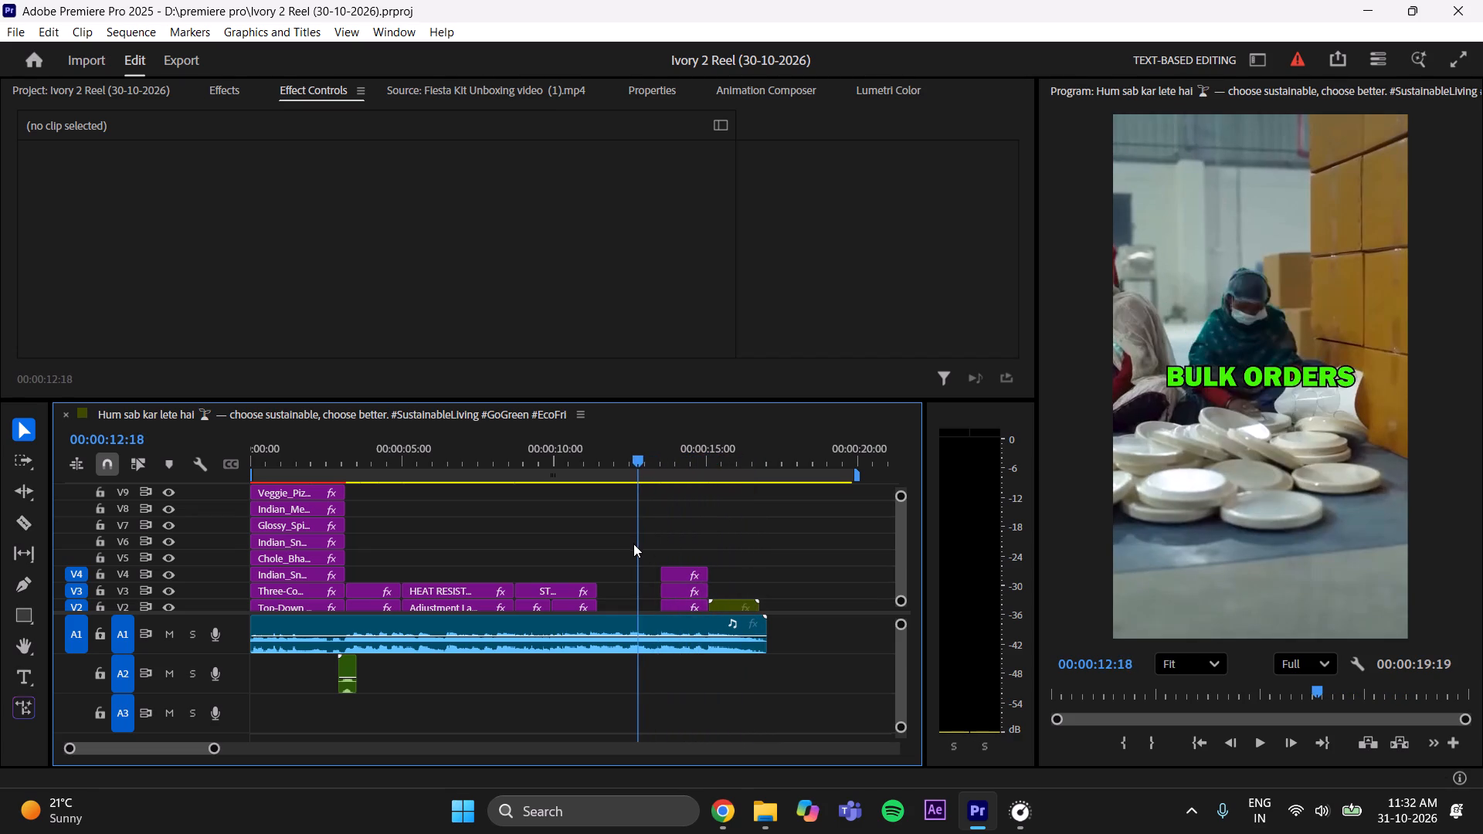
pyautogui.moveTo(633, 544); pyautogui.dragTo(616, 554)
# Add the Pan transition with sound from Animation Composer over the cut between the Bulk Orders clip and the A Greener Planet scene.
pyautogui.moveTo(906, 566); pyautogui.dragTo(906, 589)
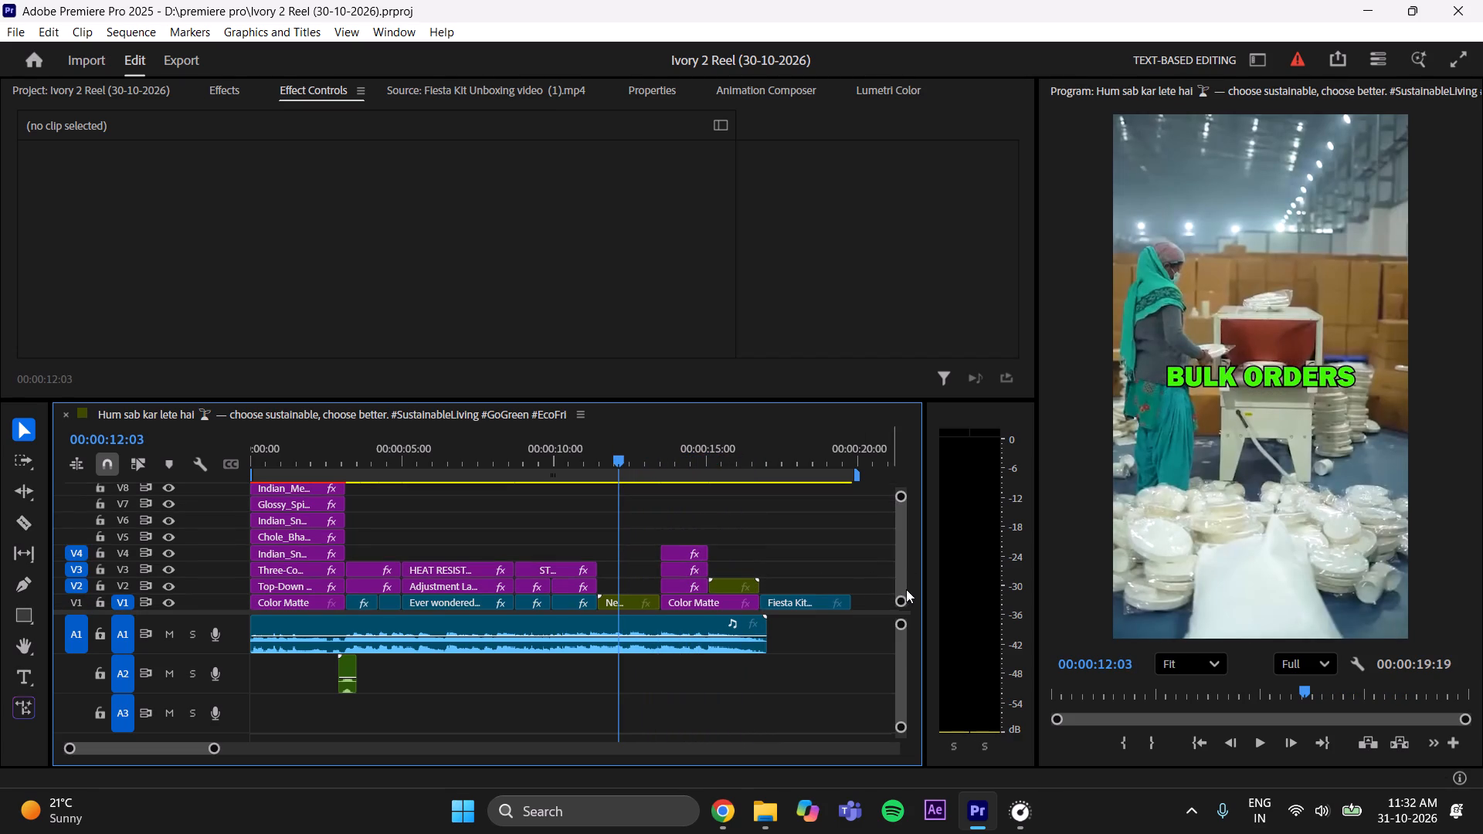
pyautogui.moveTo(906, 589); pyautogui.dragTo(906, 592)
pyautogui.moveTo(626, 458); pyautogui.dragTo(657, 462)
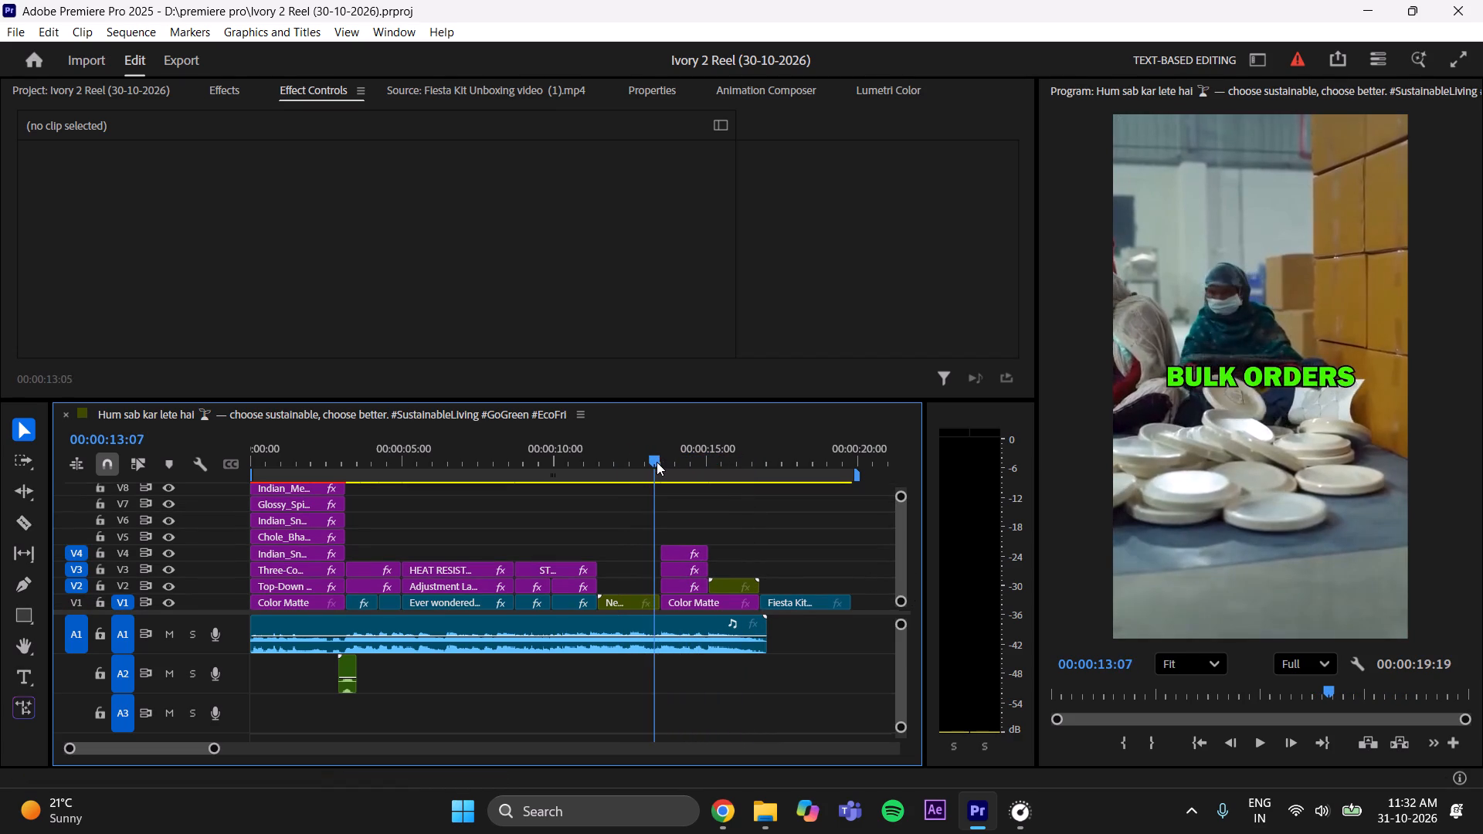
pyautogui.moveTo(657, 462); pyautogui.dragTo(649, 467)
pyautogui.press('space')
pyautogui.press('space')
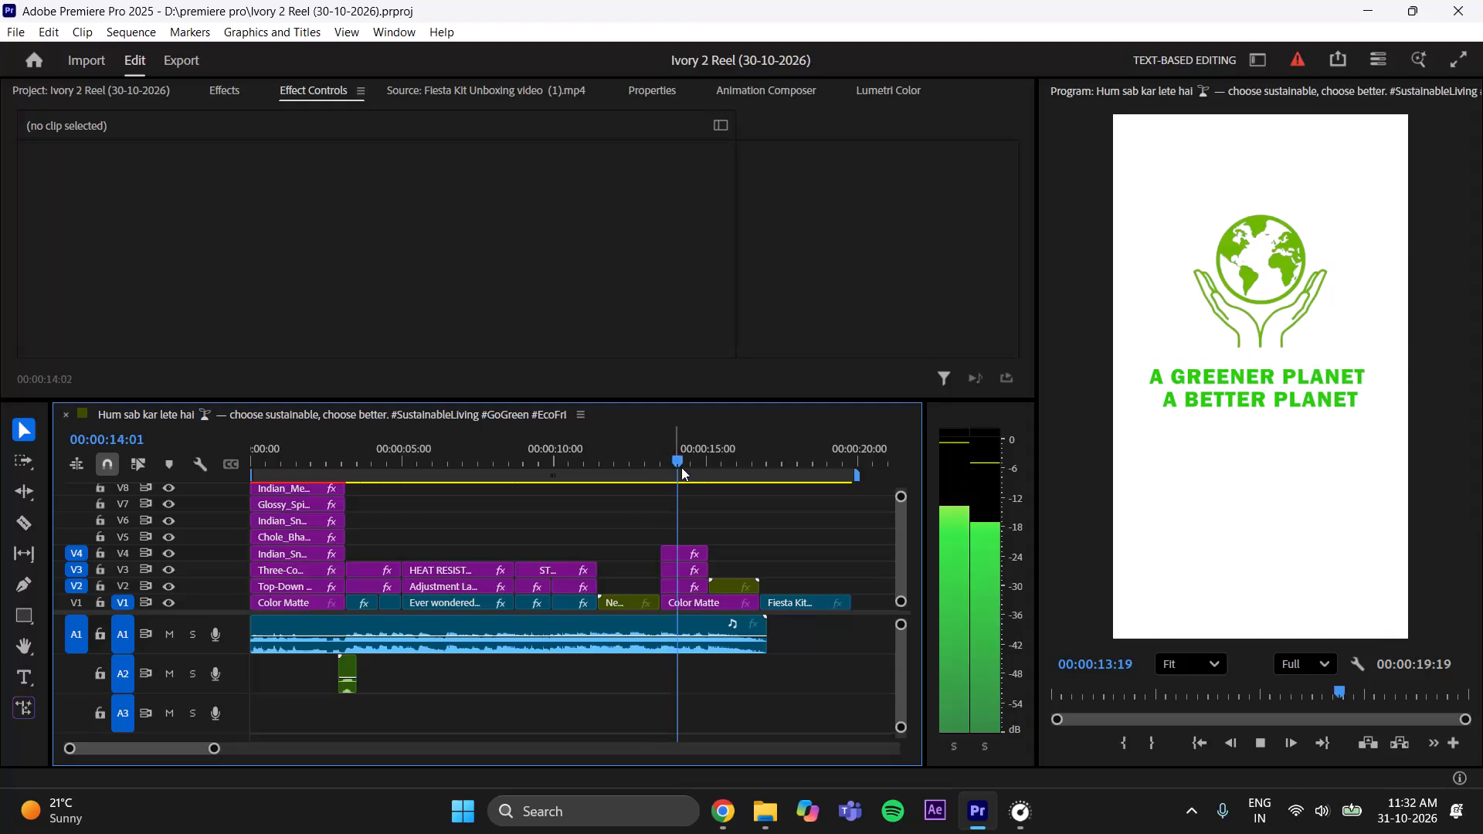
pyautogui.moveTo(677, 452); pyautogui.dragTo(656, 464)
pyautogui.click(748, 82)
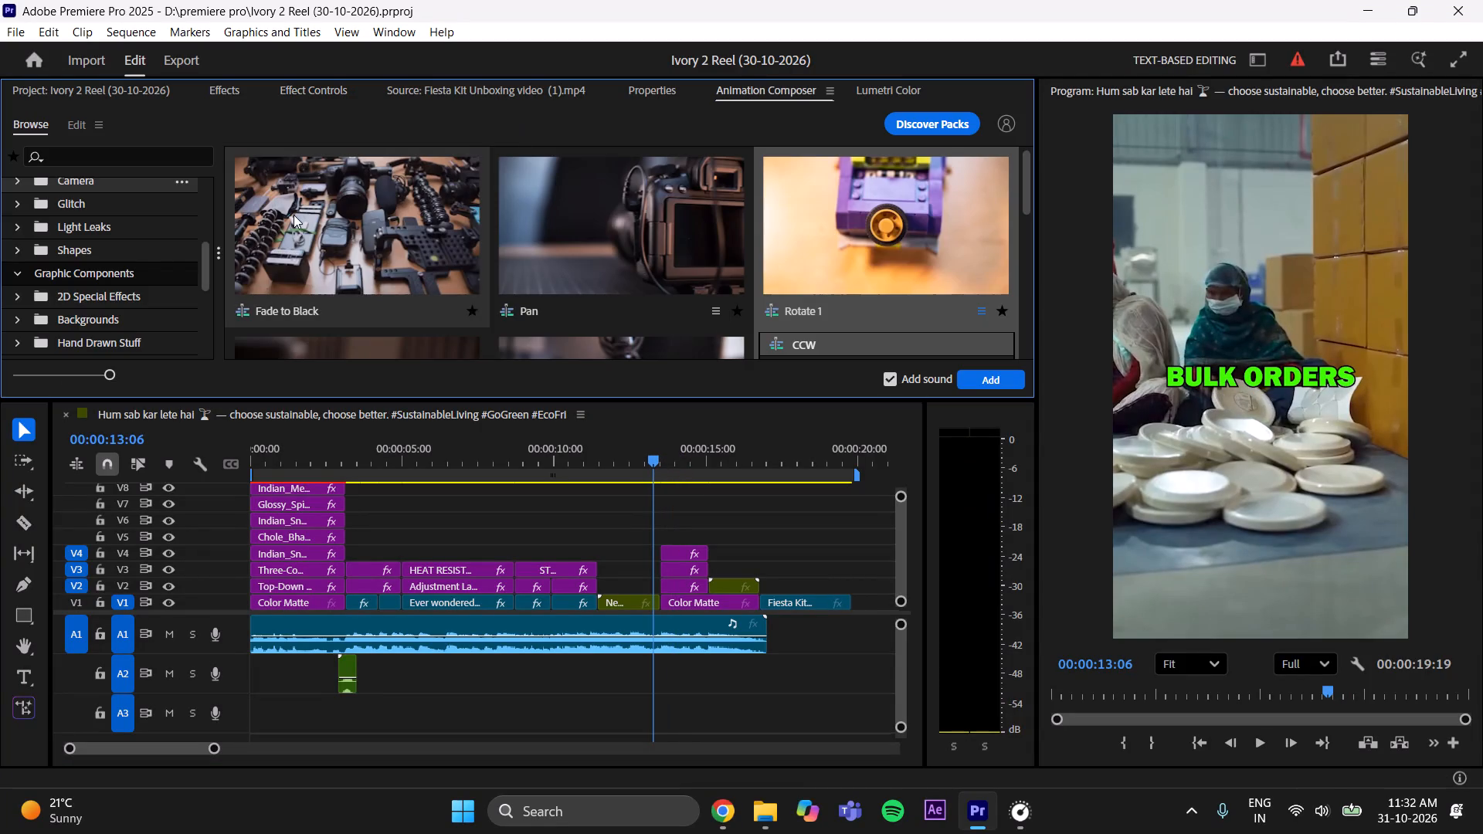
pyautogui.click(586, 260)
pyautogui.click(959, 381)
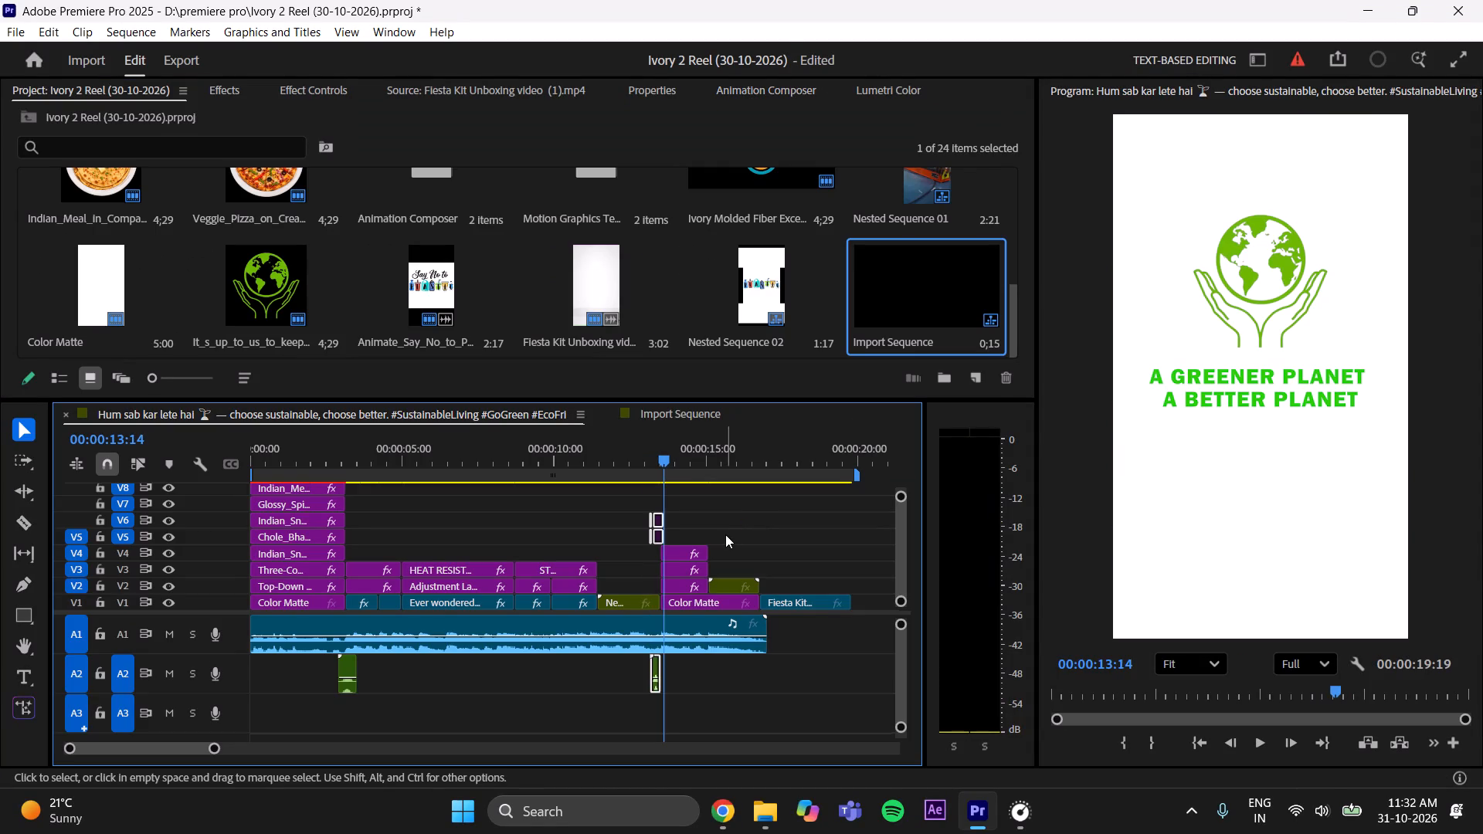
pyautogui.moveTo(660, 536); pyautogui.dragTo(667, 534)
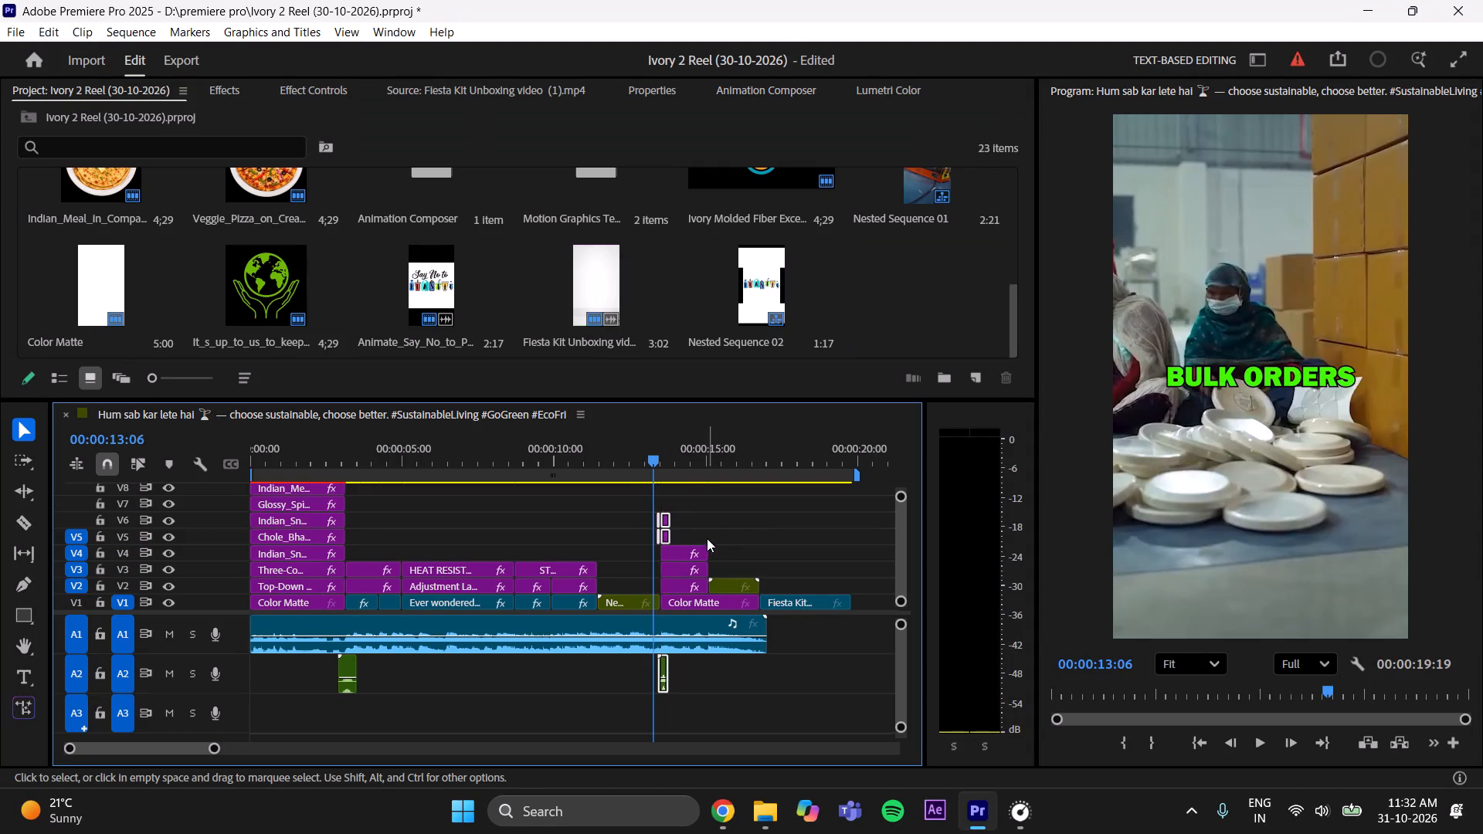
pyautogui.click(708, 538)
# Play back the new transition before the A Greener Planet scene and save the project.
pyautogui.moveTo(657, 449); pyautogui.dragTo(643, 456)
pyautogui.press('space')
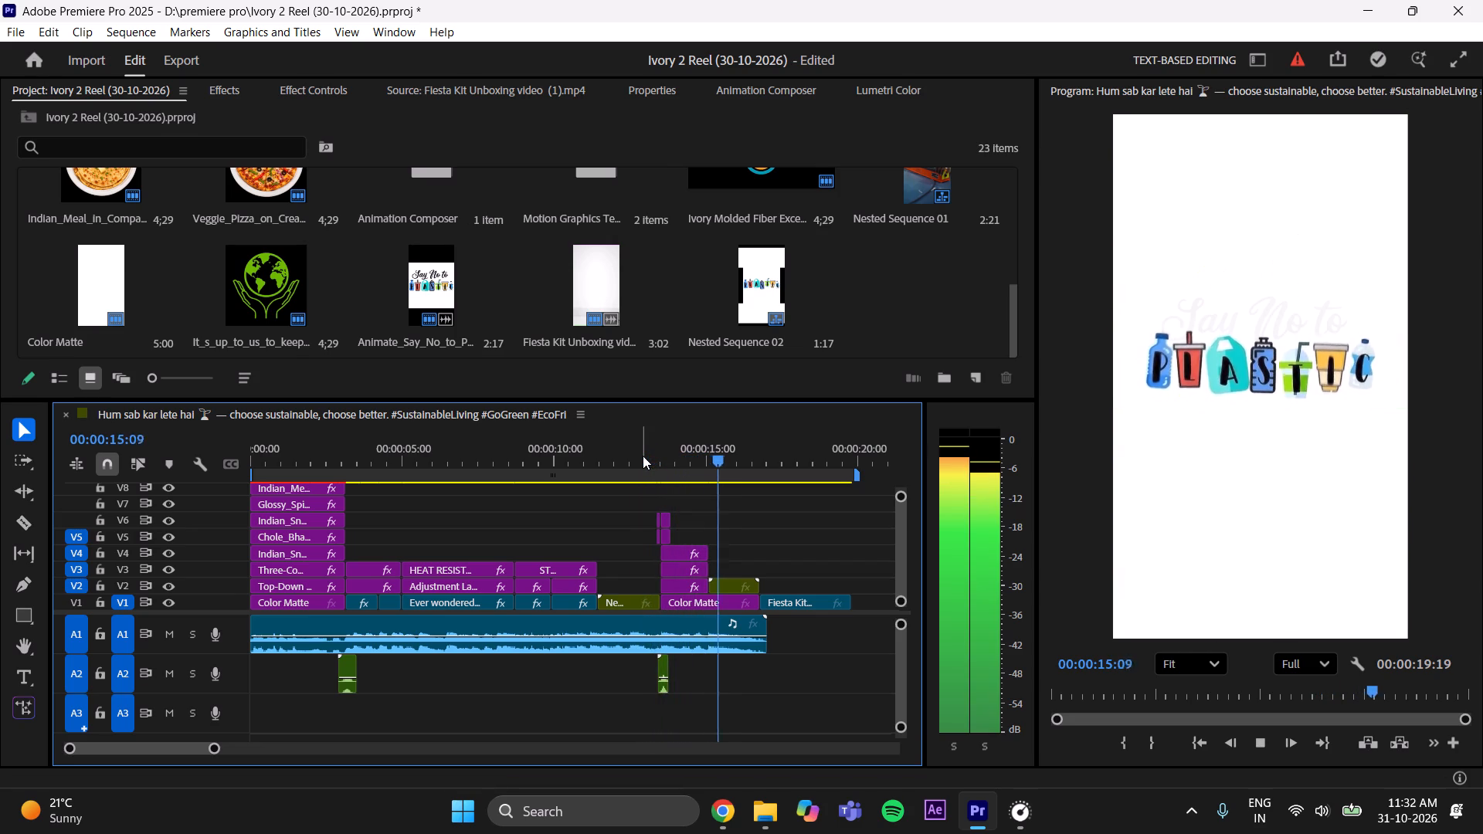
pyautogui.press('space')
pyautogui.hotkey('ctrl', 's')
pyautogui.hotkey('ctrl', 's')
pyautogui.hotkey('ctrl', 's')
pyautogui.hotkey('ctrl', 's')
pyautogui.hotkey('ctrl', 's')
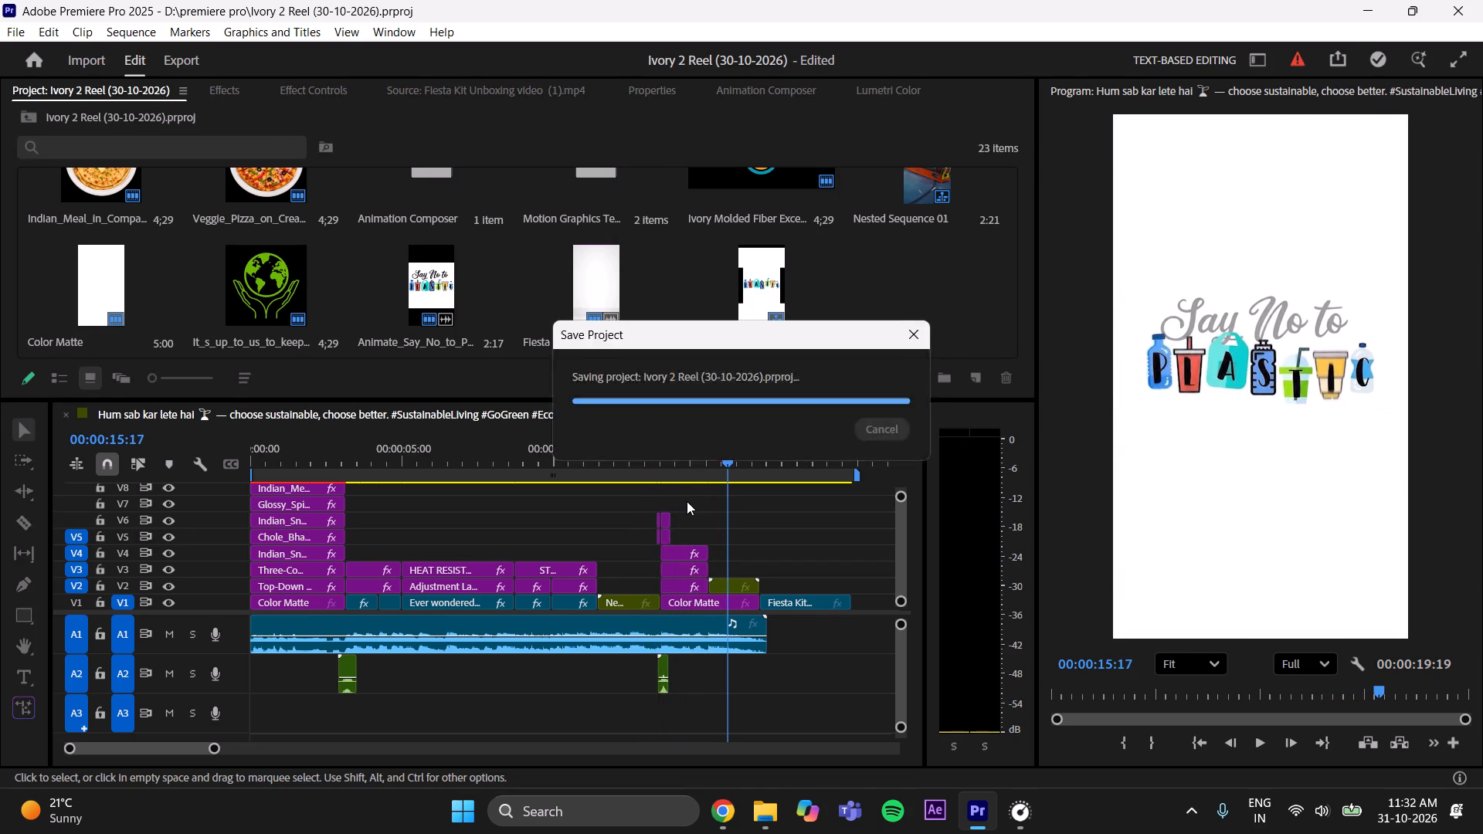
pyautogui.hotkey('ctrl', 's')
pyautogui.hotkey('ctrl', 's')
pyautogui.hotkey('ctrl', 's')
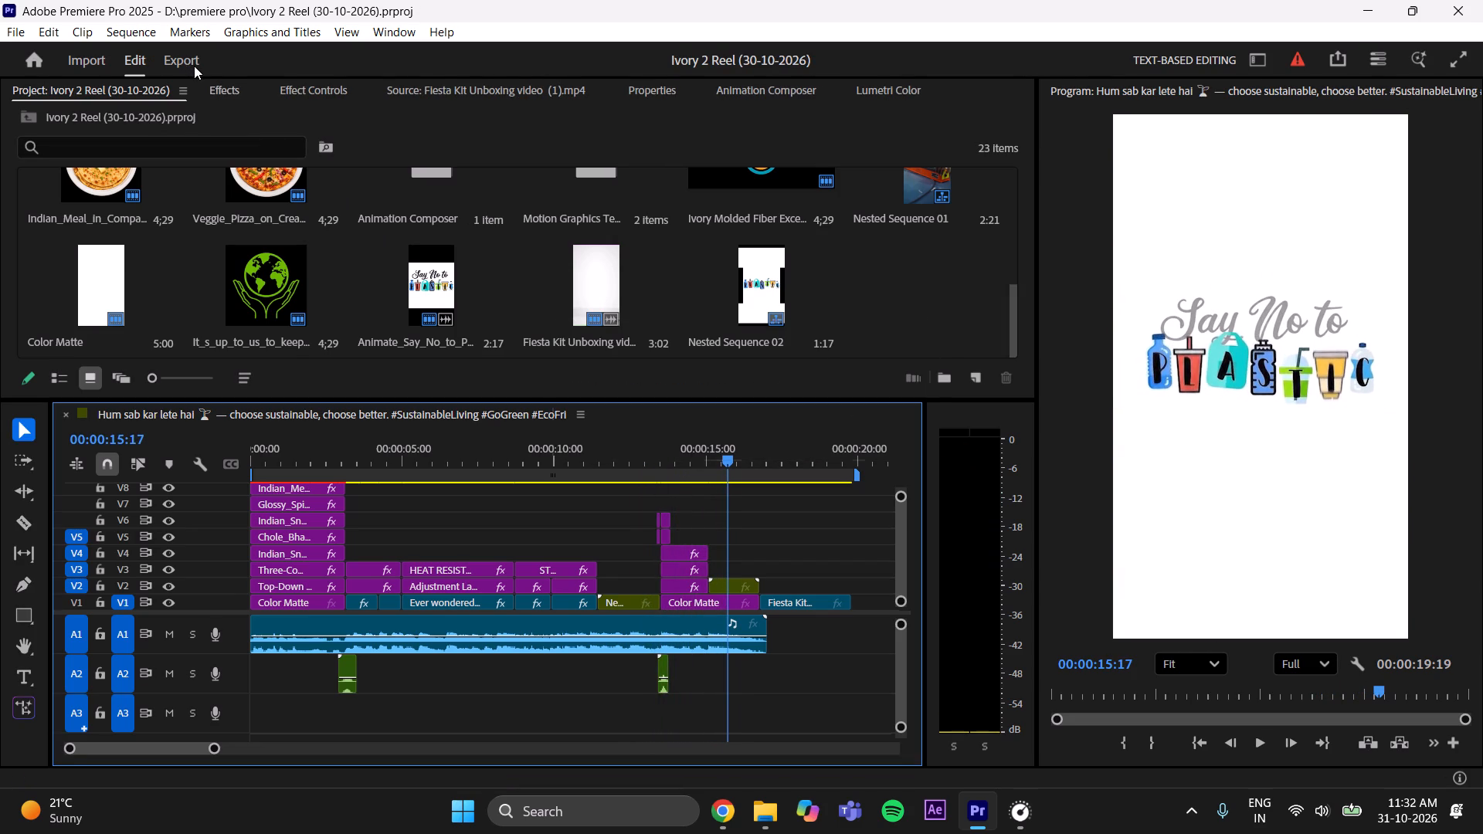
pyautogui.hotkey('ctrl', 's')
# Open the export settings for the reel sequence.
pyautogui.click(194, 66)
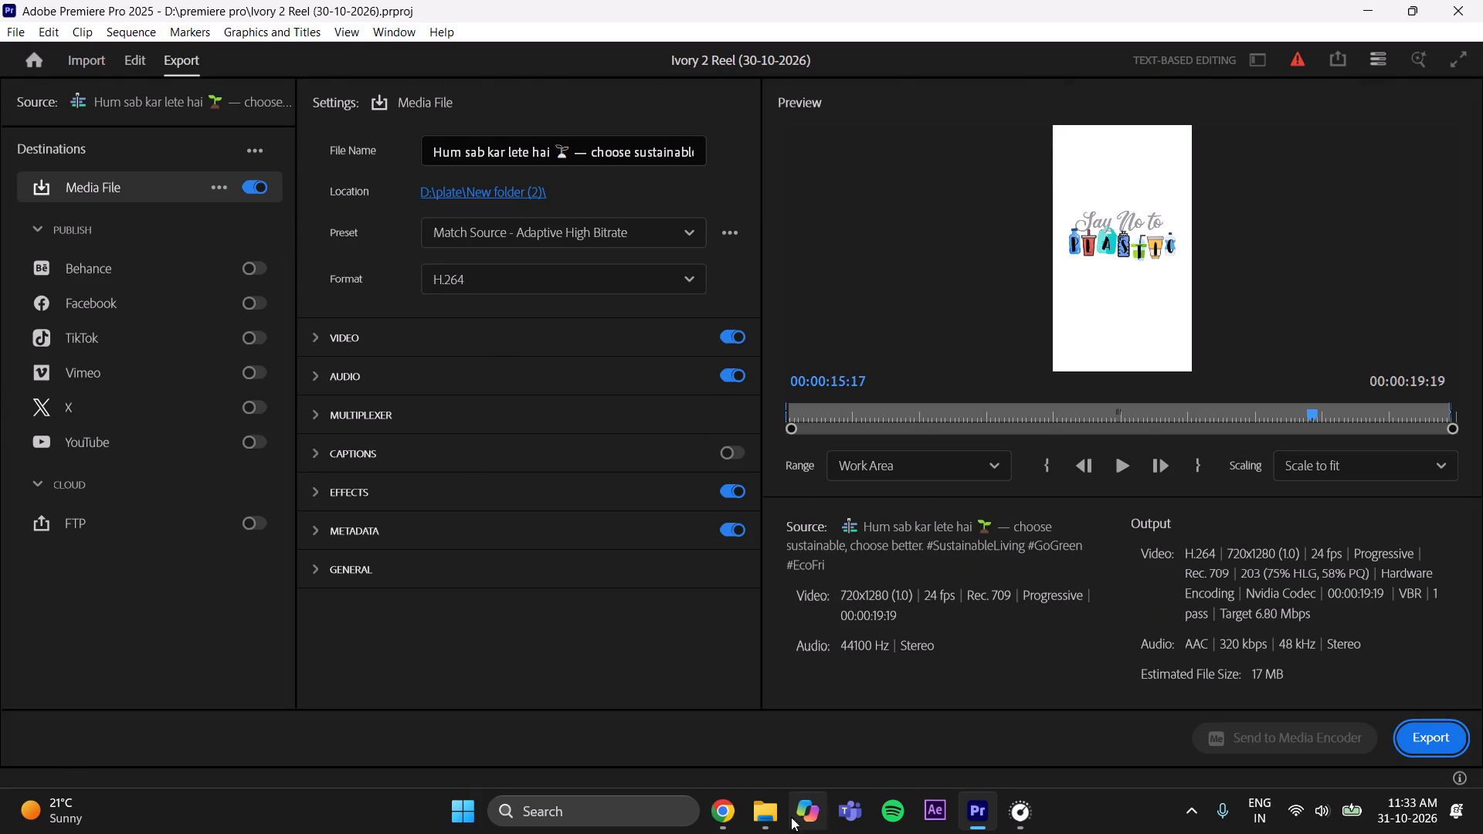
# In File Explorer, delete the old IVORY (31-10-2026).mp4 from New folder (2) inside the plate folder on drive D.
pyautogui.click(769, 814)
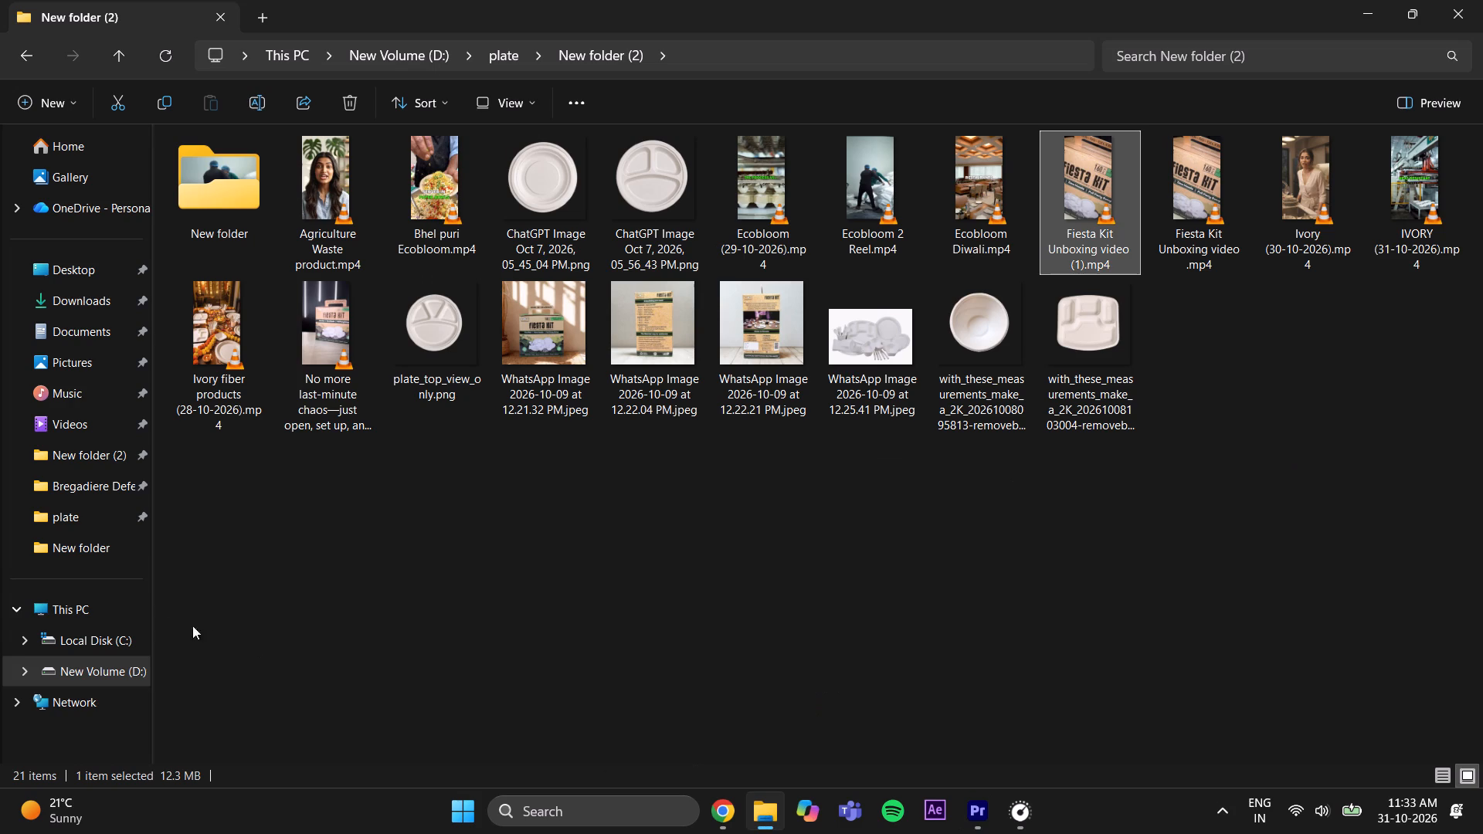
pyautogui.click(110, 606)
pyautogui.doubleClick(490, 188)
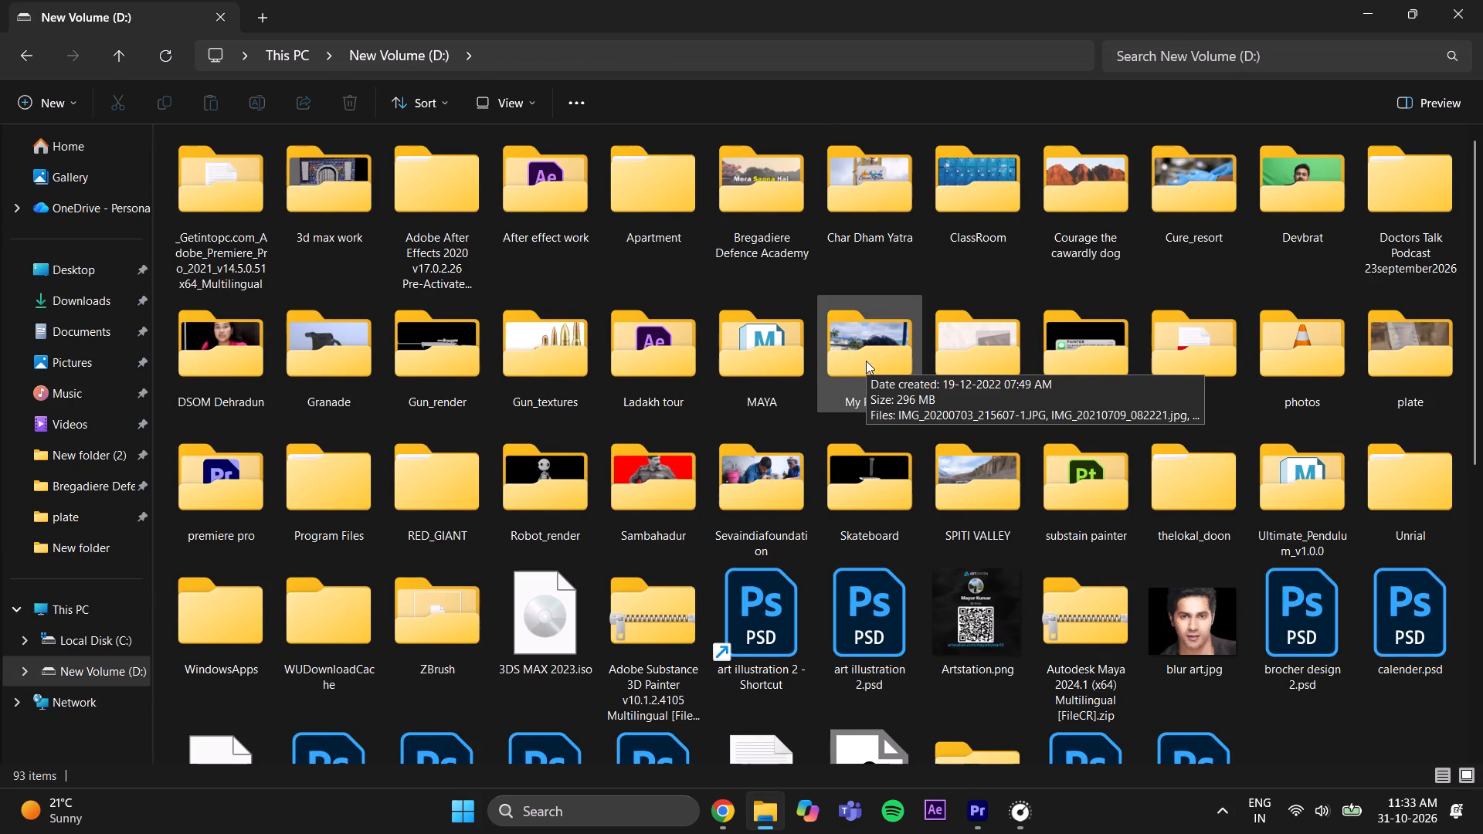
pyautogui.doubleClick(1430, 378)
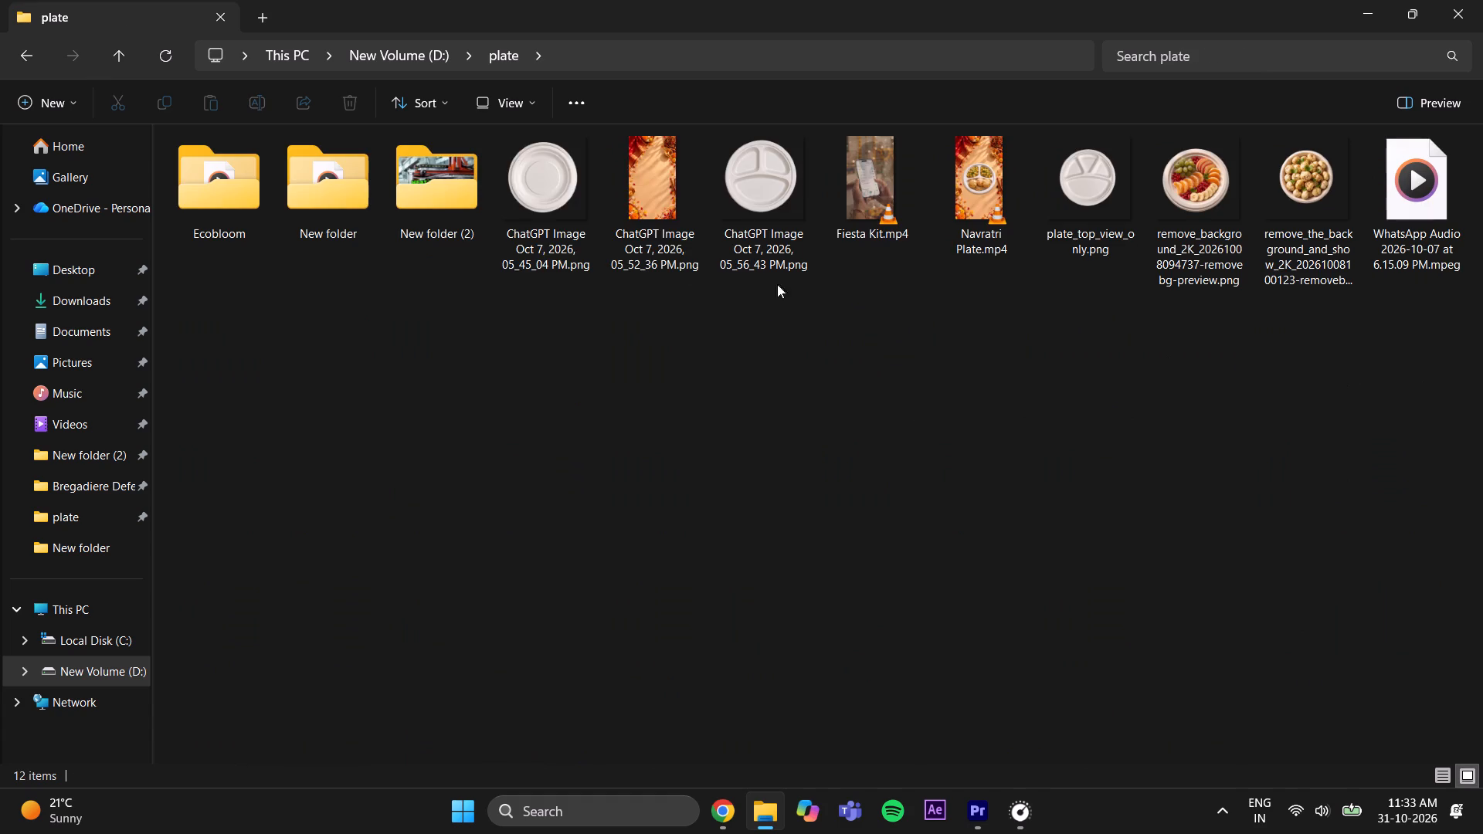
pyautogui.doubleClick(426, 209)
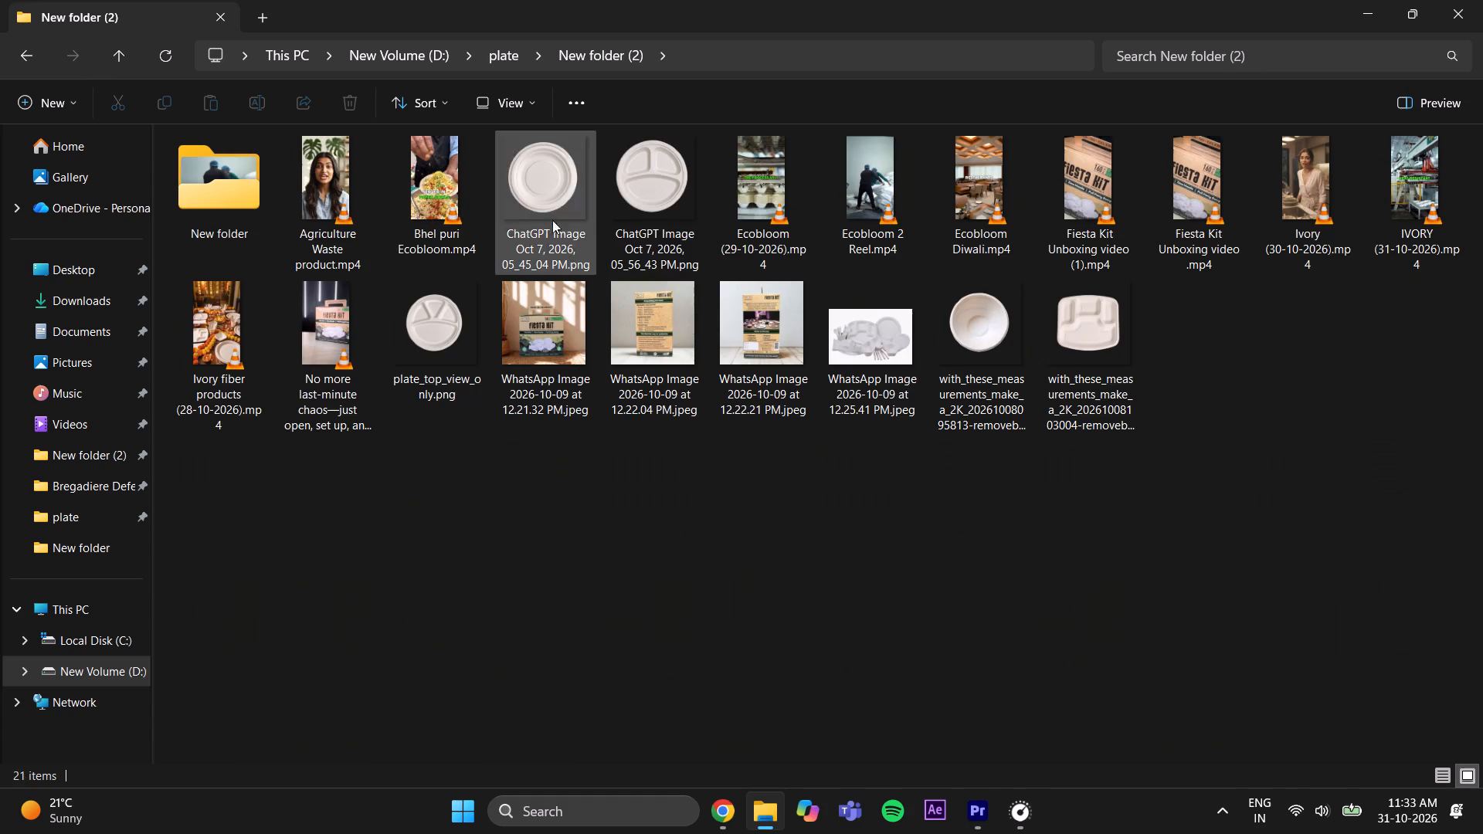
pyautogui.click(1402, 222)
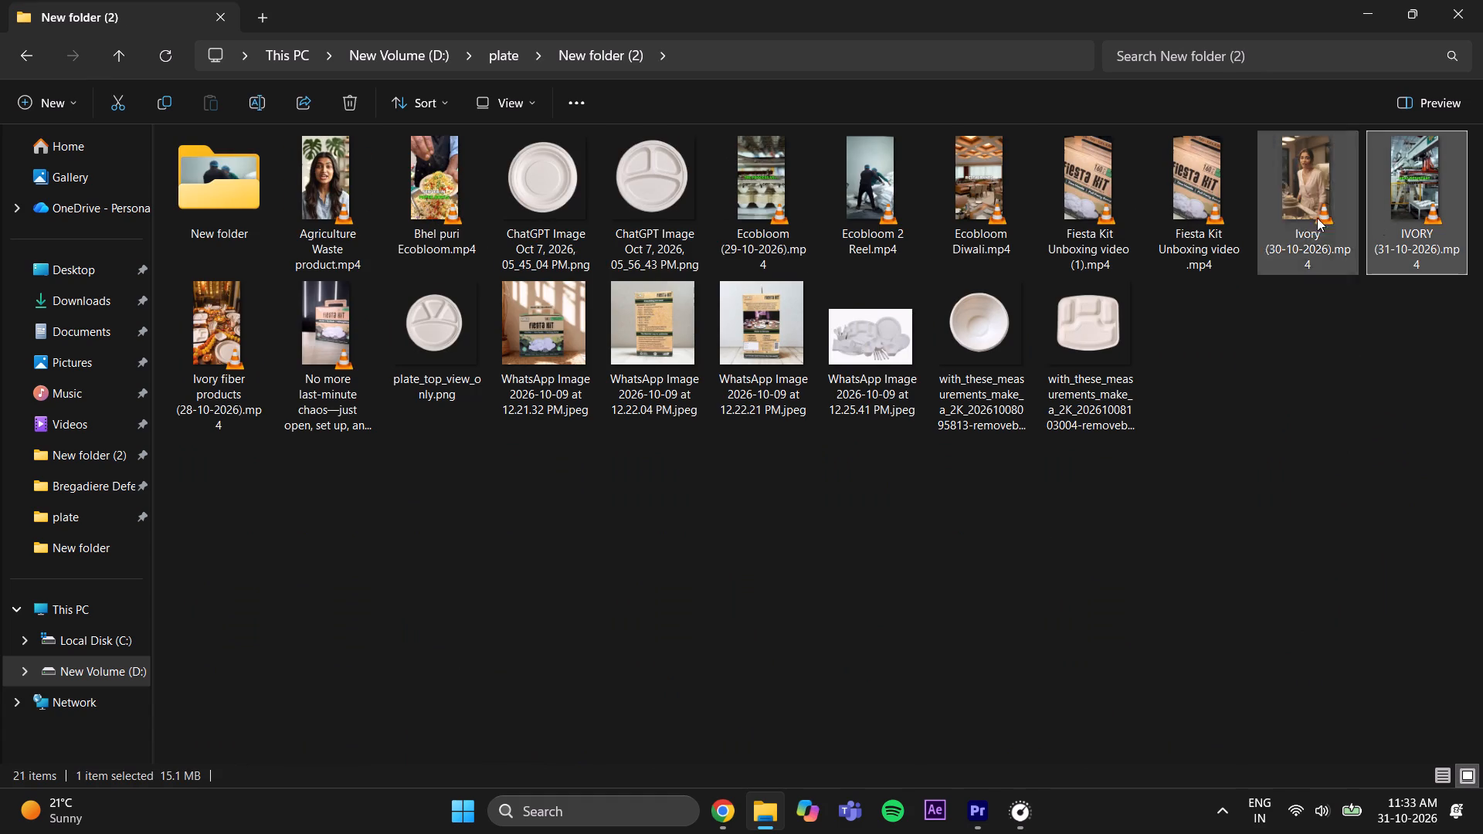
pyautogui.click(364, 97)
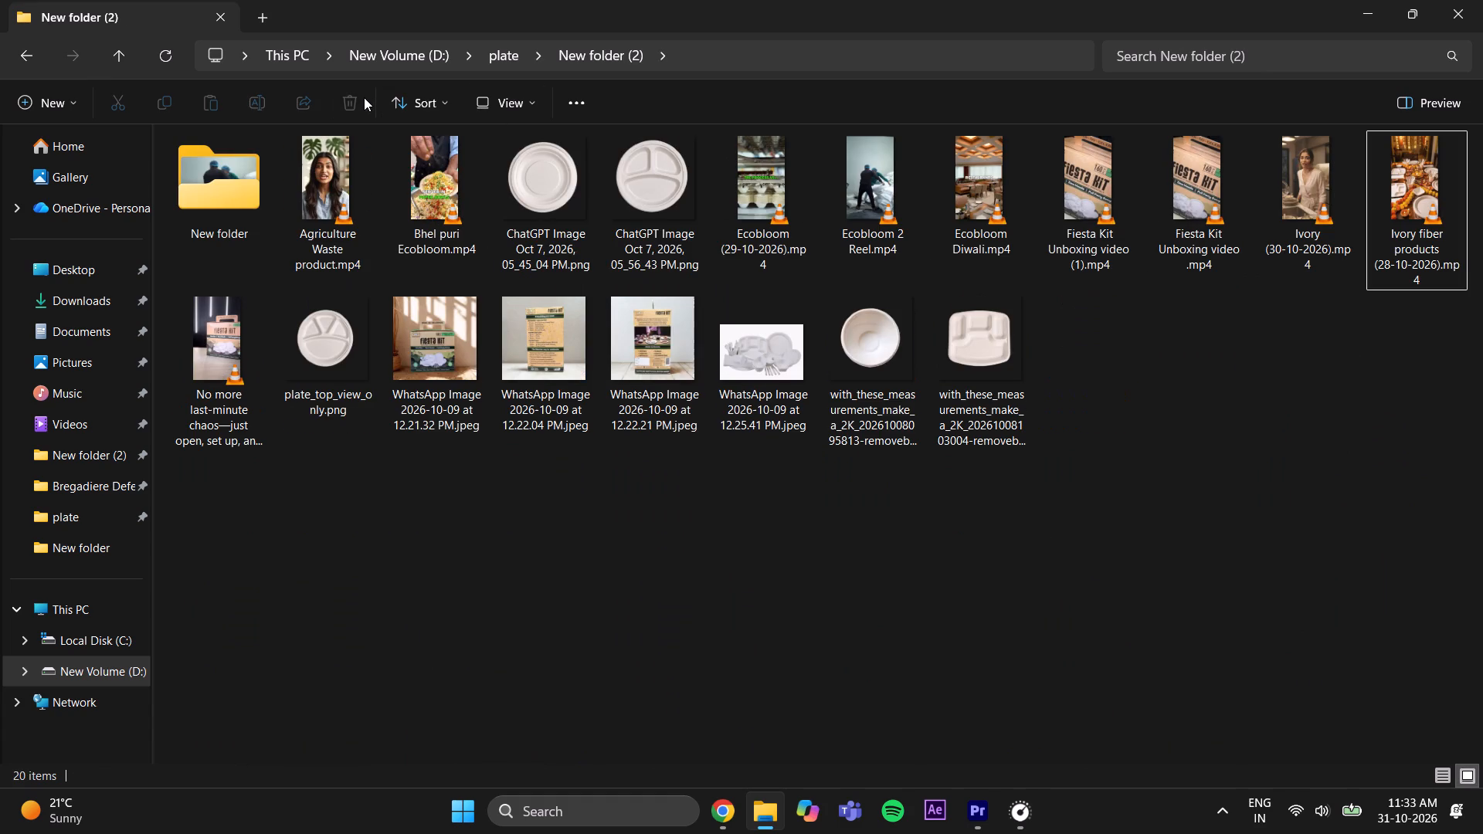
# Switch back to Premiere Pro and name the export file IVORY (31-10-2026).
pyautogui.click(735, 815)
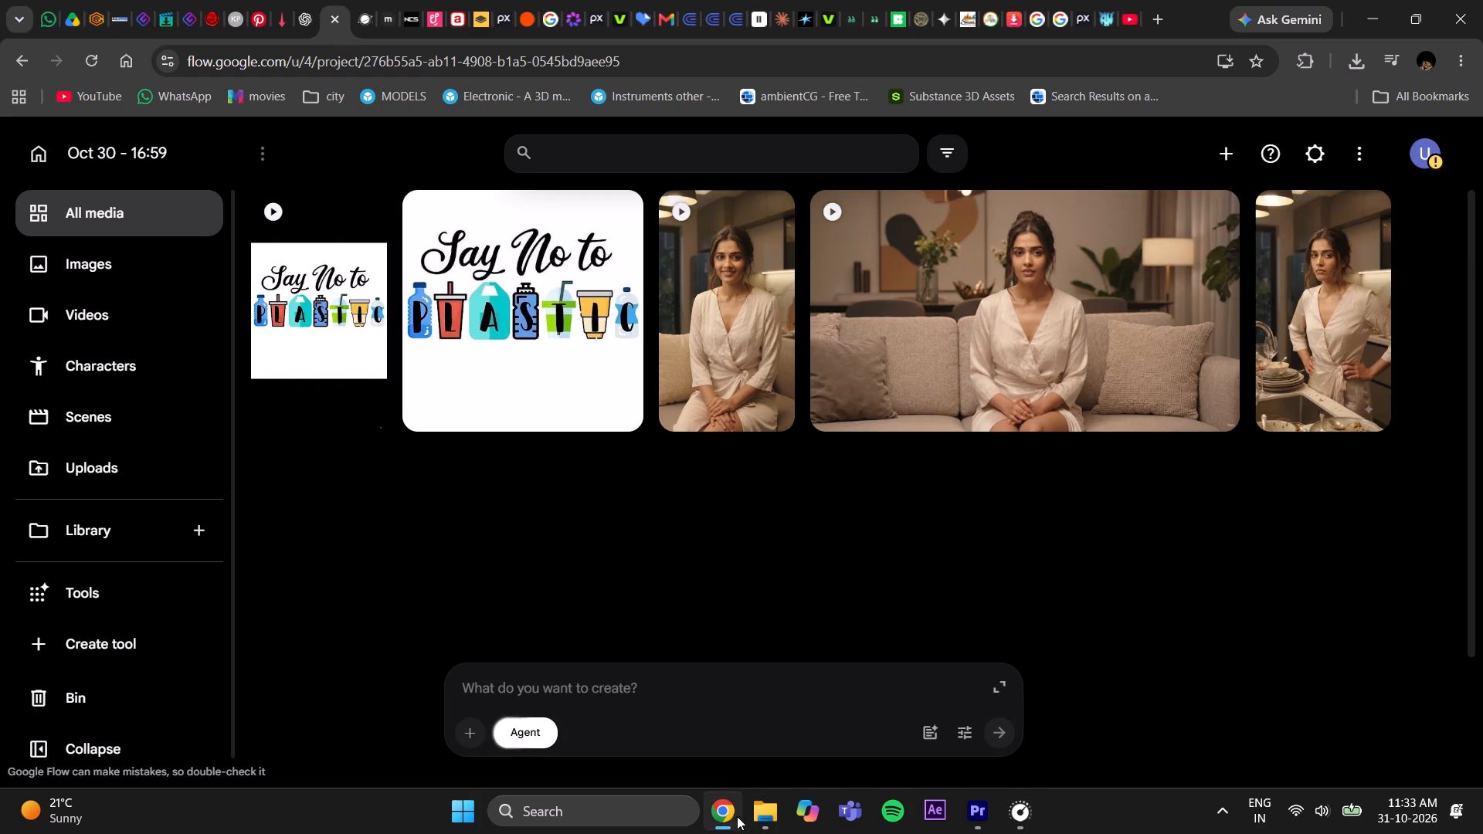
pyautogui.click(993, 828)
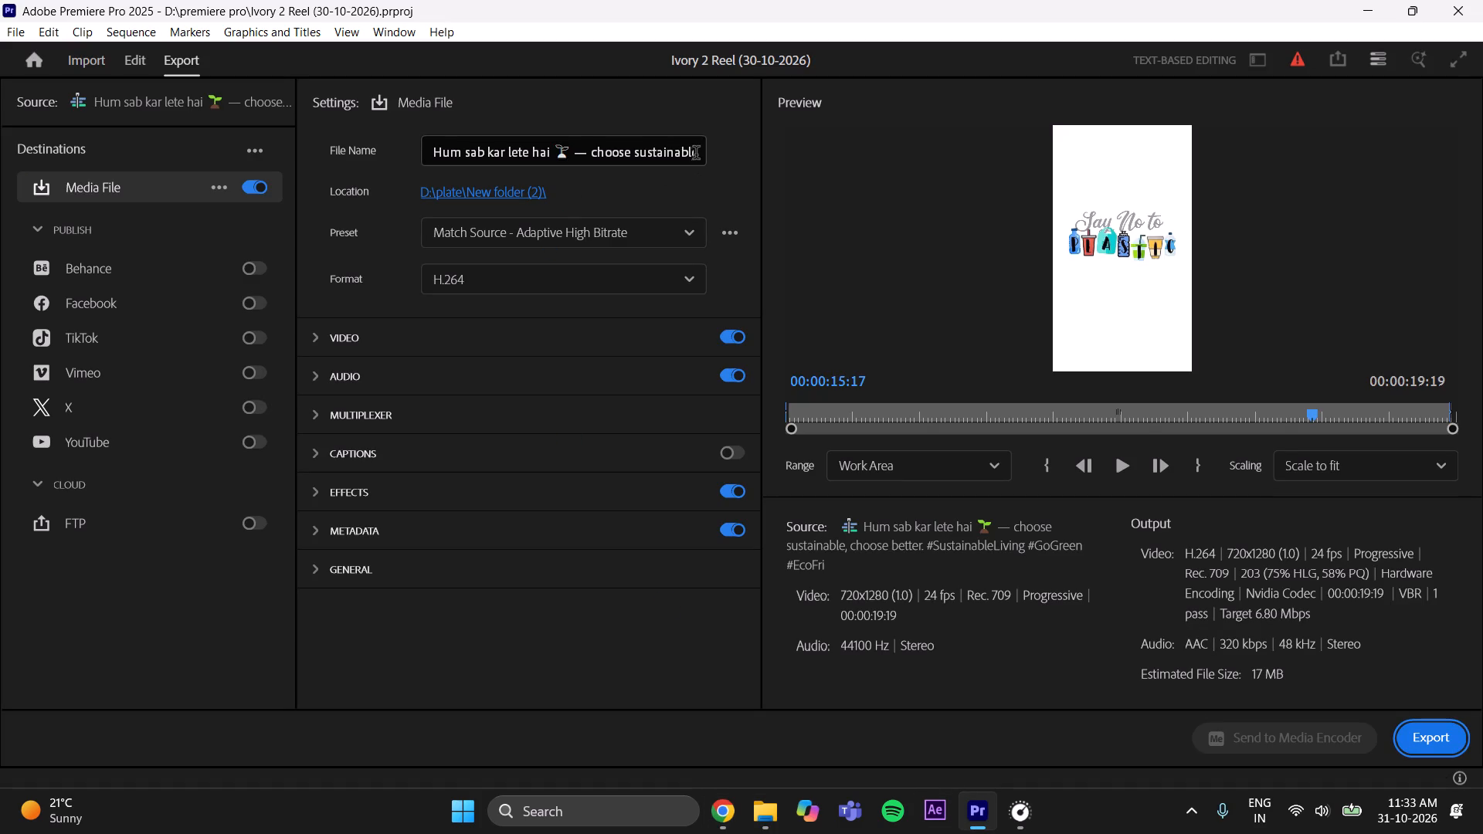
pyautogui.click(699, 150)
pyautogui.press('BackSpace')
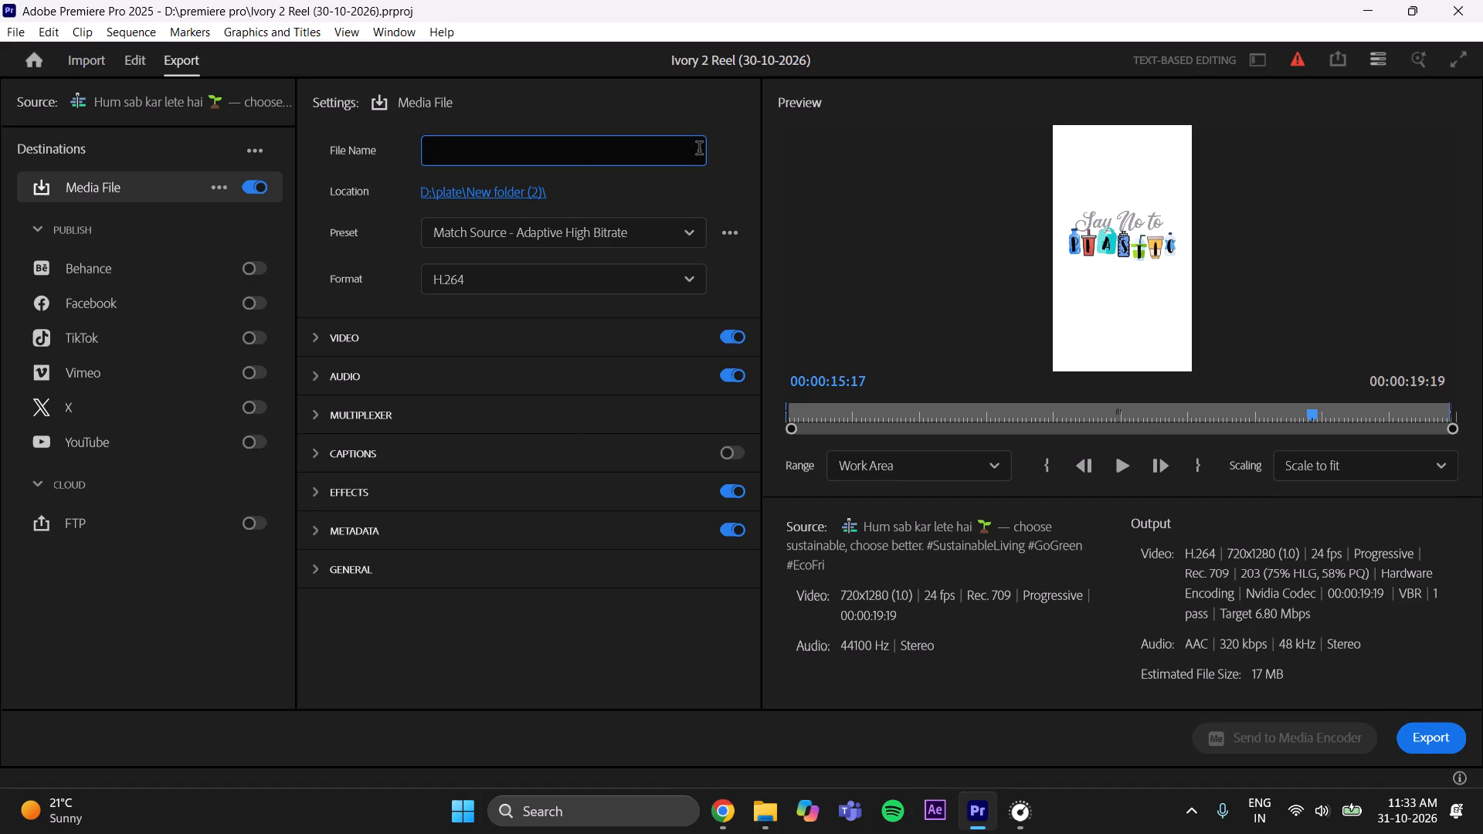
pyautogui.write('IVORY')
pyautogui.press('space')
pyautogui.hotkey('shift', '(')
pyautogui.write('31')
pyautogui.press('-')
pyautogui.write('10-')
pyautogui.write('2026')
pyautogui.hotkey('shift', ')')
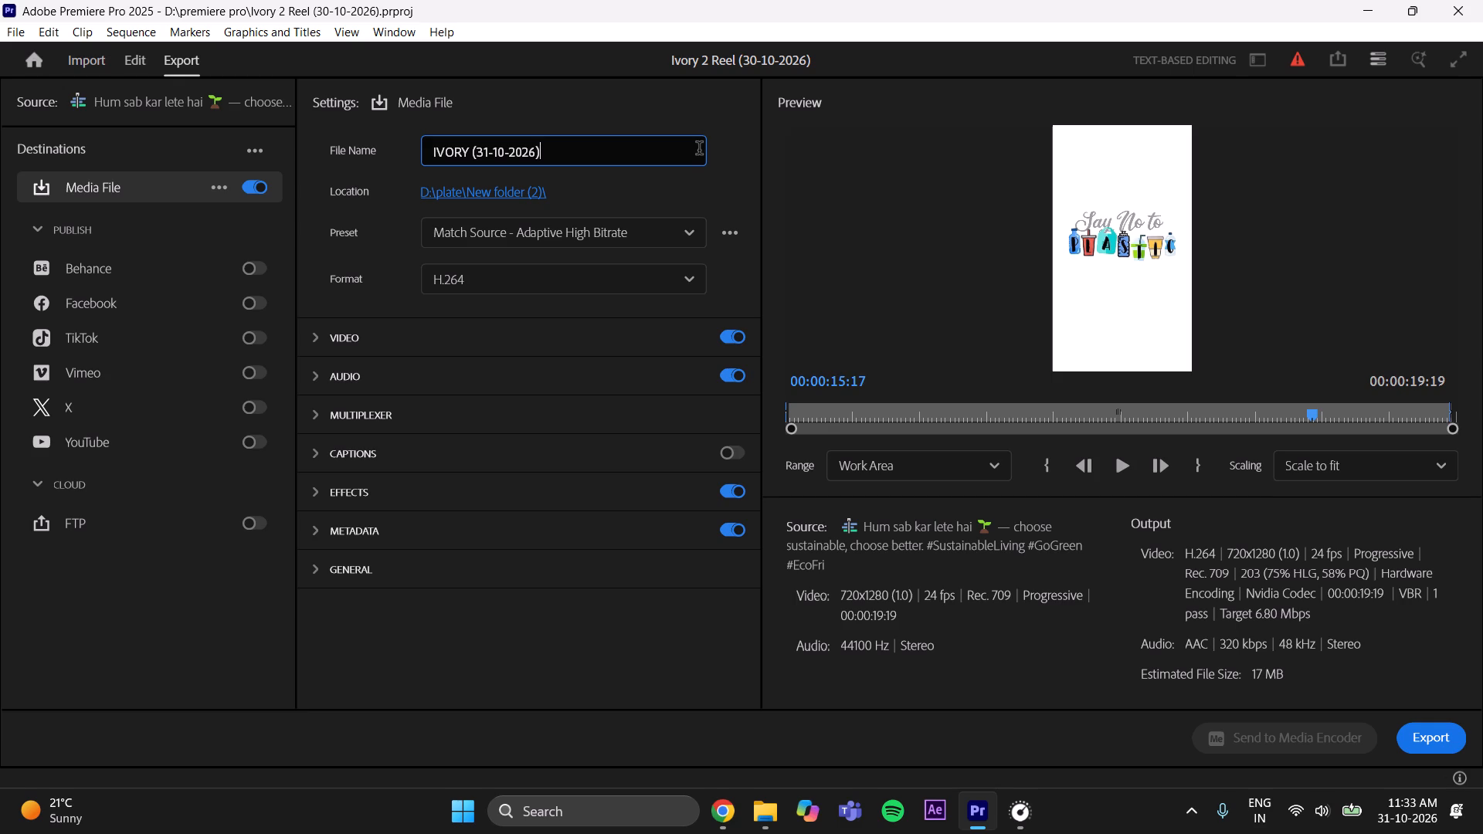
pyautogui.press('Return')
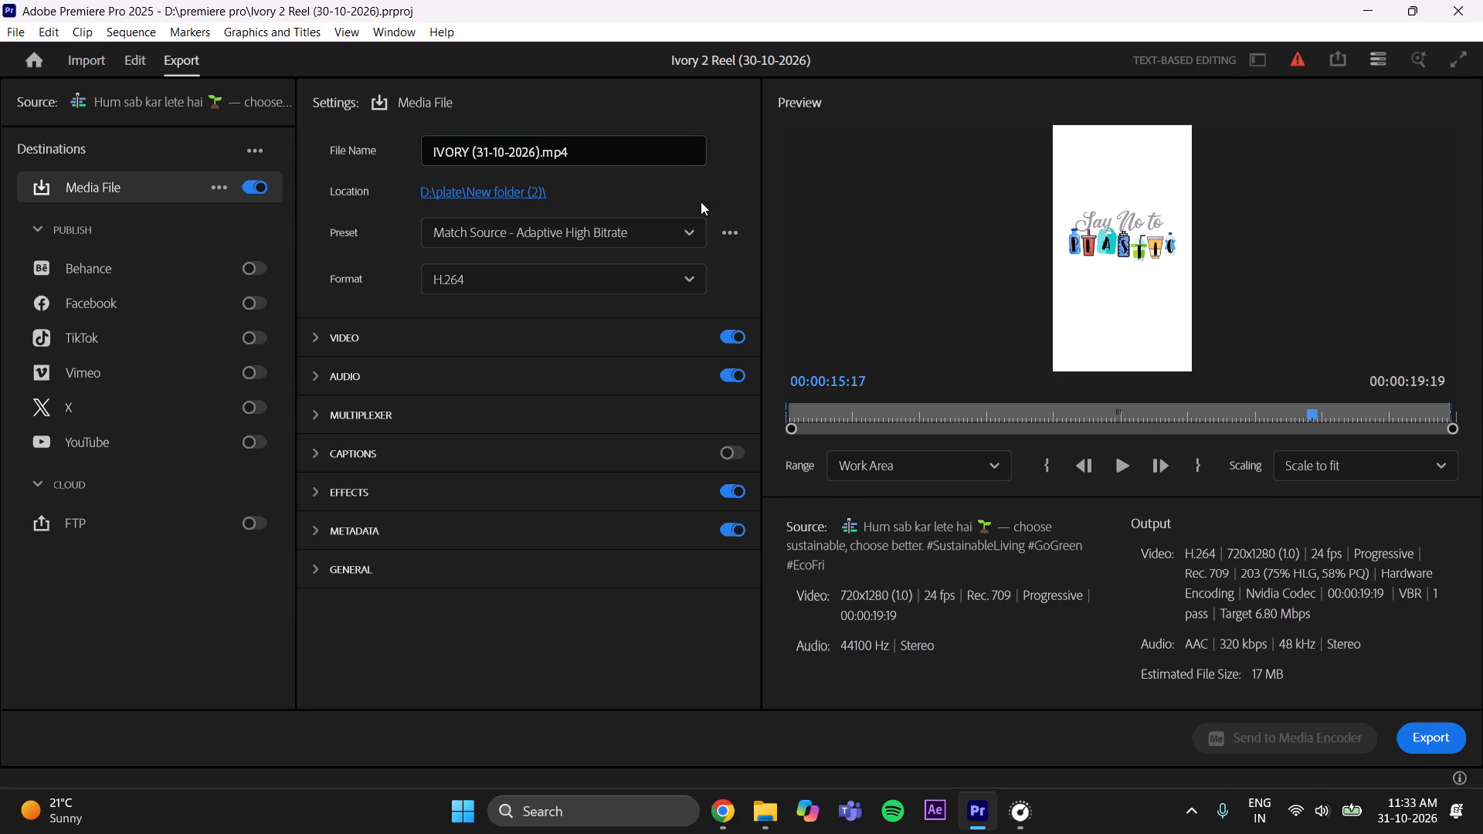
# Export the reel as the H.264 file IVORY (31-10-2026).mp4 to New folder (2) inside the plate folder on drive D.
pyautogui.click(1420, 745)
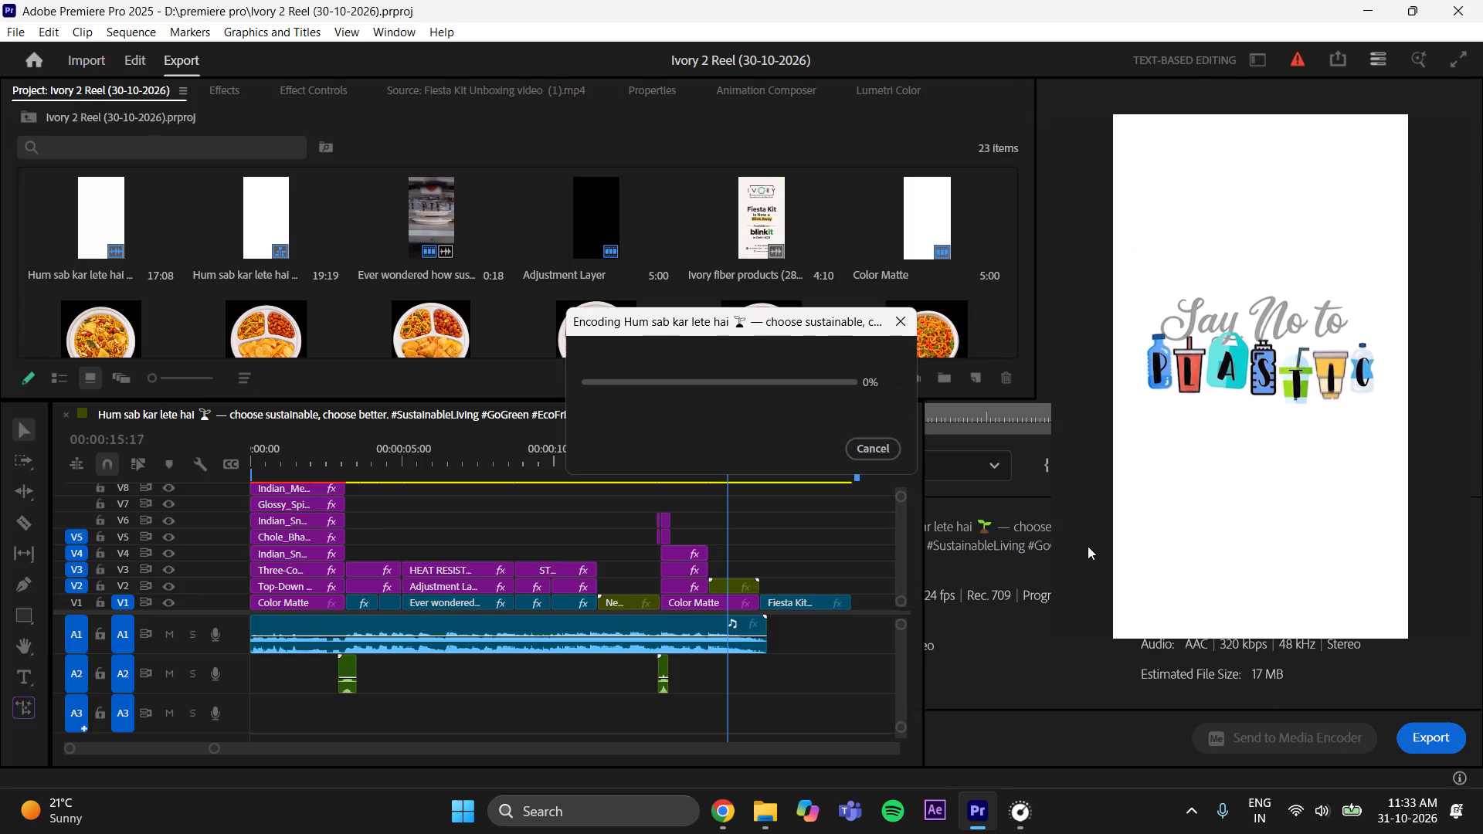
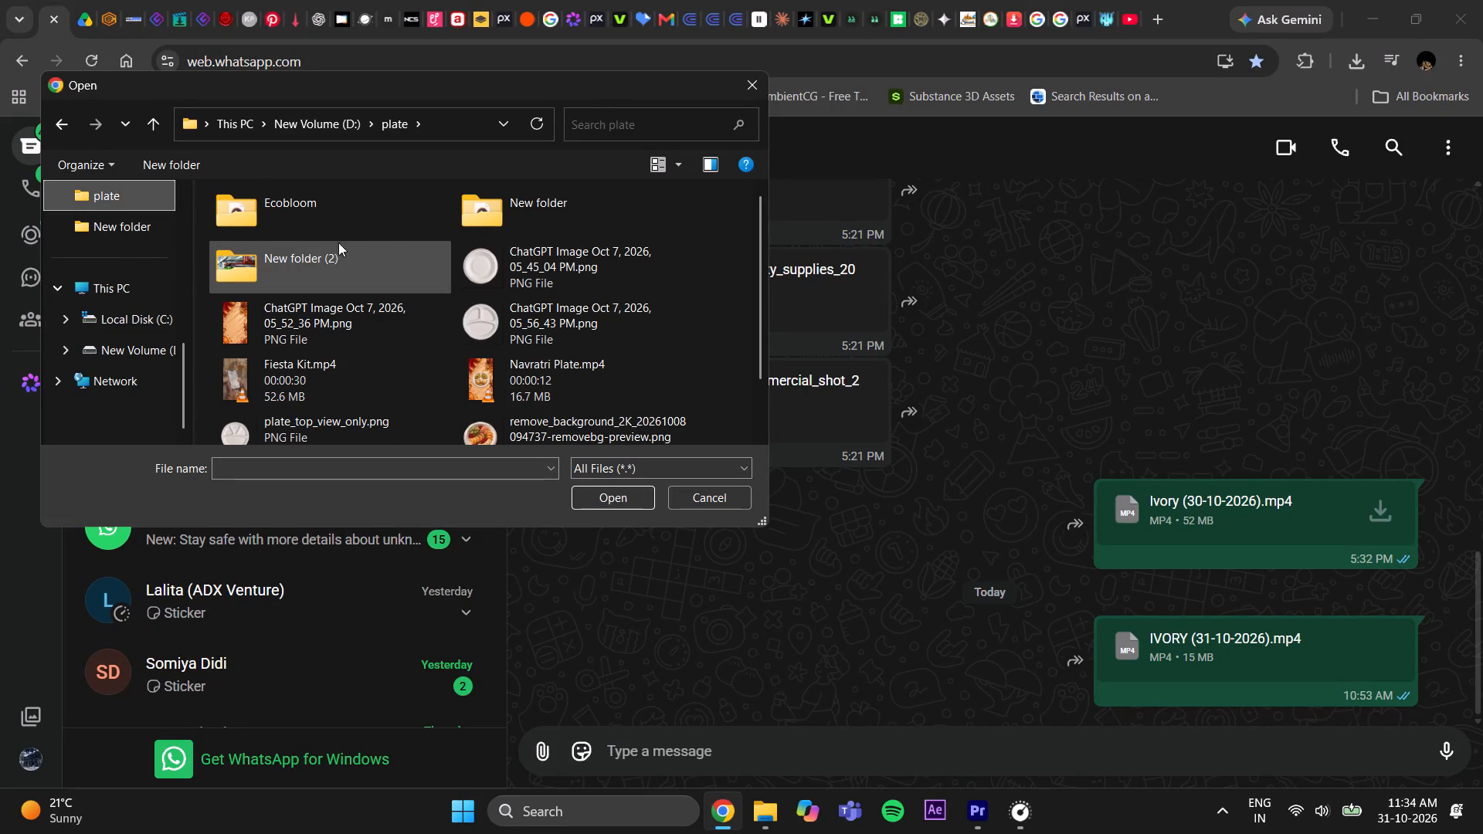
# In WhatsApp Web's attachment file chooser, open New folder (2) inside the plate folder and locate IVORY (31-10-2026).mp4.
pyautogui.doubleClick(298, 256)
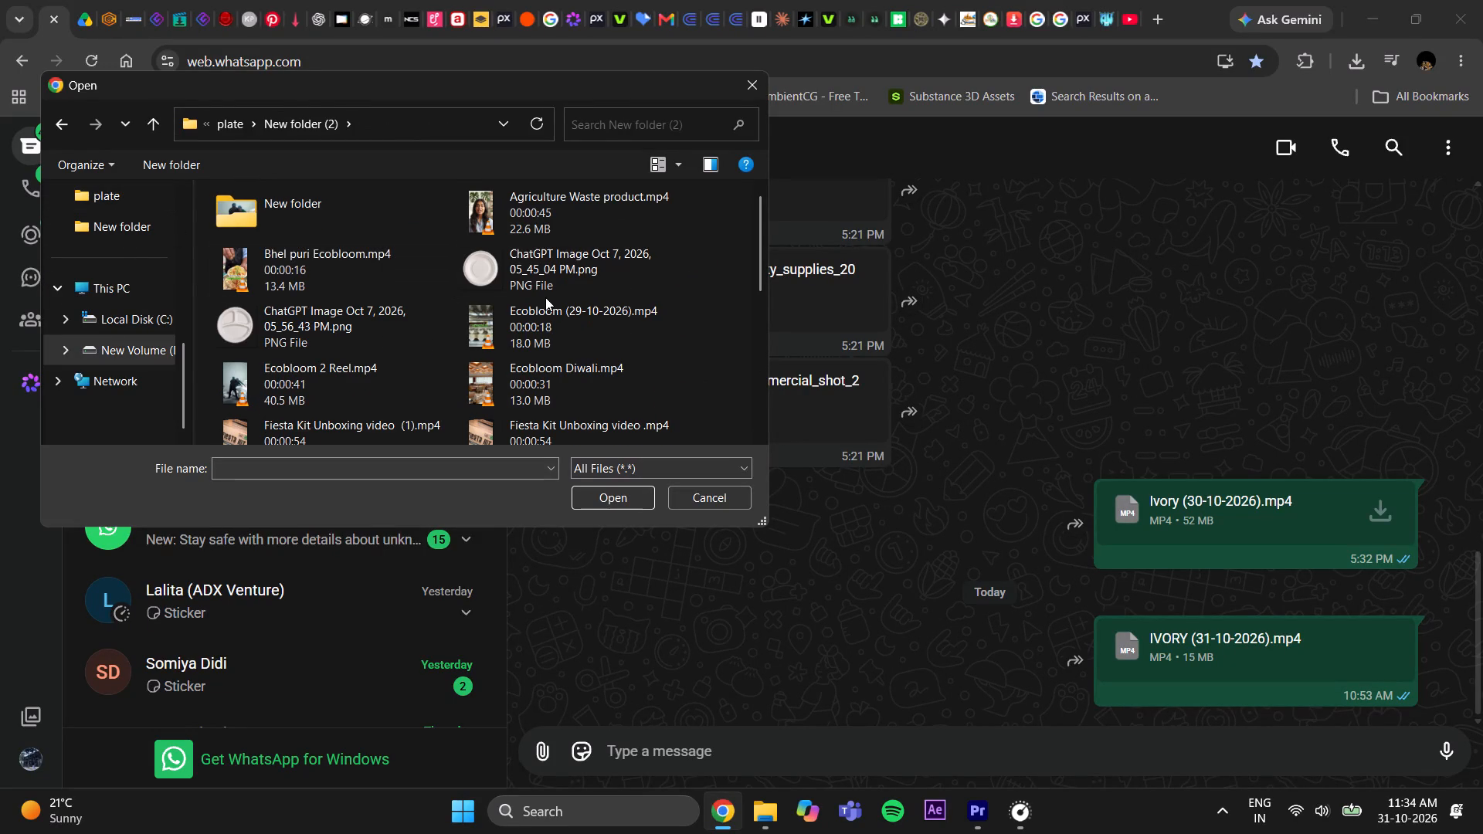
pyautogui.scroll(-1, 545, 297)
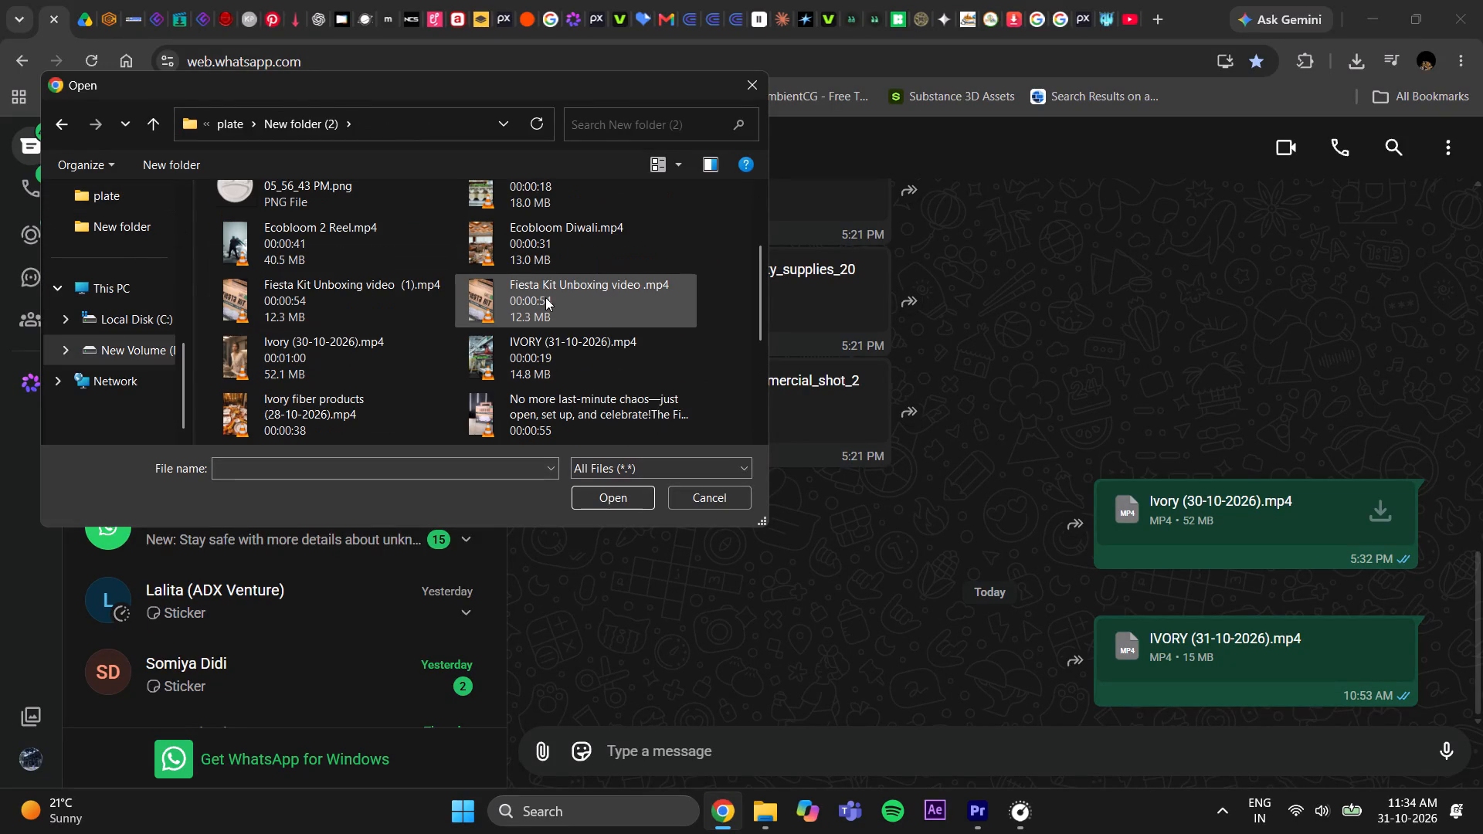